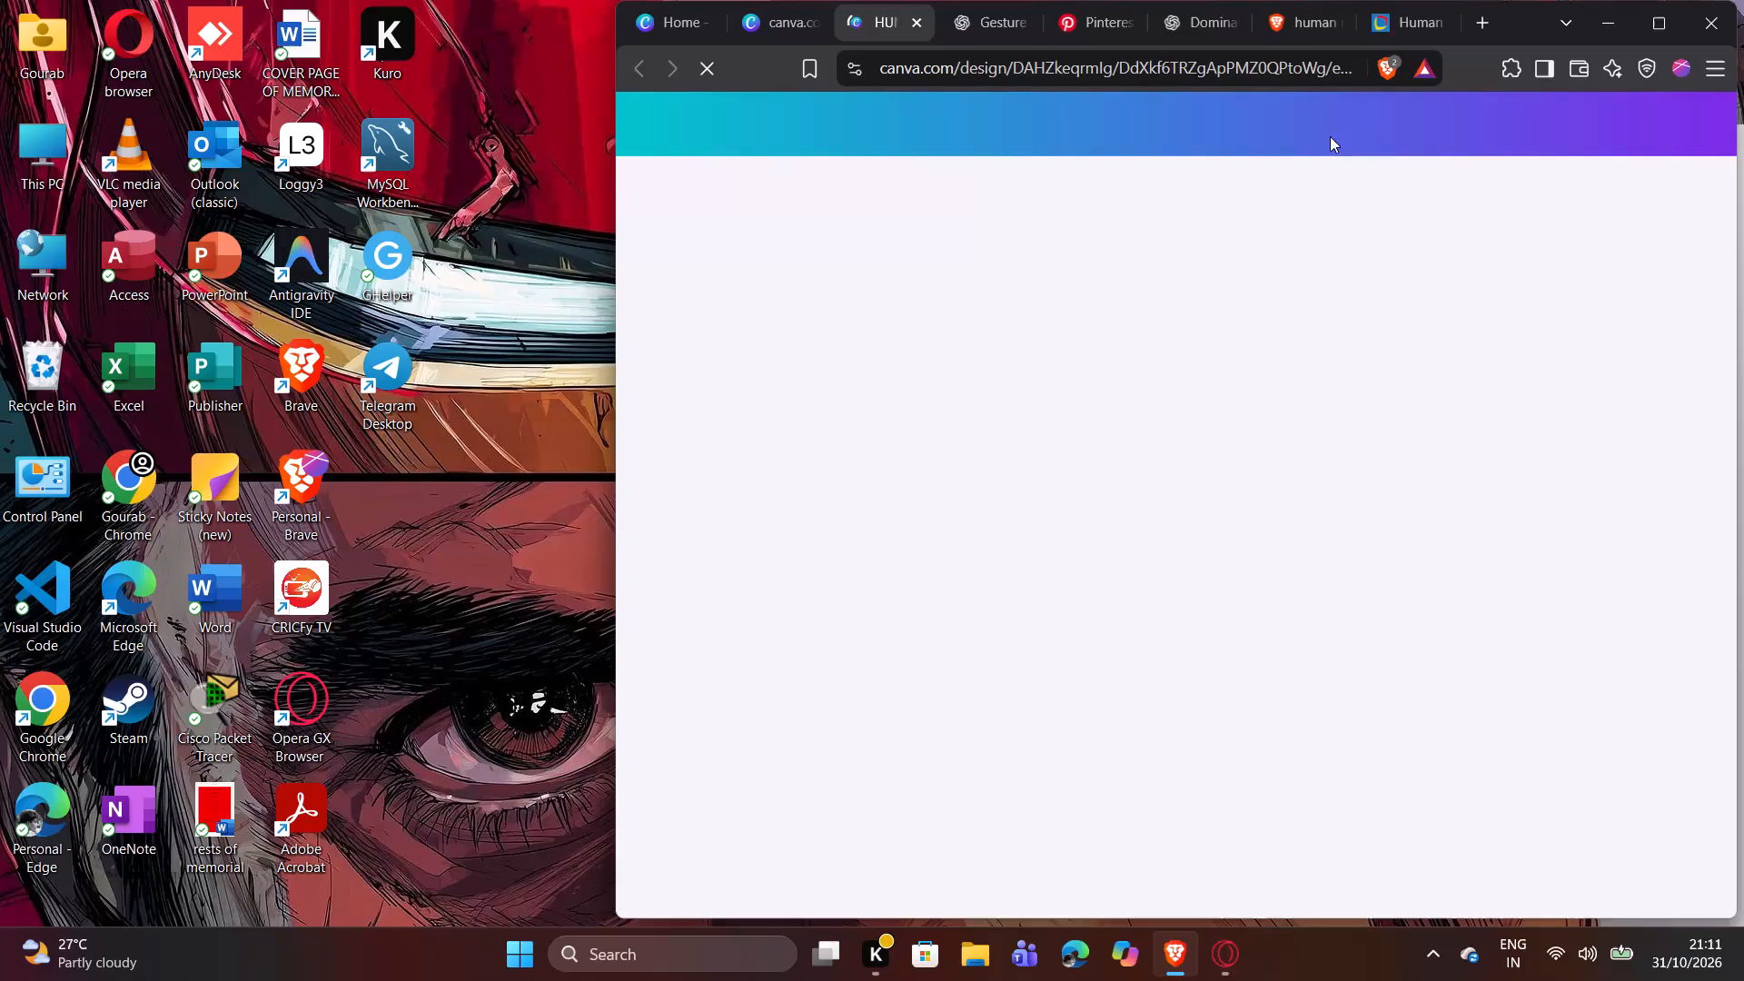
# Maximize the browser window showing the human resource design and go to its blank page 4.
pyautogui.click(1652, 16)
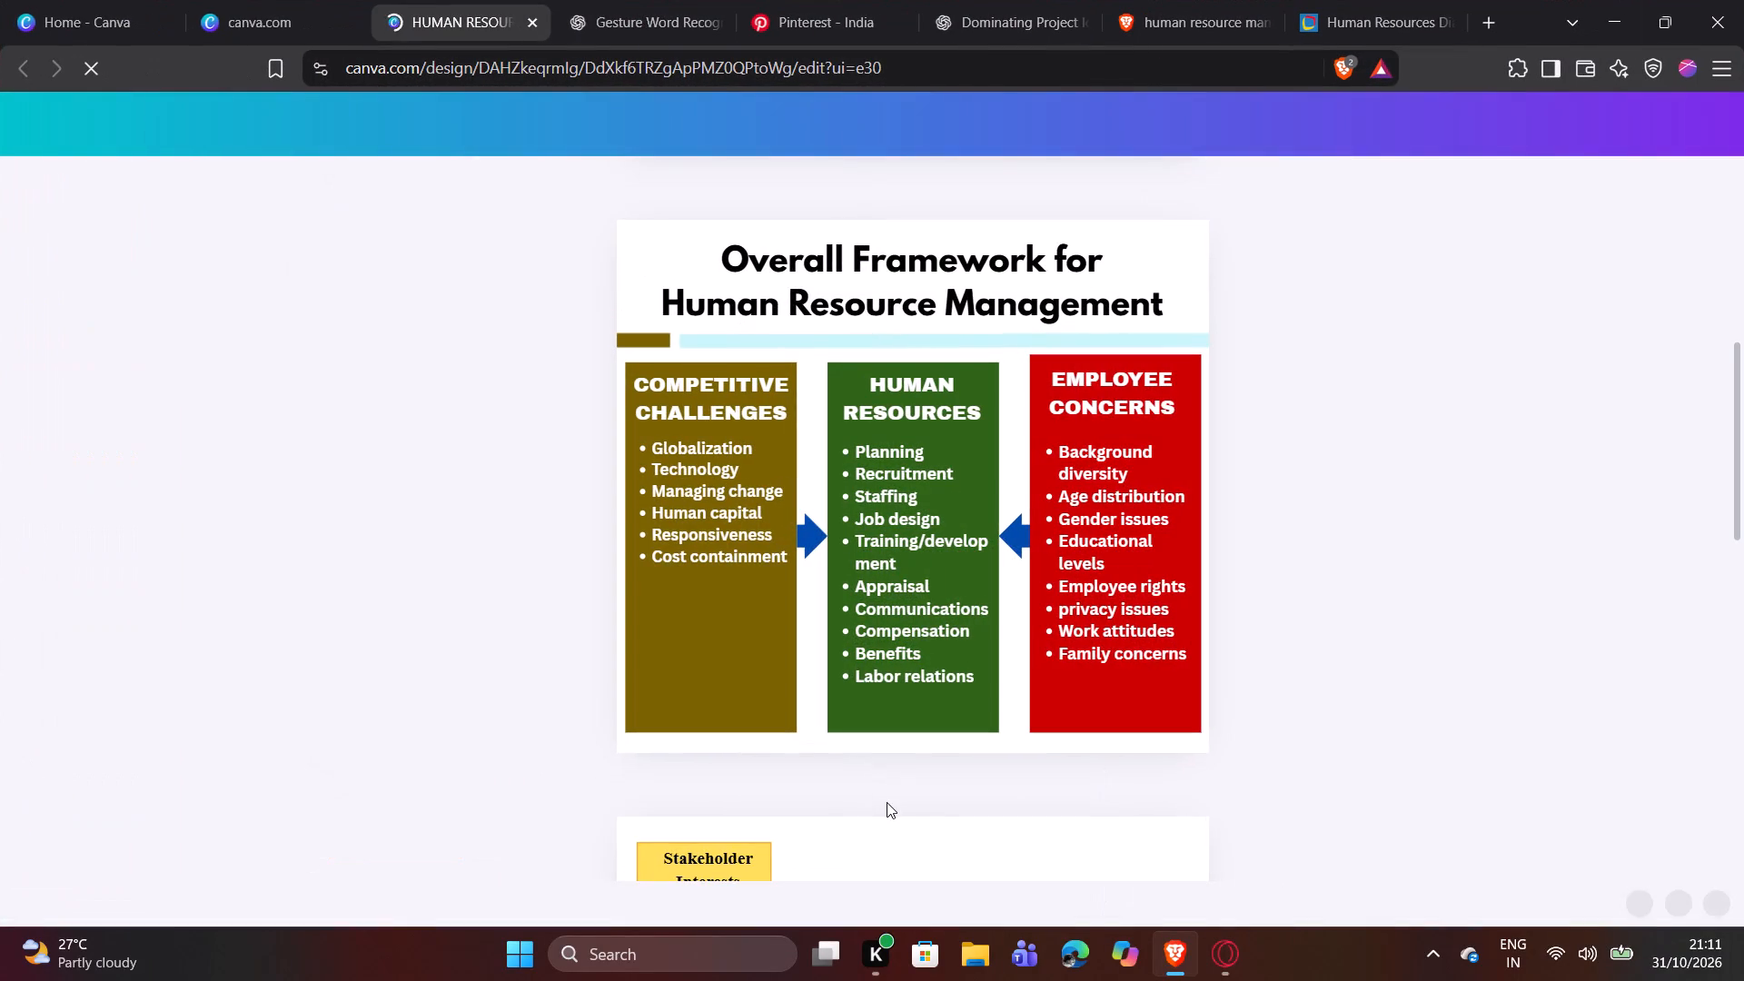
pyautogui.scroll(-3, 887, 802)
pyautogui.scroll(-3, 1016, 743)
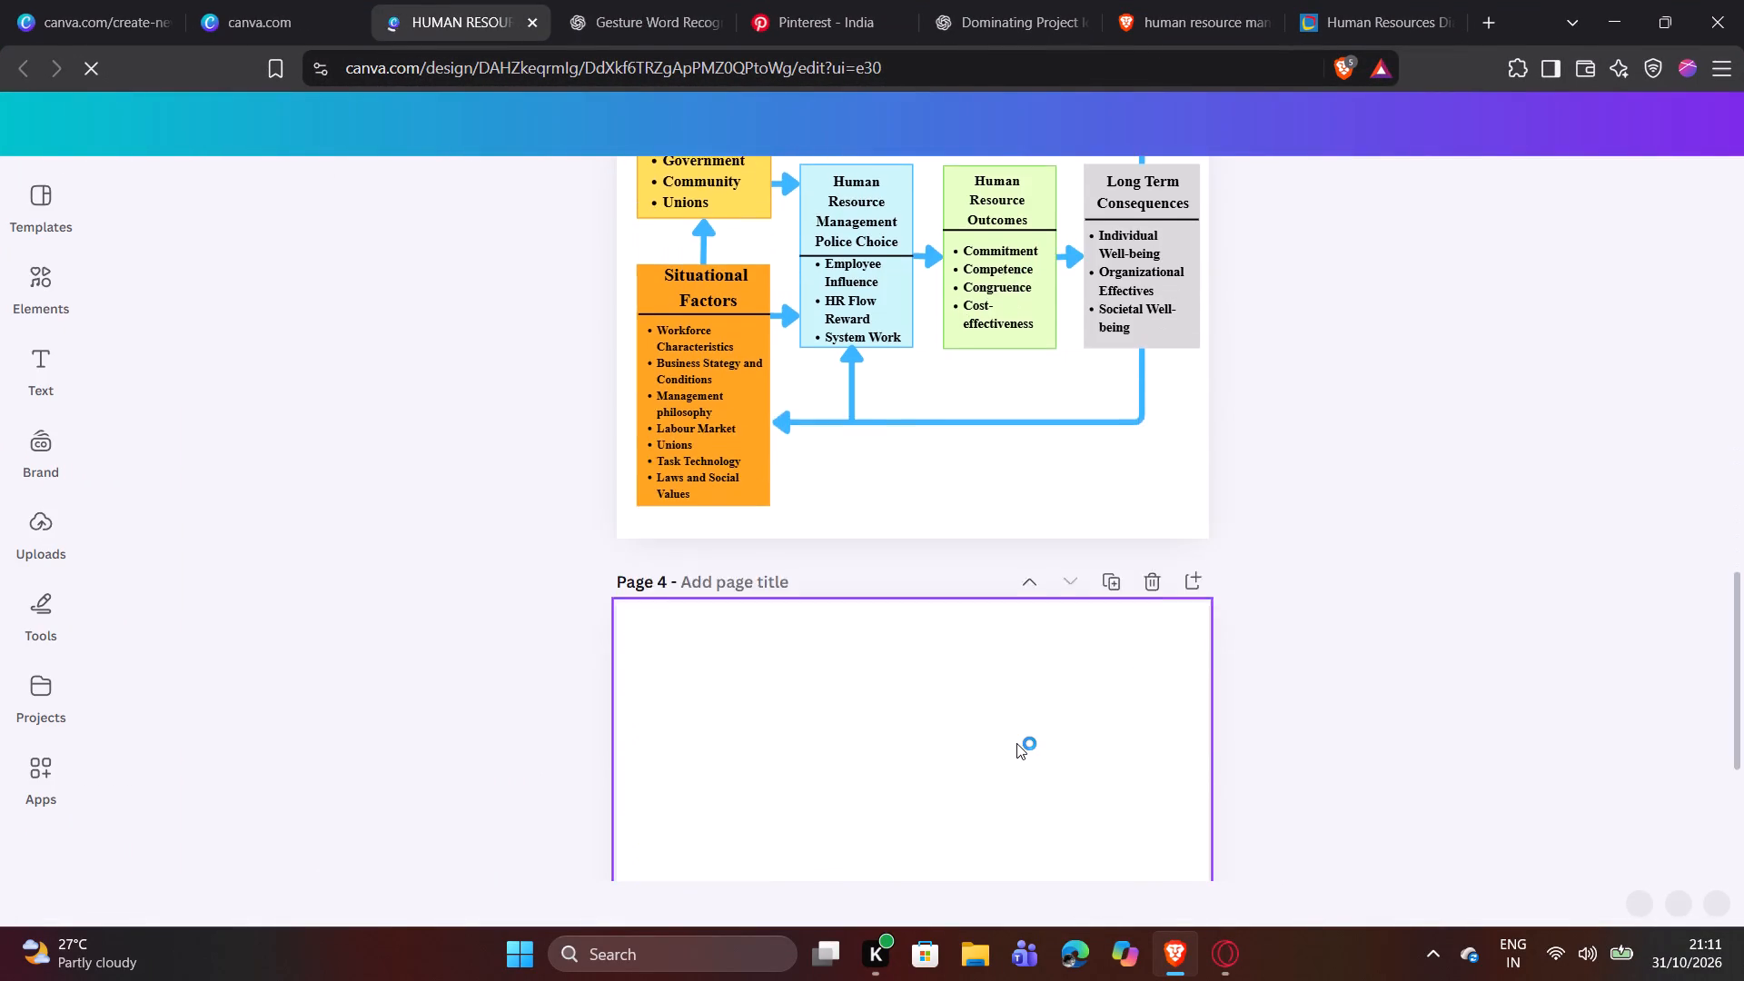
pyautogui.scroll(-2, 1016, 743)
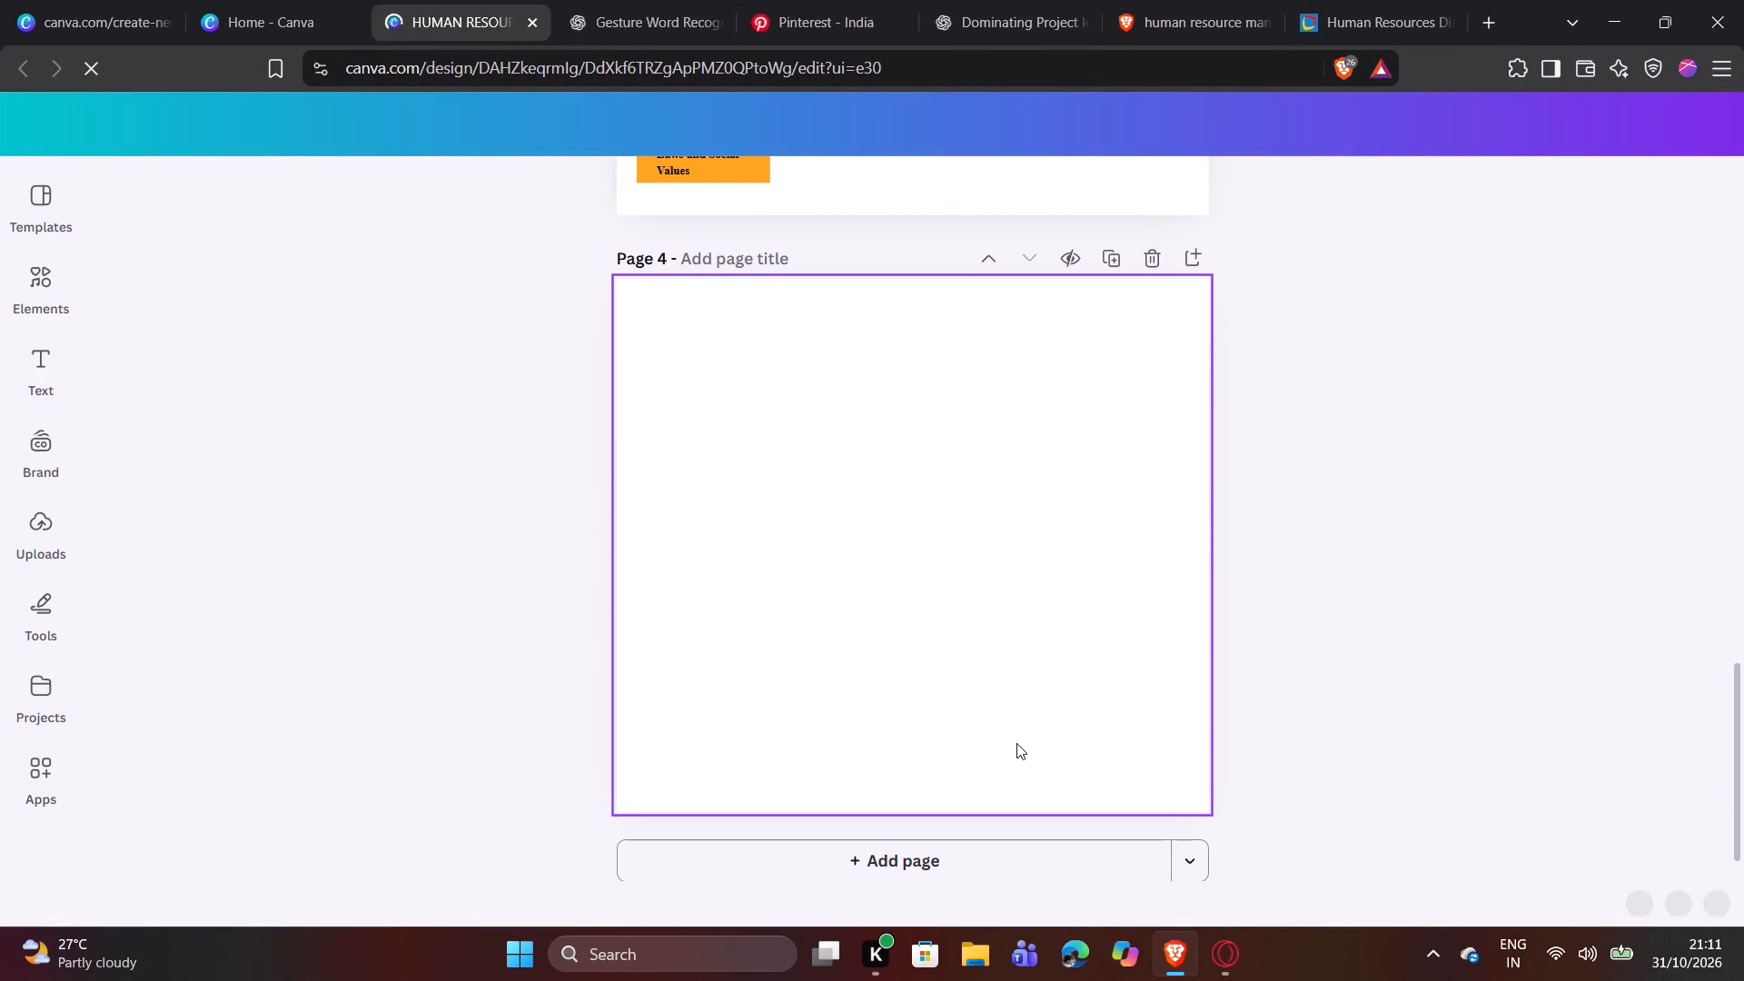
# Open the Windows Start menu and look through the categories of installed apps.
pyautogui.click(511, 941)
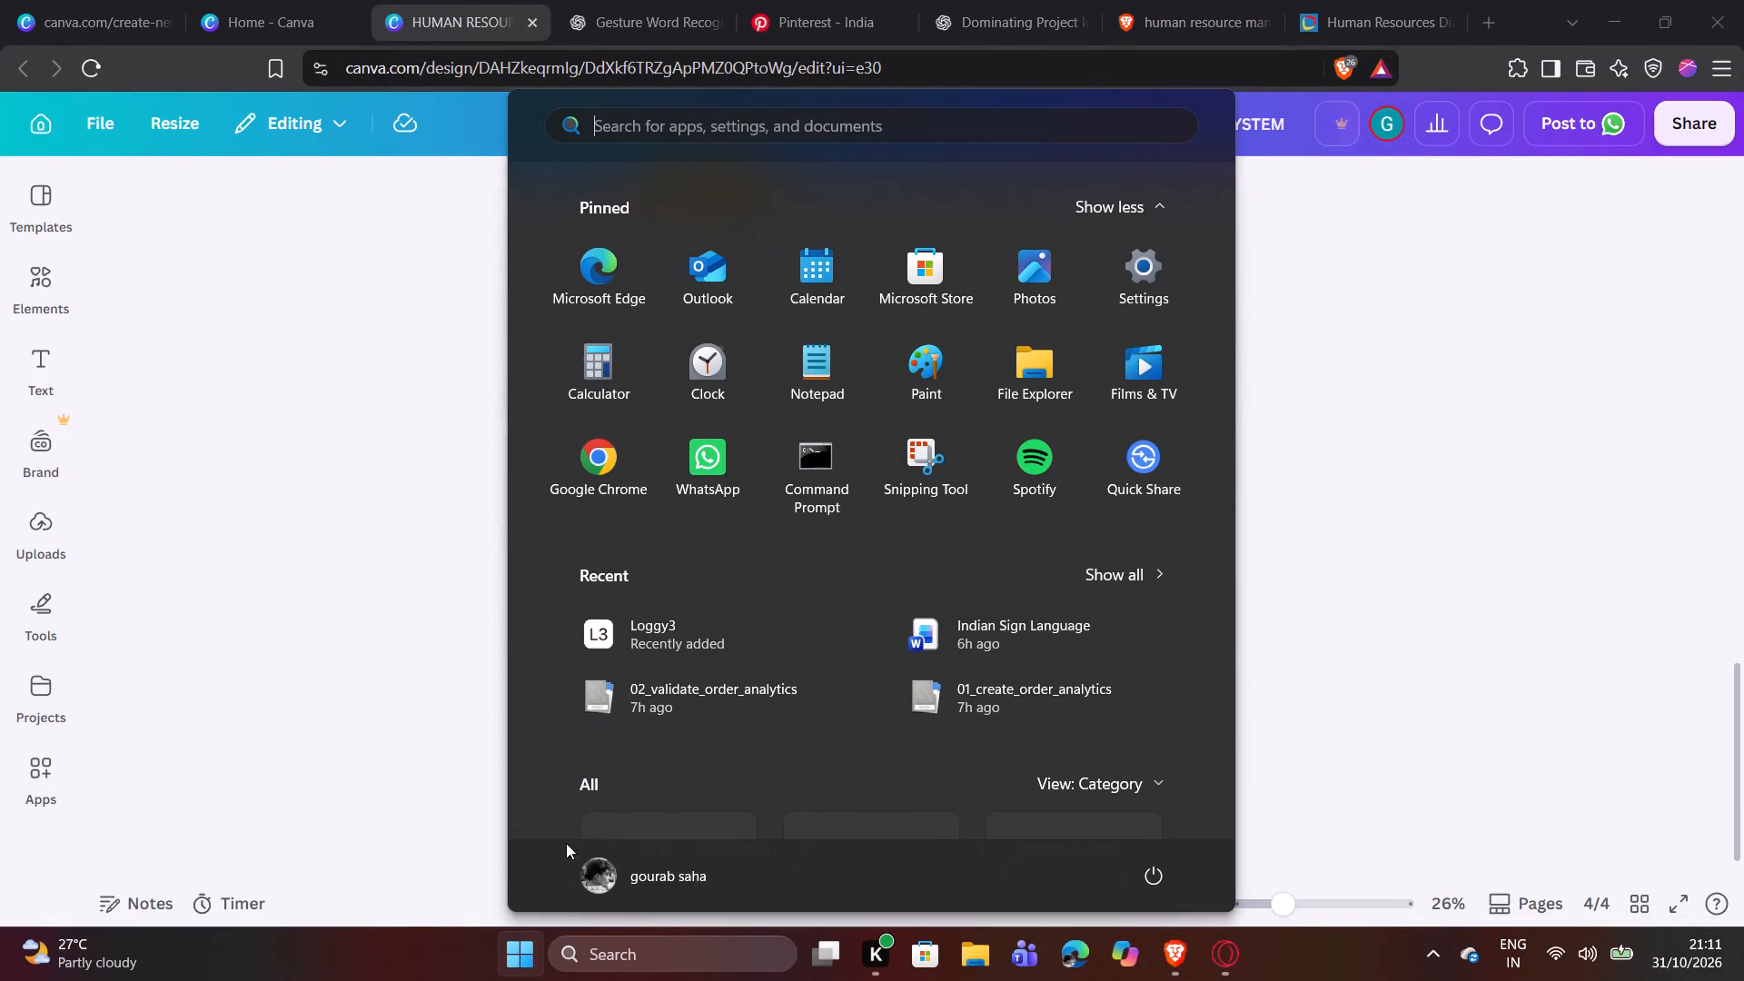
pyautogui.scroll(-5, 770, 643)
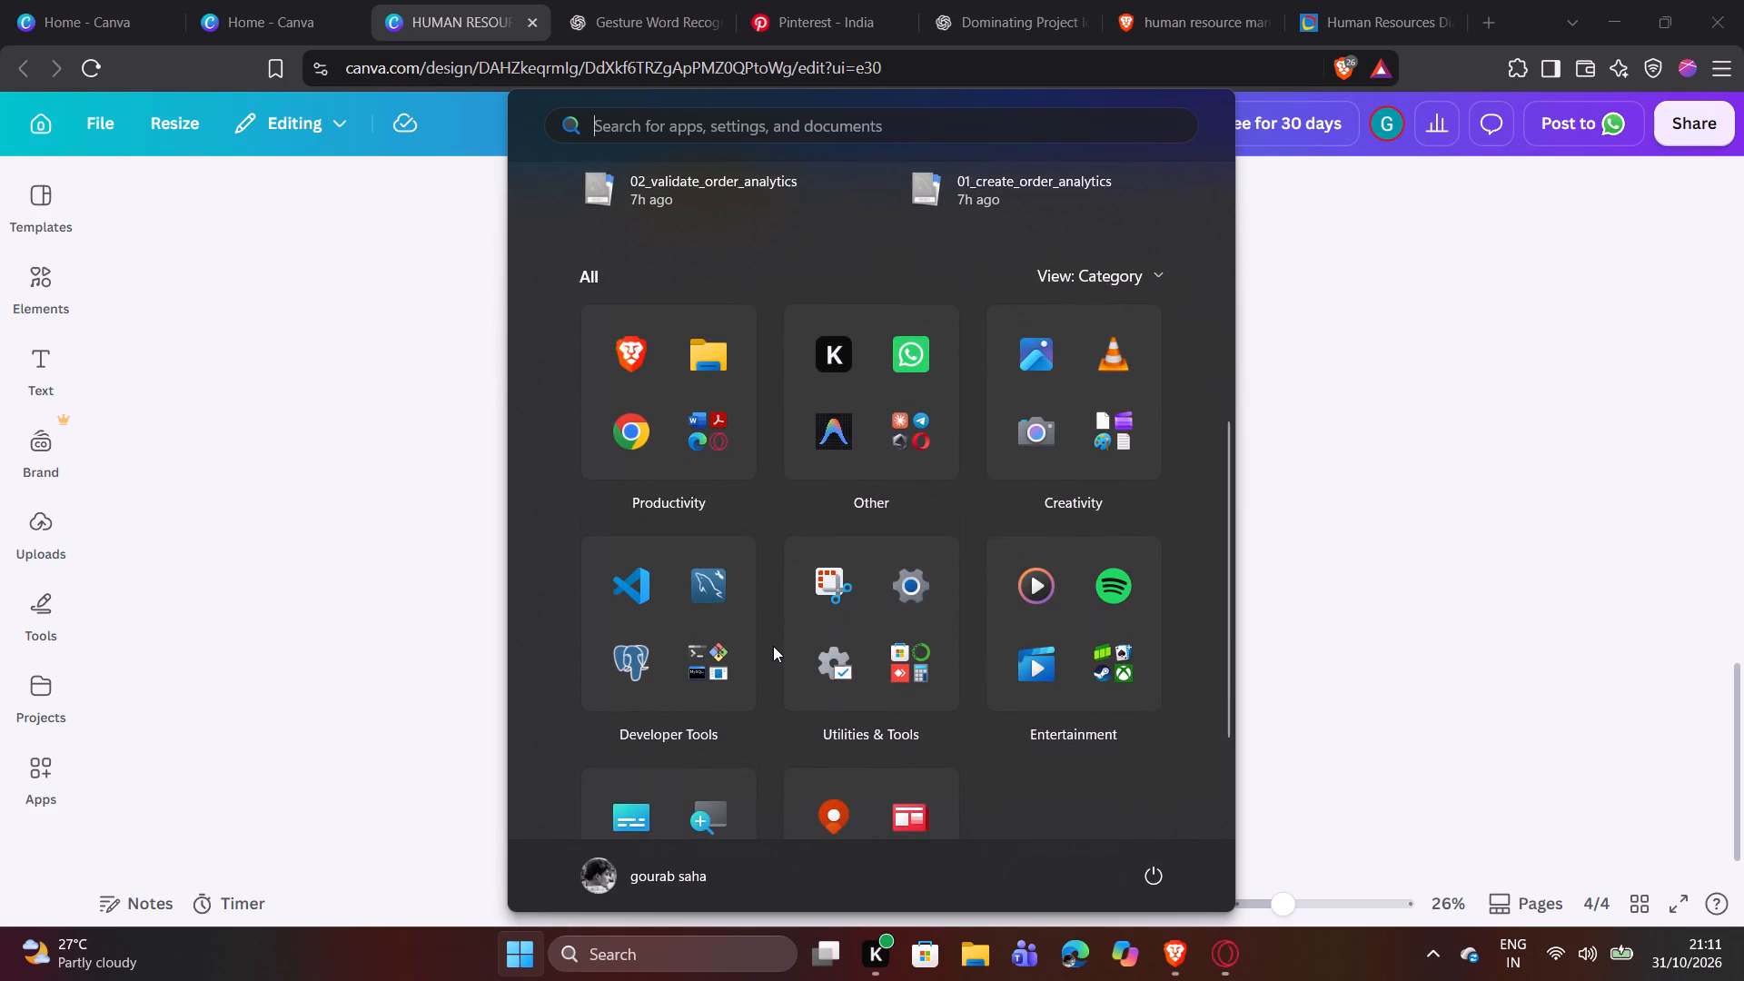
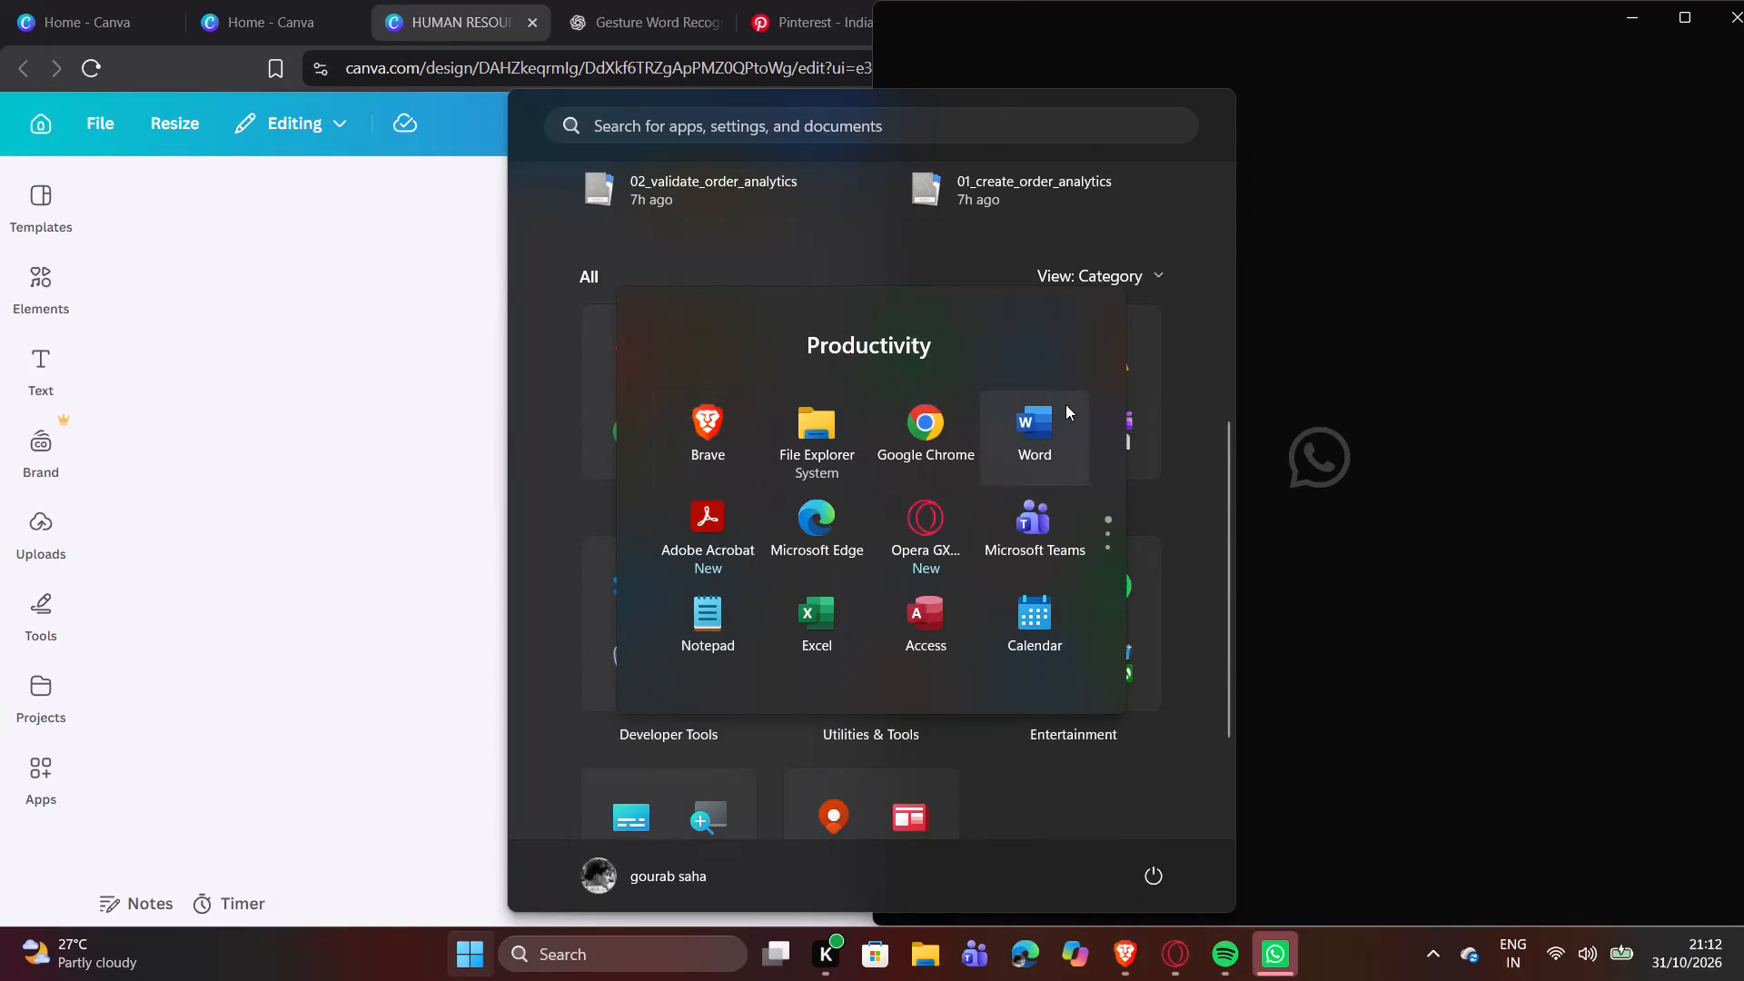
# Launch Word from the Productivity category of installed apps.
pyautogui.click(1054, 413)
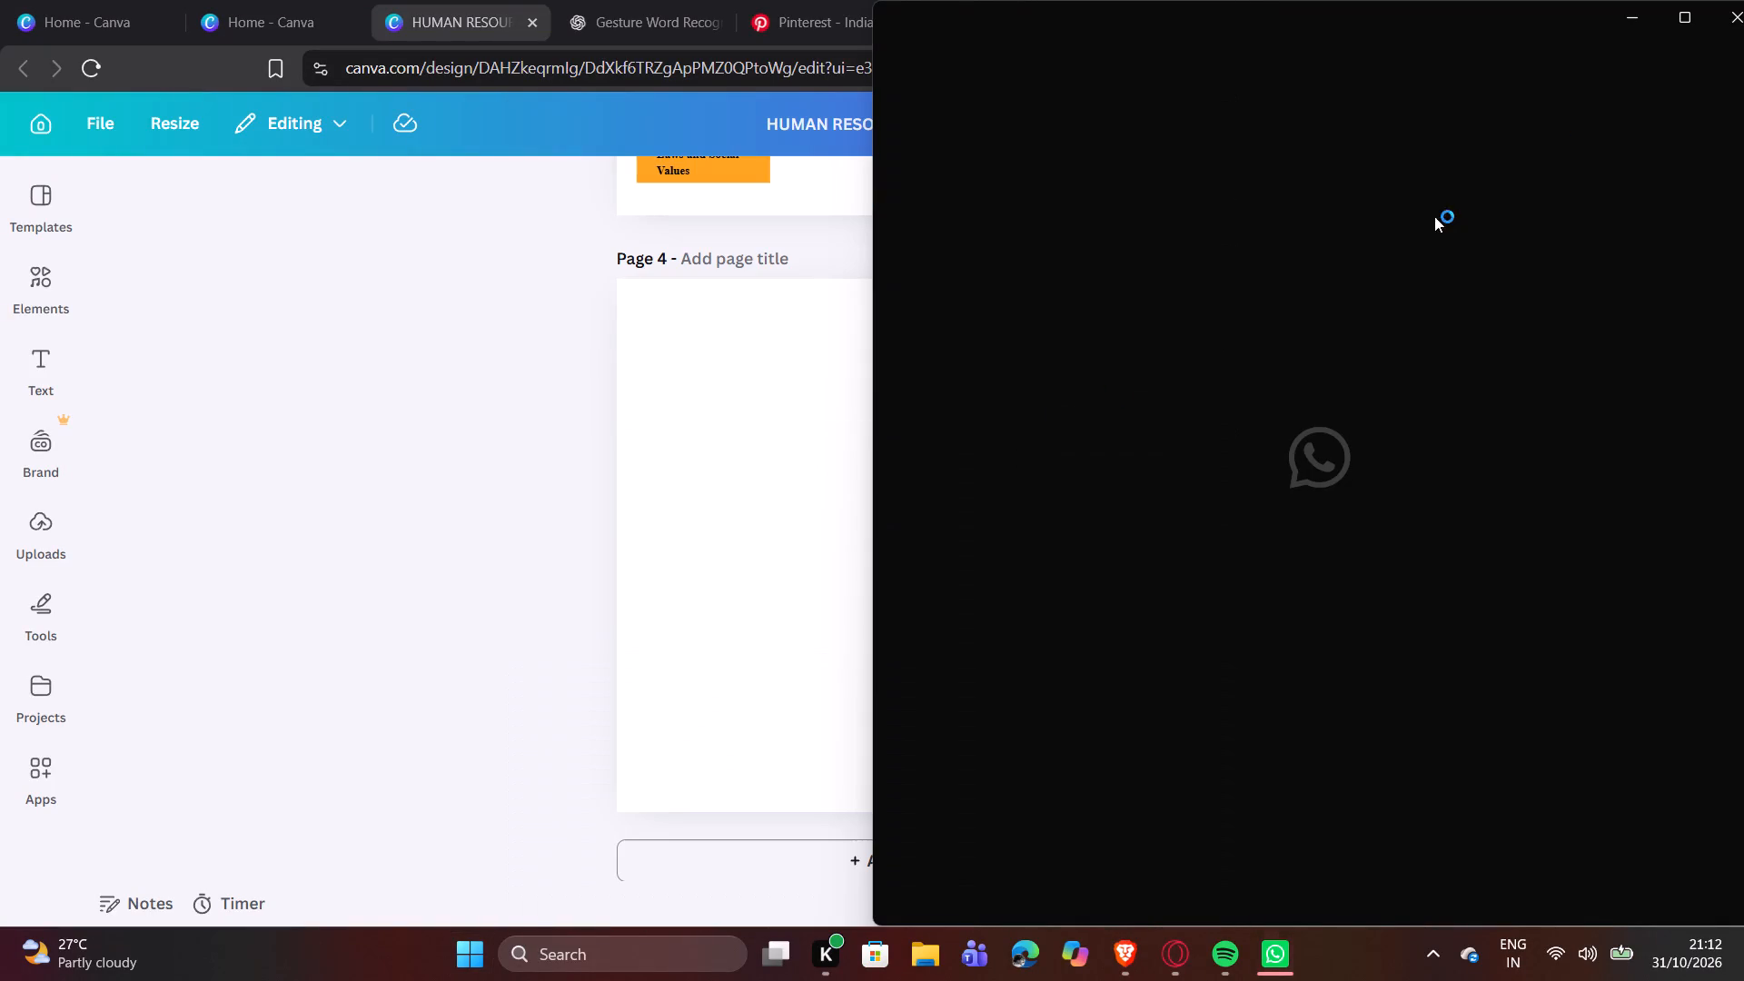
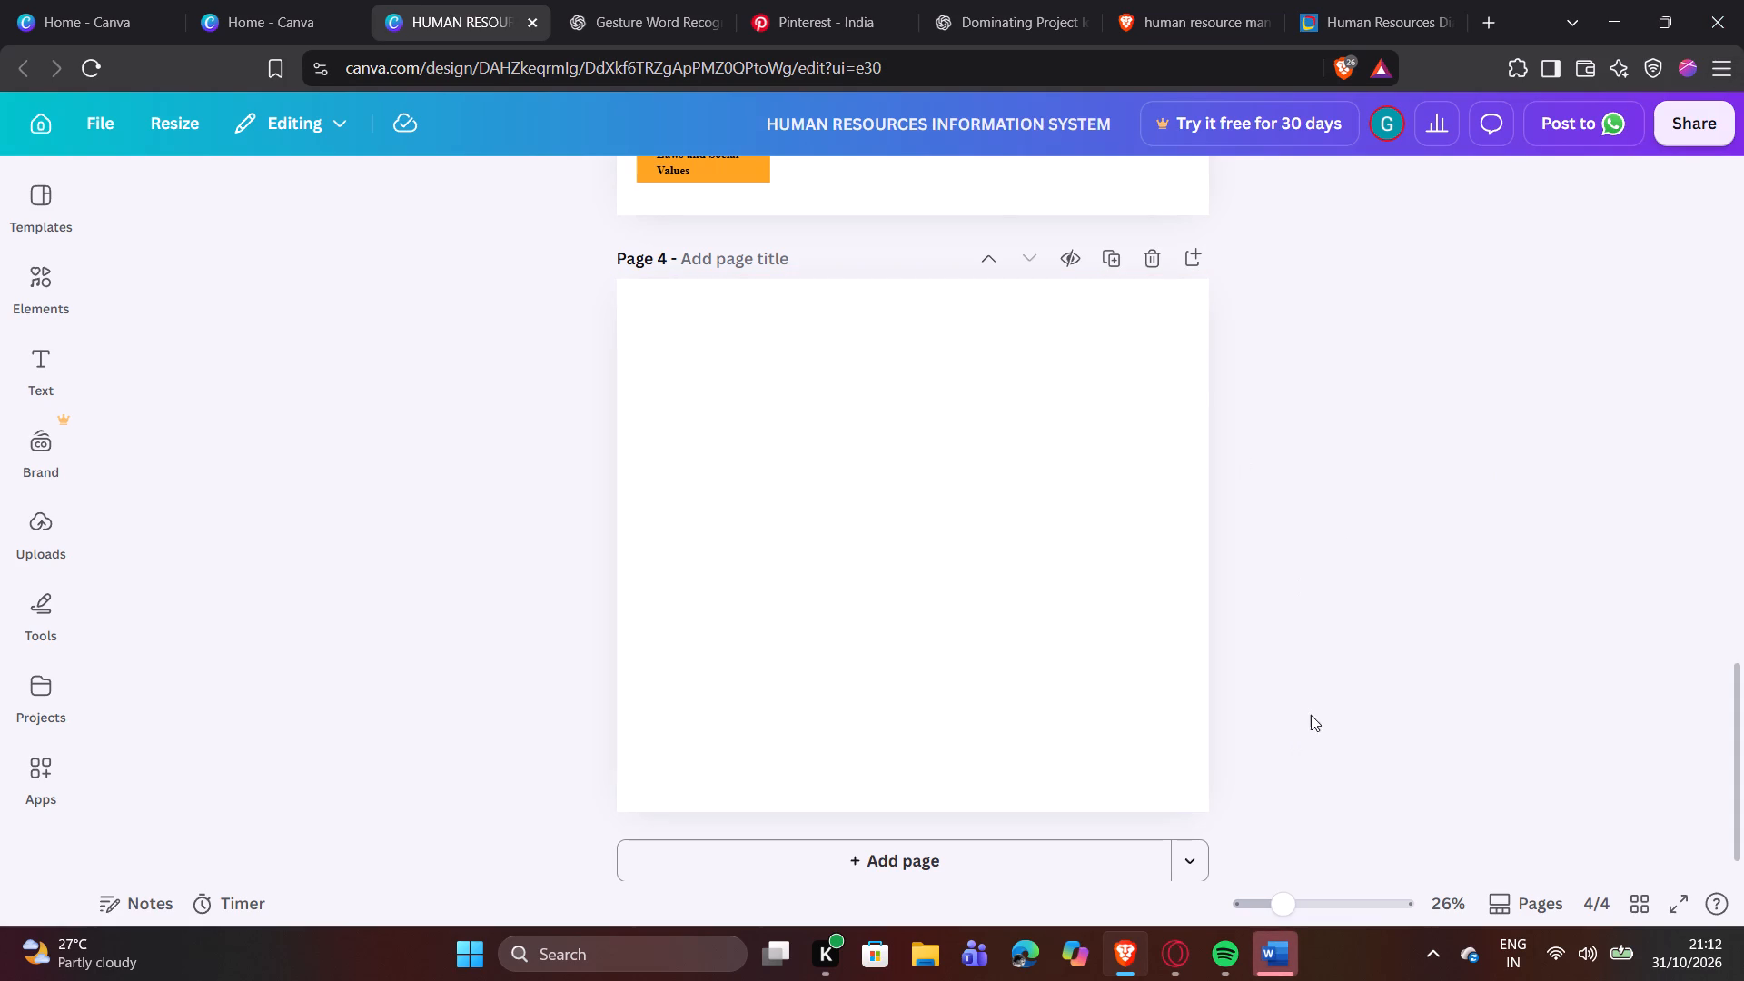
# Switch to the Indian Sign Language document in Word and find the Human Resources PowerPoint Template graphic on its last page.
pyautogui.click(1273, 956)
pyautogui.scroll(-11, 703, 650)
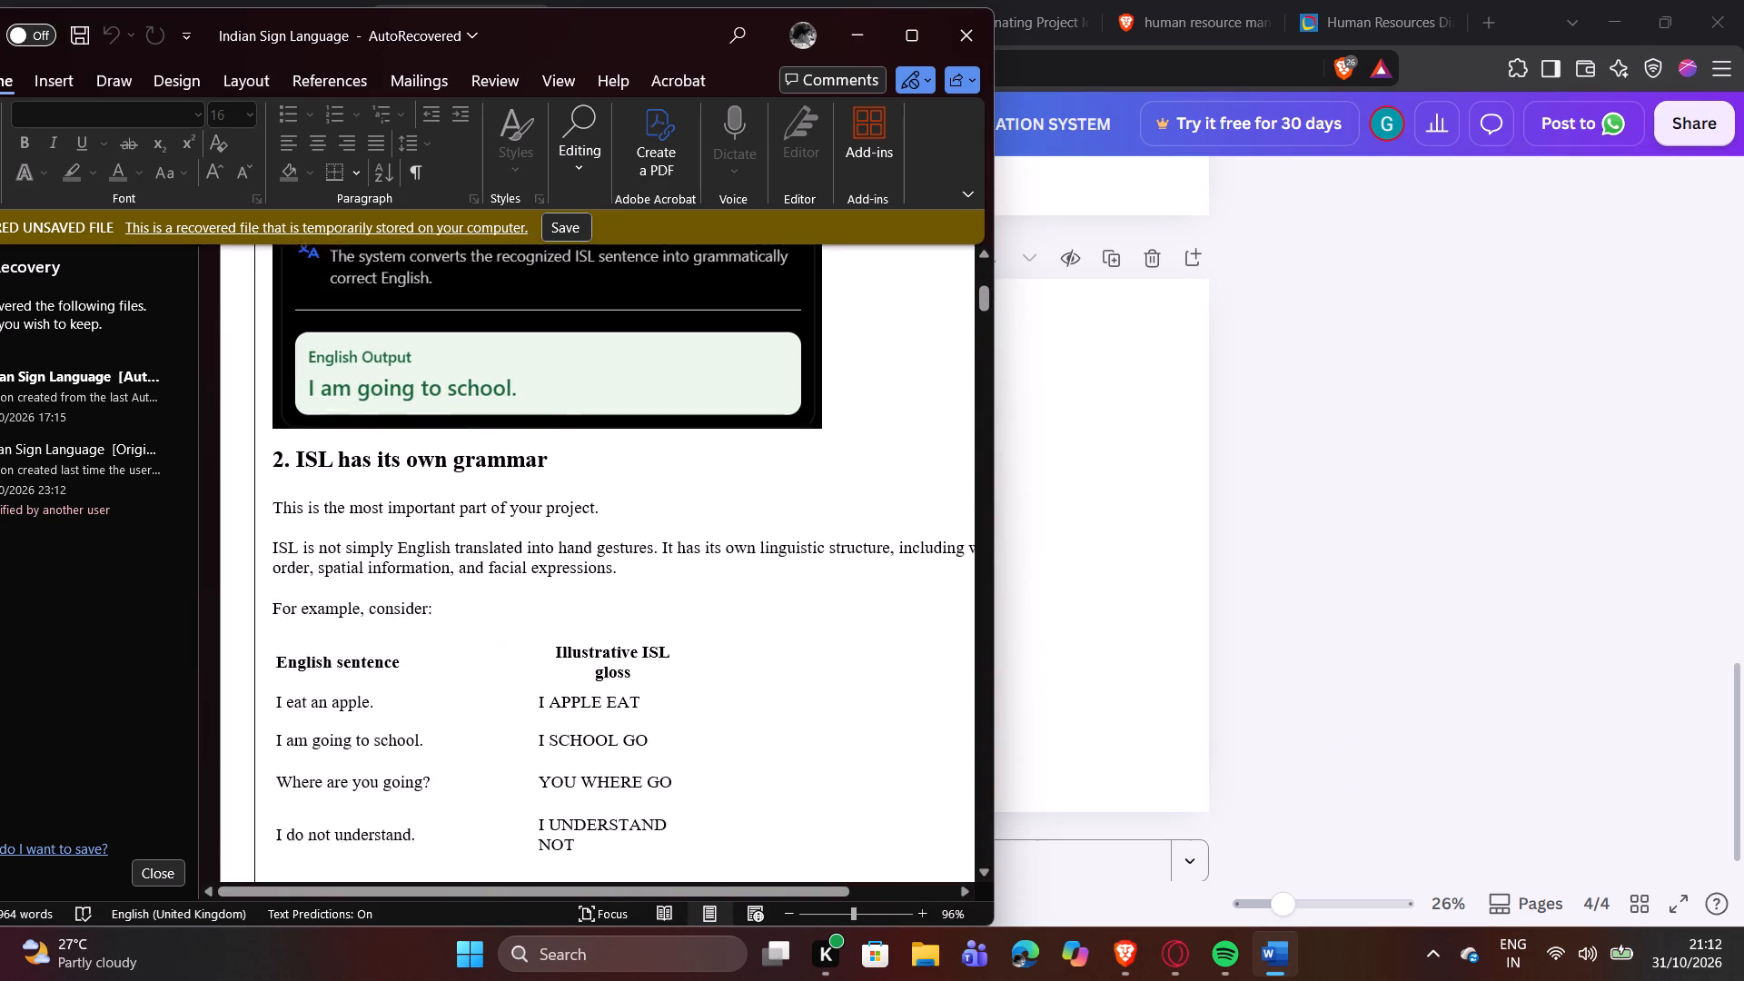
pyautogui.scroll(-16, 701, 639)
pyautogui.scroll(-13, 704, 639)
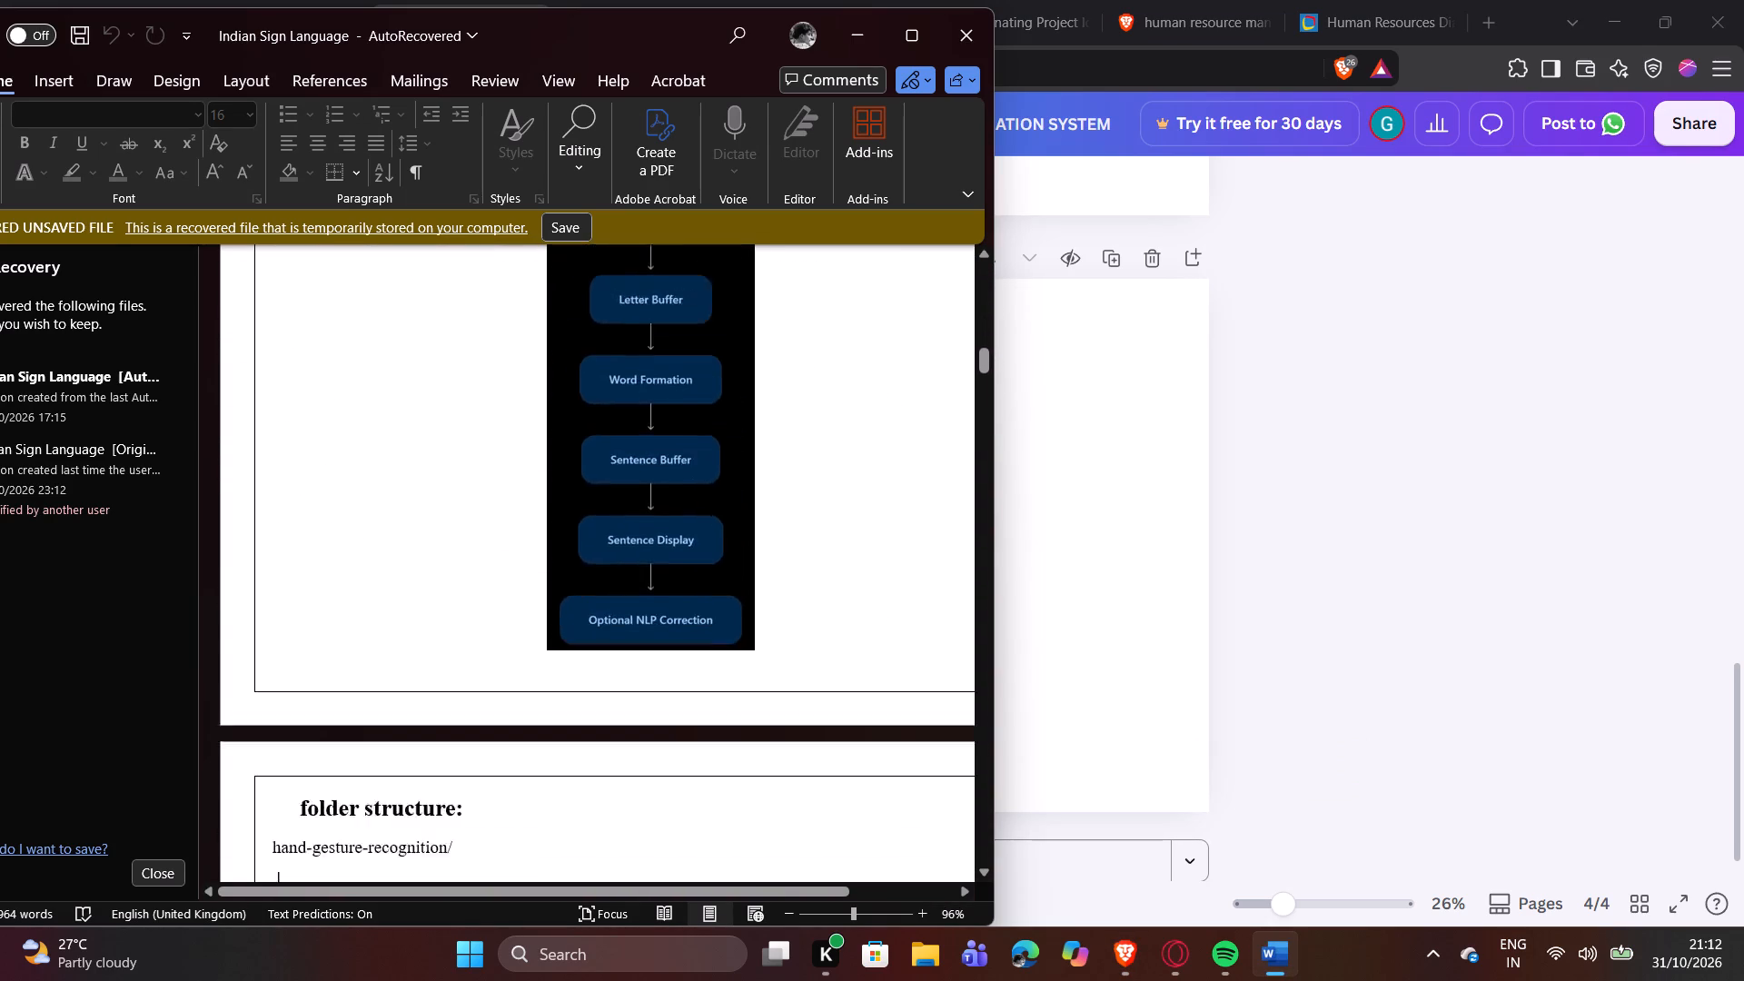
pyautogui.scroll(-8, 704, 643)
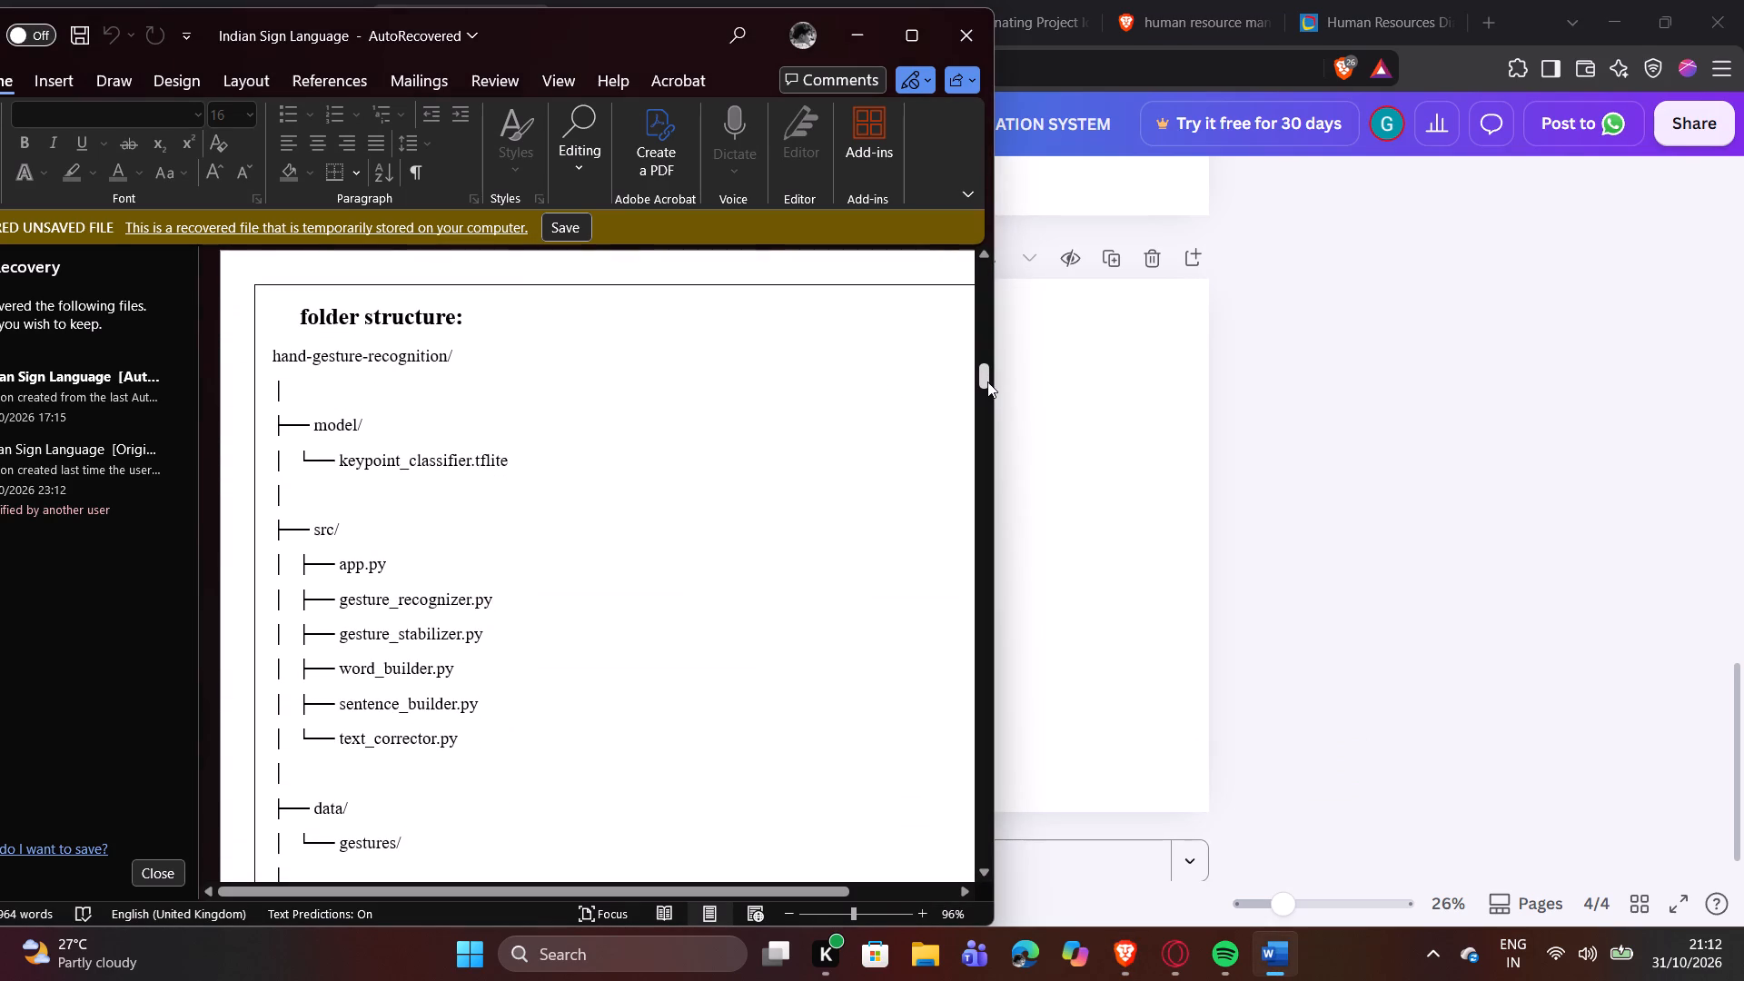
pyautogui.moveTo(986, 378); pyautogui.dragTo(956, 884)
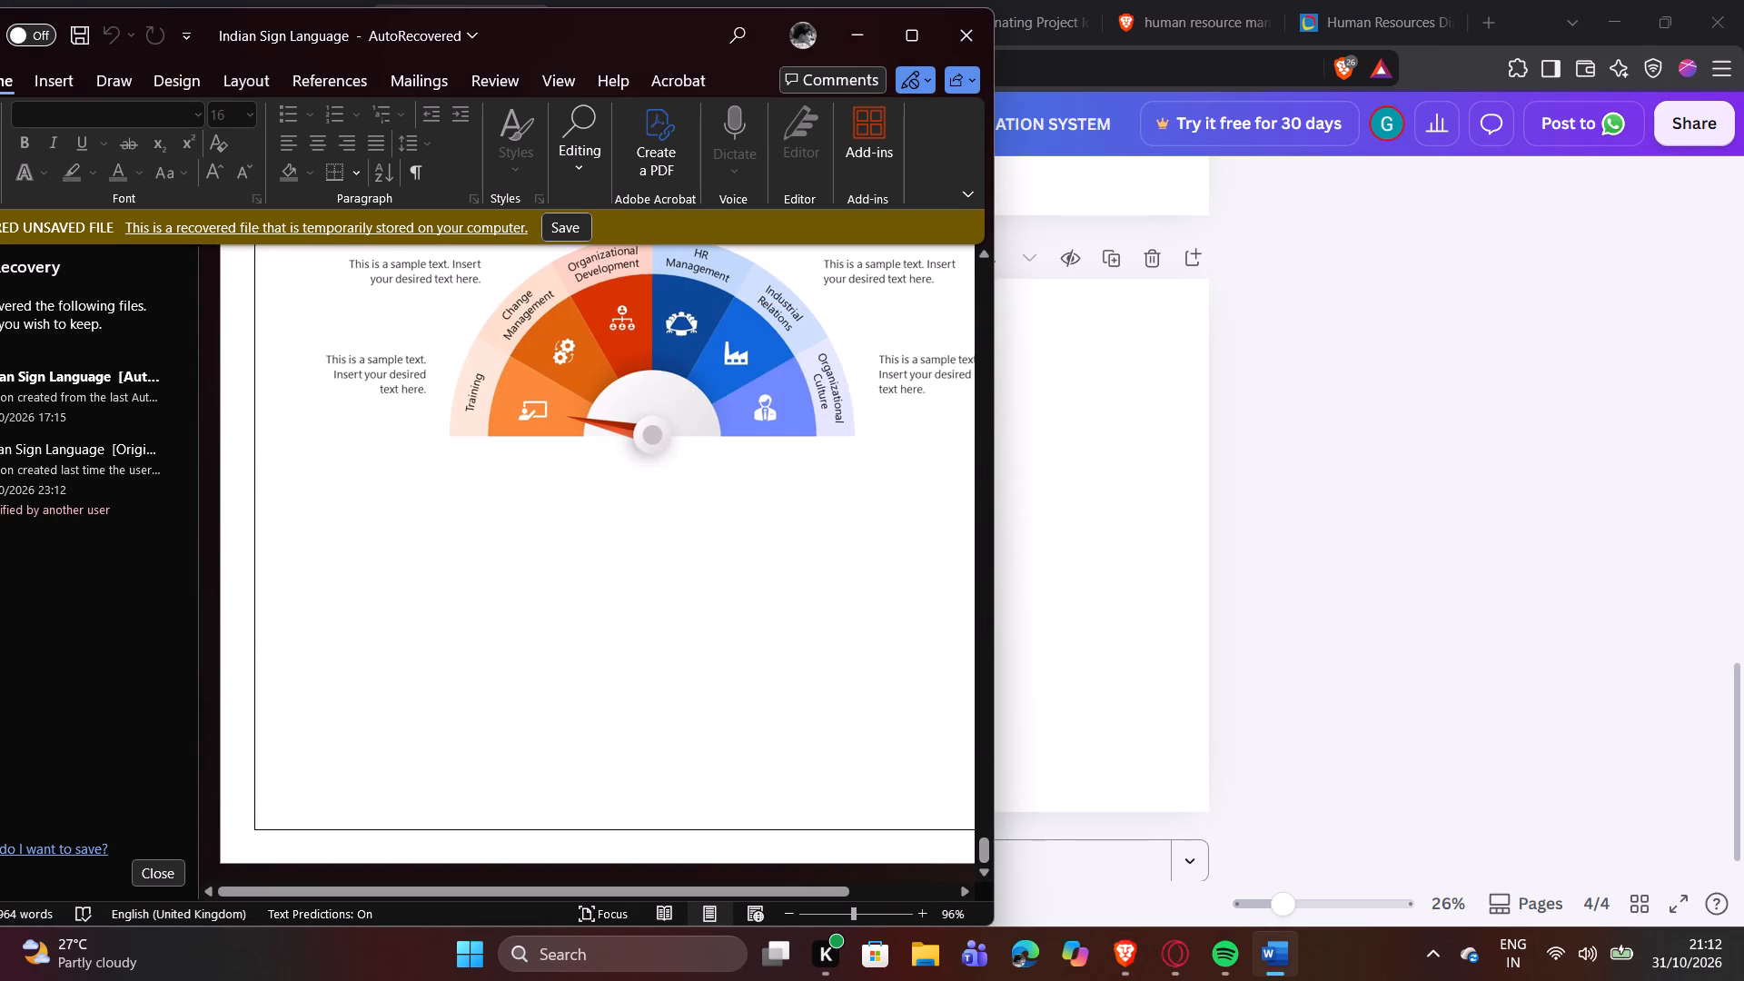
pyautogui.scroll(5, 677, 603)
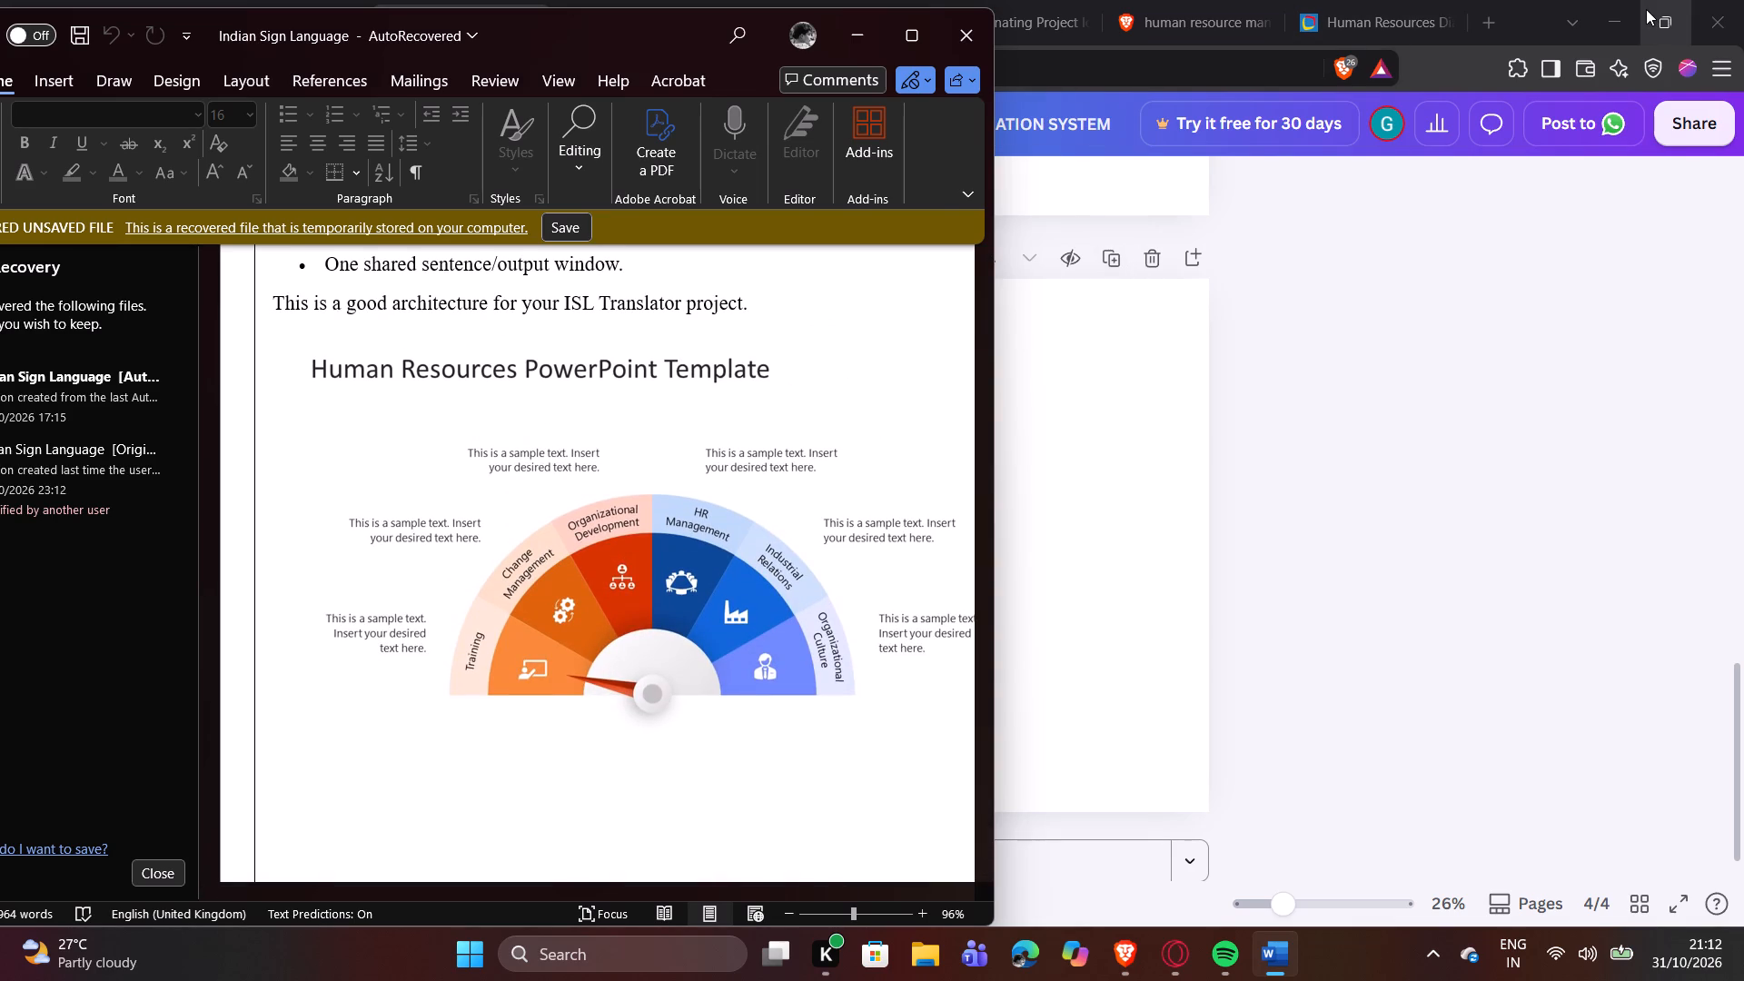
# Arrange the browser and Word windows side by side in an even split, with Canva on the left half.
pyautogui.click(1553, 76)
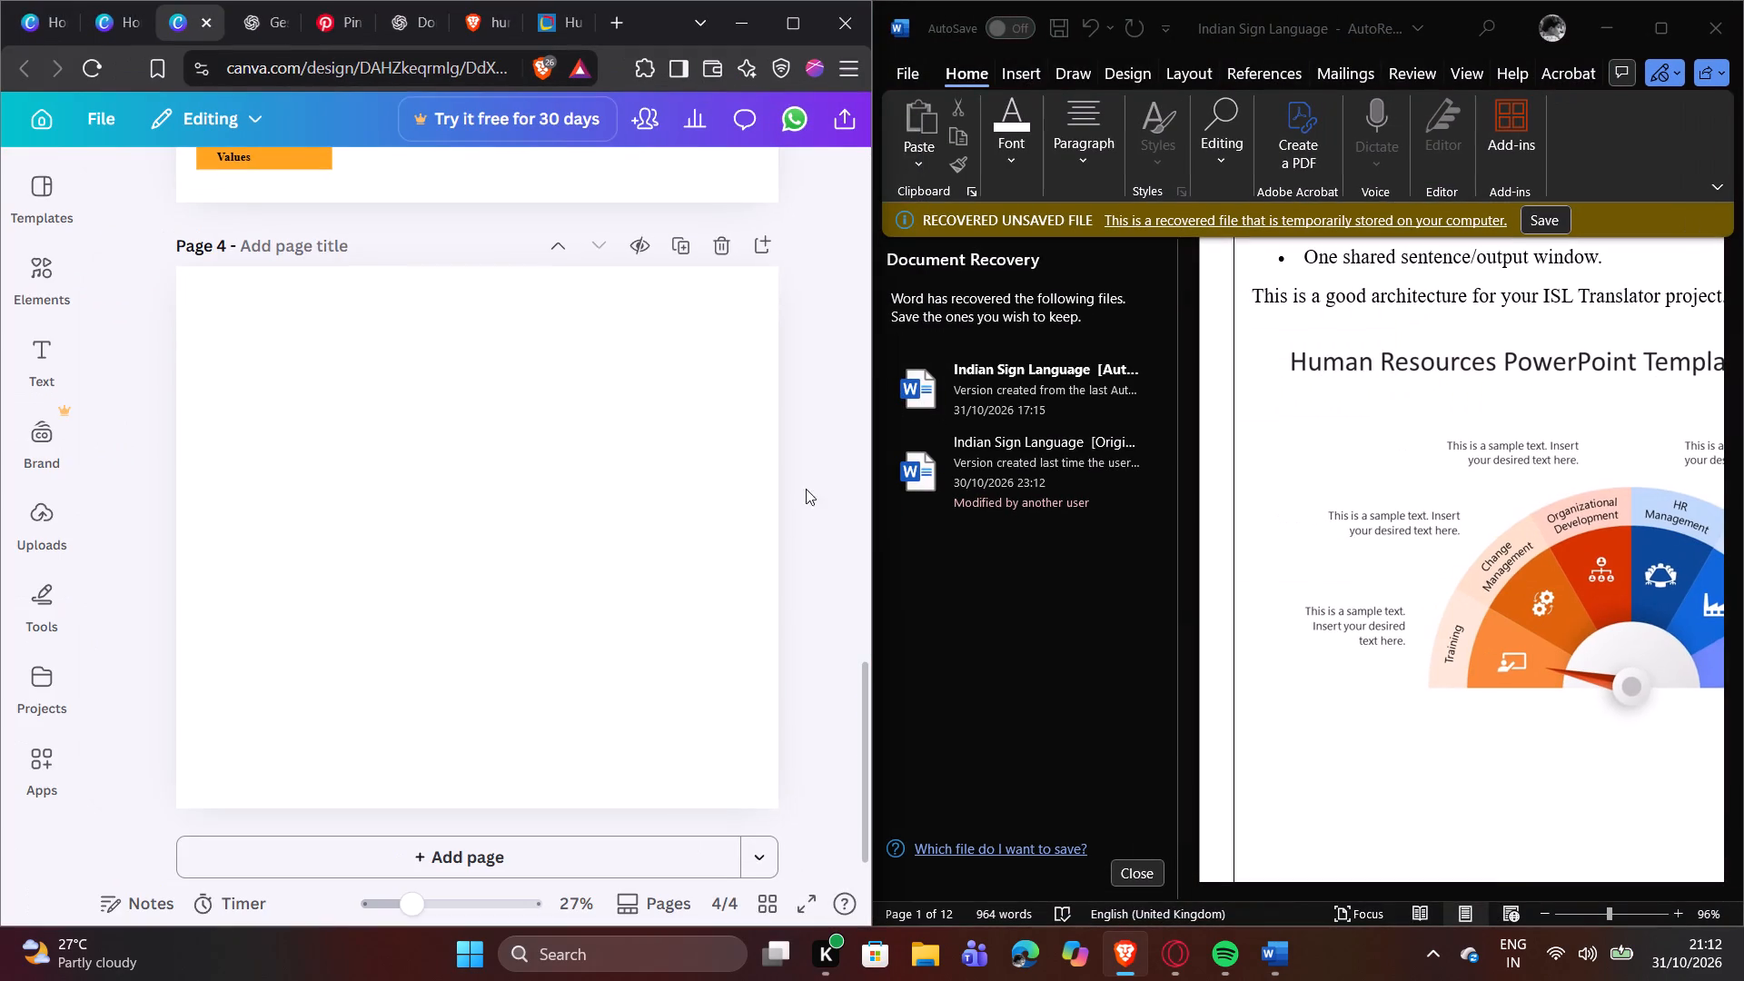
# Close Word's Document Recovery pane to free space for the document.
pyautogui.click(1123, 875)
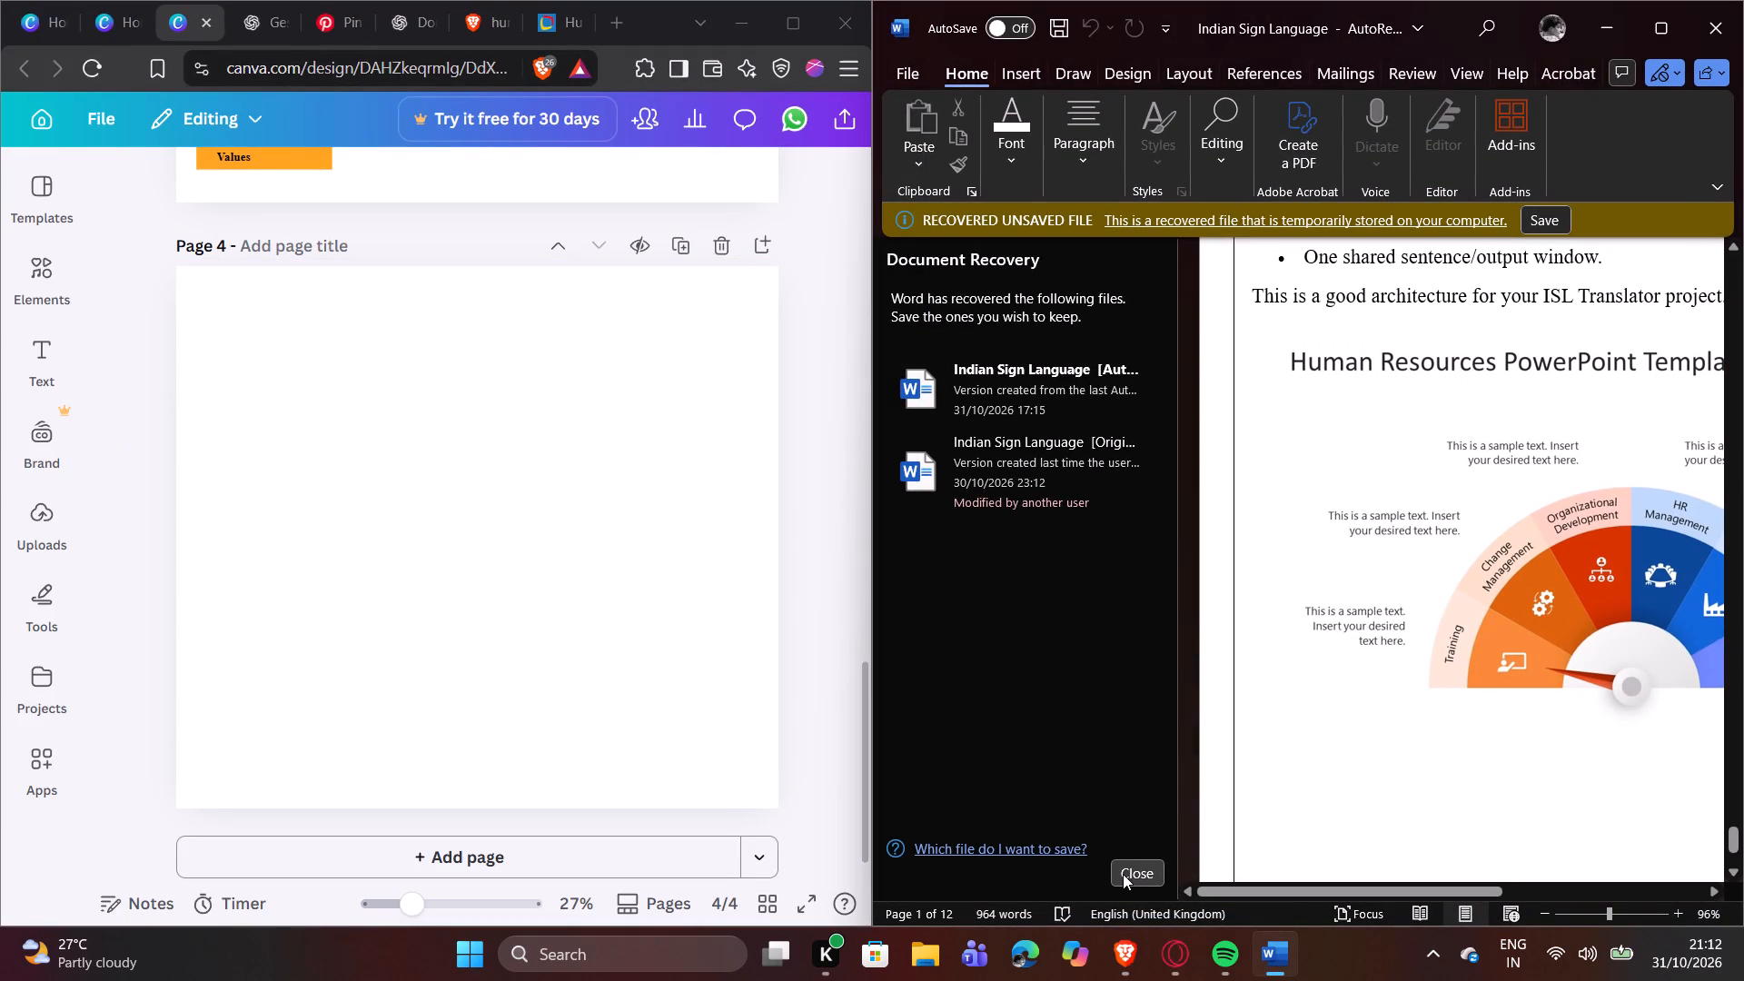
pyautogui.click(1123, 873)
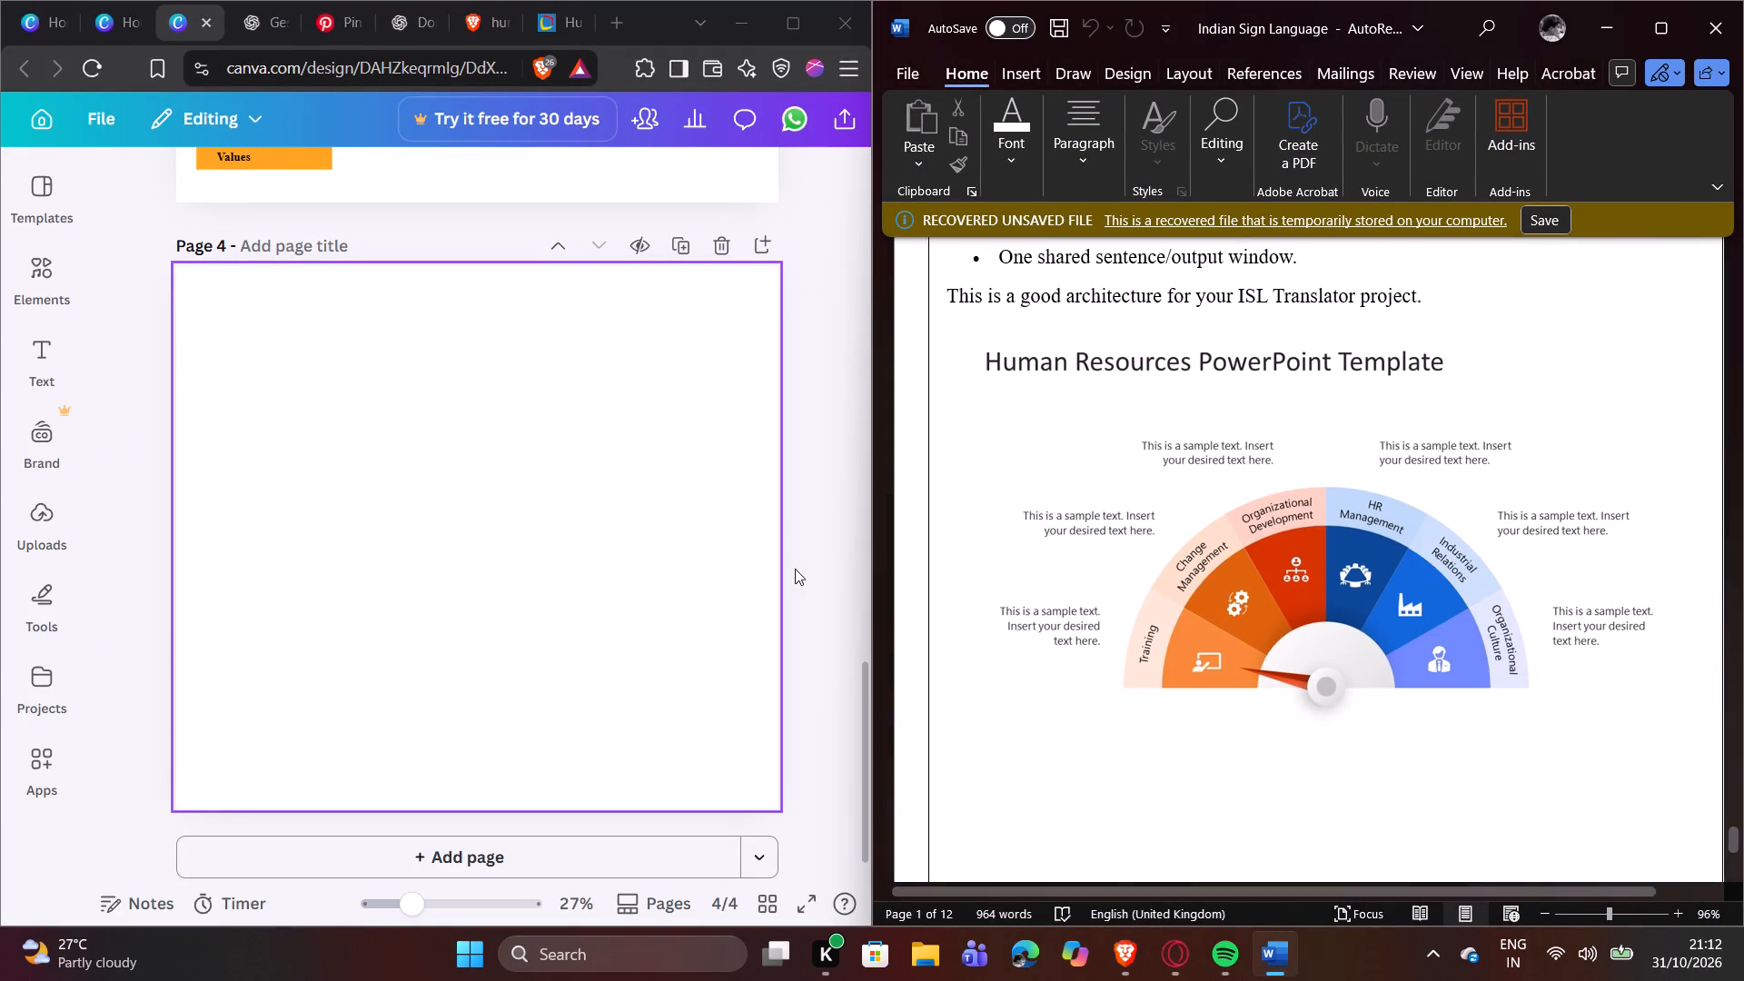
# Widen the Canva side of the split screen to nearly two thirds, keeping the human resources gauge graphic in view in Word.
pyautogui.moveTo(869, 534); pyautogui.dragTo(1105, 531)
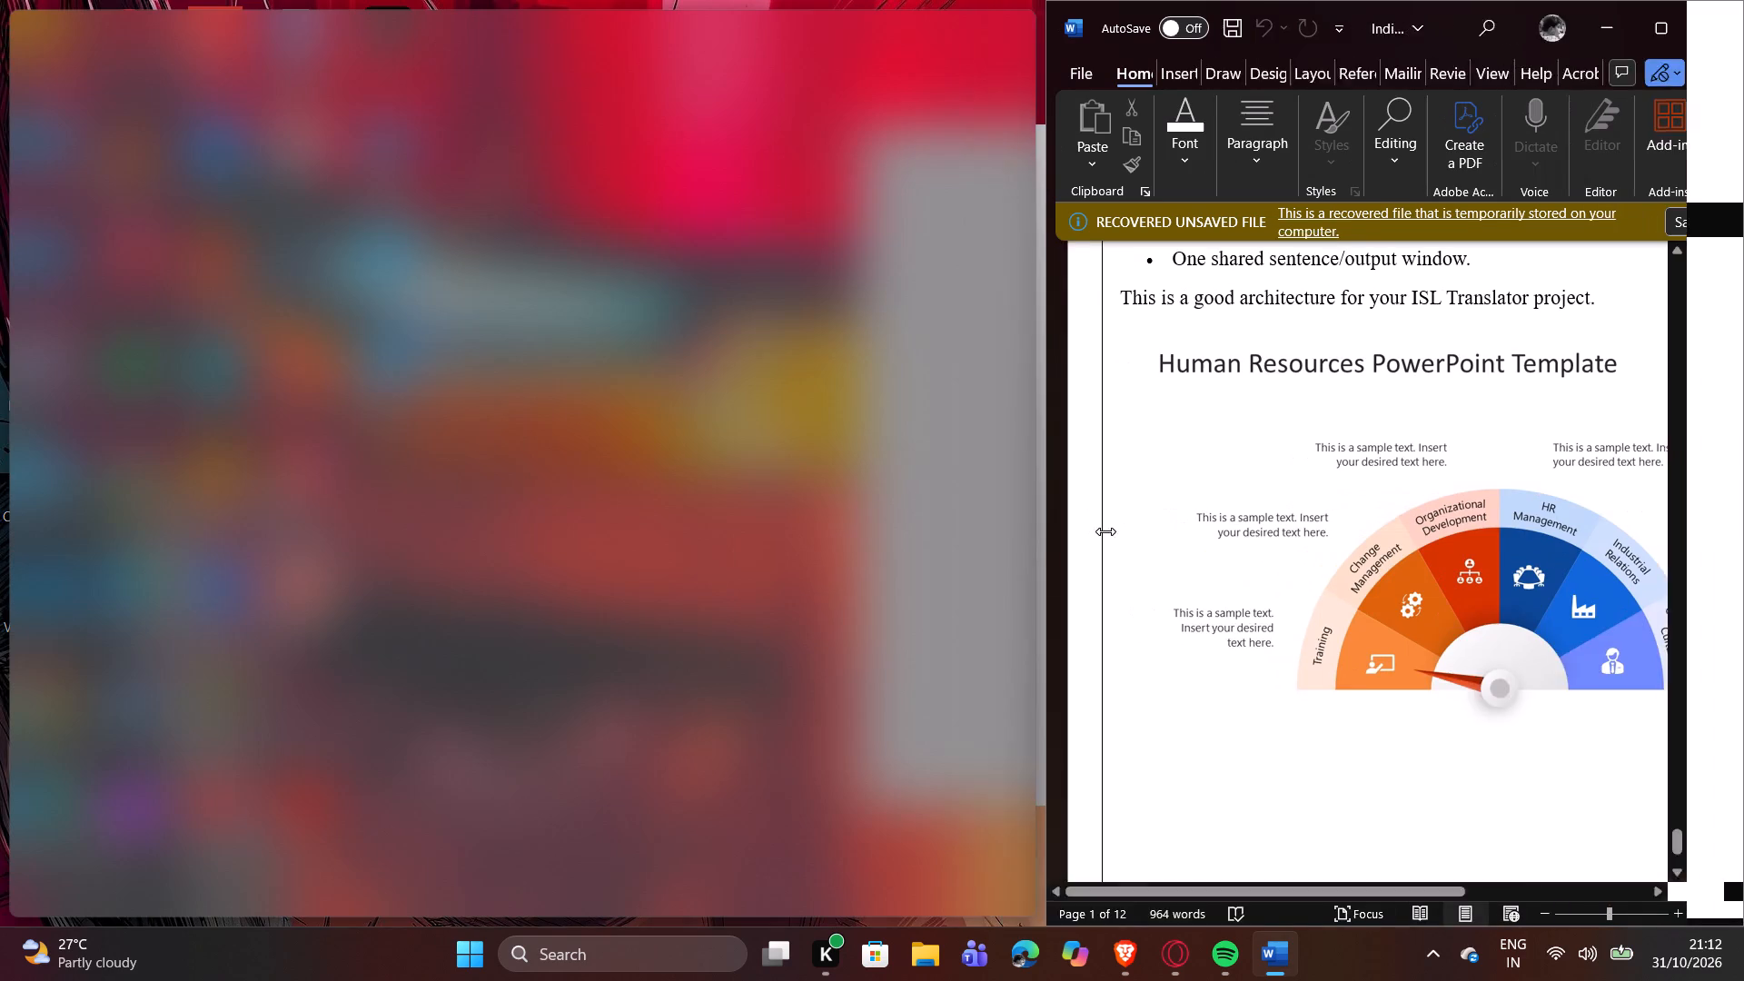
pyautogui.moveTo(1105, 531); pyautogui.dragTo(1107, 531)
pyautogui.moveTo(1343, 893); pyautogui.dragTo(1392, 890)
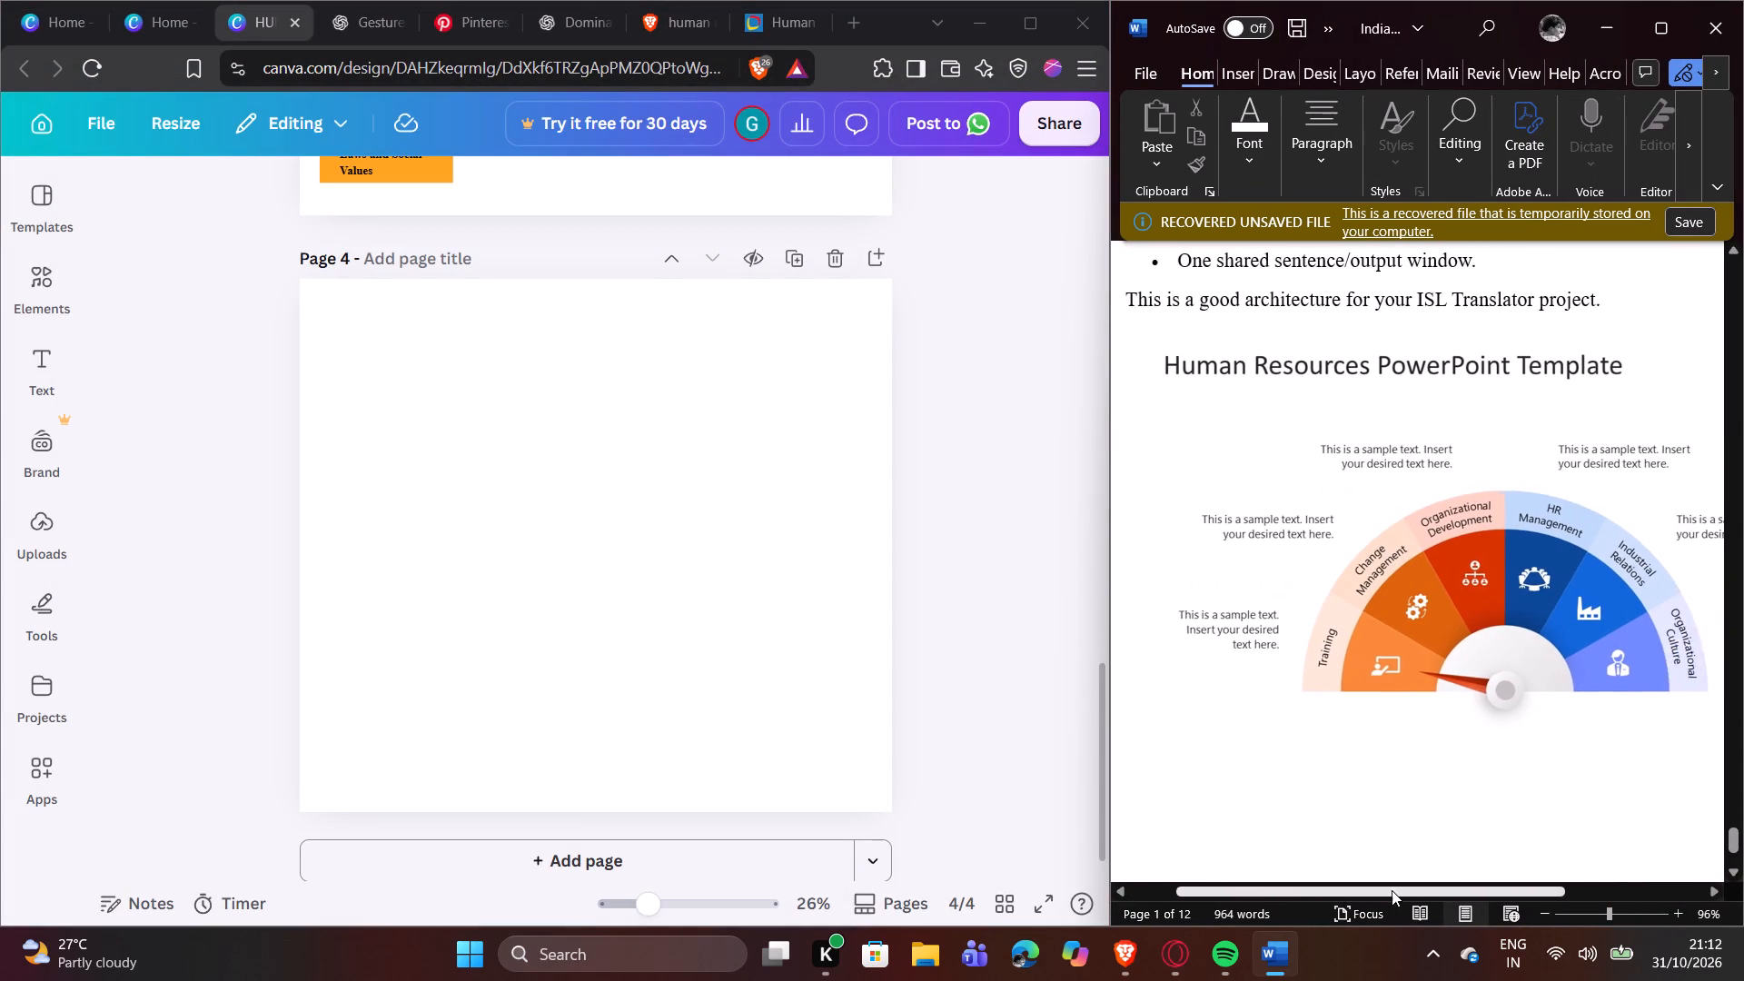
pyautogui.moveTo(1392, 890); pyautogui.dragTo(1421, 888)
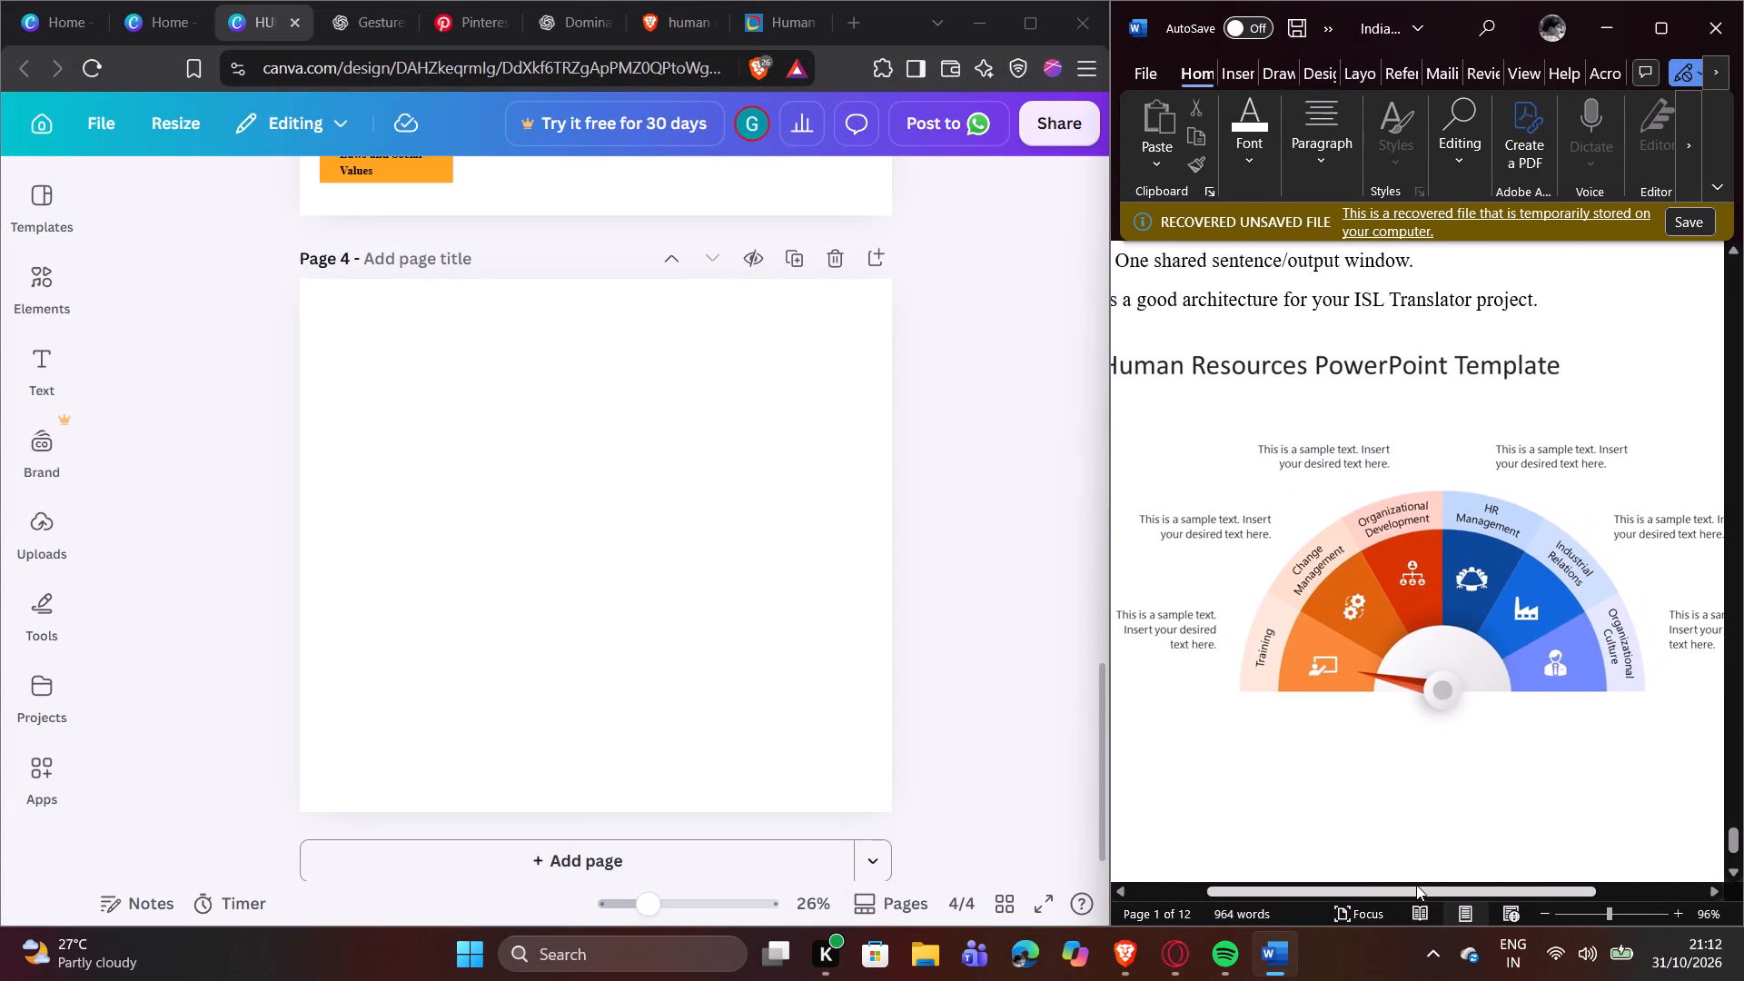
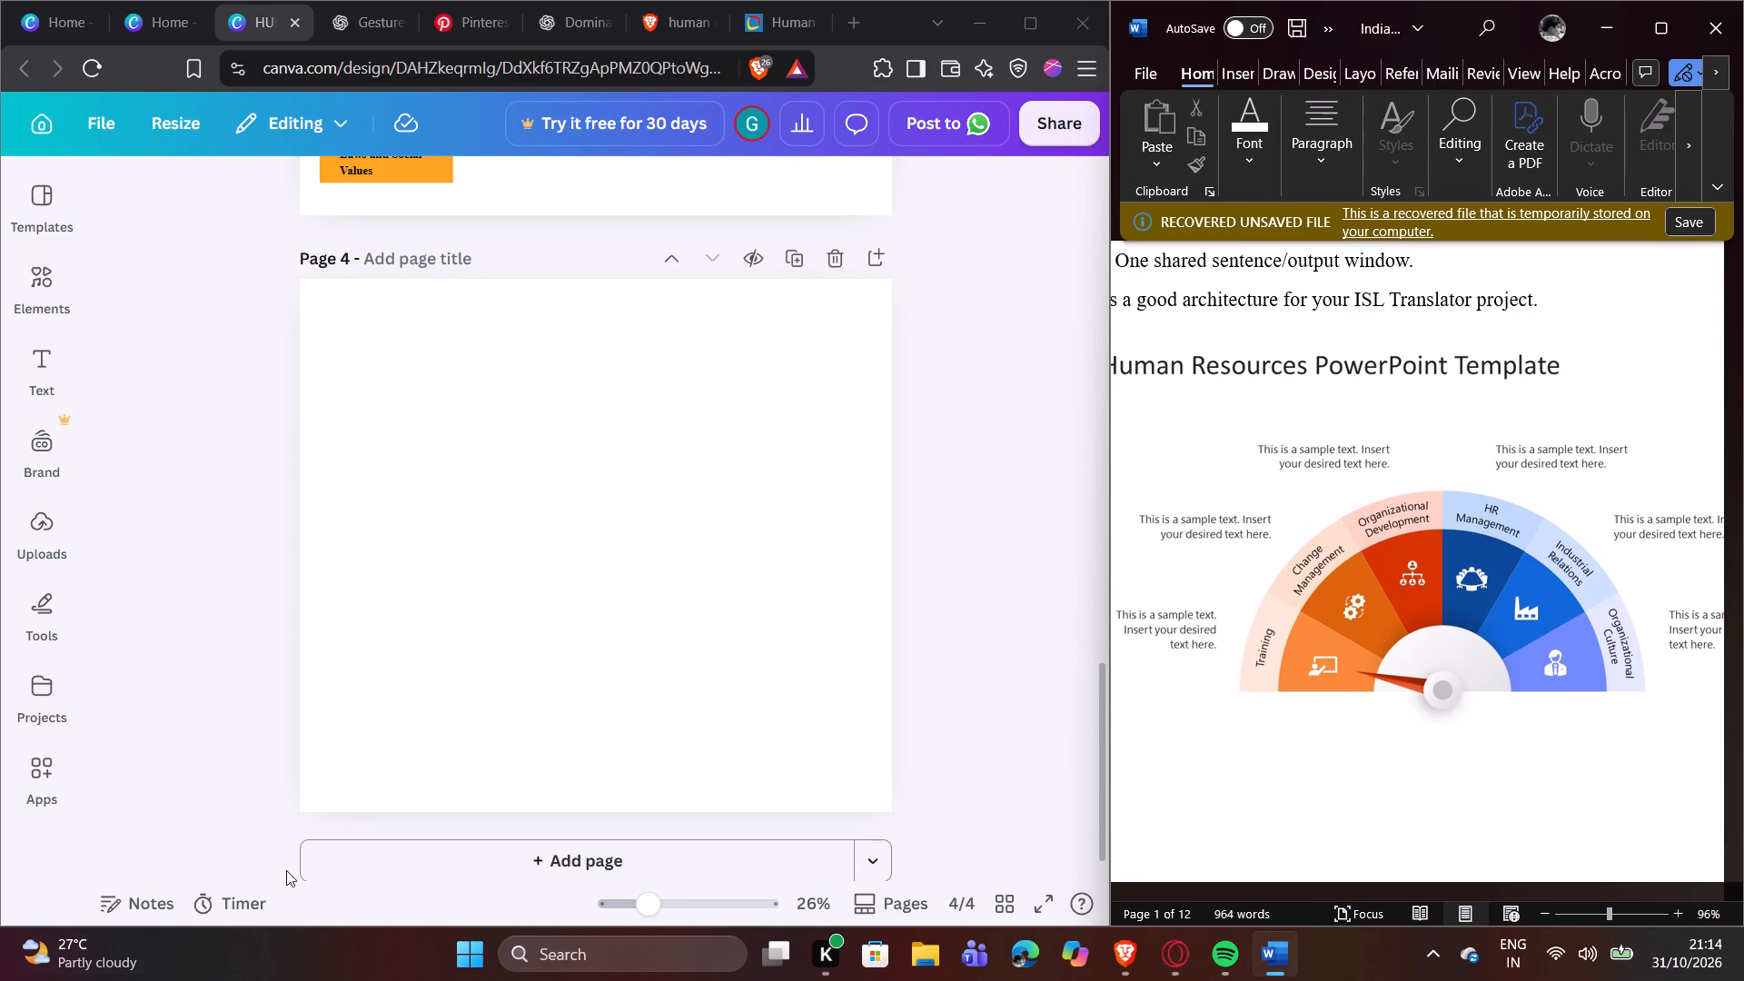
# Select the blank page 4 of the Canva design.
pyautogui.click(645, 473)
pyautogui.click(645, 473)
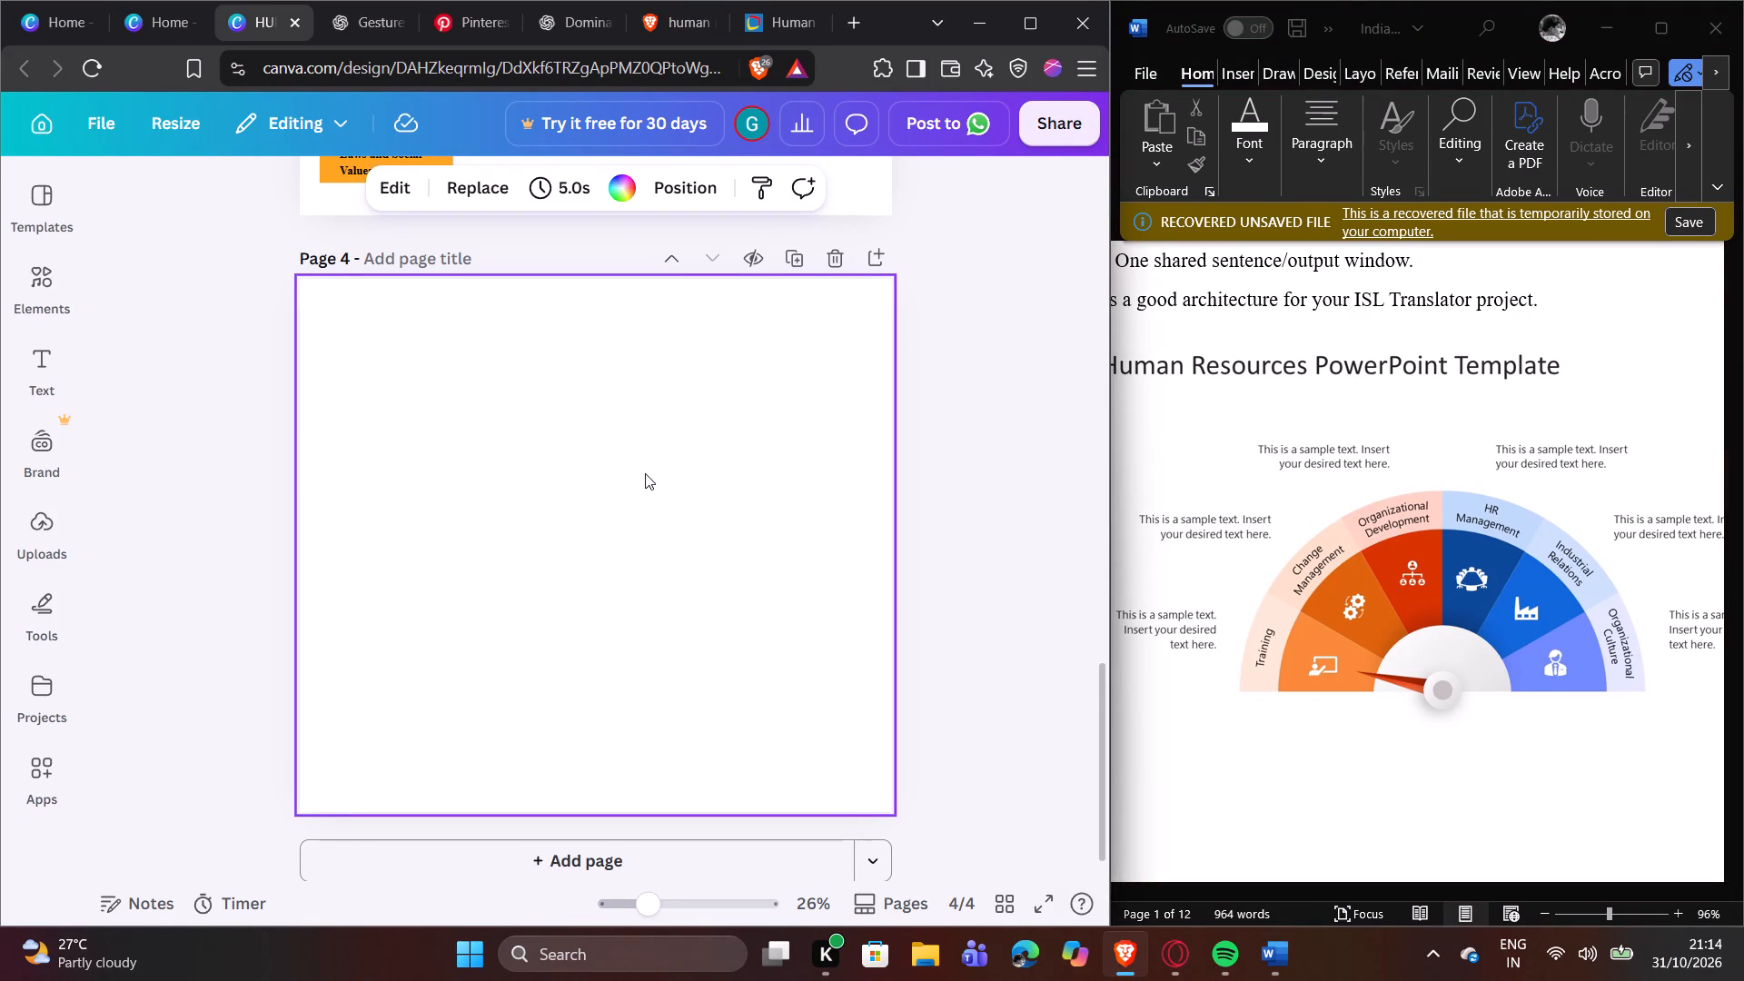
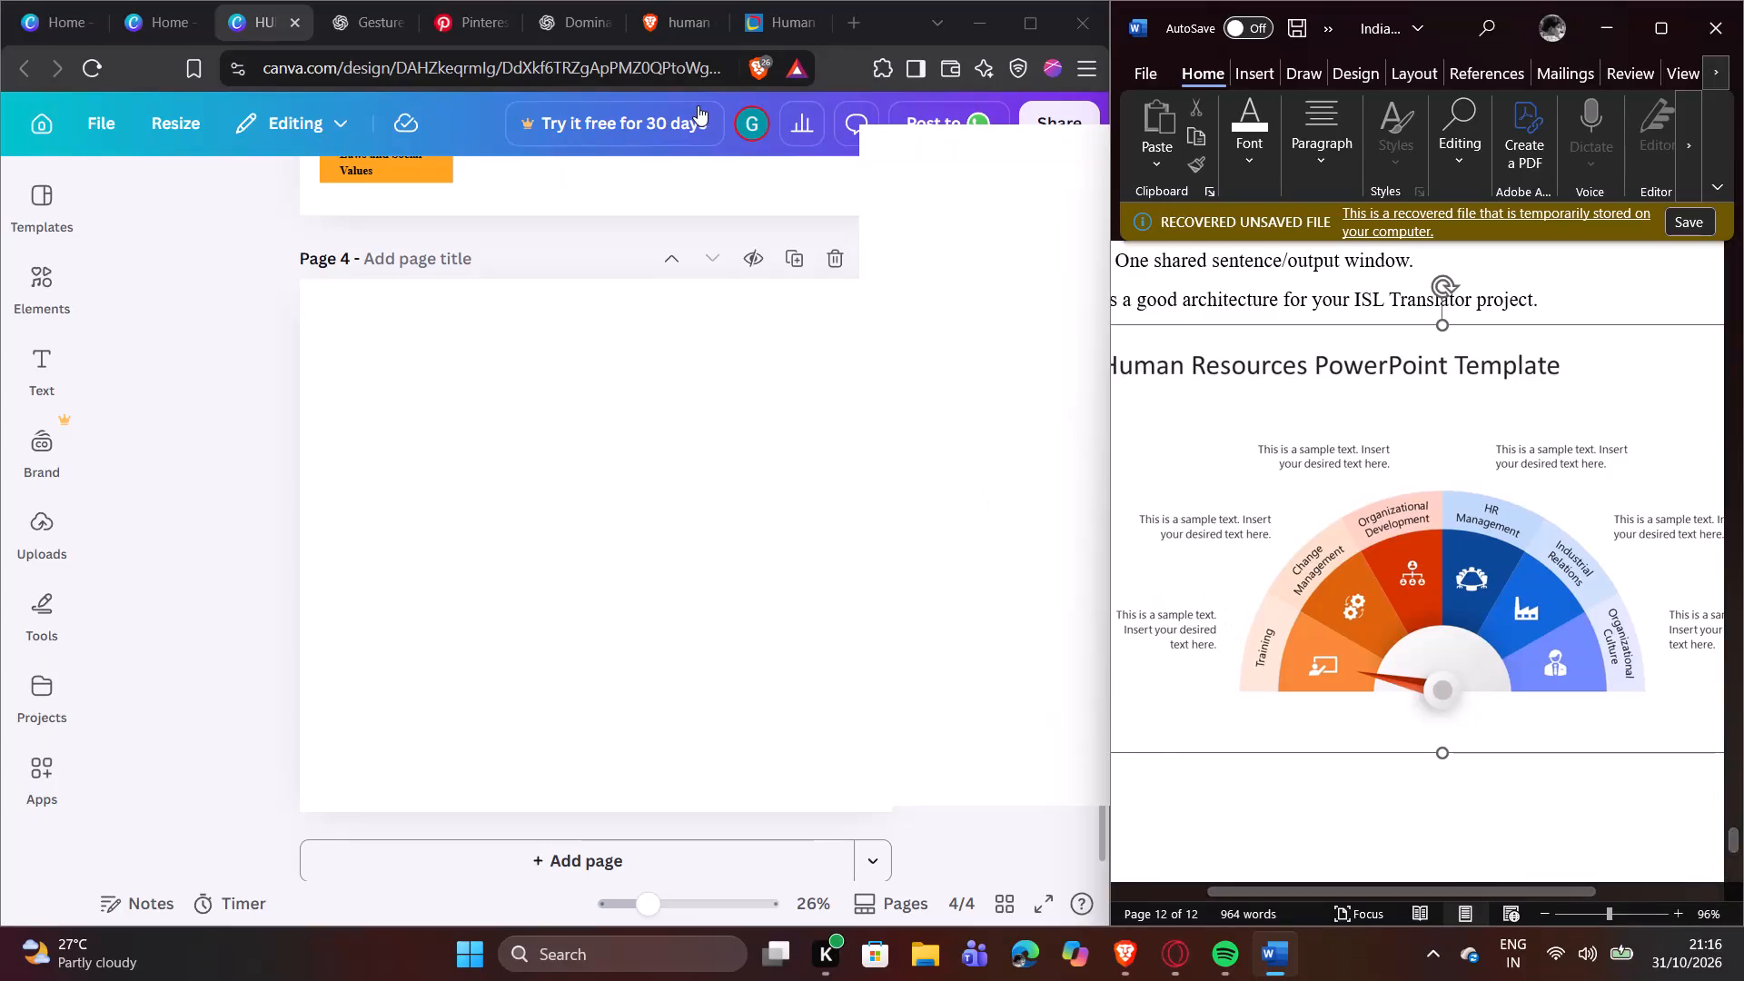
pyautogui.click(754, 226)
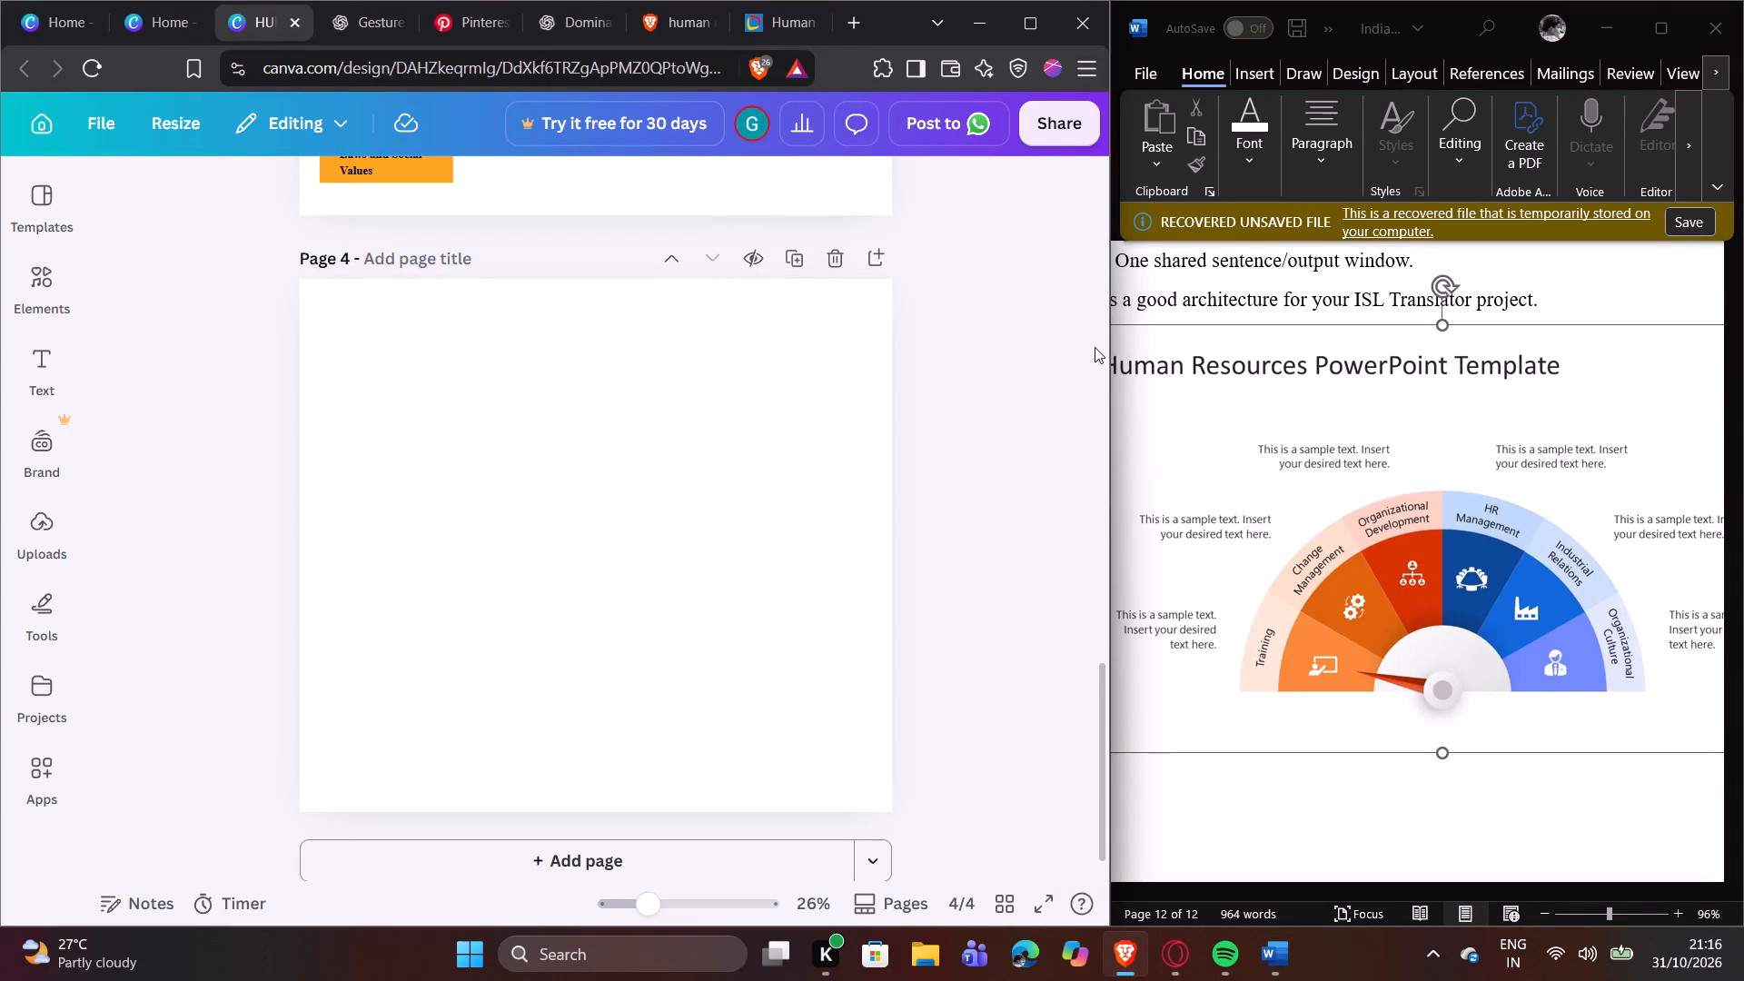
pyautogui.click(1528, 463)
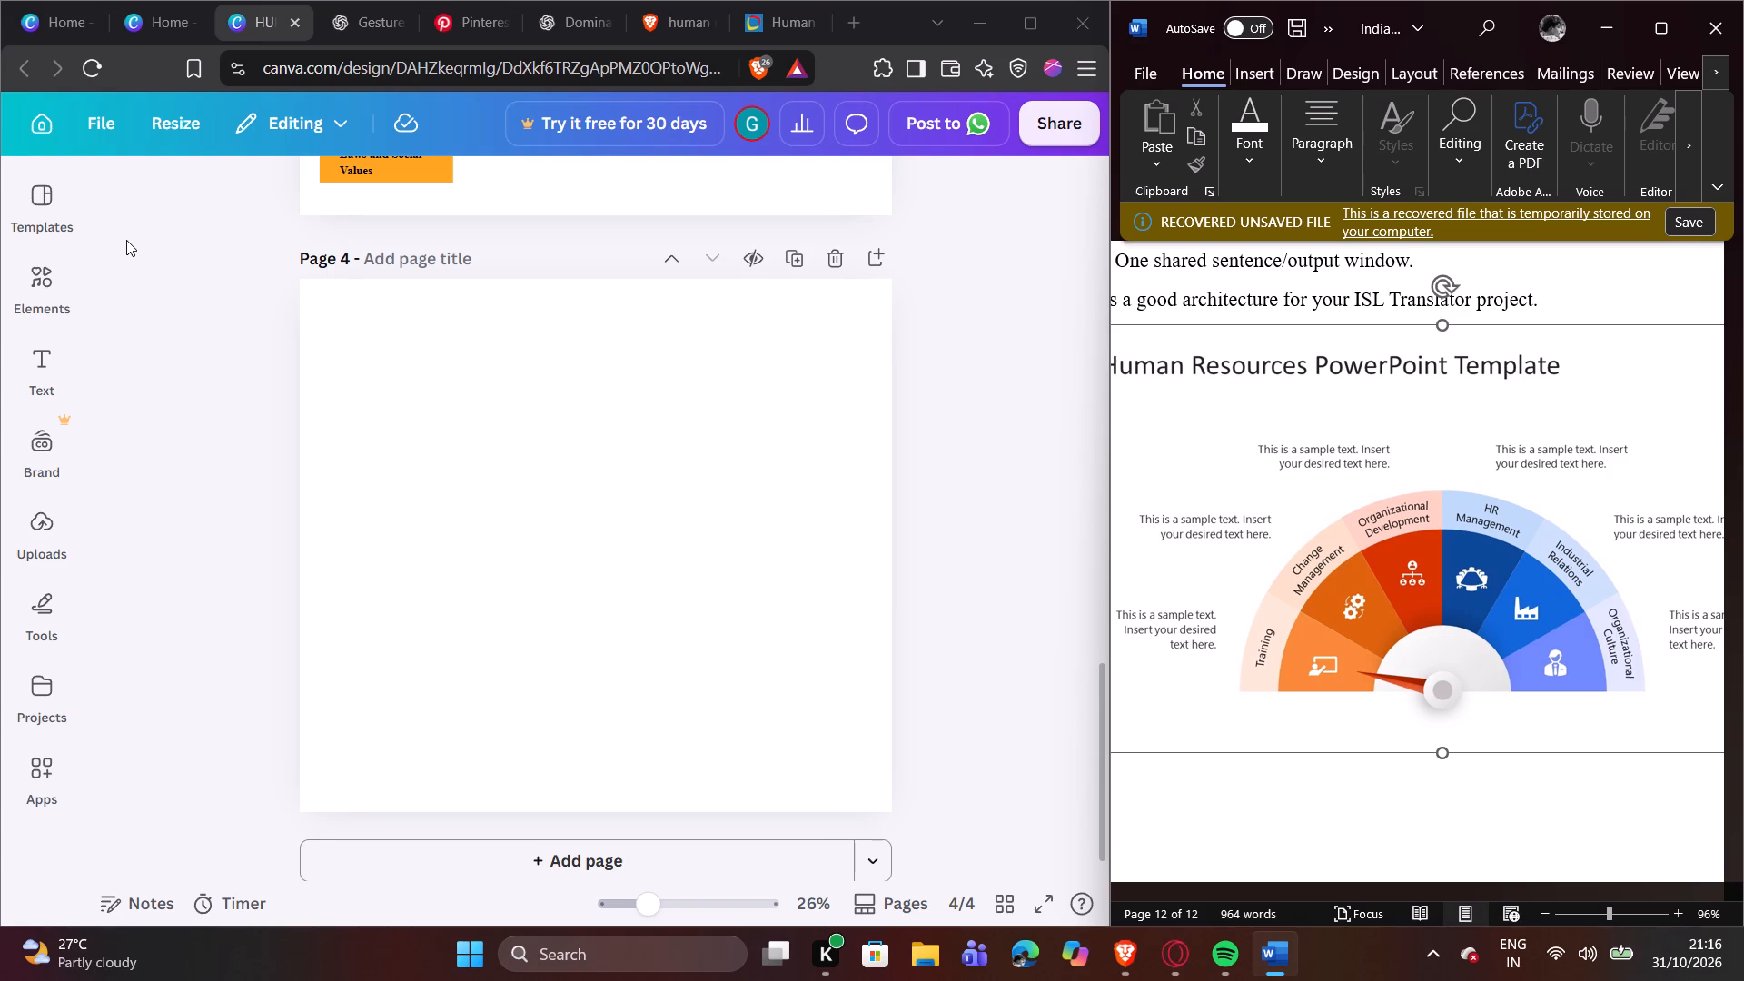
# Search the design elements for "donut chart" and browse the chart results for a gauge-like shape.
pyautogui.click(70, 264)
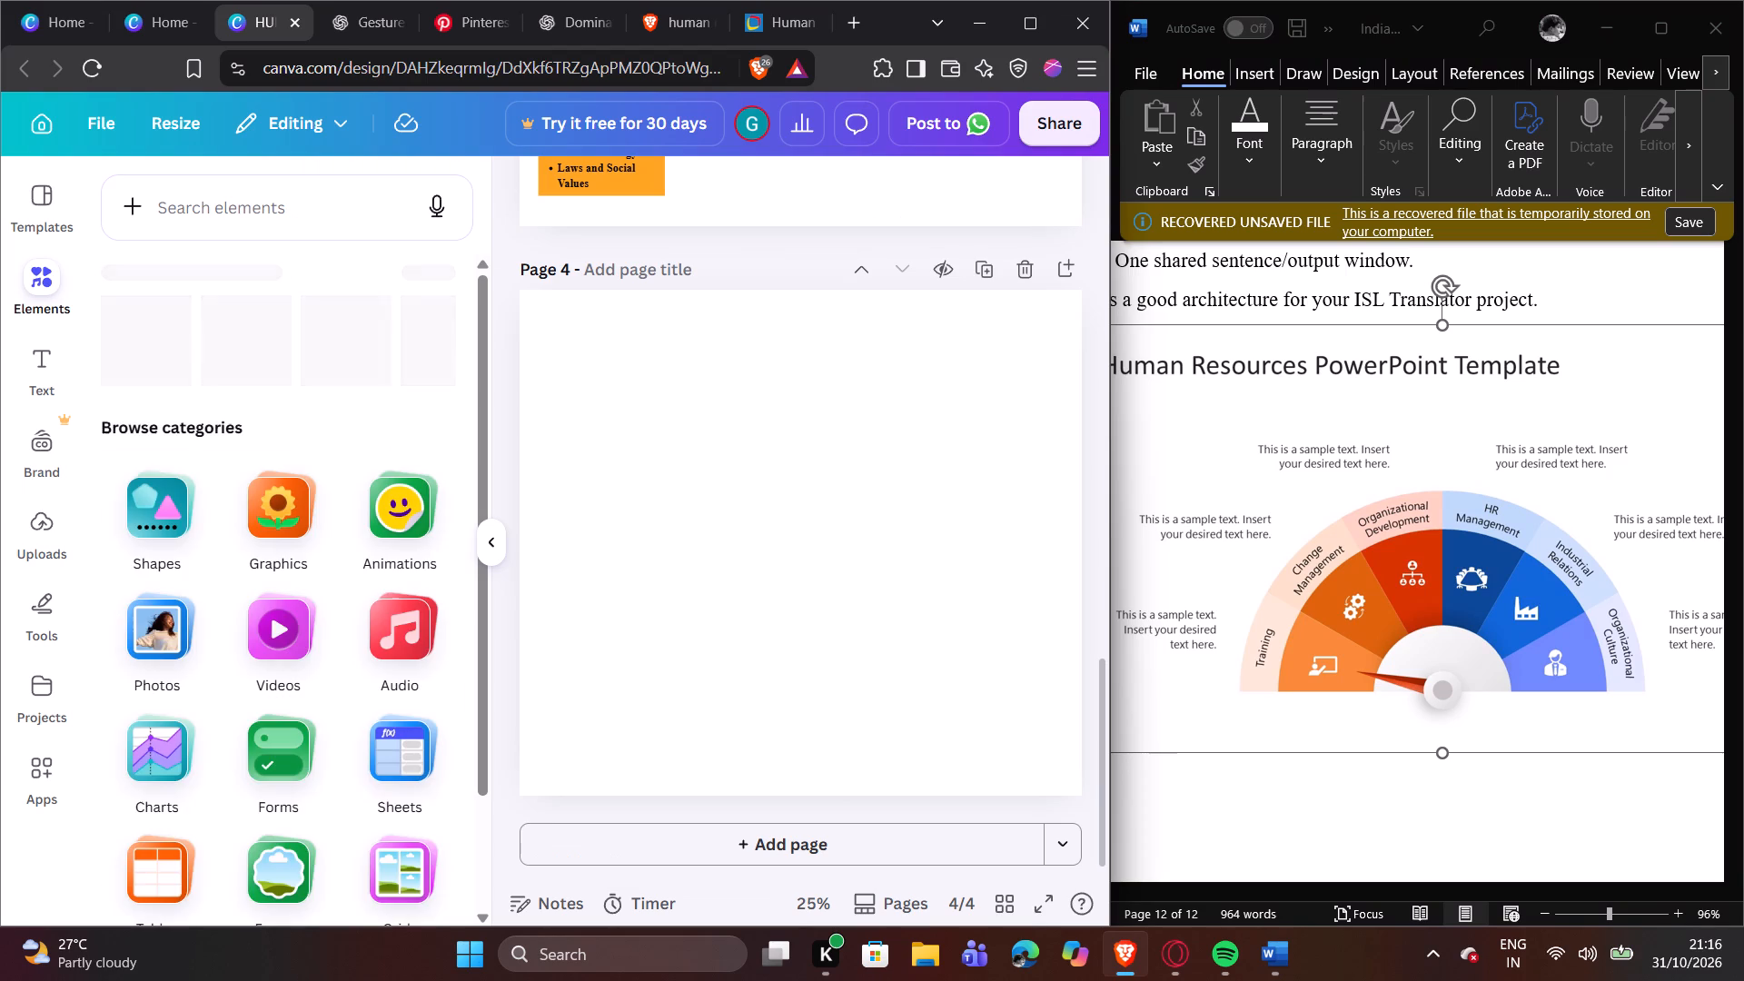
pyautogui.click(215, 220)
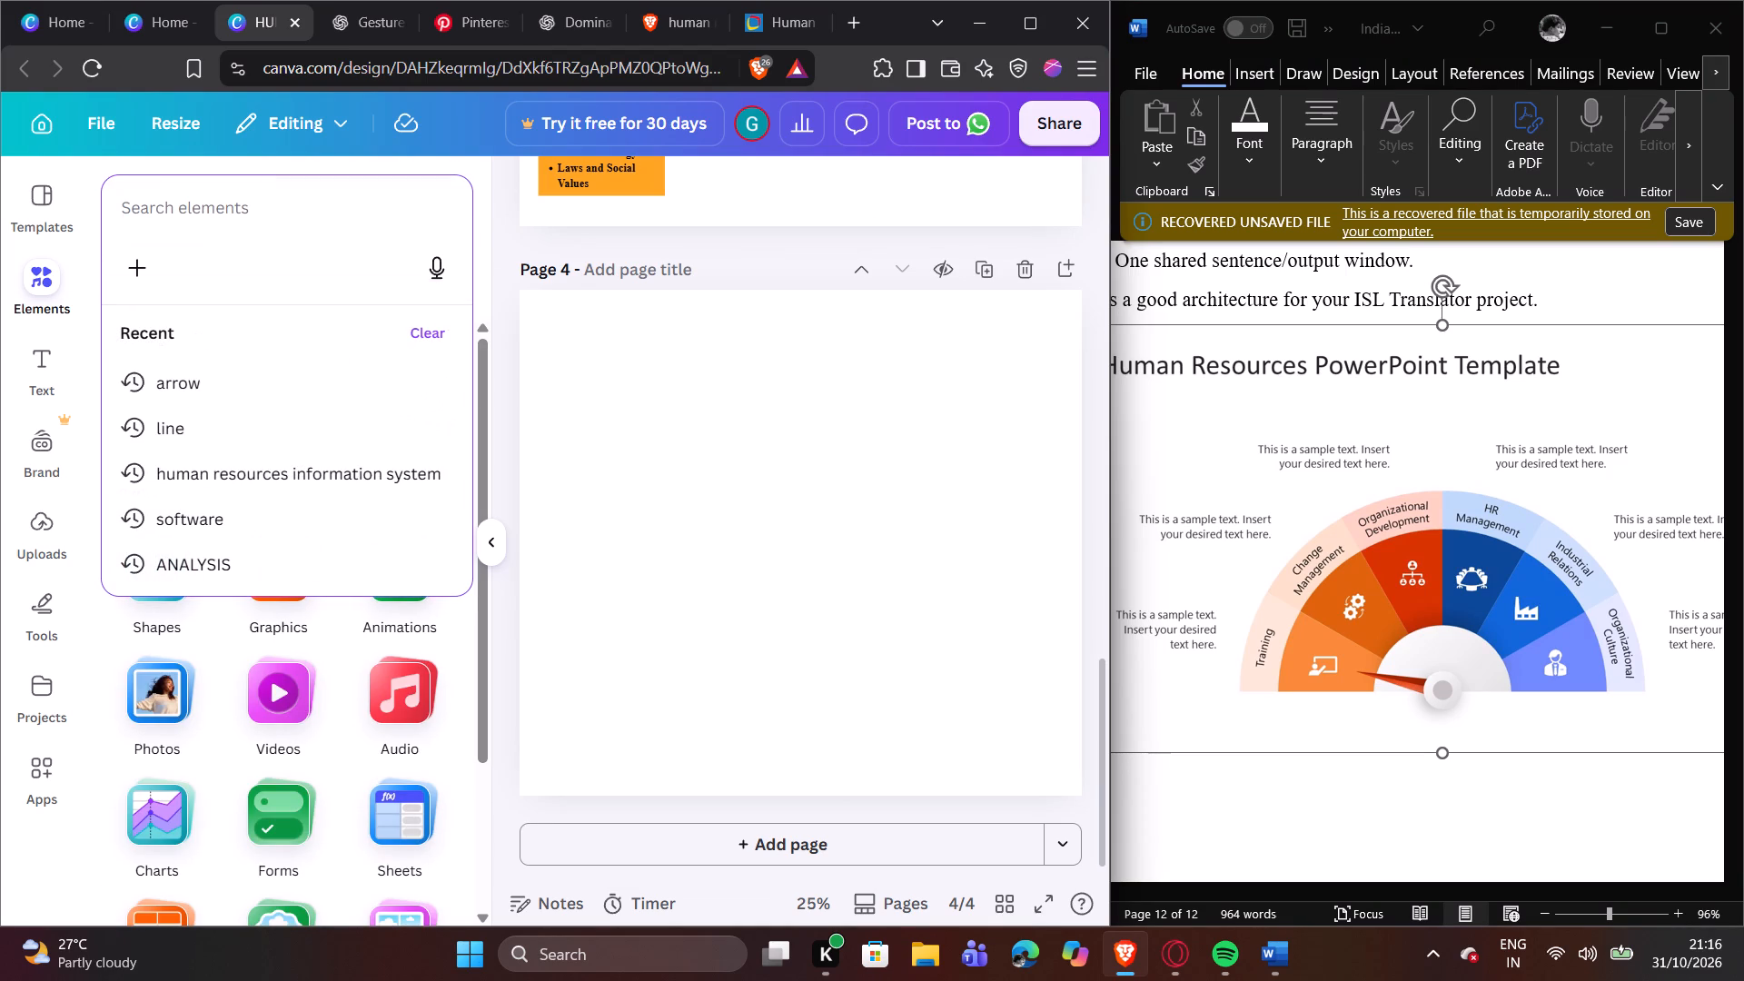
pyautogui.press('d')
pyautogui.press('o')
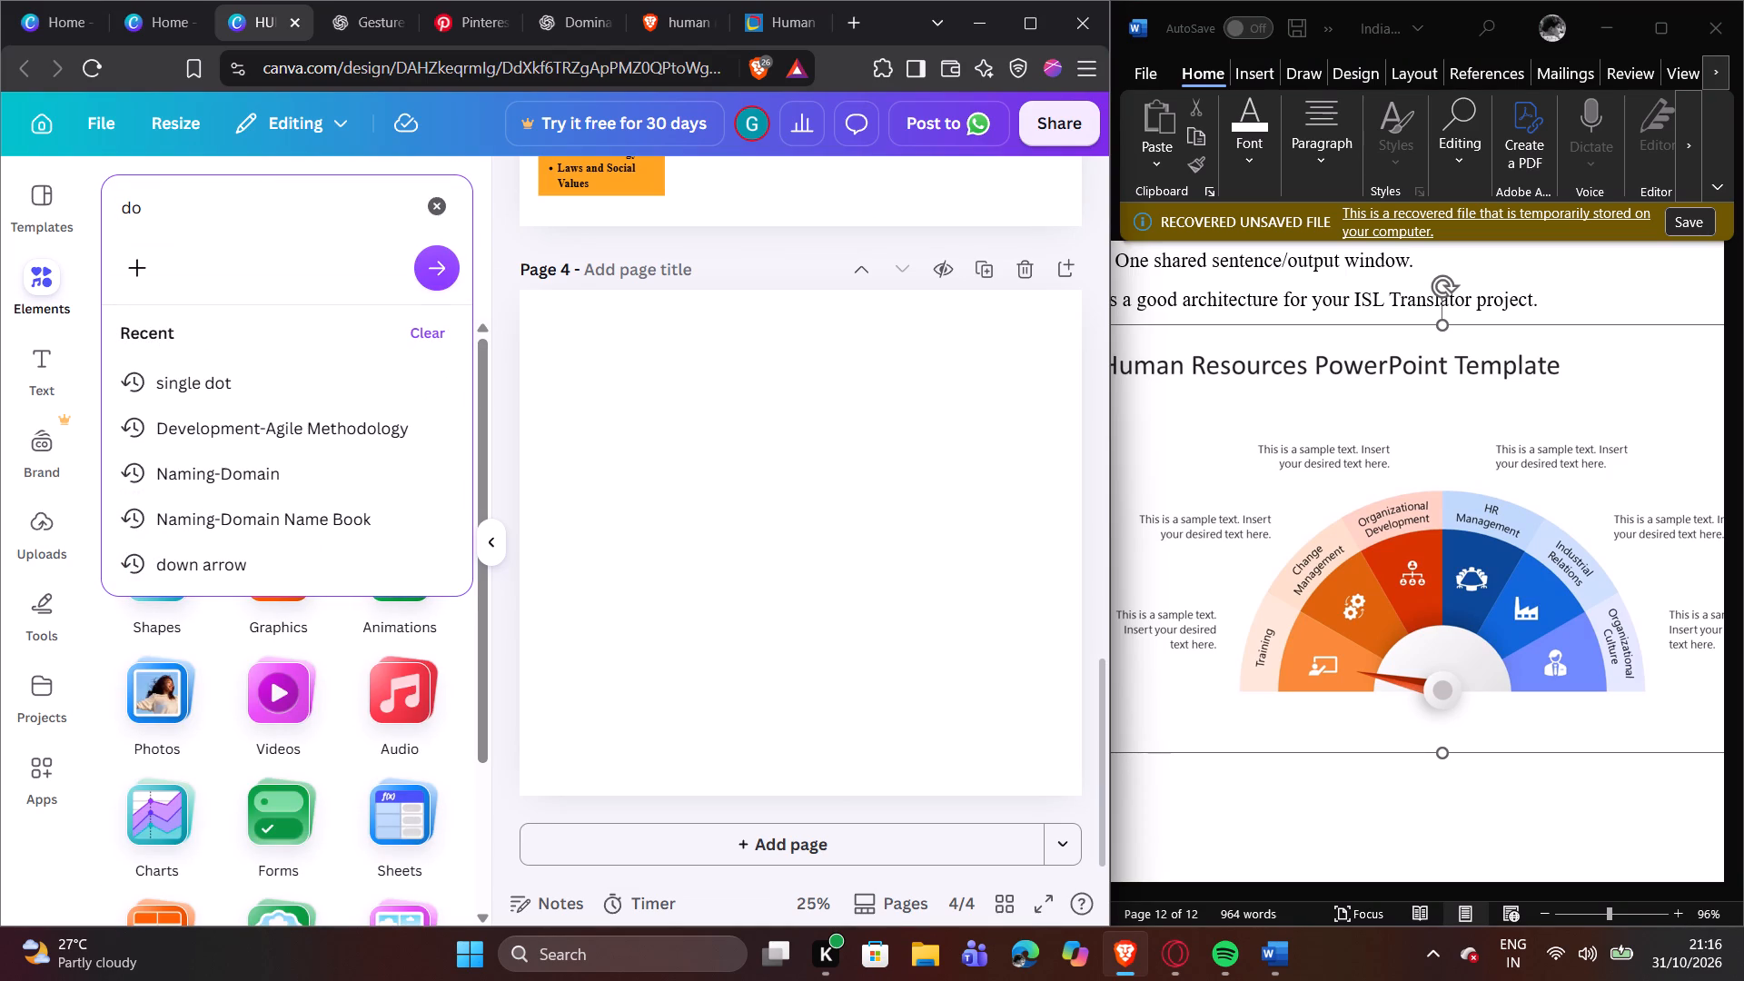
pyautogui.press('n')
pyautogui.press('u')
pyautogui.press('t')
pyautogui.press('space')
pyautogui.press('c')
pyautogui.press('h')
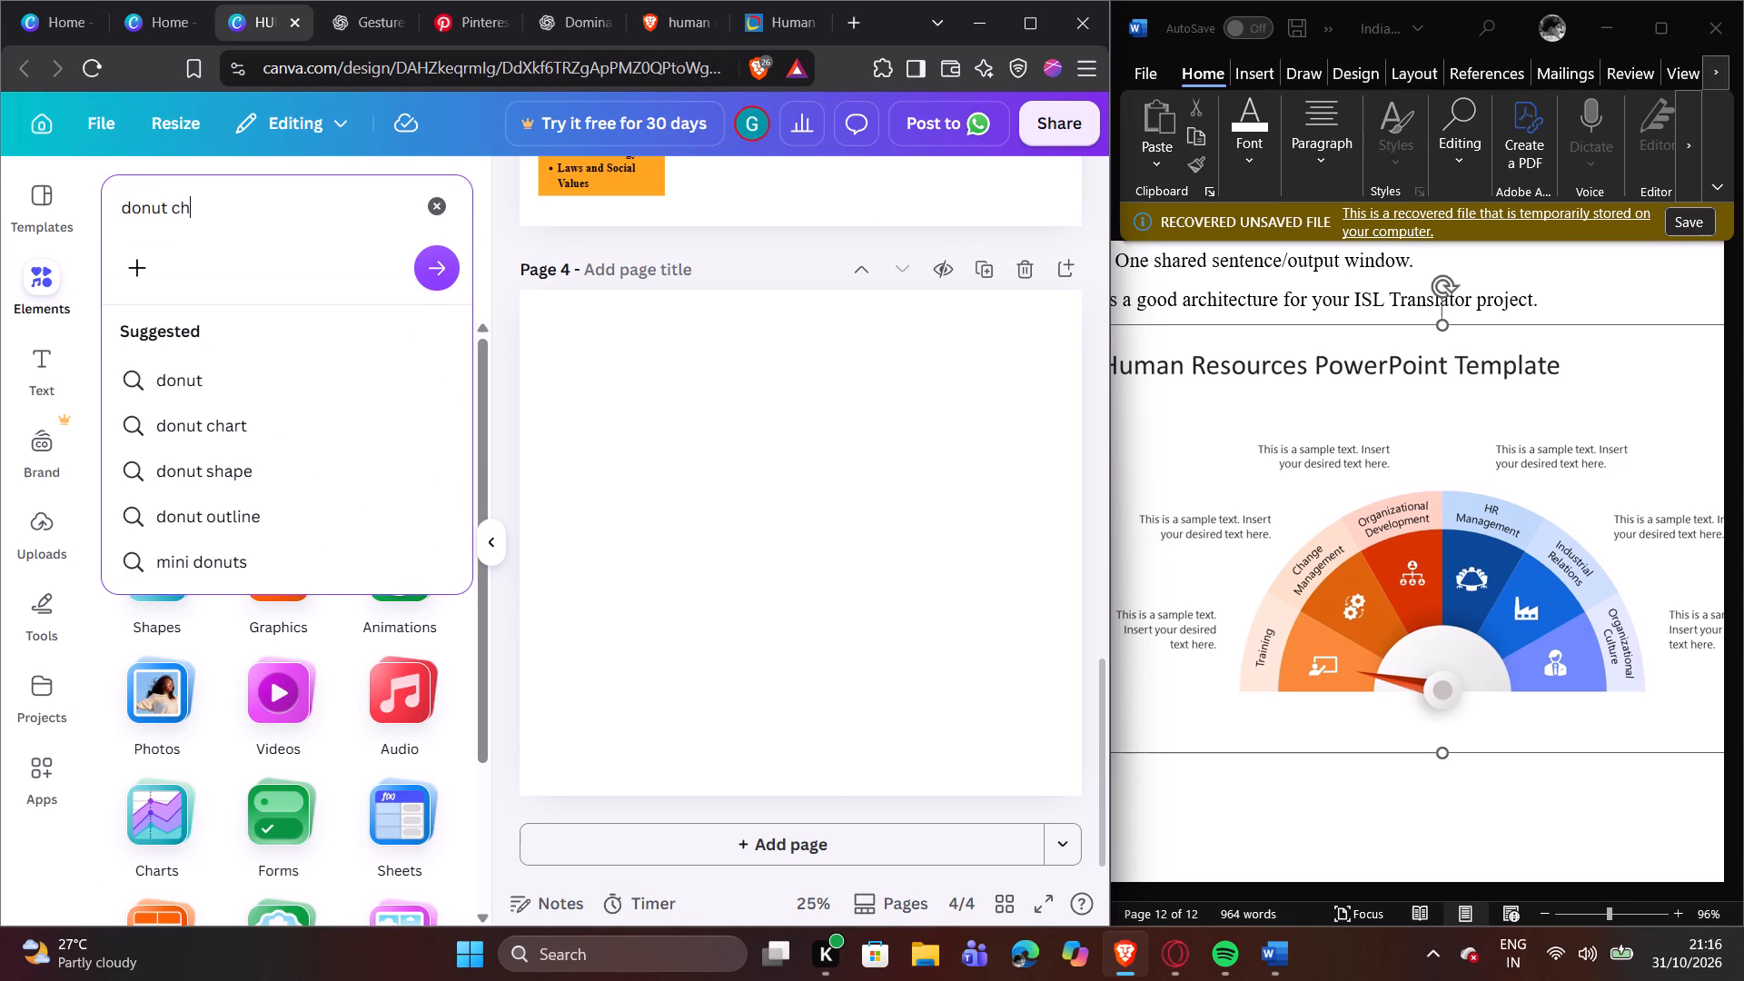
pyautogui.press('a')
pyautogui.write('rt')
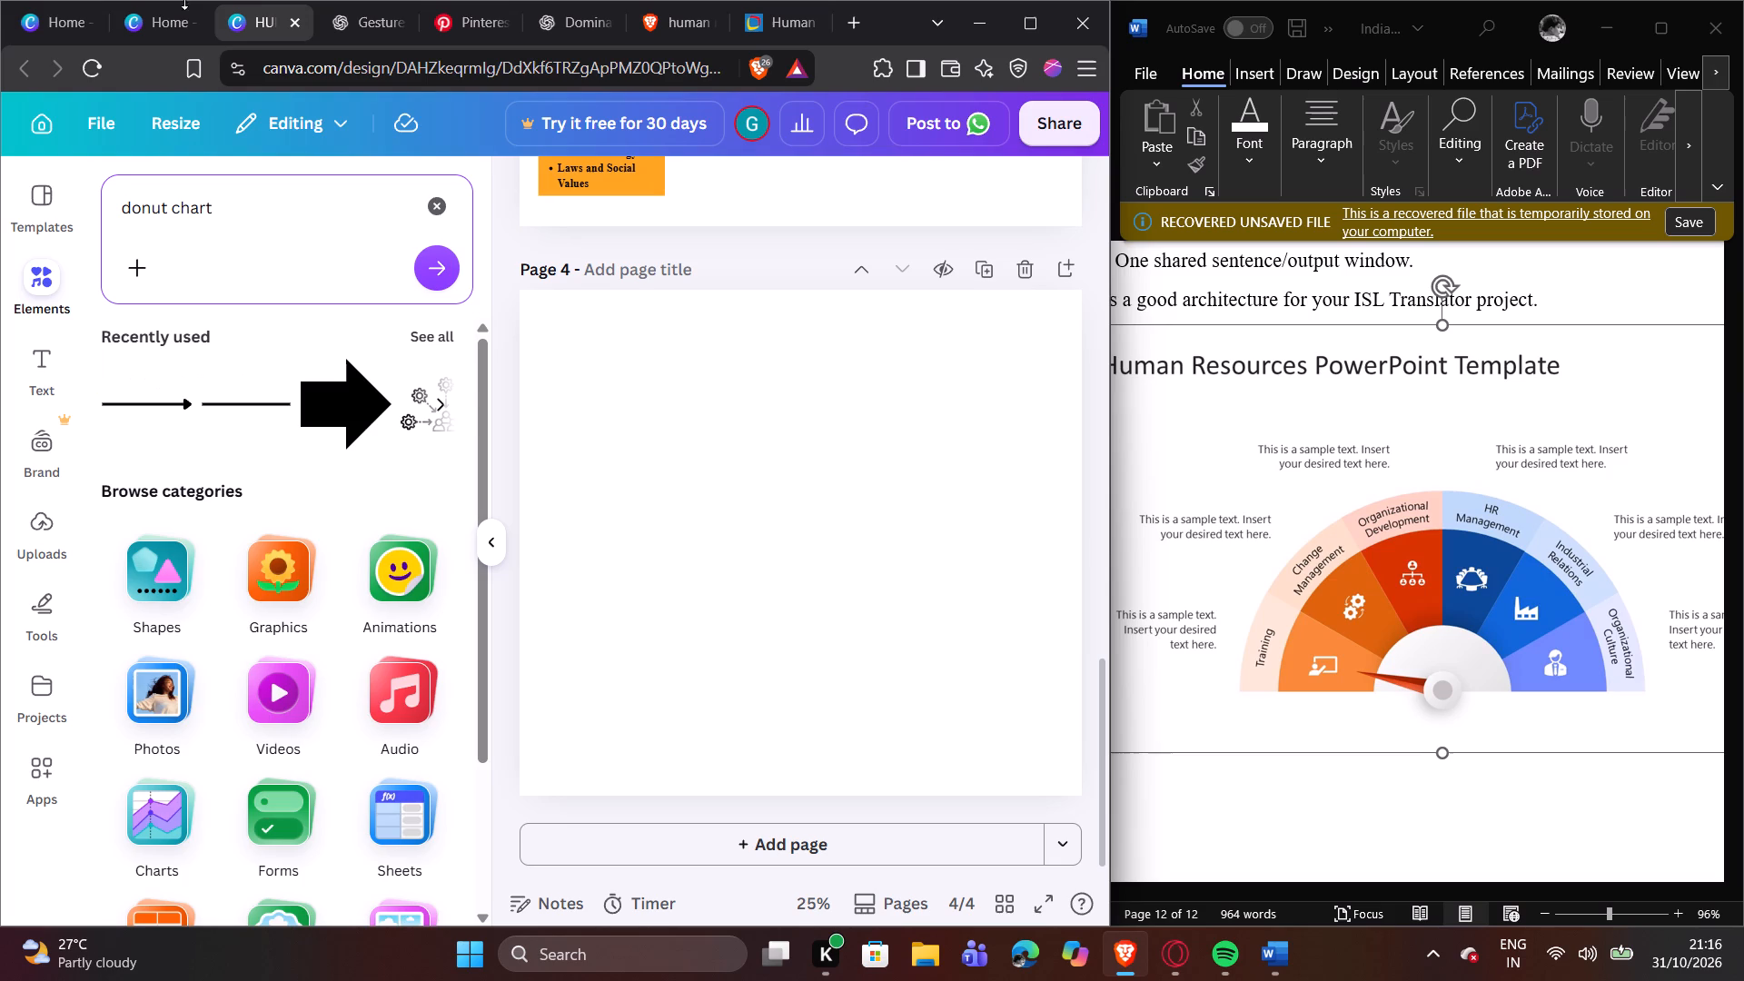
pyautogui.click(427, 276)
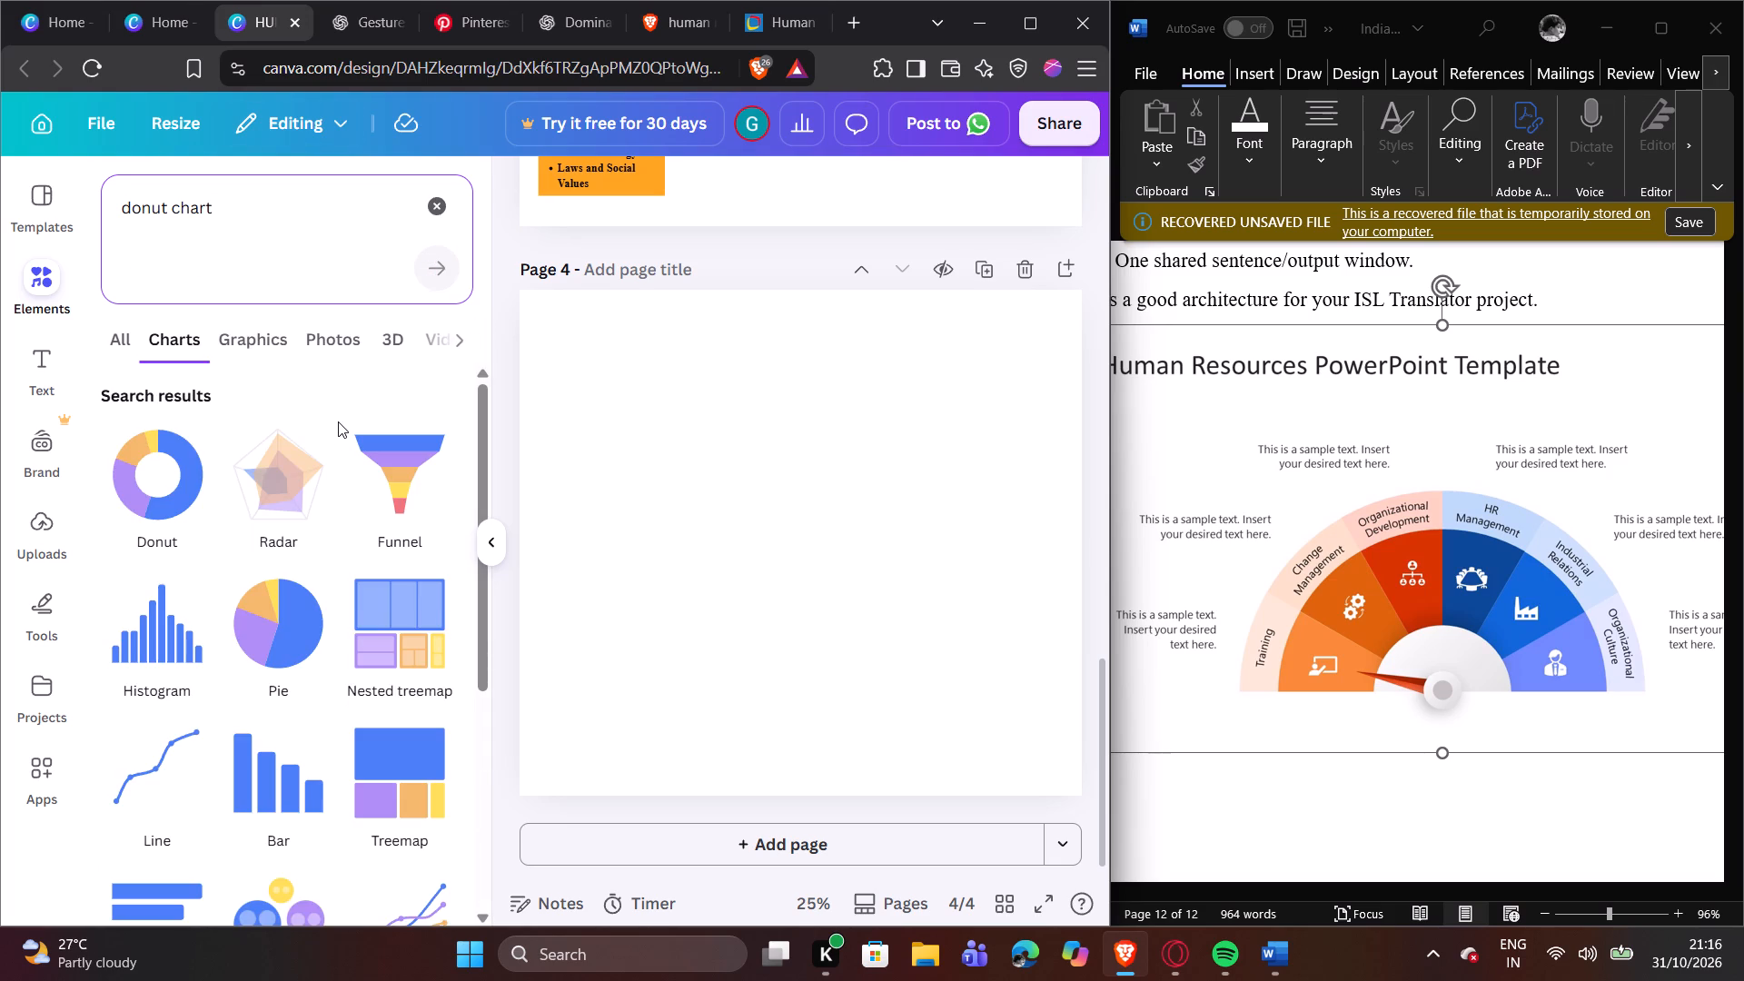
pyautogui.scroll(-4, 338, 421)
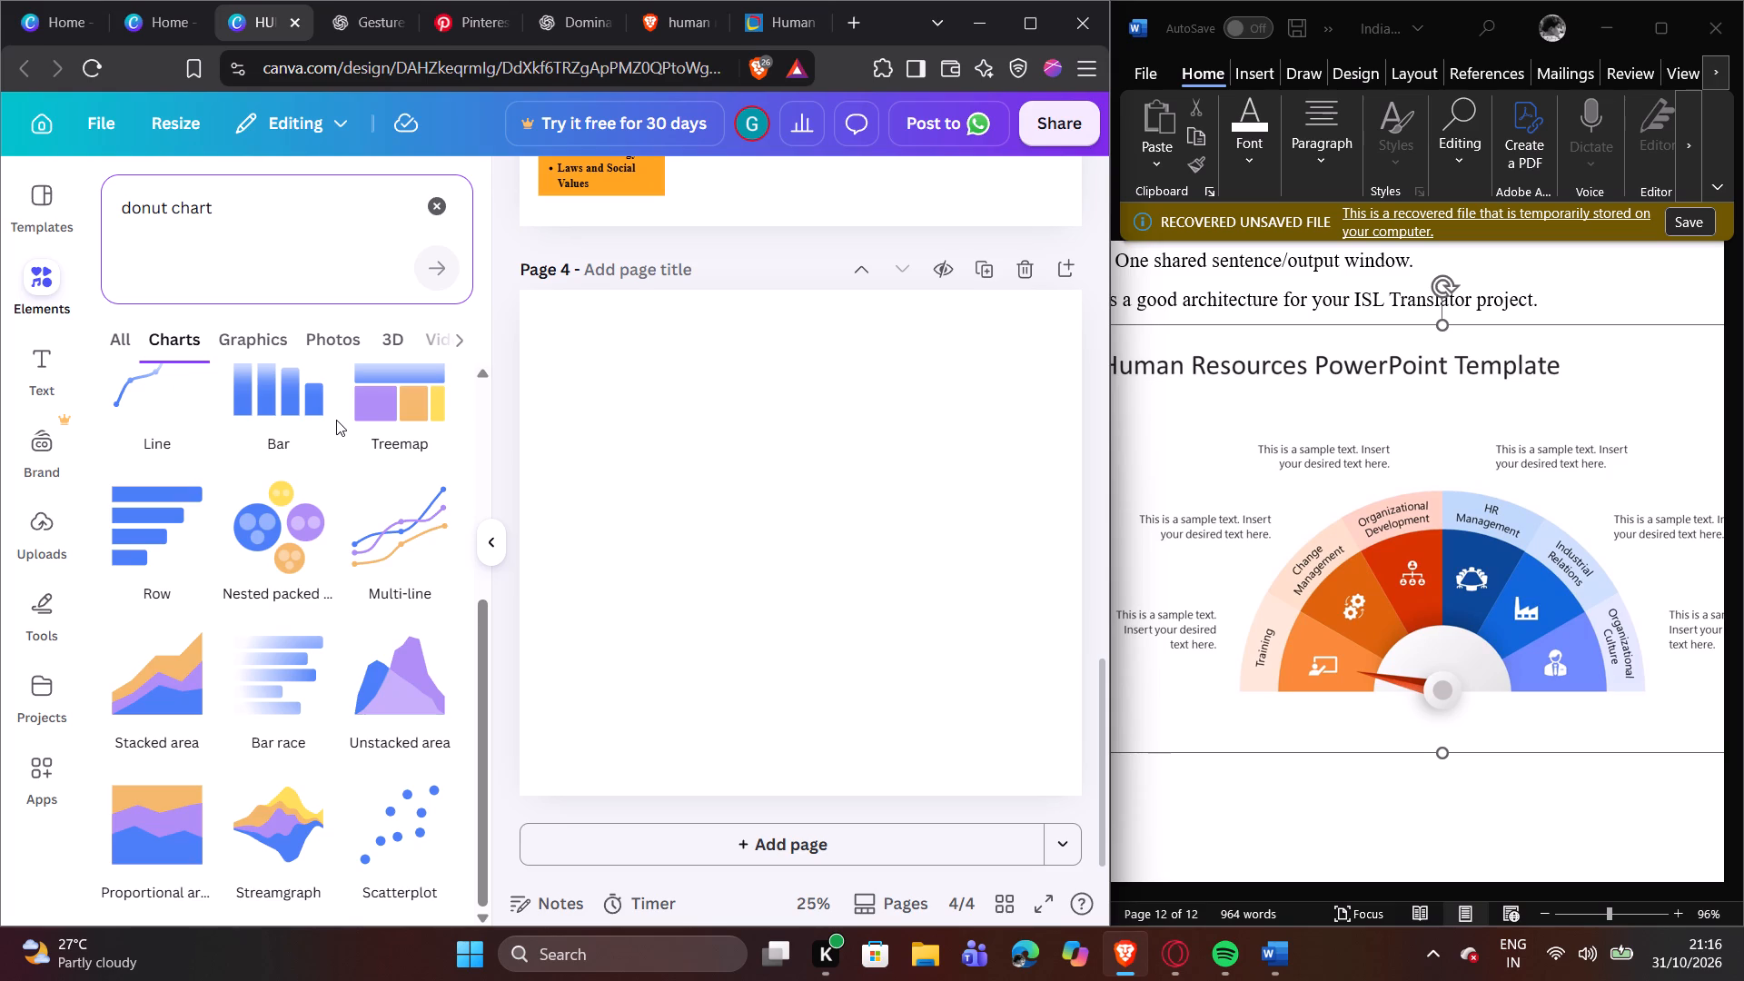
pyautogui.scroll(3, 336, 420)
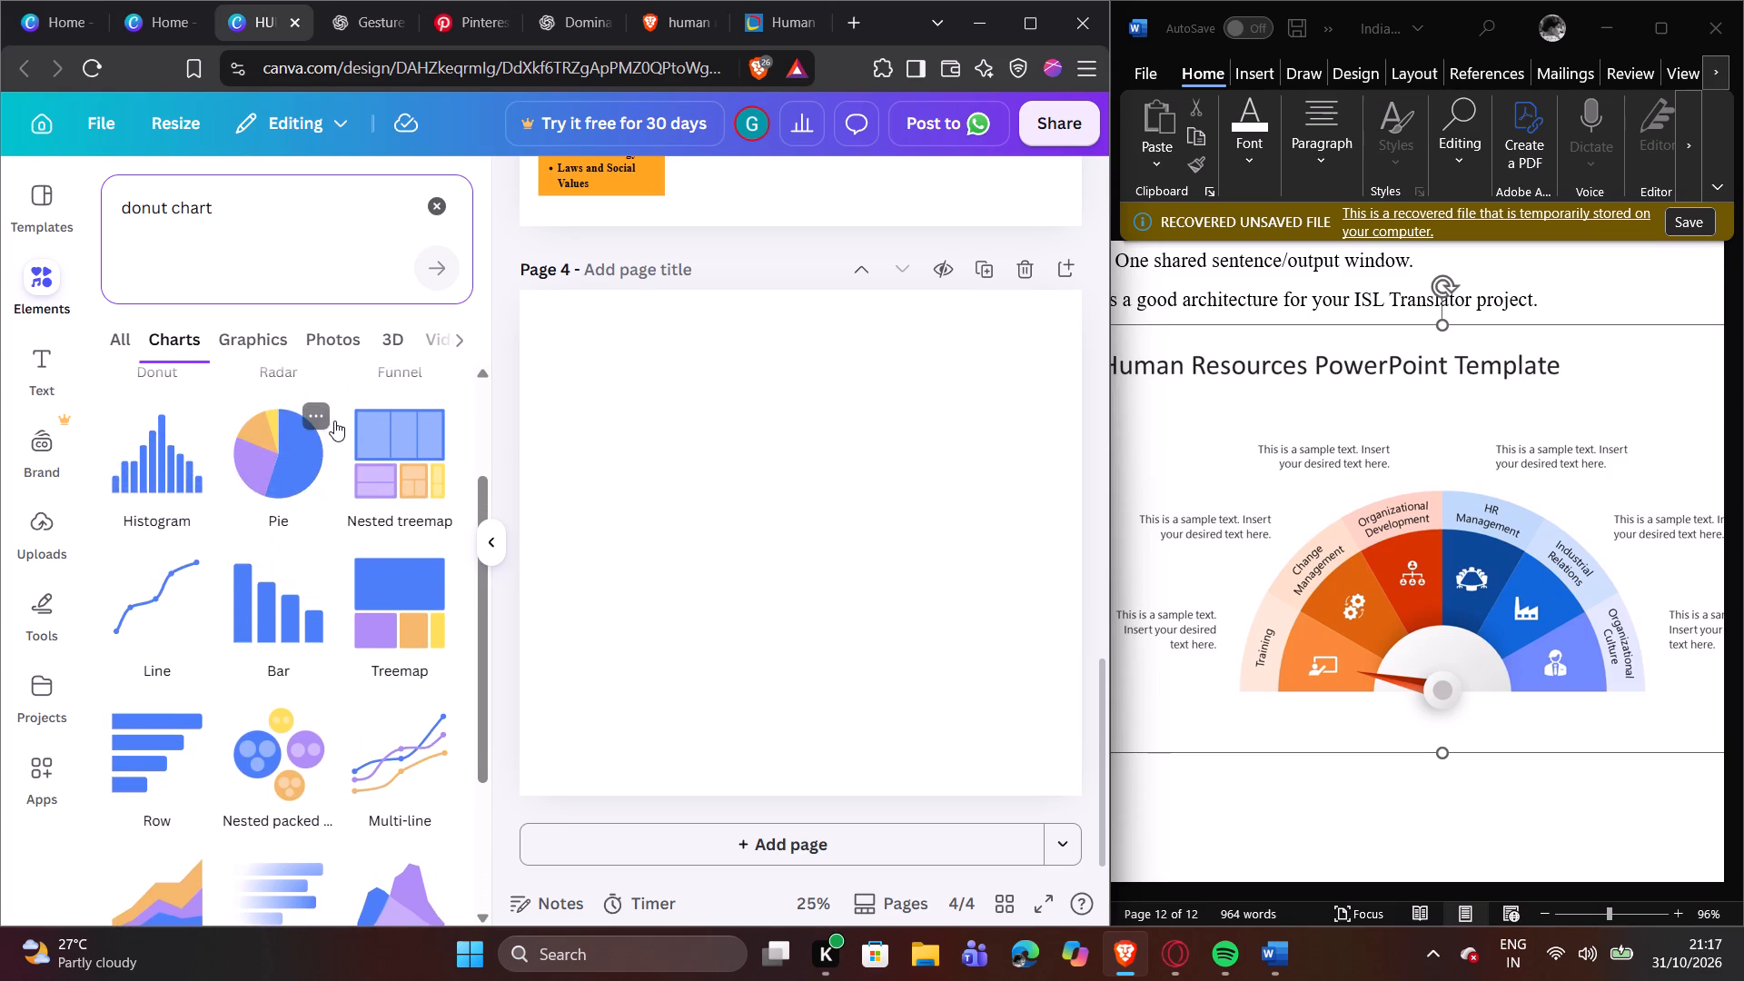
pyautogui.scroll(3, 334, 421)
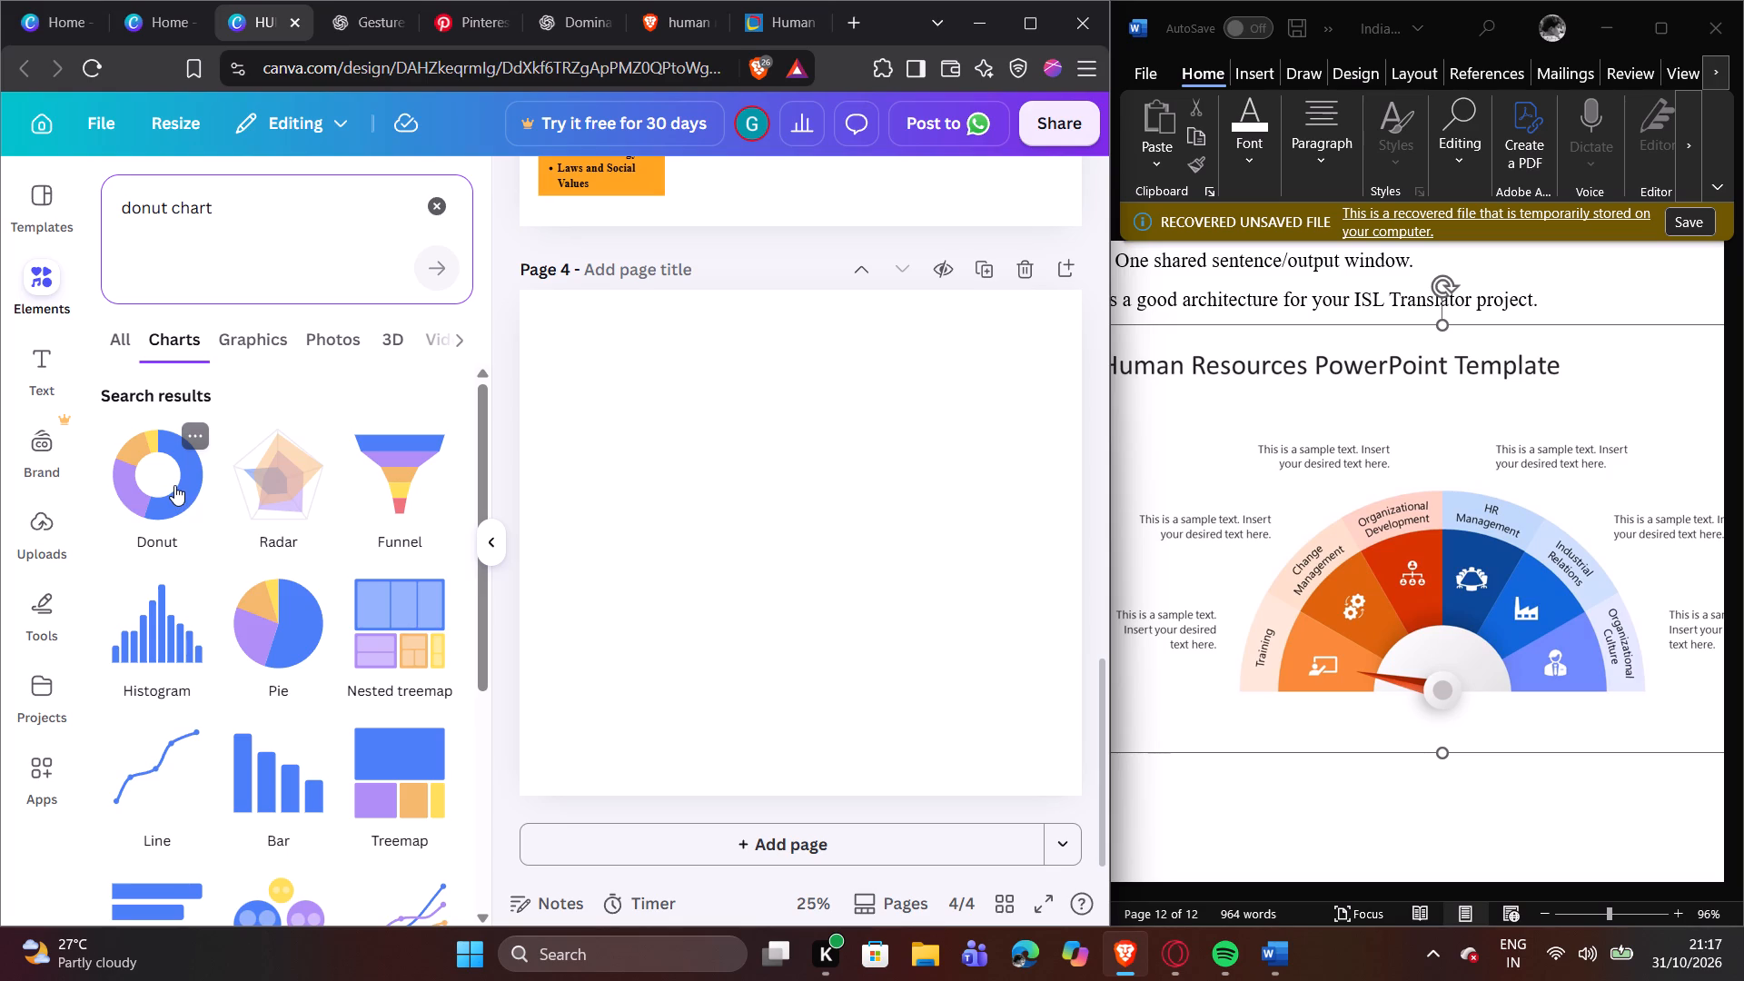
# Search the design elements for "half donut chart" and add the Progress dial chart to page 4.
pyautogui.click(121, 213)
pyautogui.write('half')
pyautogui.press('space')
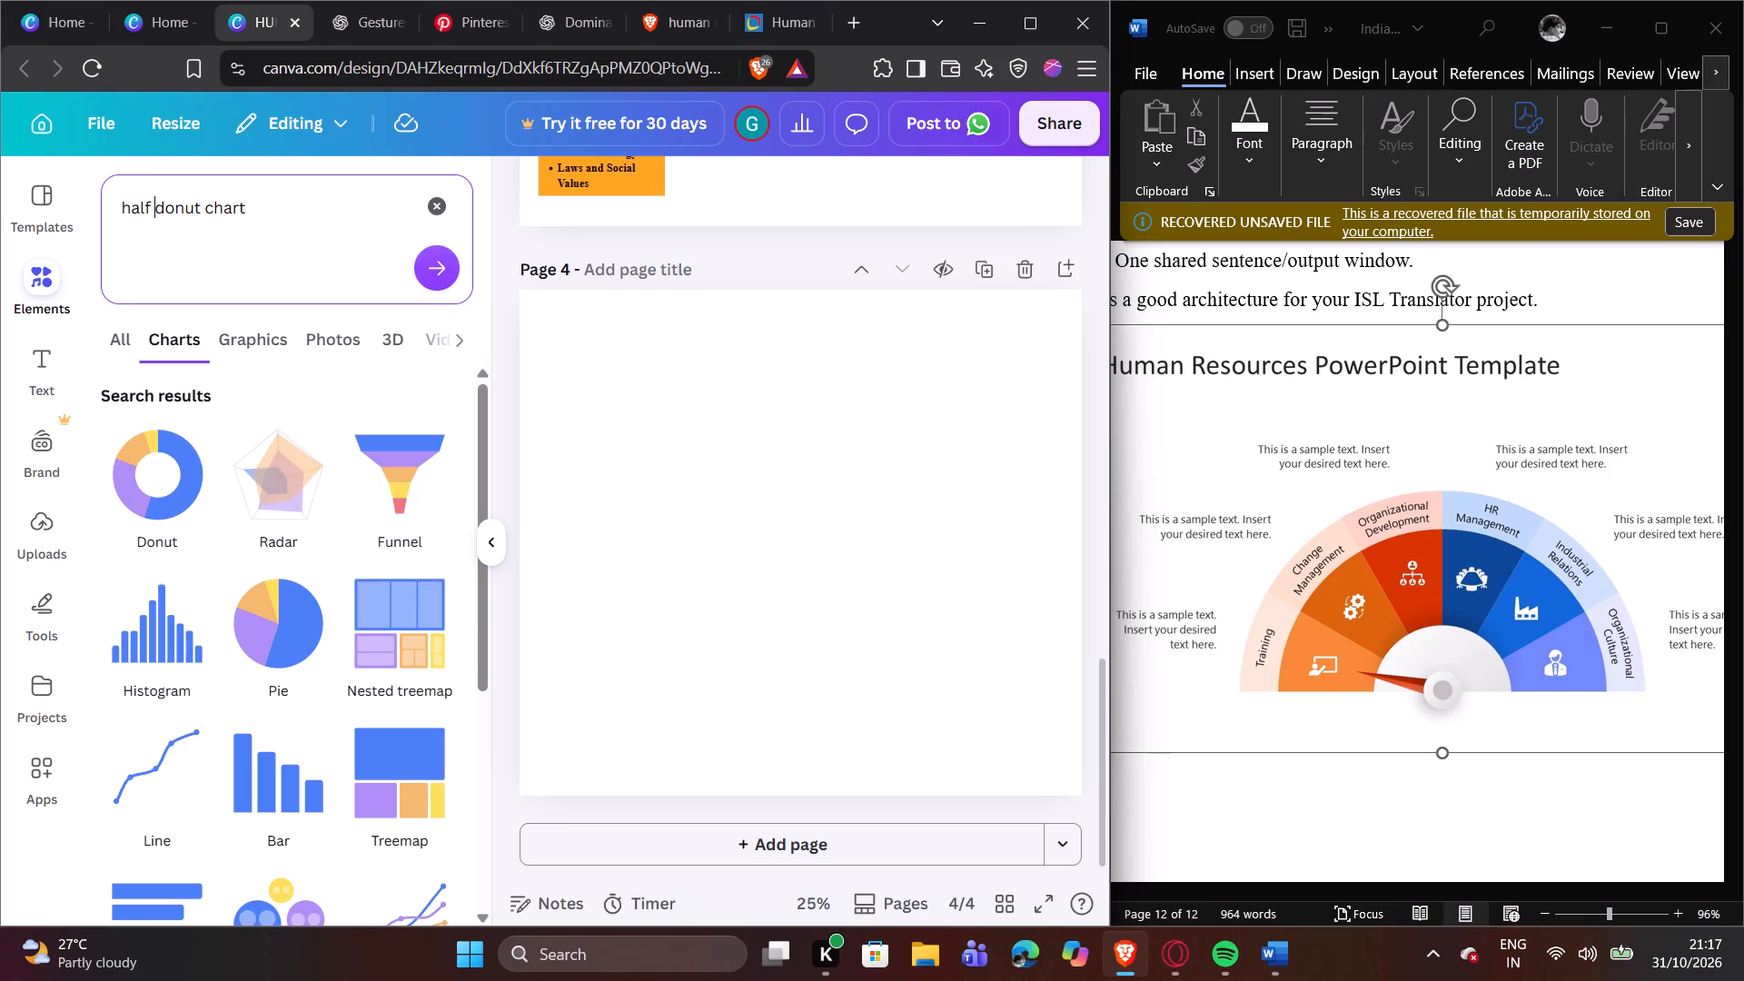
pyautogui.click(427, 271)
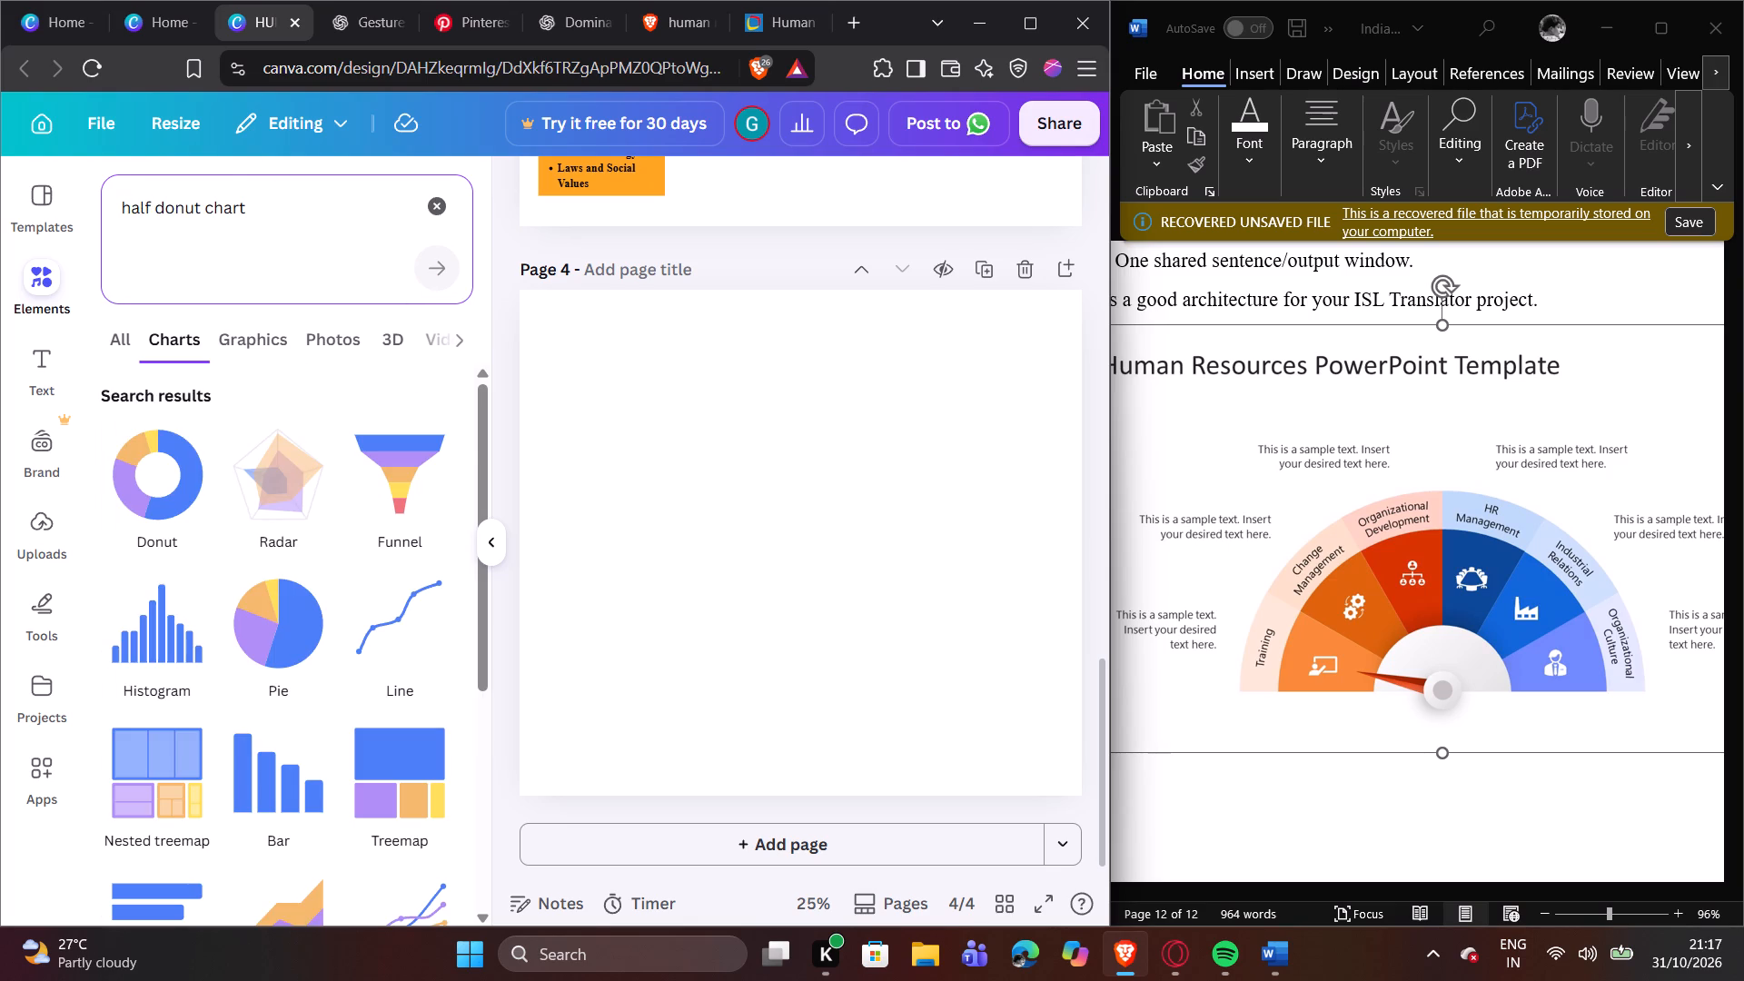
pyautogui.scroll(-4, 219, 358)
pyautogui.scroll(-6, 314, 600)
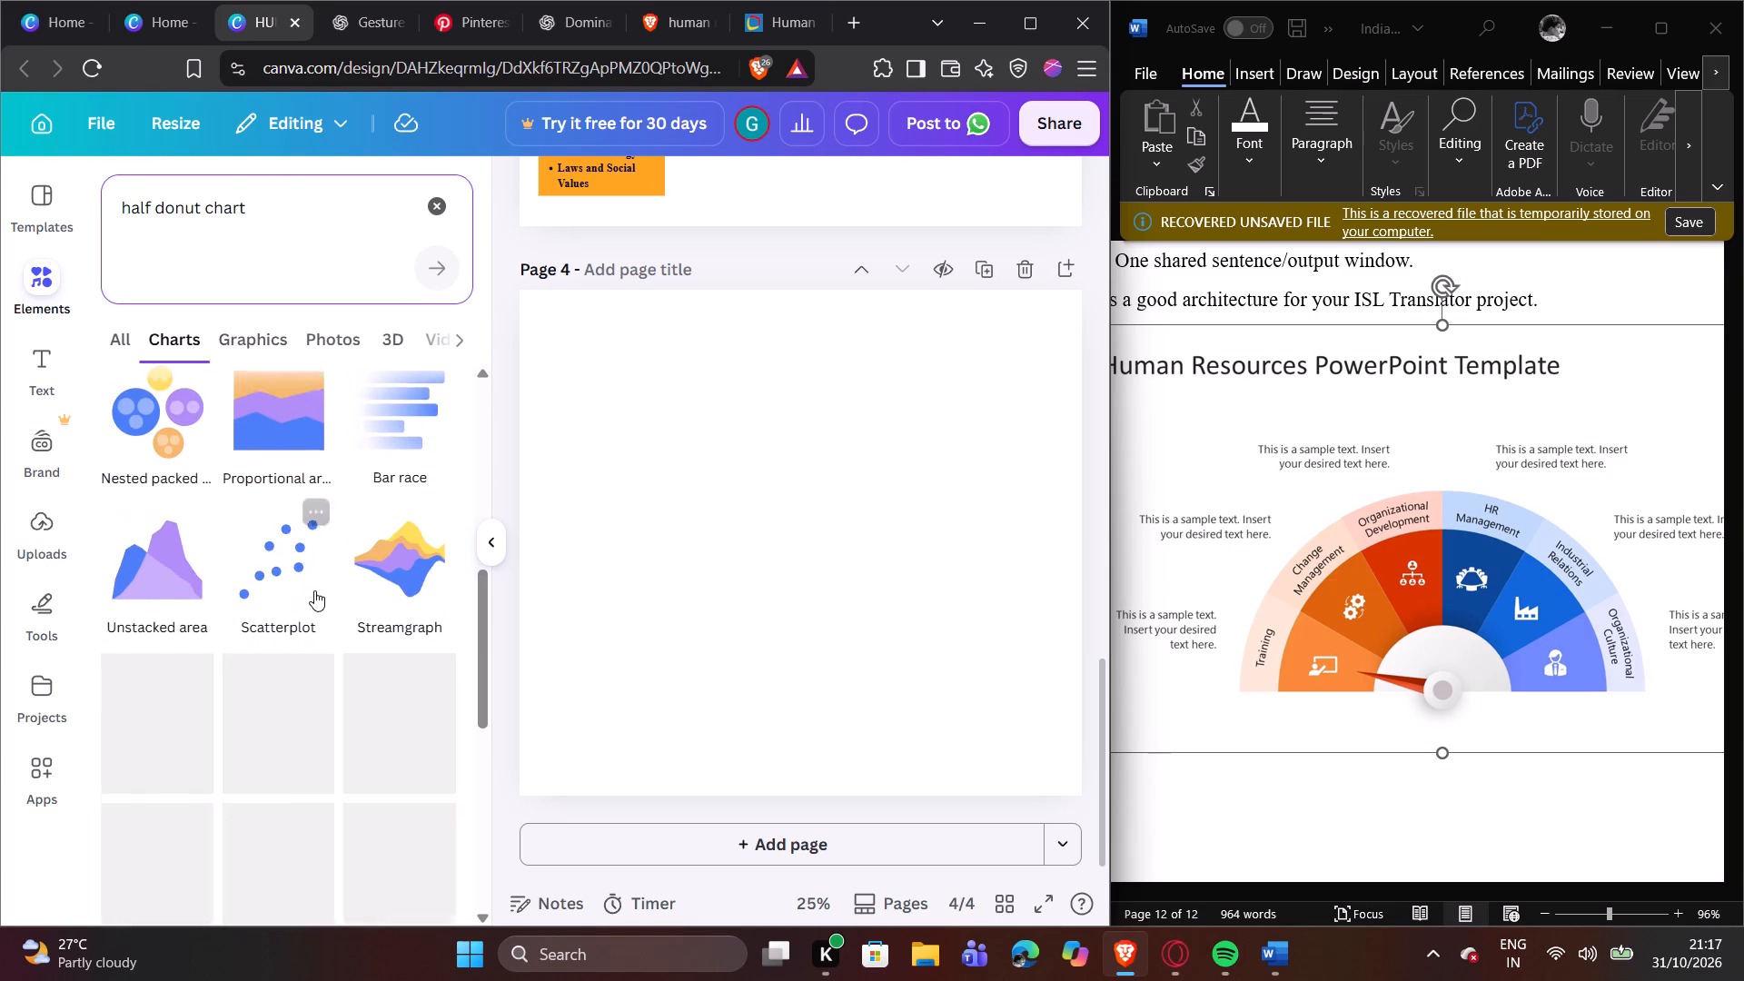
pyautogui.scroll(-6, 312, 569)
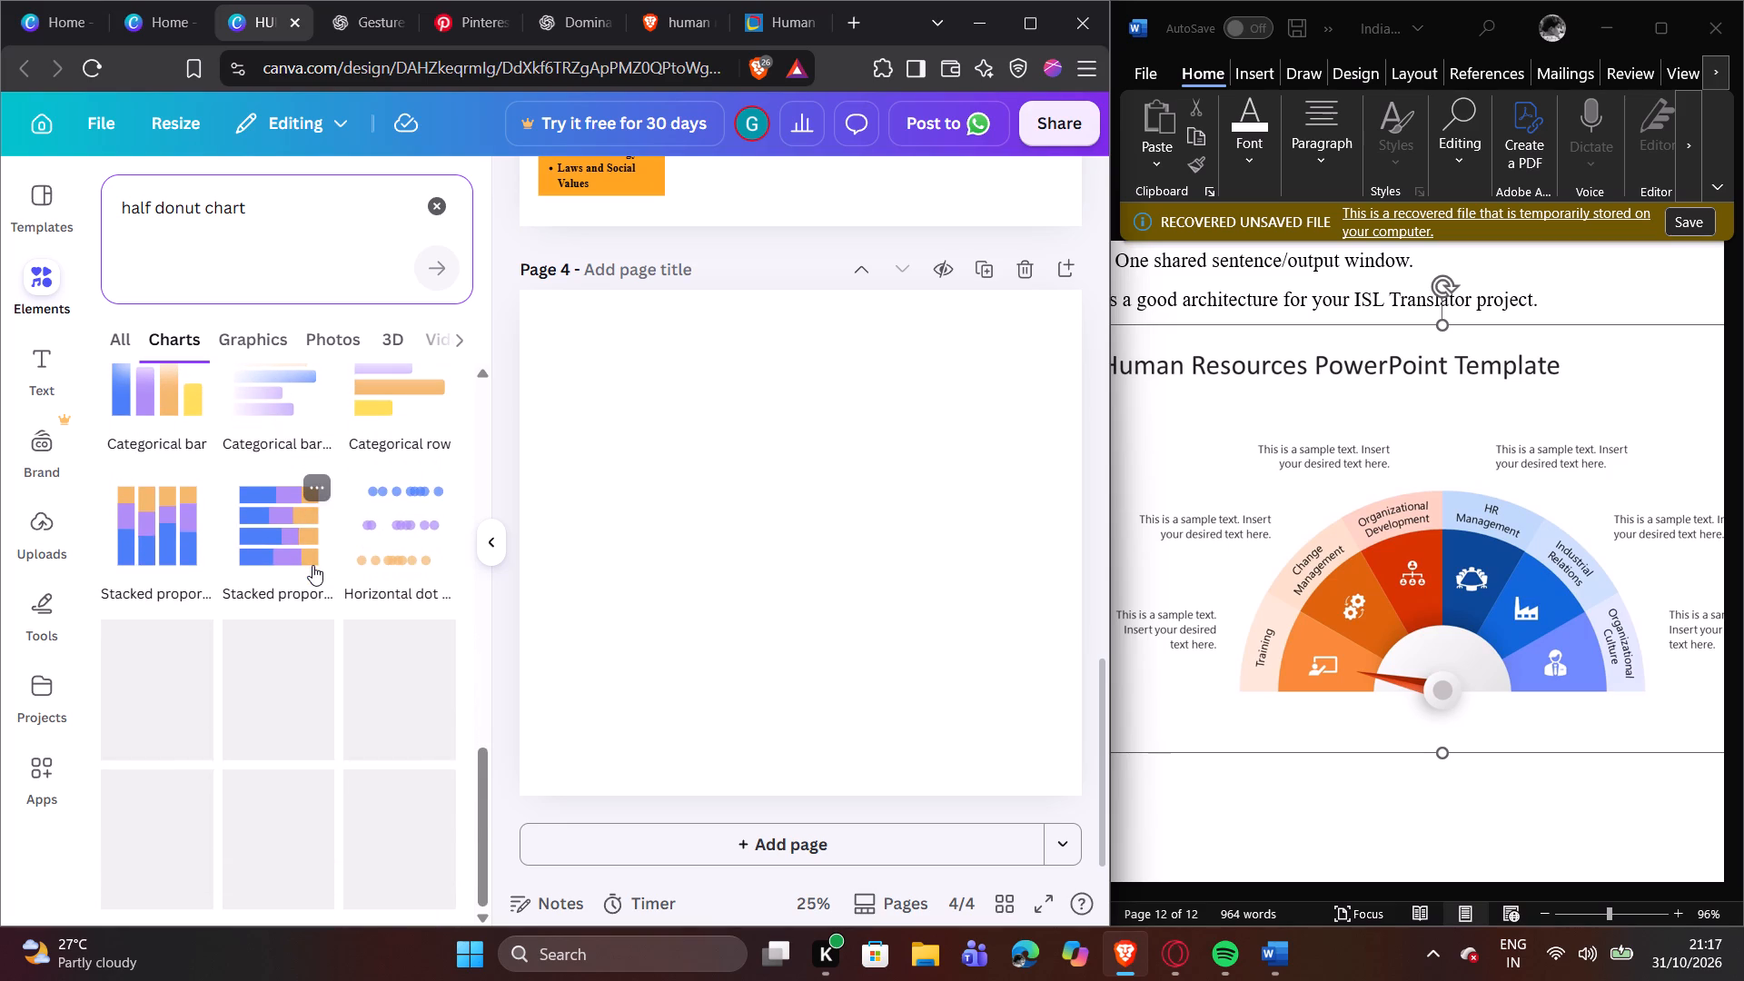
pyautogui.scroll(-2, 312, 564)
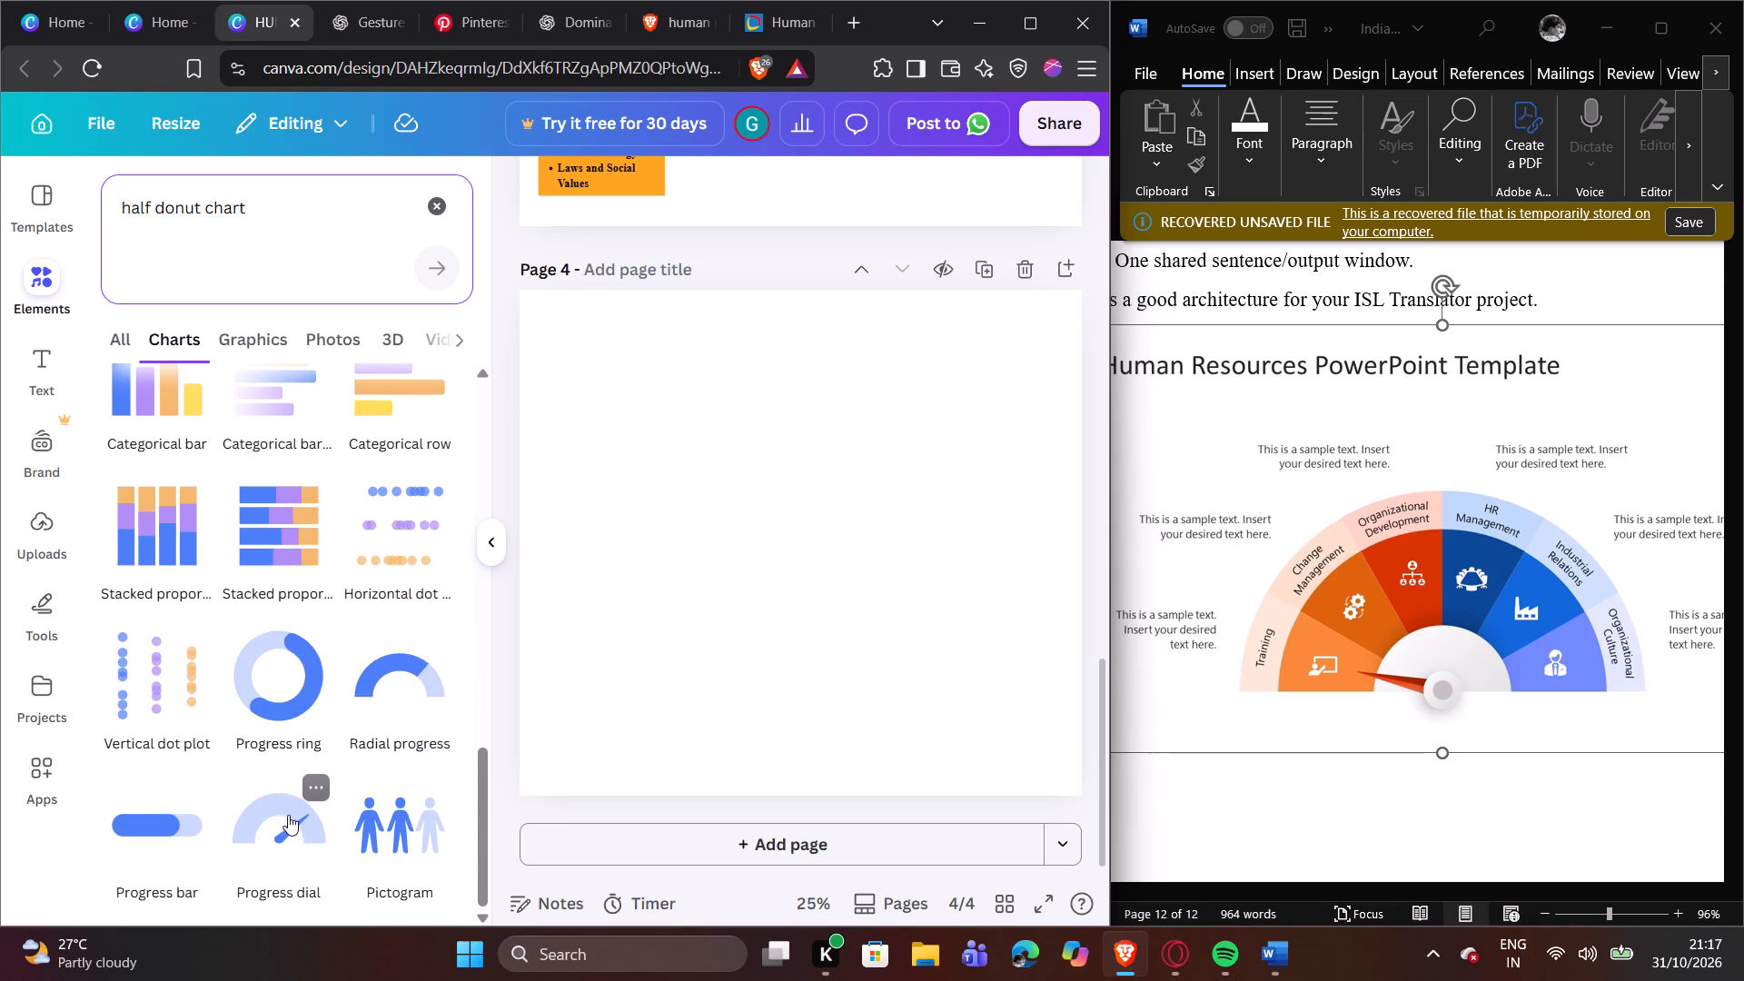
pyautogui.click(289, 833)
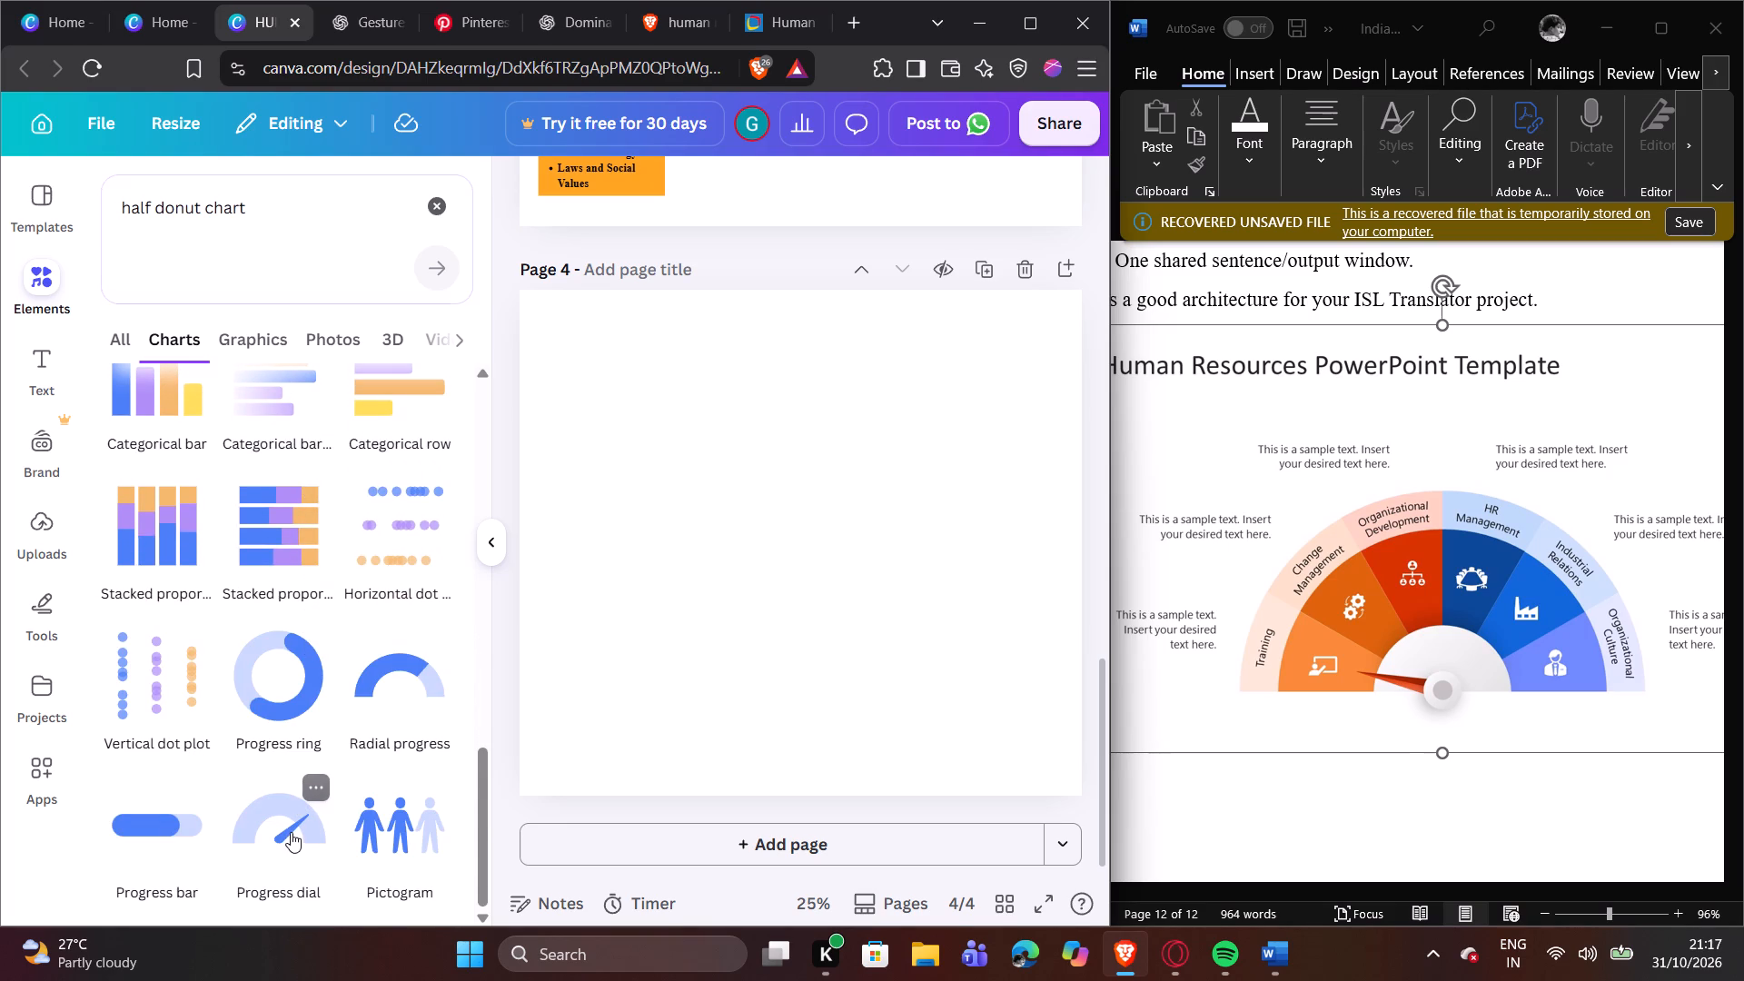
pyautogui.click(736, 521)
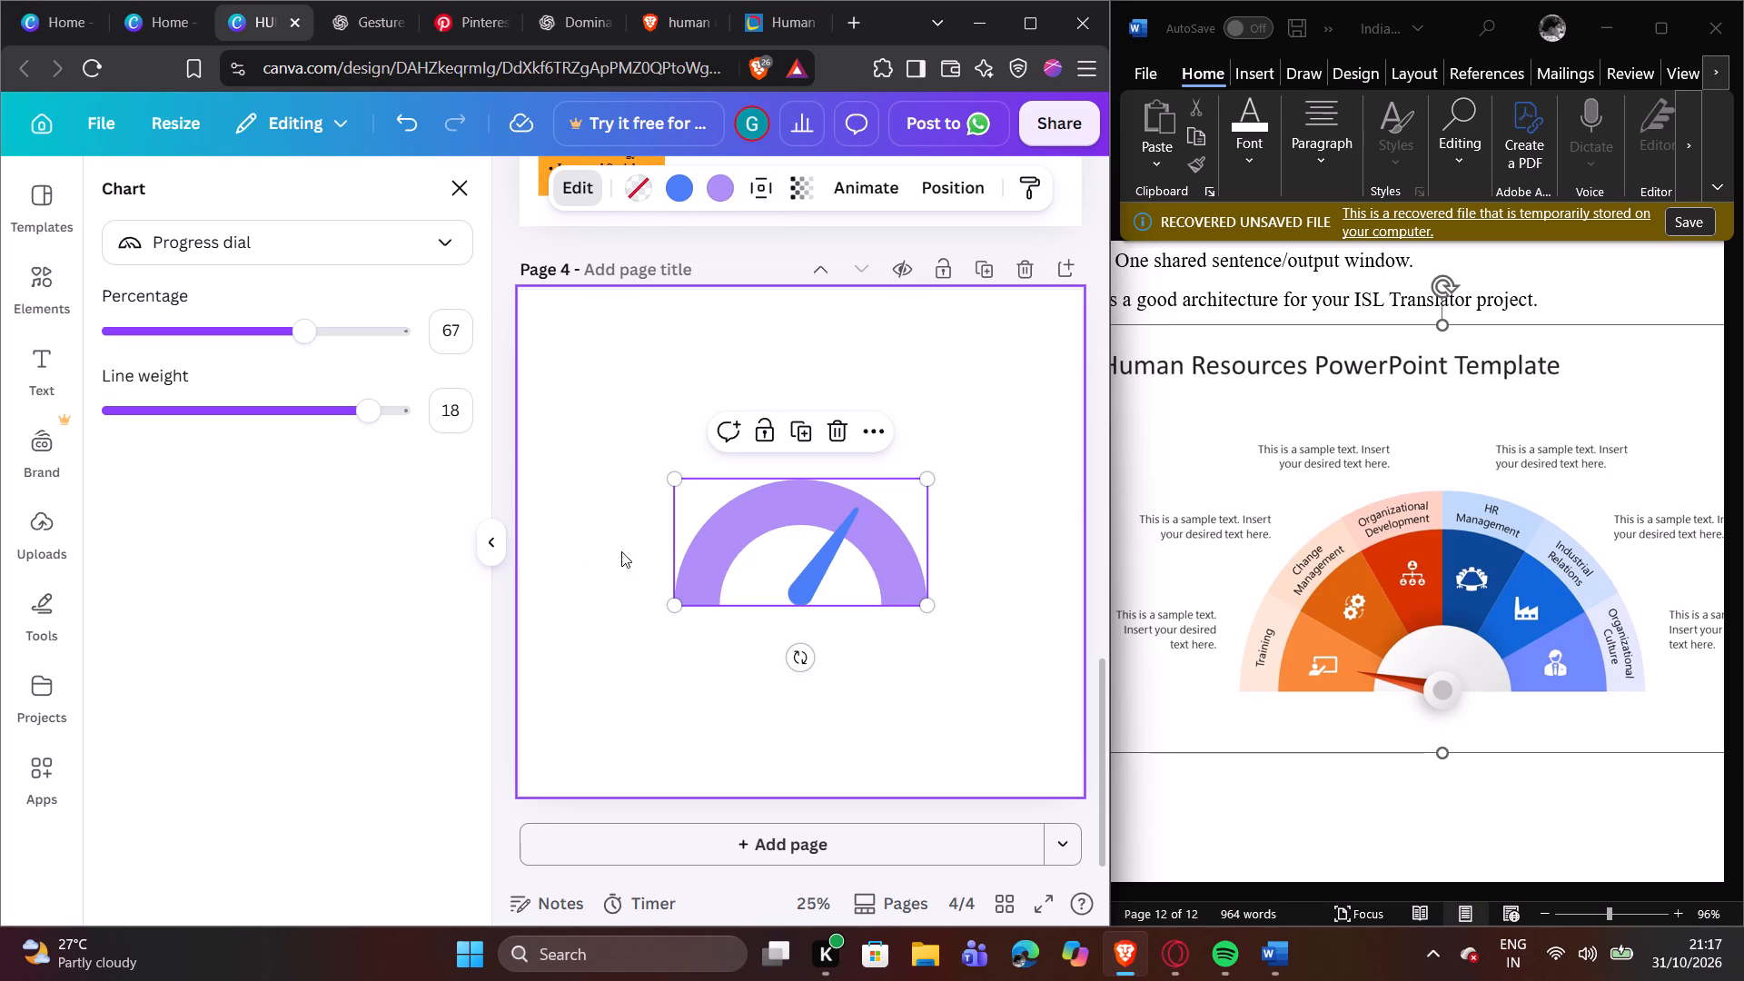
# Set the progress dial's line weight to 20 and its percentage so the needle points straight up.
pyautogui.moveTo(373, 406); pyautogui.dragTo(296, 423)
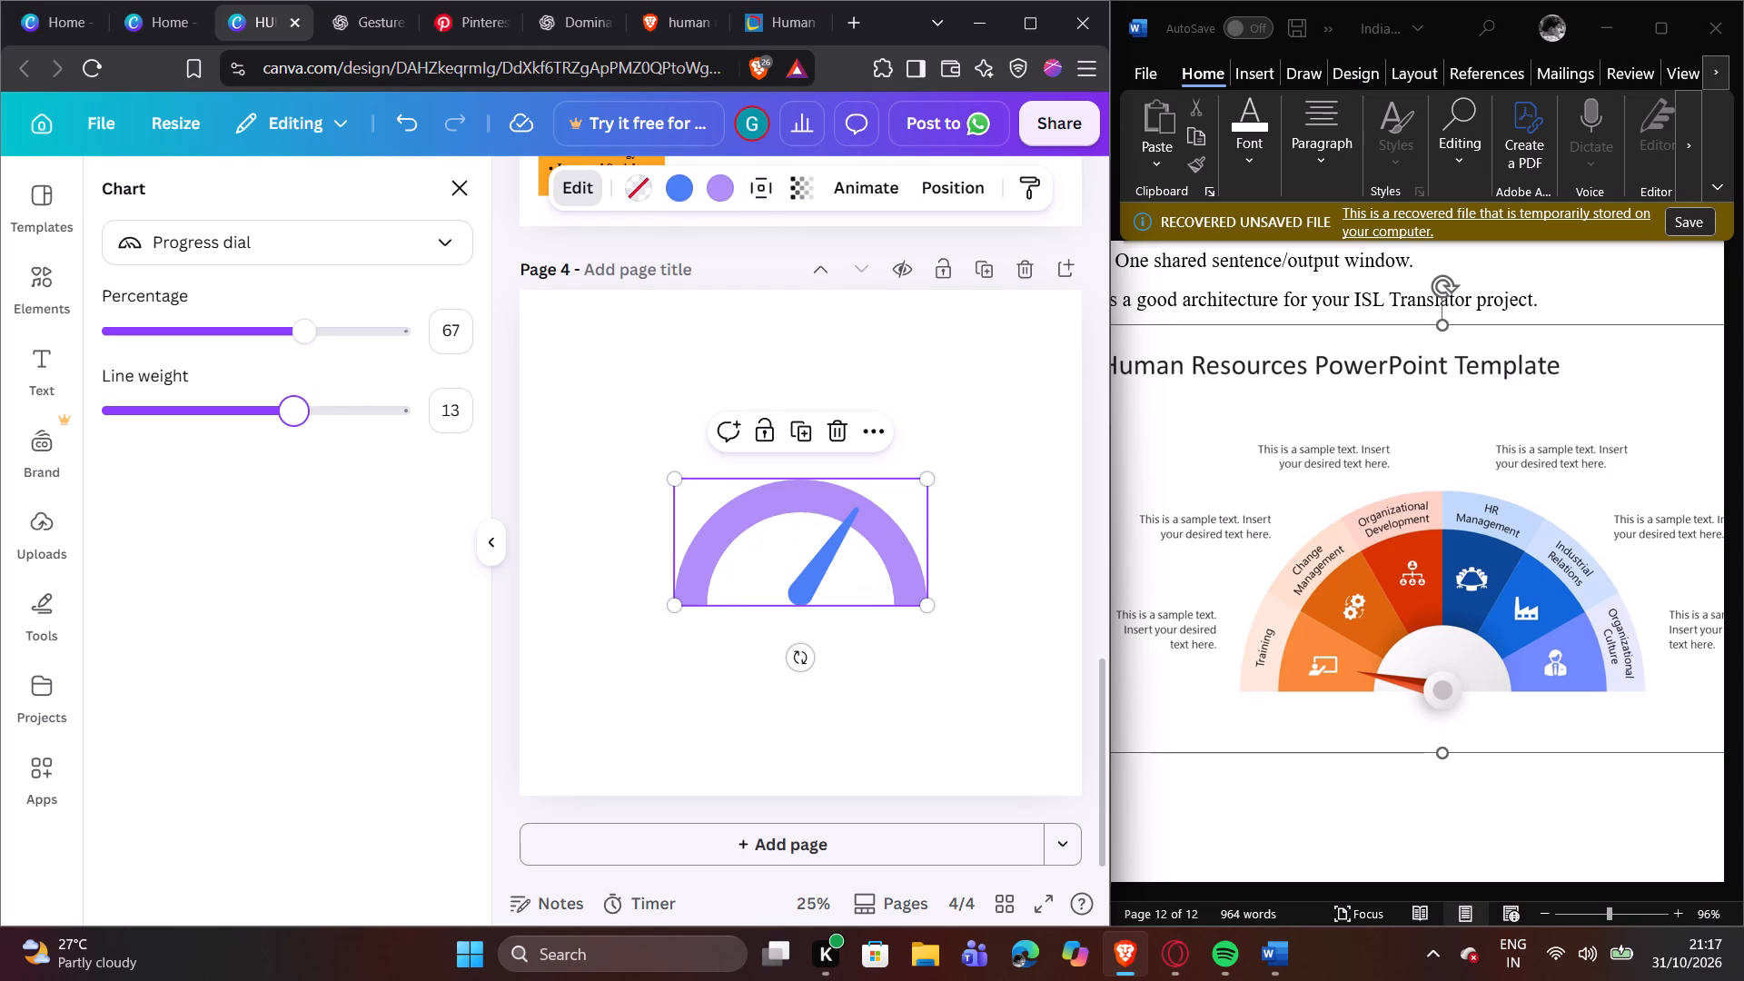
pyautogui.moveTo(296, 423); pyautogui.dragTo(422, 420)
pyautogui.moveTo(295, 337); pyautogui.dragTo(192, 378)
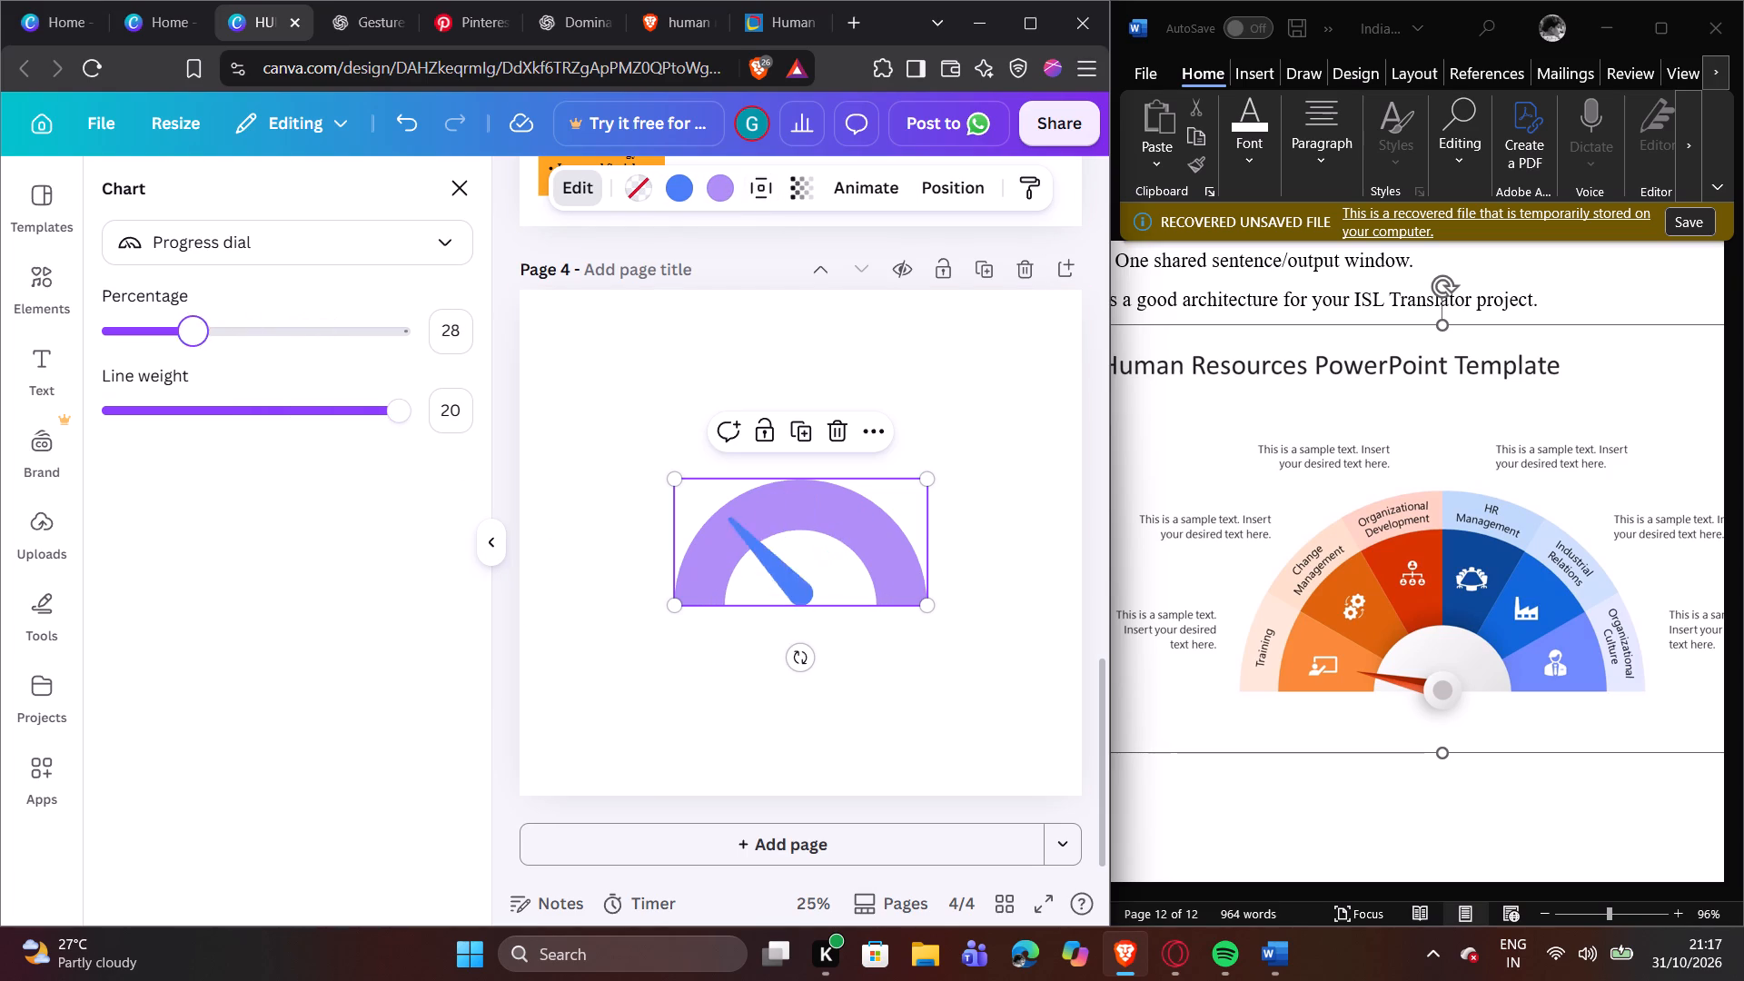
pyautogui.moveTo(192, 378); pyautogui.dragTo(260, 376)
# Add the Donut chart from the half donut chart results to page 4.
pyautogui.click(21, 290)
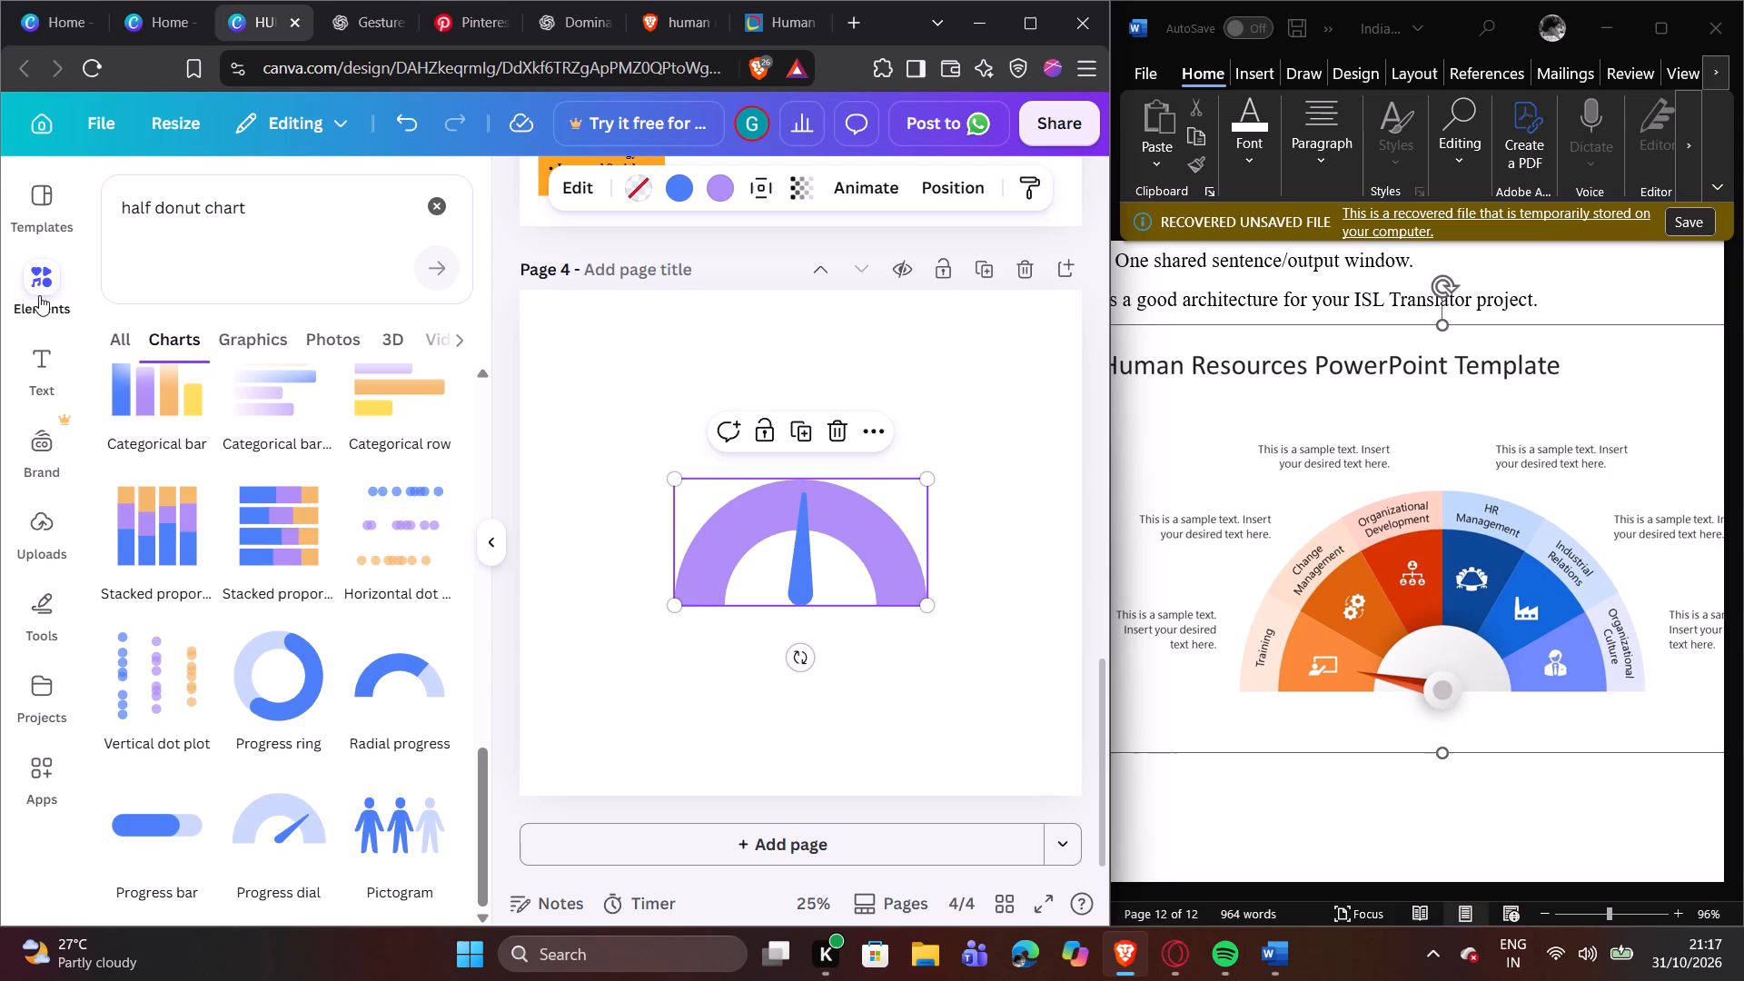
pyautogui.scroll(-1, 408, 628)
pyautogui.scroll(6, 203, 473)
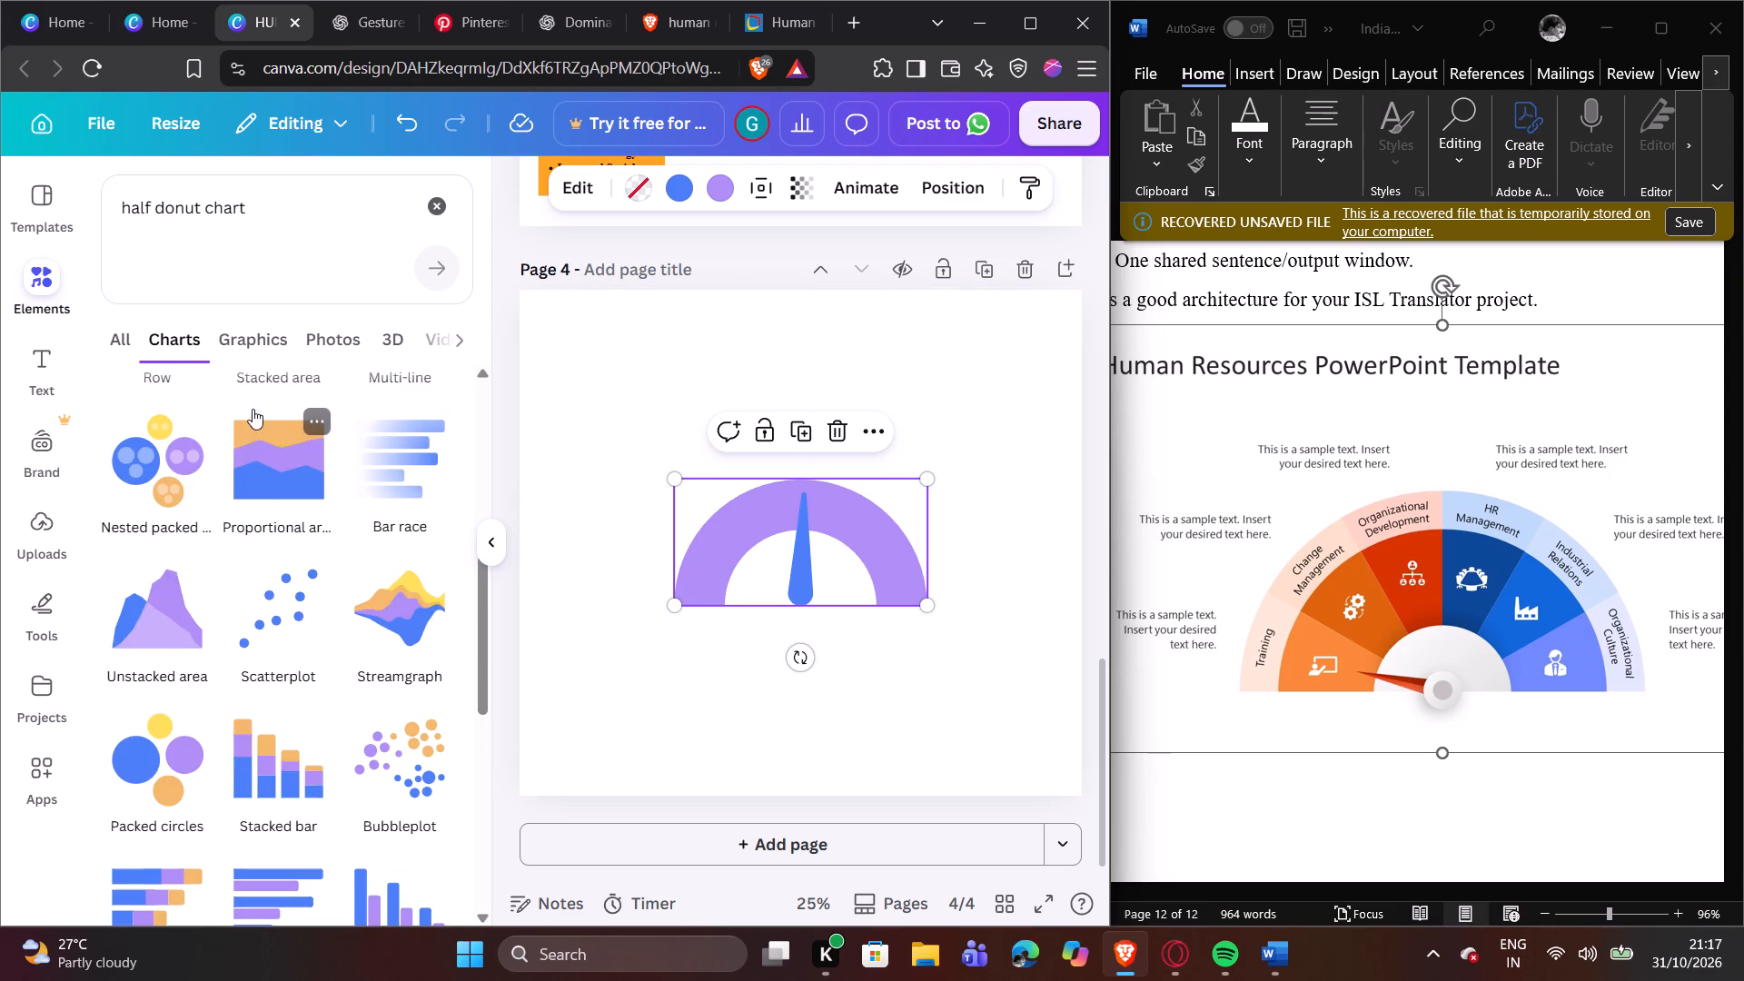
pyautogui.scroll(7, 284, 470)
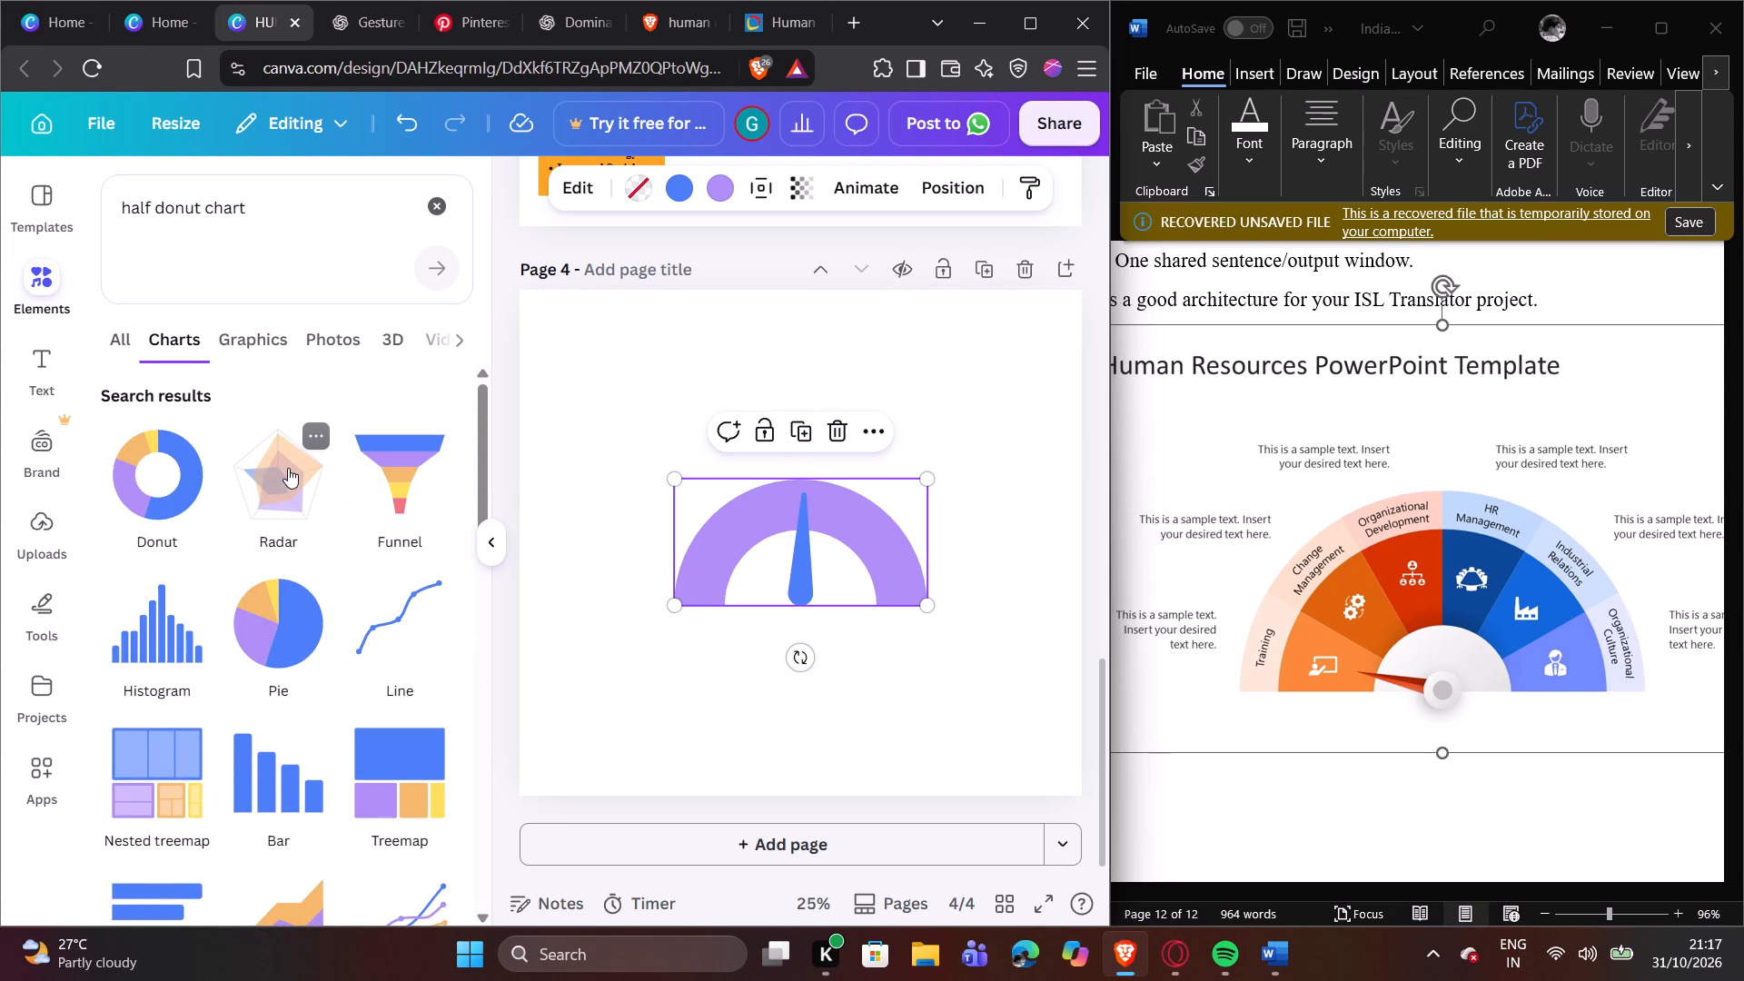
pyautogui.scroll(1, 288, 468)
pyautogui.click(174, 490)
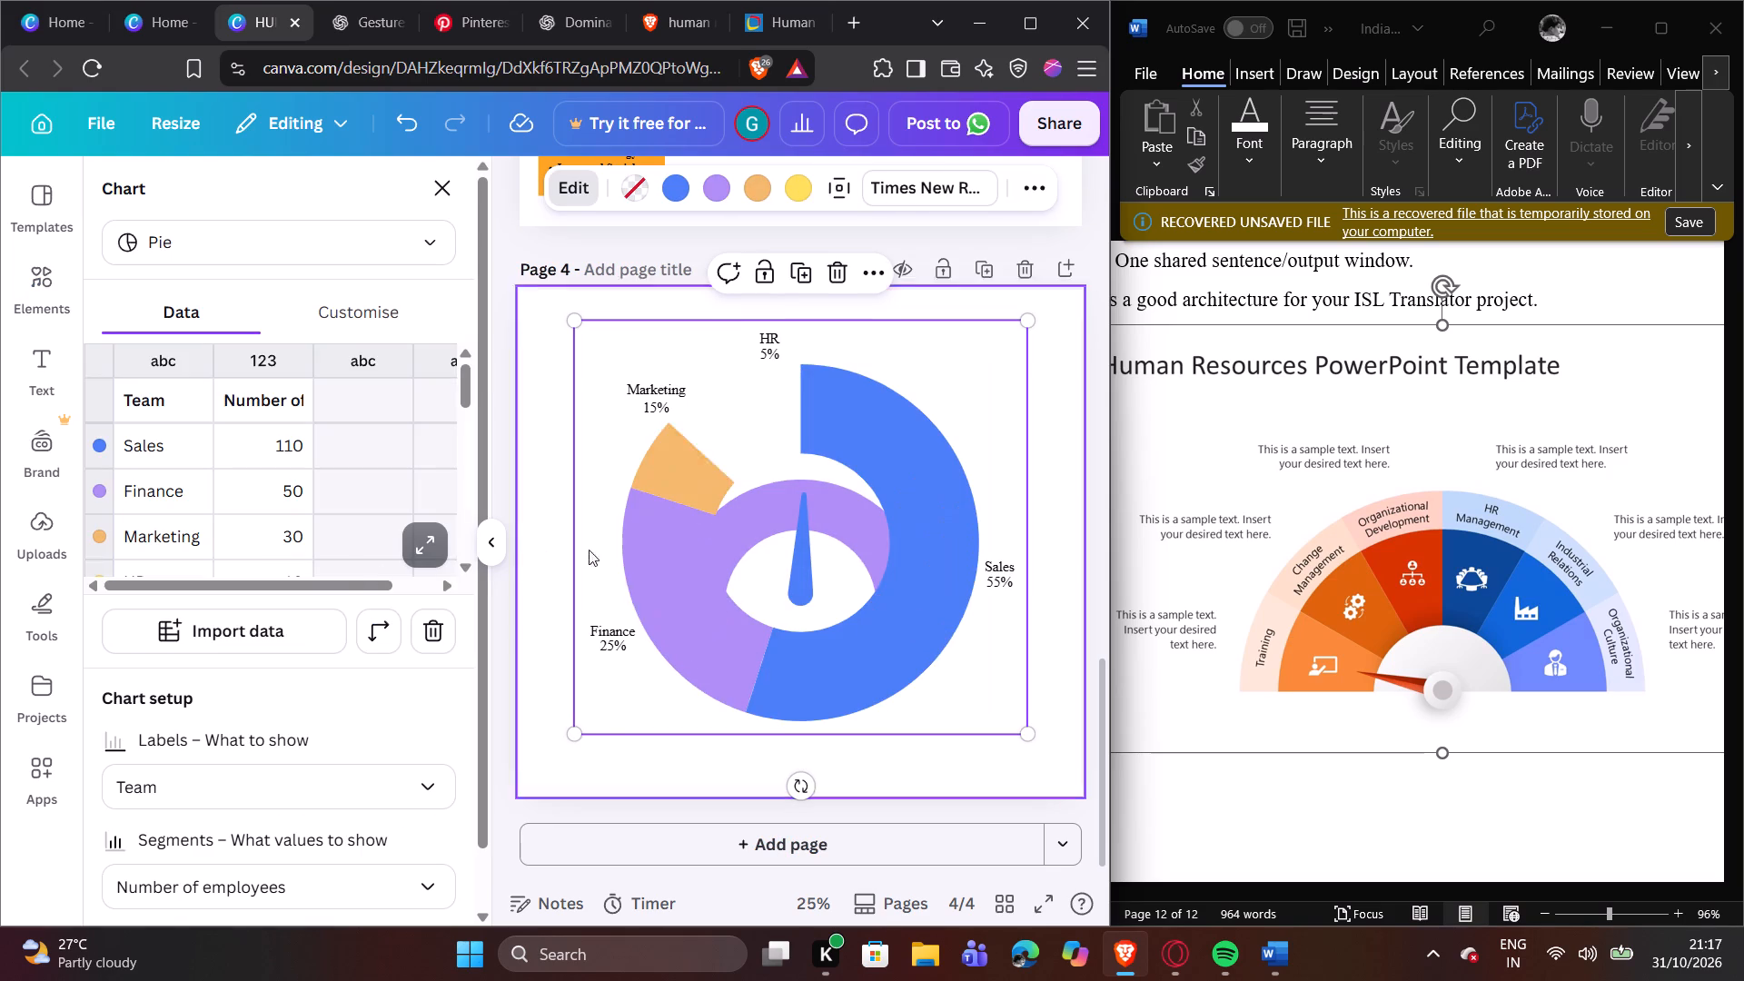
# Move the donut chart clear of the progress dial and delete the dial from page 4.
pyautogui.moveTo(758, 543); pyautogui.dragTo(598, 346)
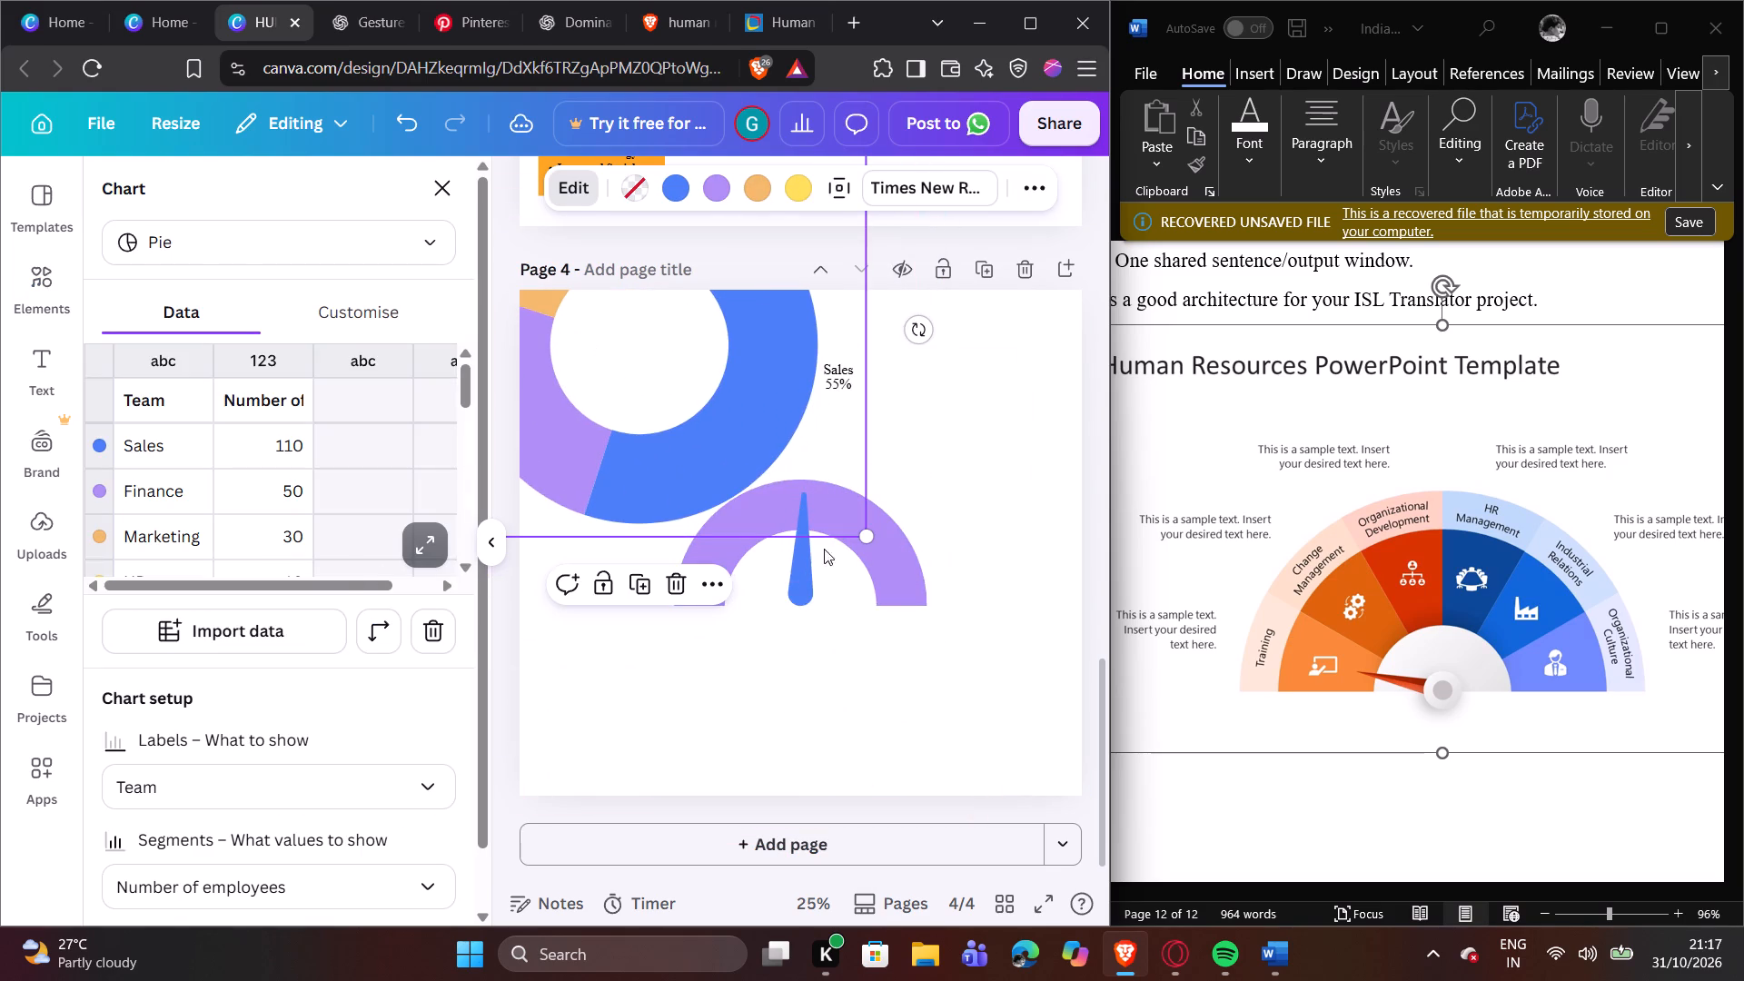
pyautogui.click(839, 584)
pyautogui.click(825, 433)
# Move the donut chart so it sits fully inside page 4, slightly right of the page centre.
pyautogui.moveTo(777, 427); pyautogui.dragTo(927, 676)
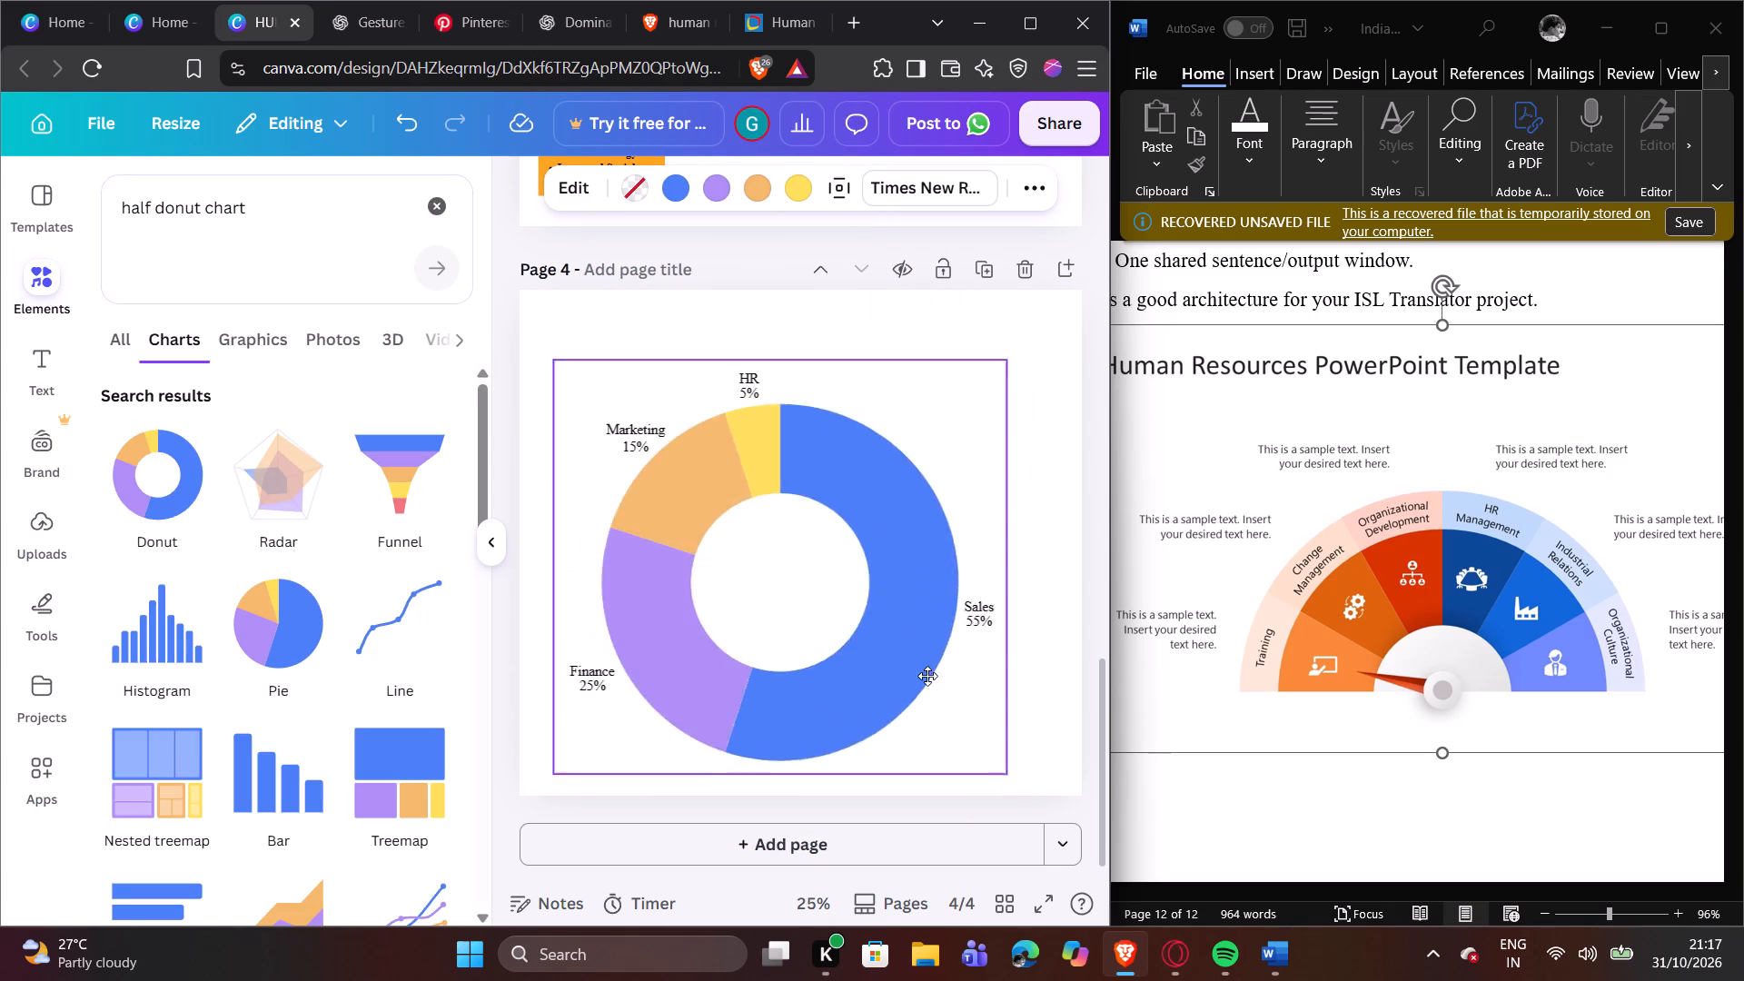
pyautogui.moveTo(927, 676); pyautogui.dragTo(945, 690)
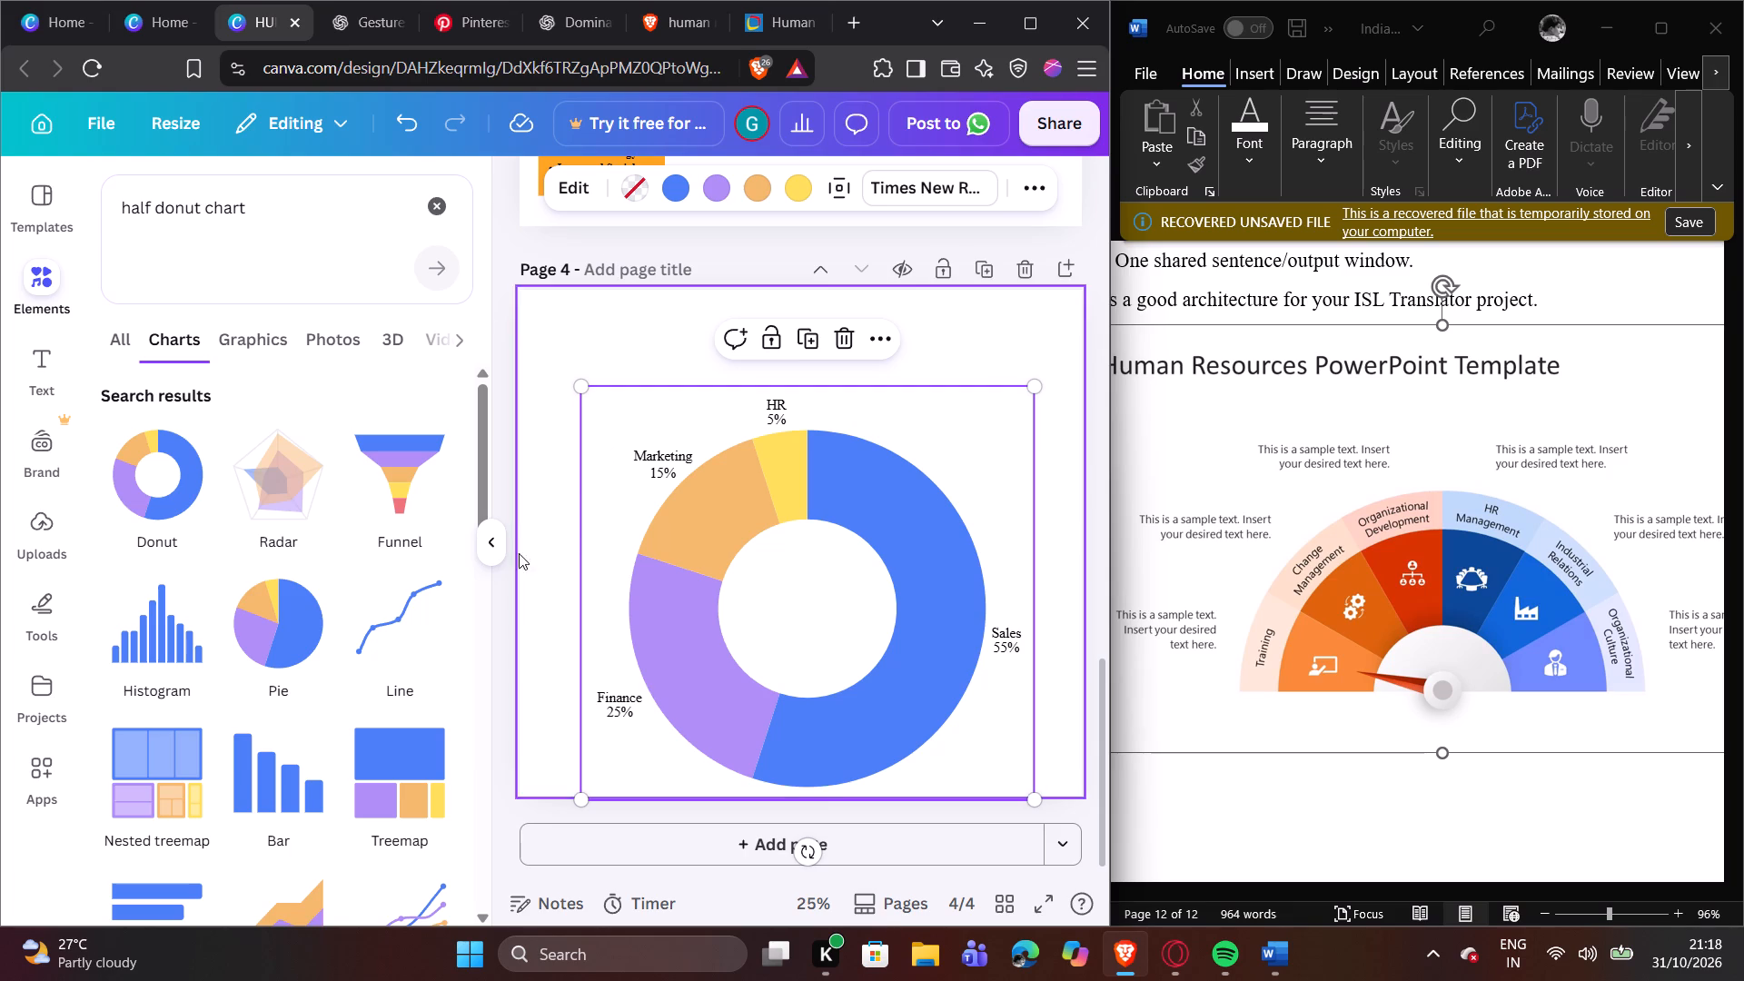
pyautogui.click(496, 540)
pyautogui.click(580, 536)
pyautogui.click(691, 509)
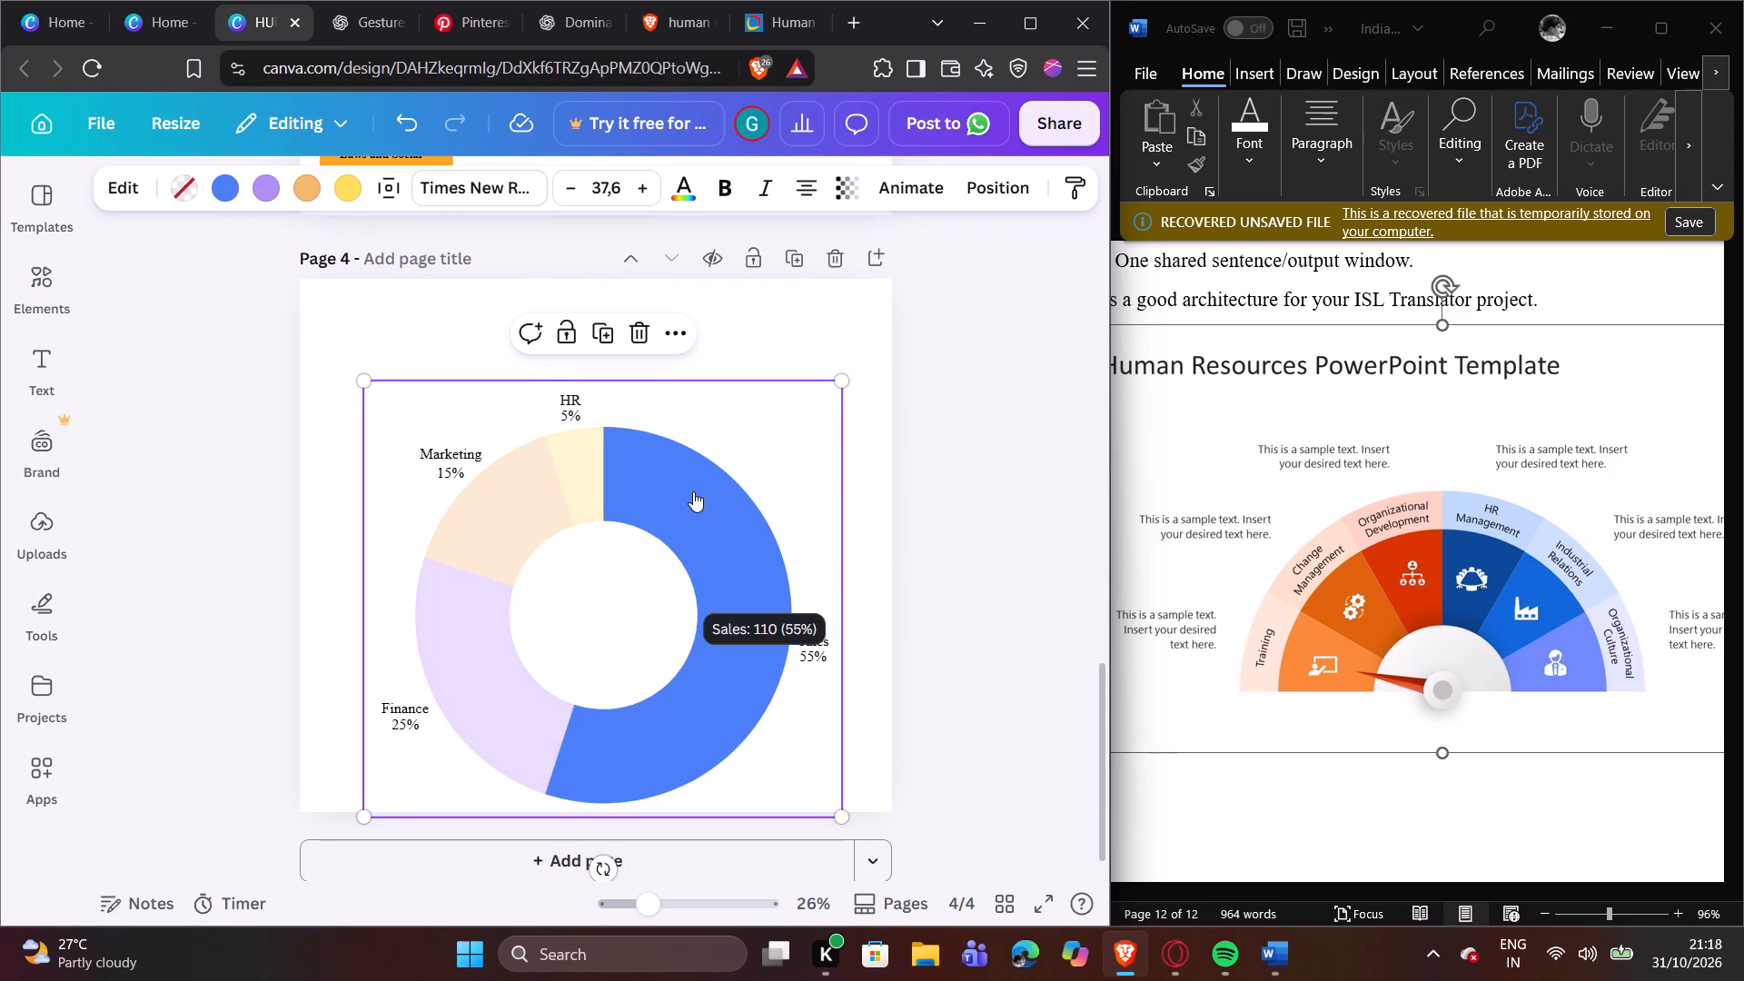
pyautogui.moveTo(694, 486); pyautogui.dragTo(732, 414)
pyautogui.click(702, 421)
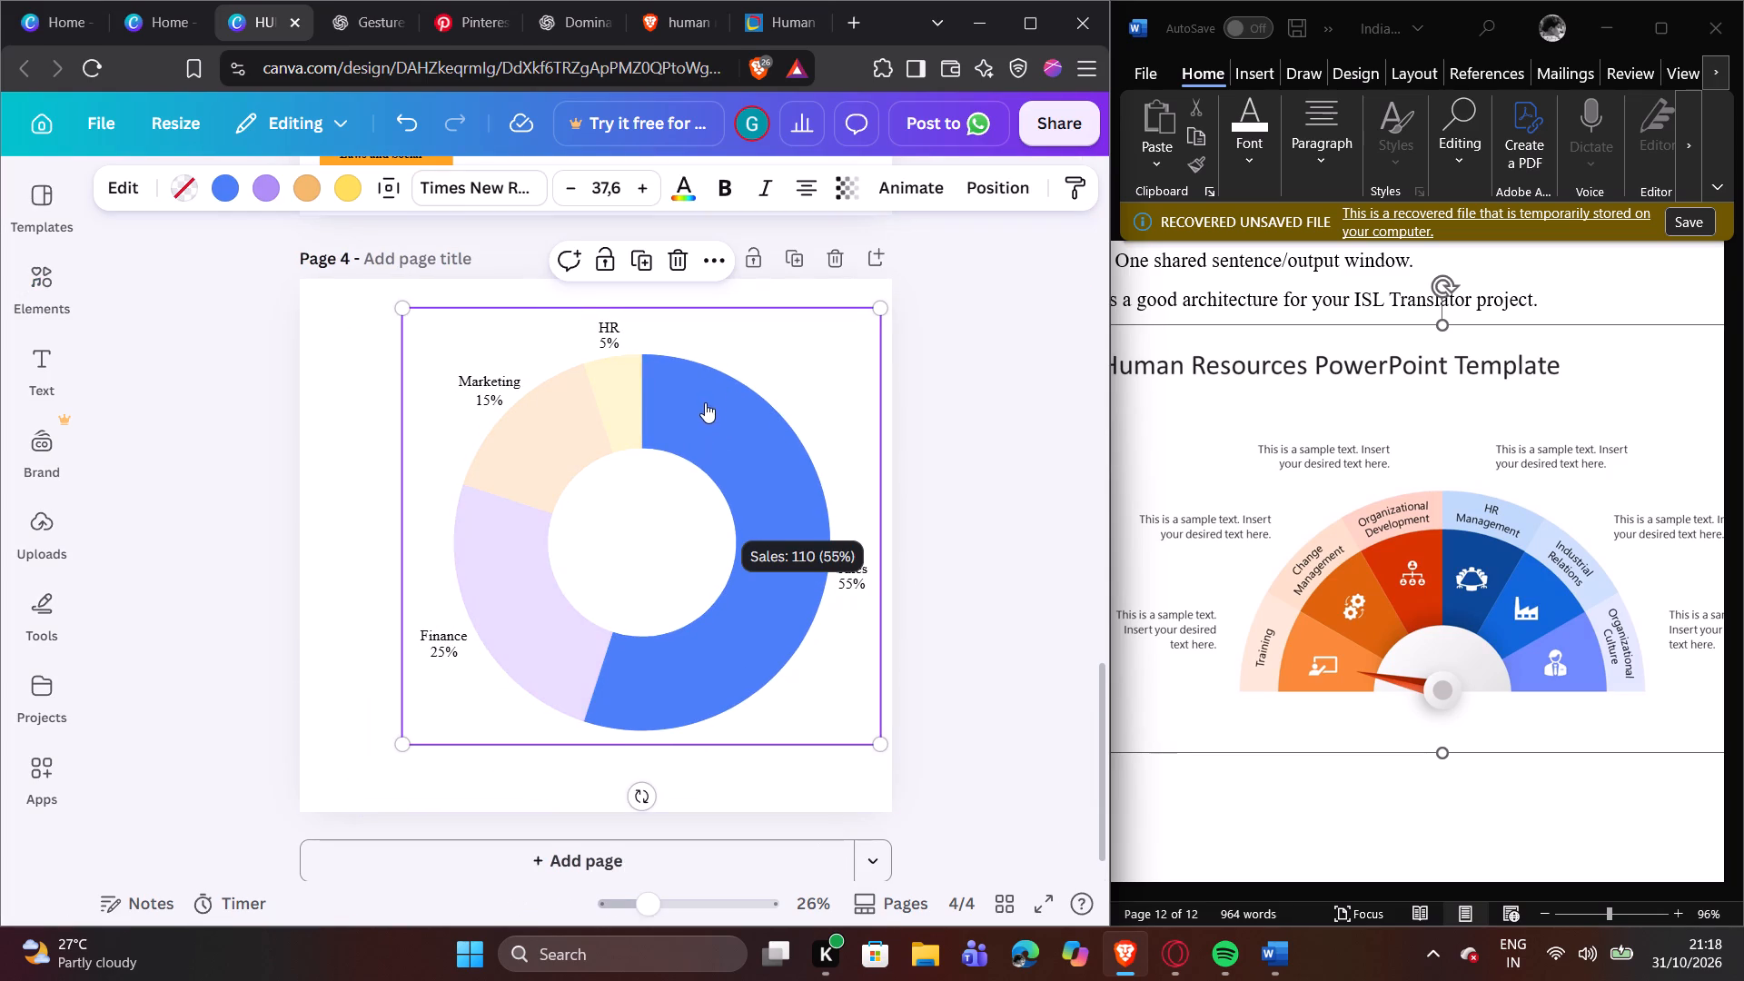
# Add a fifth row labelled "or" with the value 10 below HR in the donut chart's data.
pyautogui.click(144, 198)
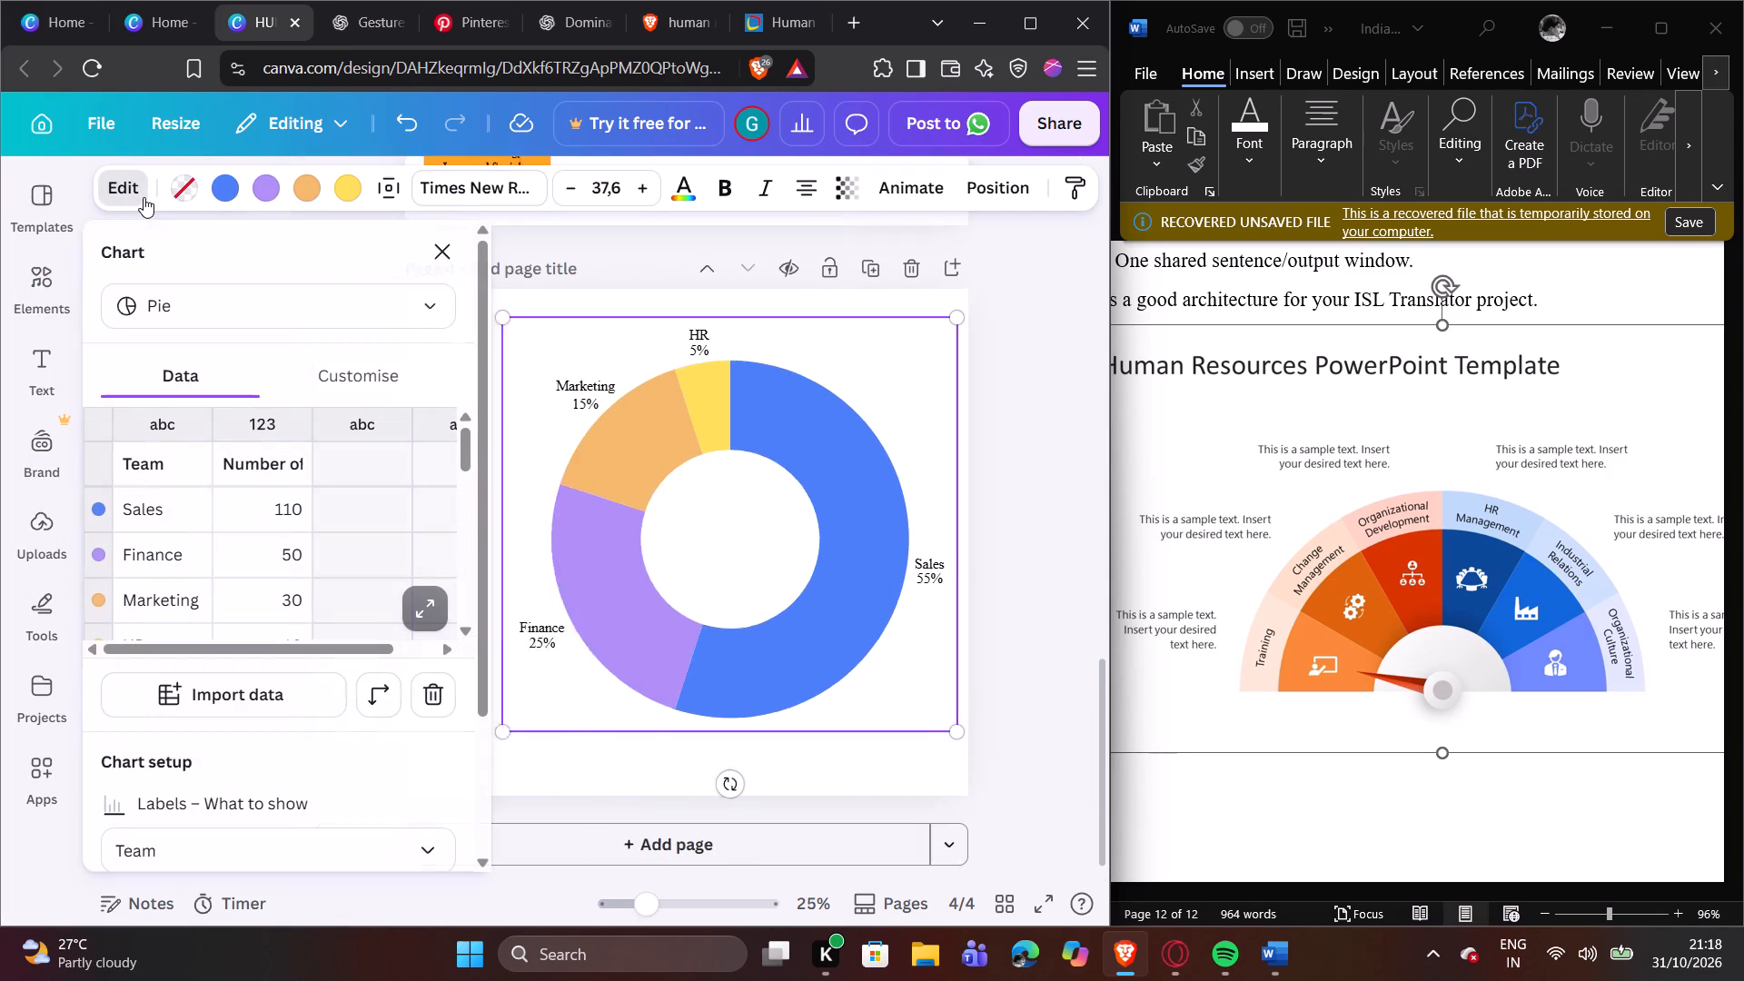
pyautogui.scroll(-3, 191, 518)
pyautogui.scroll(1, 199, 520)
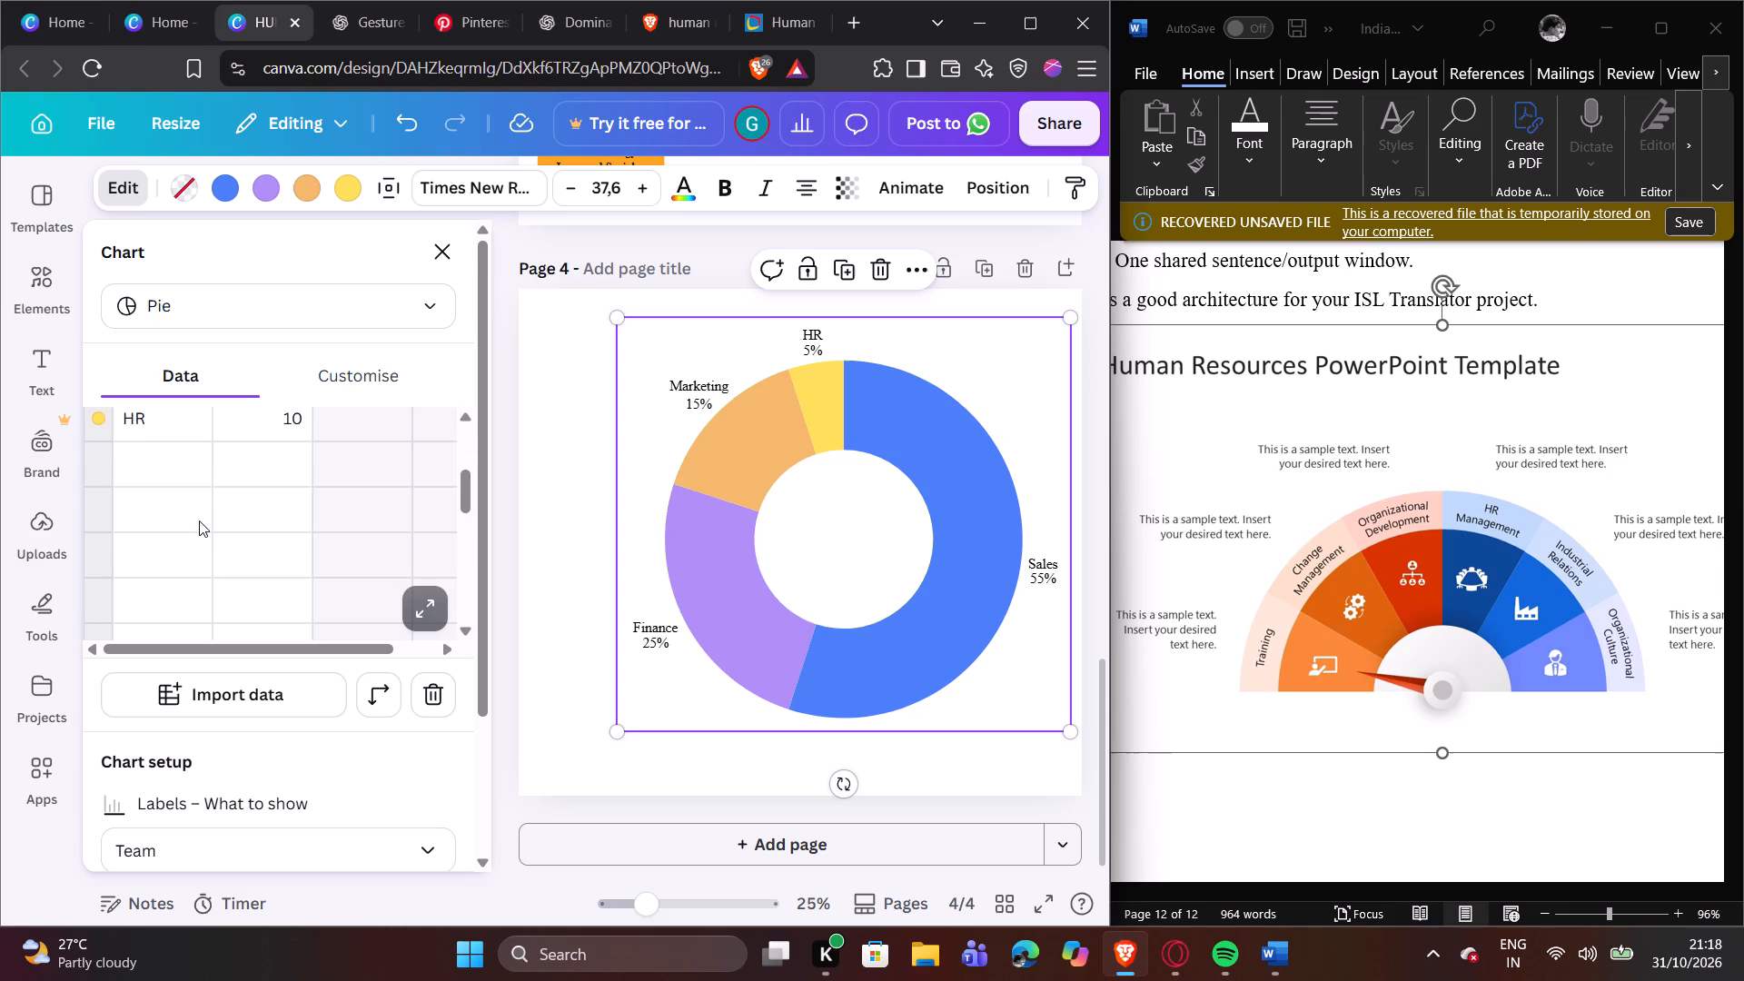
pyautogui.scroll(2, 199, 520)
pyautogui.scroll(-1, 210, 534)
pyautogui.click(147, 559)
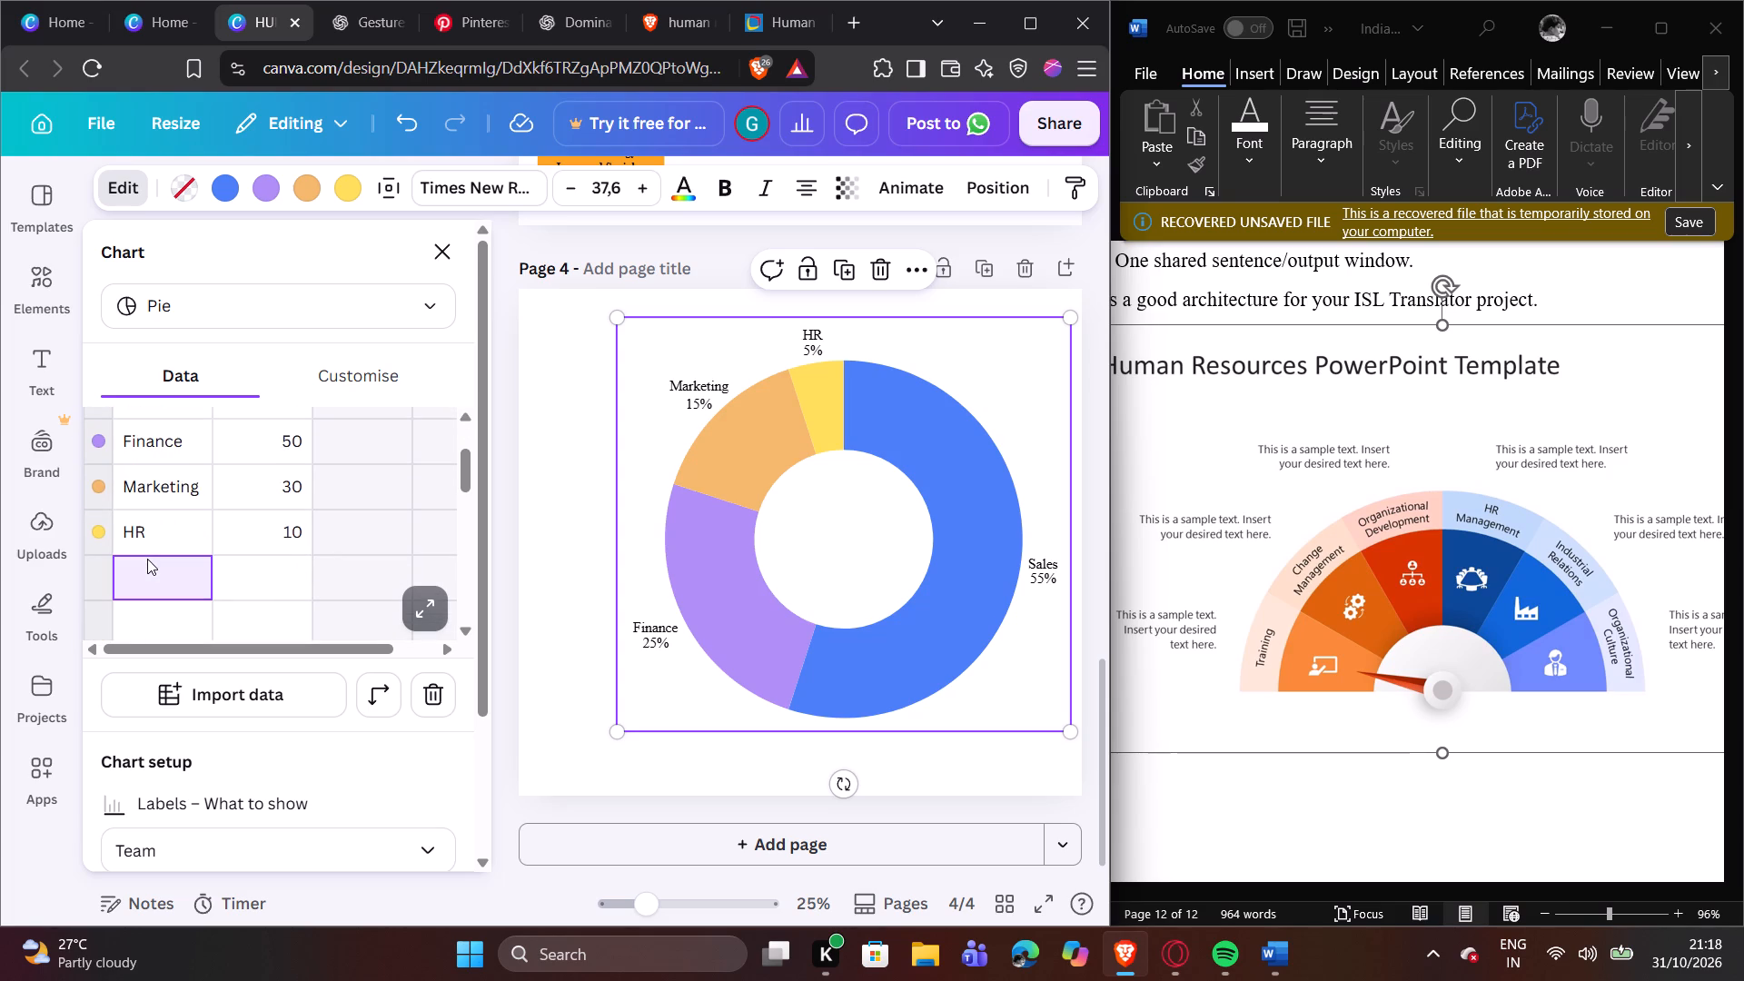
pyautogui.click(147, 559)
pyautogui.write('or')
pyautogui.press('Return')
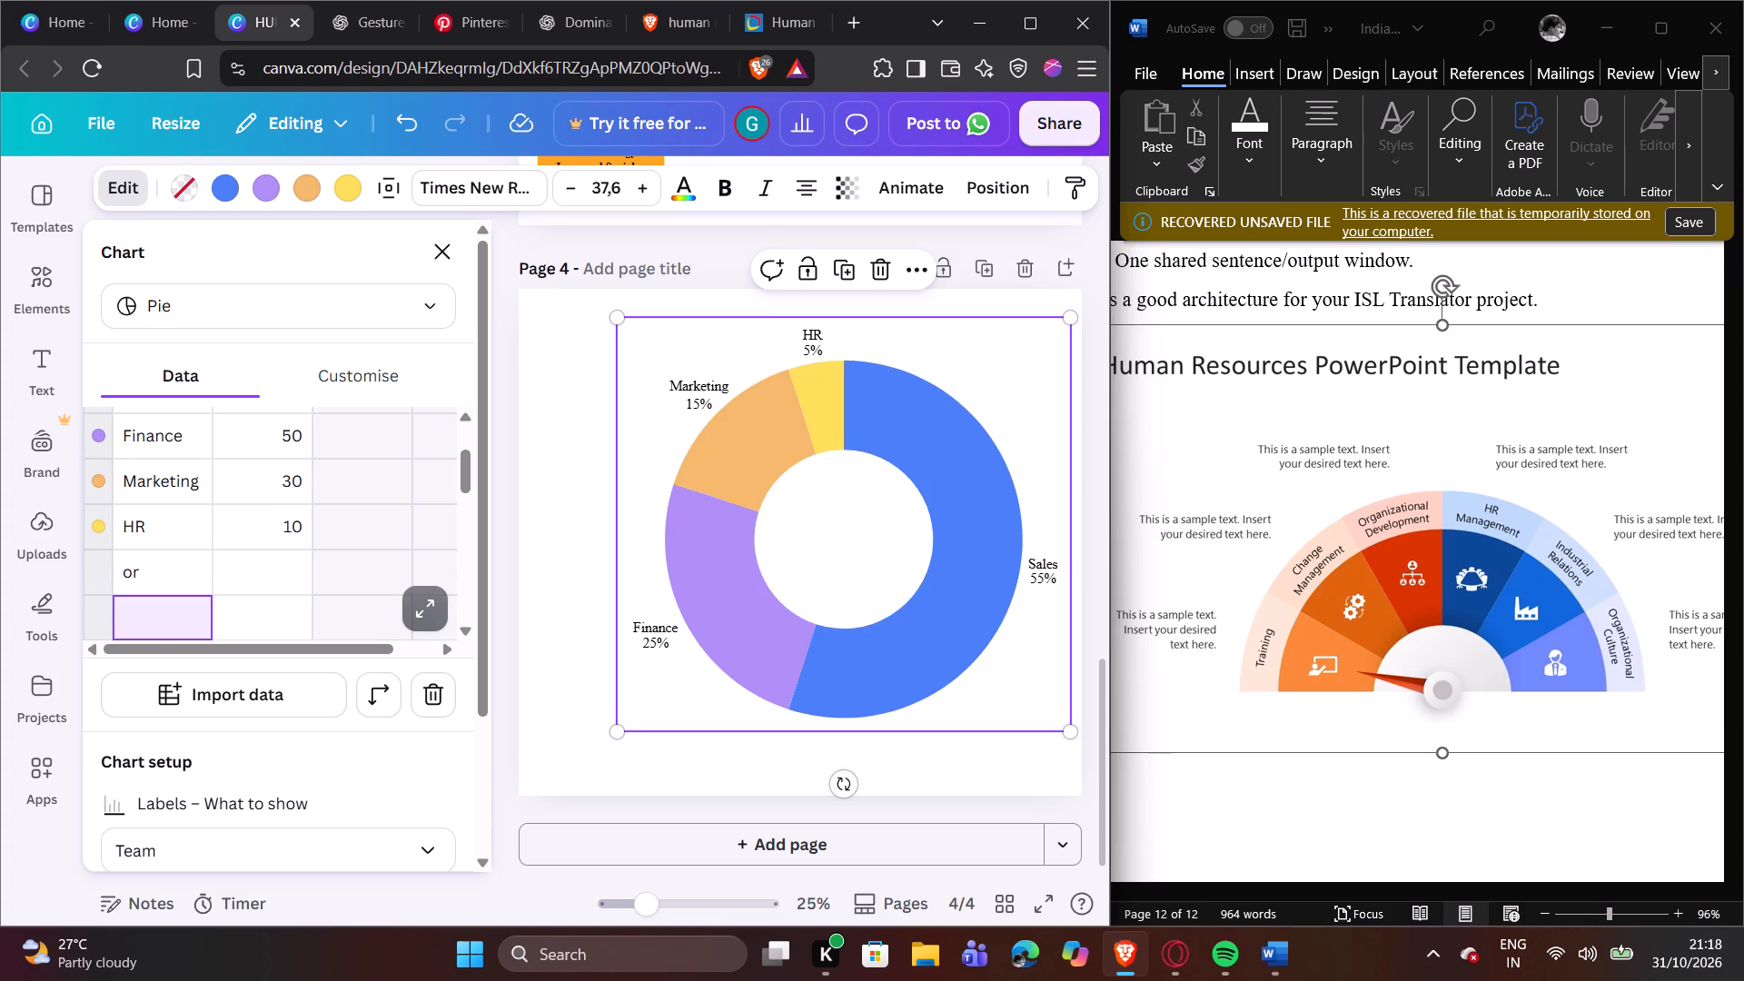
pyautogui.doubleClick(230, 568)
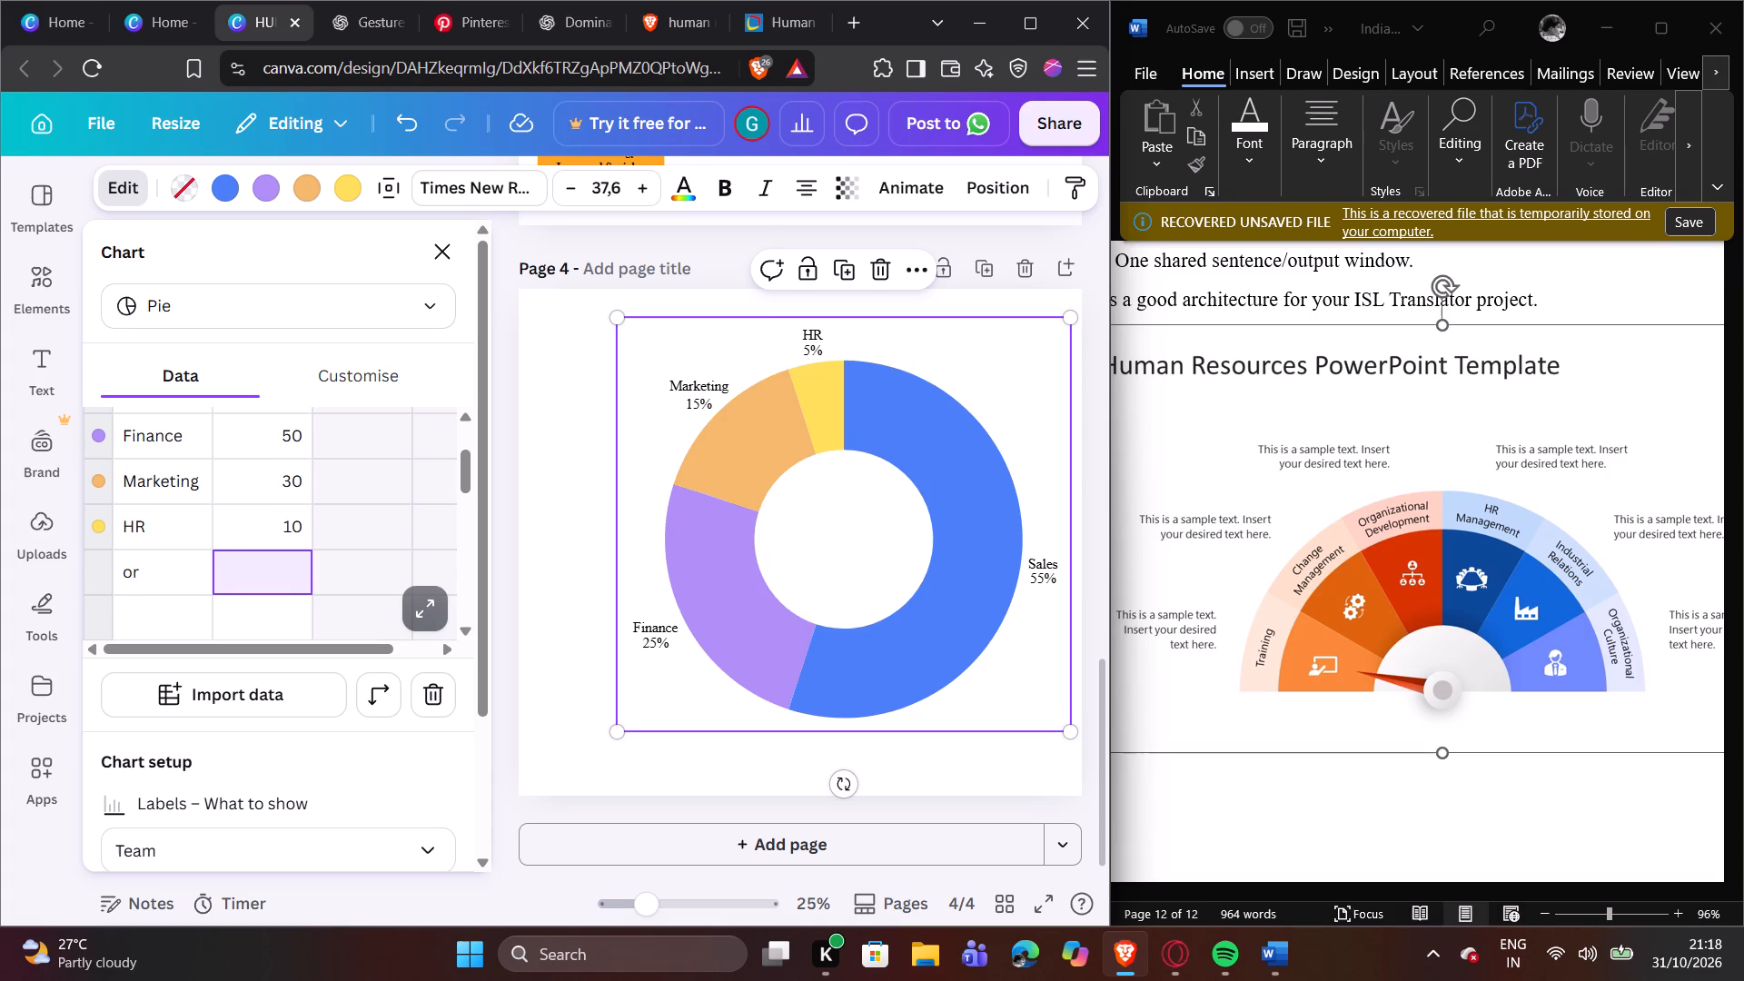
pyautogui.write('10')
pyautogui.press('Return')
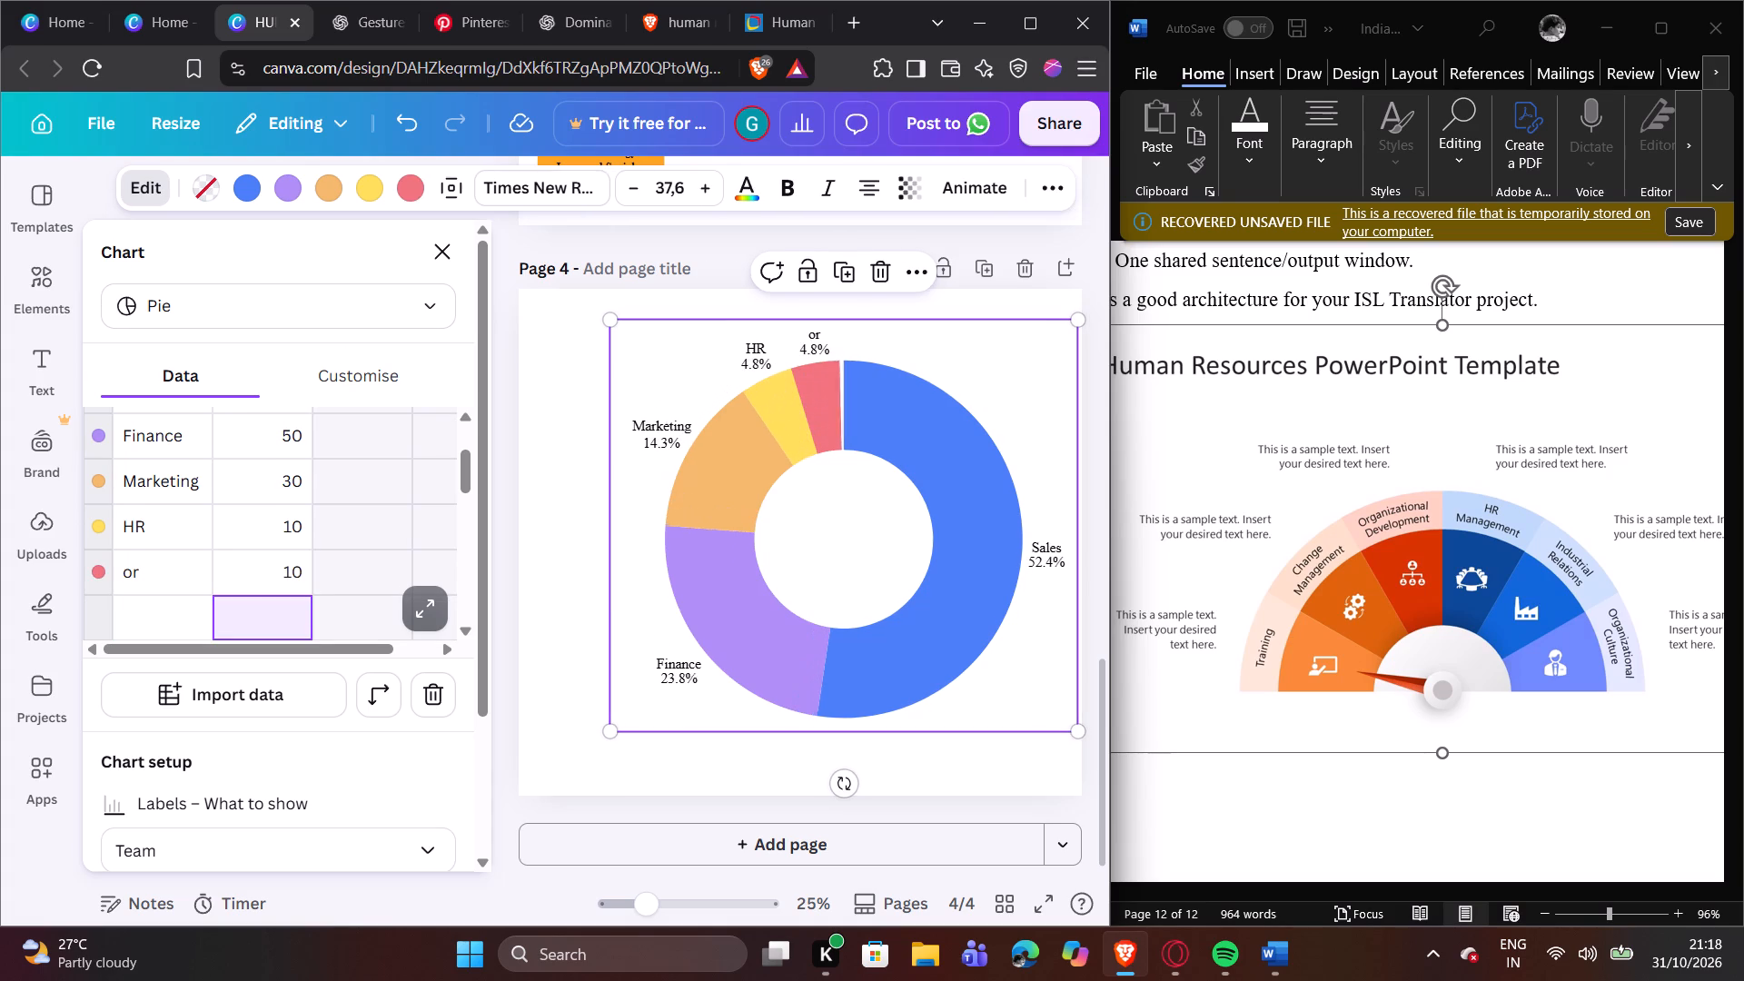
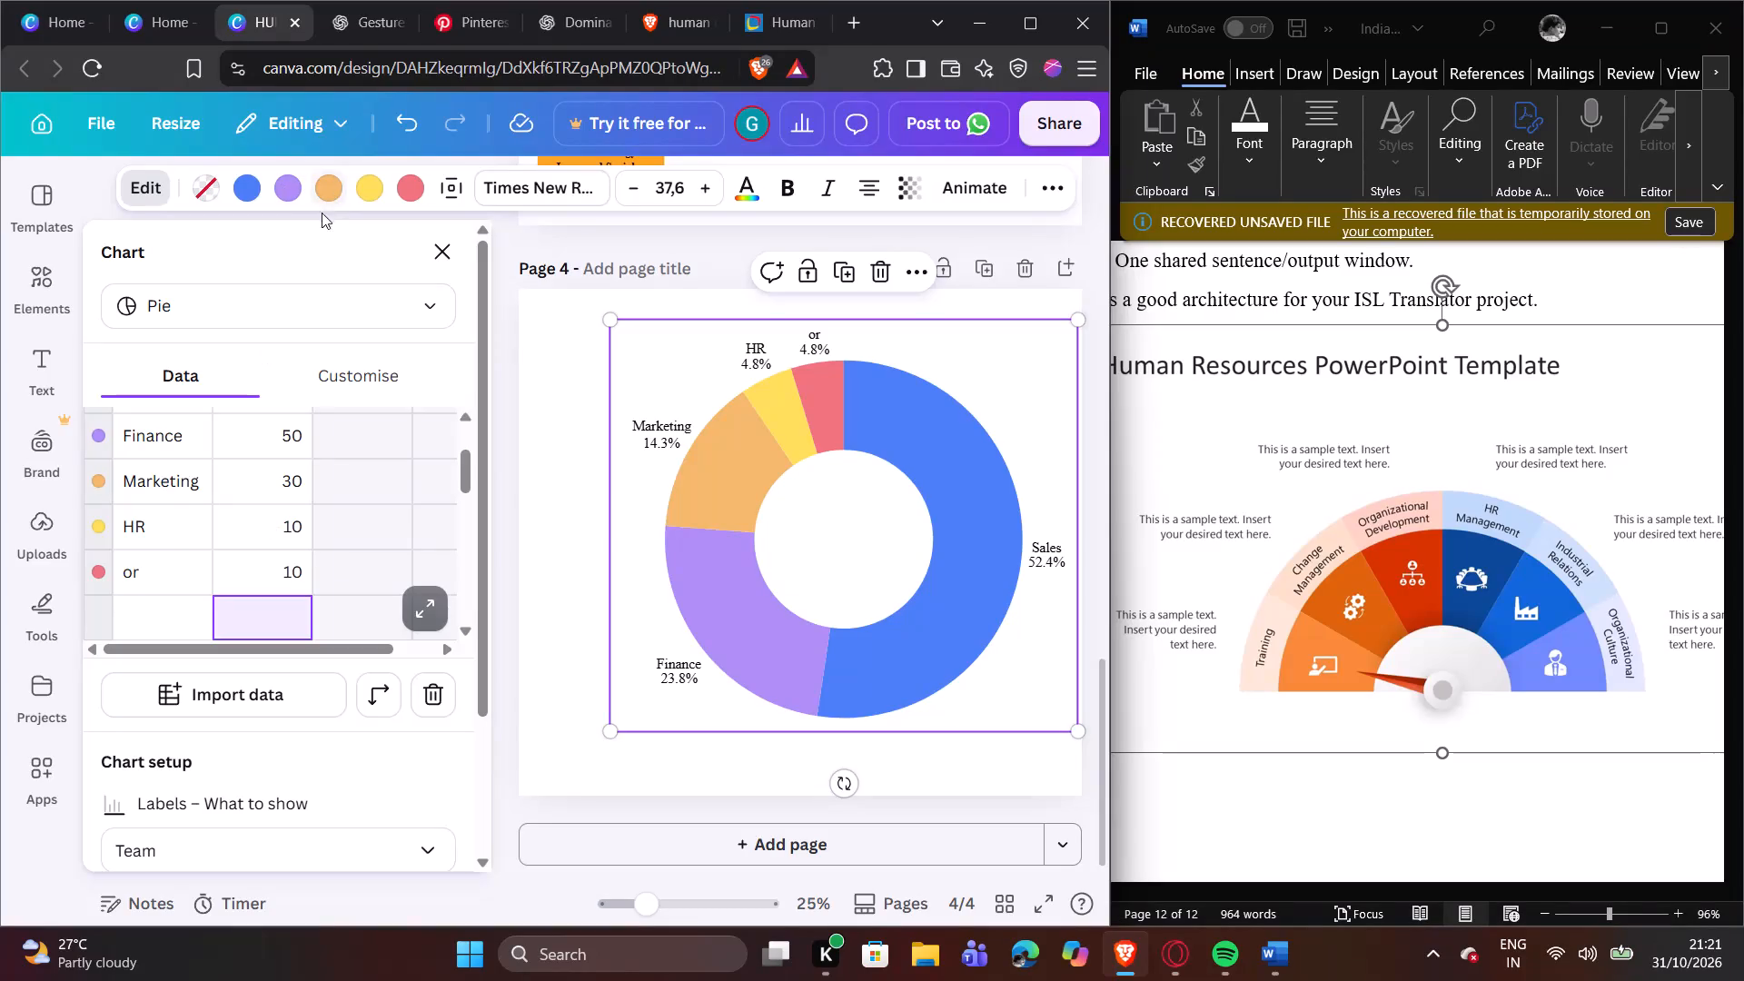
# Set the Marketing value in the donut chart's data to 10.
pyautogui.click(282, 494)
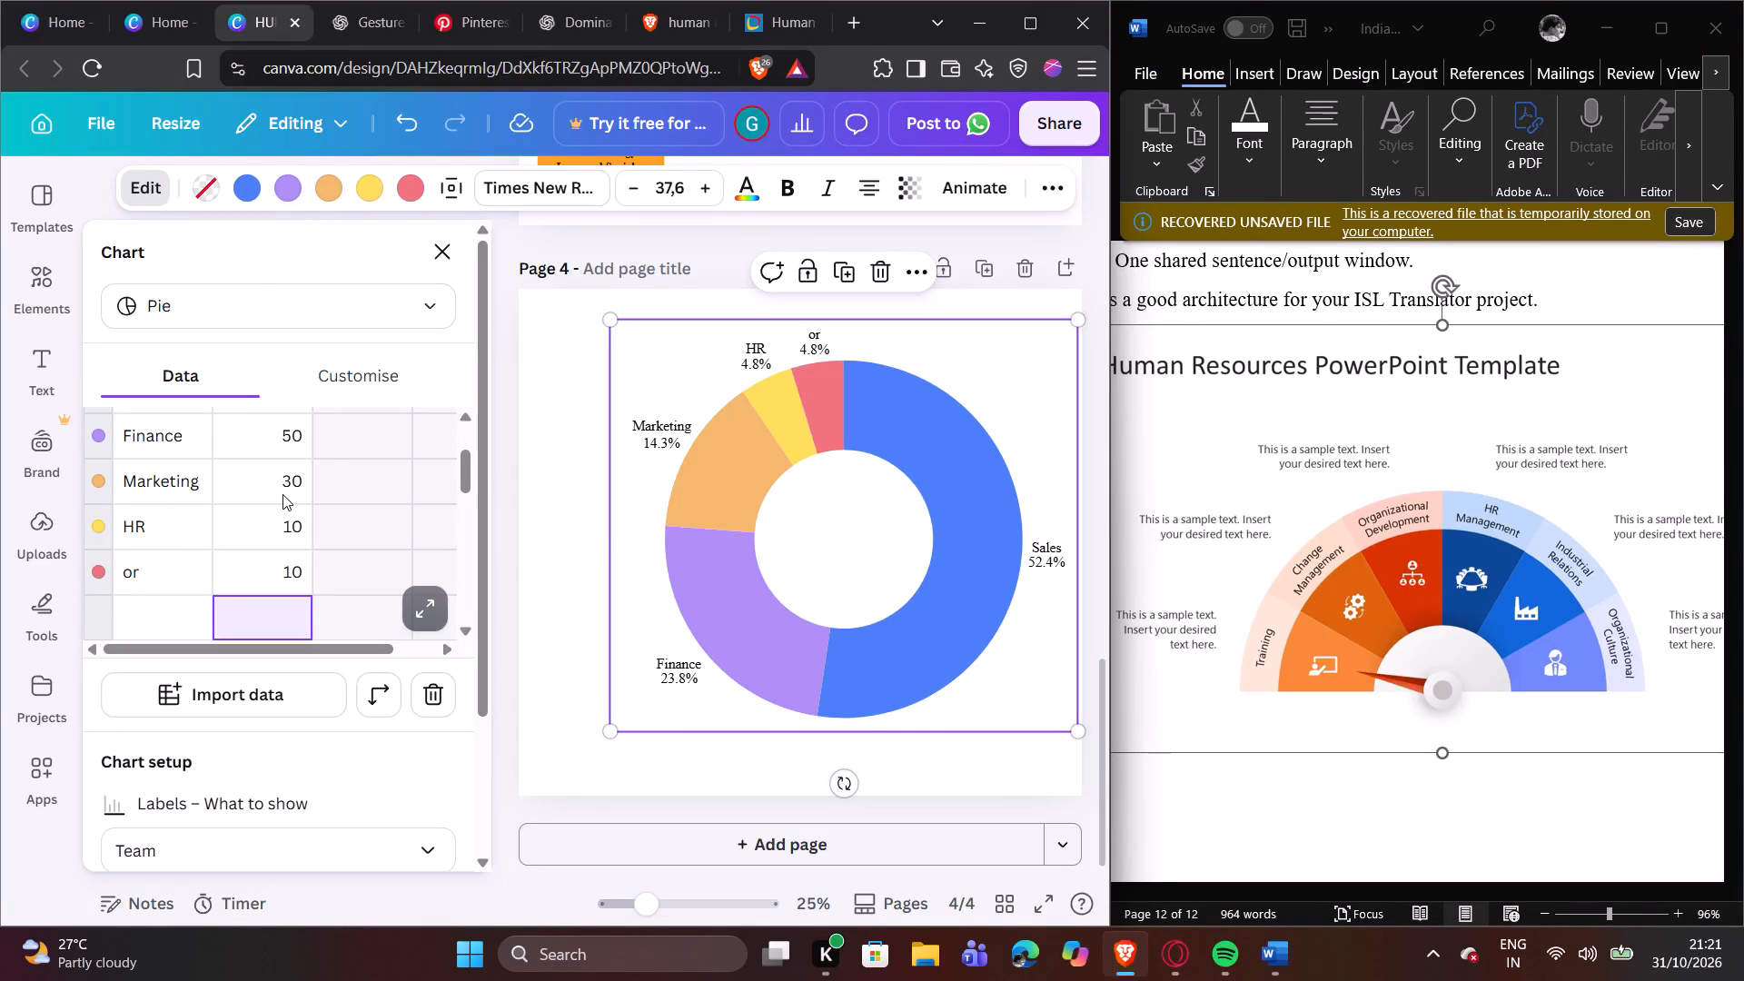
pyautogui.doubleClick(290, 487)
pyautogui.click(290, 487)
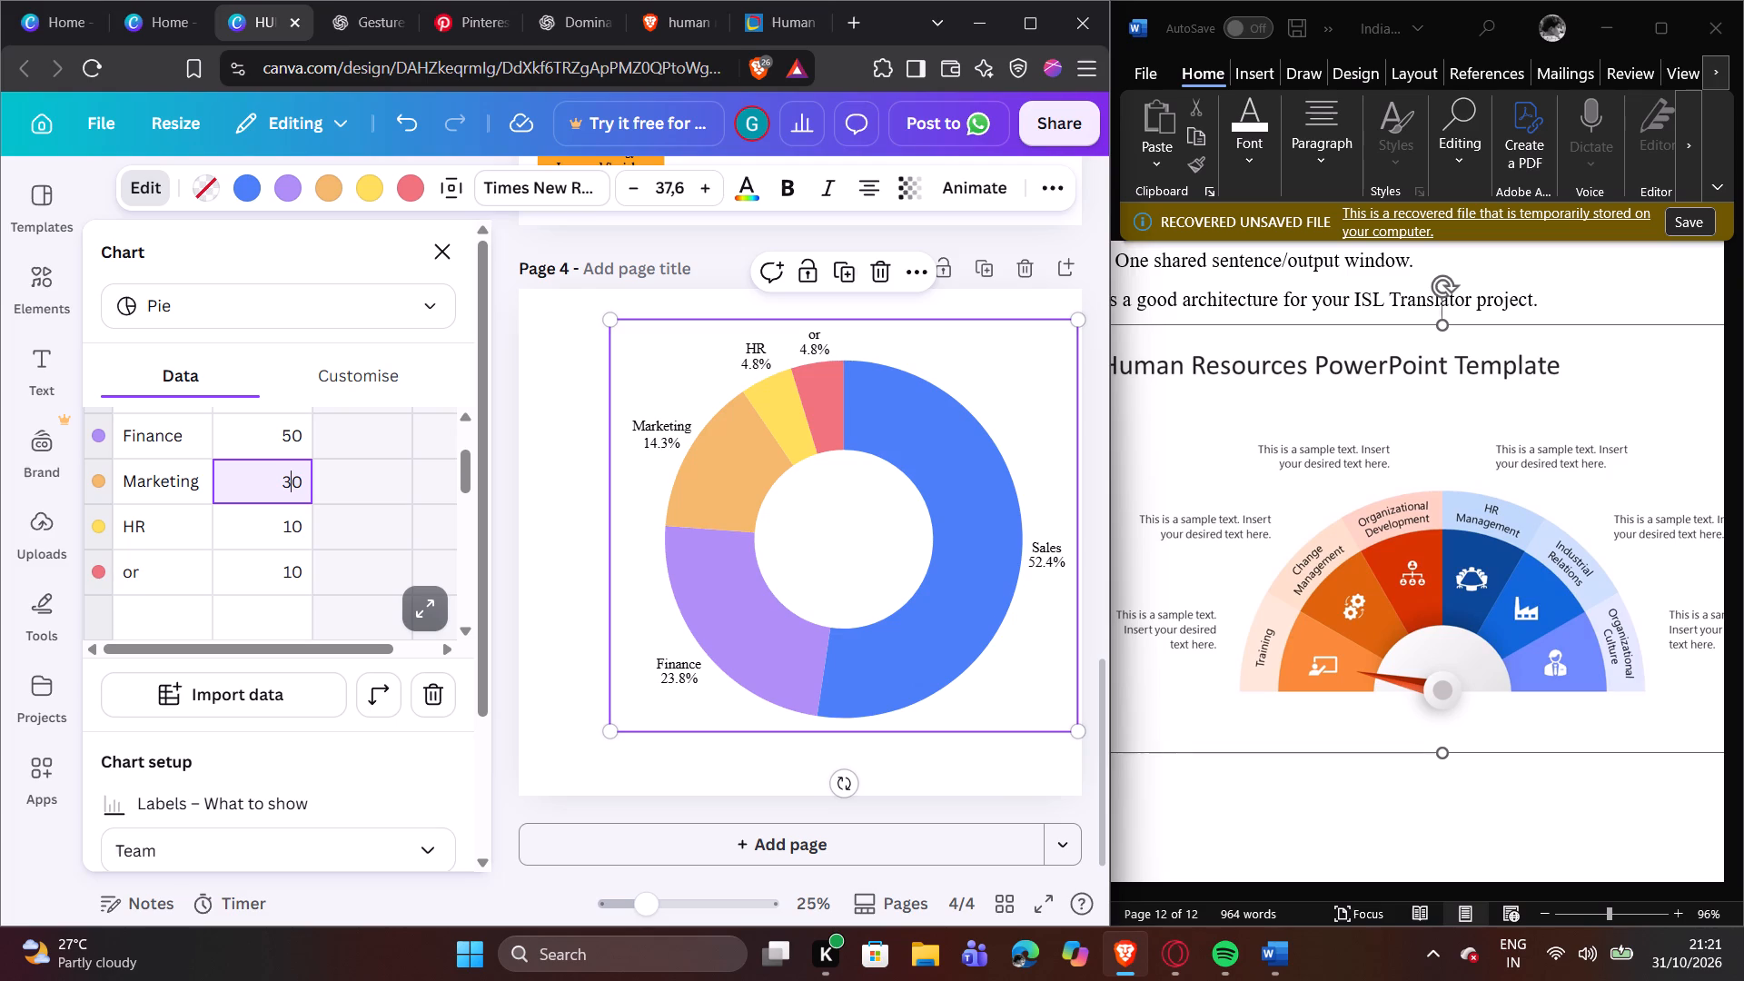
pyautogui.press('BackSpace')
pyautogui.press('1')
# Set the Finance value in the donut chart's data to 10.
pyautogui.doubleClick(284, 435)
pyautogui.click(284, 435)
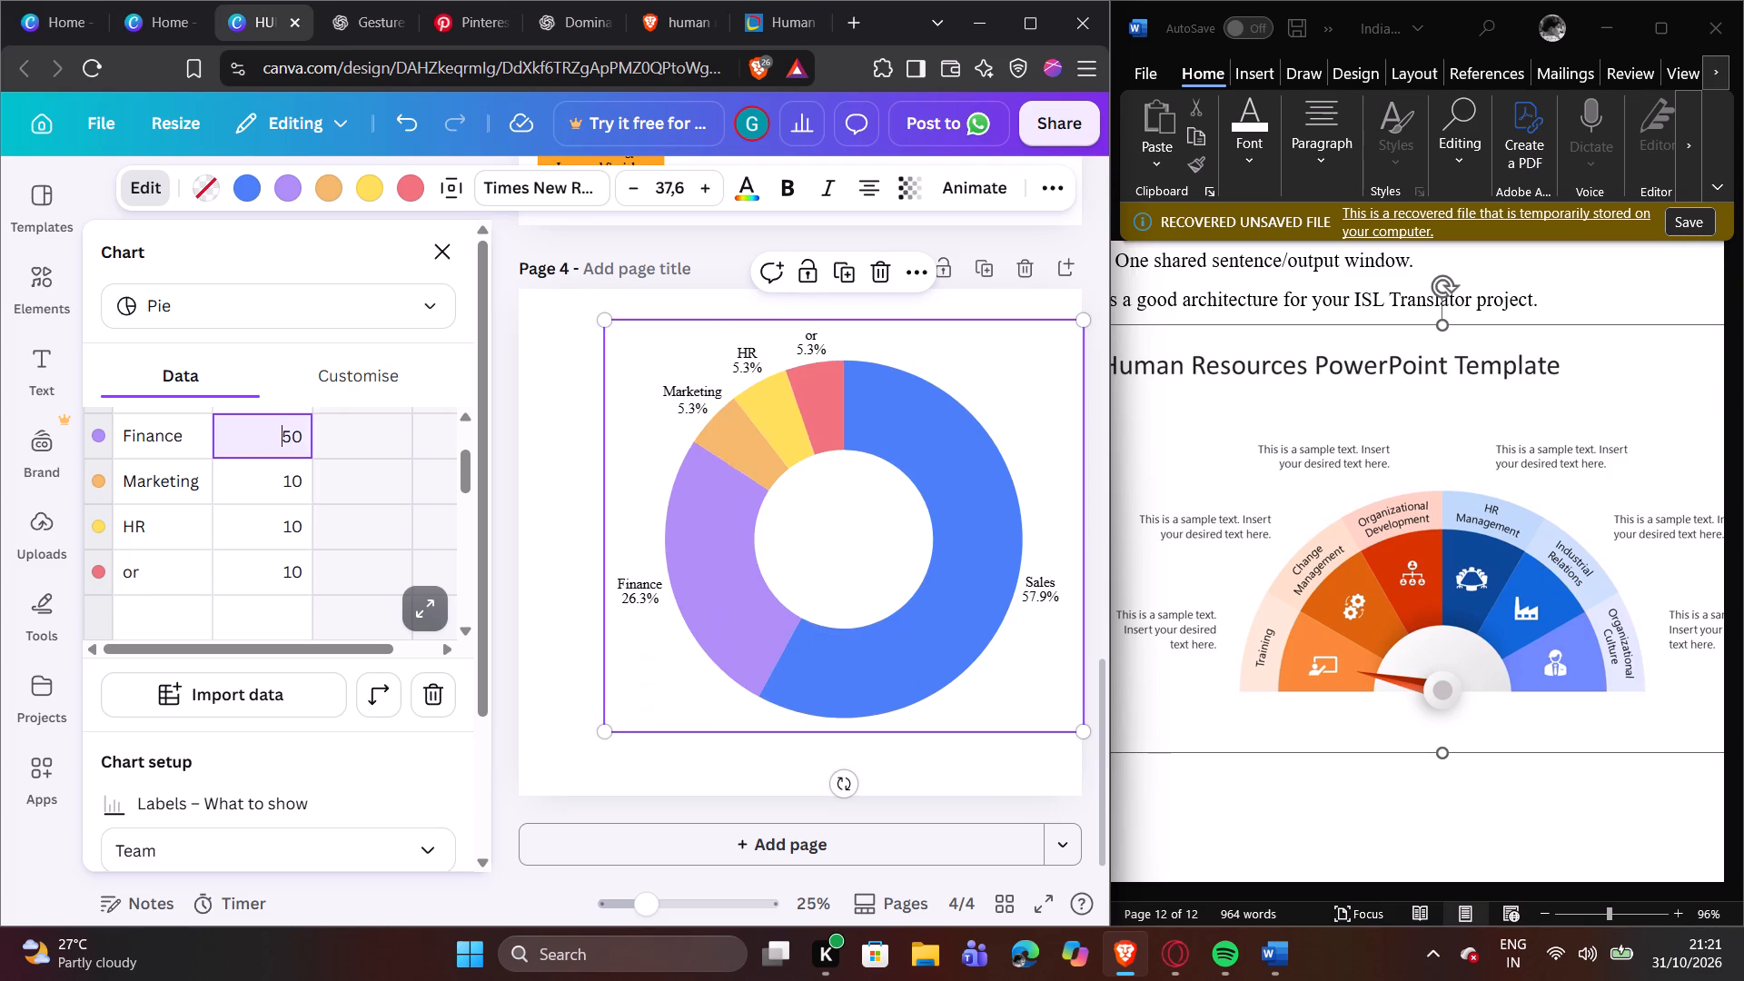
pyautogui.click(286, 434)
pyautogui.press('BackSpace')
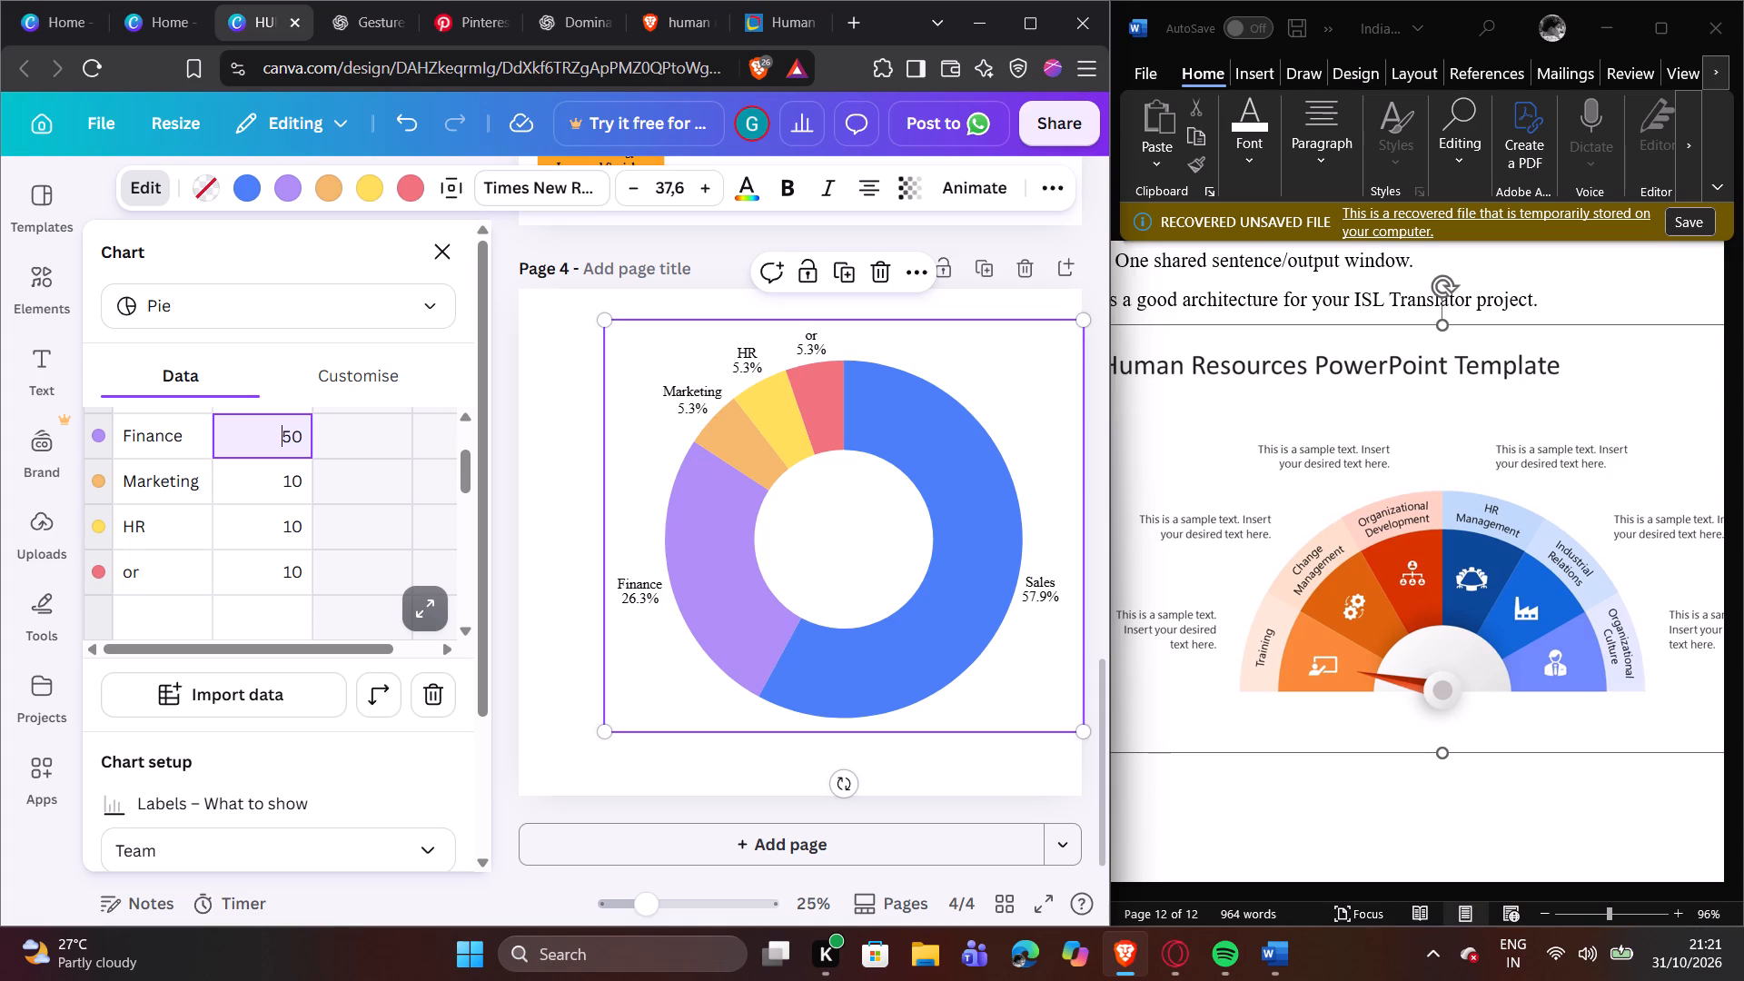
pyautogui.doubleClick(292, 432)
pyautogui.doubleClick(292, 432)
pyautogui.press('BackSpace')
pyautogui.press('1')
pyautogui.press('Return')
# Set the Sales value in the donut chart's data to 10.
pyautogui.scroll(3, 285, 442)
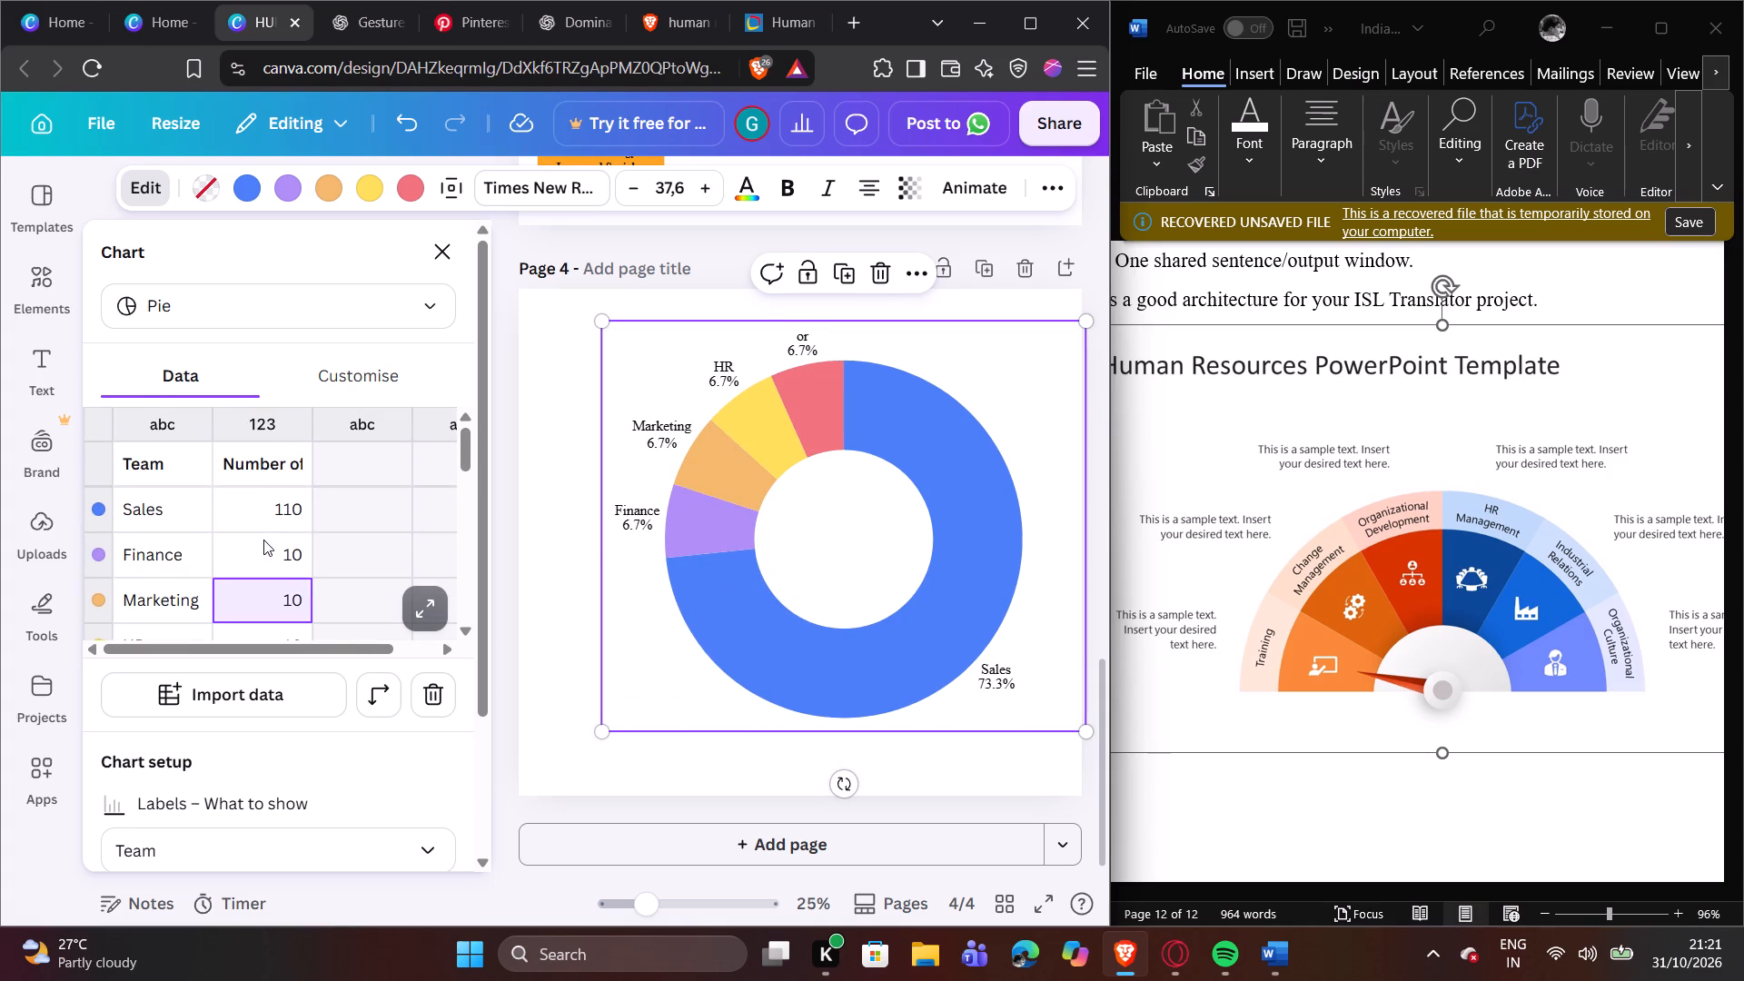
pyautogui.doubleClick(285, 511)
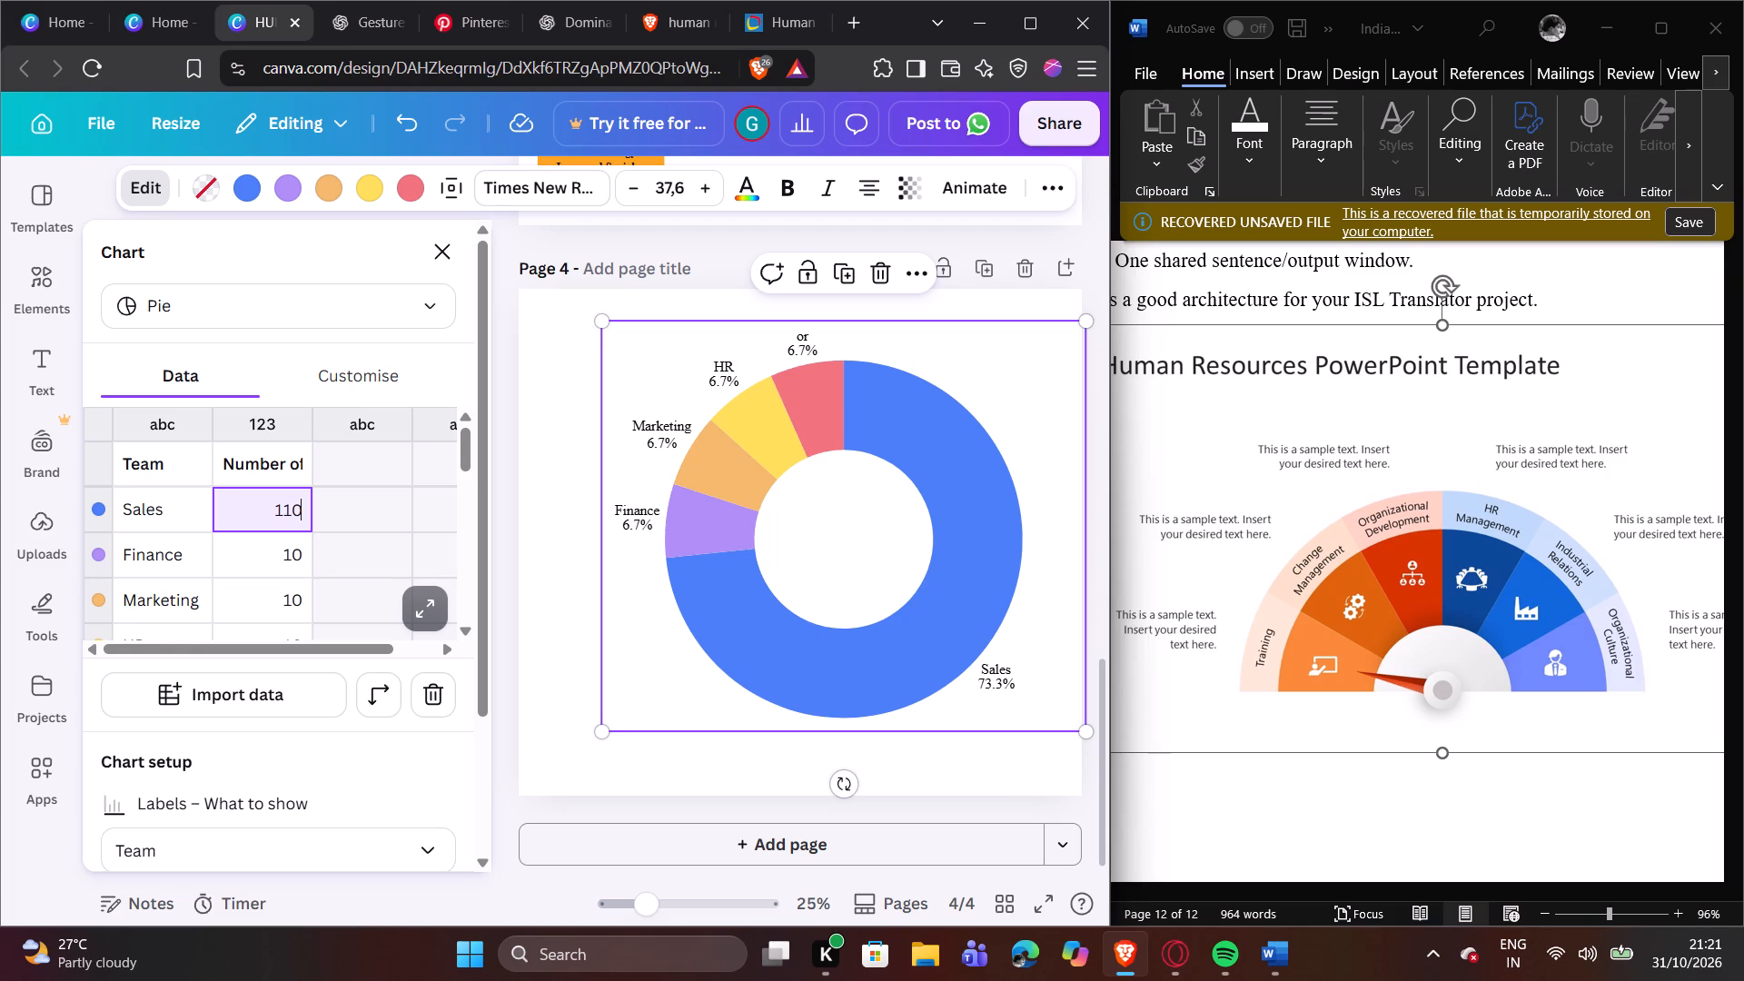
pyautogui.click(284, 507)
pyautogui.press('BackSpace')
pyautogui.press('Return')
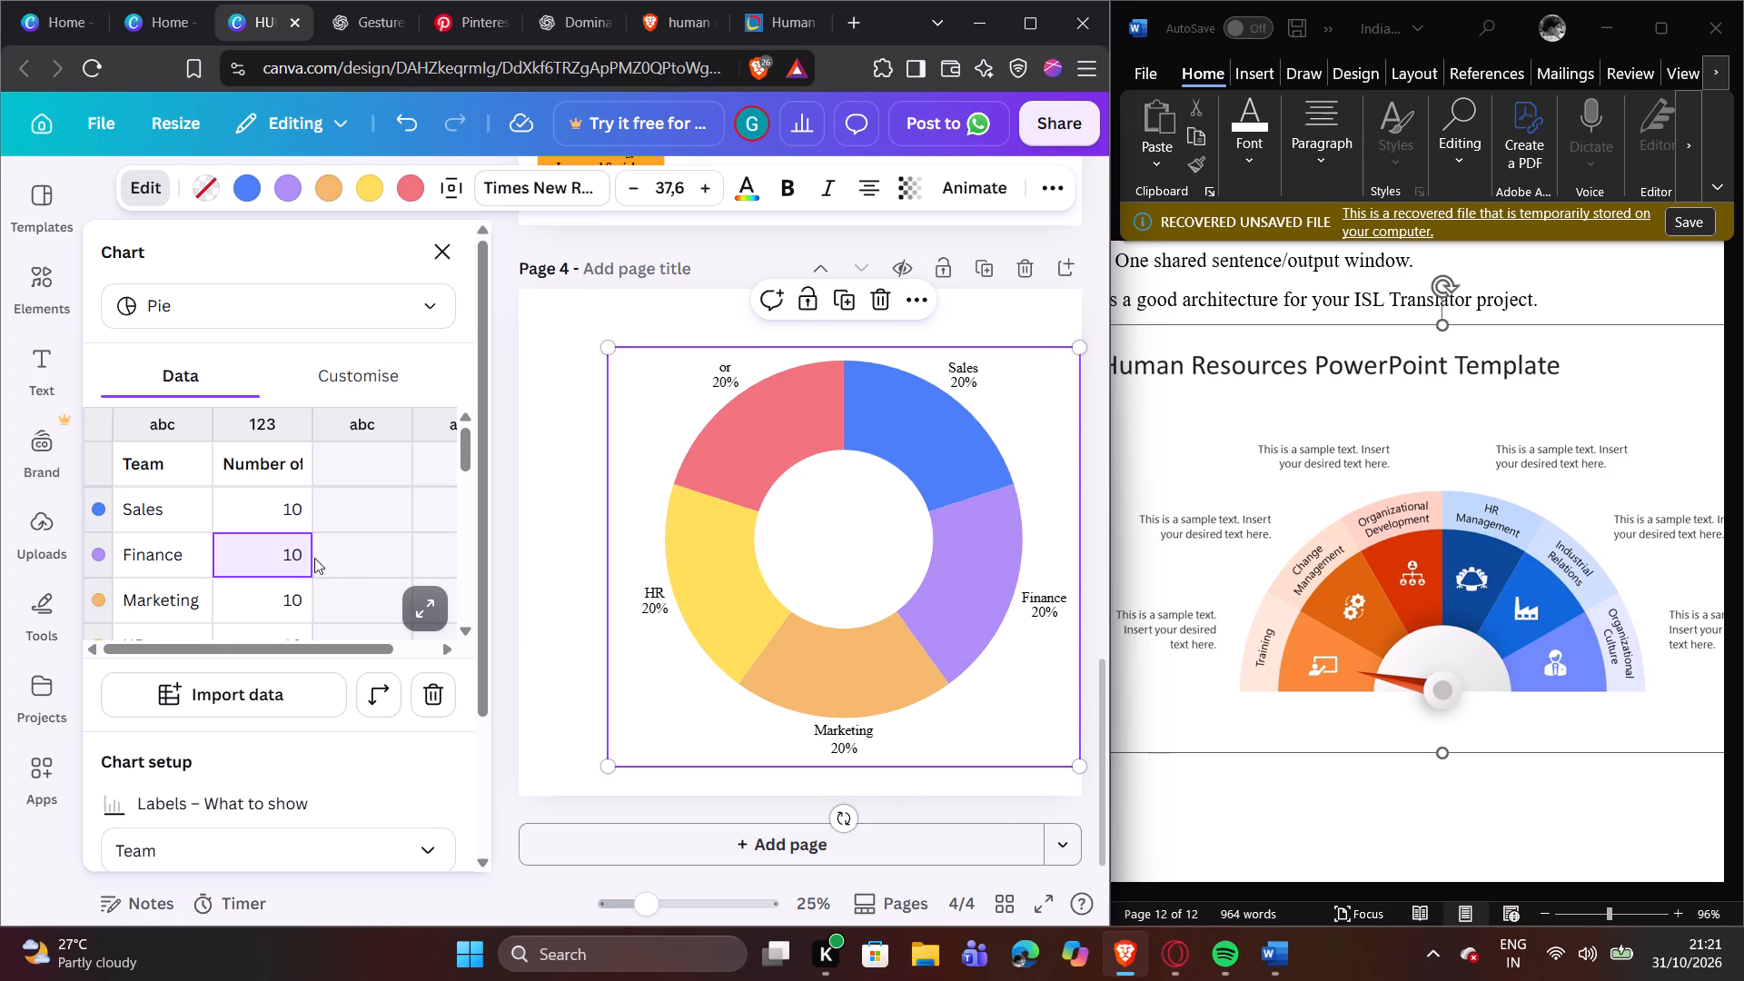
# Replace the Sales label in the donut chart's data with "Trainning".
pyautogui.scroll(3, 300, 549)
pyautogui.doubleClick(146, 513)
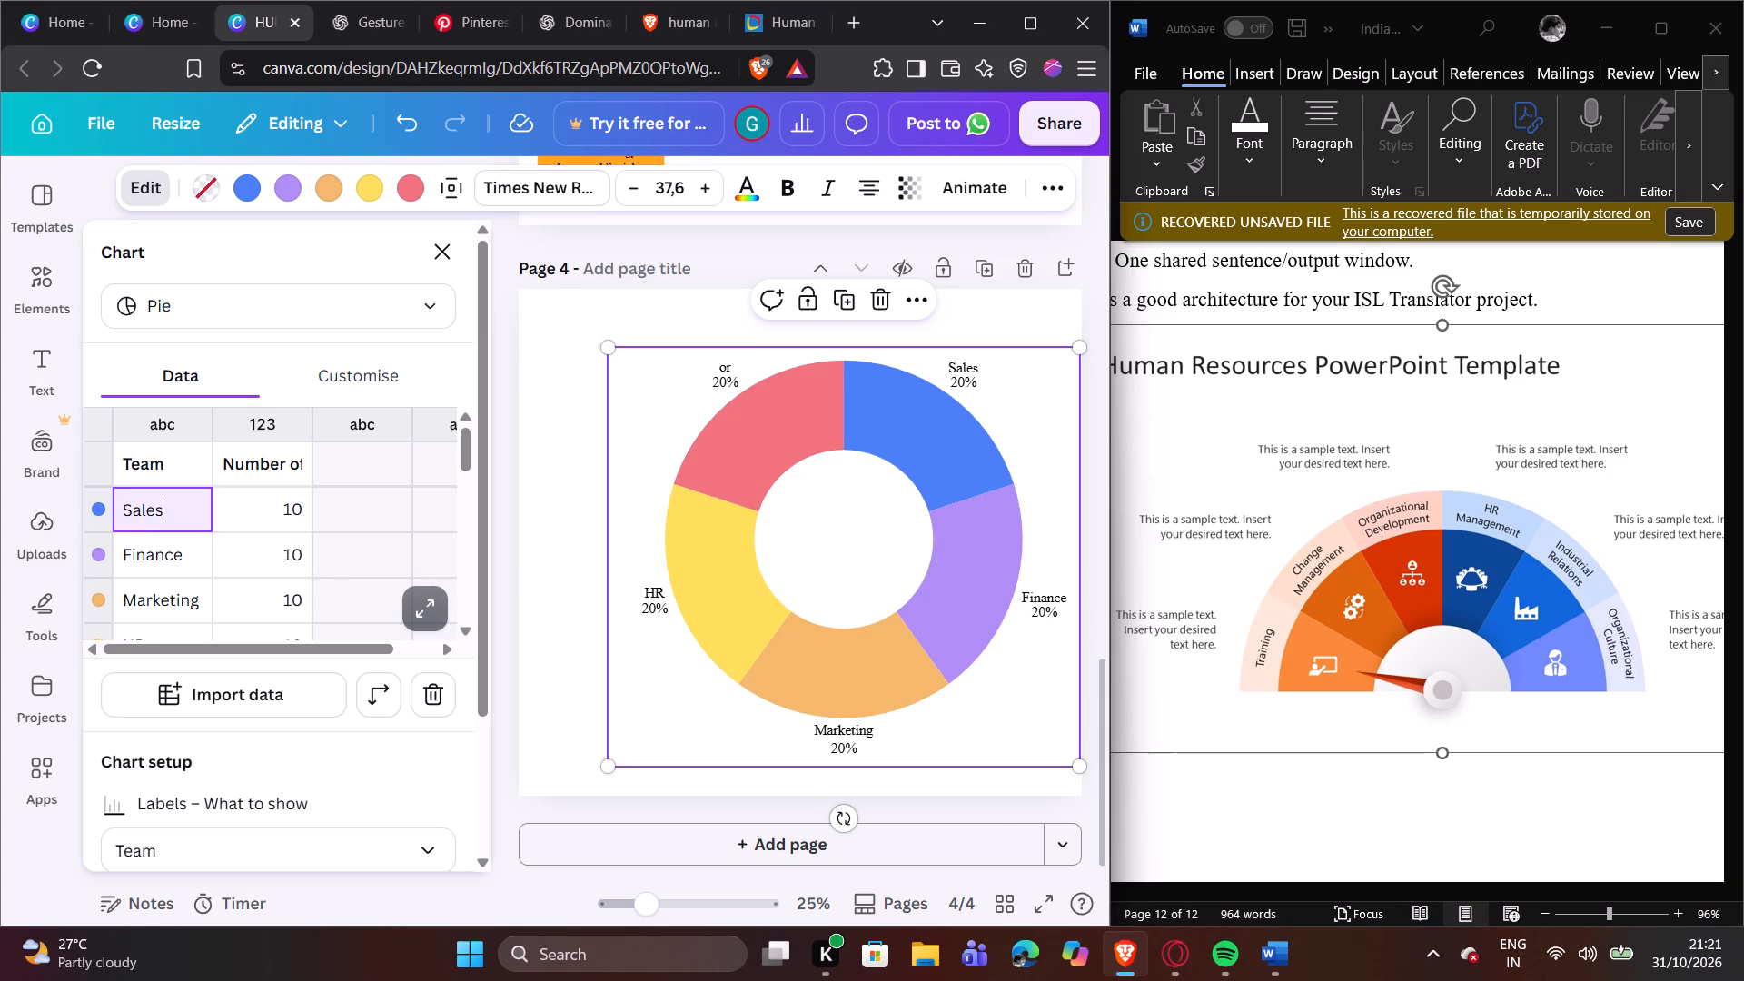
pyautogui.press('BackSpace')
pyautogui.press('BackSpace')
pyautogui.press('BackSpace')
pyautogui.press('BackSpace')
pyautogui.press('BackSpace')
pyautogui.hotkey('shift', 't')
pyautogui.write('ra')
pyautogui.write('in')
pyautogui.write('ning')
pyautogui.press('Return')
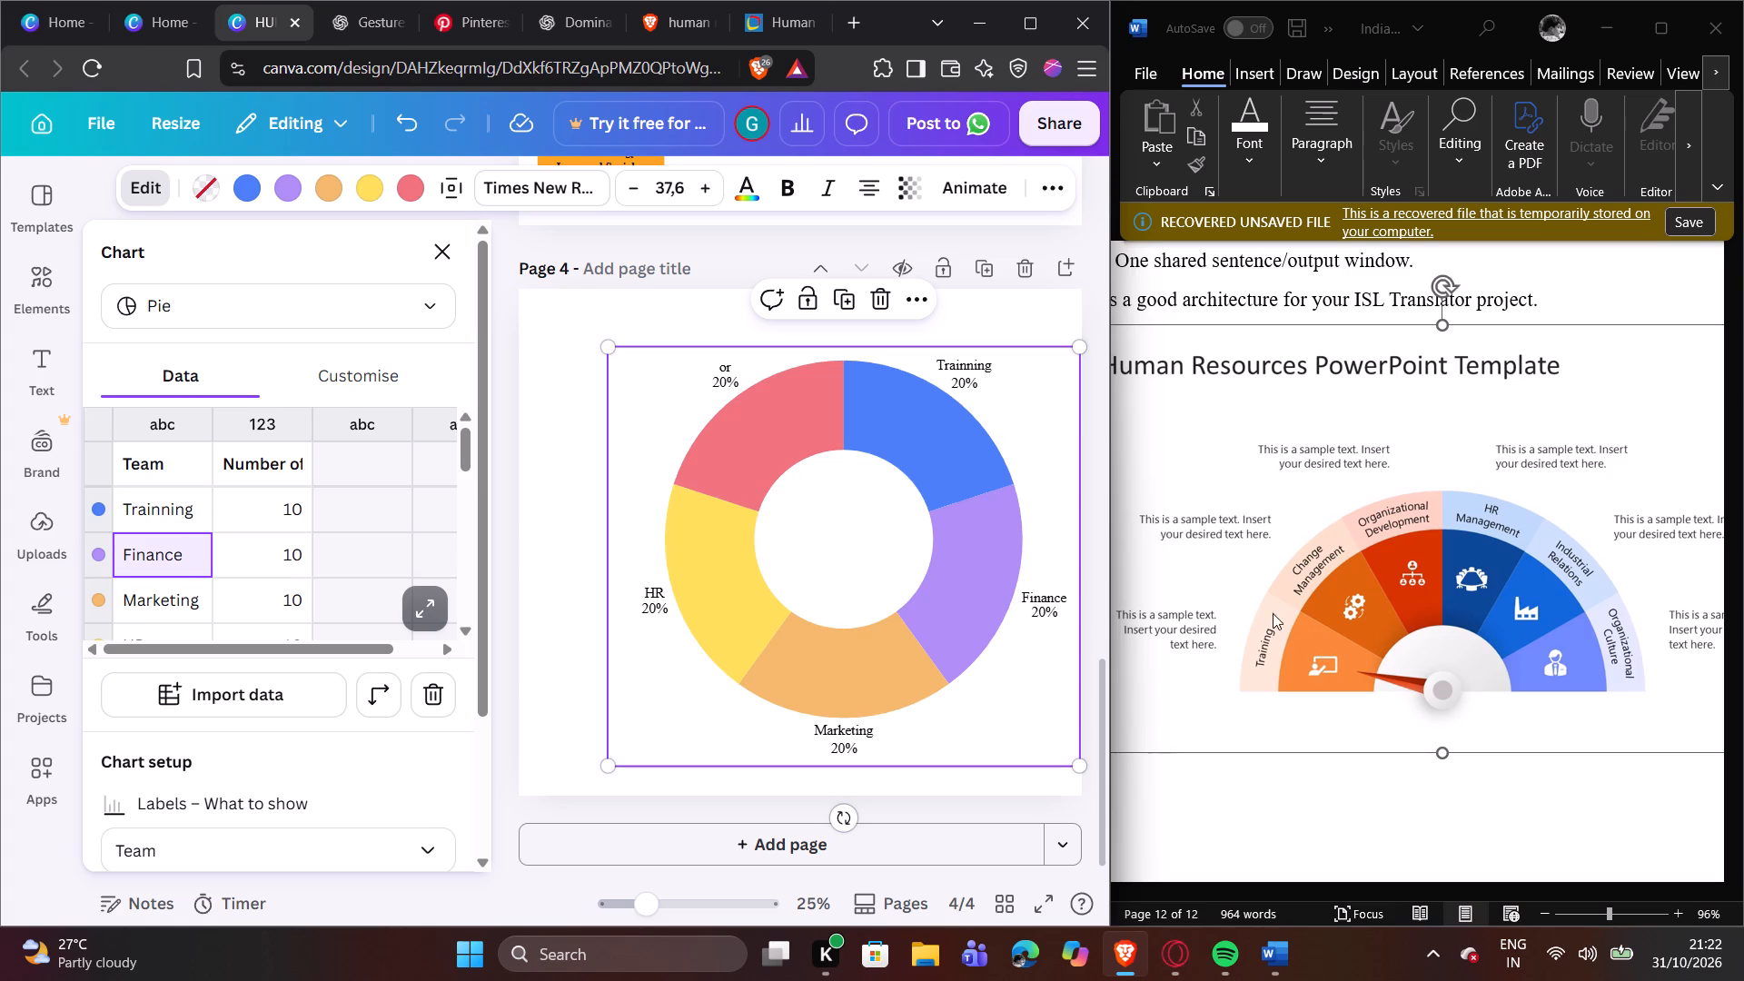
# Correct the spelling of the first data row's label to "Training".
pyautogui.doubleClick(155, 509)
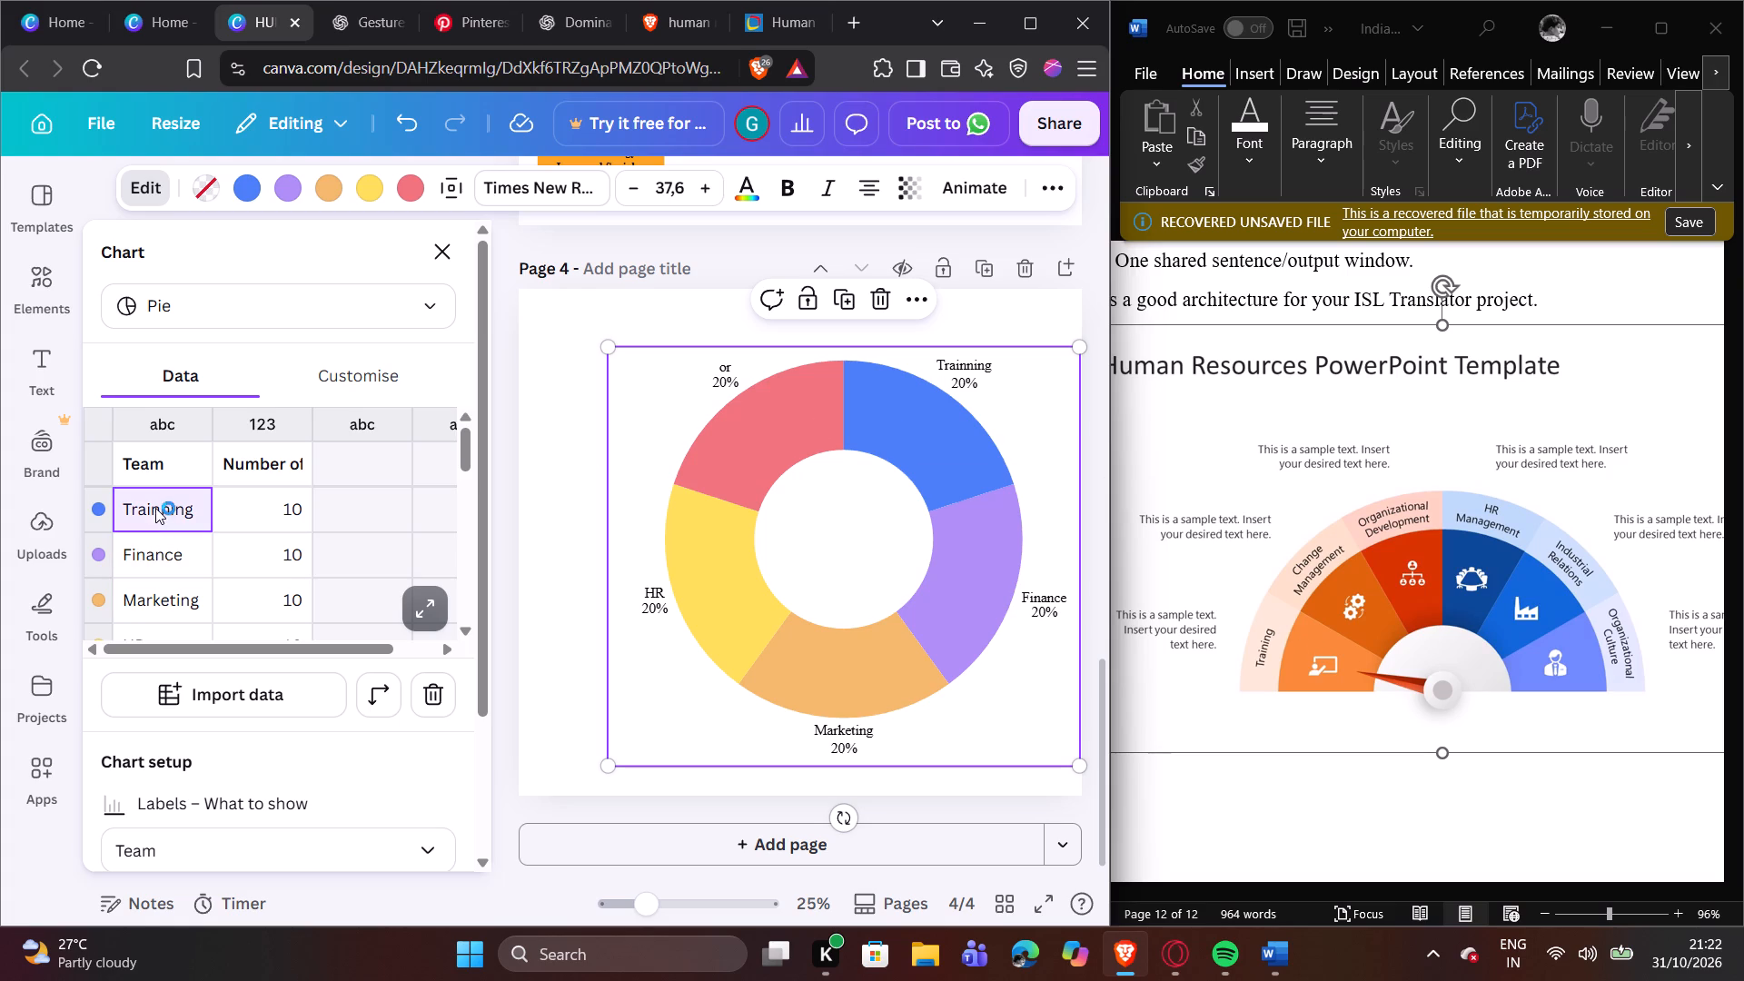
pyautogui.click(157, 508)
pyautogui.press('\\')
pyautogui.press('BackSpace')
pyautogui.press('BackSpace')
pyautogui.press('Return')
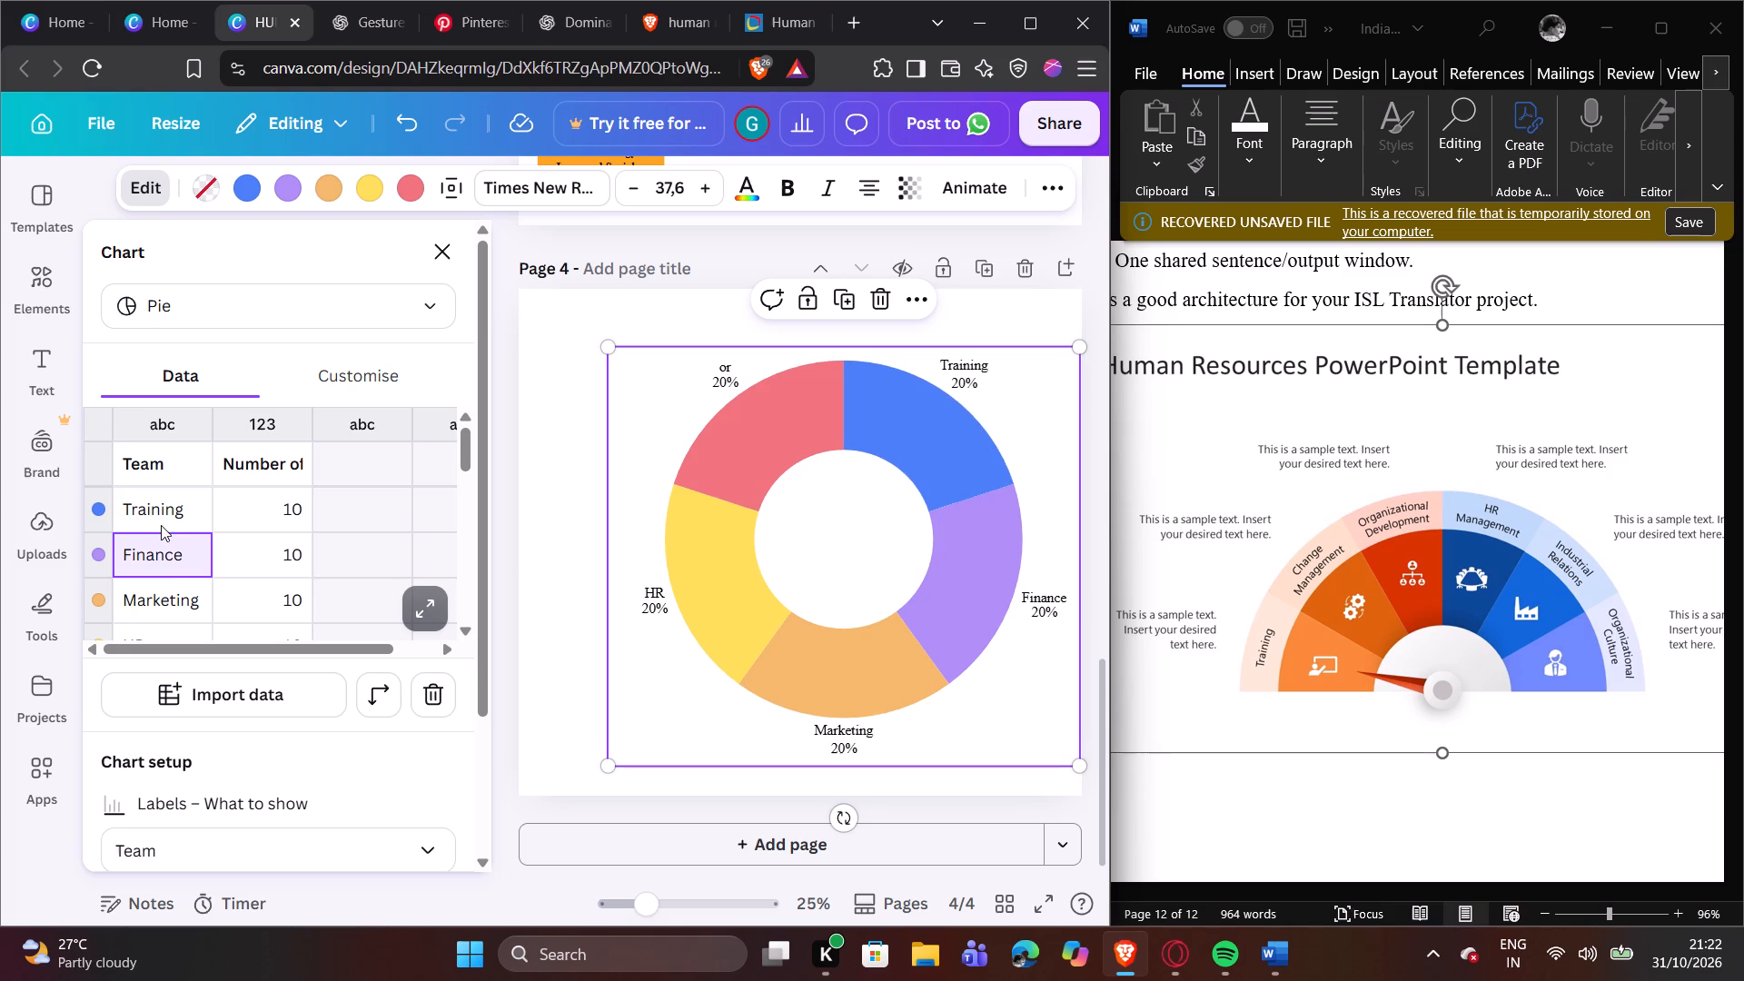
# Clear the Finance label in the second row of the donut chart's data.
pyautogui.doubleClick(173, 549)
pyautogui.press('BackSpace')
pyautogui.press('BackSpace')
pyautogui.press('BackSpace')
pyautogui.press('BackSpace')
pyautogui.press('BackSpace')
pyautogui.press('BackSpace')
pyautogui.press('BackSpace')
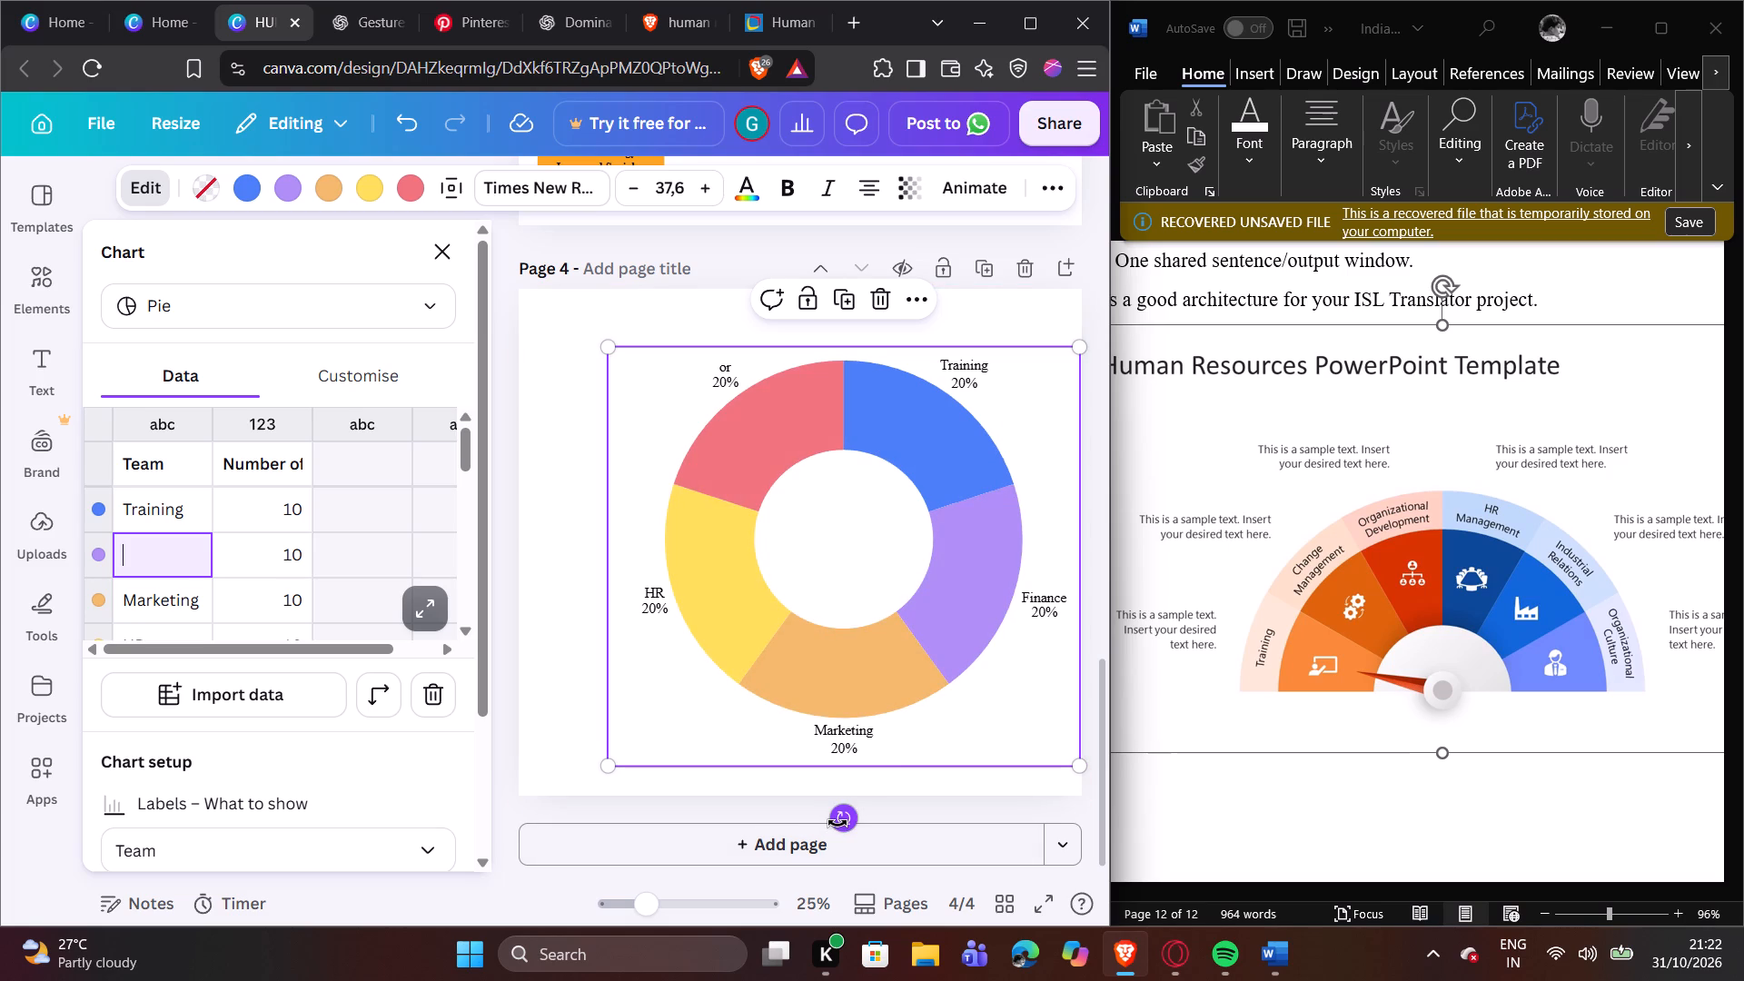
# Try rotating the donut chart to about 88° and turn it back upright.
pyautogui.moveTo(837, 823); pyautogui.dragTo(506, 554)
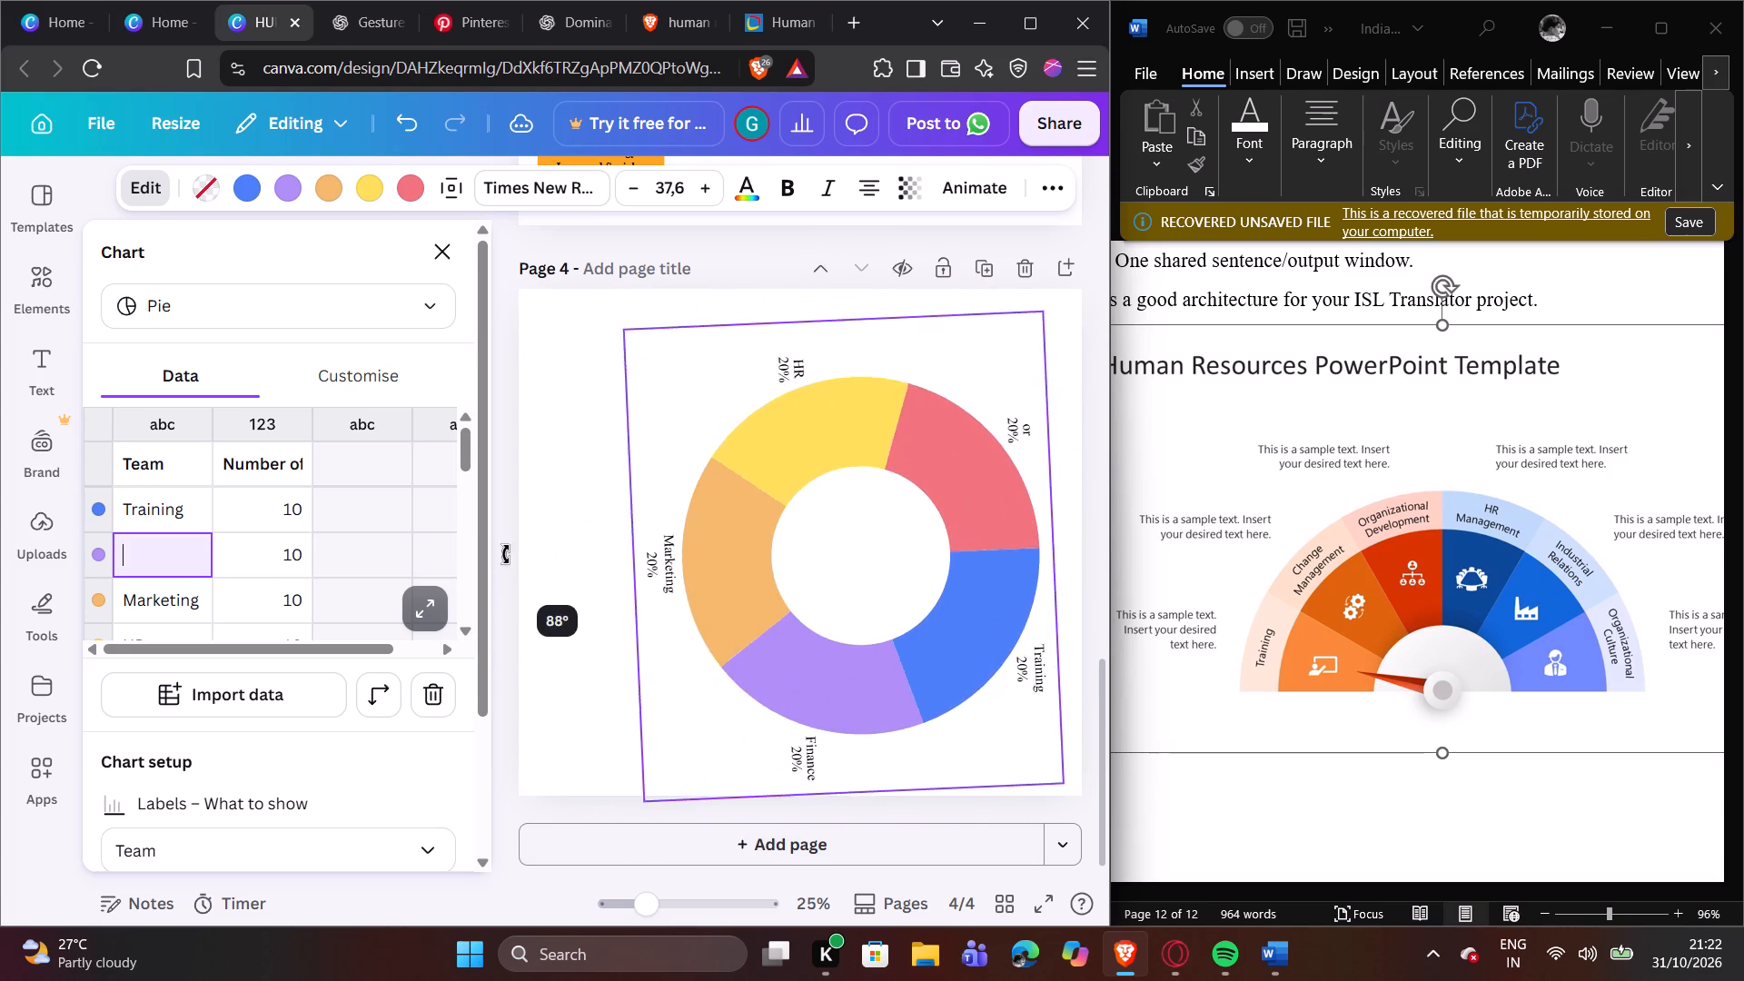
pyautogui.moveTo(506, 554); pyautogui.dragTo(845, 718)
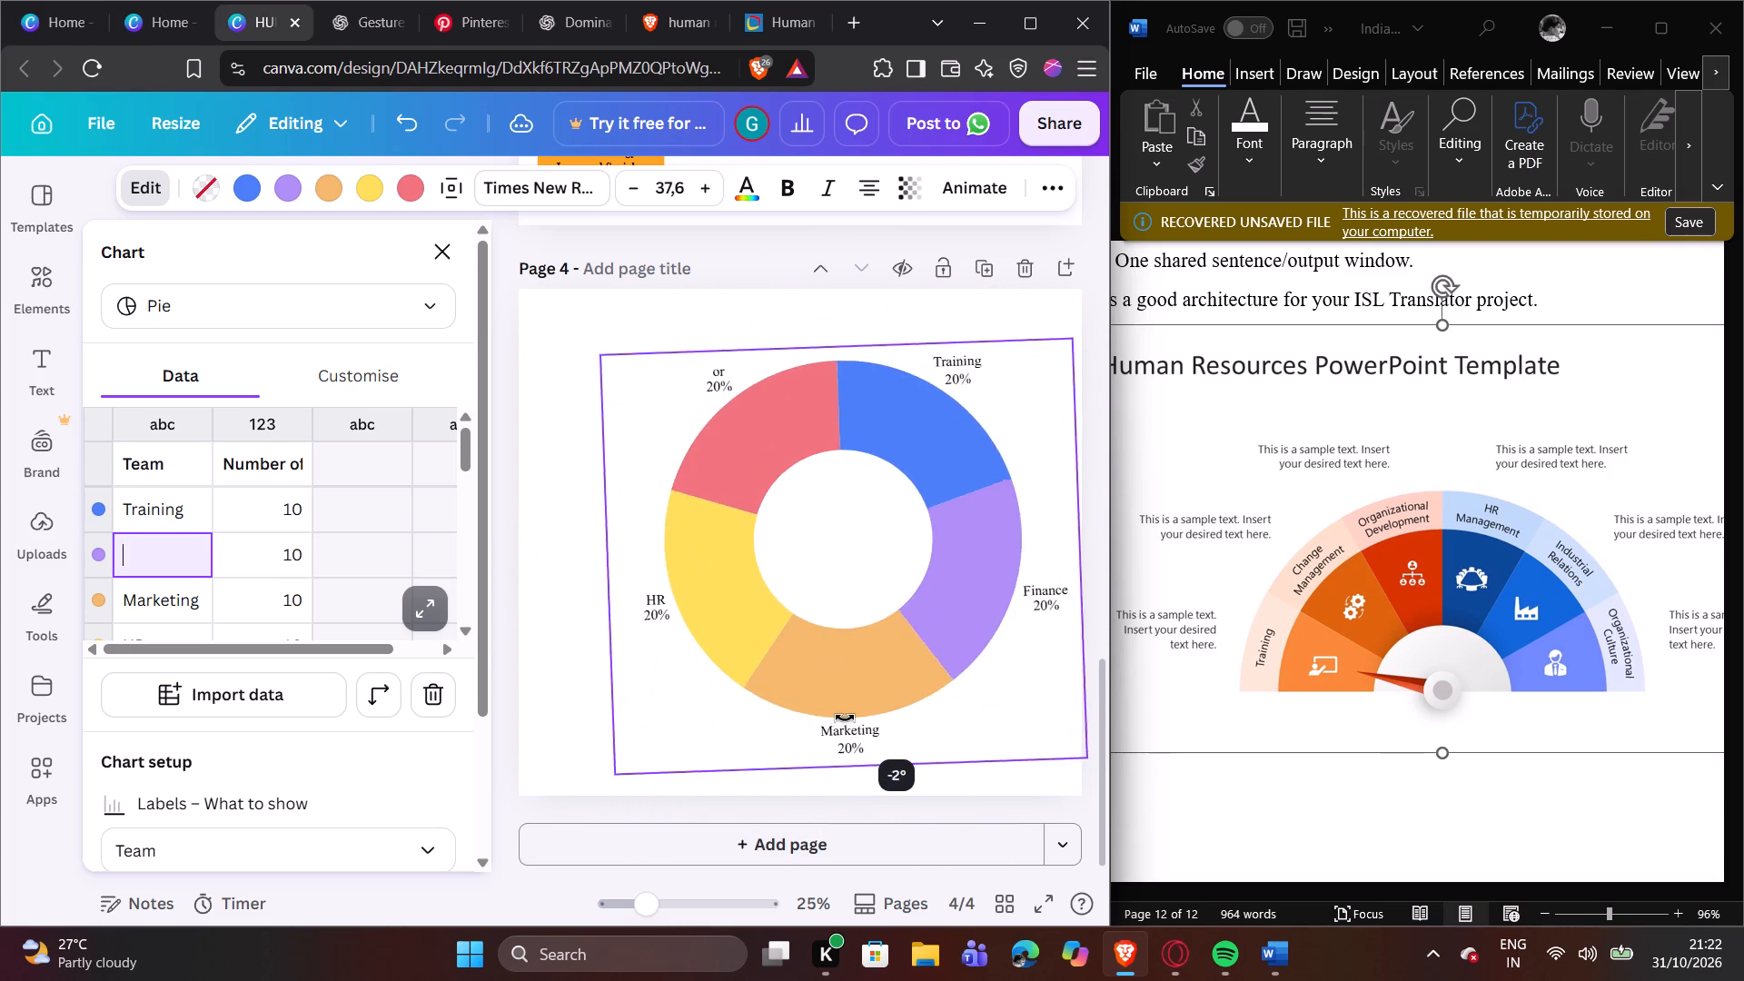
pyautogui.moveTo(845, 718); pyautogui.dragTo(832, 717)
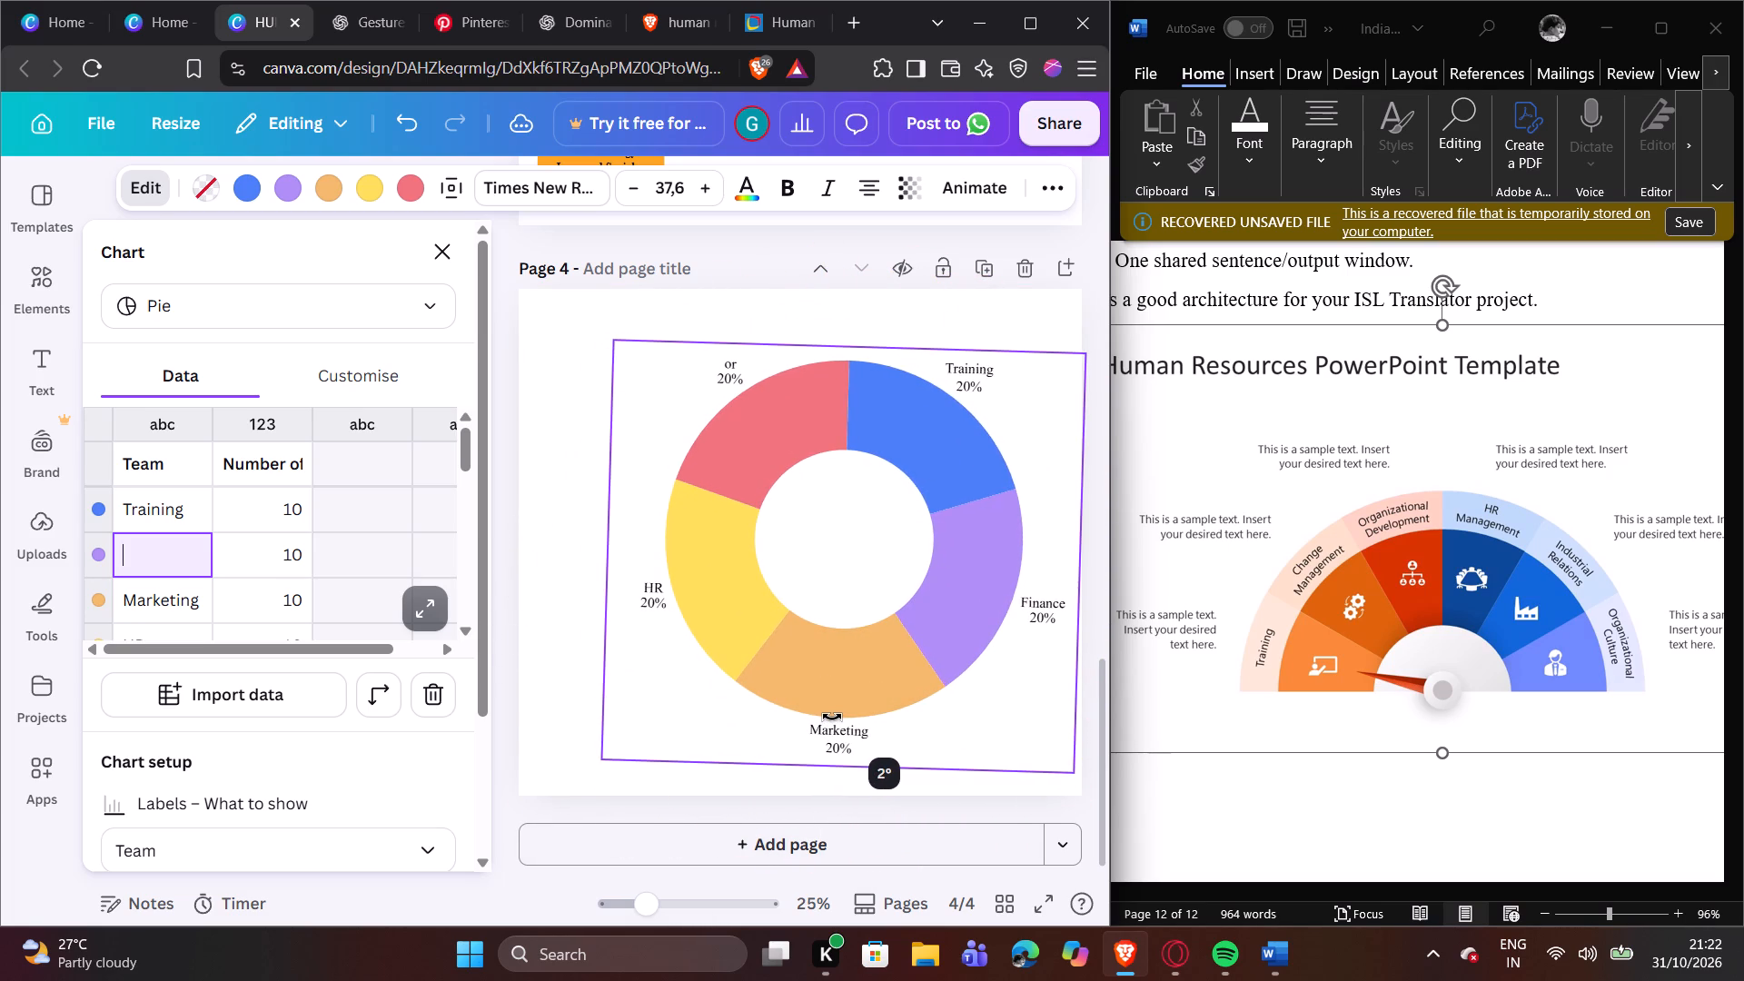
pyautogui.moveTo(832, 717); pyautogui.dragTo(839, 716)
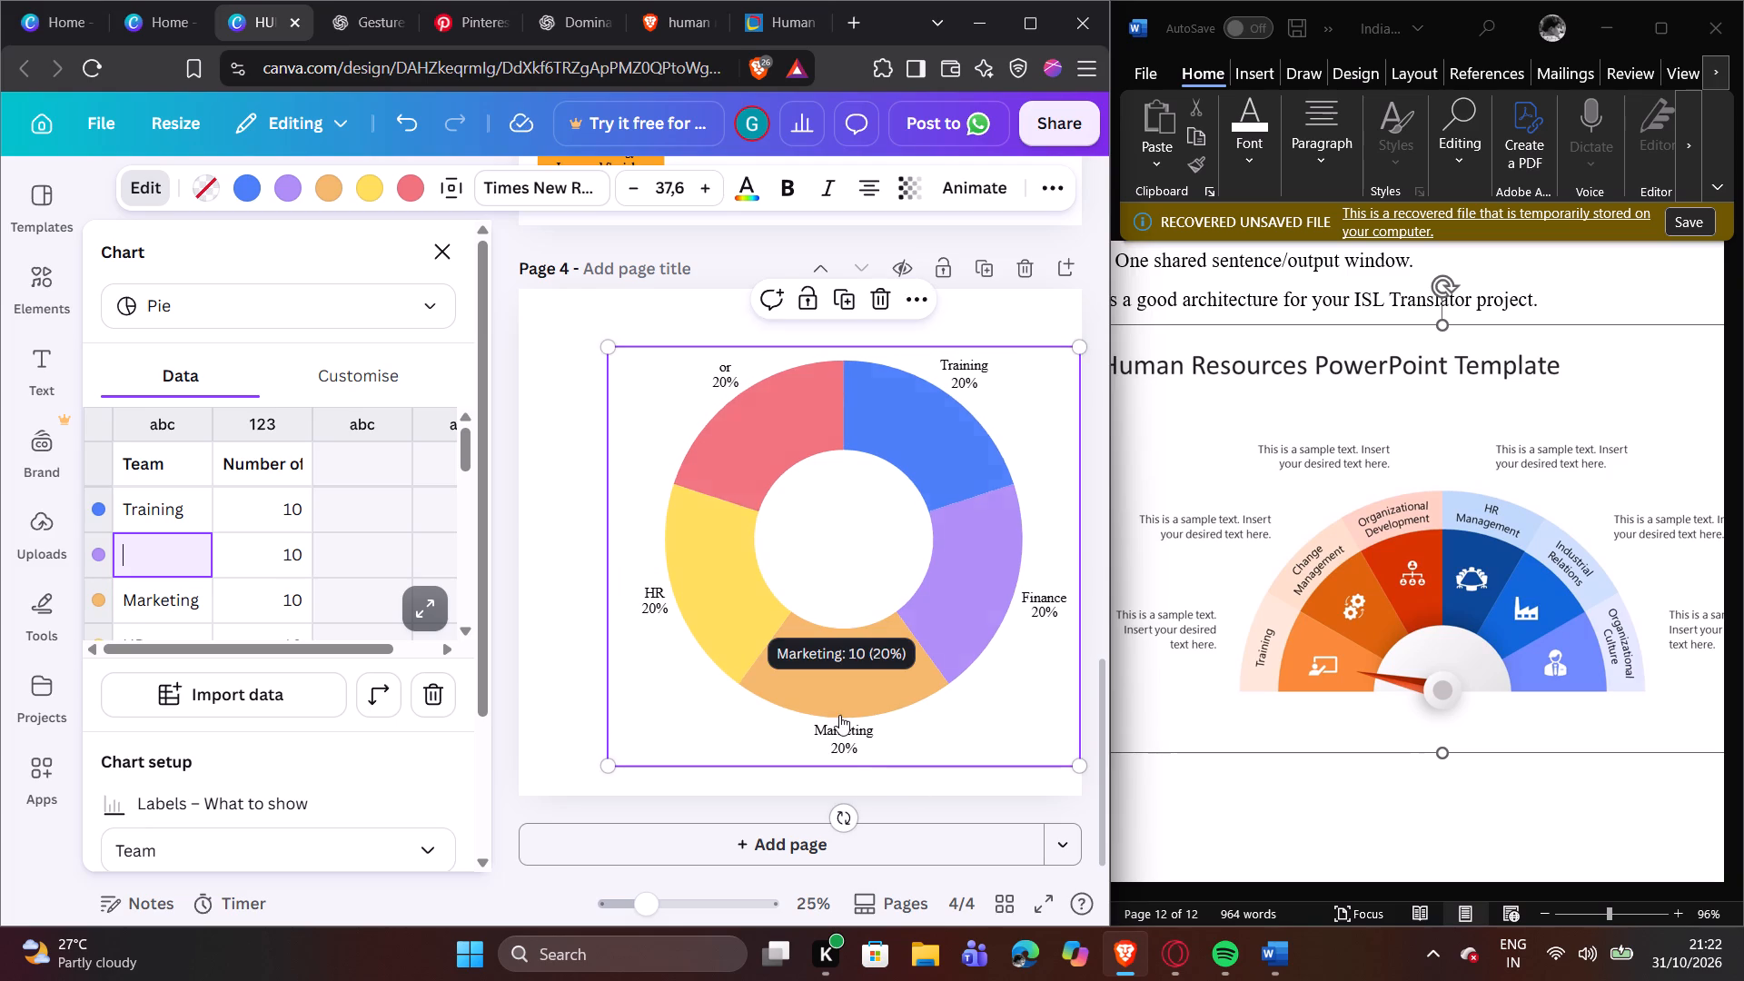
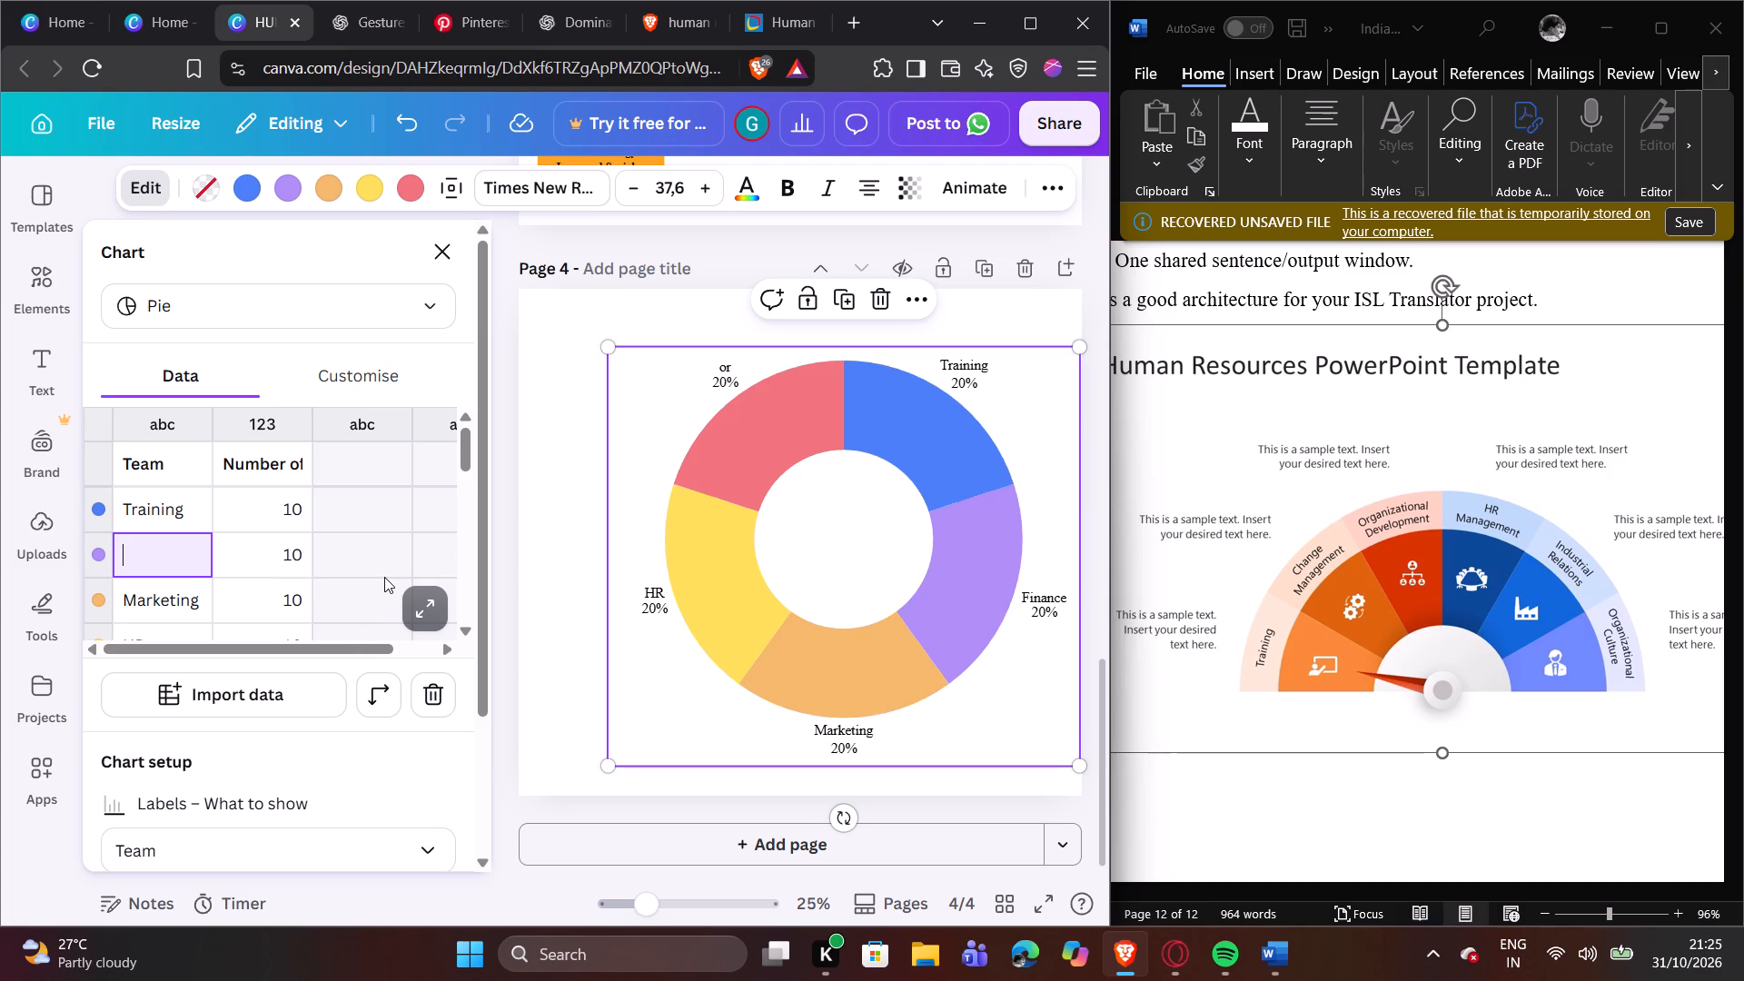
# Enter "Change Management" as the second row's label in the donut chart's data.
pyautogui.write('Ch')
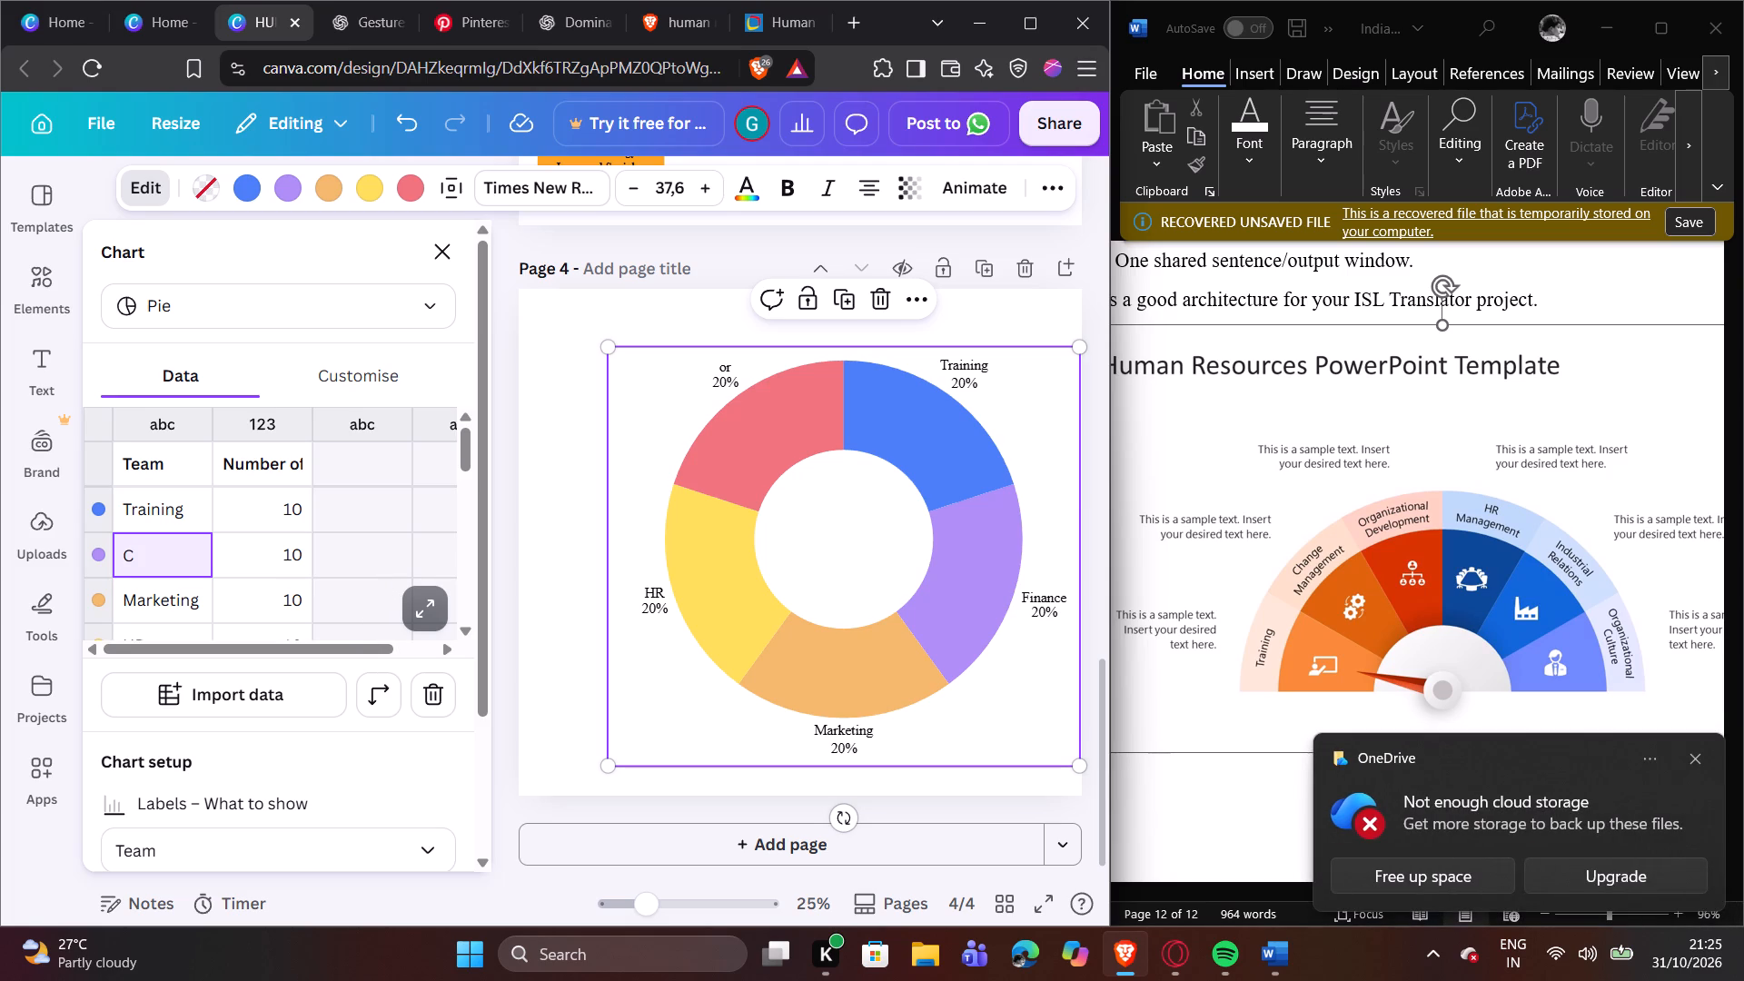
pyautogui.press('a')
pyautogui.press('n')
pyautogui.write('ge')
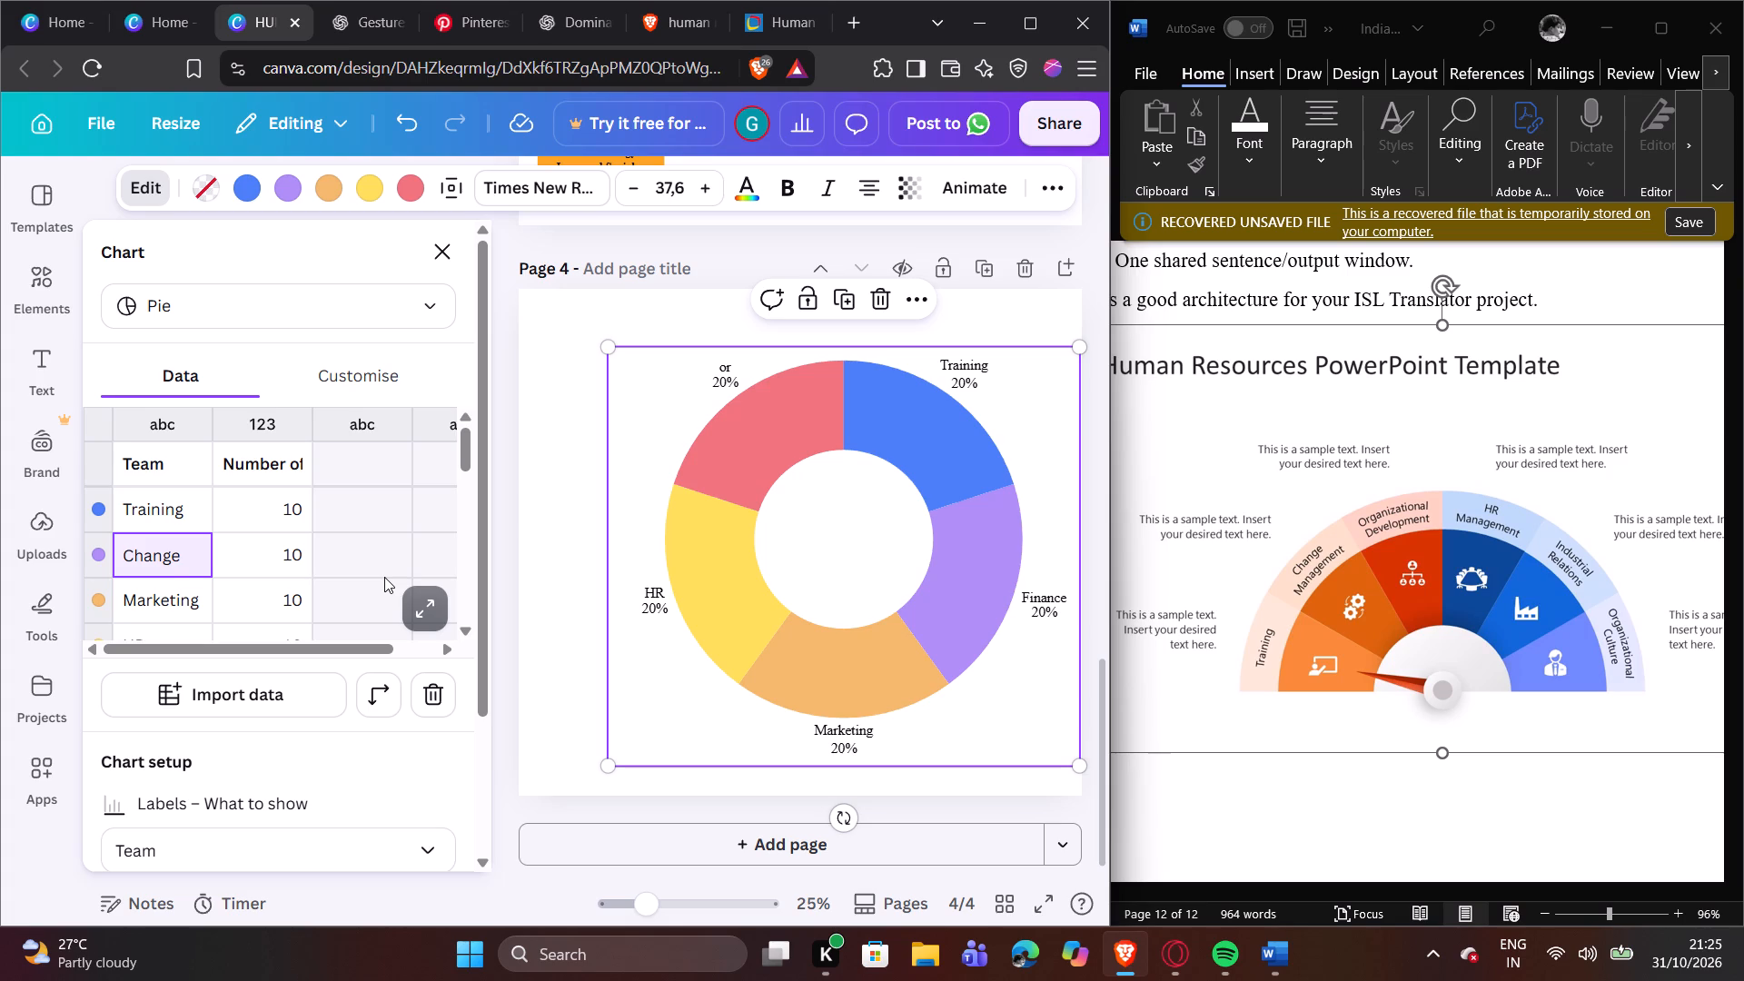
pyautogui.press('space')
pyautogui.hotkey('shift', 'm')
pyautogui.press('a')
pyautogui.write('nage')
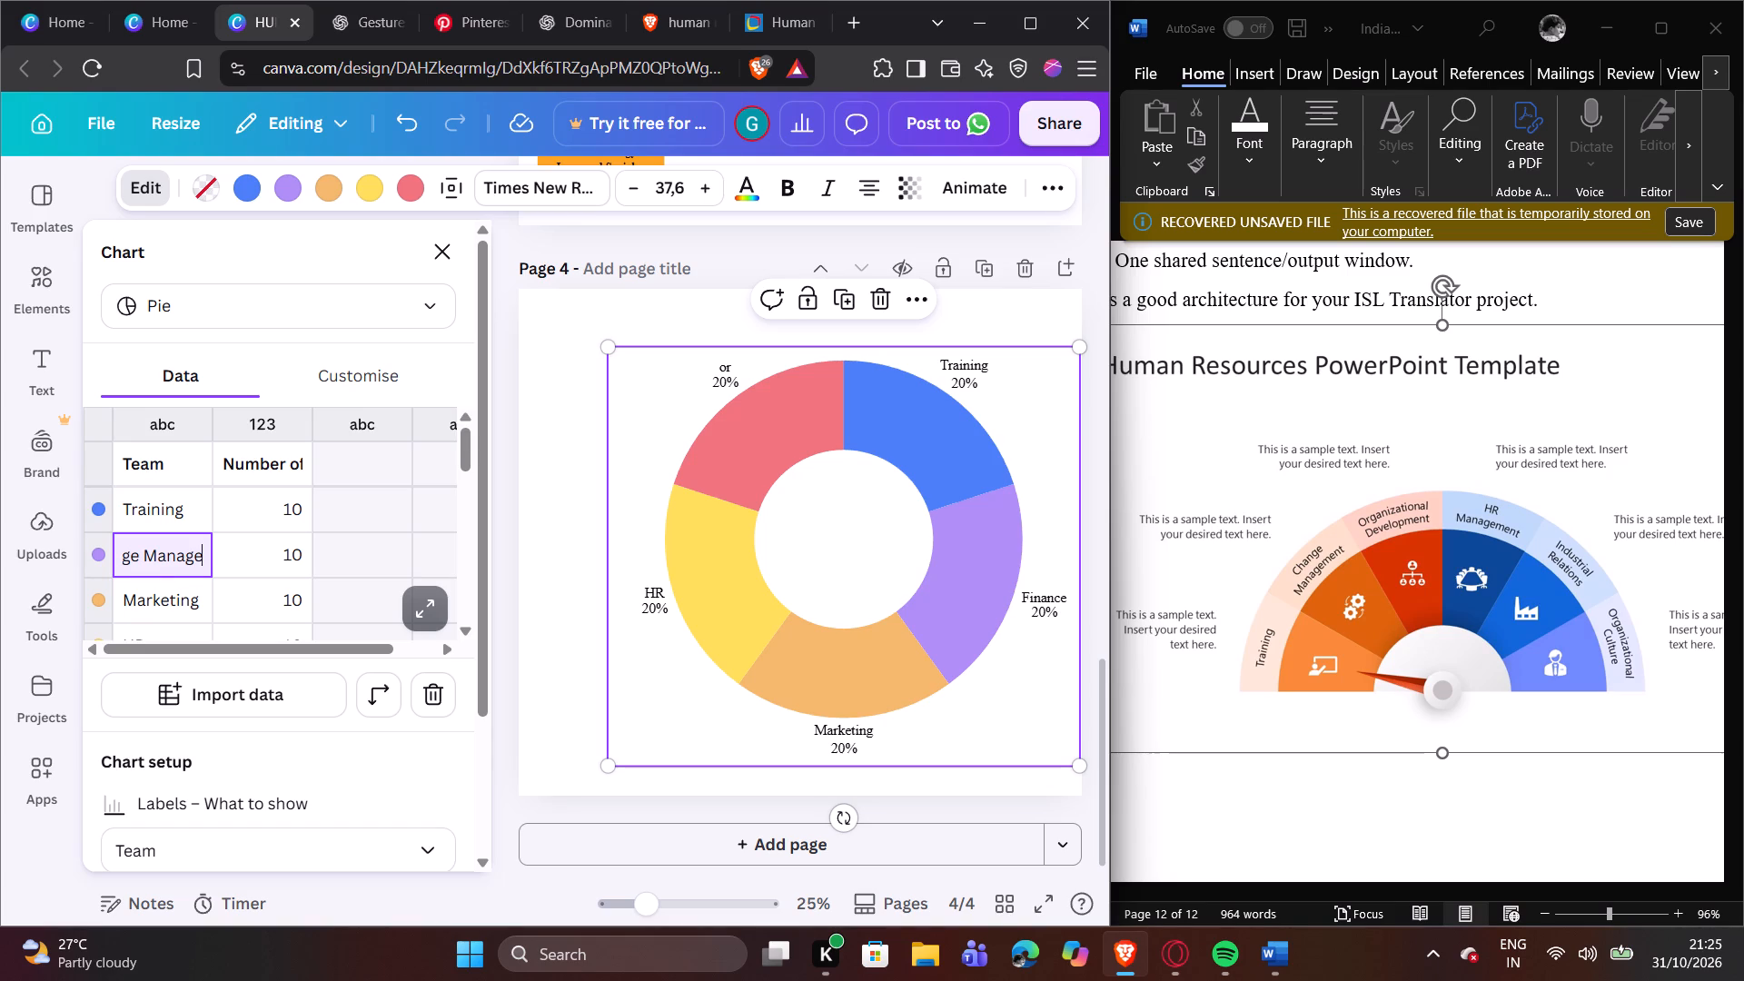
pyautogui.press('n')
pyautogui.press('BackSpace')
pyautogui.write('ment')
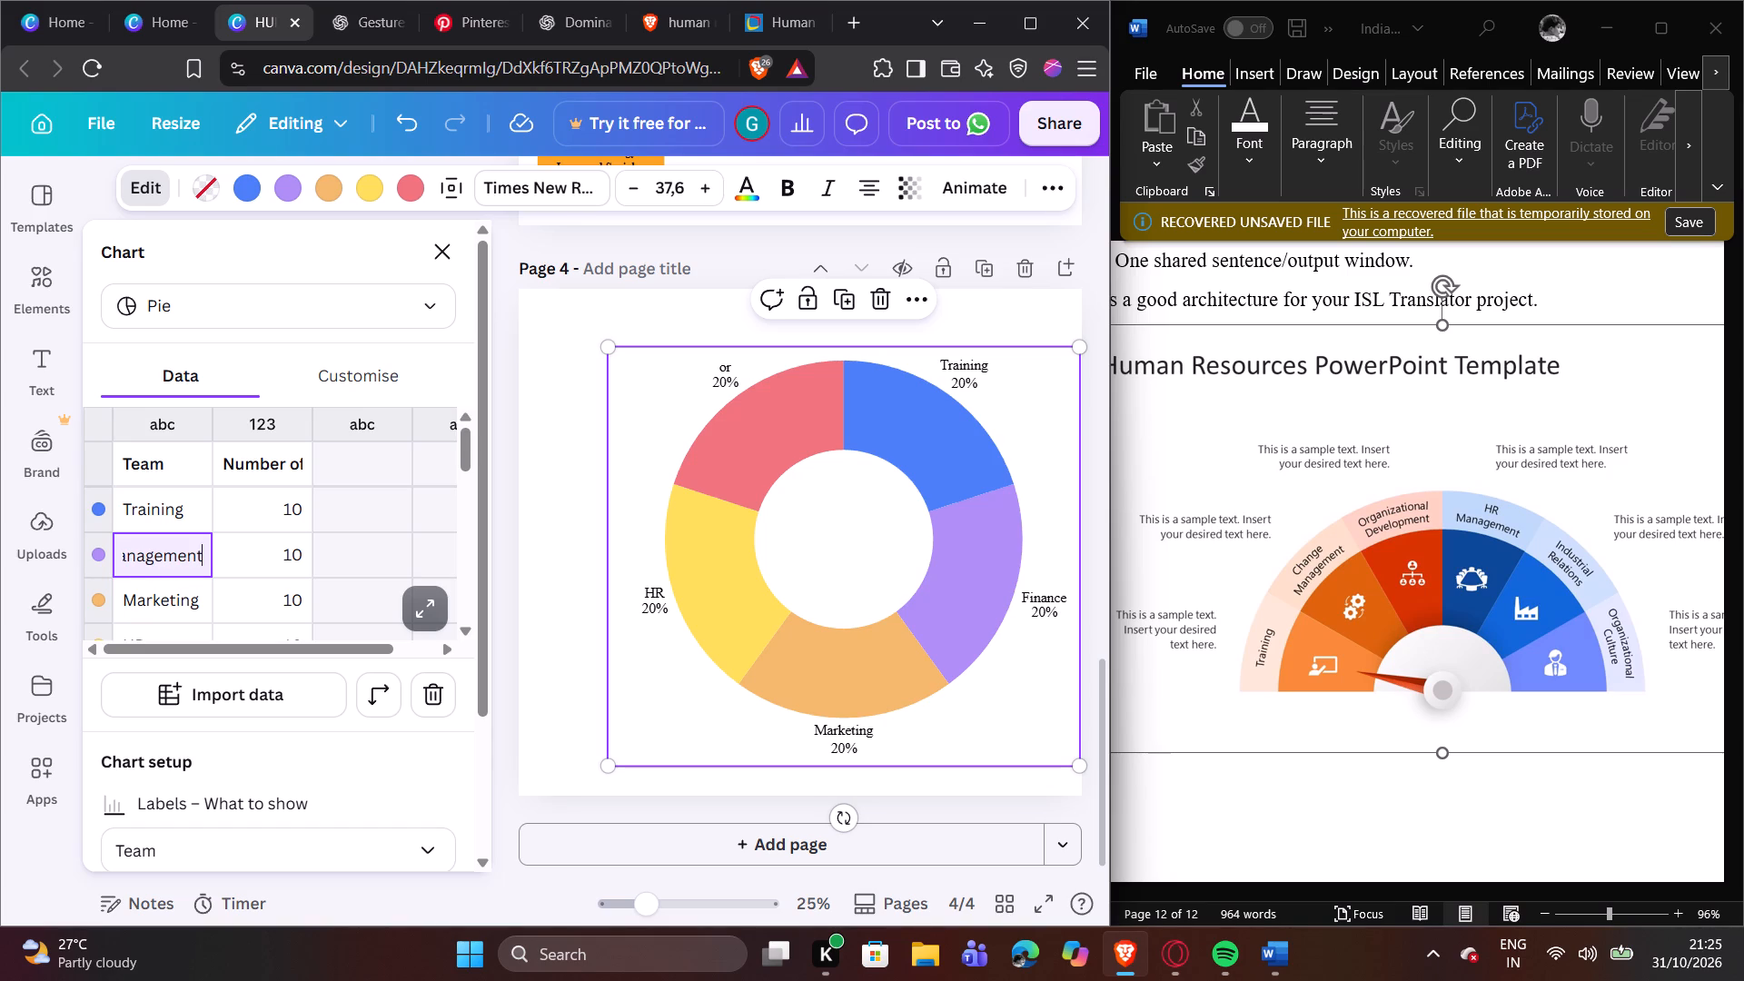
pyautogui.press('Return')
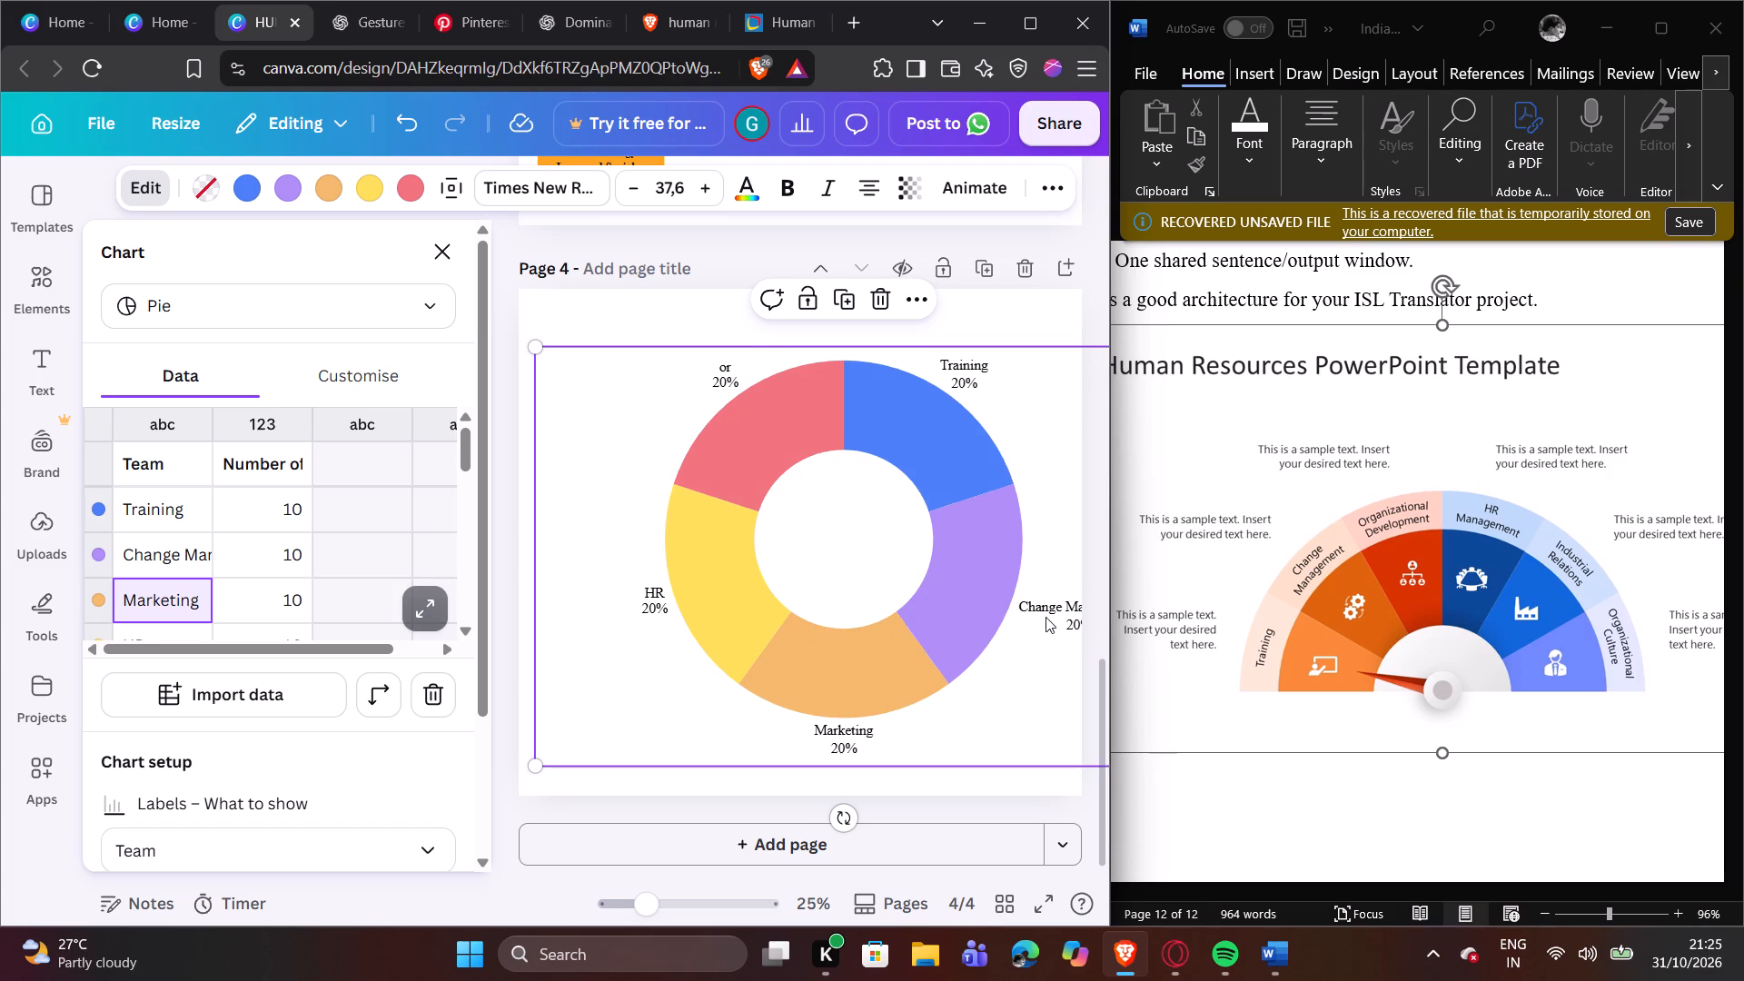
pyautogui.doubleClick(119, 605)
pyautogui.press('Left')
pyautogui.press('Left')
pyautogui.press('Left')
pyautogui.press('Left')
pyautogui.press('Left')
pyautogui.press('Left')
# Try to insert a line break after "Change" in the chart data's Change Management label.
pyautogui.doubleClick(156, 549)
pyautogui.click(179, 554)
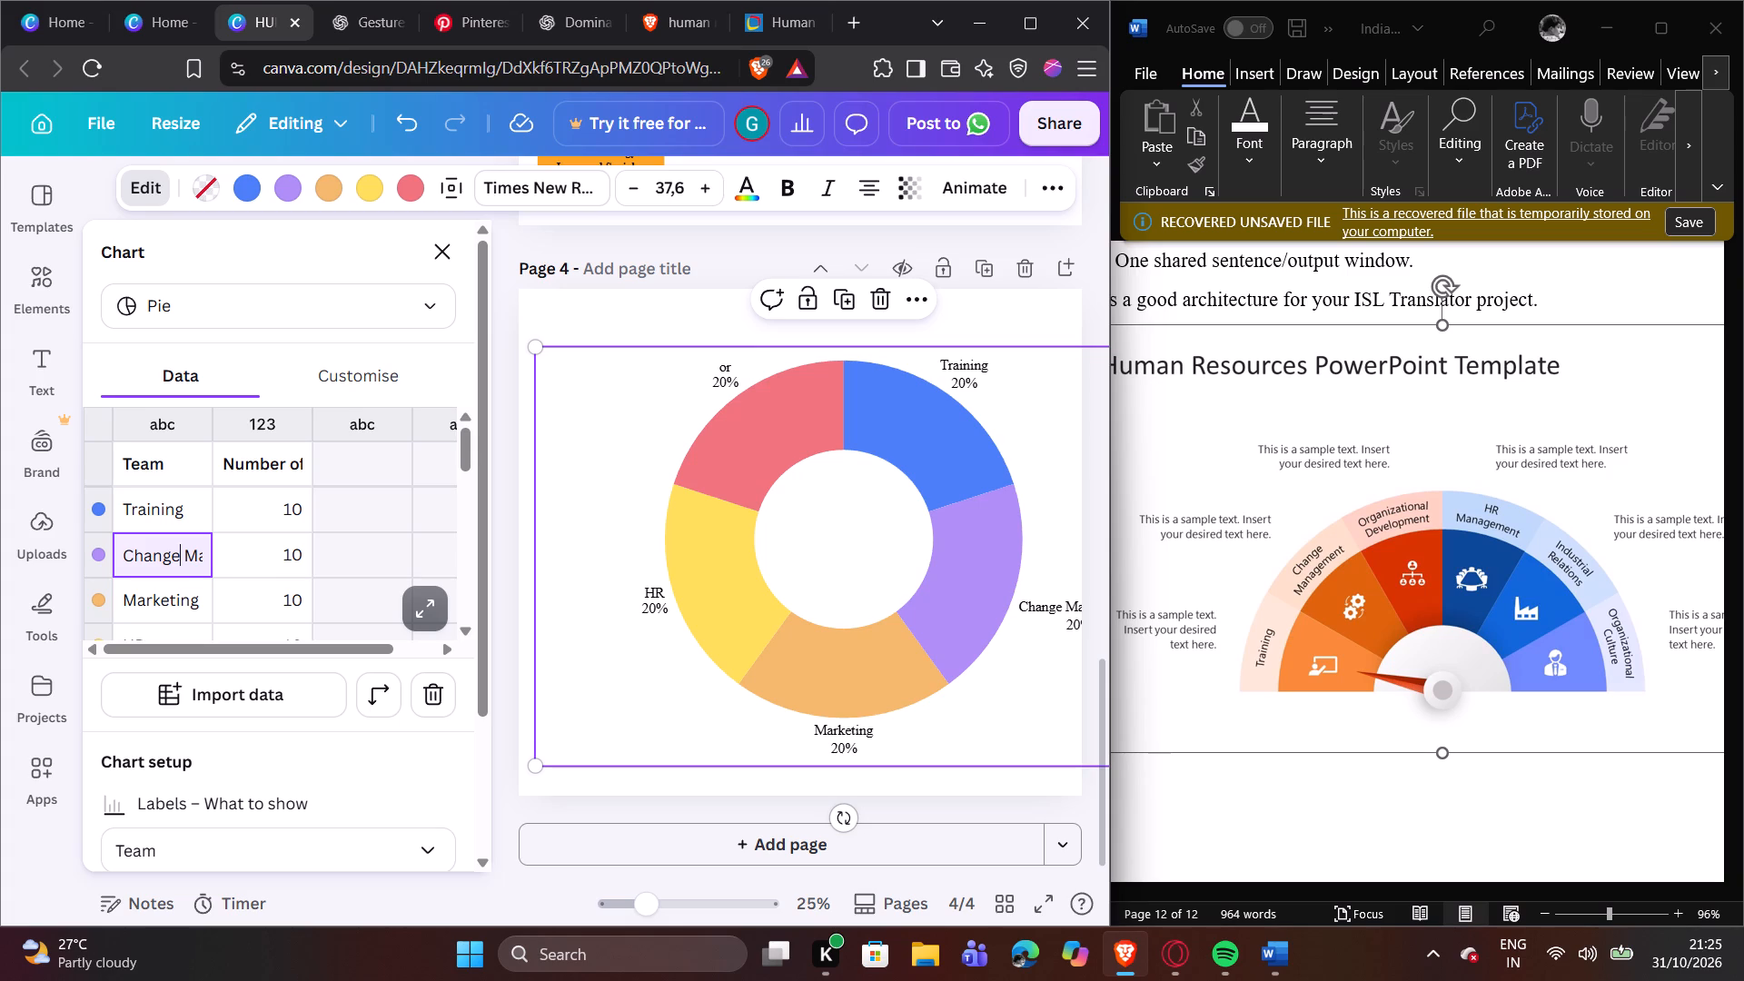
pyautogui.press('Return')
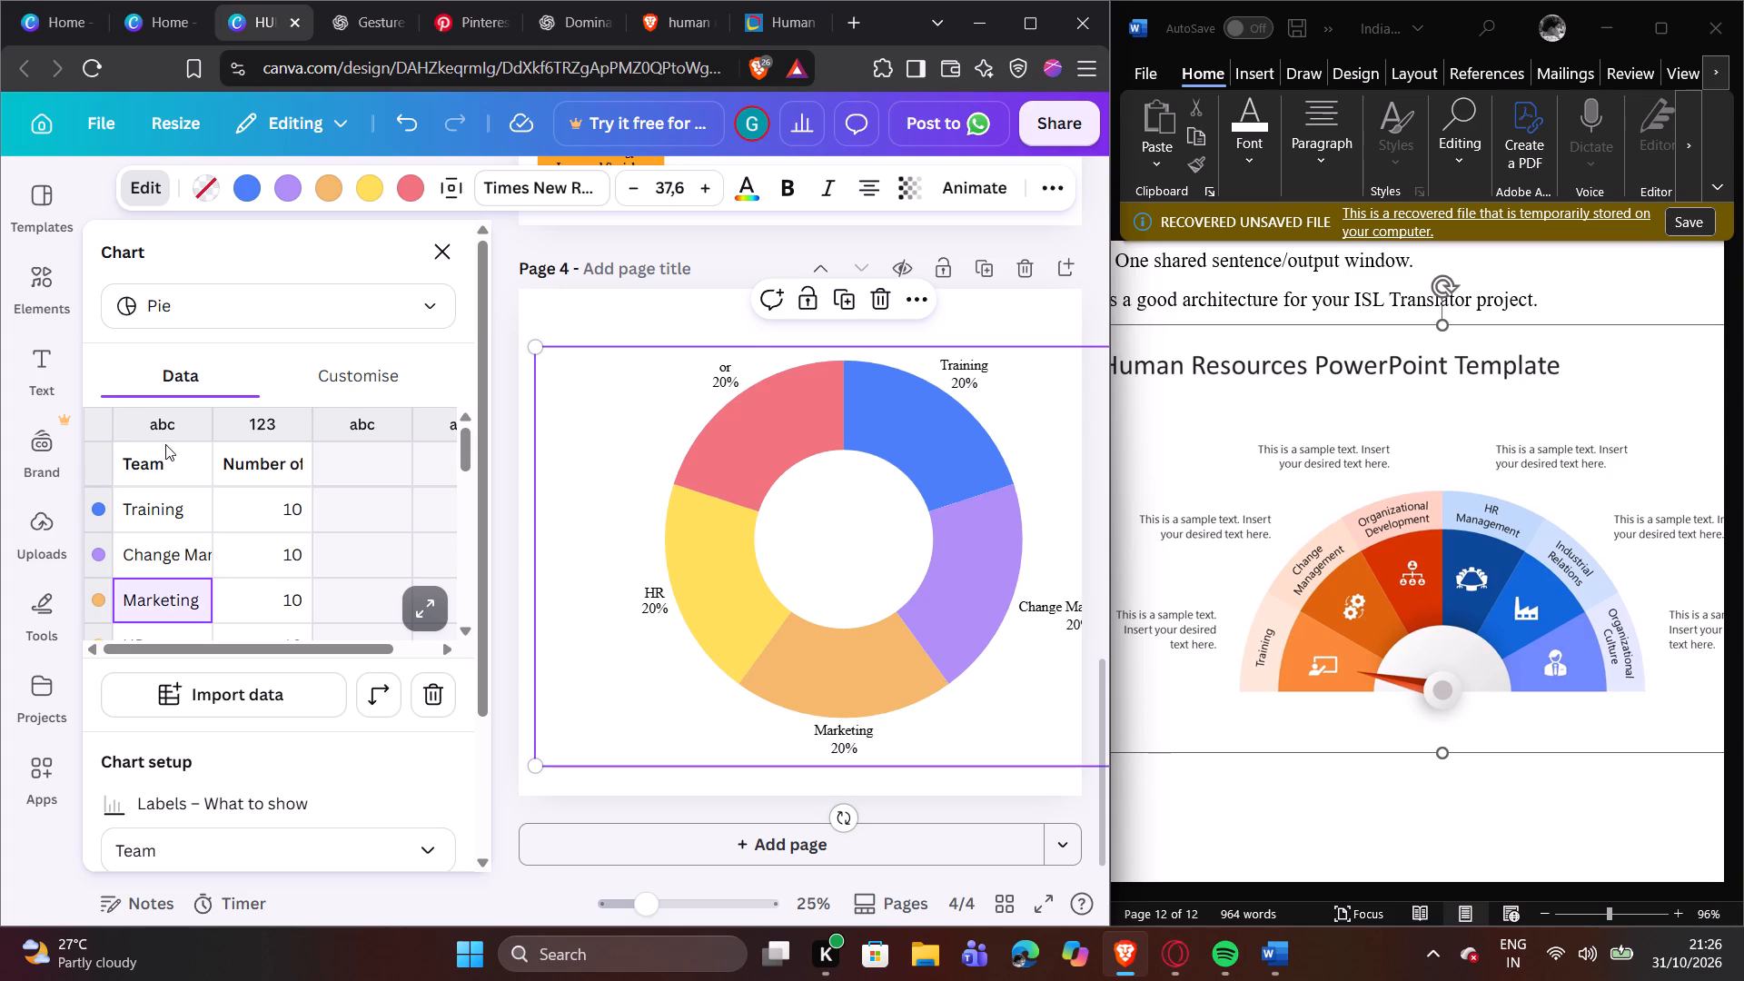
# Copy the Change Management label from the chart data into a new heading text box on page 4.
pyautogui.tripleClick(177, 552)
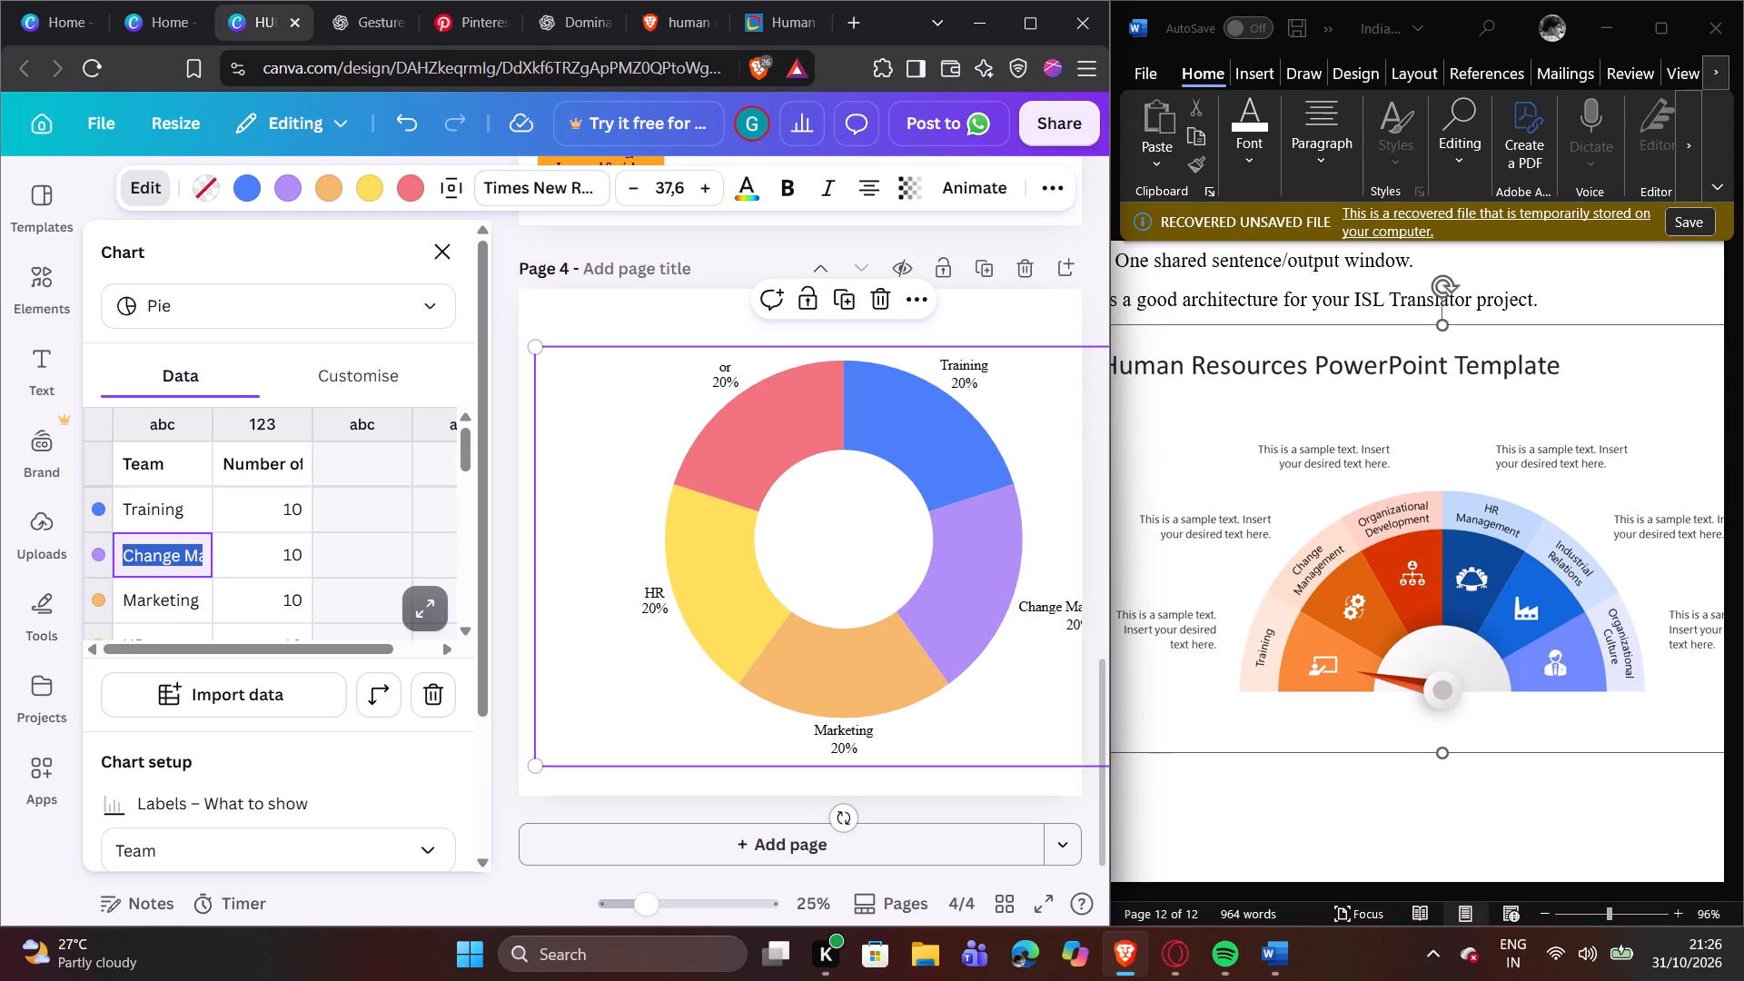
pyautogui.rightClick(177, 552)
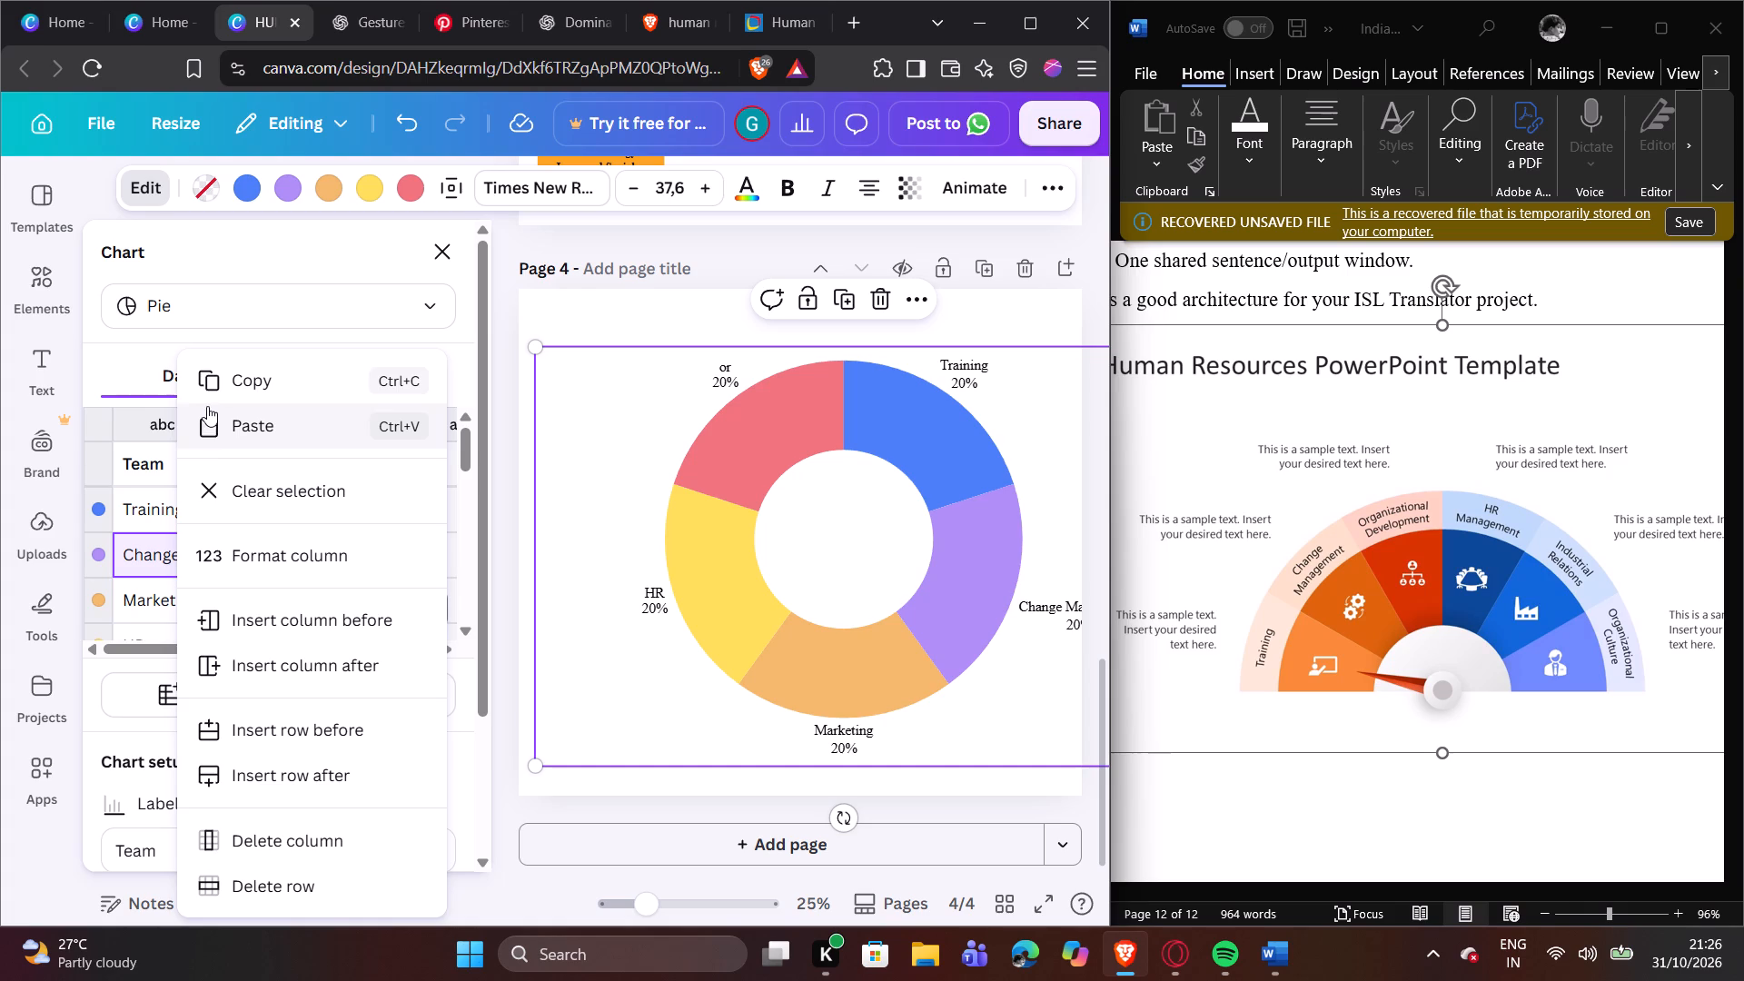
pyautogui.click(217, 388)
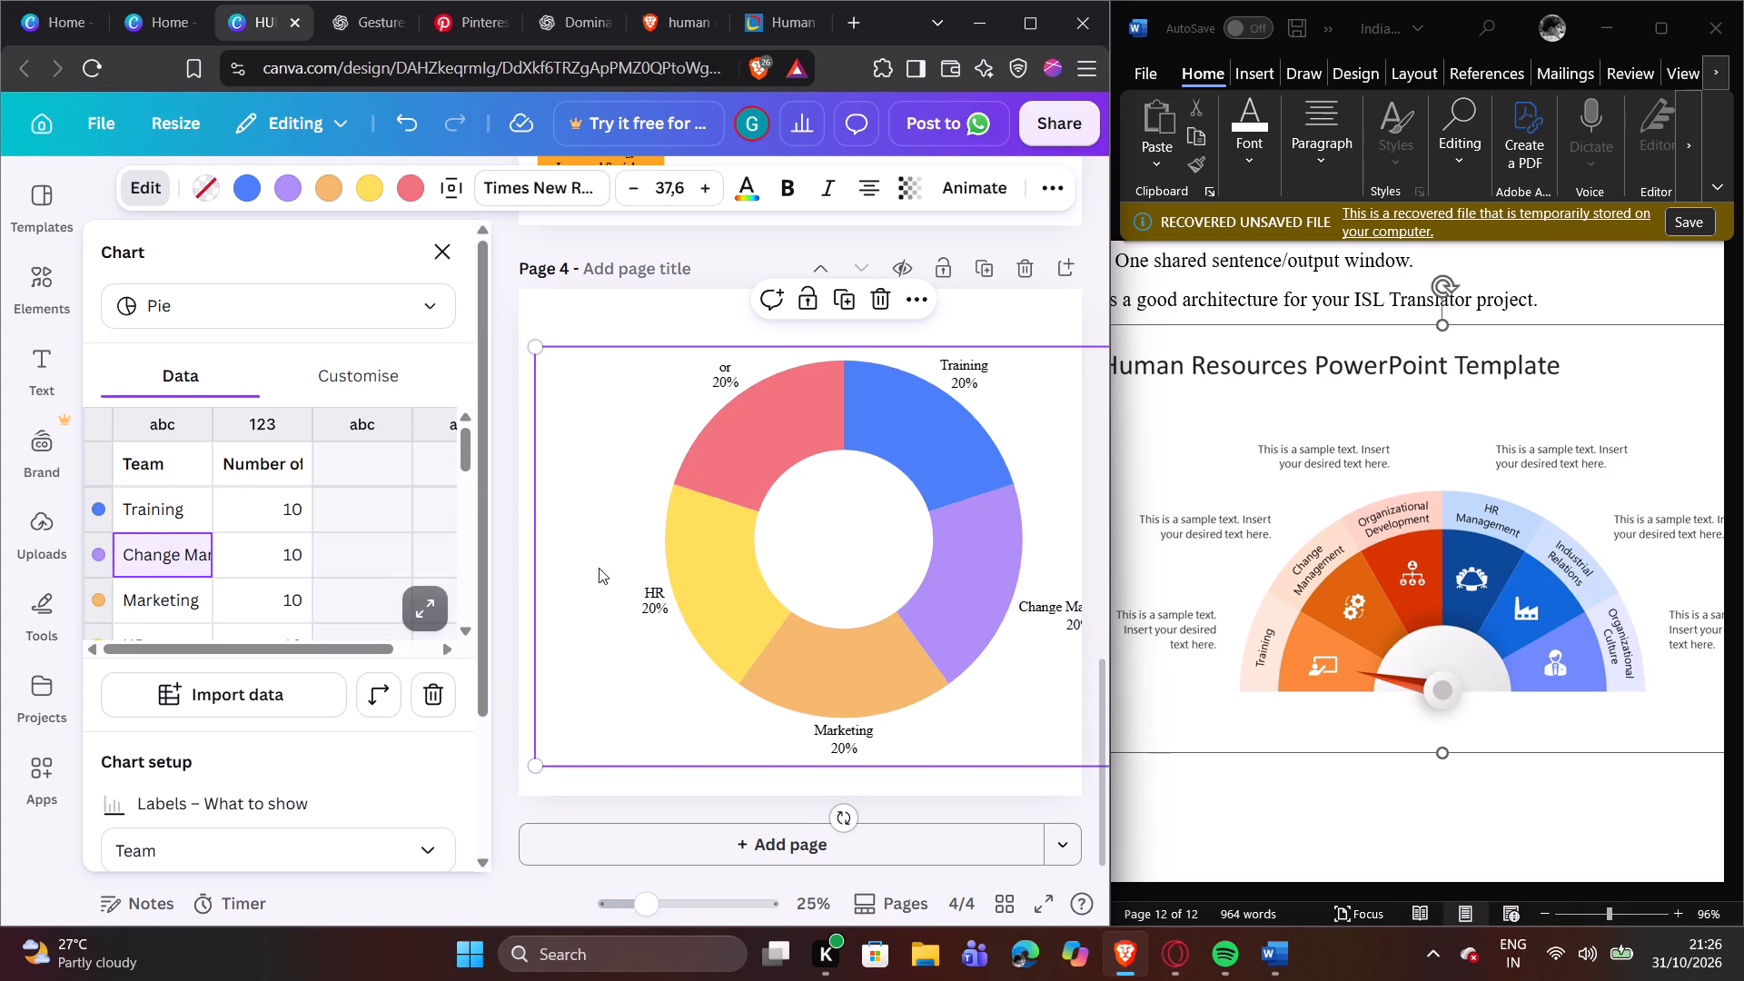
pyautogui.click(32, 343)
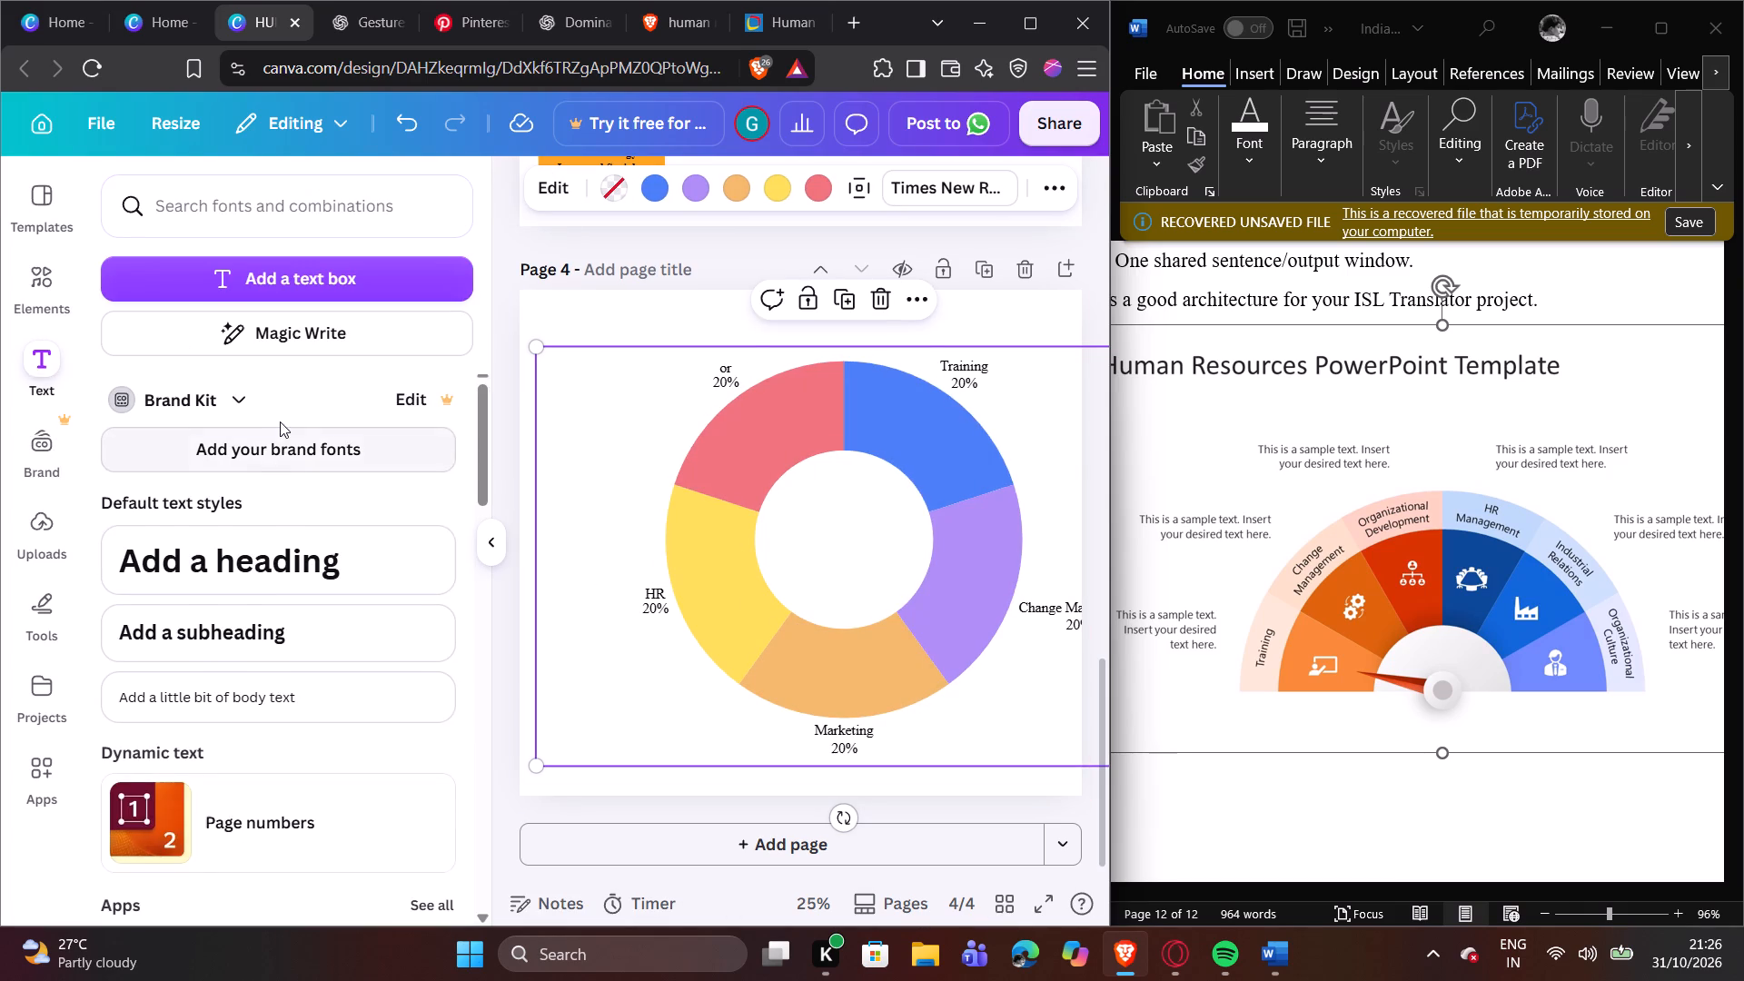
pyautogui.click(262, 572)
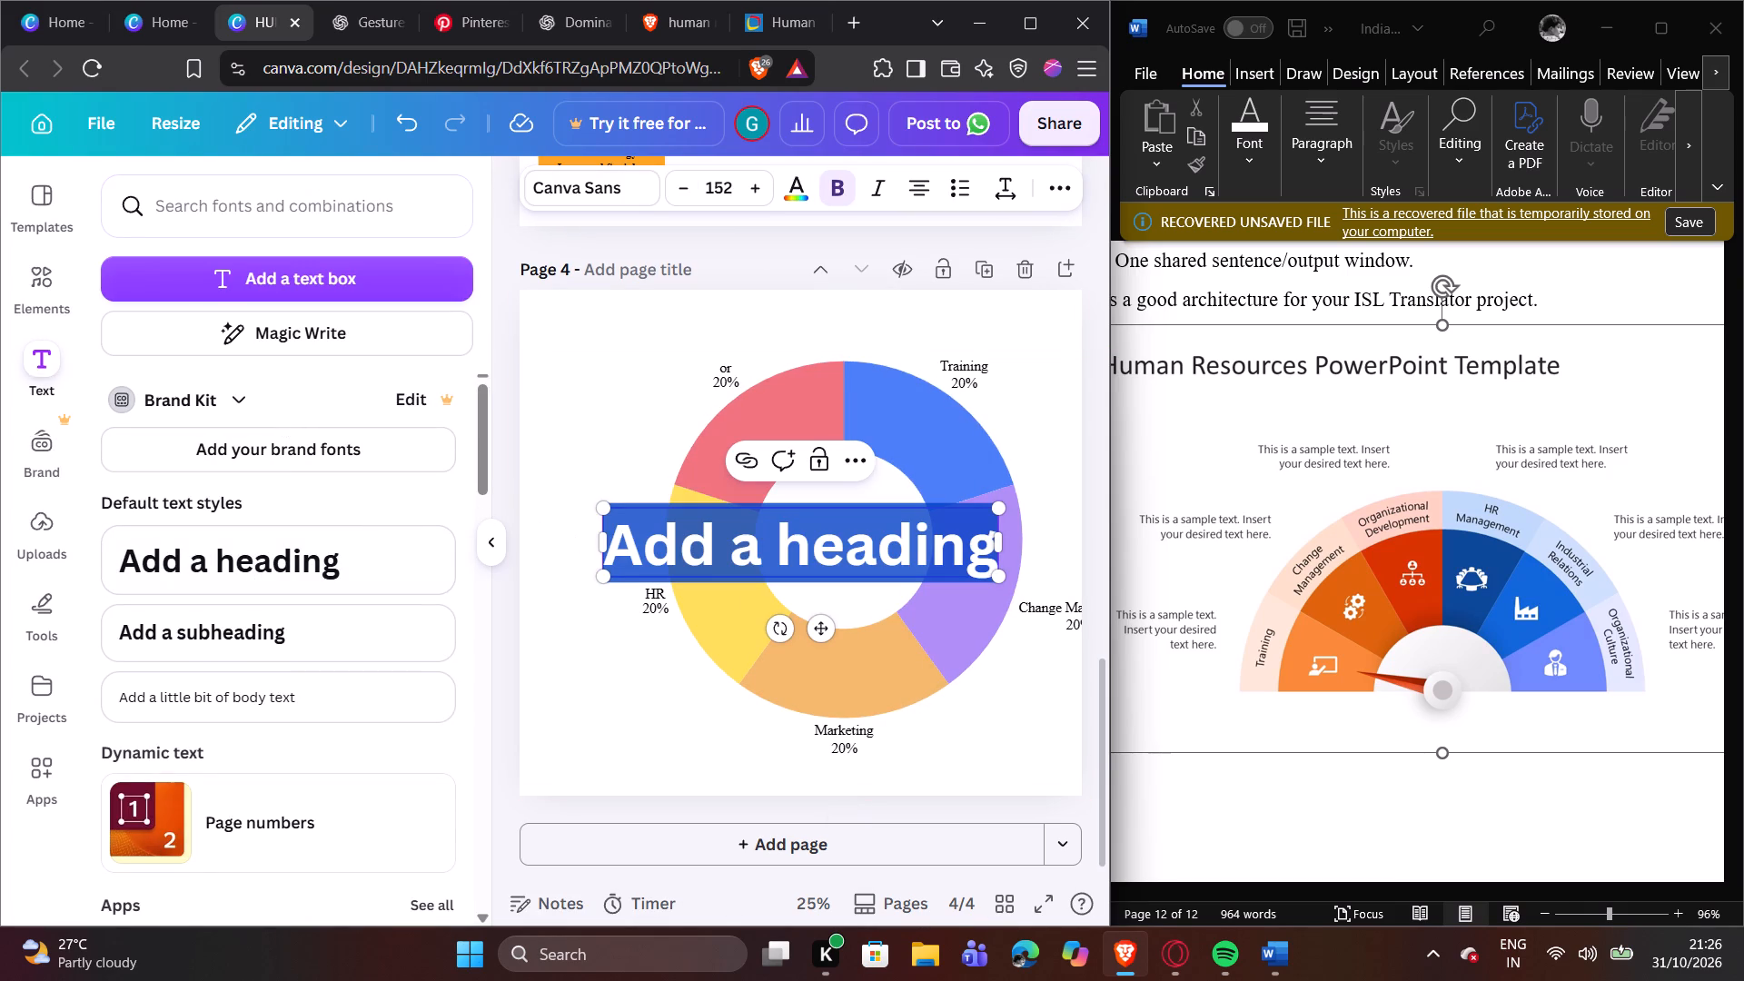
pyautogui.hotkey('ctrl', 'v')
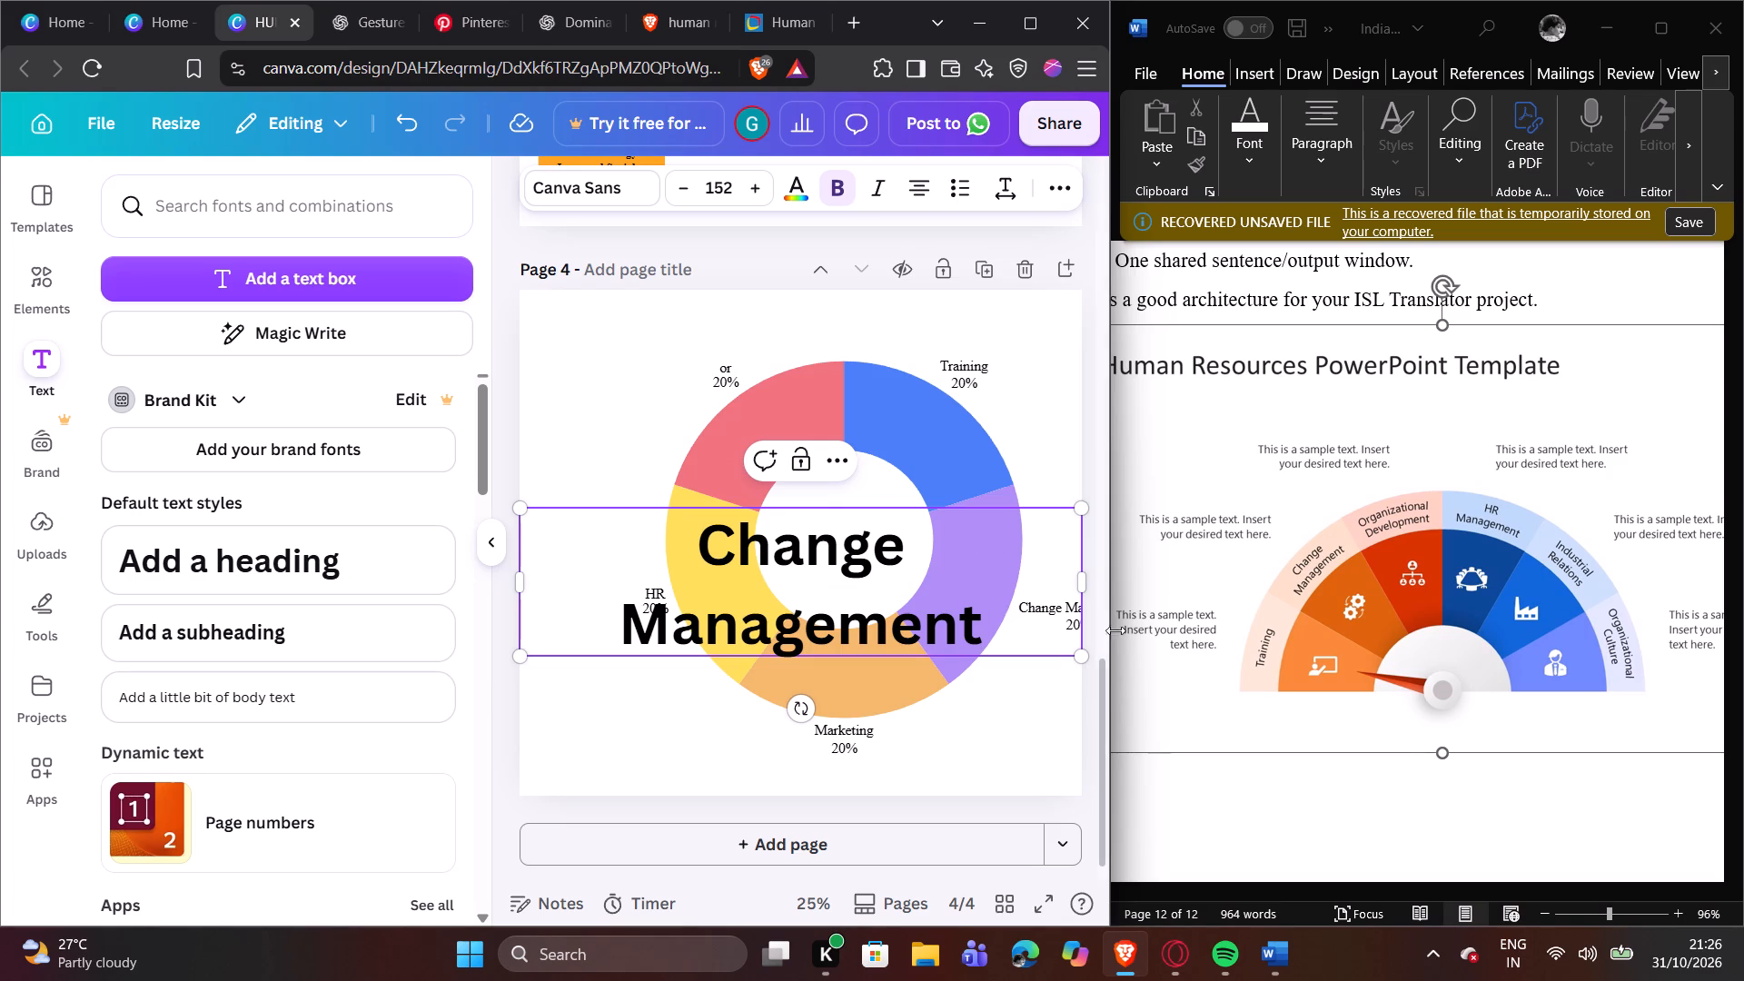
# Scale the Change Management heading down to font size 95.4 and widen its box to fit one line.
pyautogui.moveTo(1082, 654); pyautogui.dragTo(888, 542)
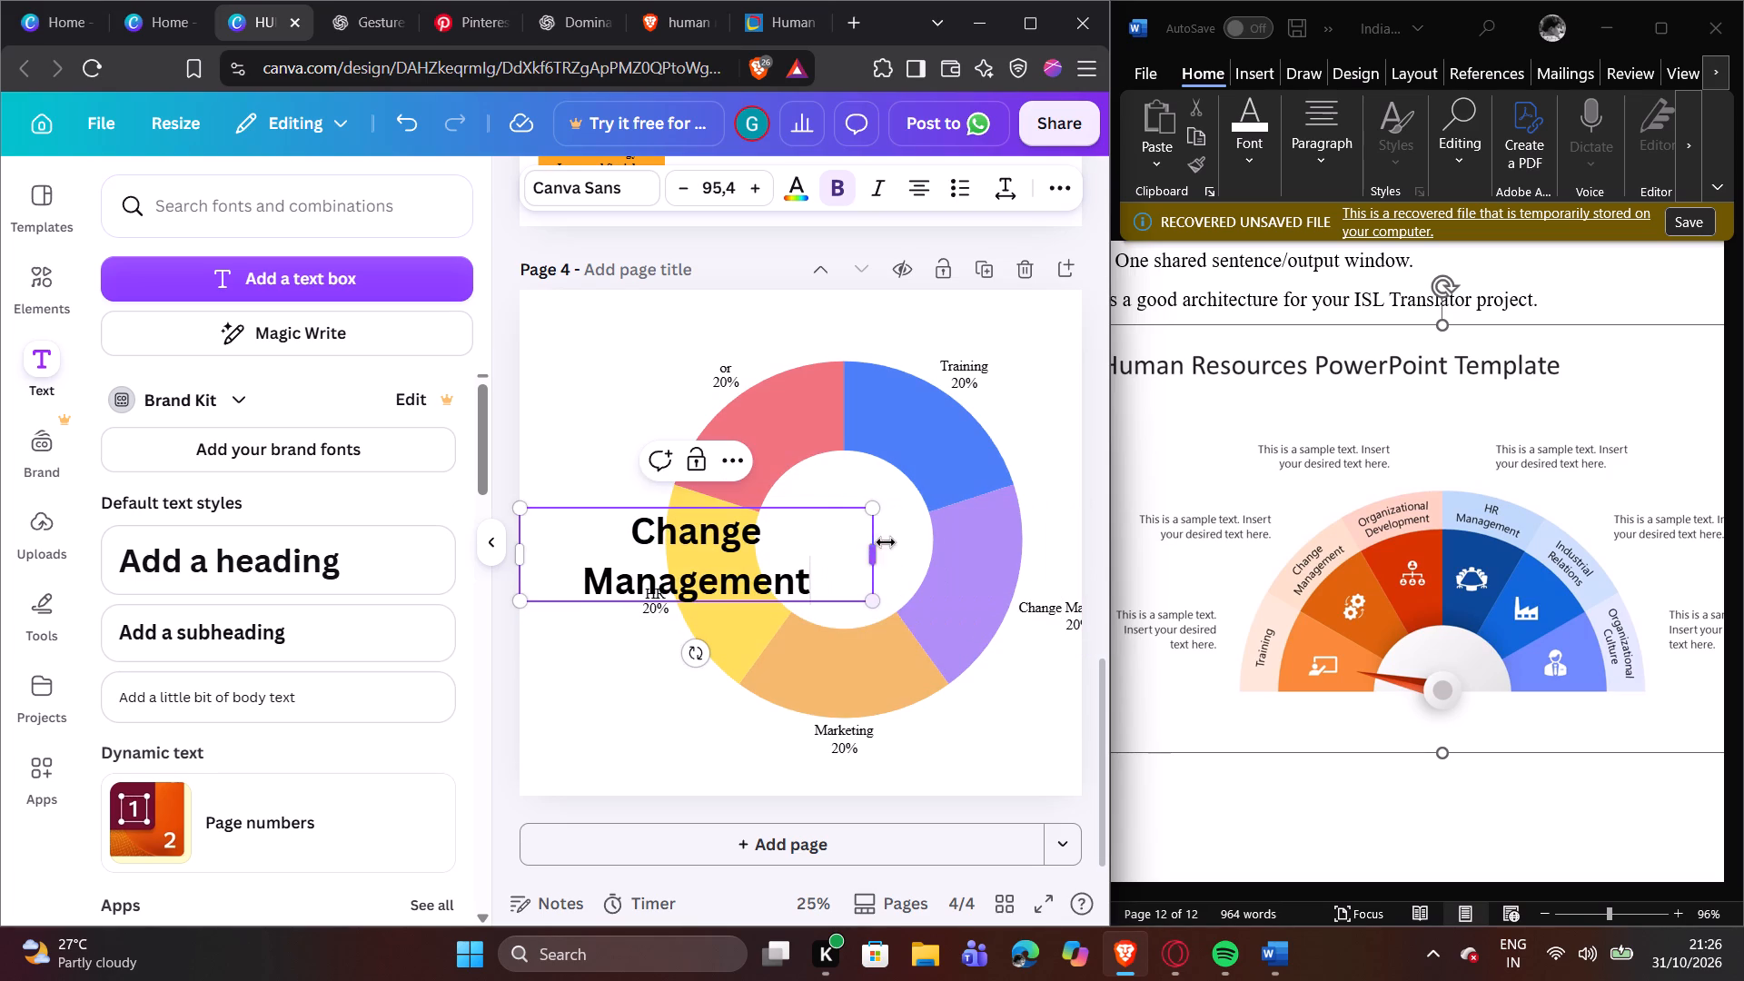
pyautogui.moveTo(880, 551); pyautogui.dragTo(956, 544)
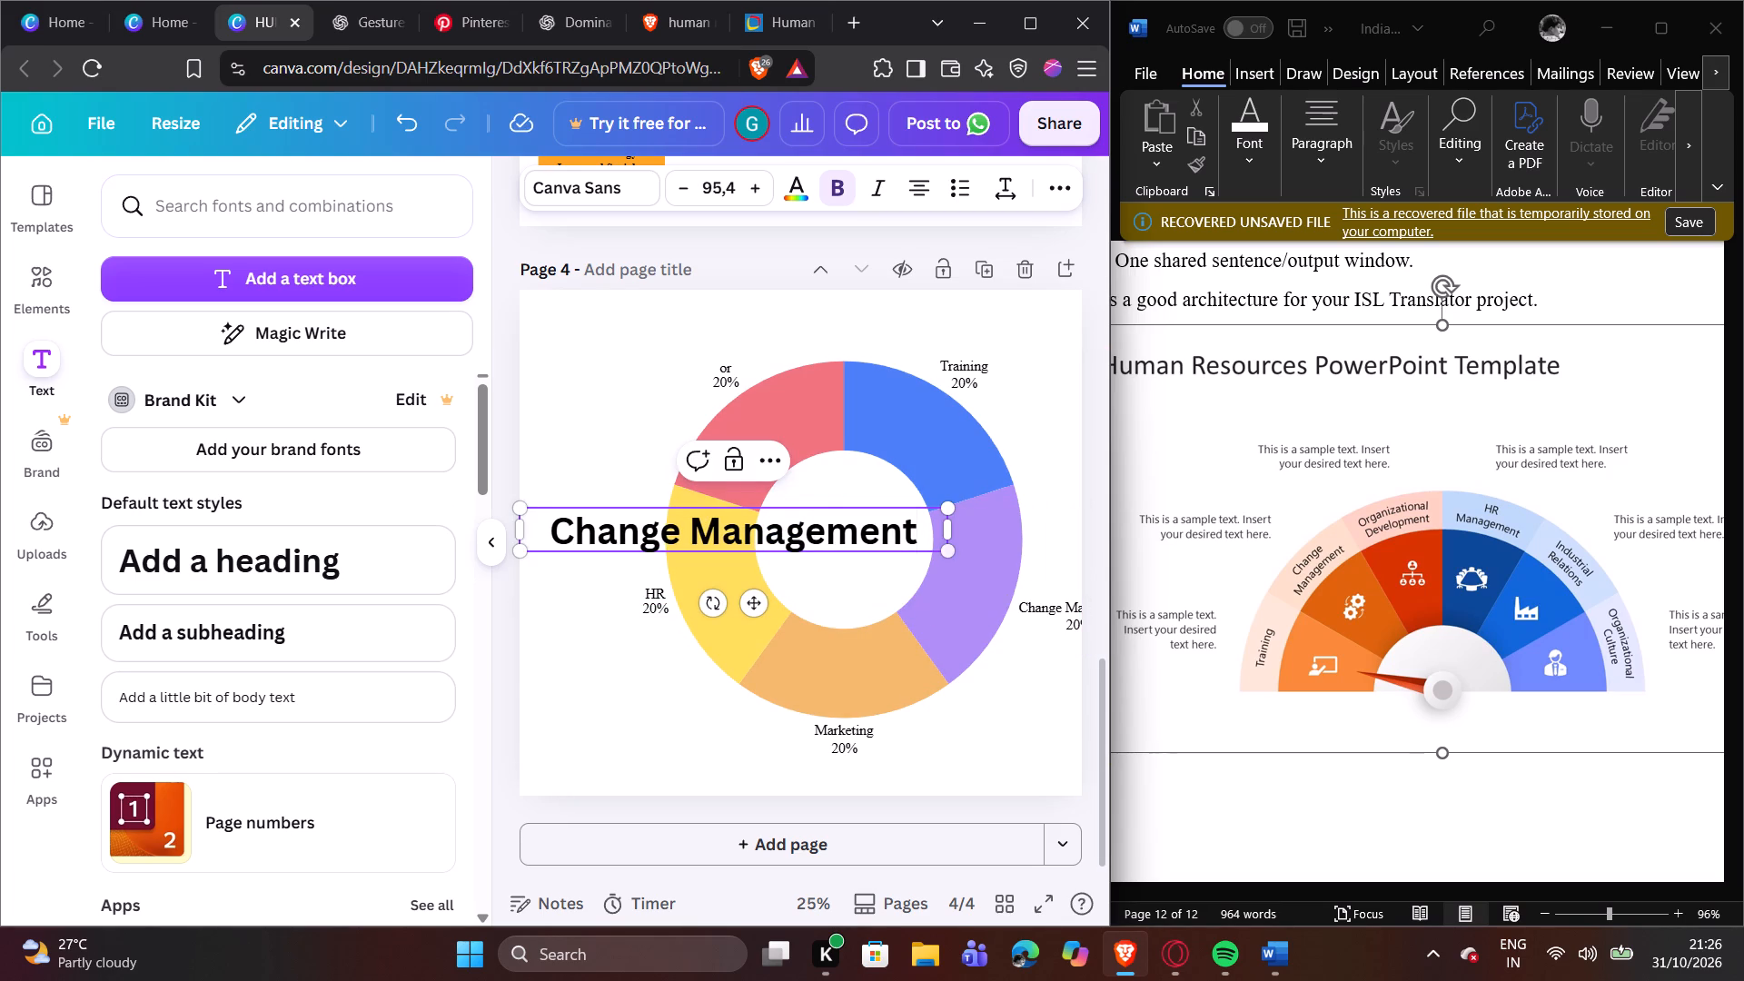
# Break the heading into two lines before "Management" and cut the whole text from its box.
pyautogui.click(690, 524)
pyautogui.press('Return')
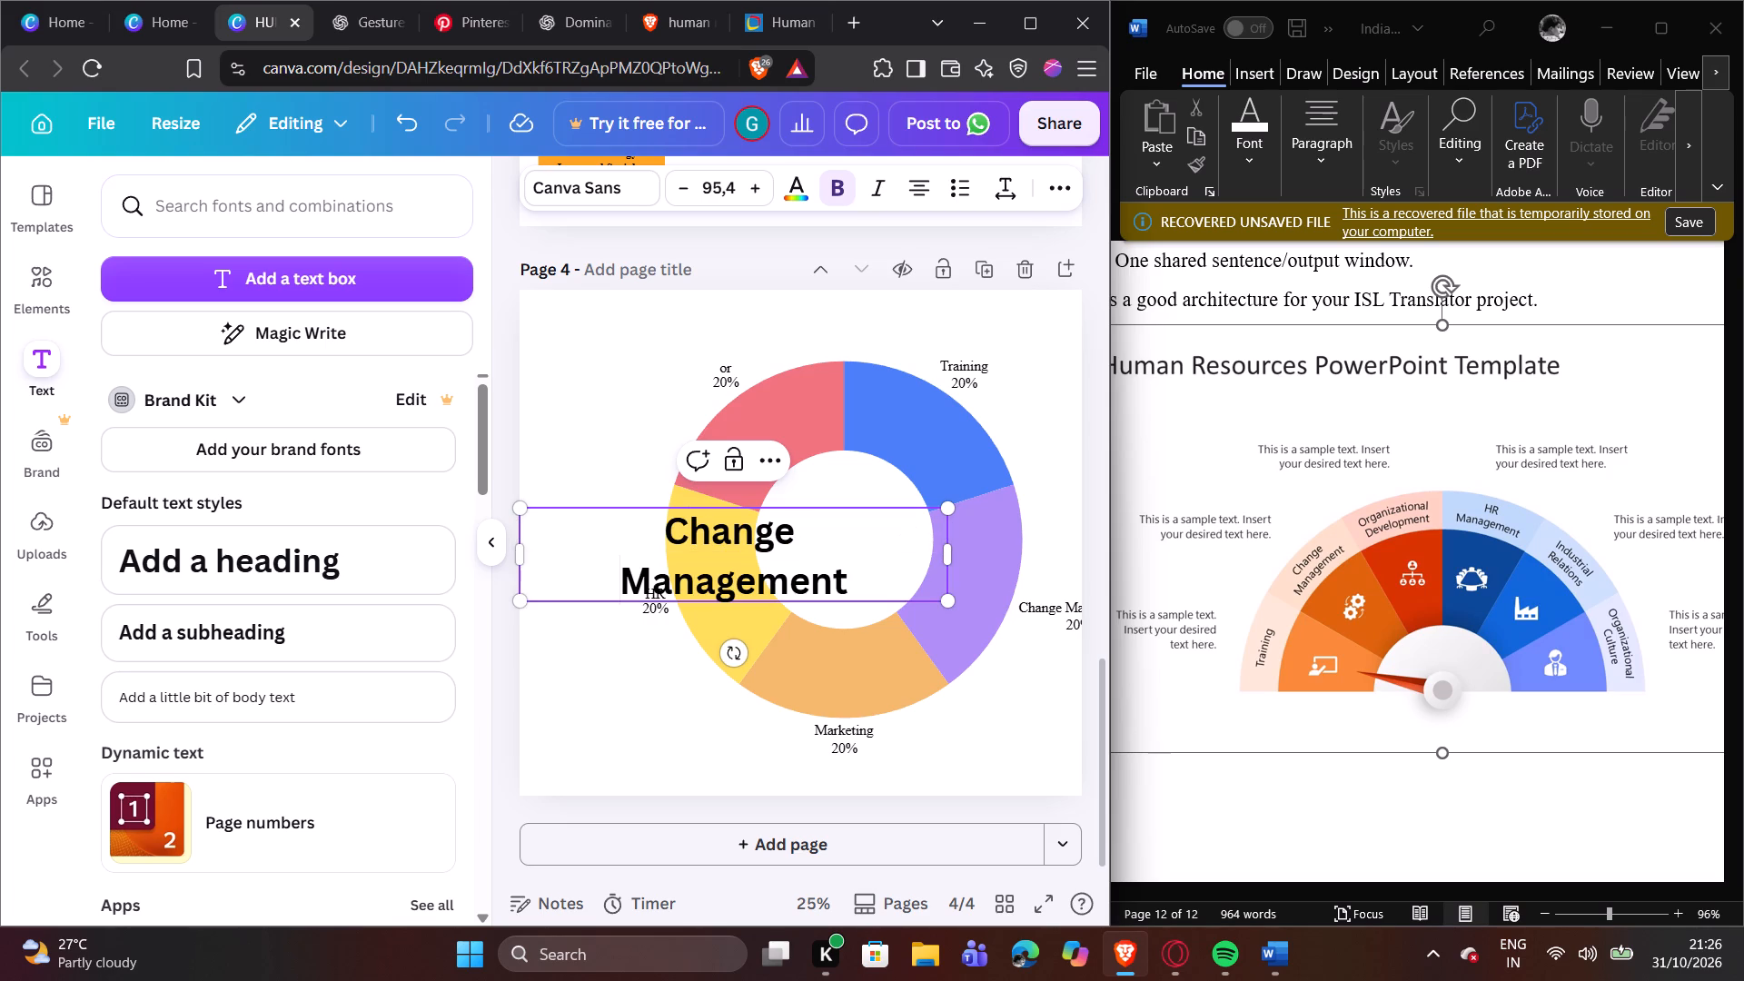
pyautogui.moveTo(665, 537); pyautogui.dragTo(857, 572)
pyautogui.rightClick(758, 538)
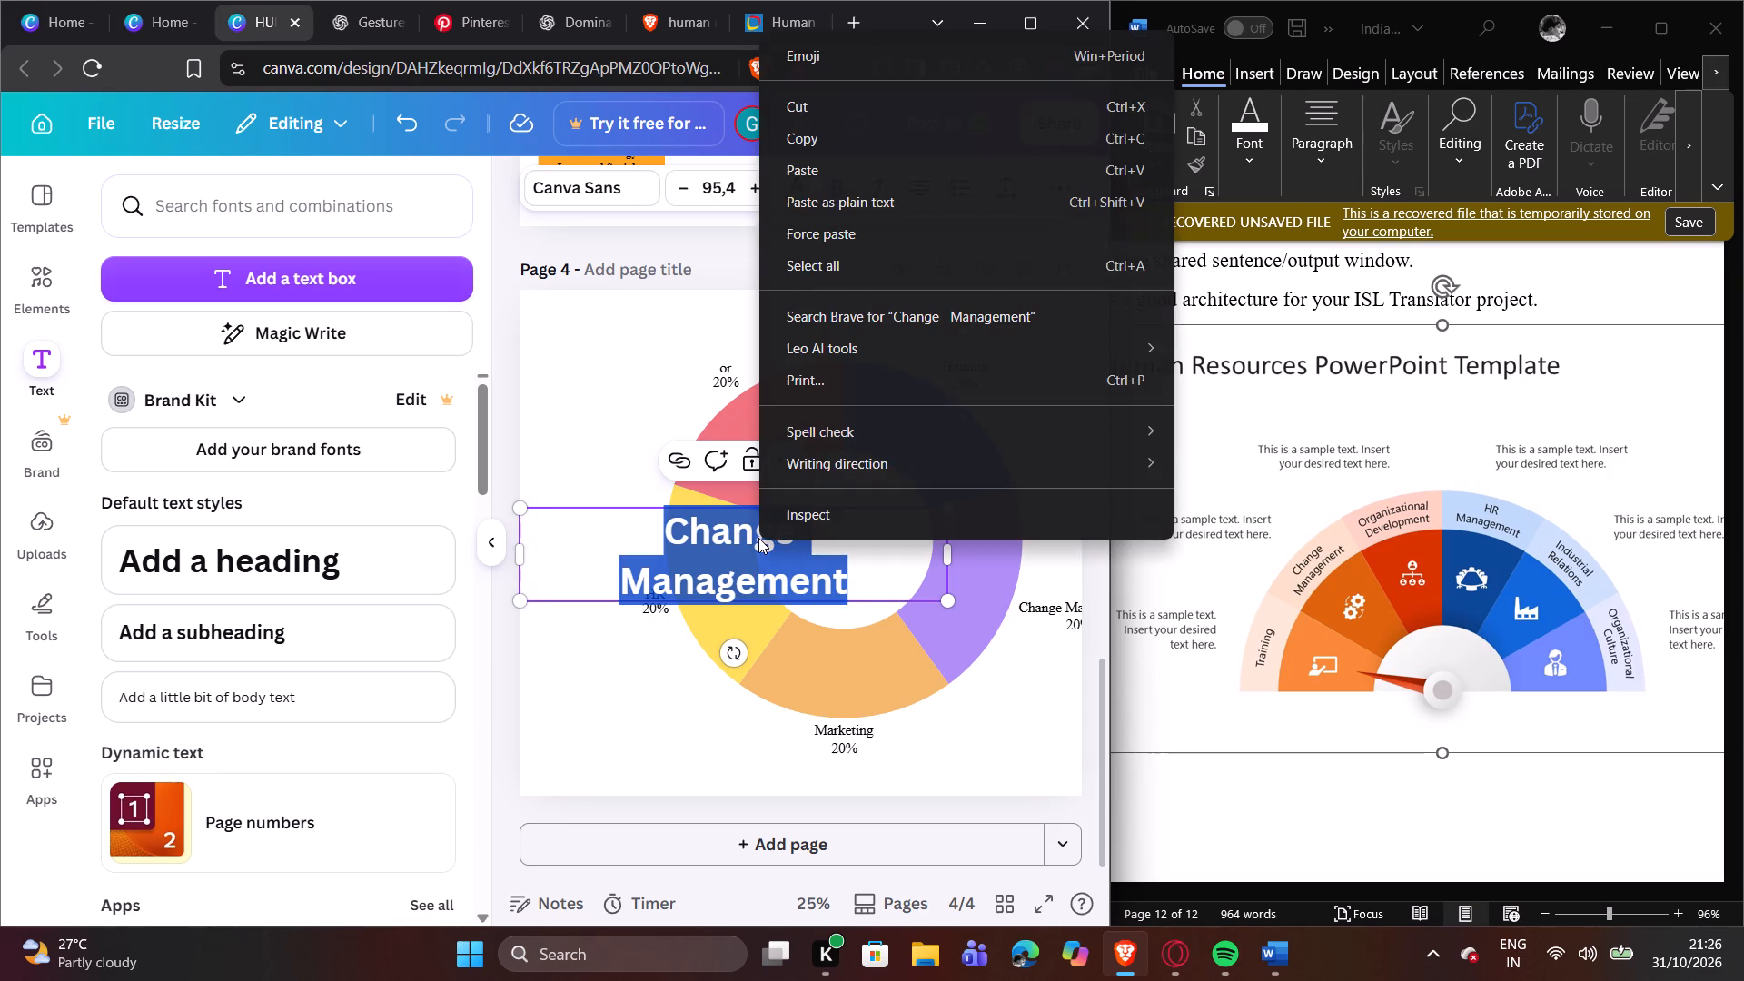
pyautogui.click(770, 108)
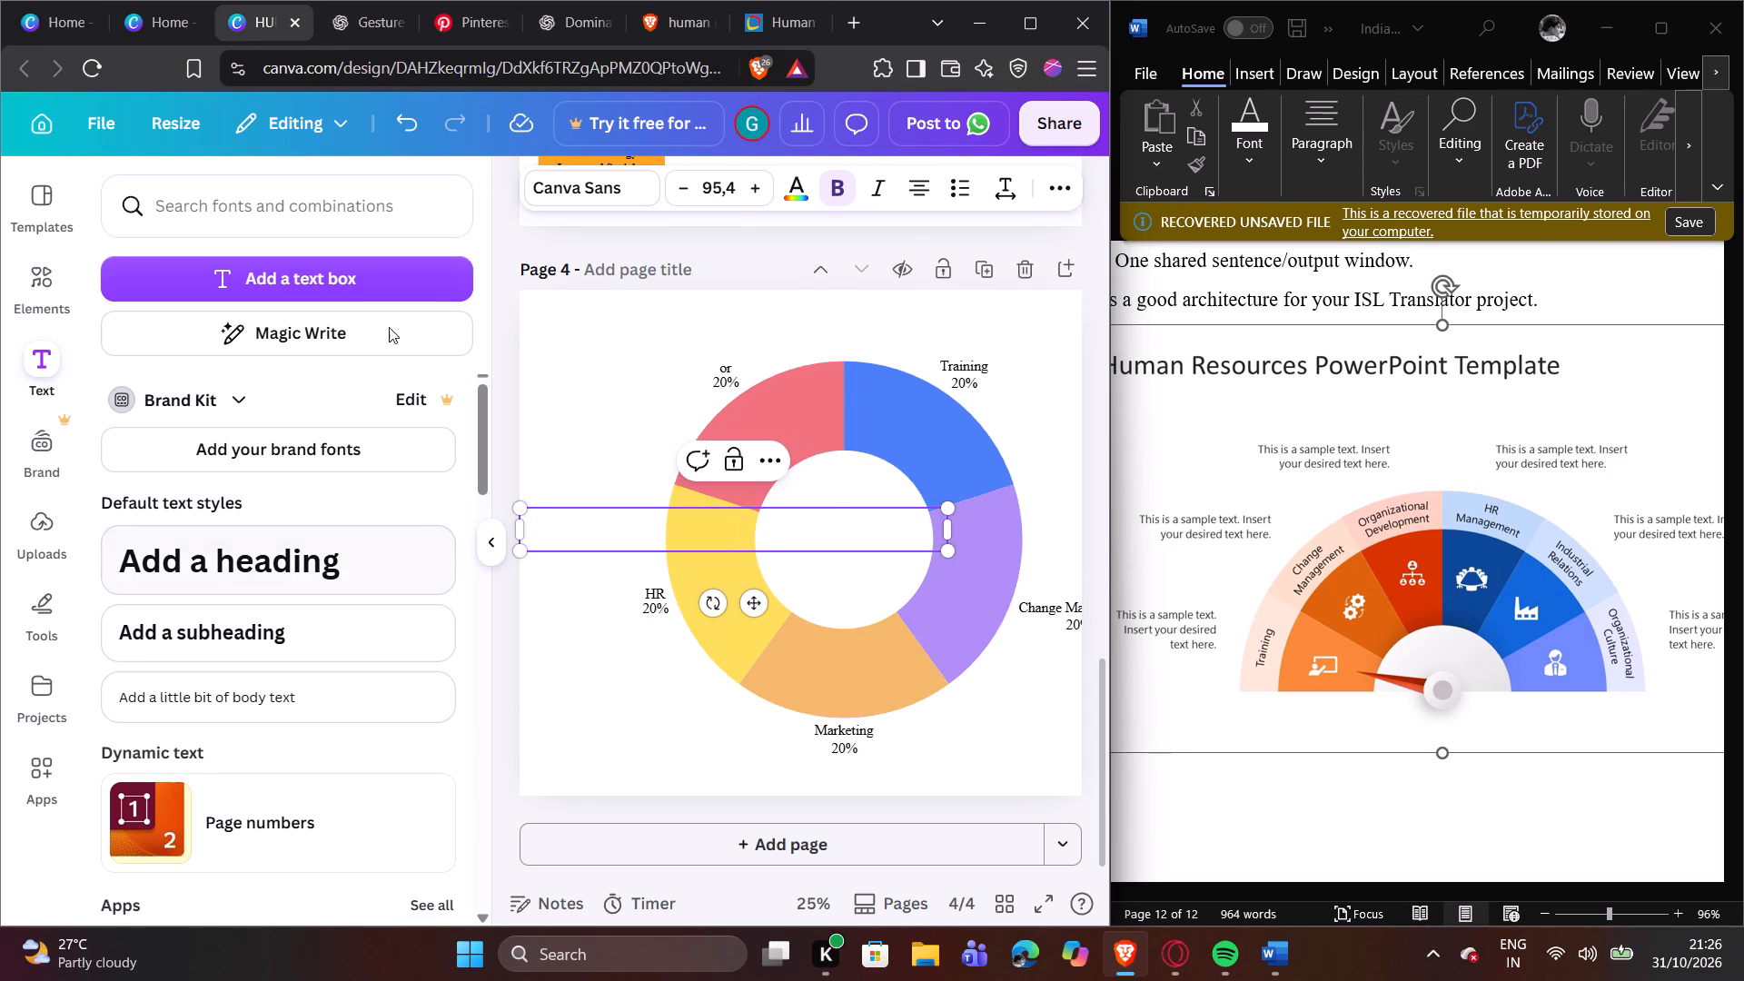
# Replace the second row's label in the donut chart's data with the cut two-line Change Management text.
pyautogui.click(494, 530)
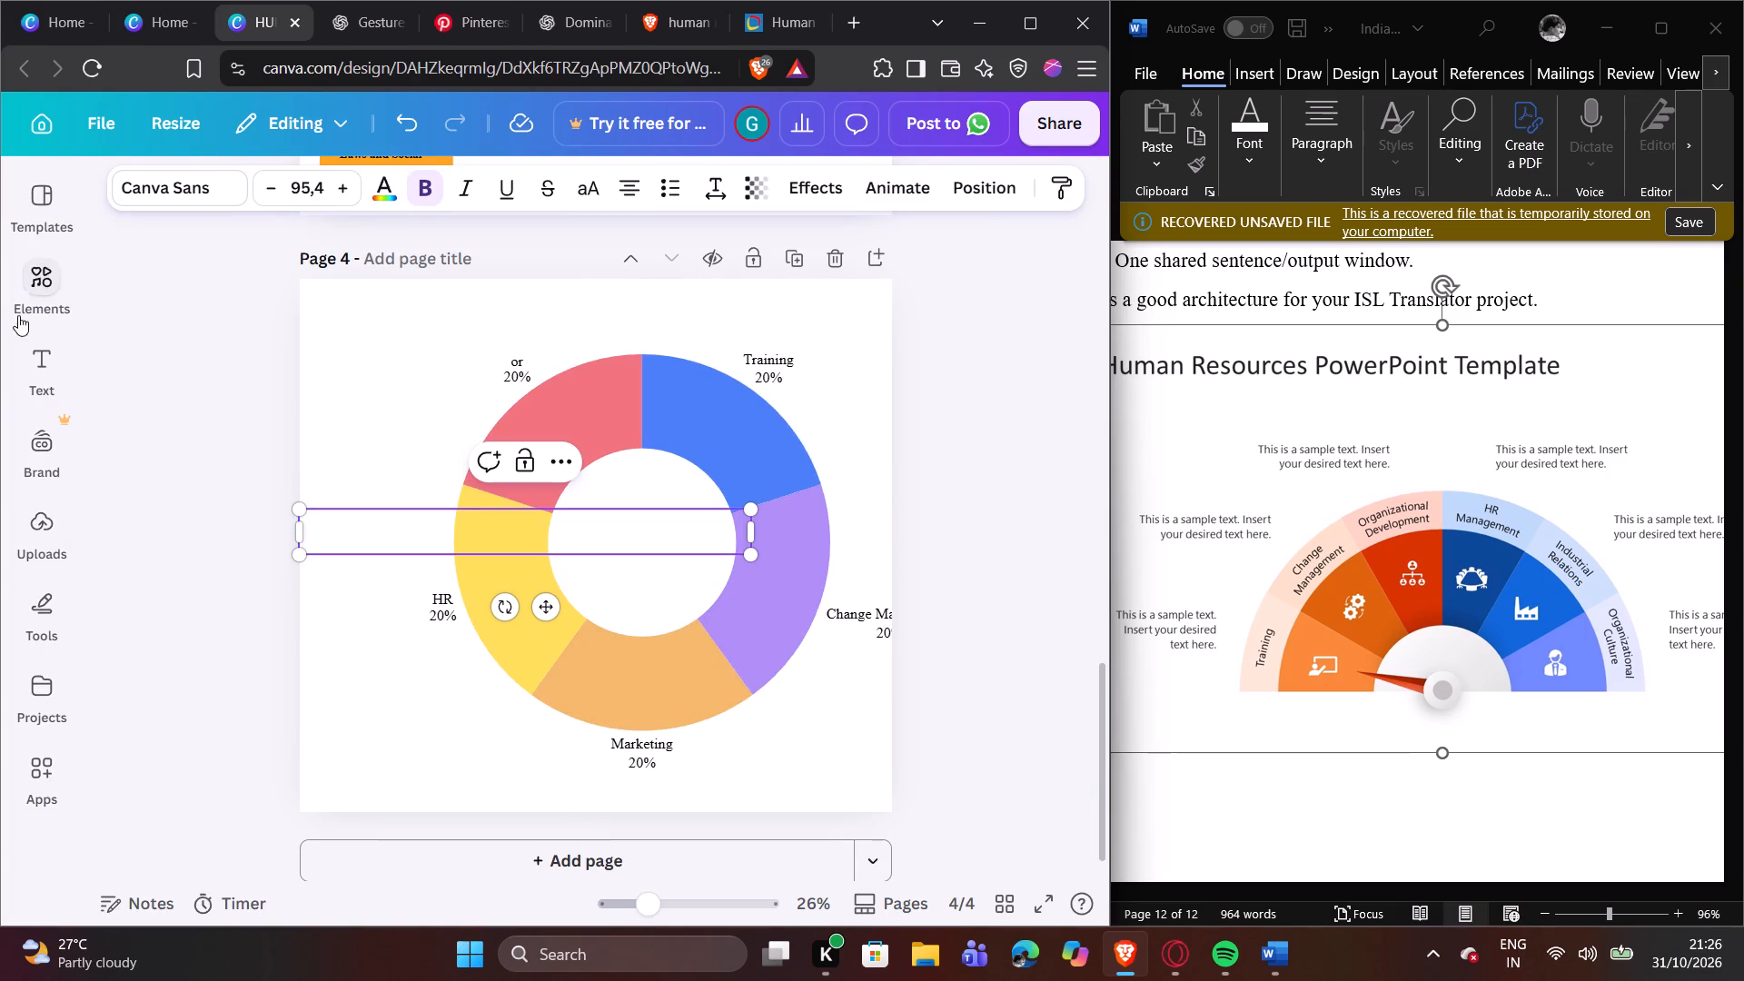
pyautogui.click(153, 429)
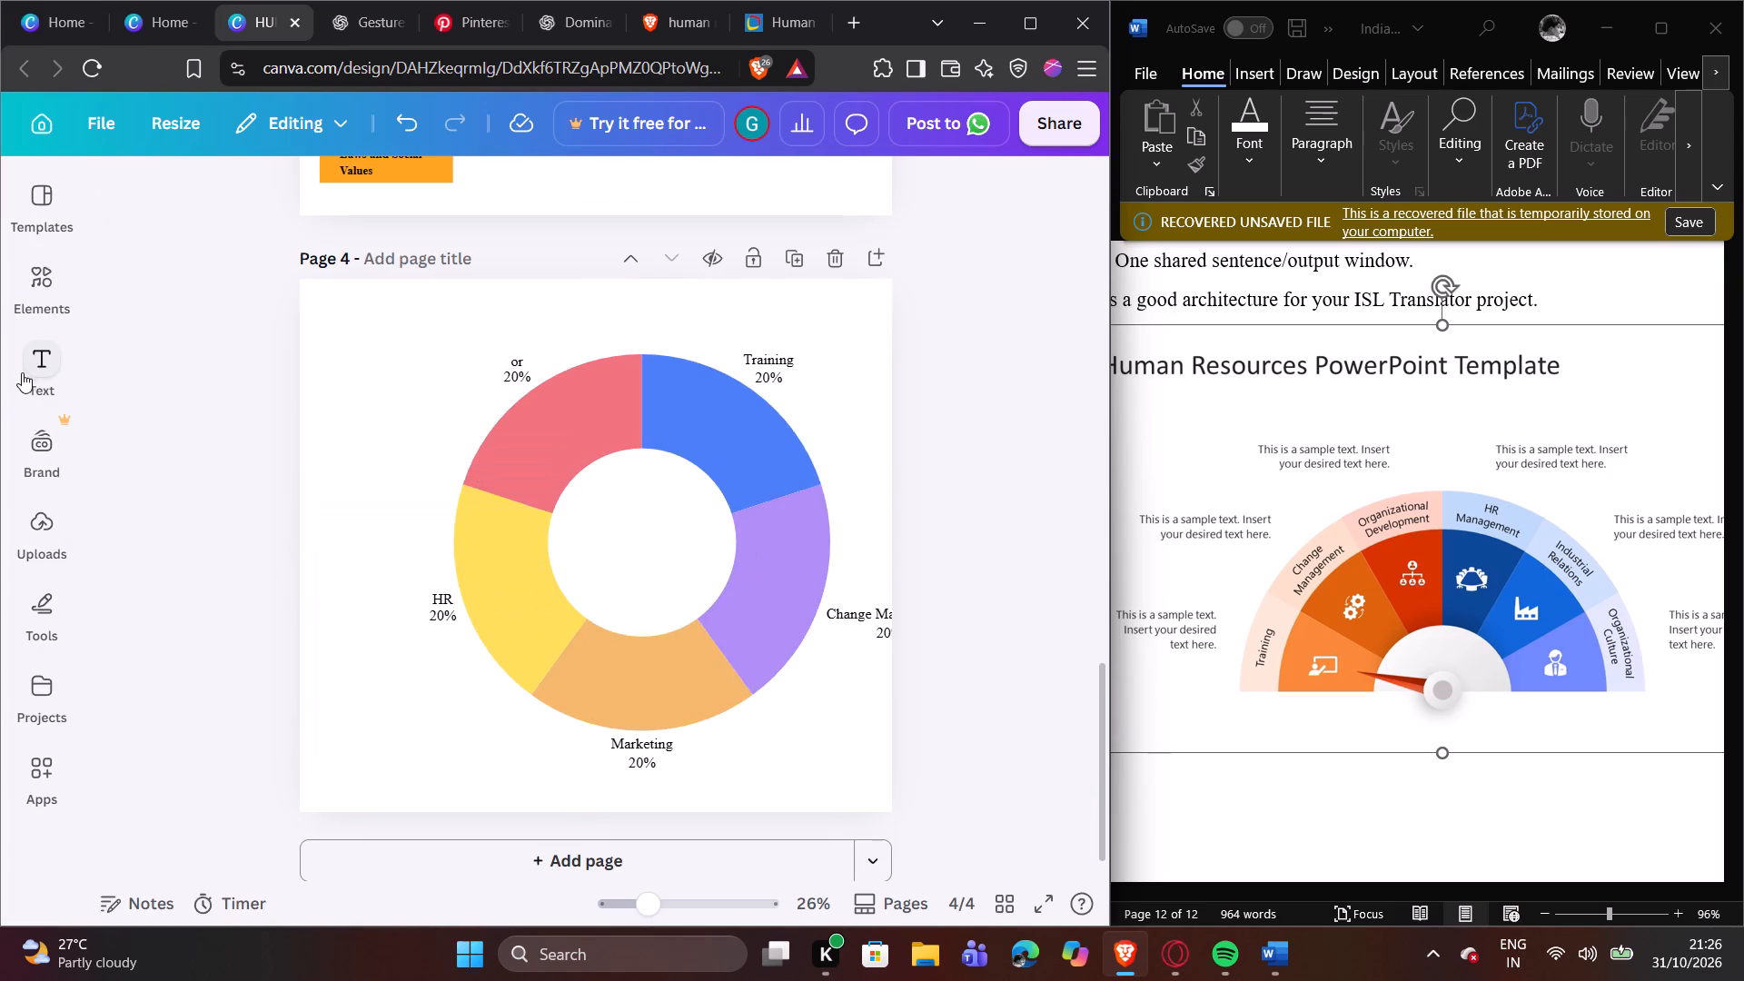
pyautogui.click(491, 626)
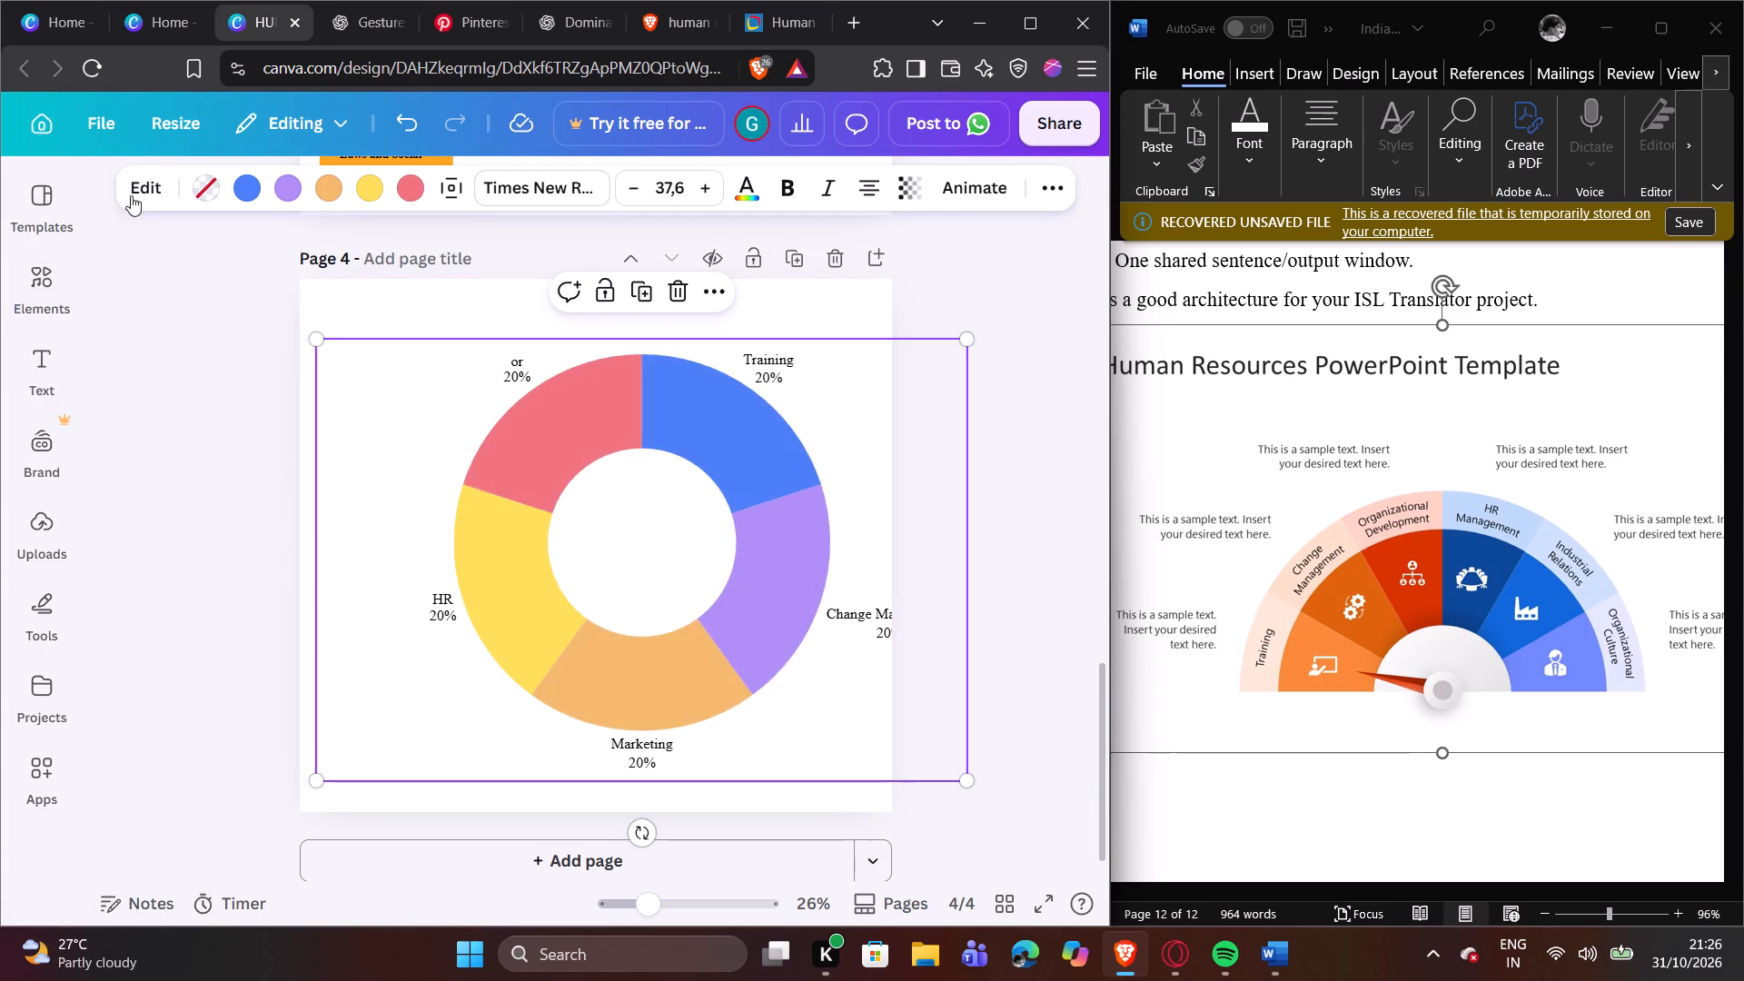
pyautogui.click(134, 184)
pyautogui.doubleClick(189, 550)
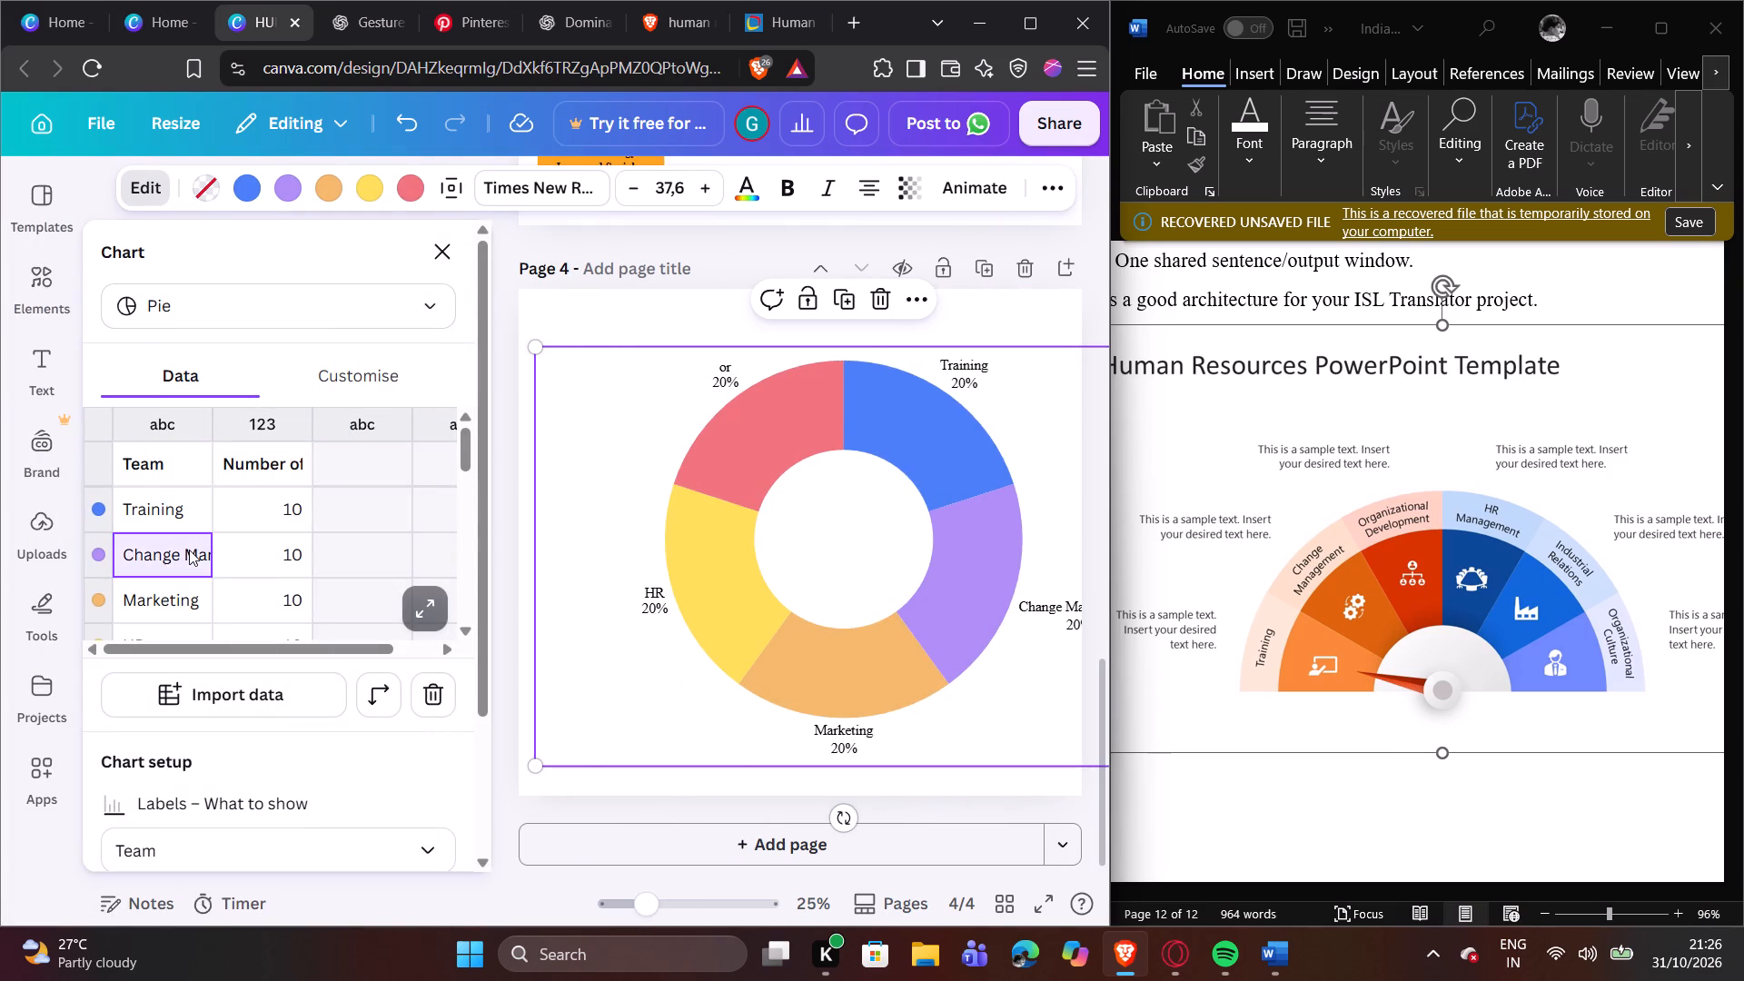
pyautogui.click(189, 550)
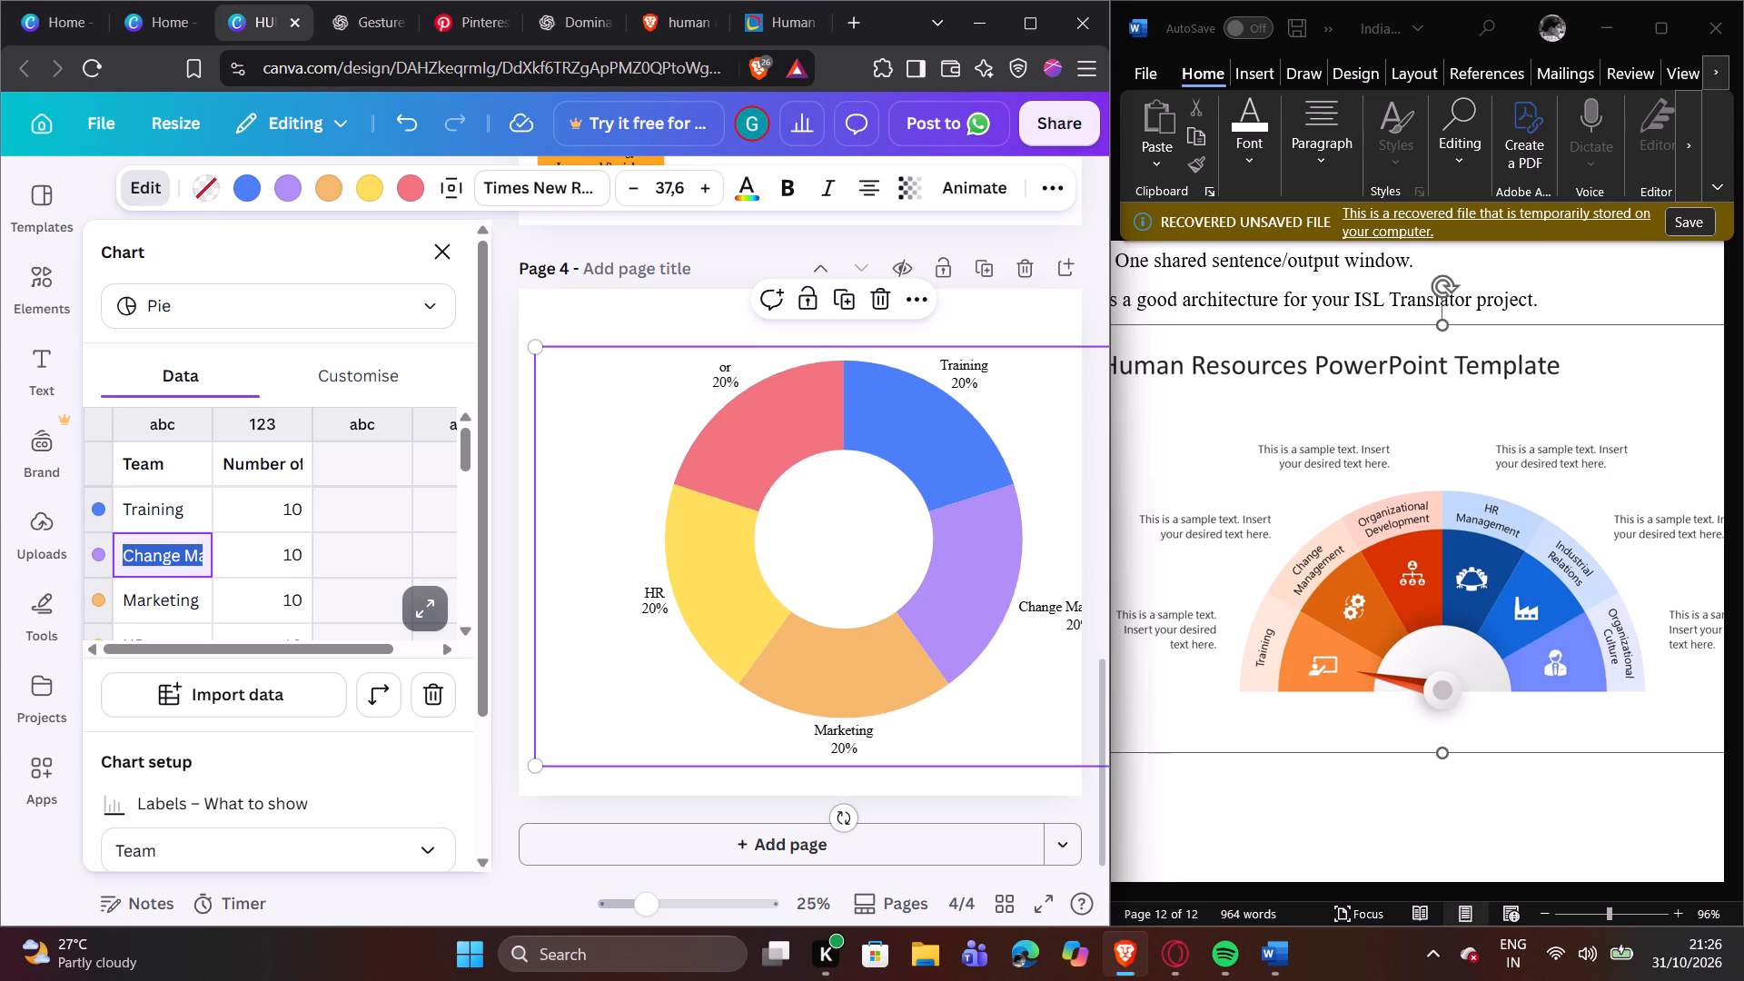
pyautogui.hotkey('ctrl', 'v')
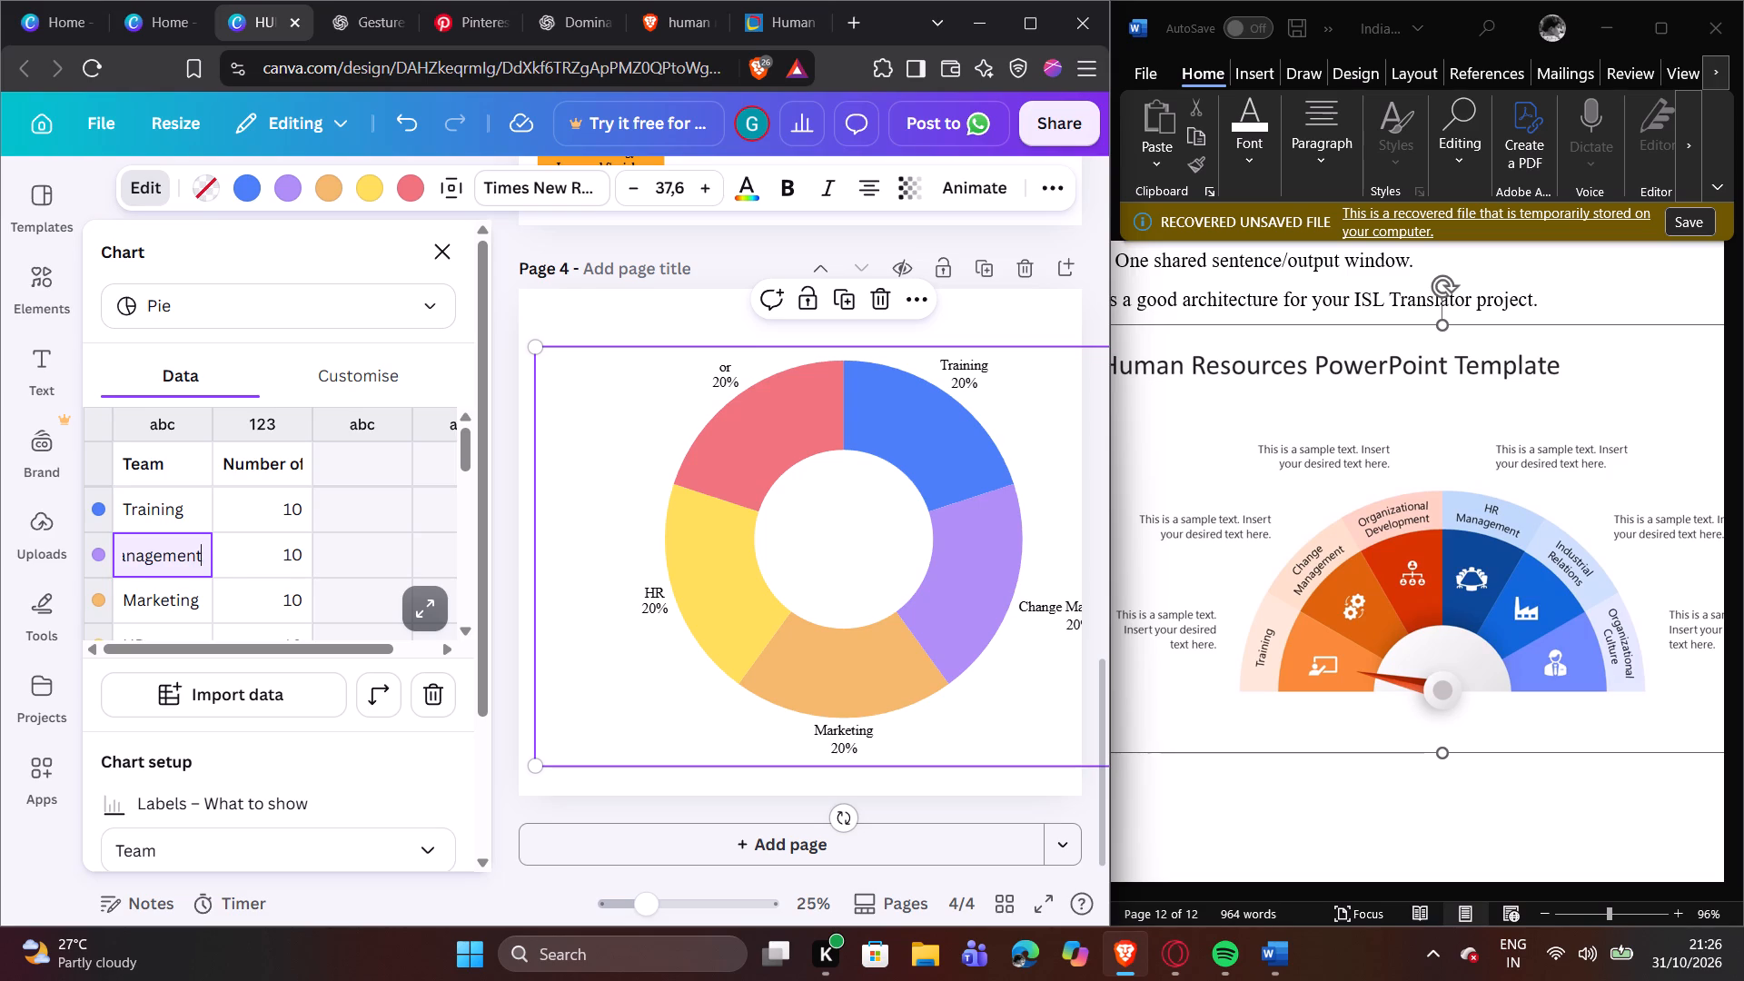
pyautogui.click(557, 567)
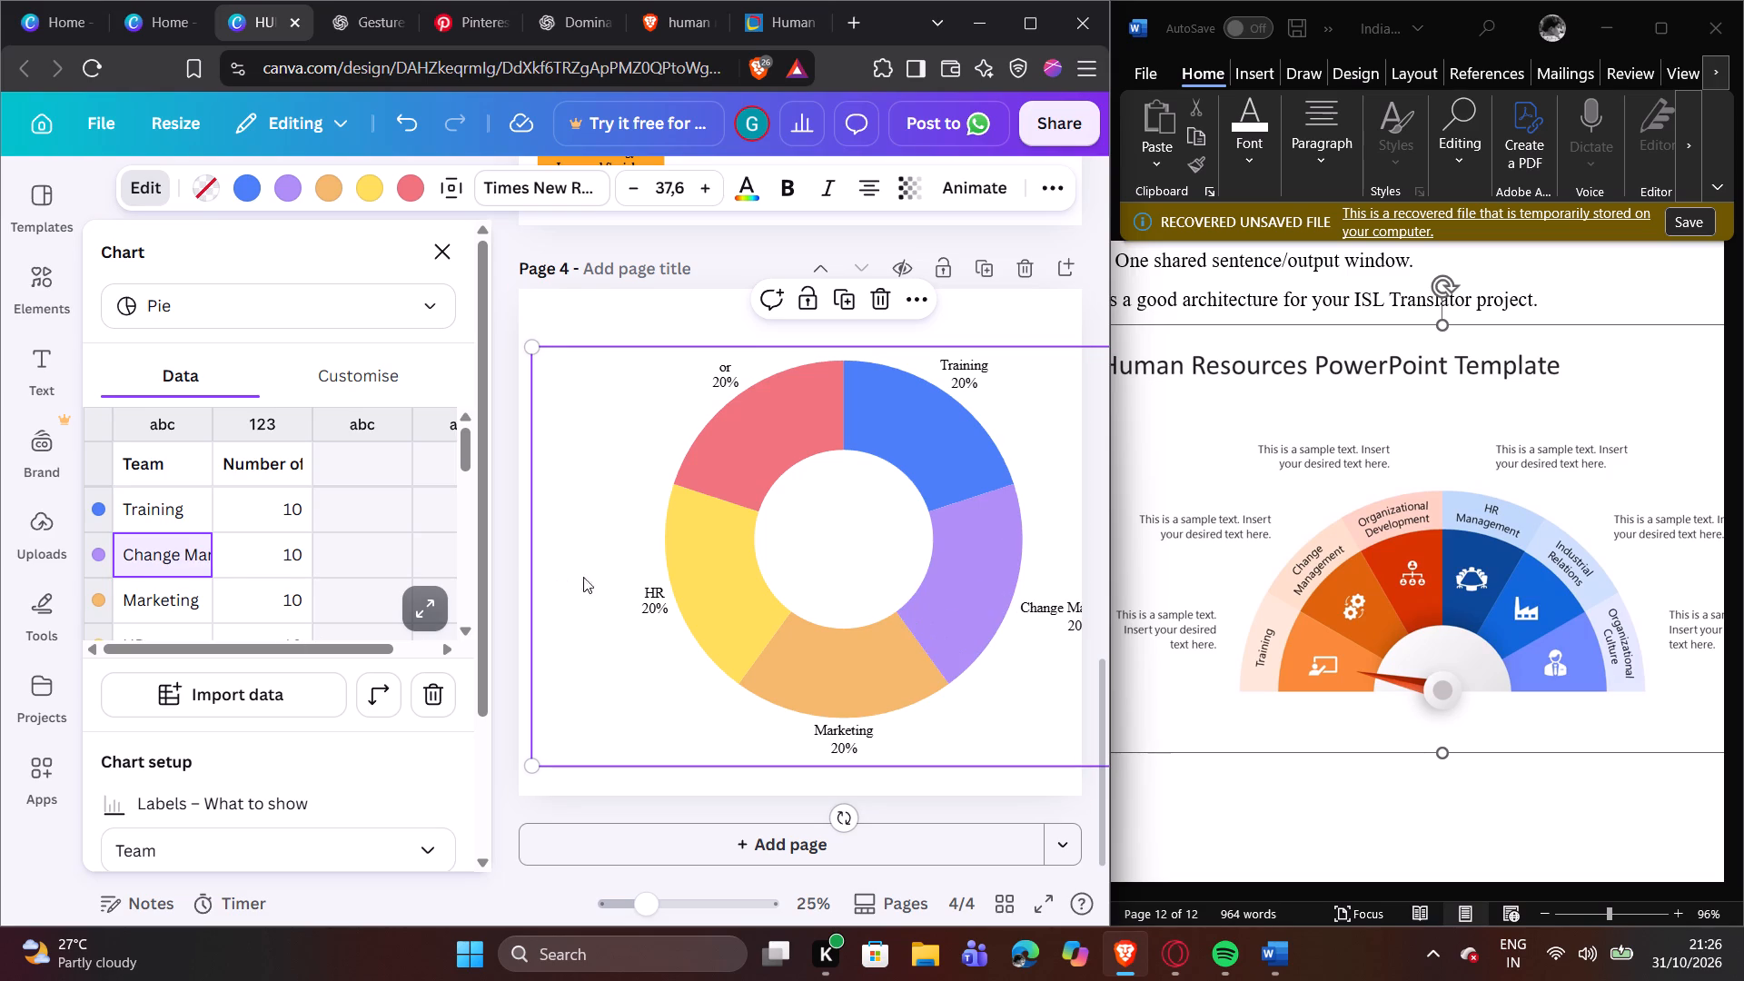
# Move the donut chart left on page 4 to bring the Change Management label onto the page.
pyautogui.moveTo(872, 714); pyautogui.dragTo(817, 714)
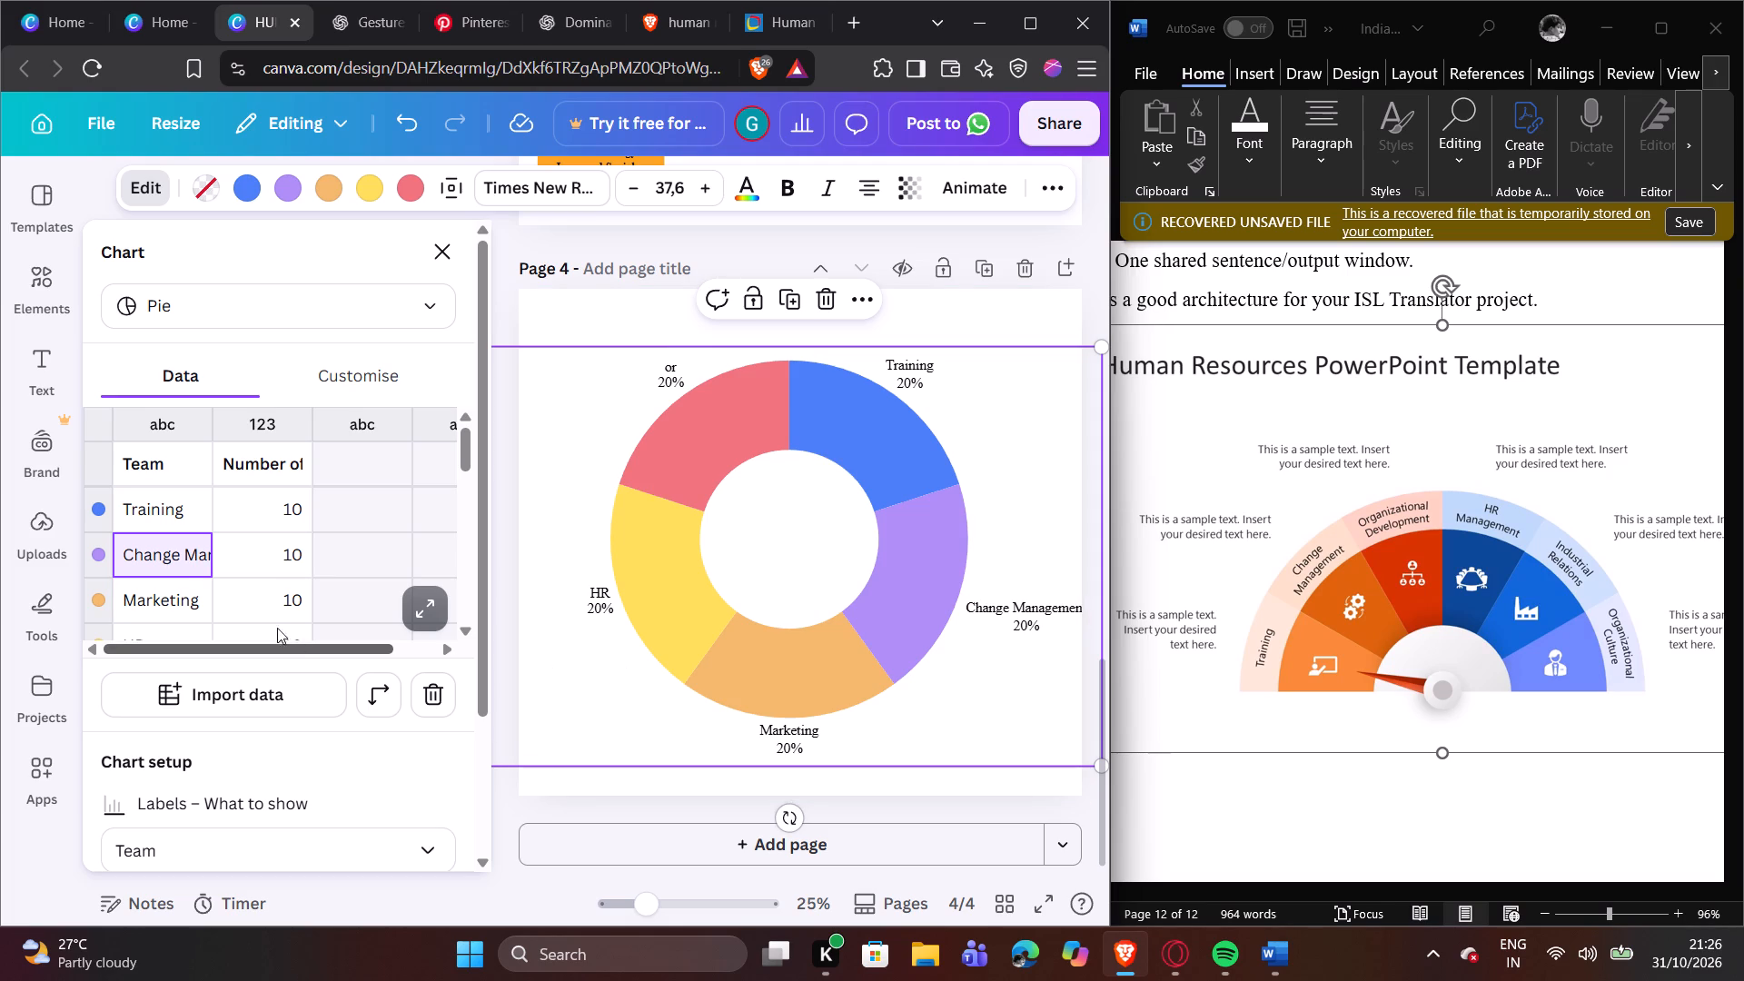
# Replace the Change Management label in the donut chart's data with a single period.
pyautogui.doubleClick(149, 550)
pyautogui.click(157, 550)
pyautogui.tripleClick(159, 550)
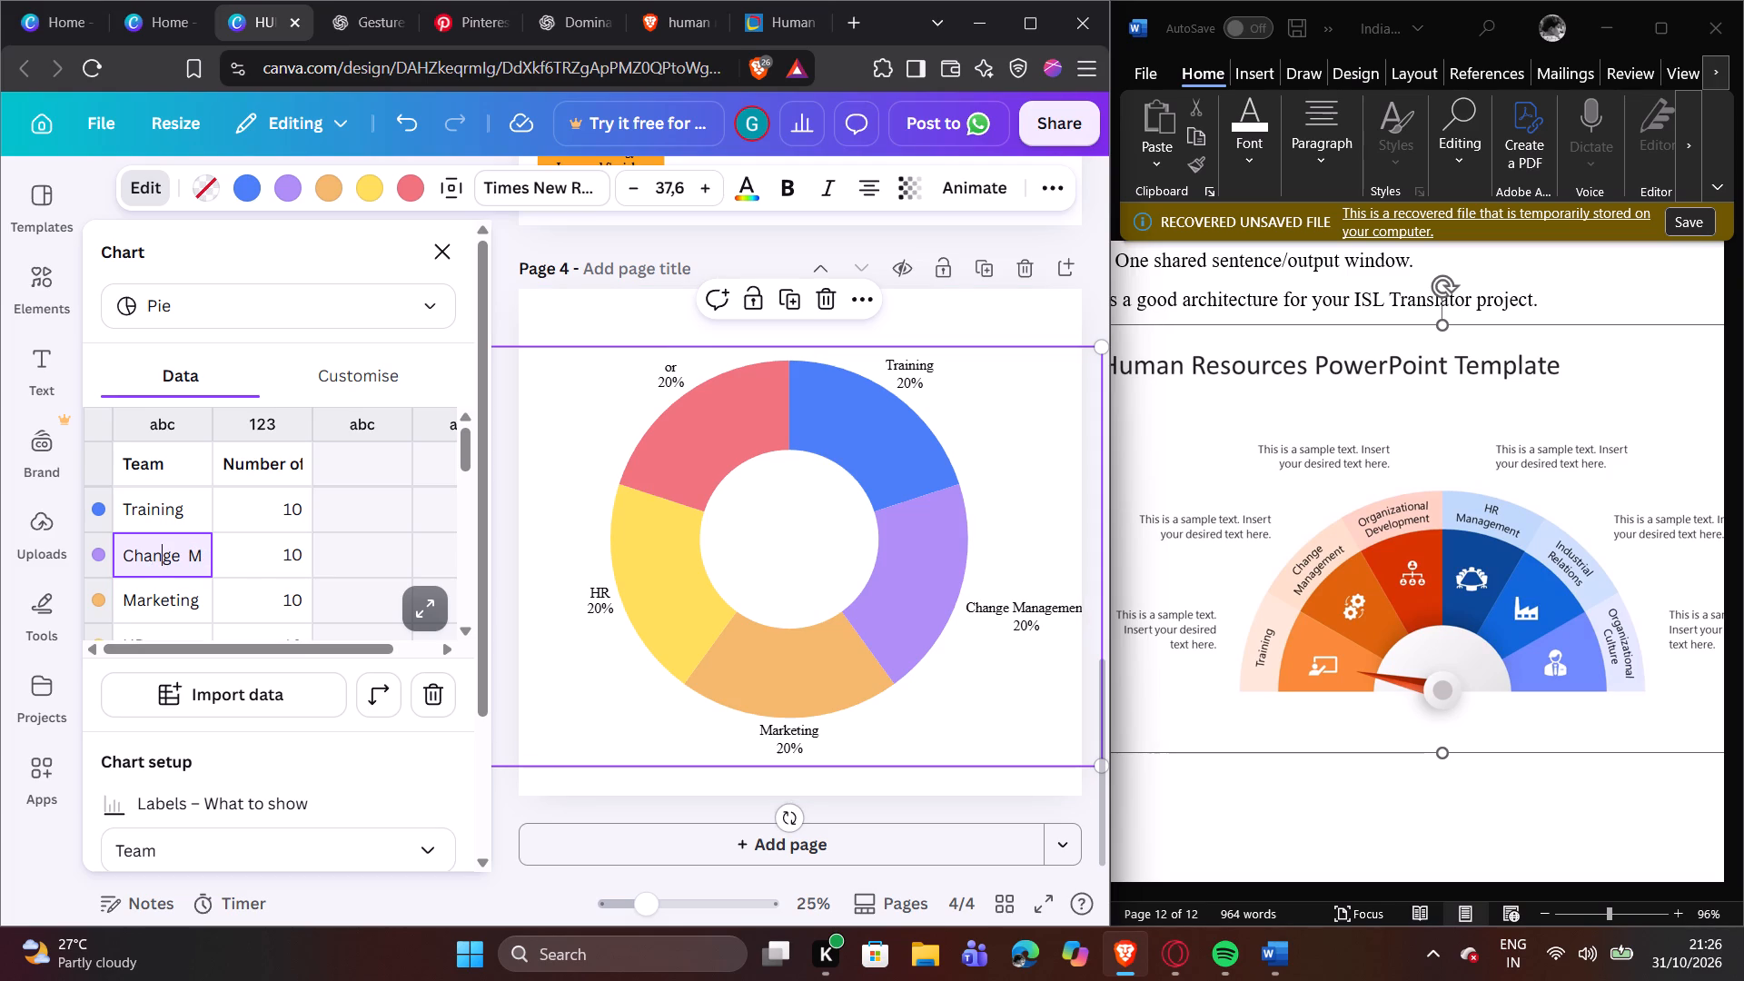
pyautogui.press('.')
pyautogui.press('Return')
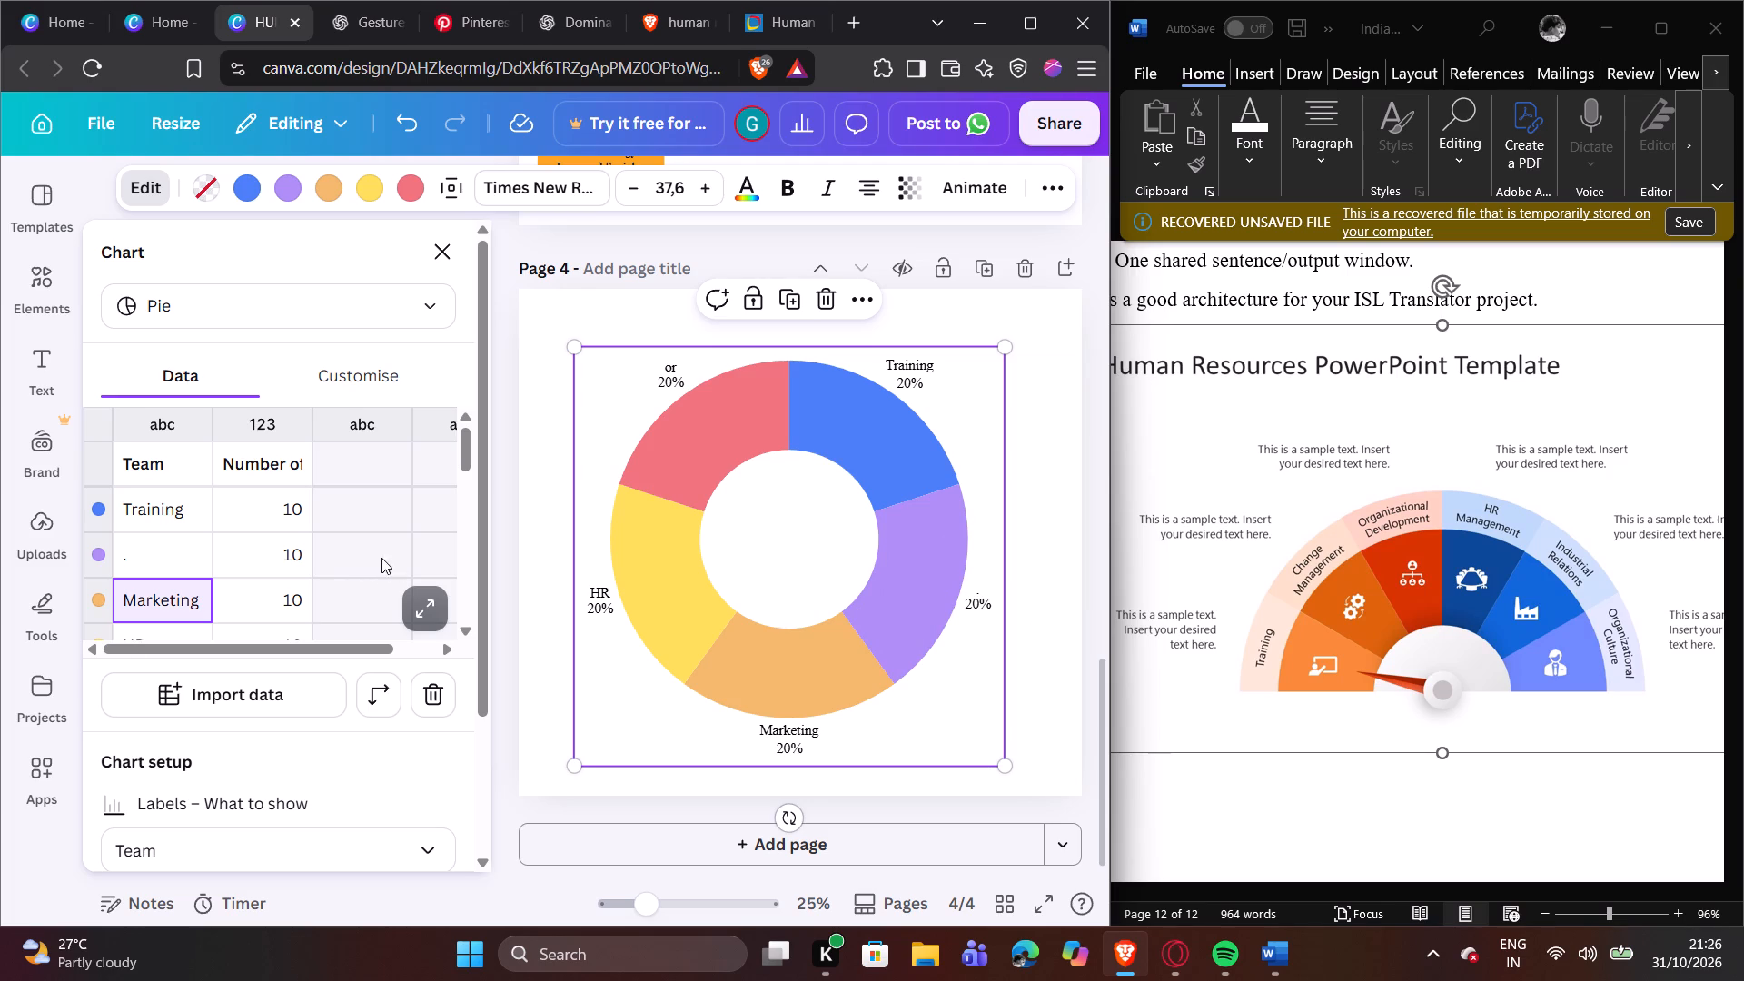
# Clear the Marketing, period and Training labels from the donut chart's Team column.
pyautogui.tripleClick(152, 589)
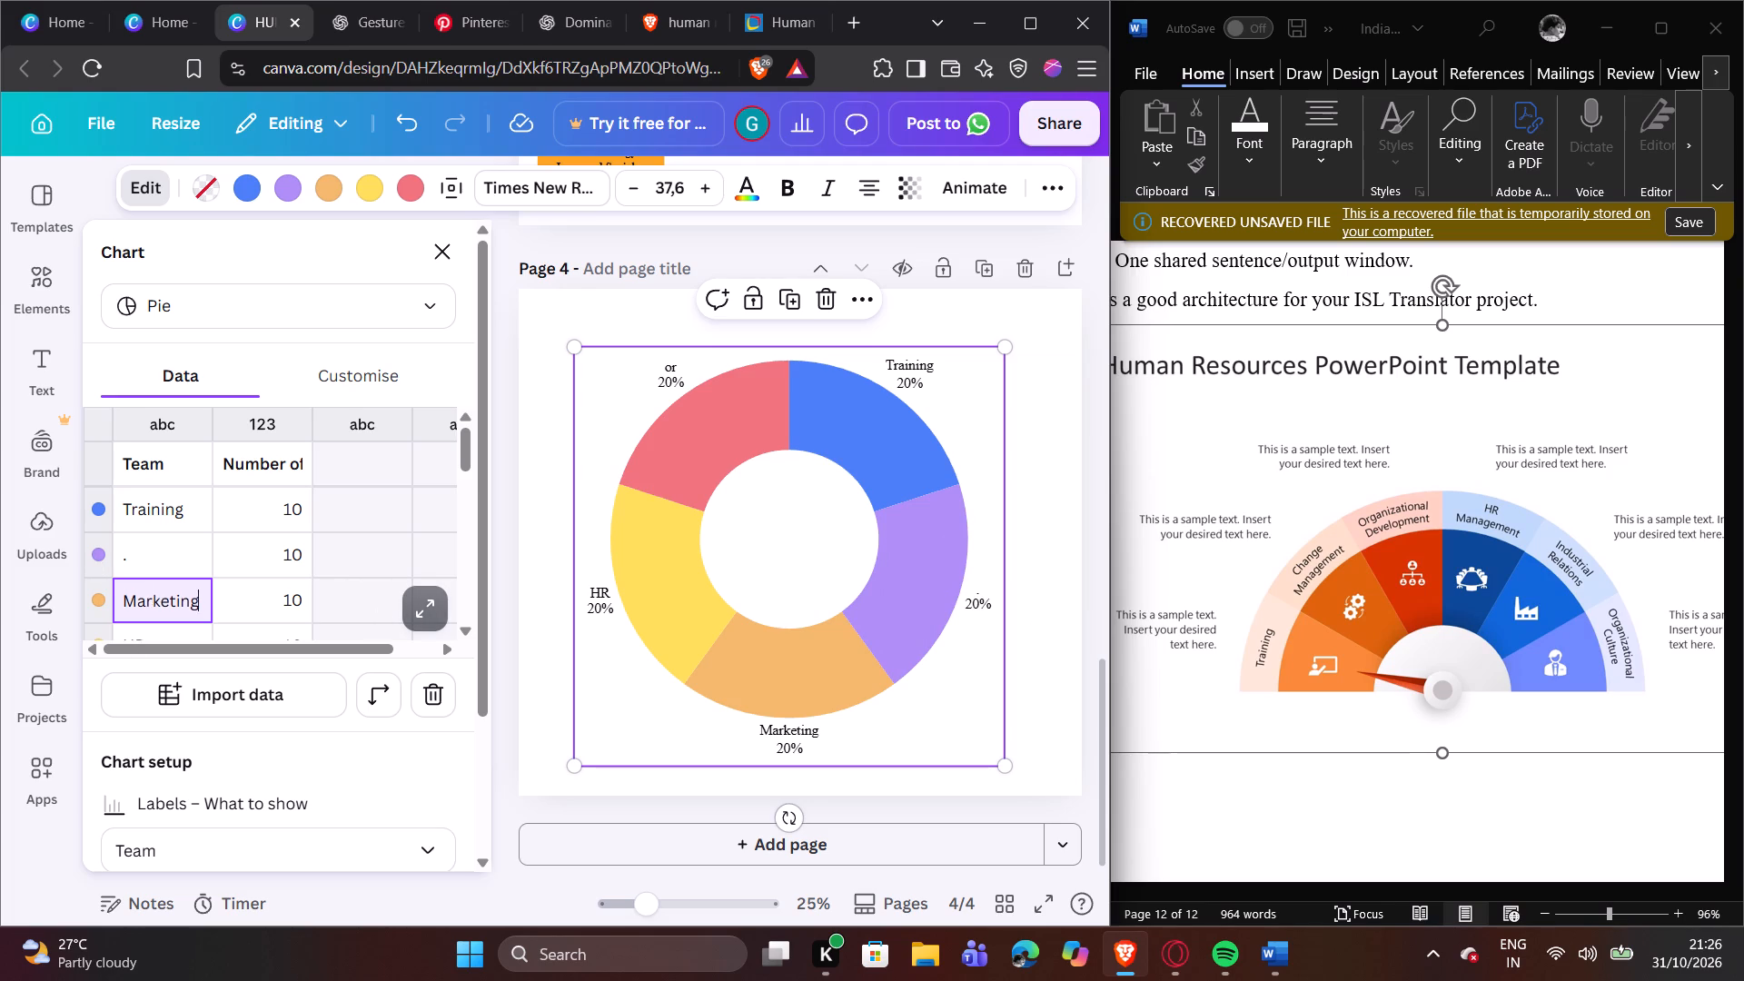
pyautogui.click(155, 589)
pyautogui.press('BackSpace')
pyautogui.press('Return')
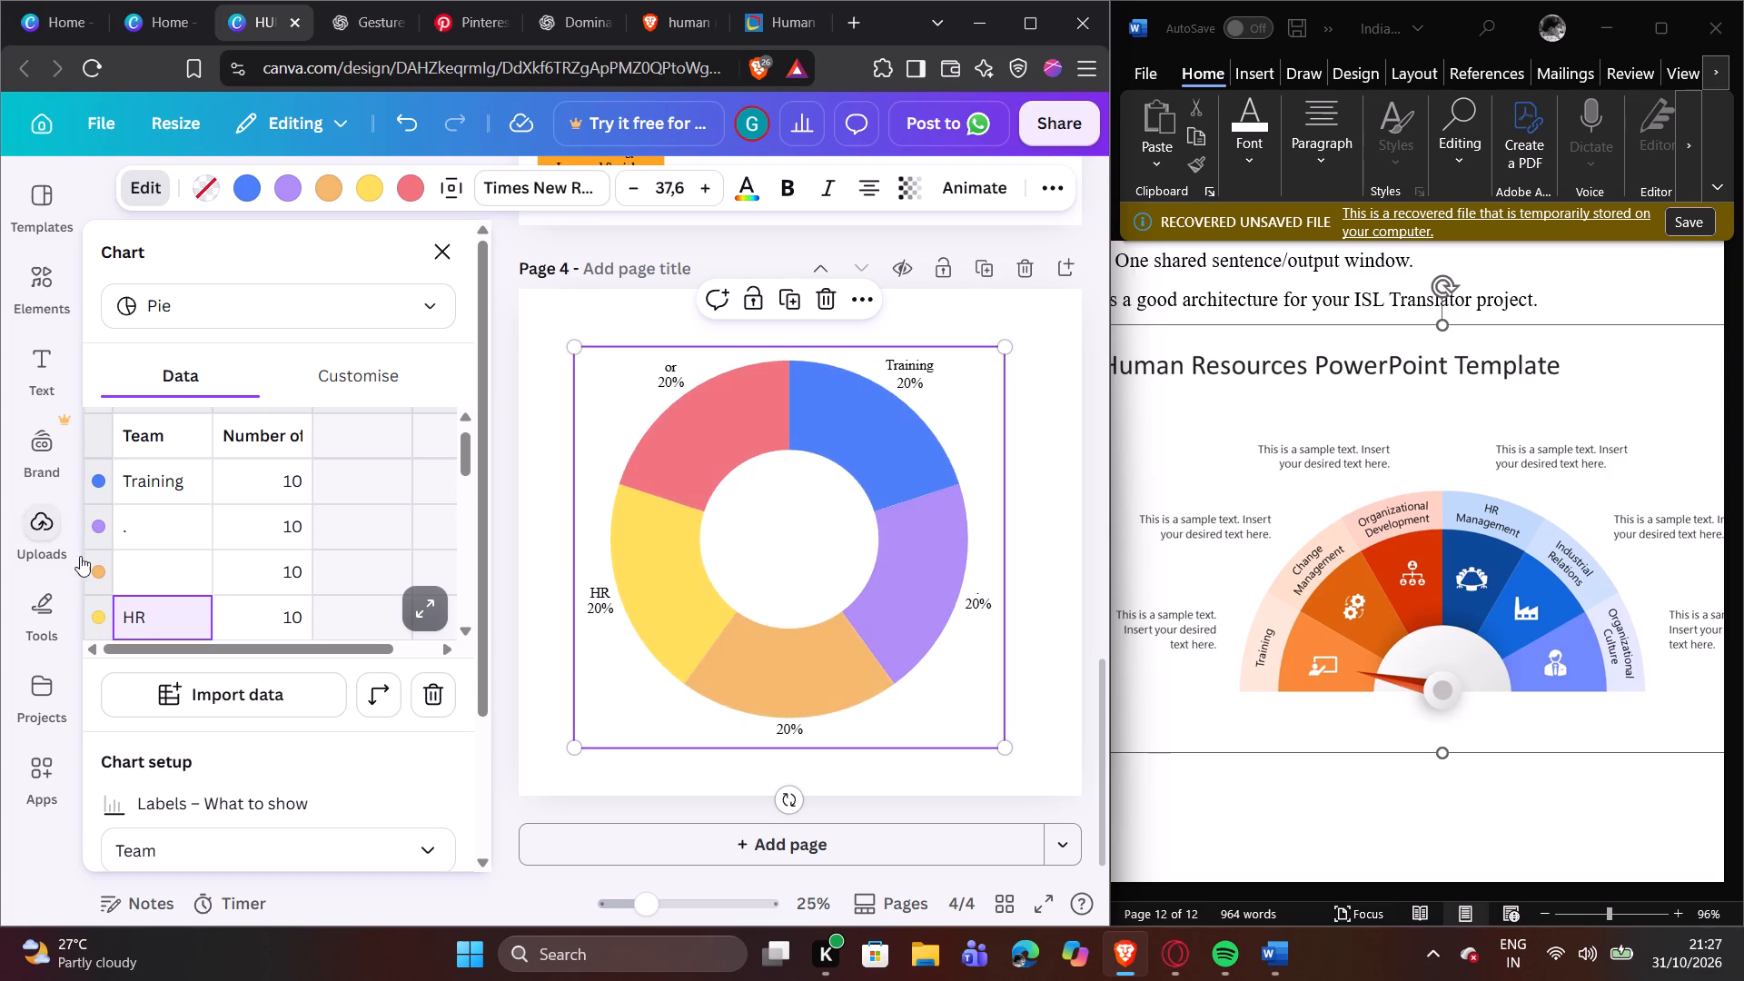
pyautogui.doubleClick(154, 532)
pyautogui.press('BackSpace')
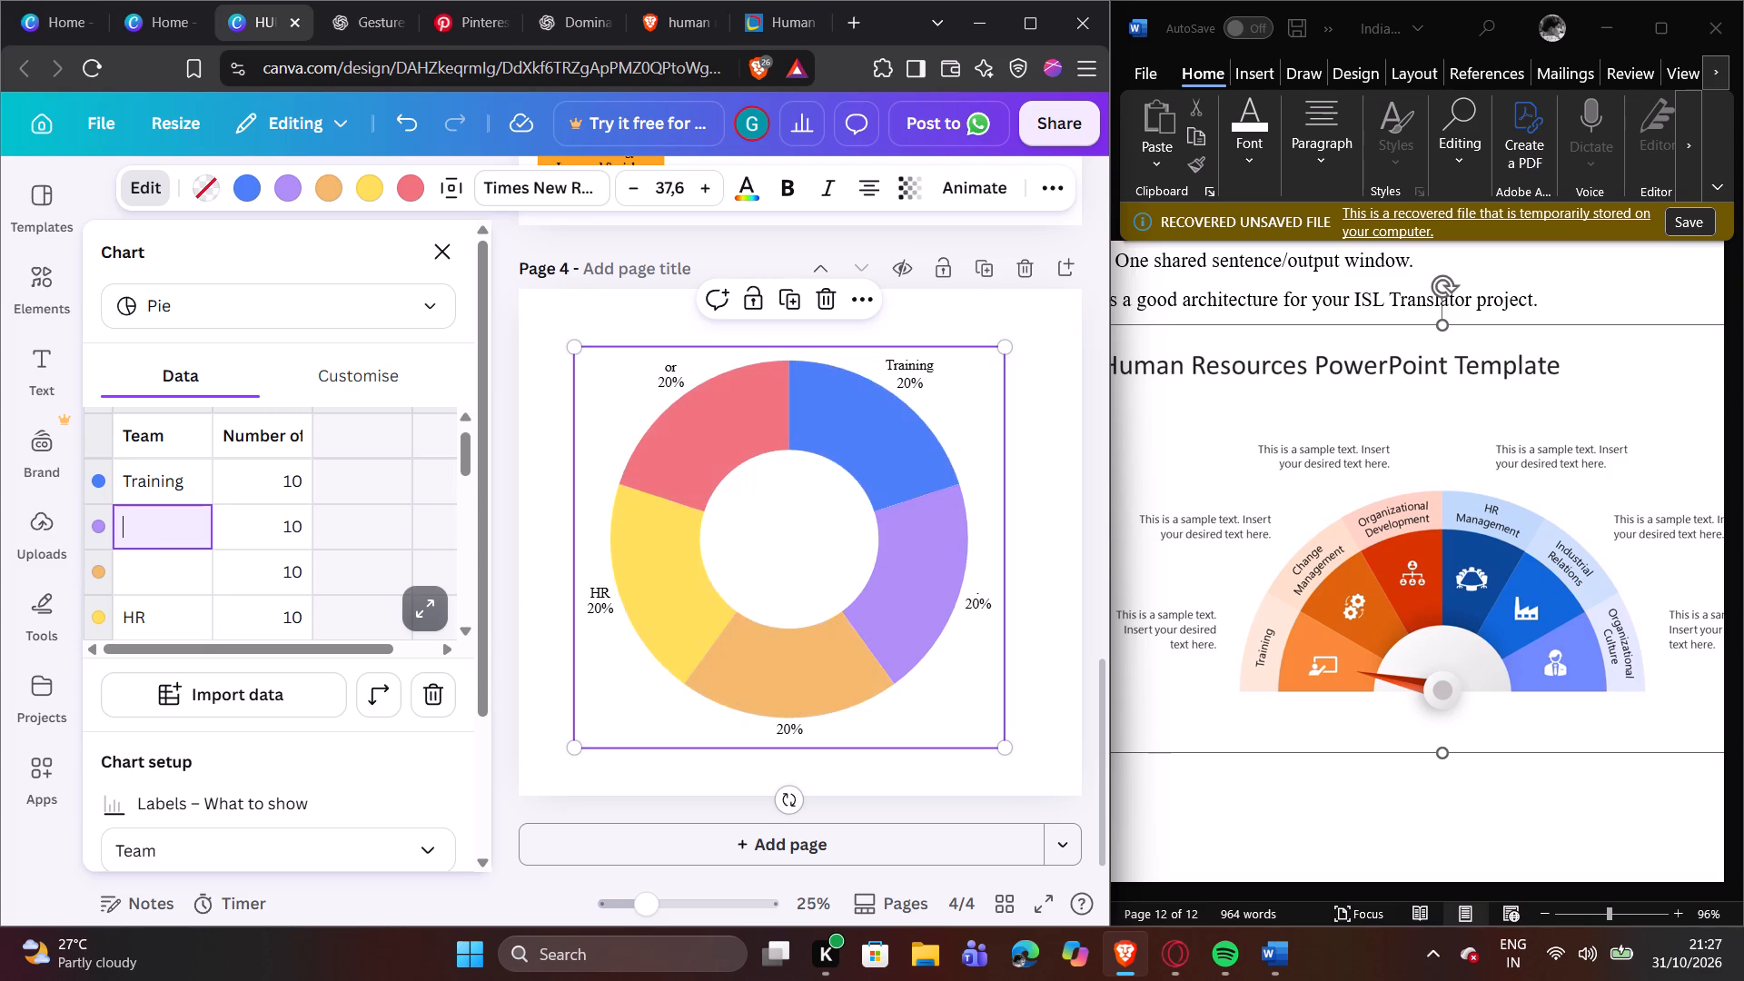
pyautogui.press('Return')
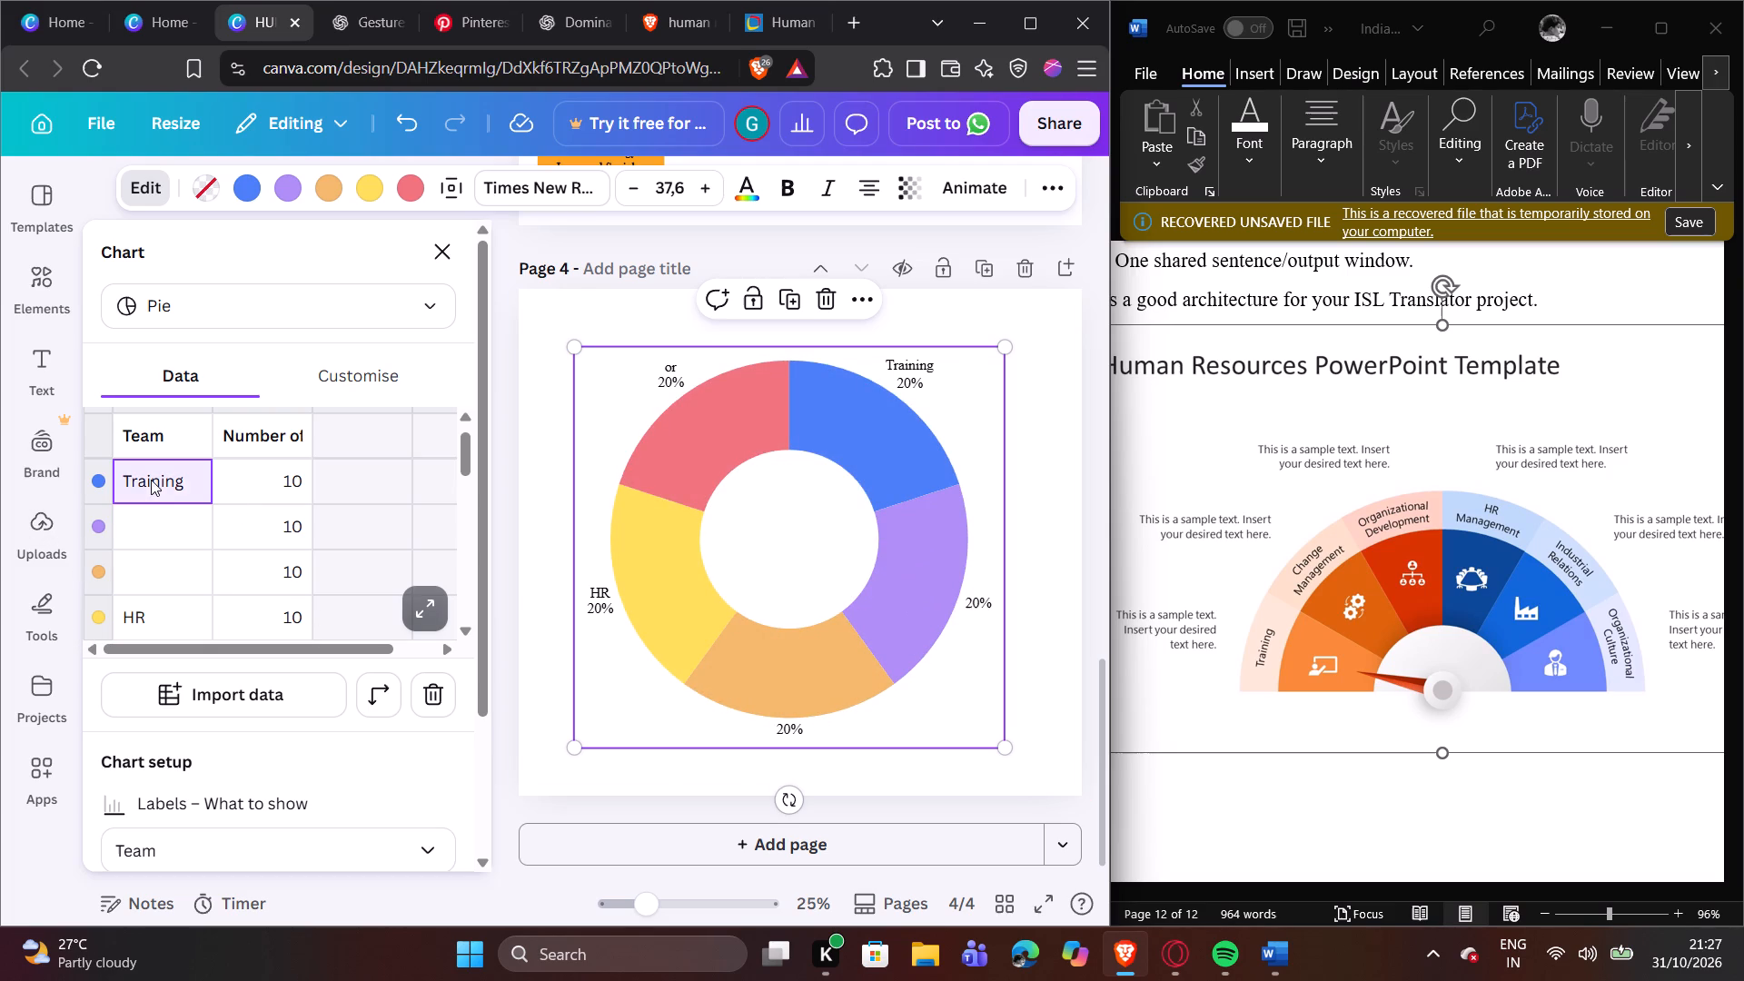
pyautogui.tripleClick(151, 480)
pyautogui.press('BackSpace')
# Clear the HR and "or" labels from the last two filled rows of the chart's Team column.
pyautogui.doubleClick(174, 606)
pyautogui.doubleClick(174, 606)
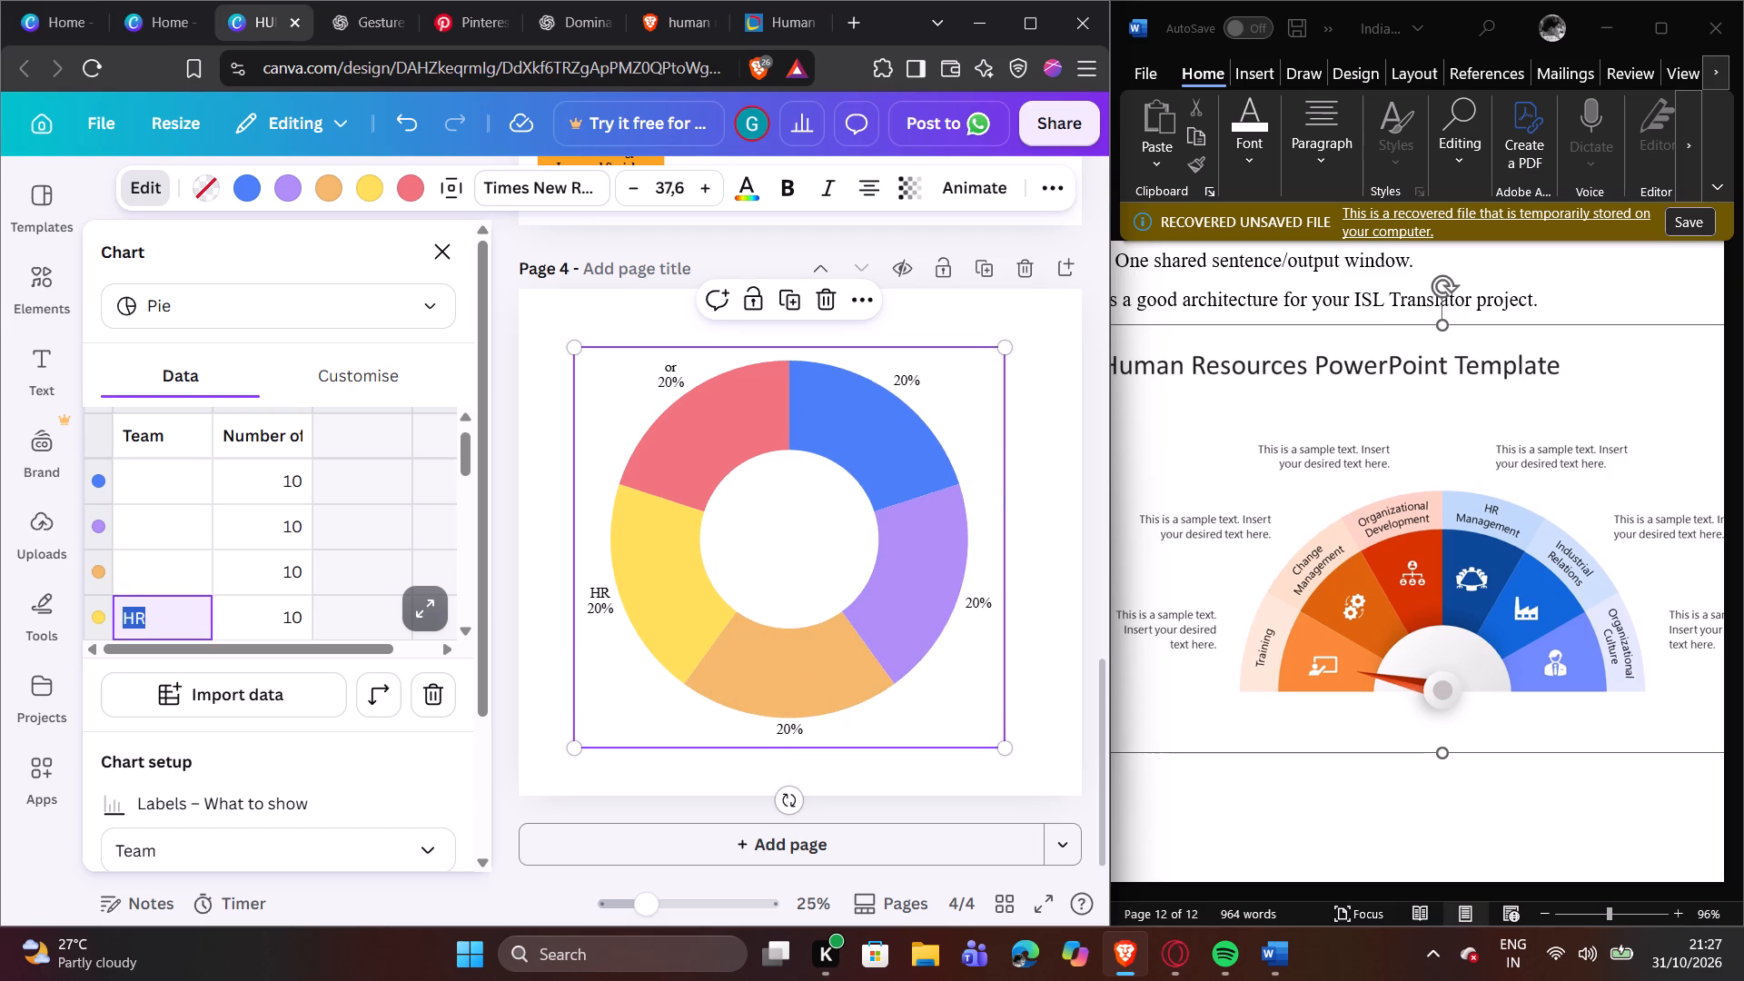
pyautogui.press('BackSpace')
pyautogui.click(175, 606)
pyautogui.press('Return')
pyautogui.scroll(-2, 185, 581)
pyautogui.scroll(1, 163, 476)
pyautogui.tripleClick(147, 500)
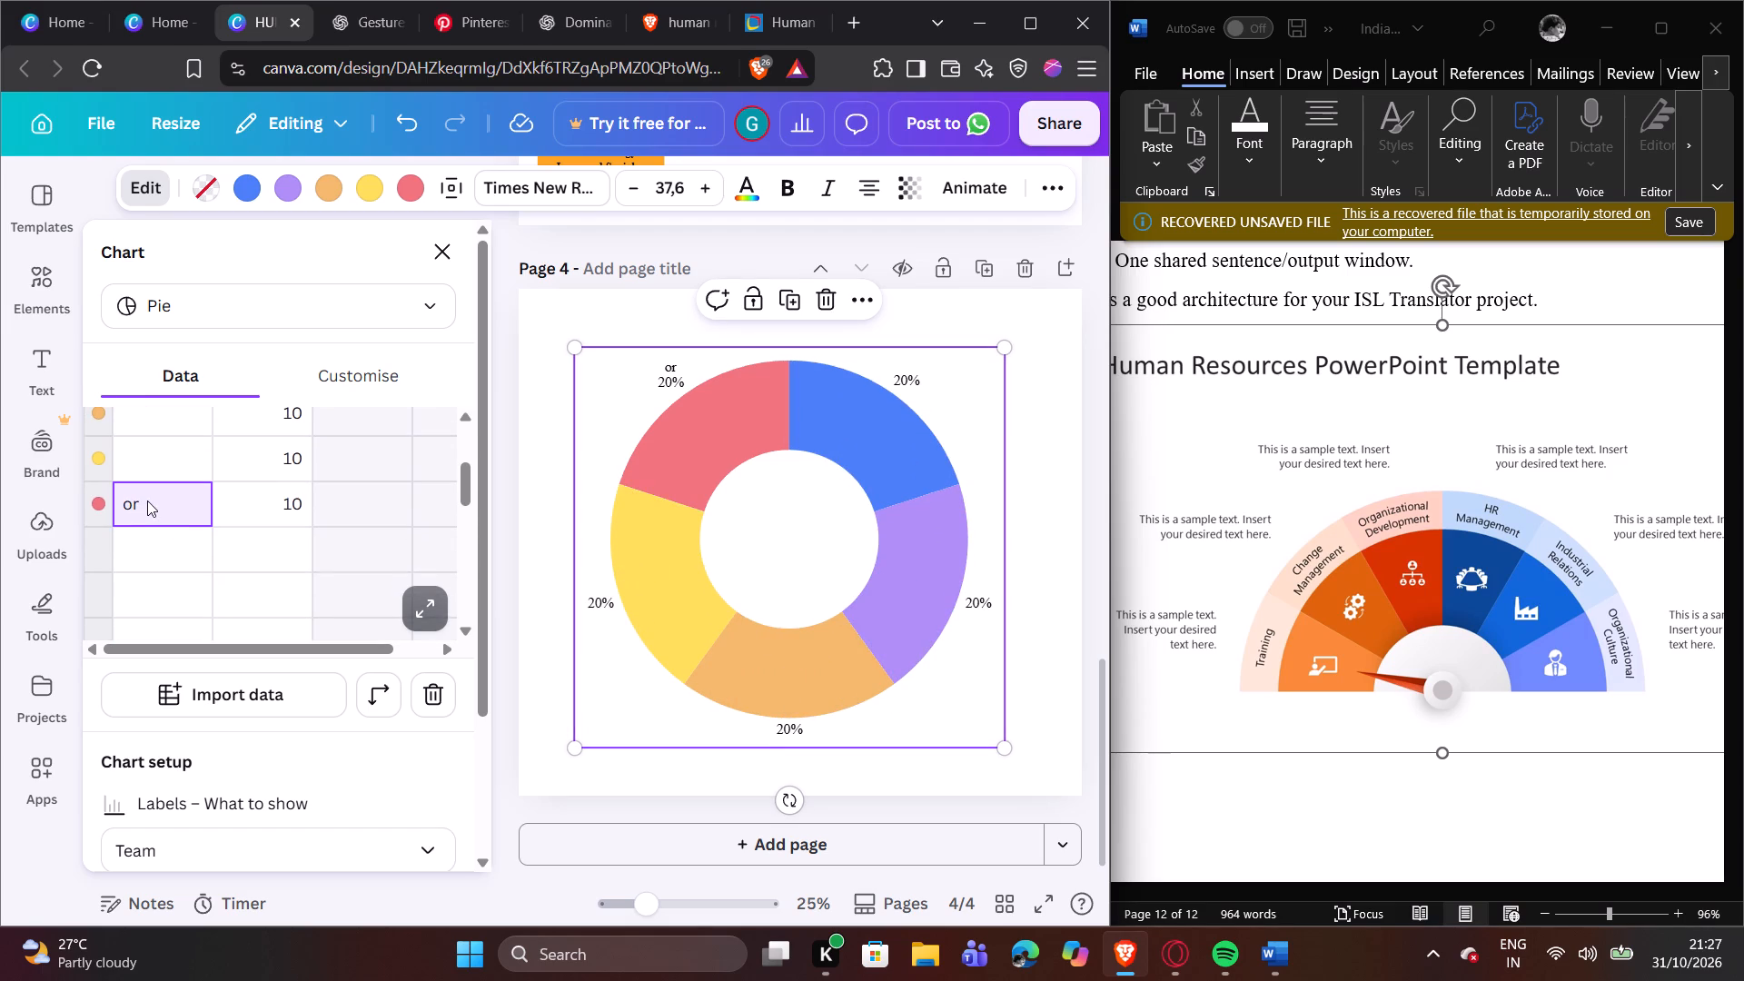
pyautogui.press('BackSpace')
pyautogui.click(185, 549)
# Turn off the Labels option in the donut chart's text settings and close the chart settings.
pyautogui.scroll(3, 199, 555)
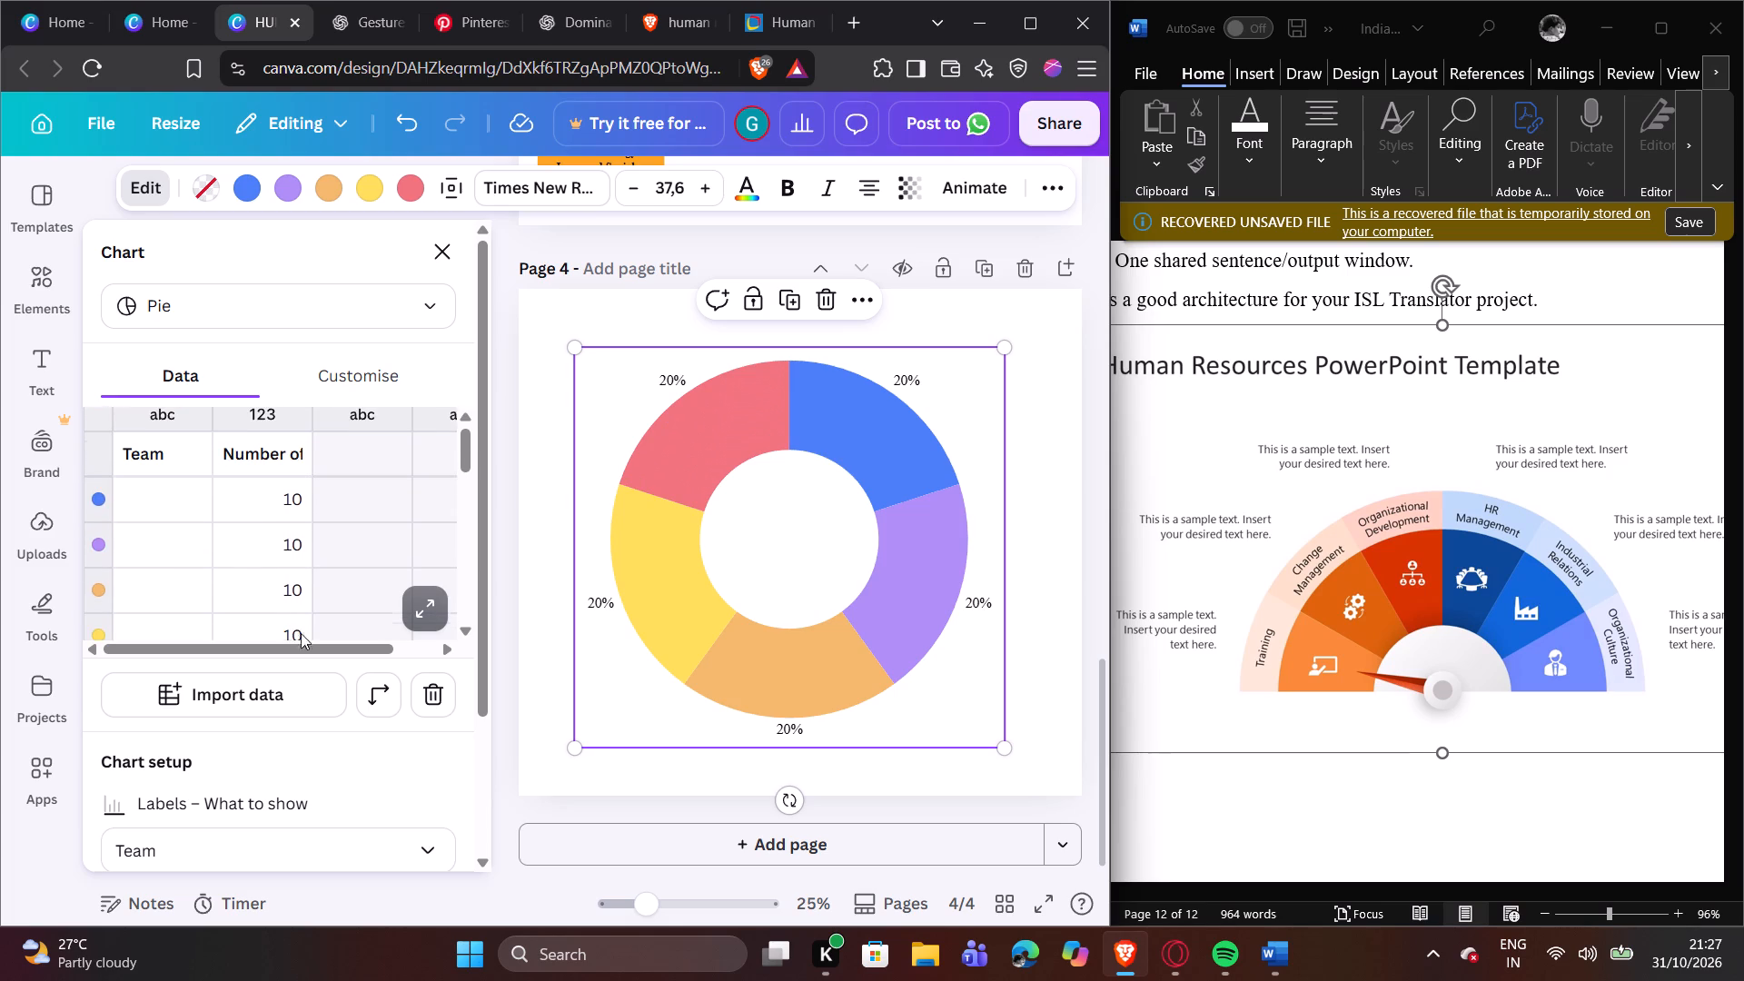
pyautogui.scroll(-5, 274, 775)
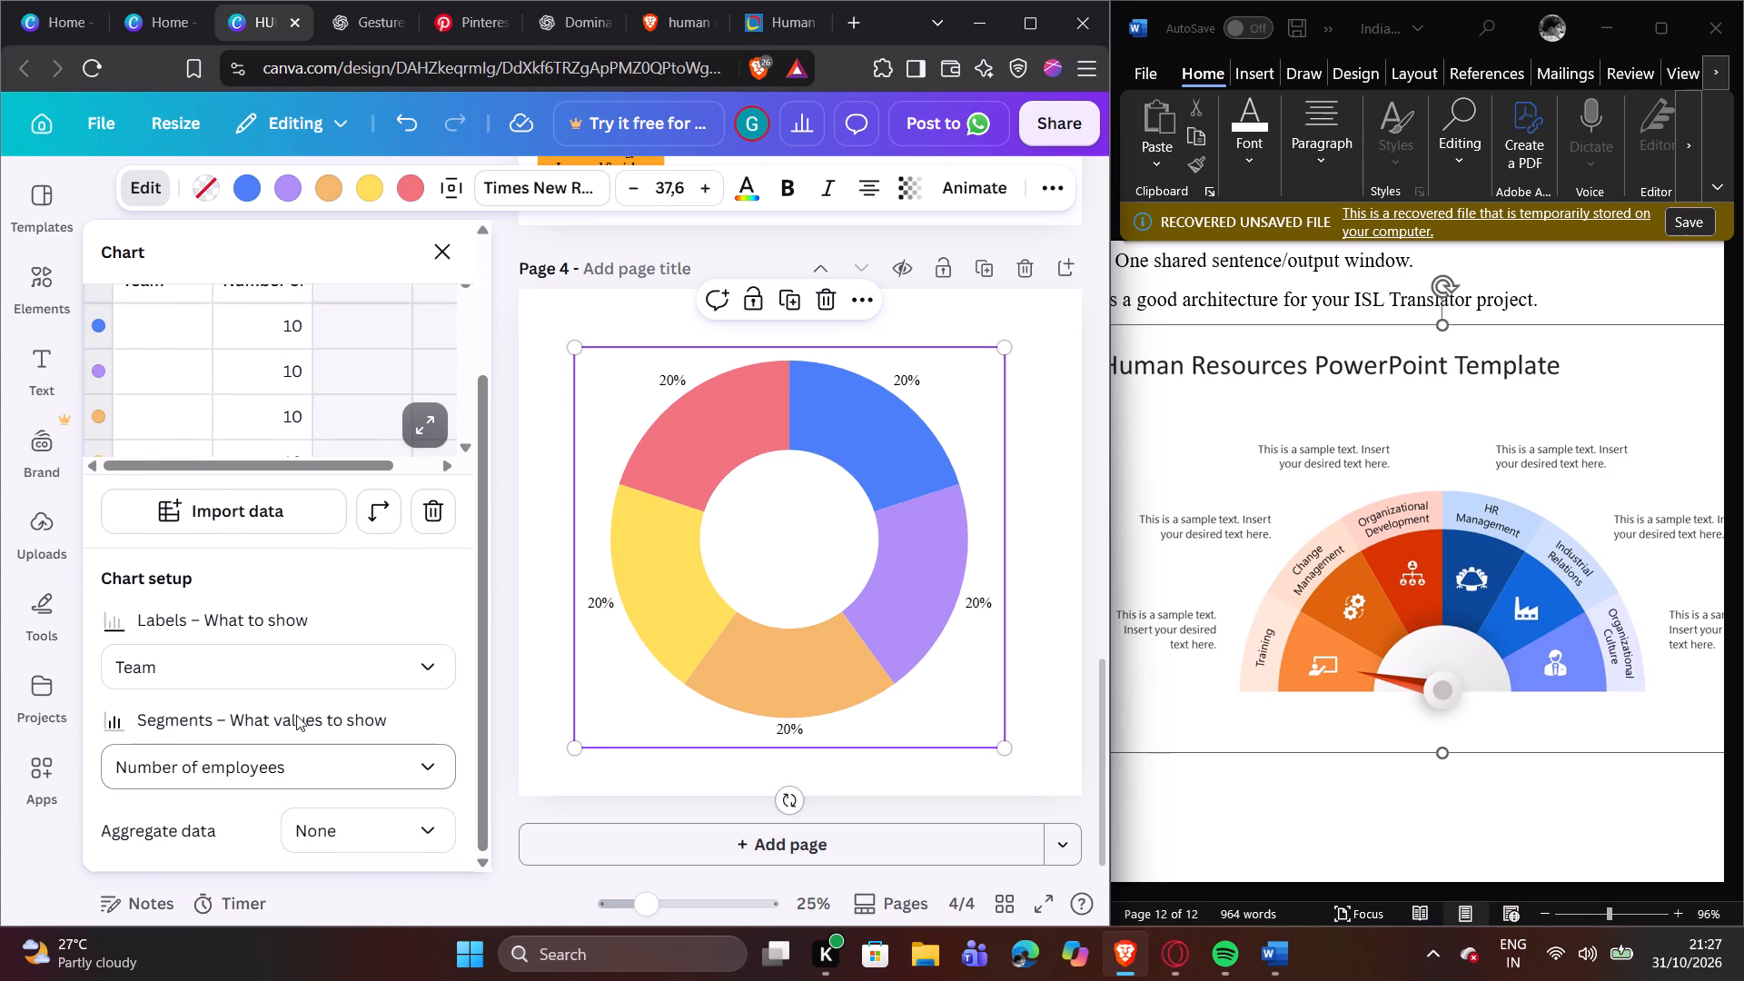
pyautogui.scroll(4, 331, 607)
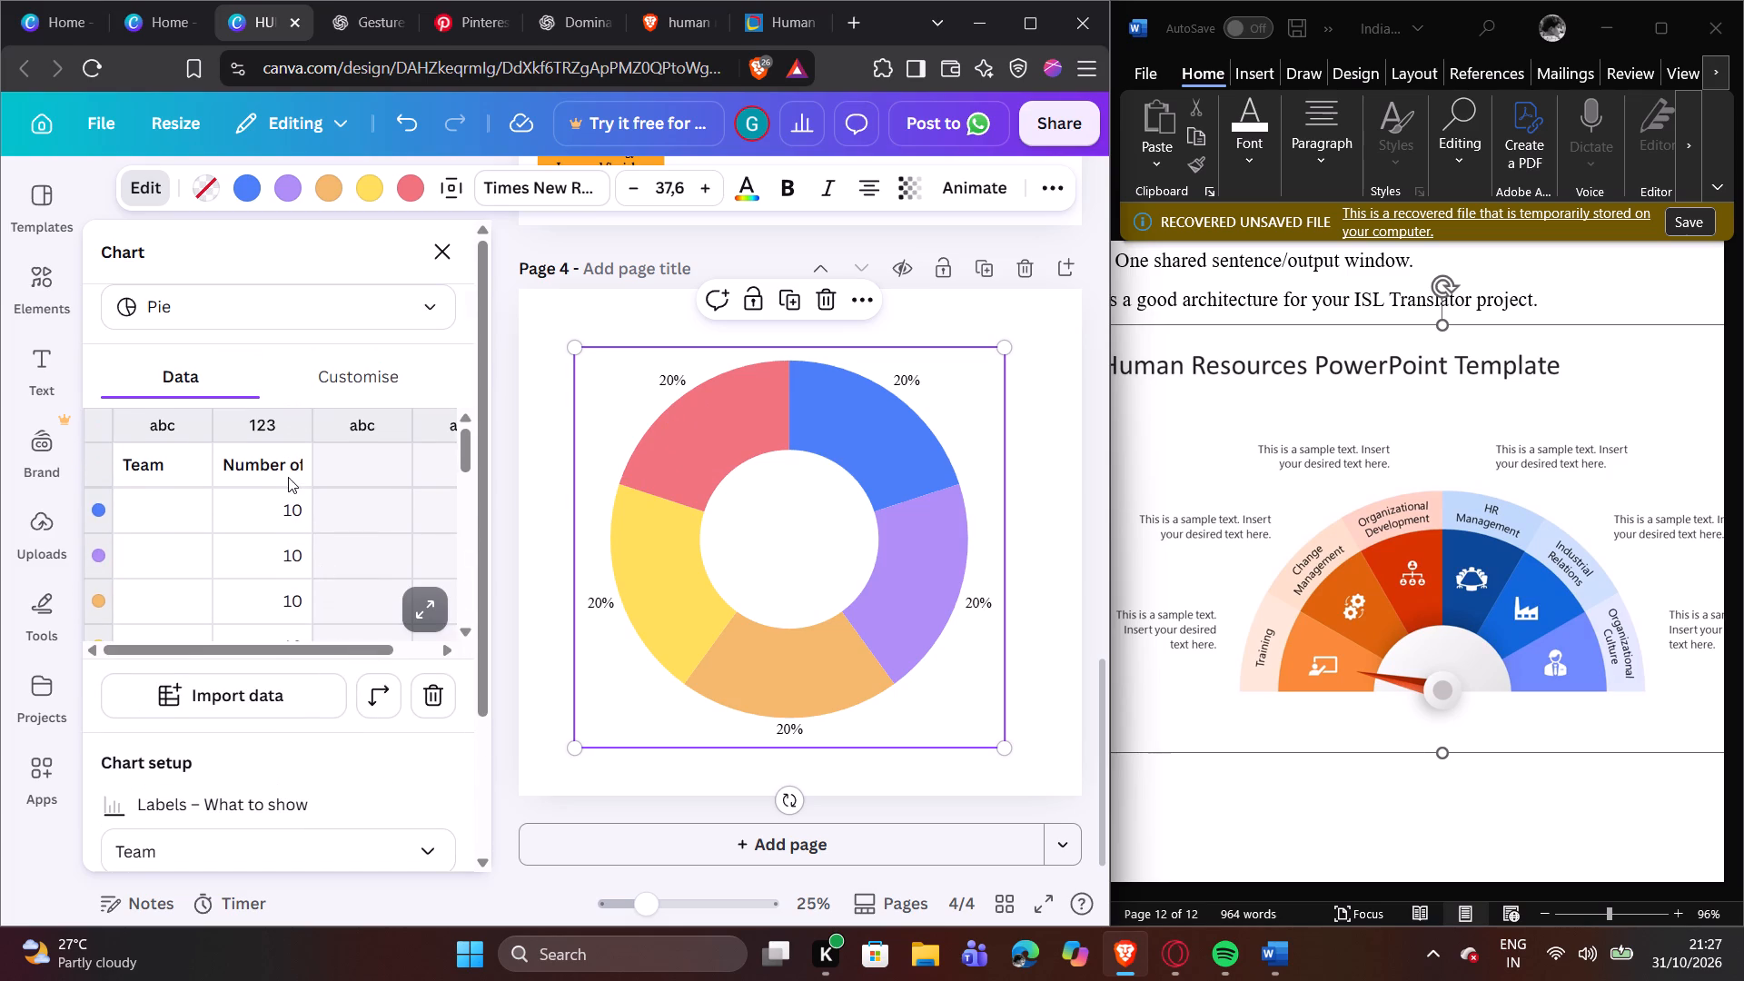
pyautogui.scroll(2, 288, 477)
pyautogui.moveTo(346, 648); pyautogui.dragTo(417, 651)
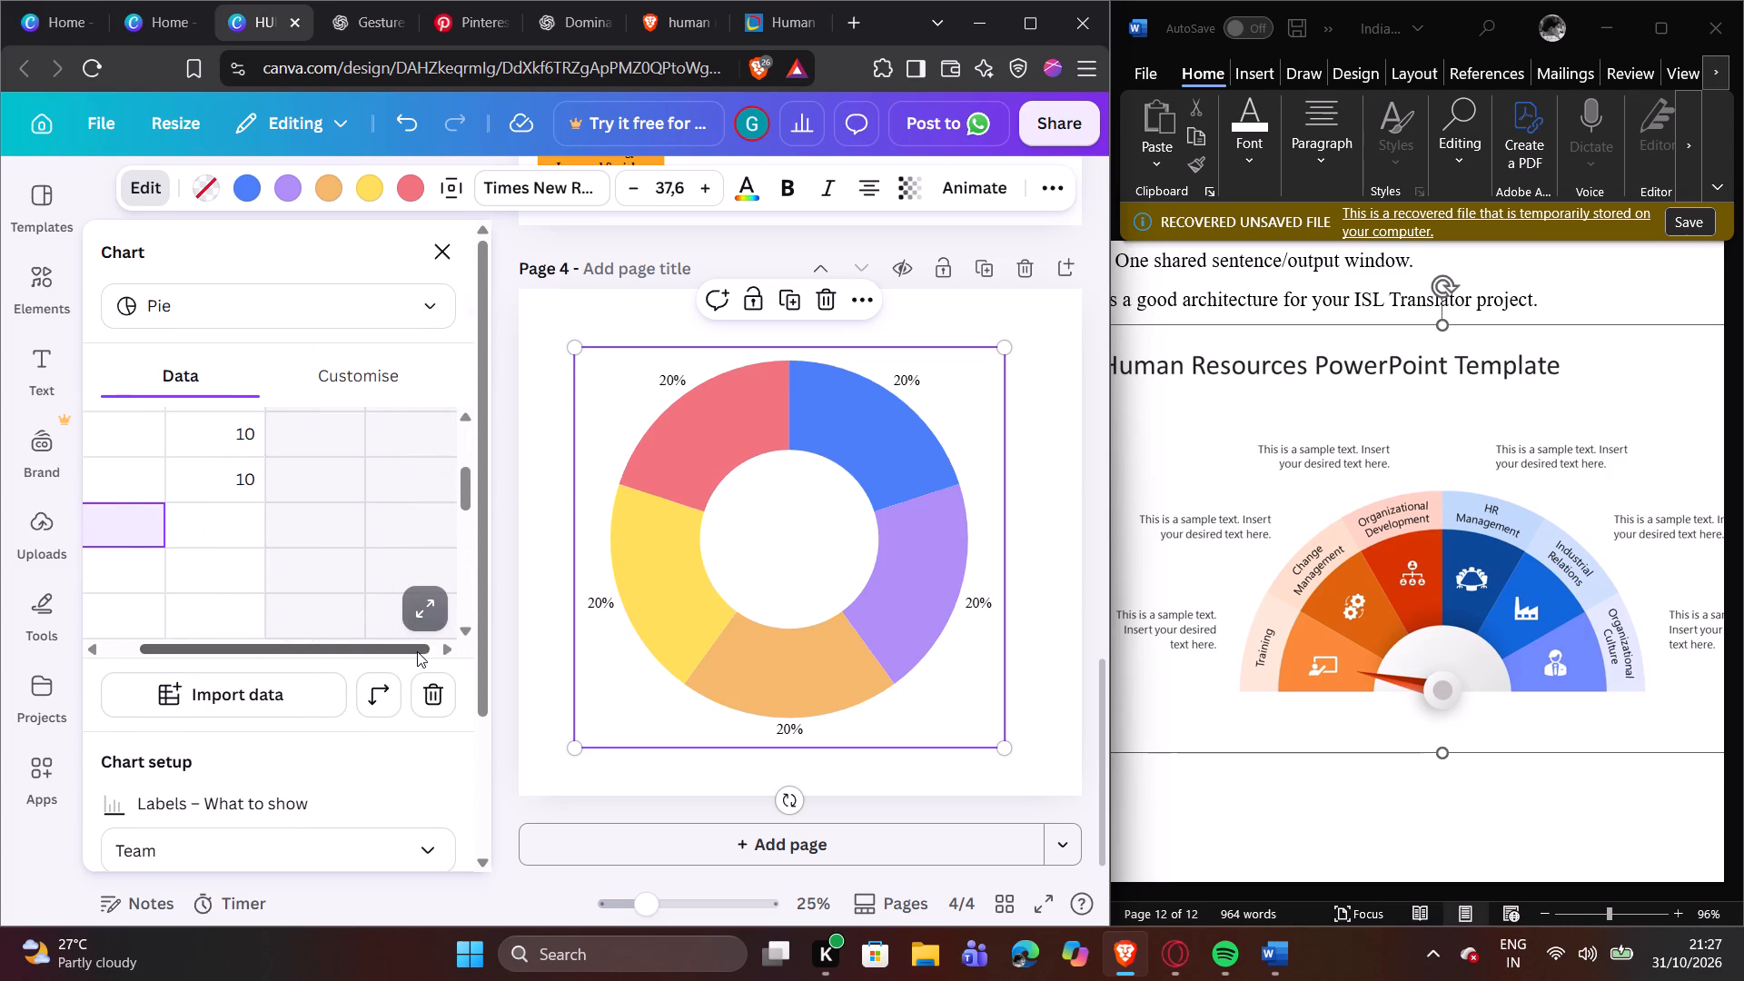
pyautogui.moveTo(417, 651); pyautogui.dragTo(291, 629)
pyautogui.scroll(8, 251, 443)
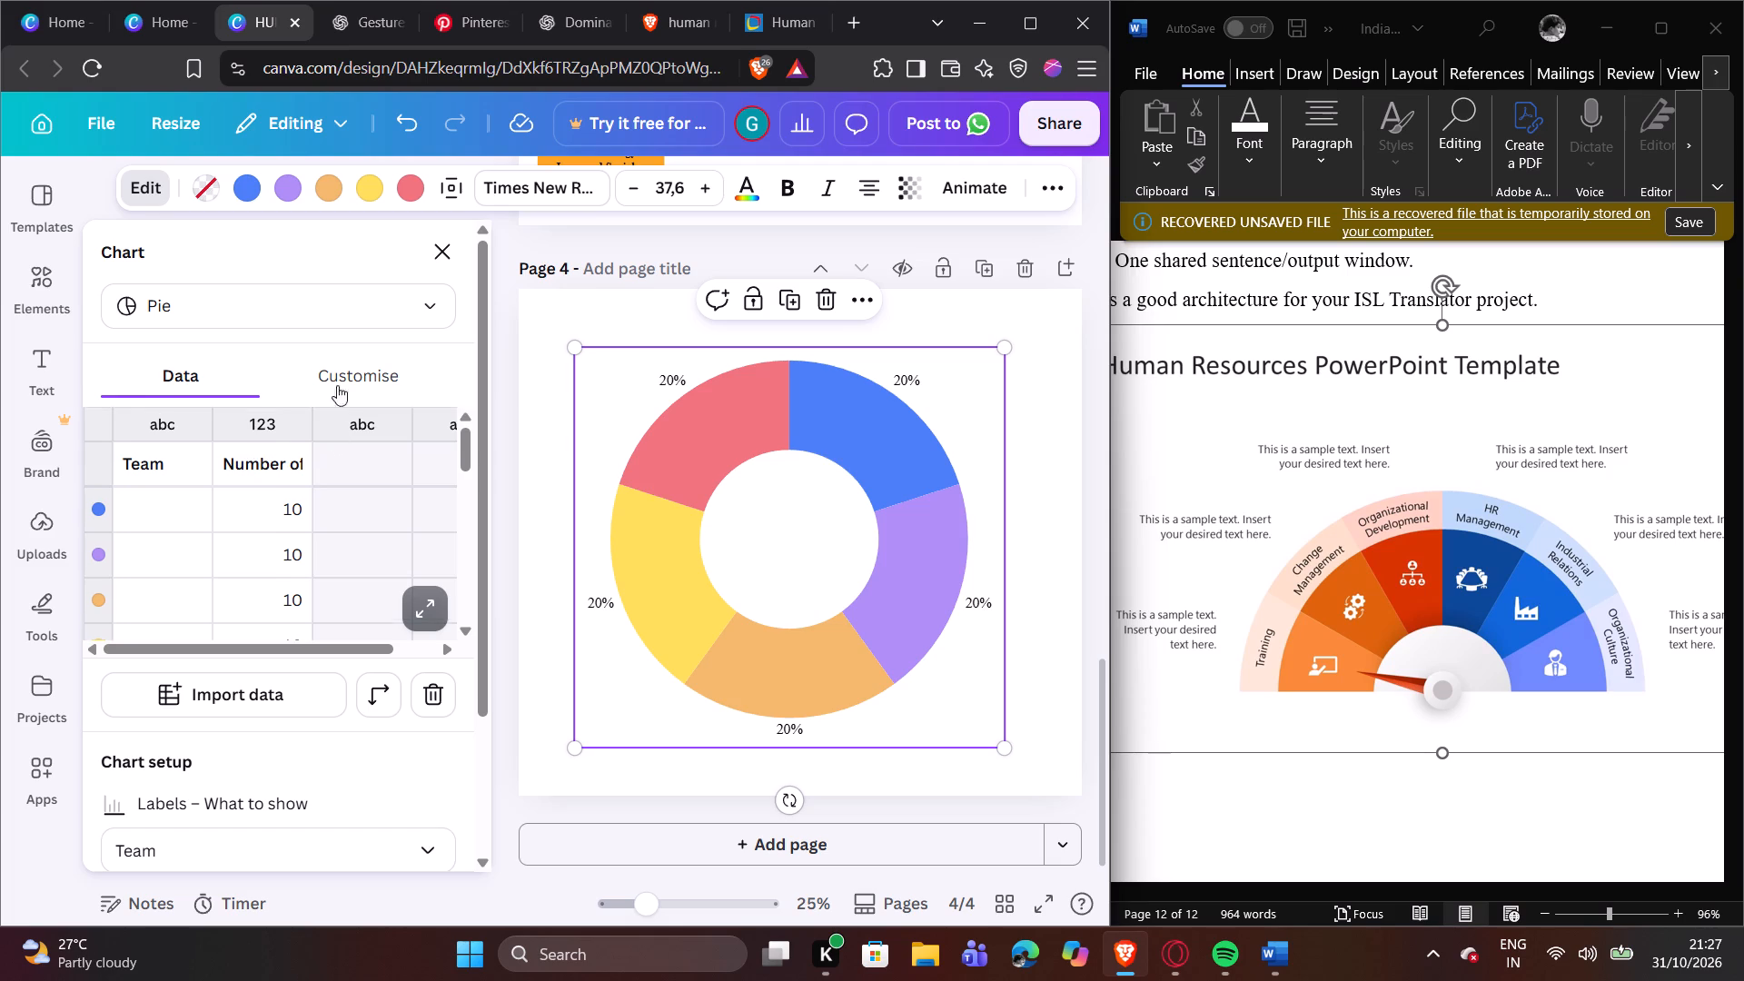
pyautogui.click(342, 368)
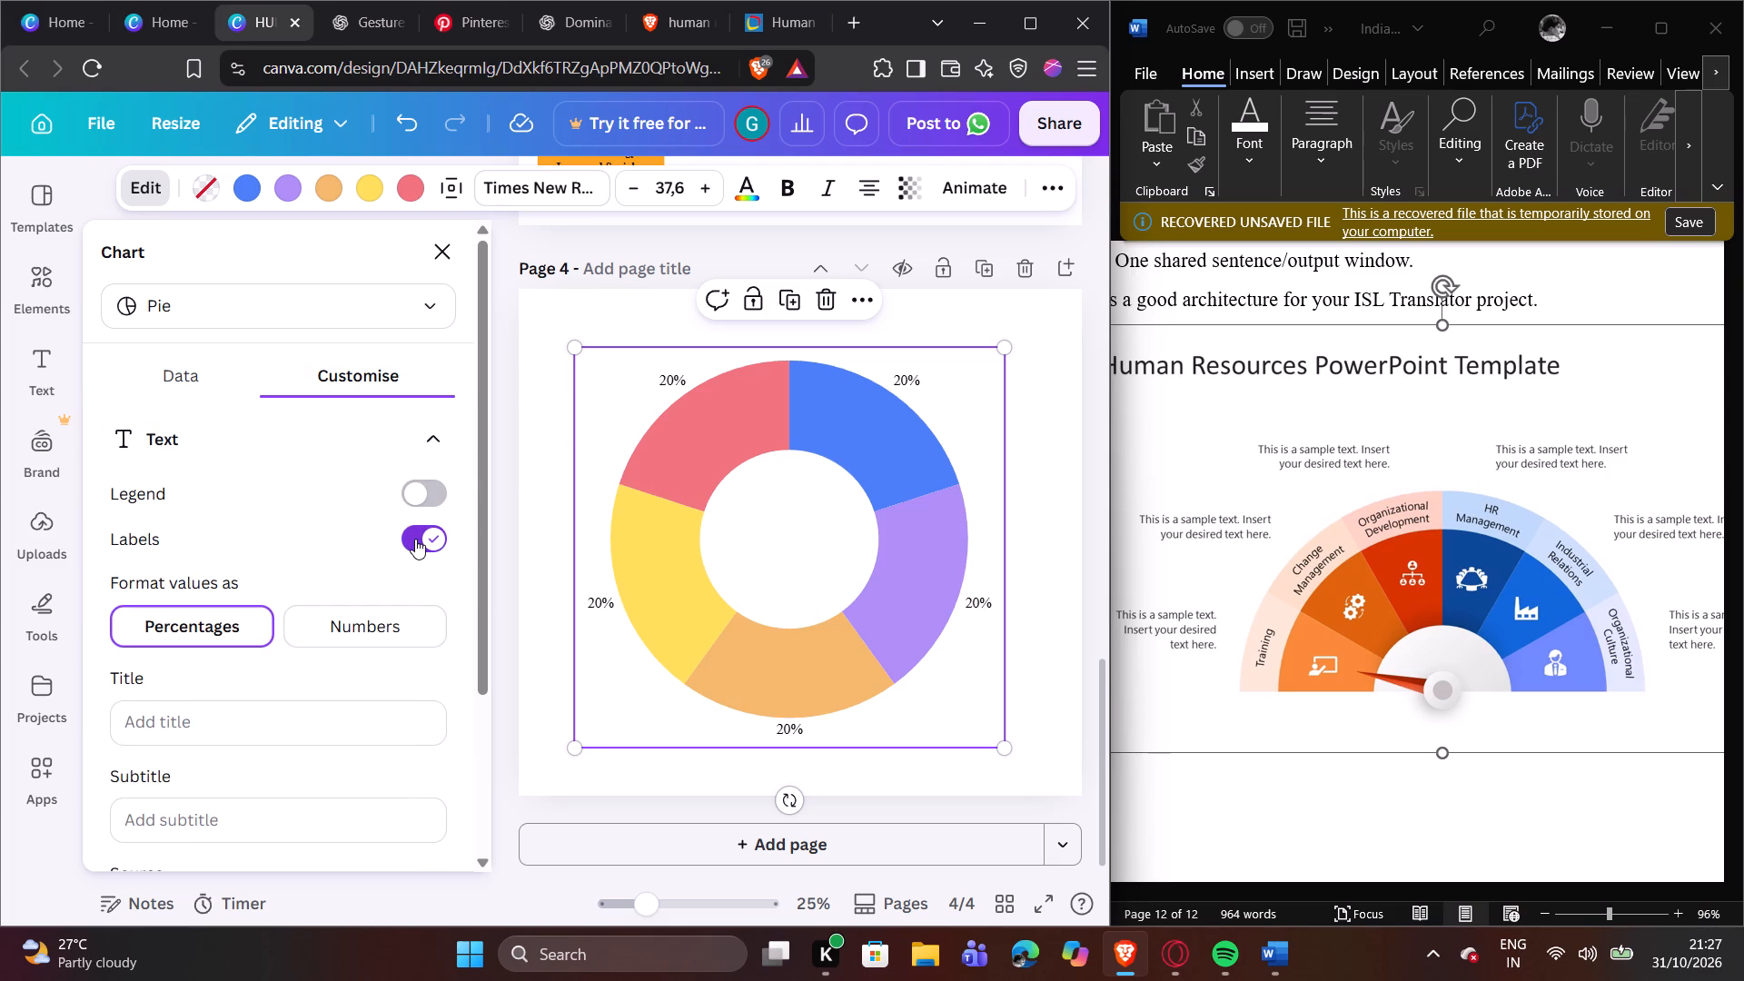
pyautogui.click(415, 539)
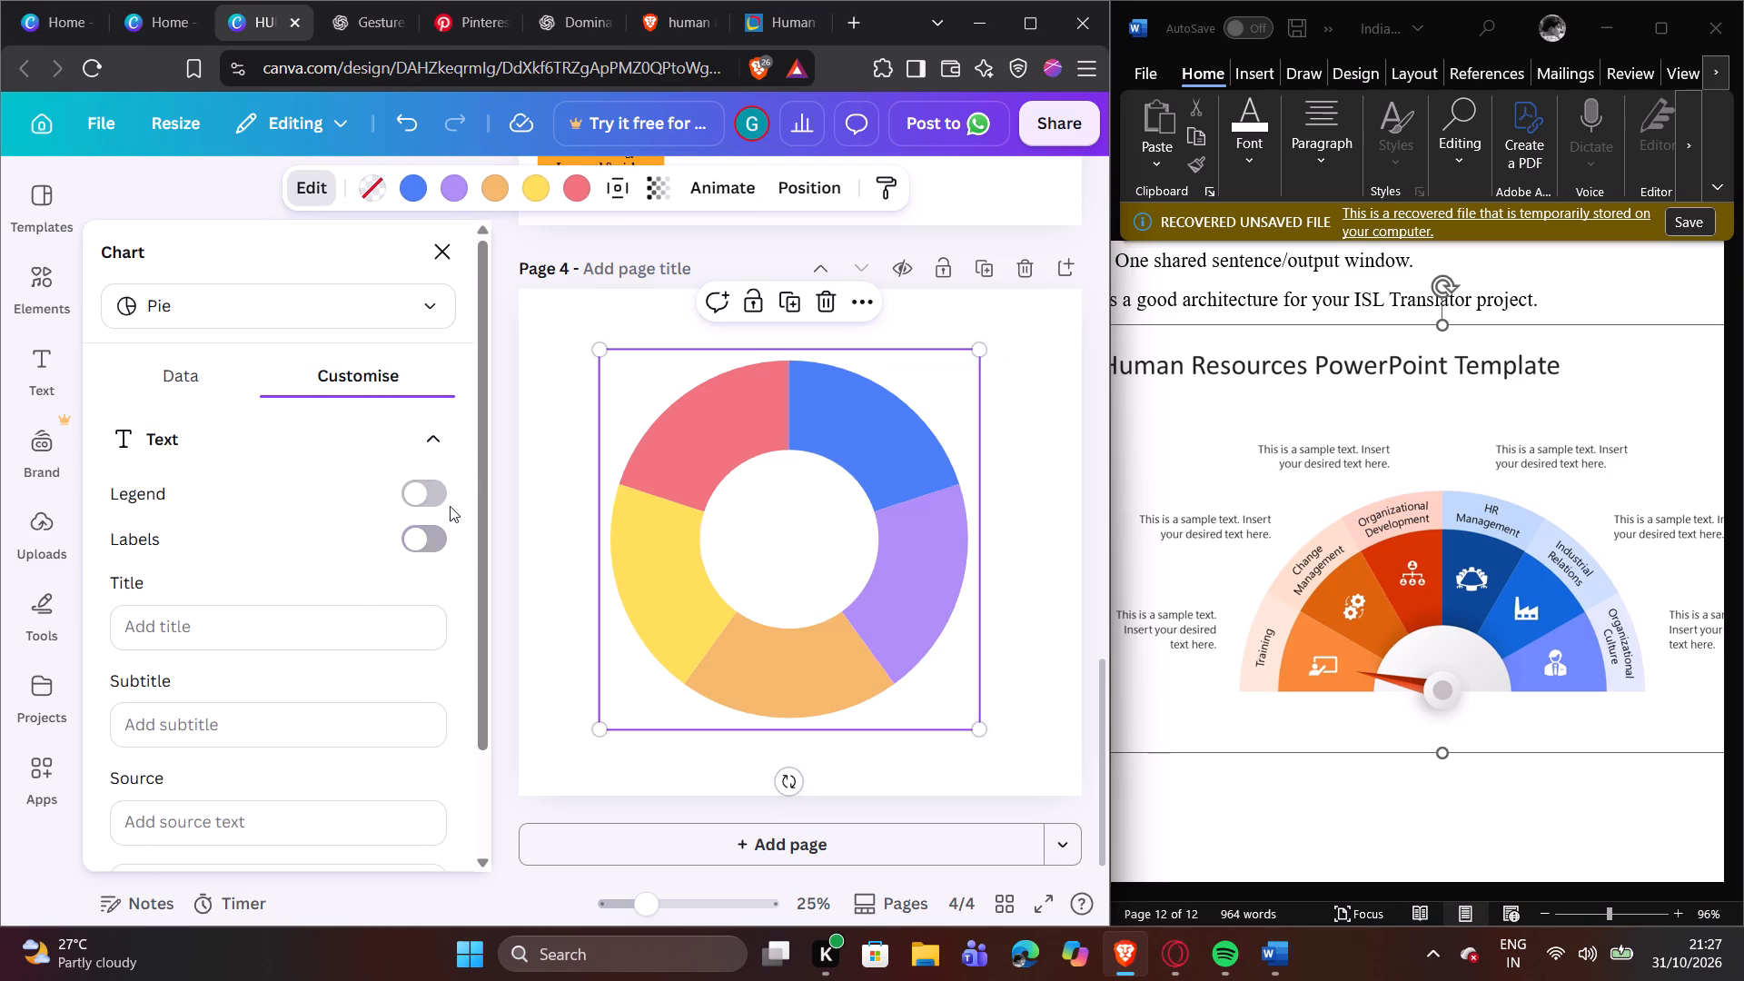
pyautogui.click(451, 243)
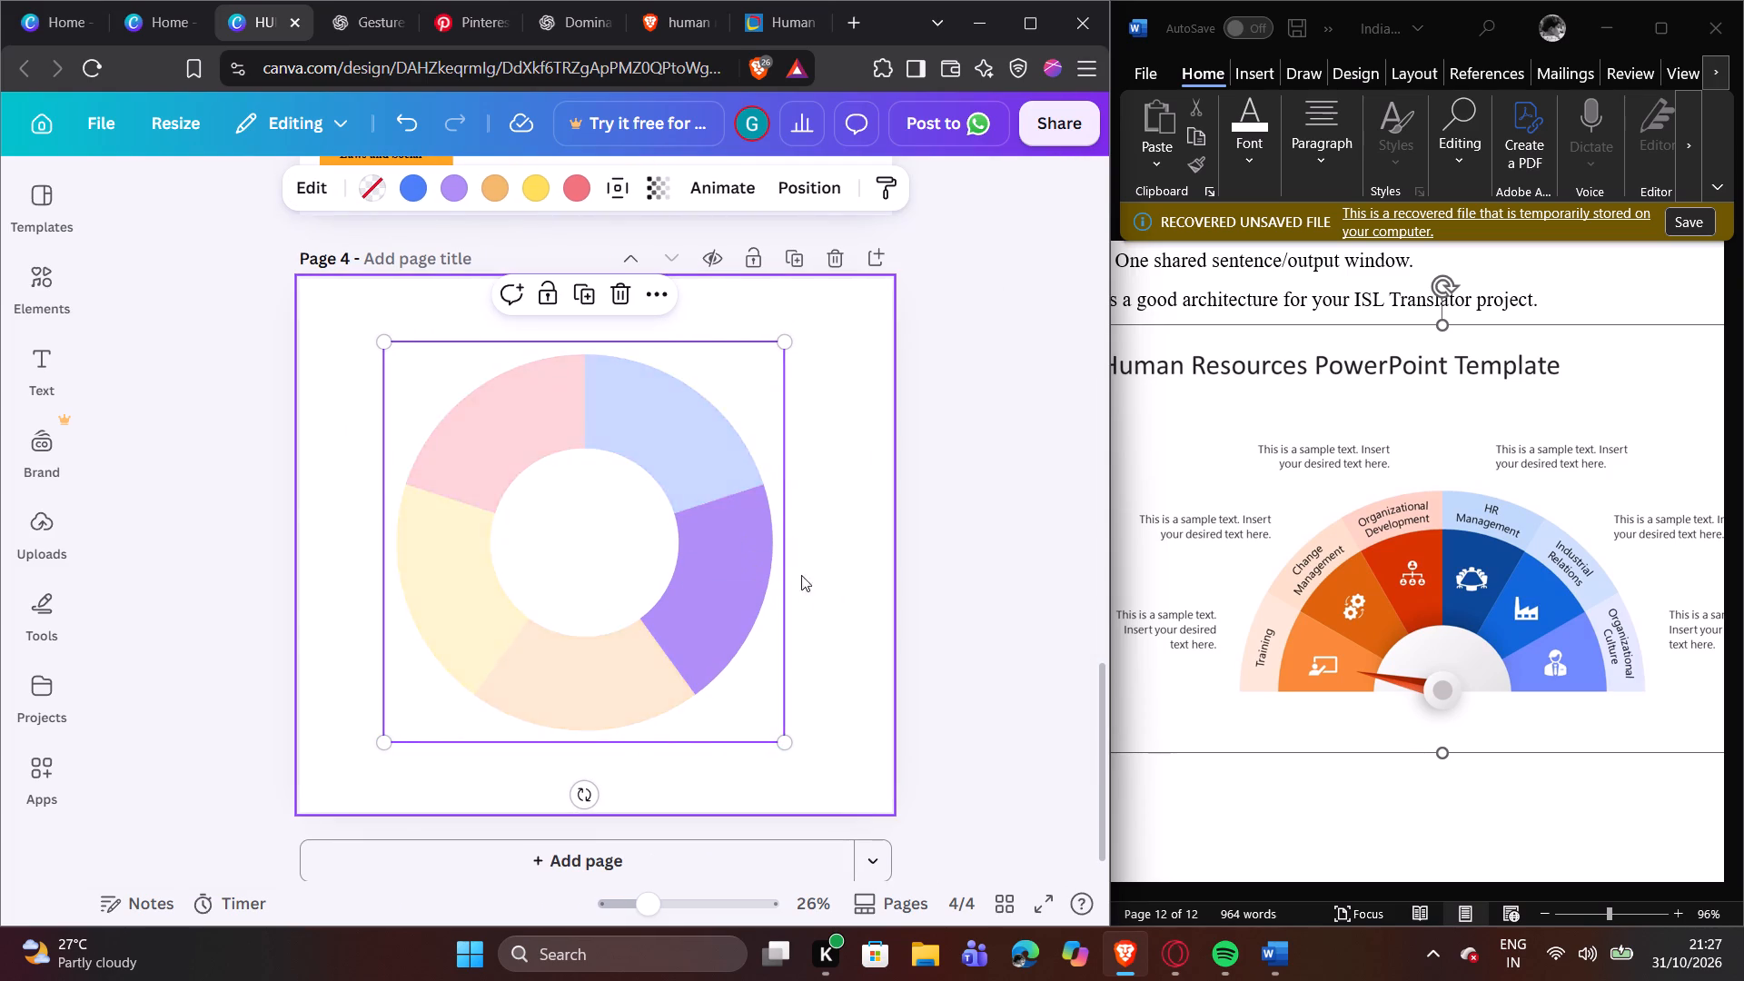
pyautogui.click(834, 621)
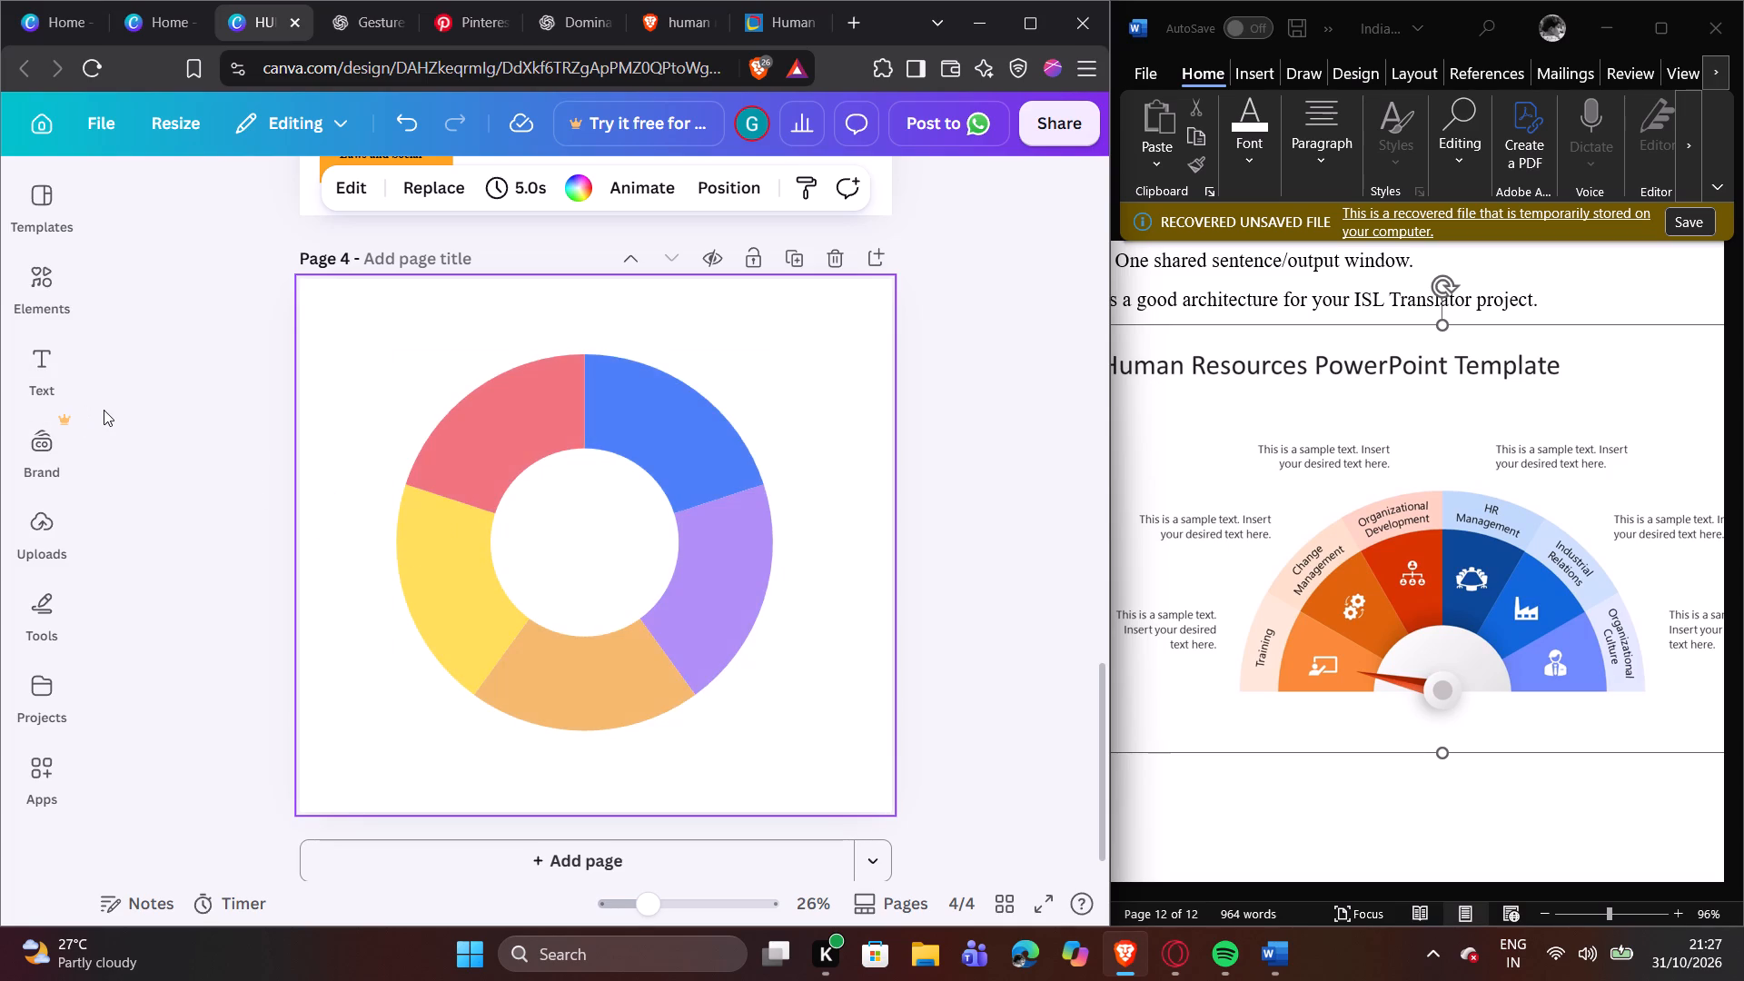
# Nudge the donut chart slightly up and to the left on page 4.
pyautogui.moveTo(611, 659); pyautogui.dragTo(611, 658)
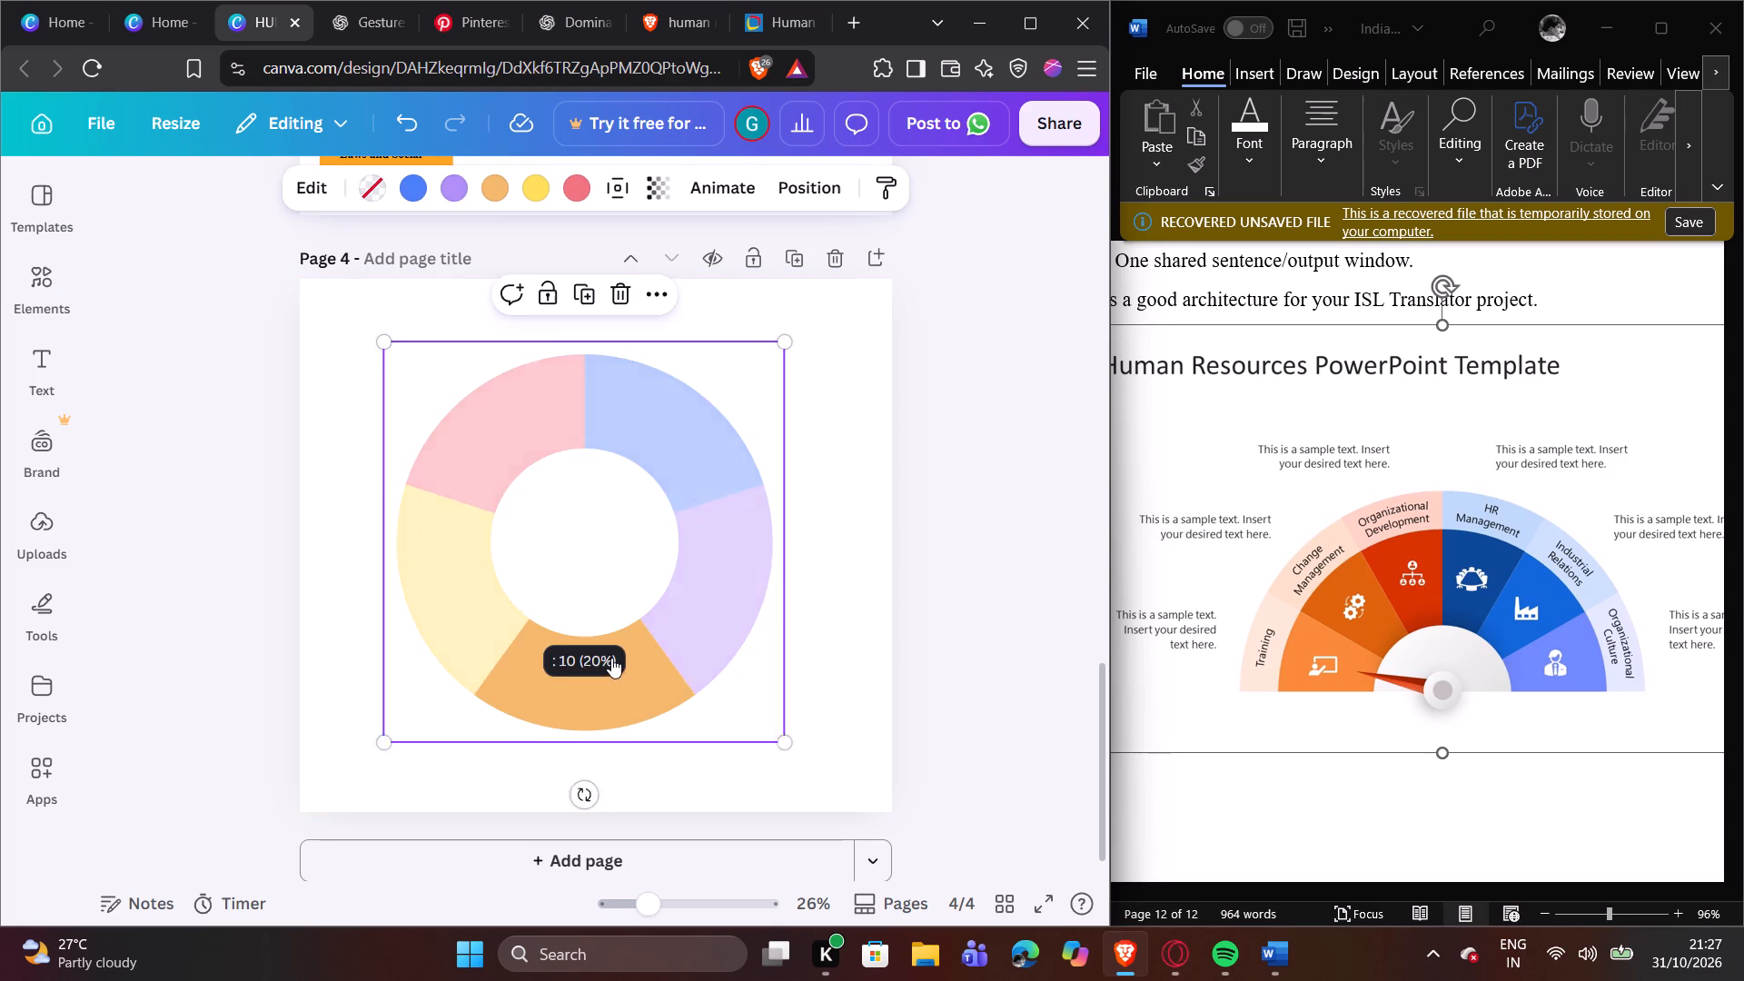
pyautogui.moveTo(611, 658); pyautogui.dragTo(601, 652)
# Add a sixth row to the donut chart's data, labelled with a period and valued 10.
pyautogui.click(474, 516)
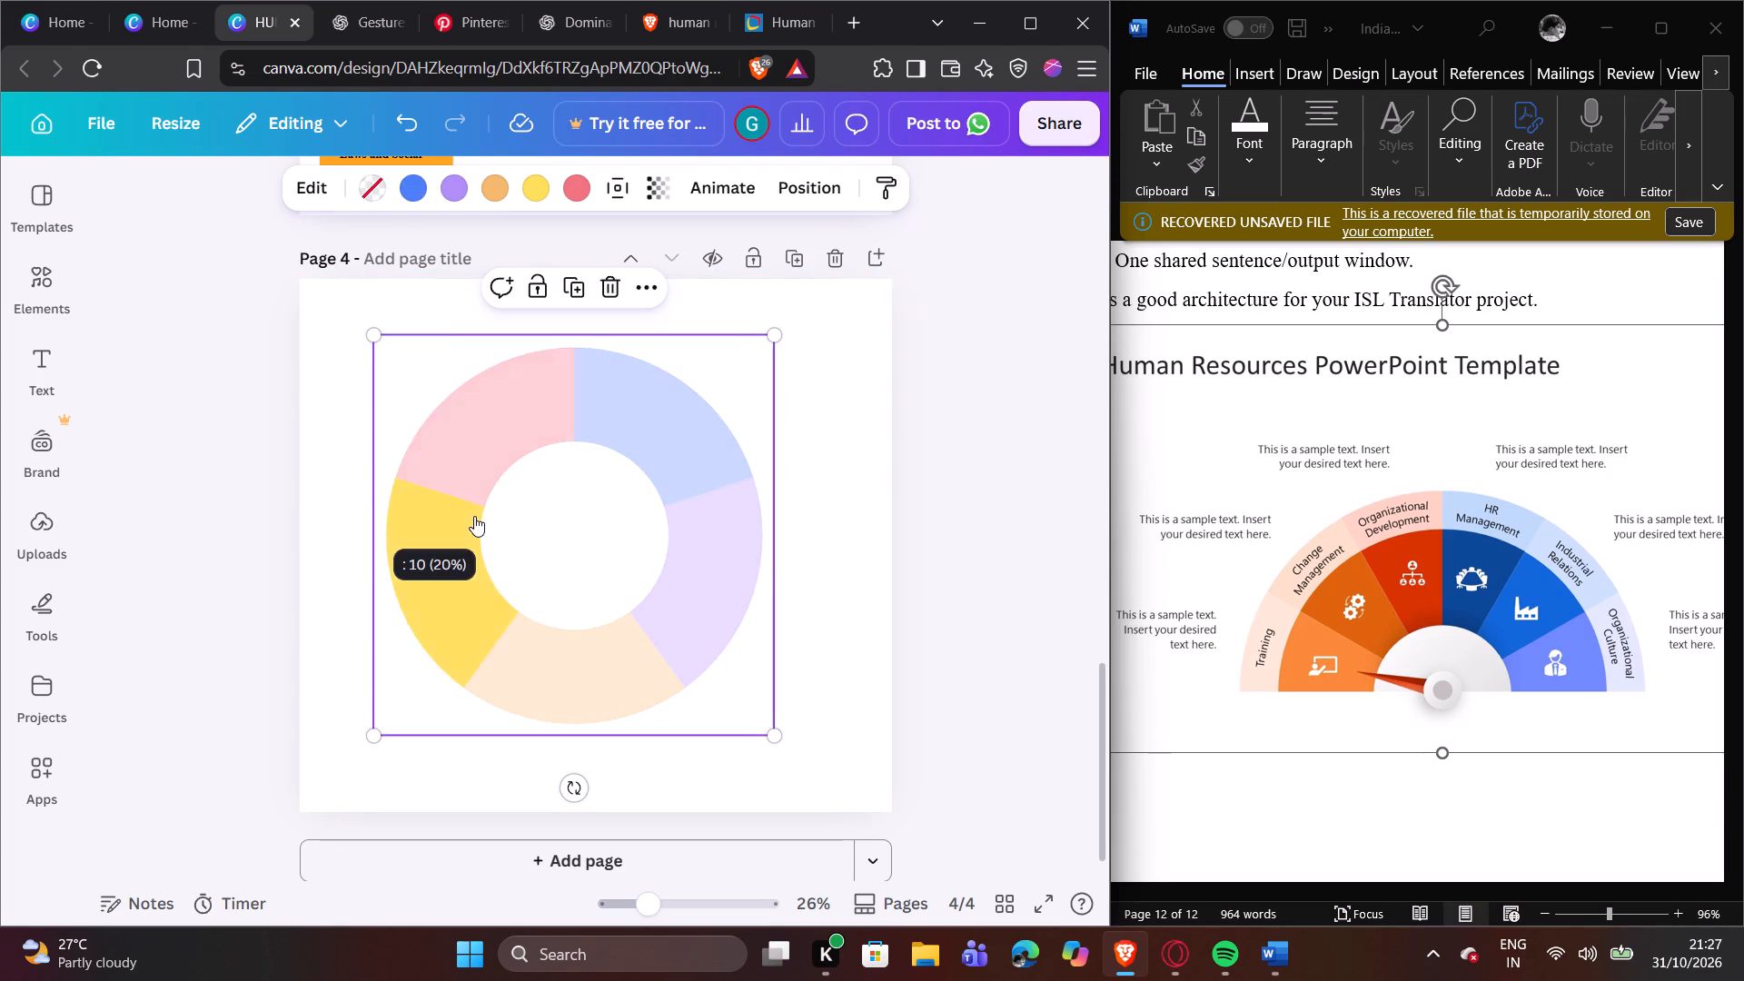
pyautogui.click(303, 179)
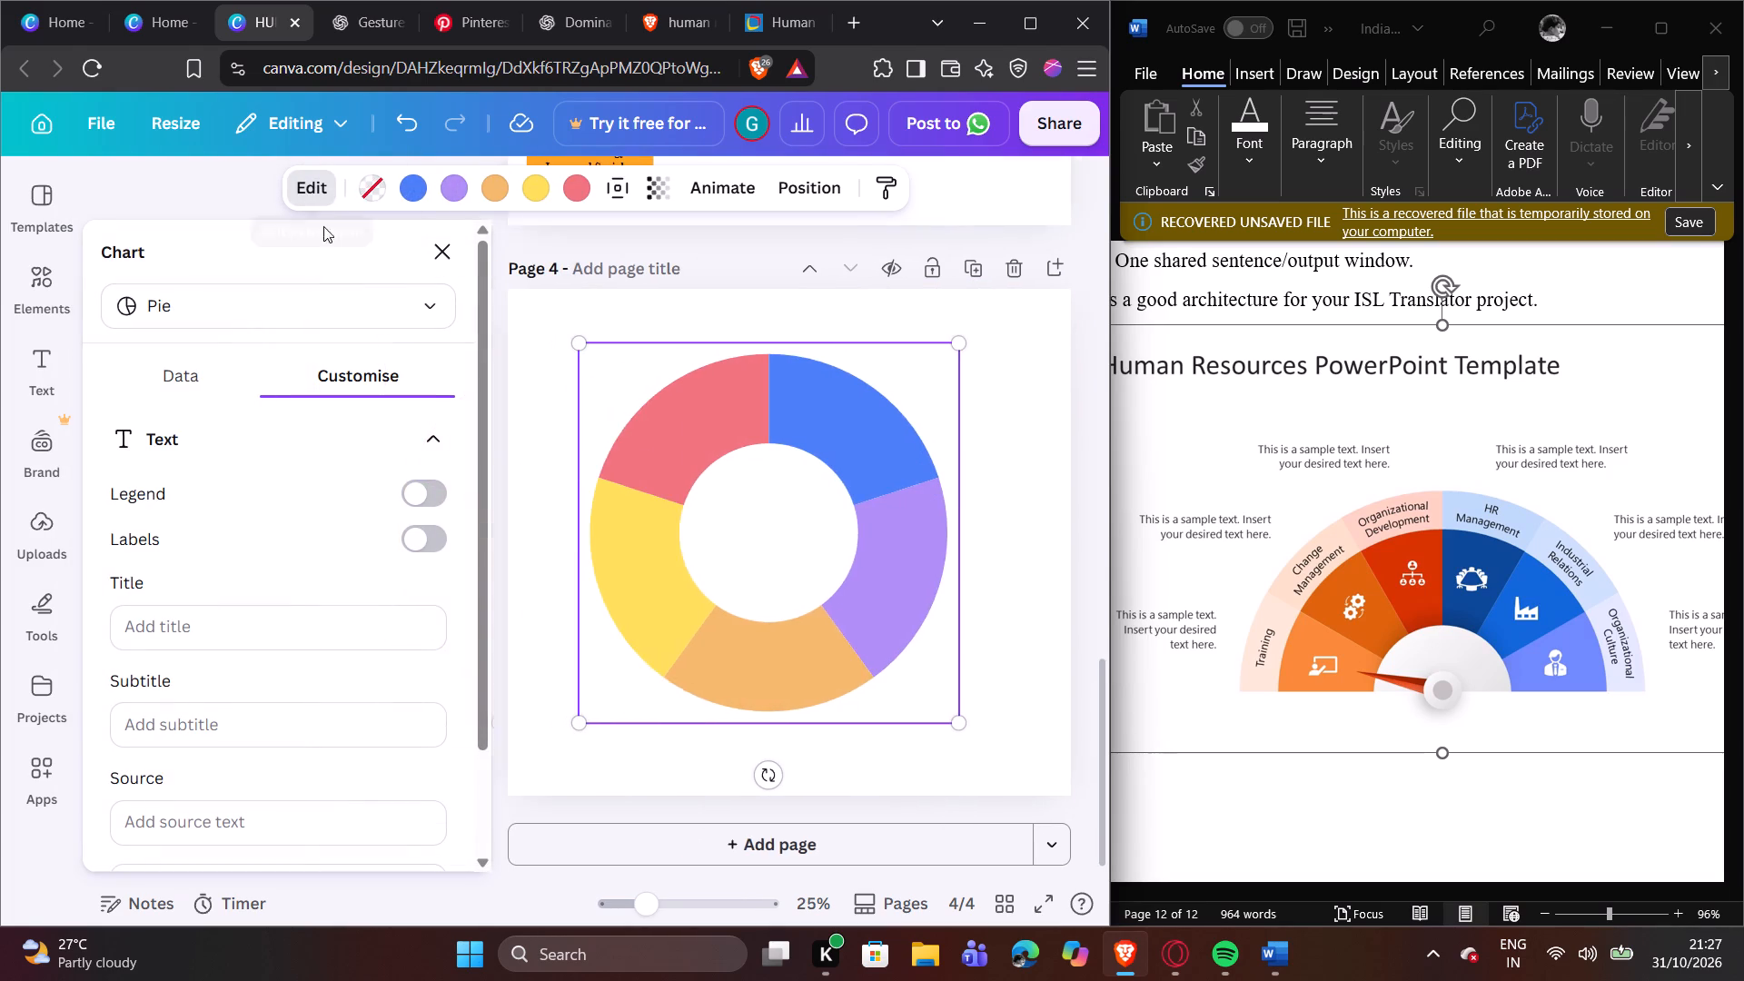
pyautogui.click(194, 382)
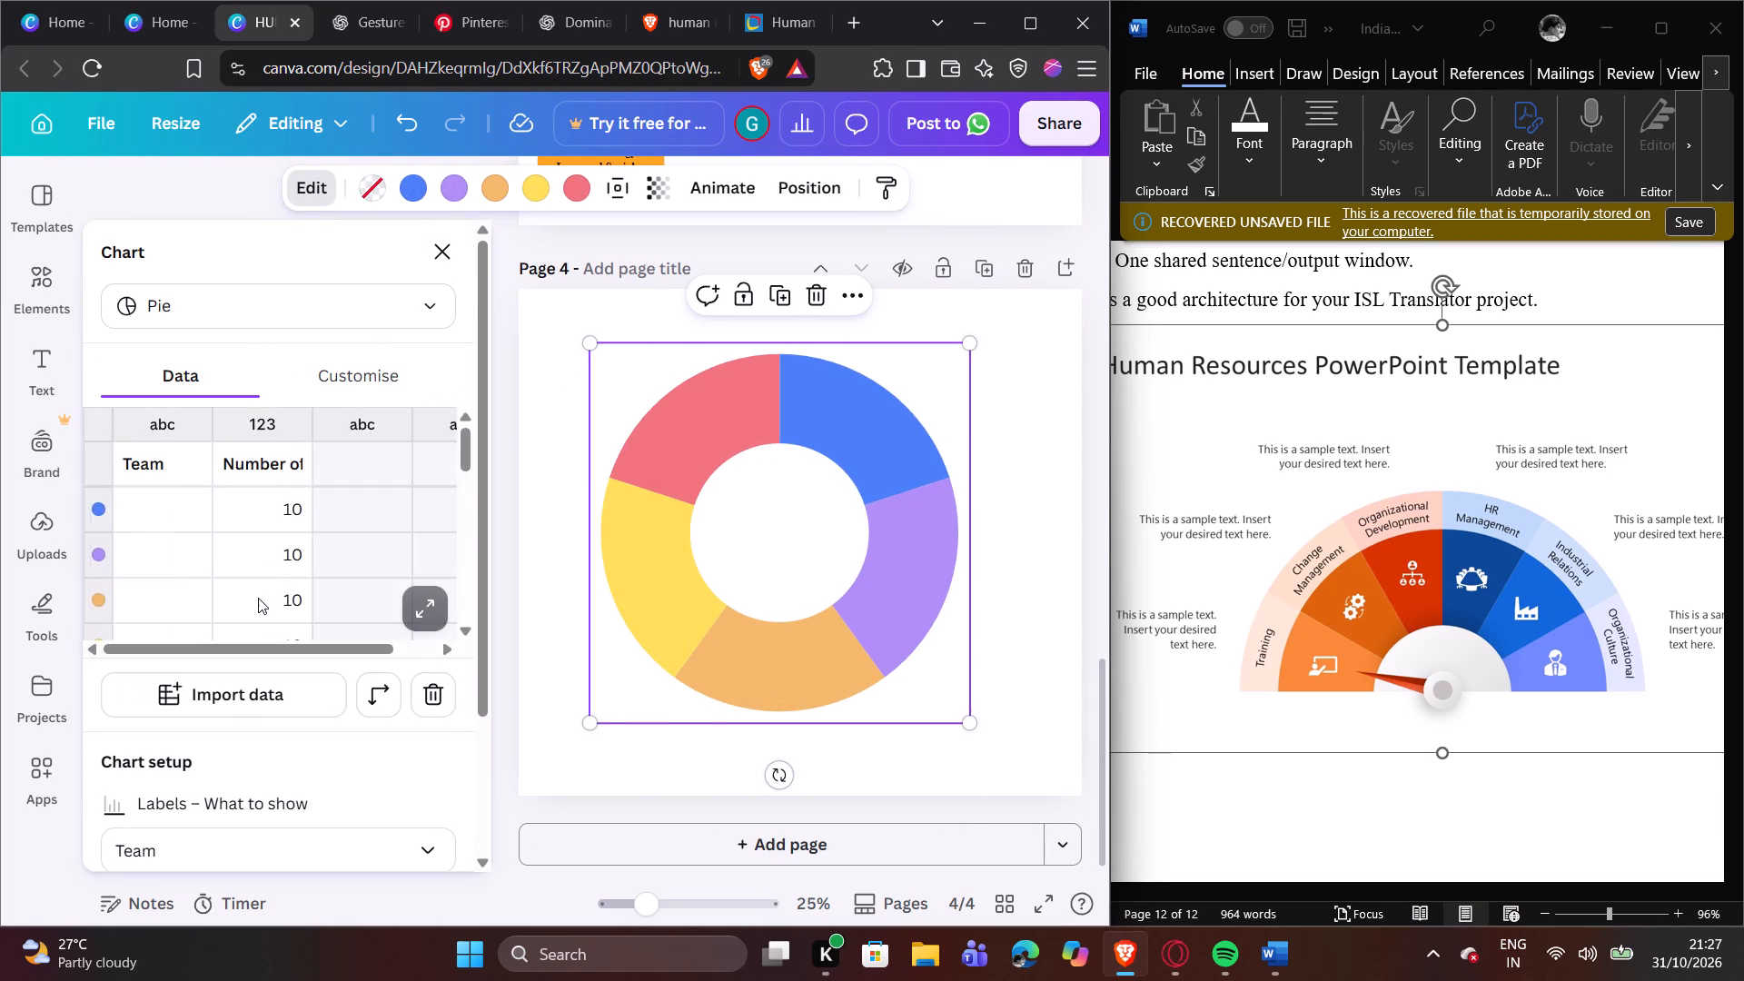
pyautogui.scroll(-4, 260, 599)
pyautogui.scroll(2, 198, 560)
pyautogui.doubleClick(145, 503)
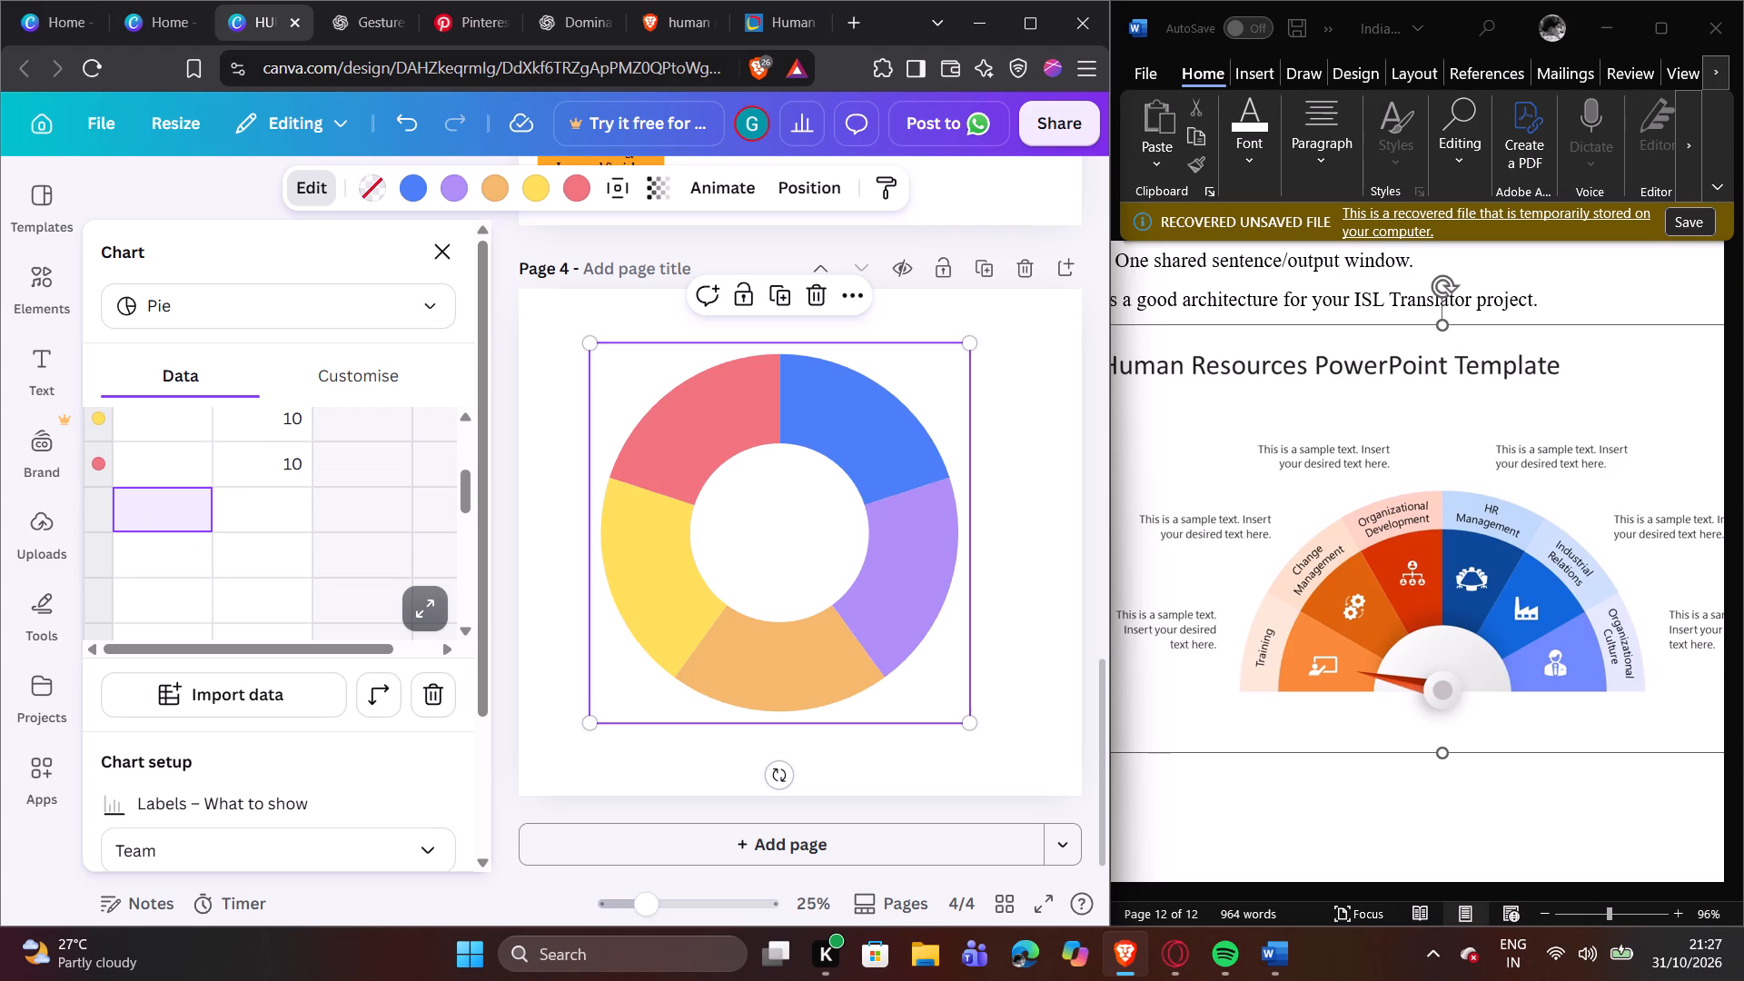
pyautogui.press('.')
pyautogui.press('Return')
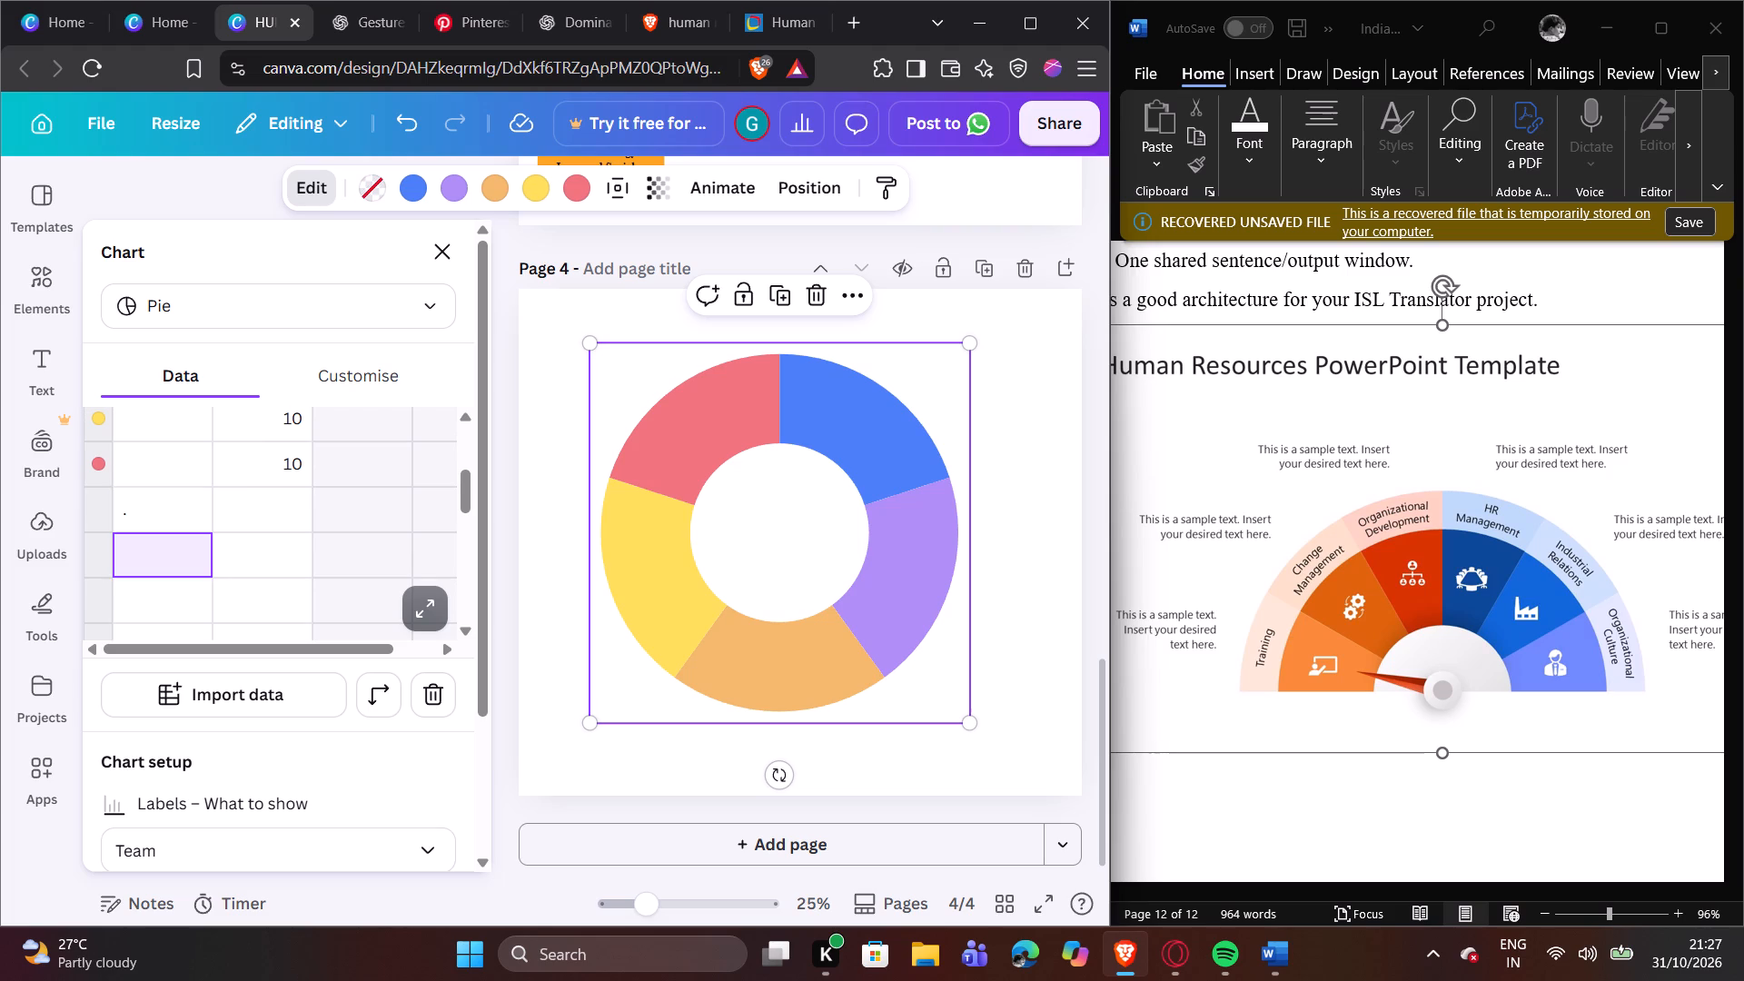
pyautogui.doubleClick(258, 503)
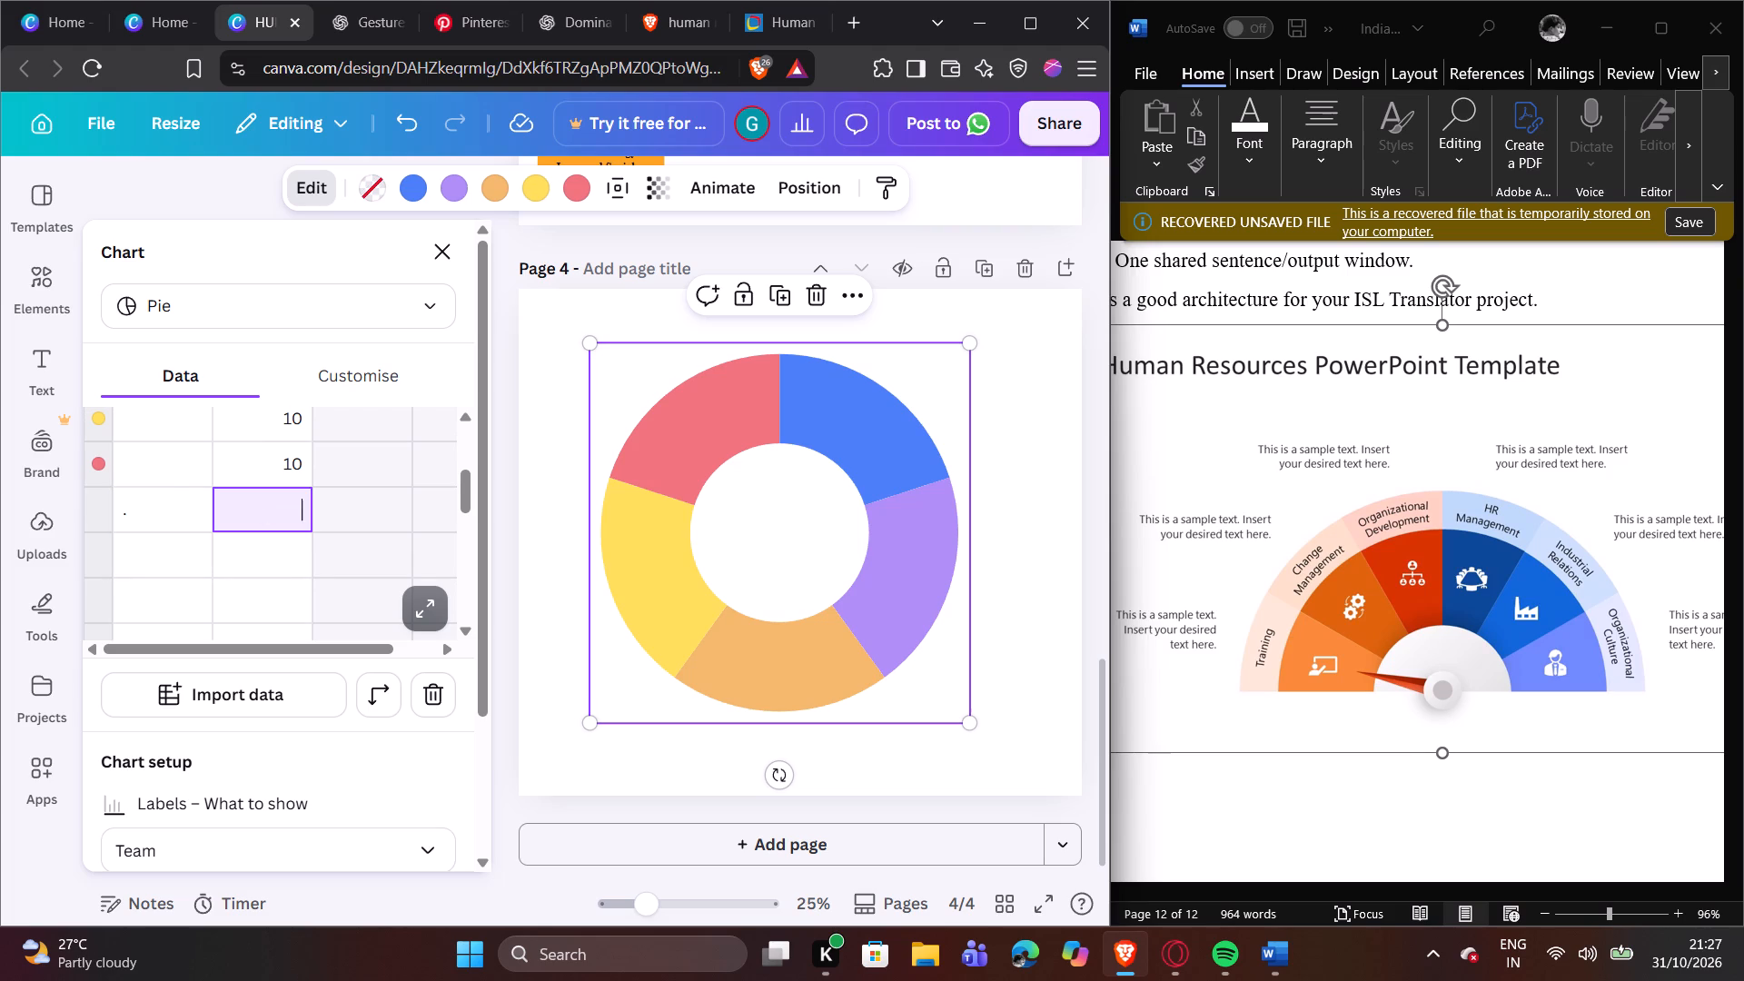
pyautogui.write('10')
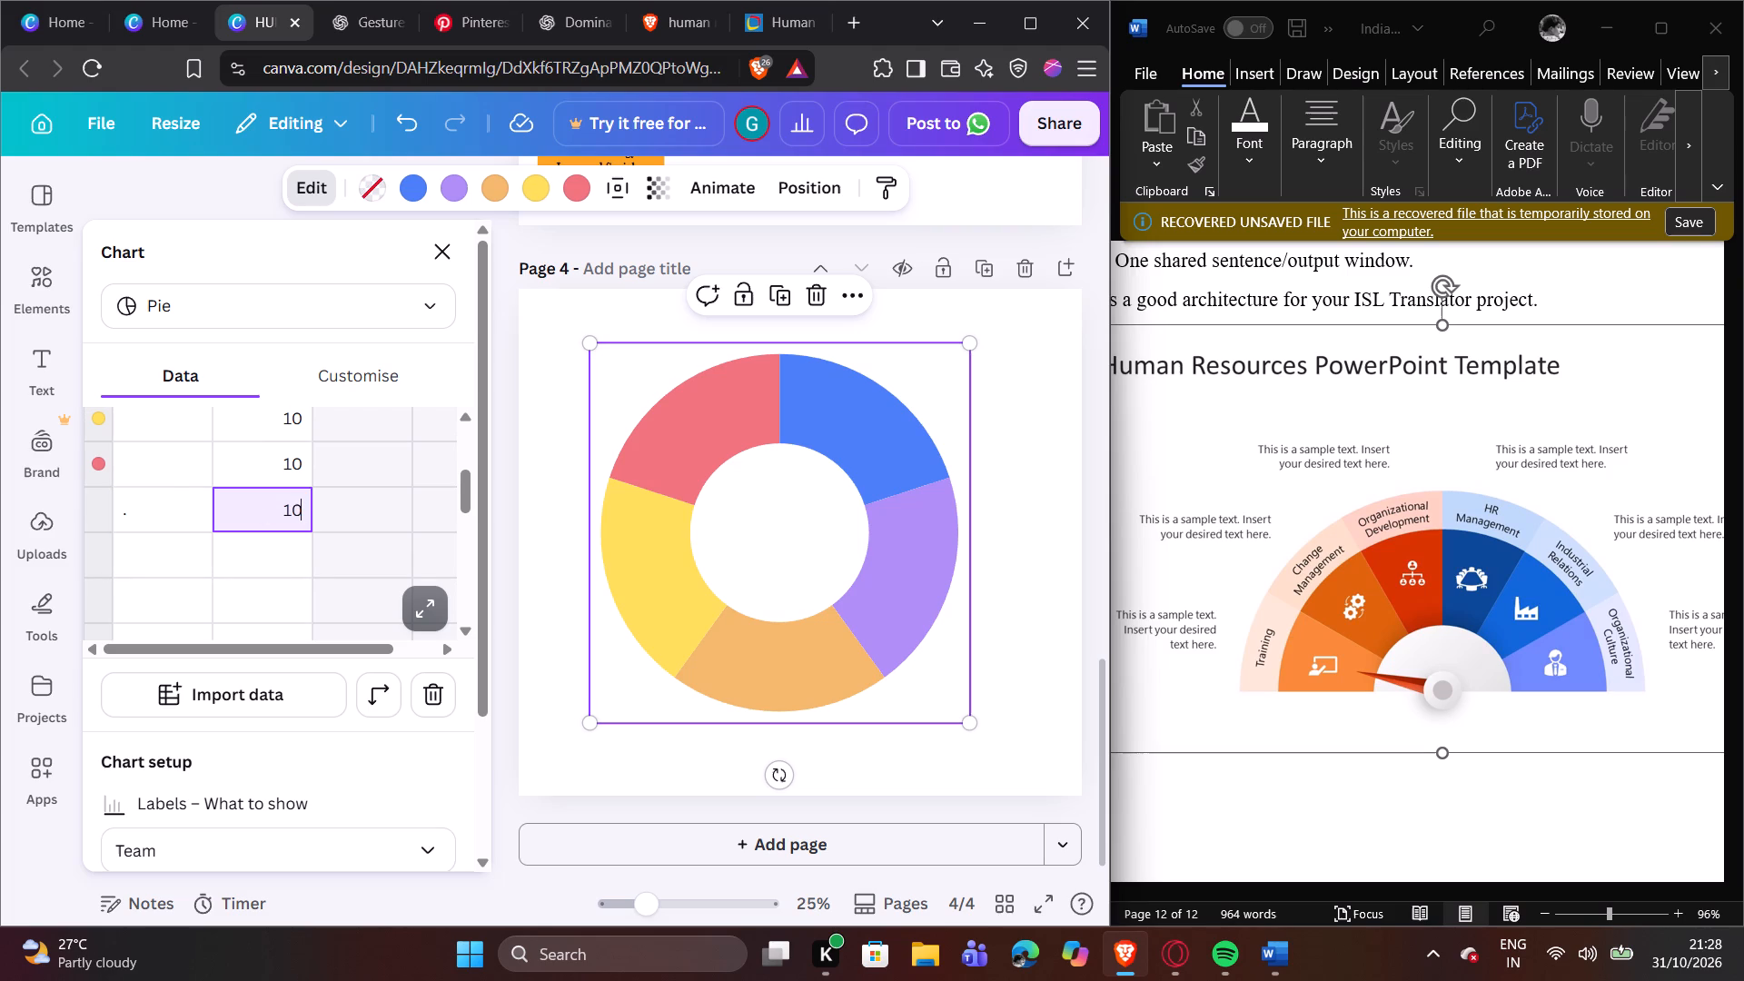
pyautogui.press('Return')
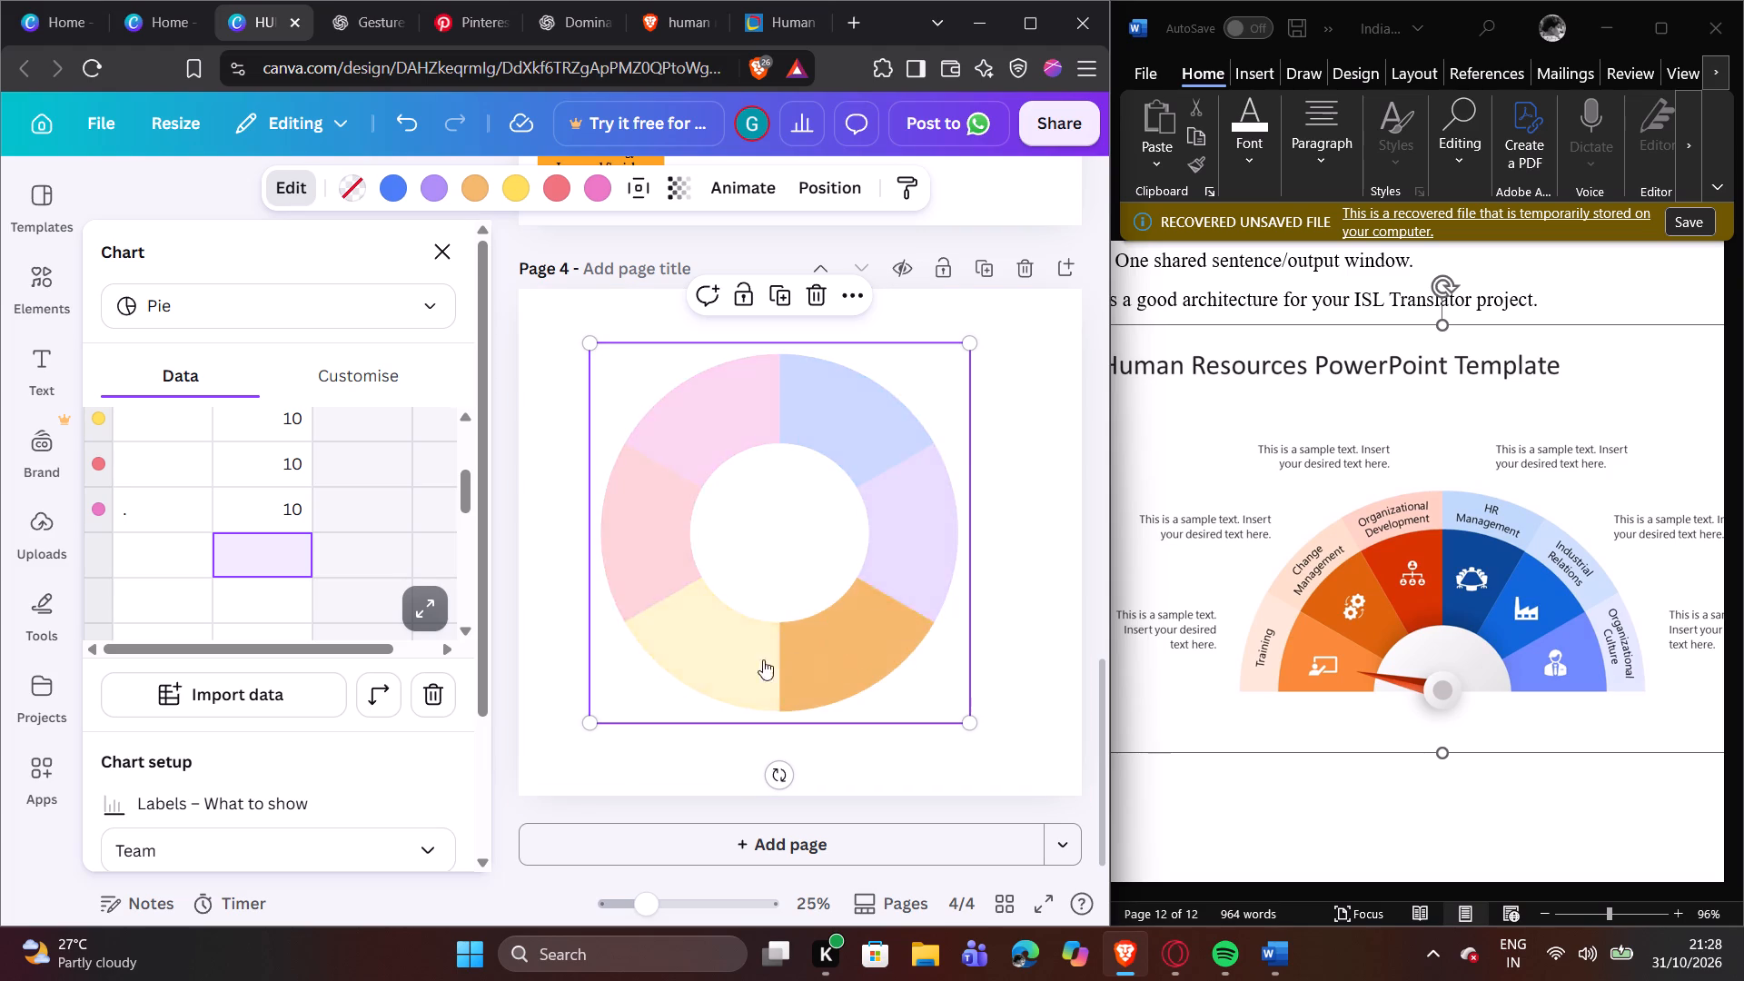
# Add a seventh row to the chart's data, labelled with a period and valued 10.
pyautogui.doubleClick(155, 557)
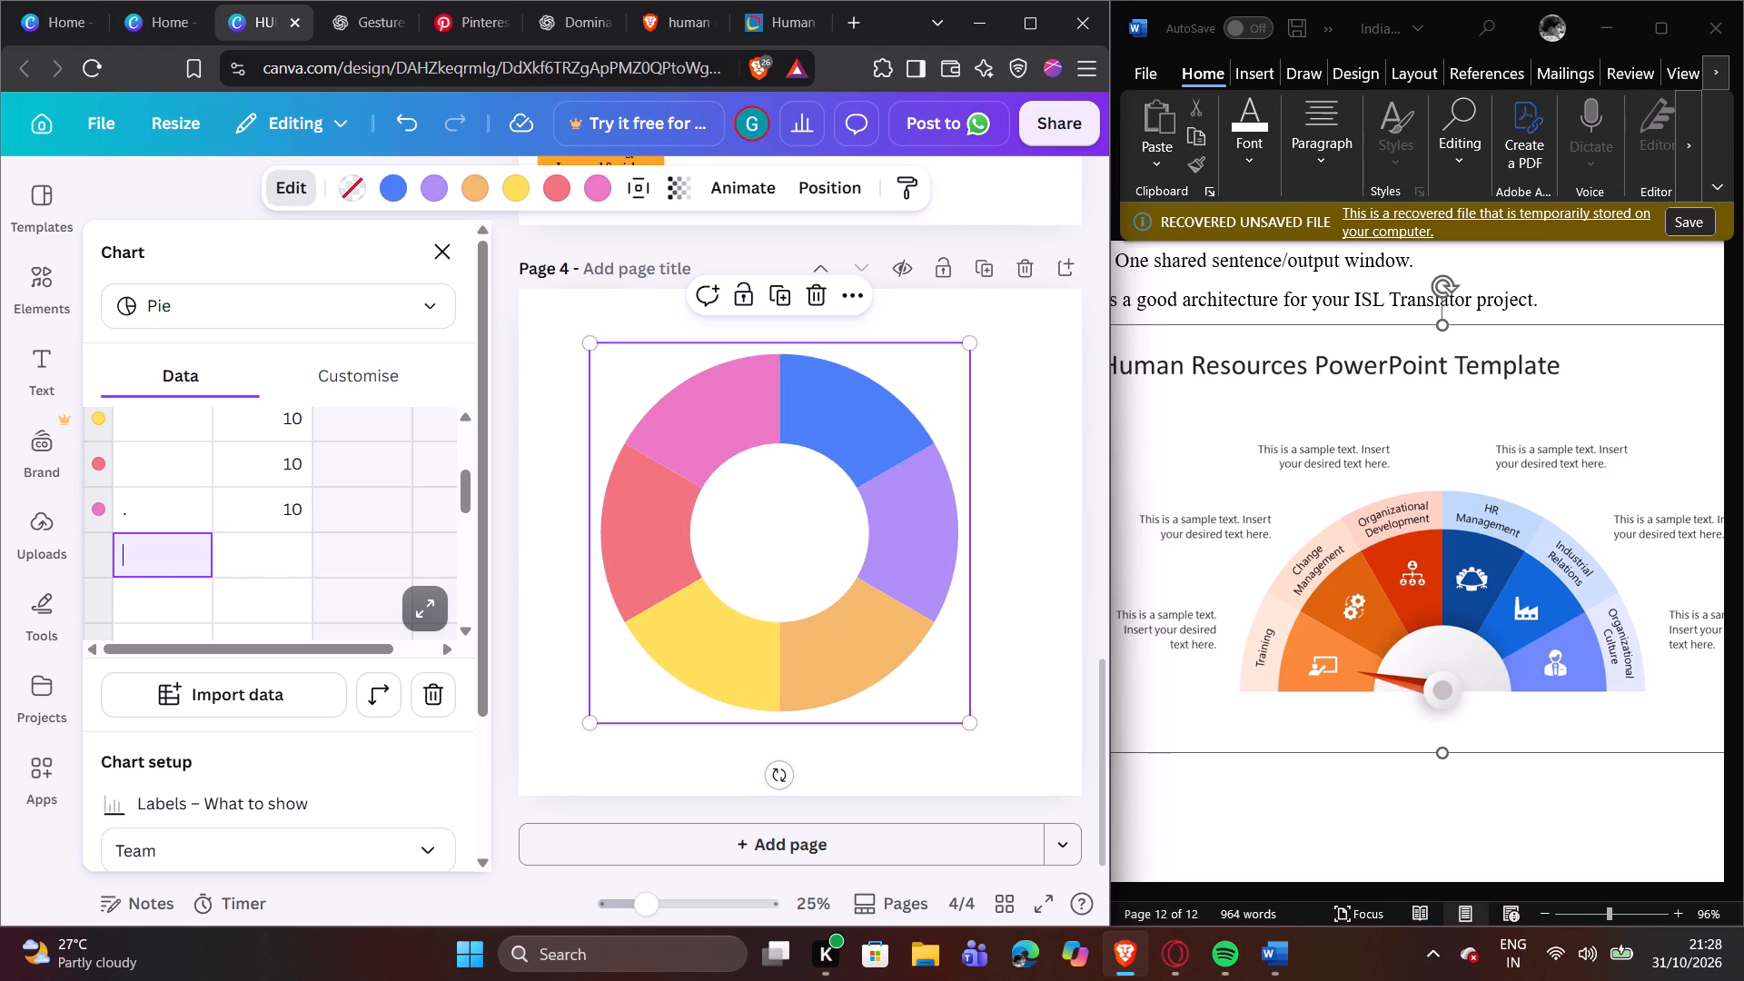
pyautogui.press('.')
pyautogui.doubleClick(280, 553)
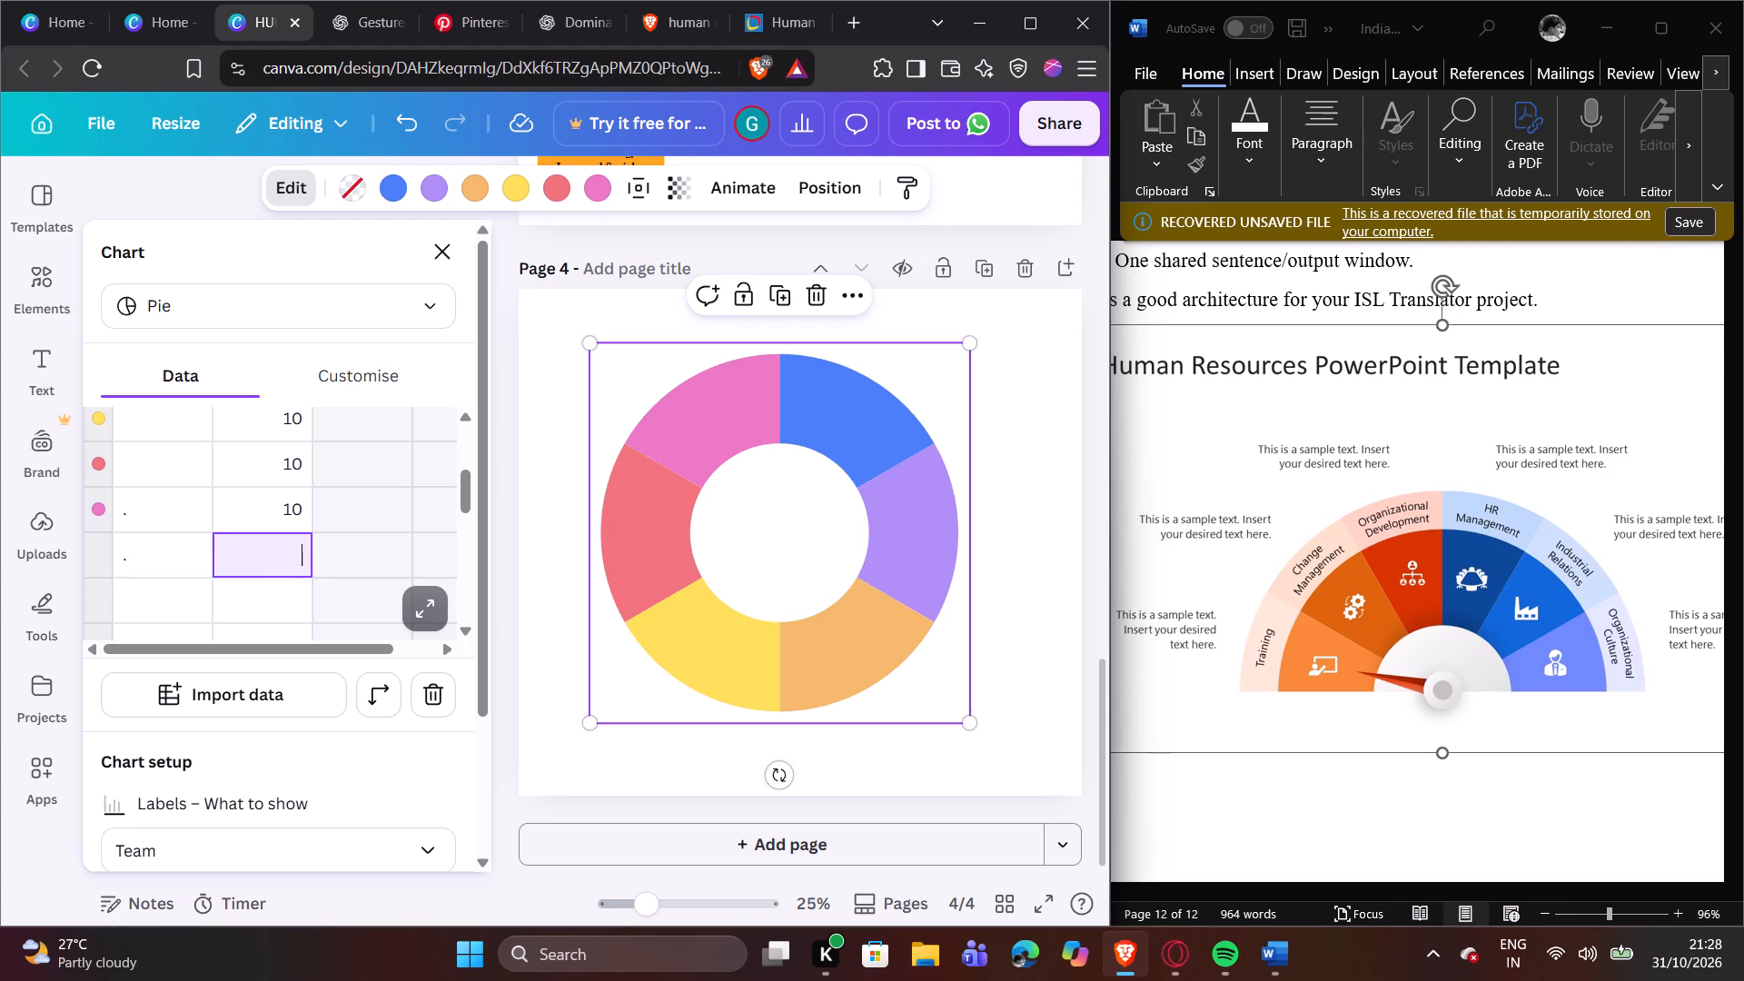
pyautogui.write('10')
pyautogui.press('Return')
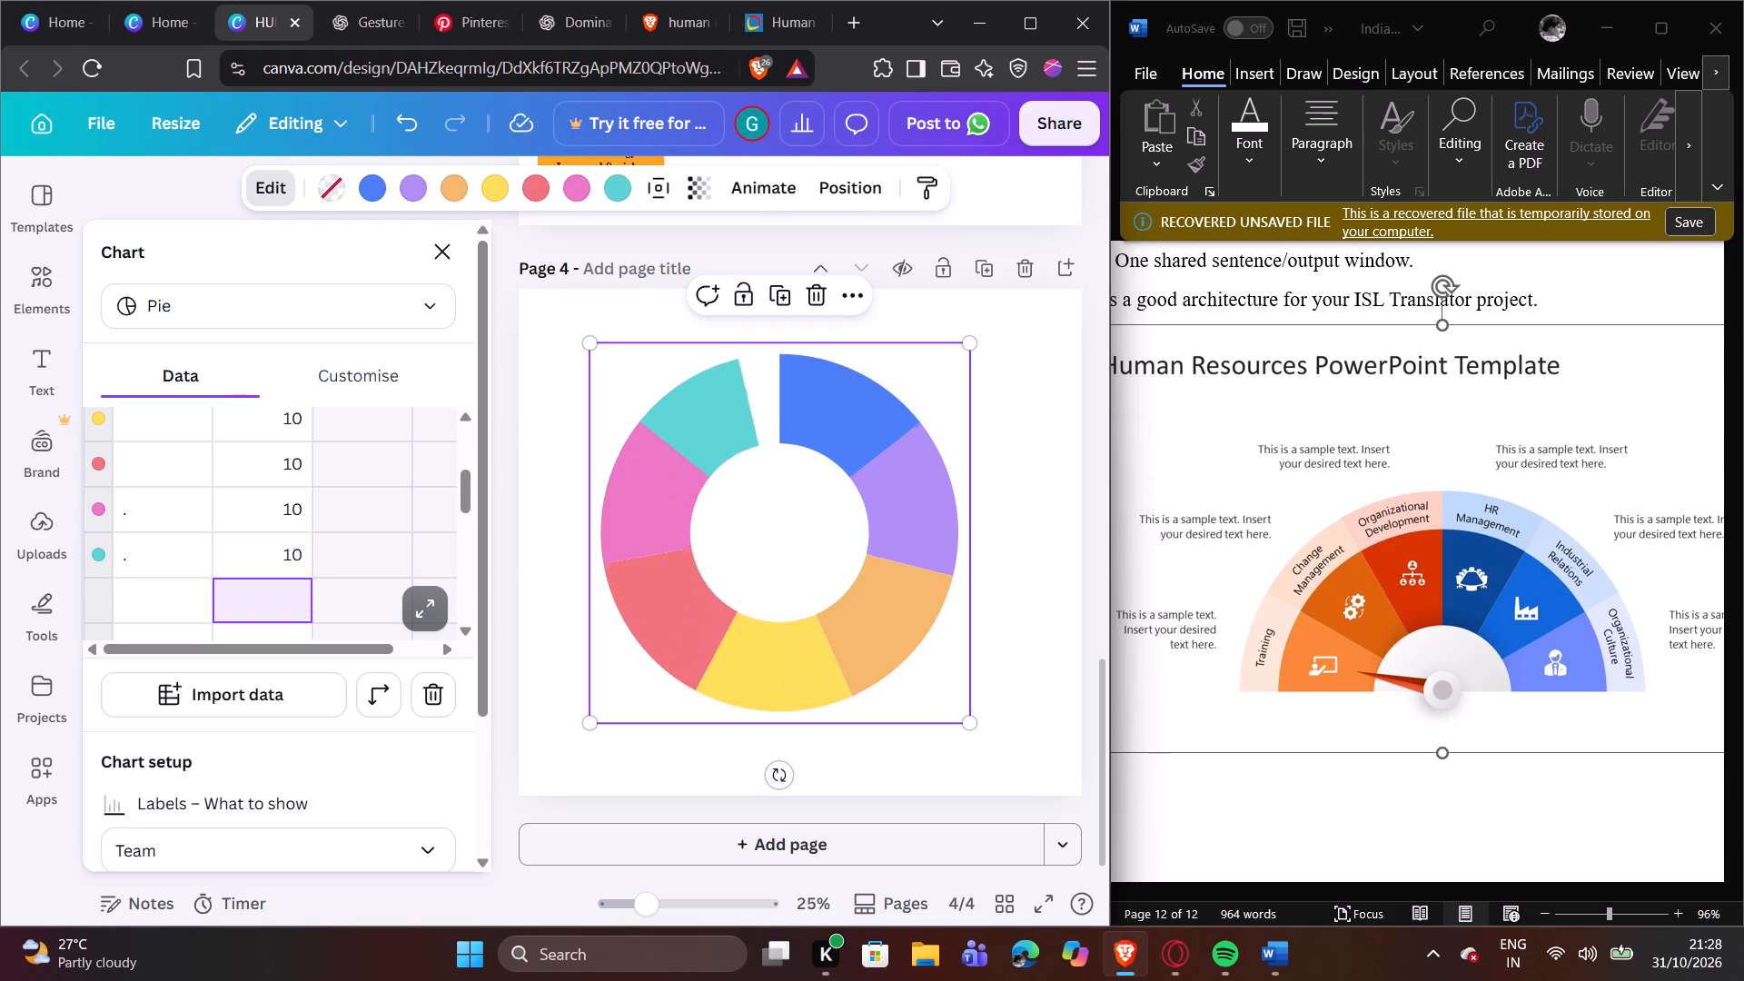
# Add an eighth row to the chart's data, labelled with a period and valued 10.
pyautogui.doubleClick(154, 609)
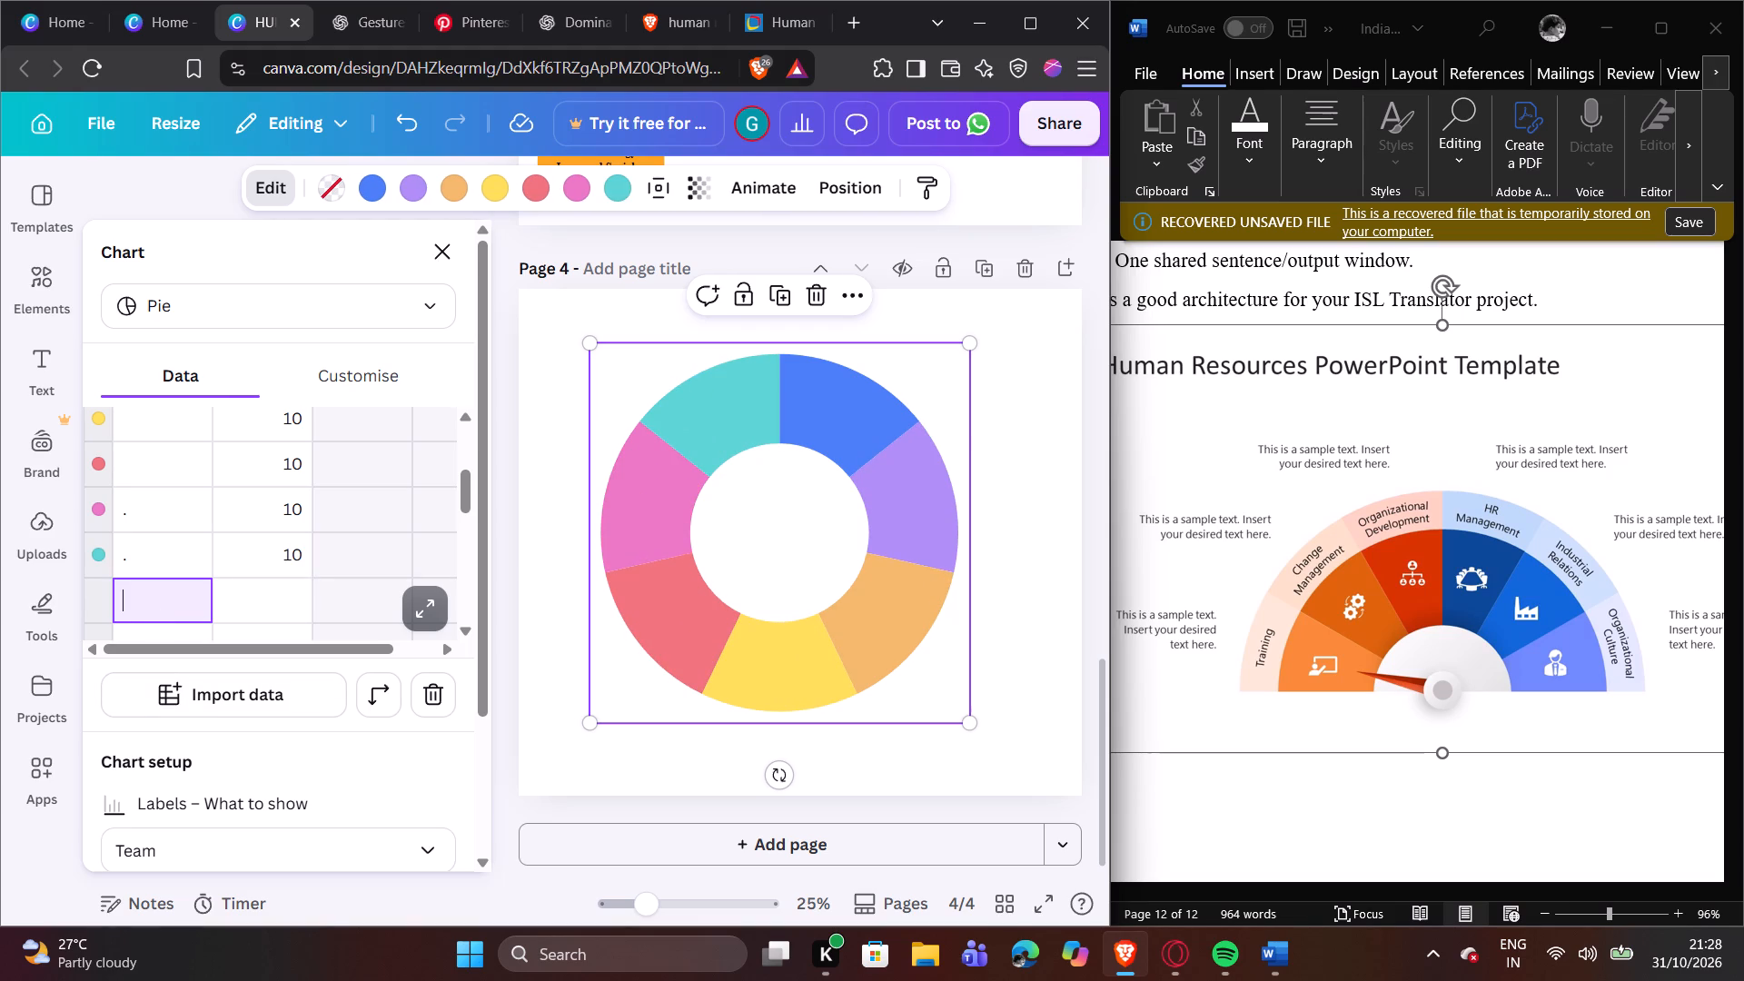
pyautogui.press('.')
pyautogui.press('Tab')
pyautogui.doubleClick(258, 600)
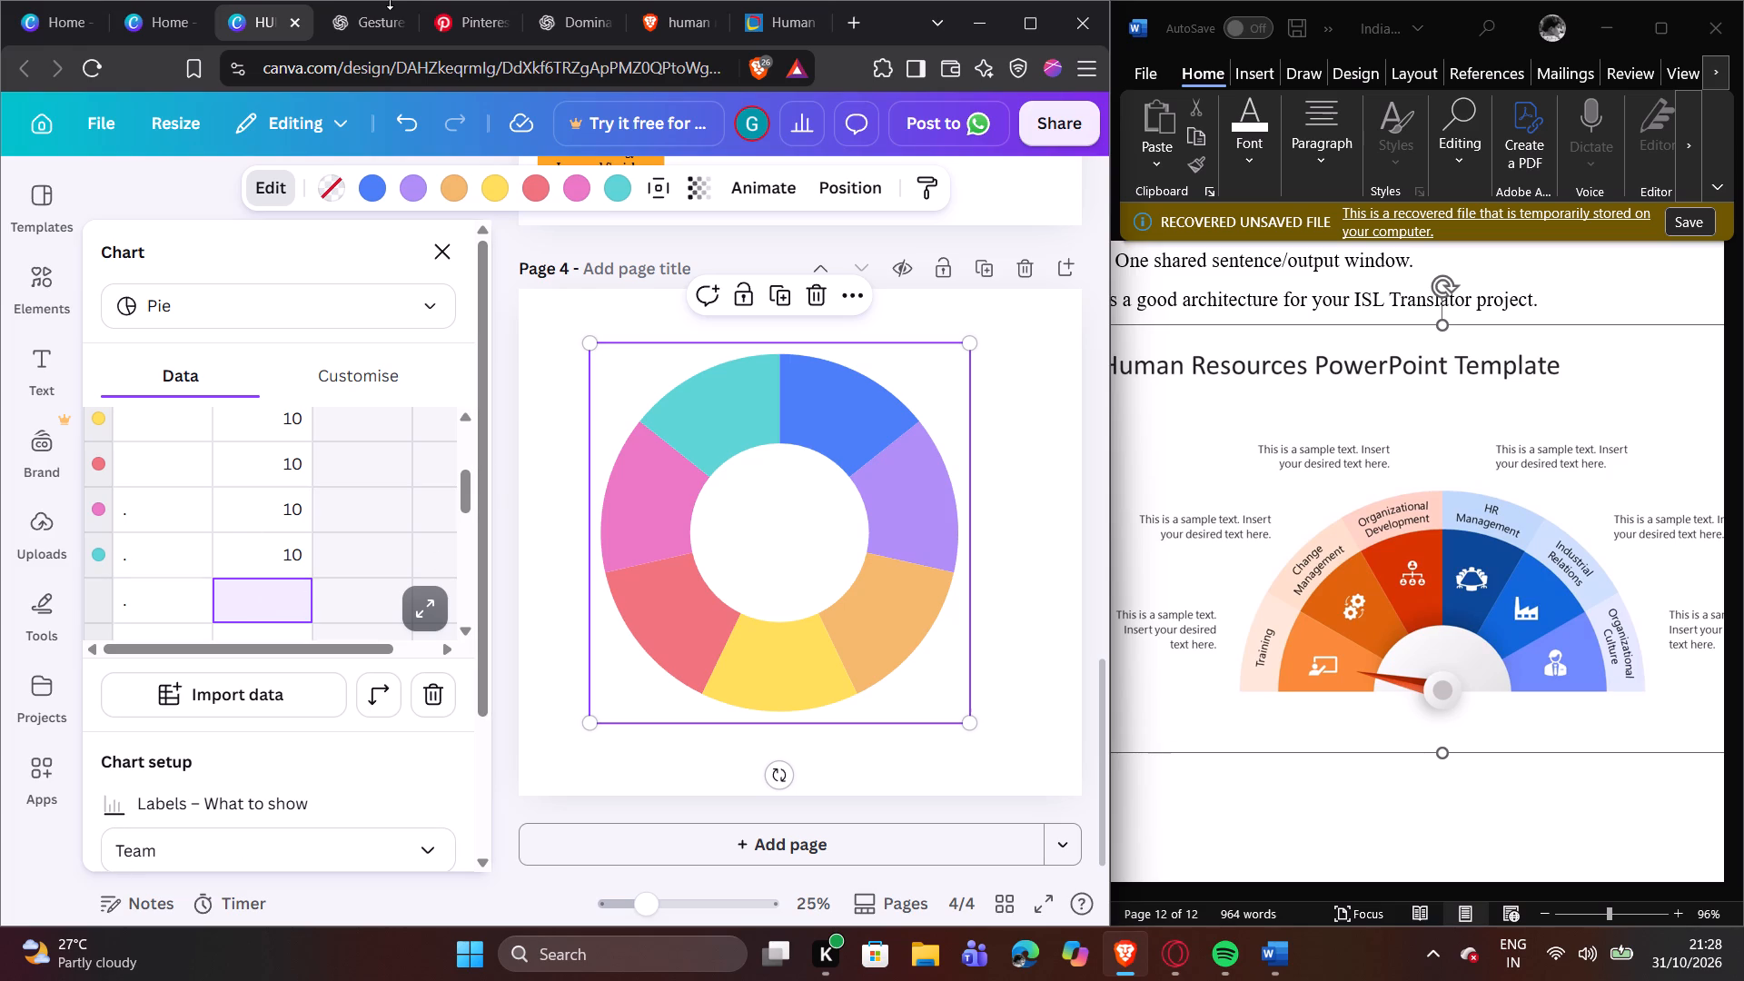
pyautogui.write('10')
pyautogui.press('Return')
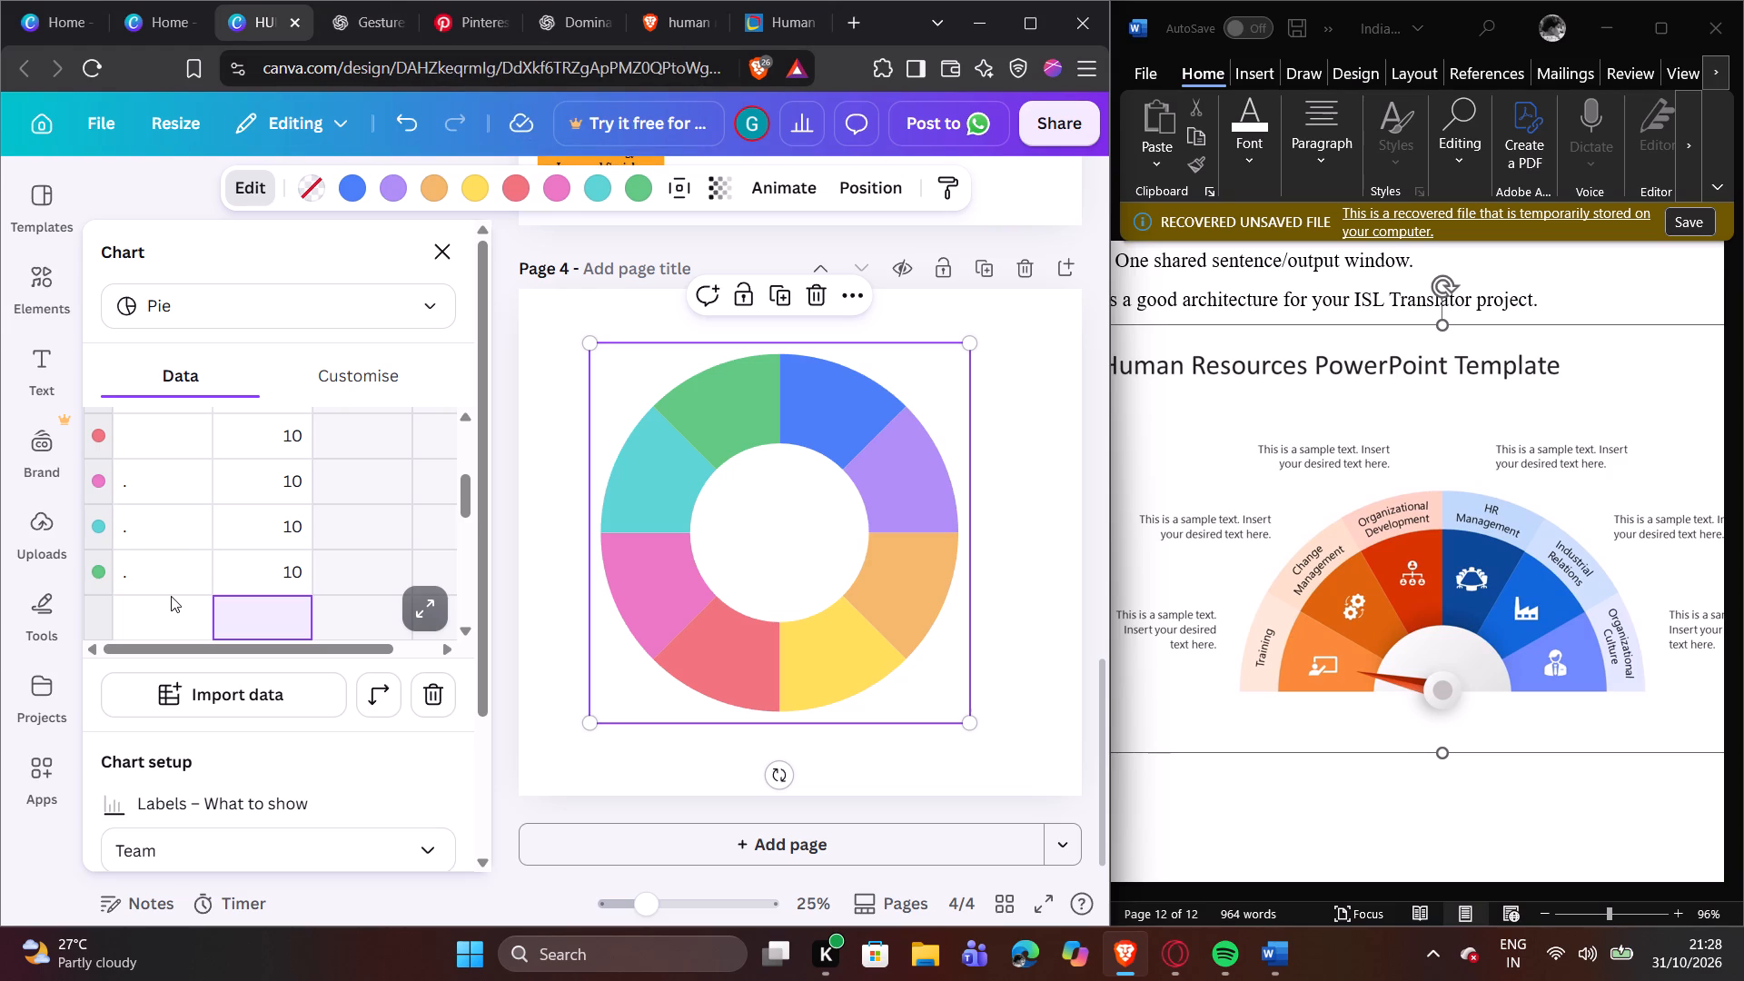
# Add a ninth row to the chart's data, labelled with a period and valued 10.
pyautogui.doubleClick(125, 613)
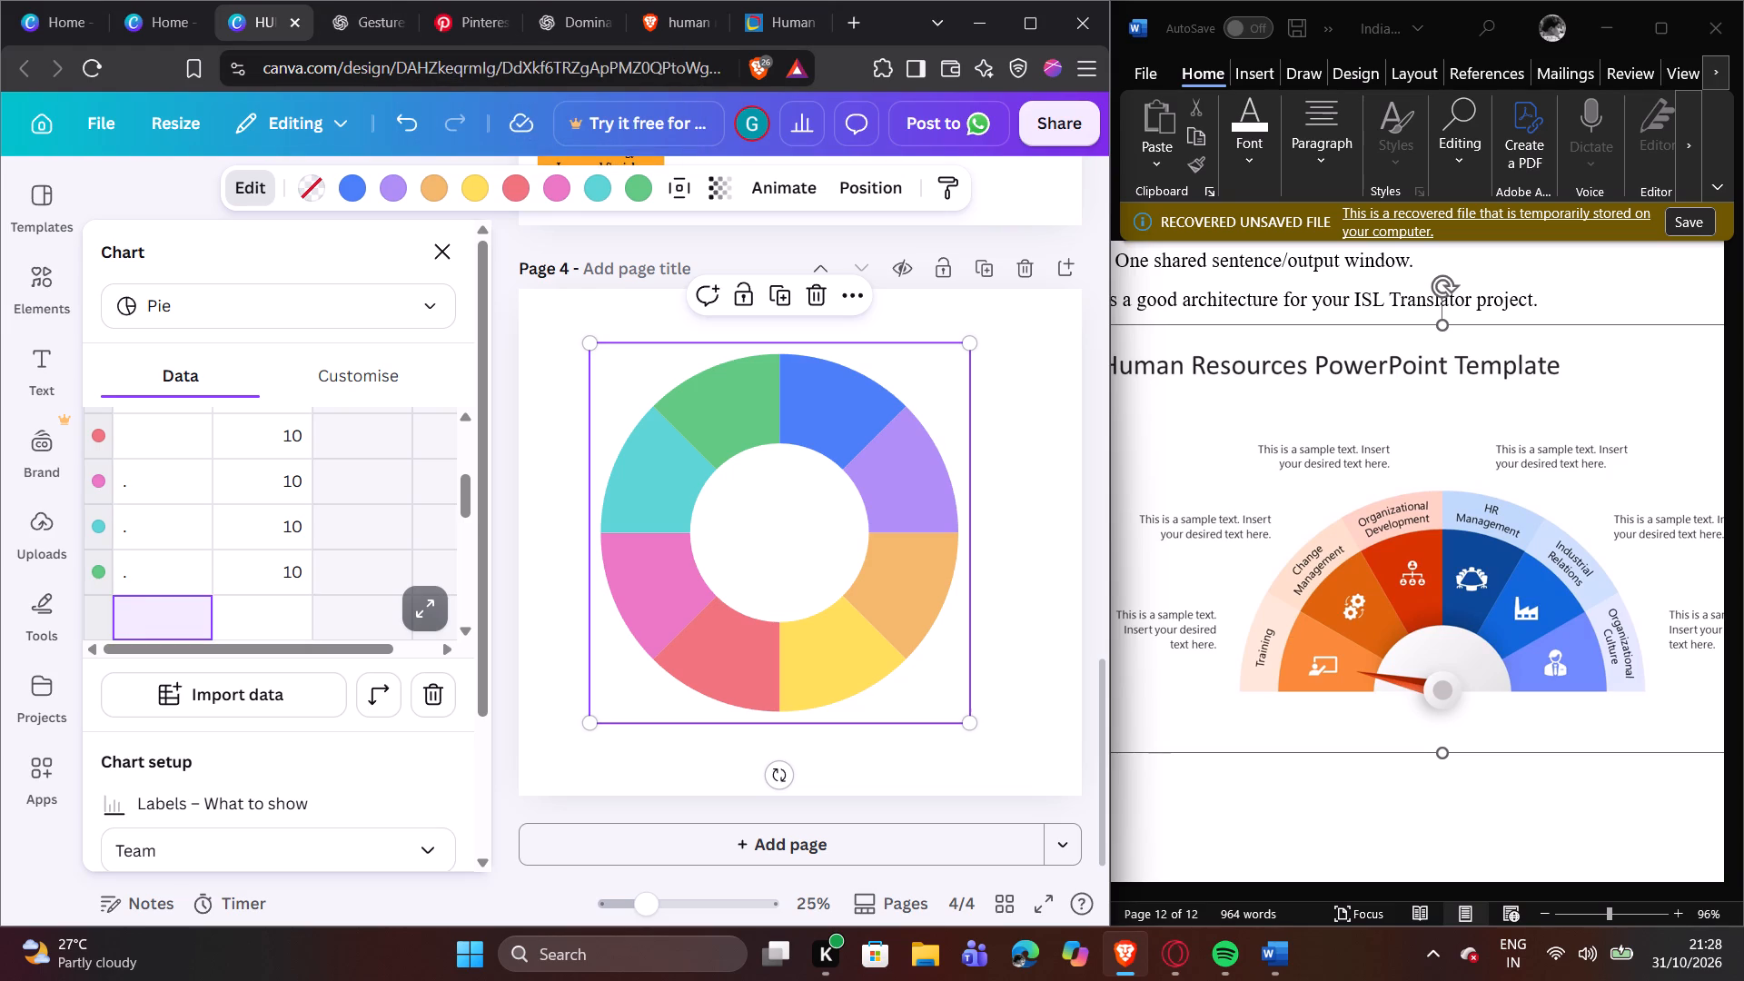
pyautogui.press('.')
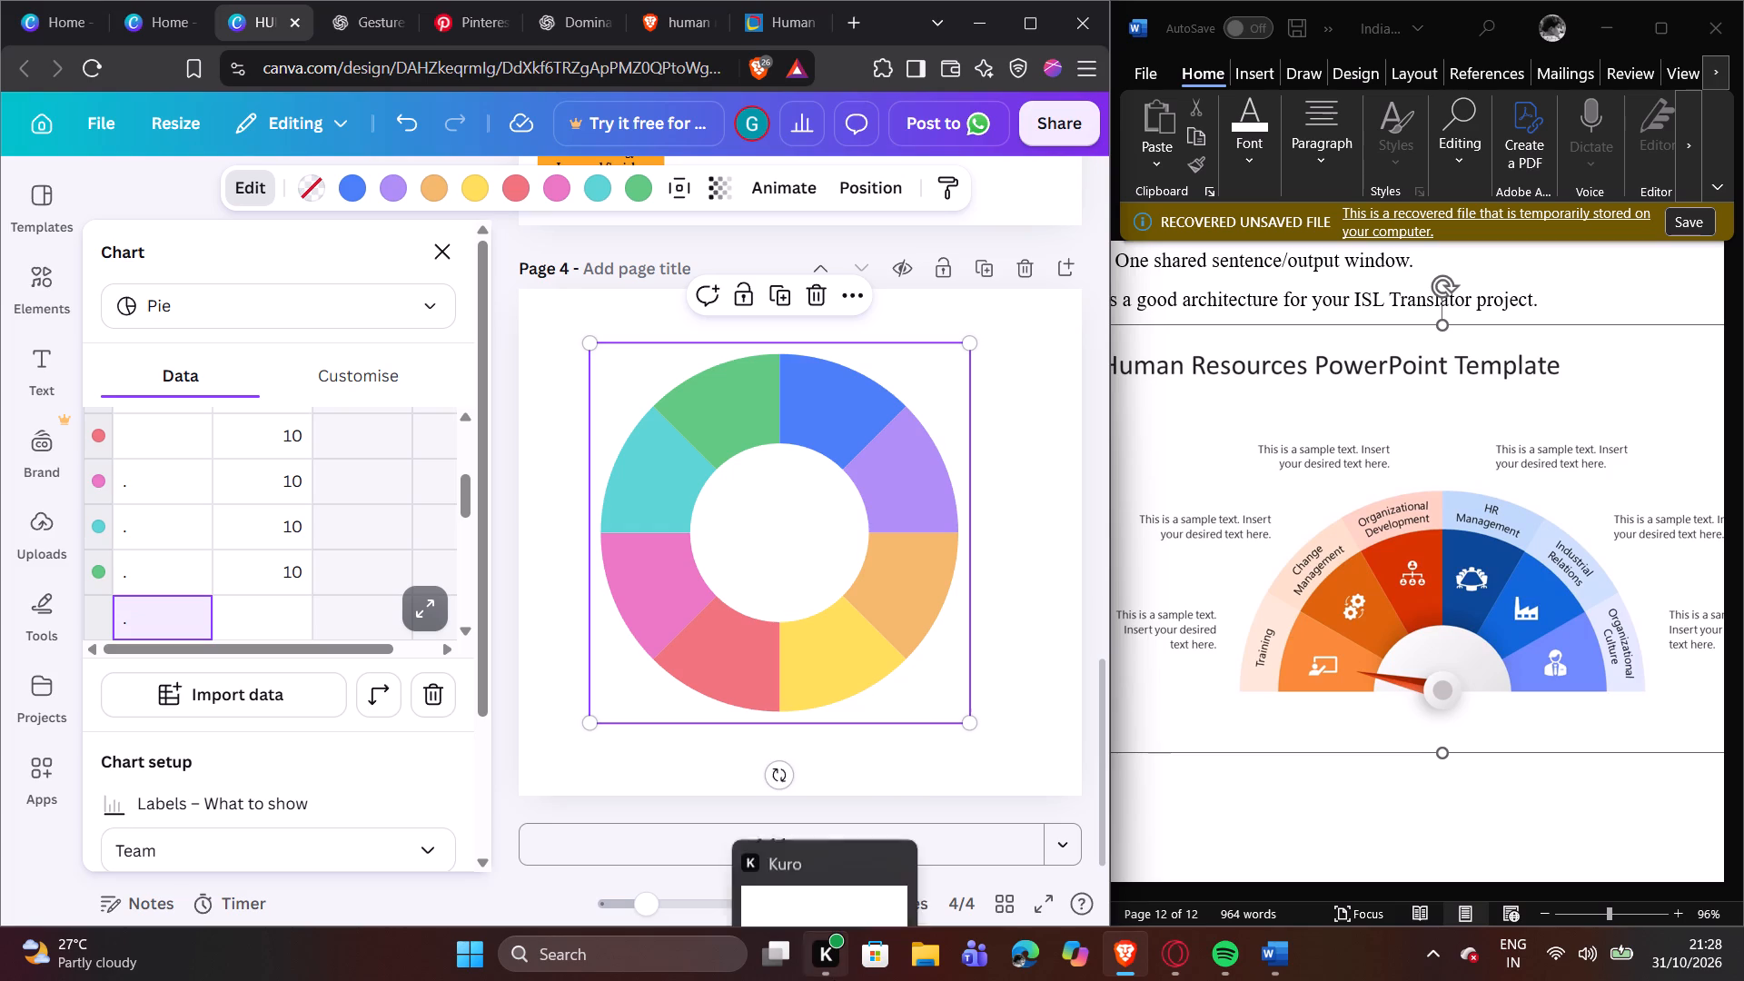
pyautogui.doubleClick(272, 629)
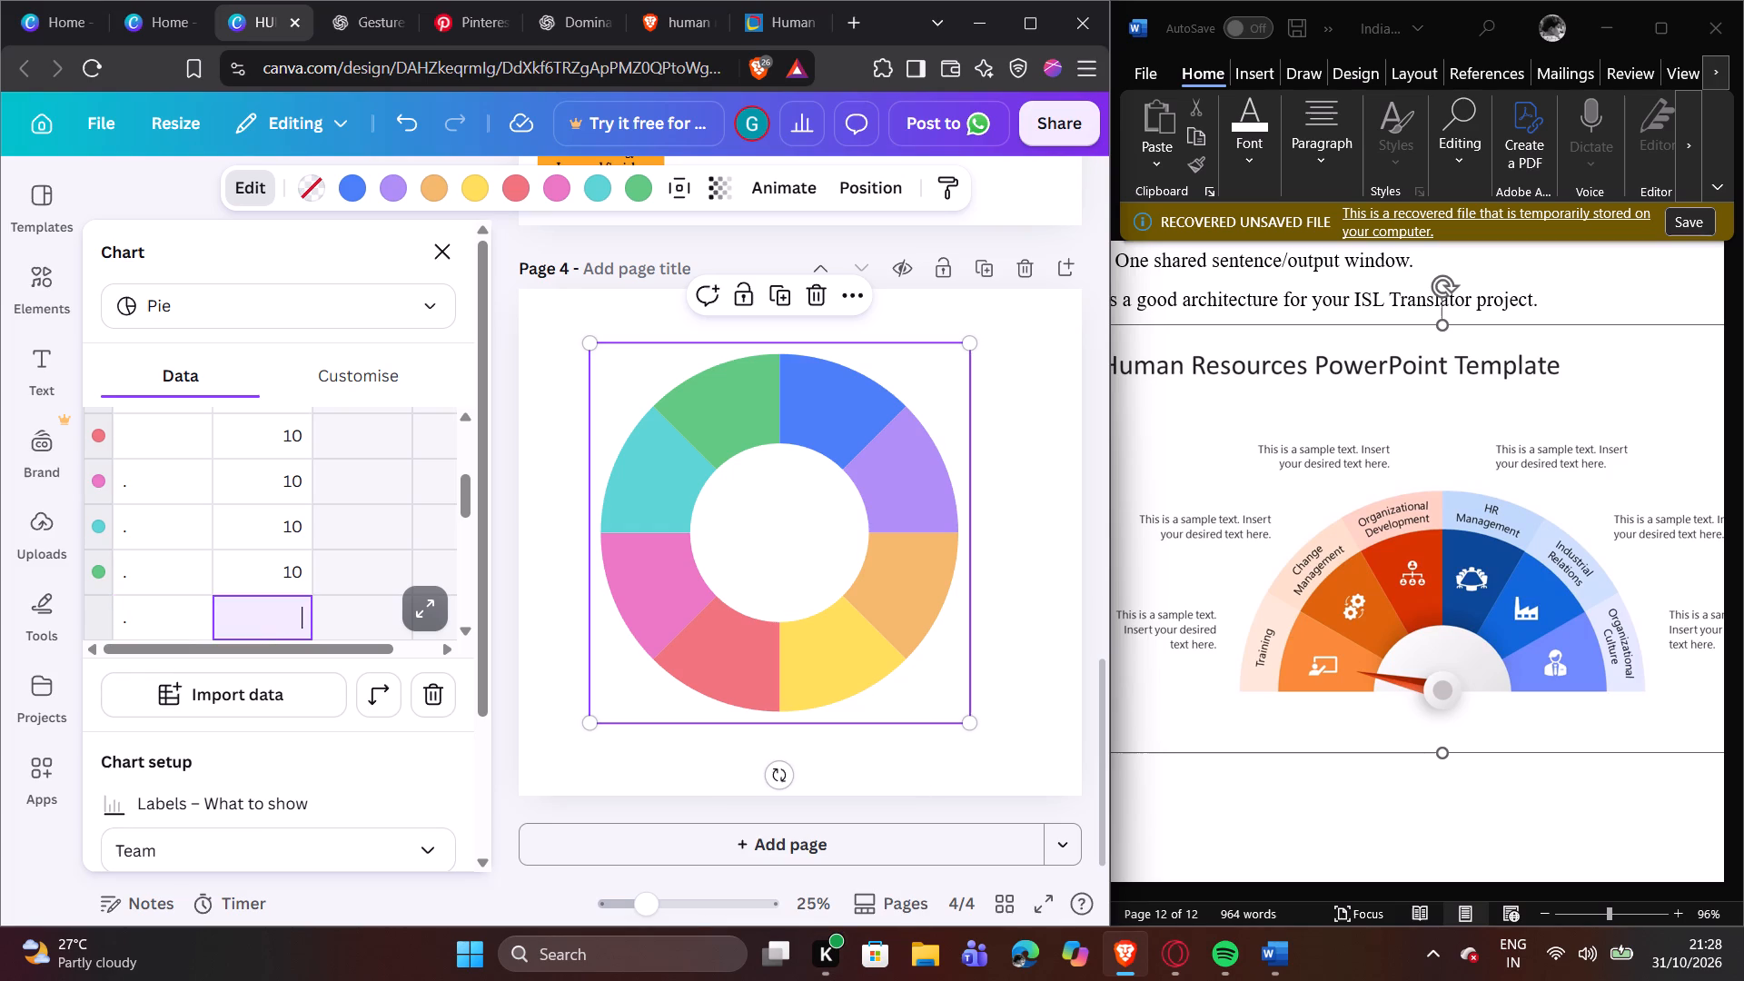
pyautogui.write('10')
pyautogui.press('Return')
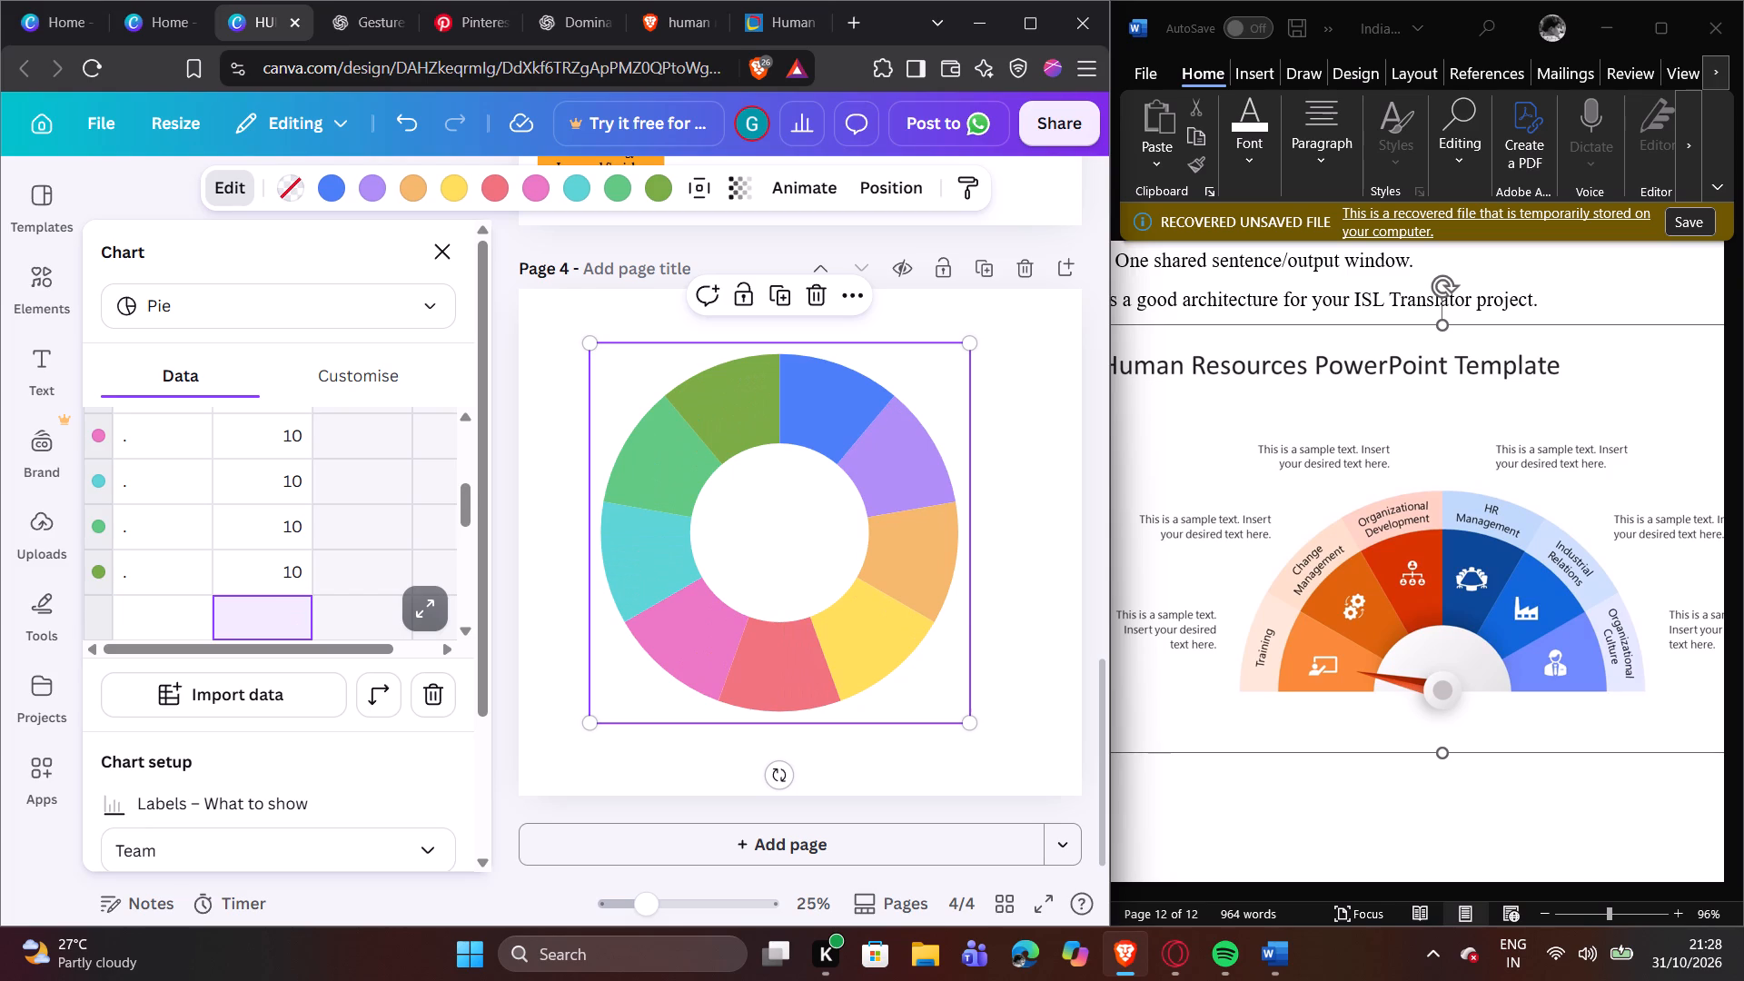
# Add a tenth row to the chart's data, labelled with a period and valued 10.
pyautogui.doubleClick(167, 614)
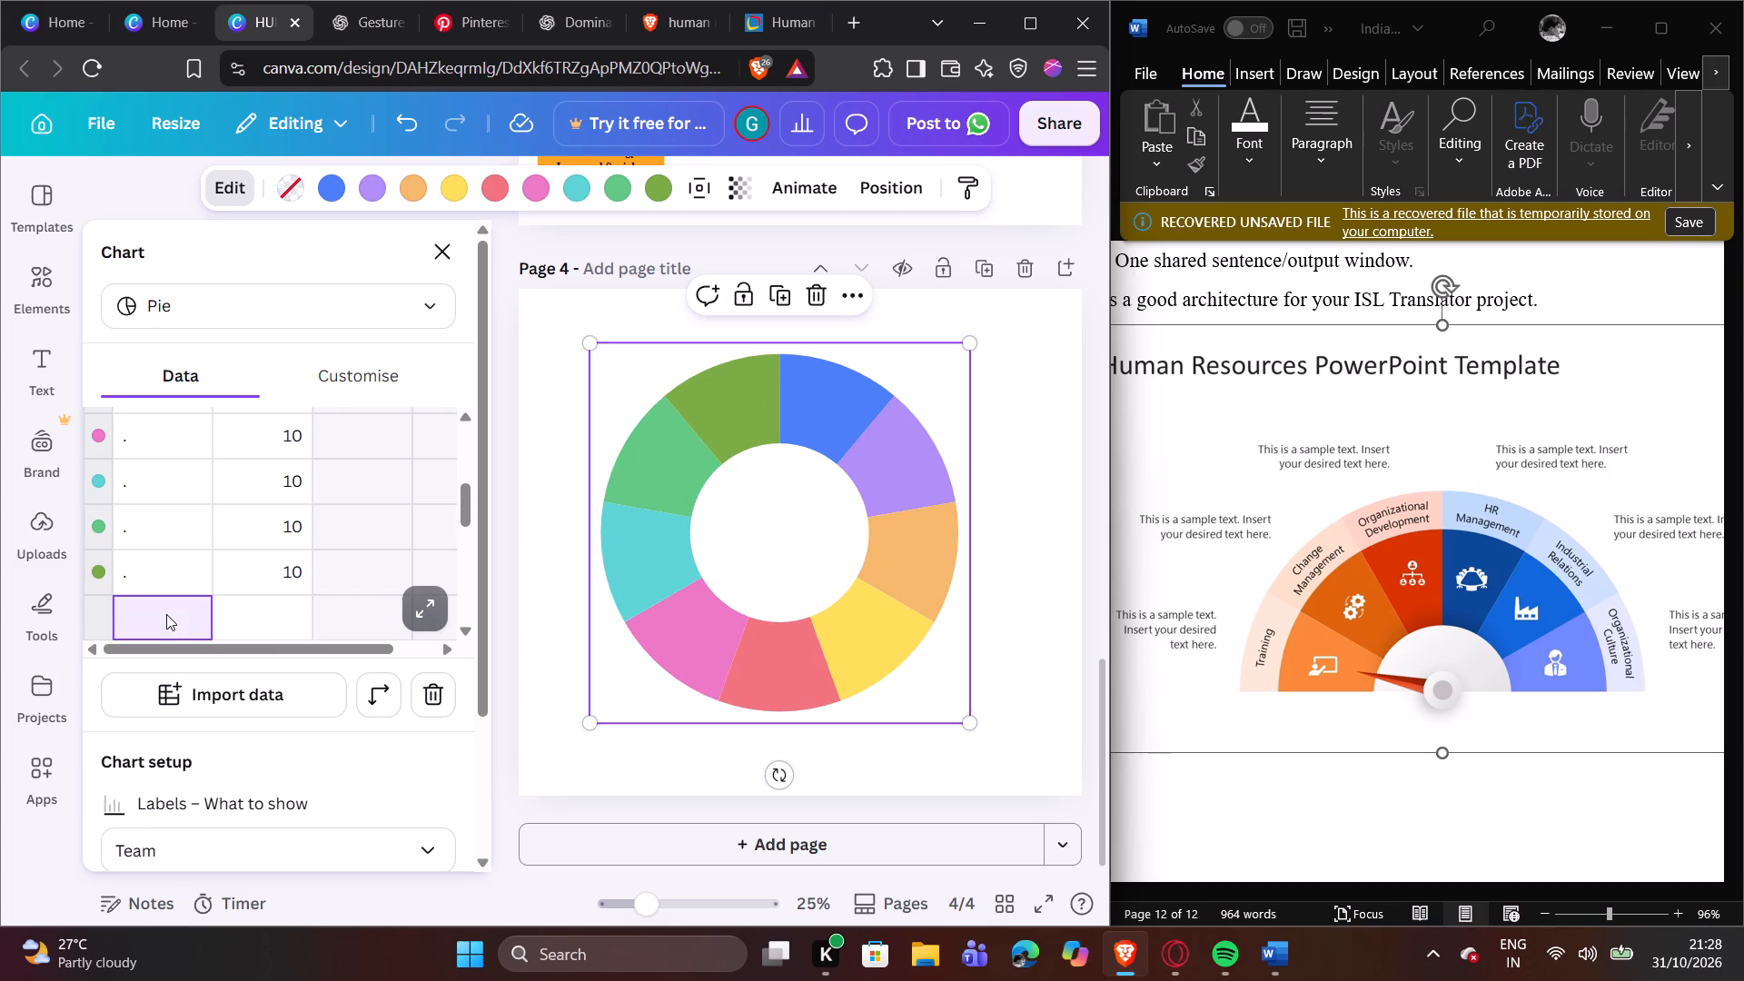
pyautogui.press('.')
pyautogui.tripleClick(272, 608)
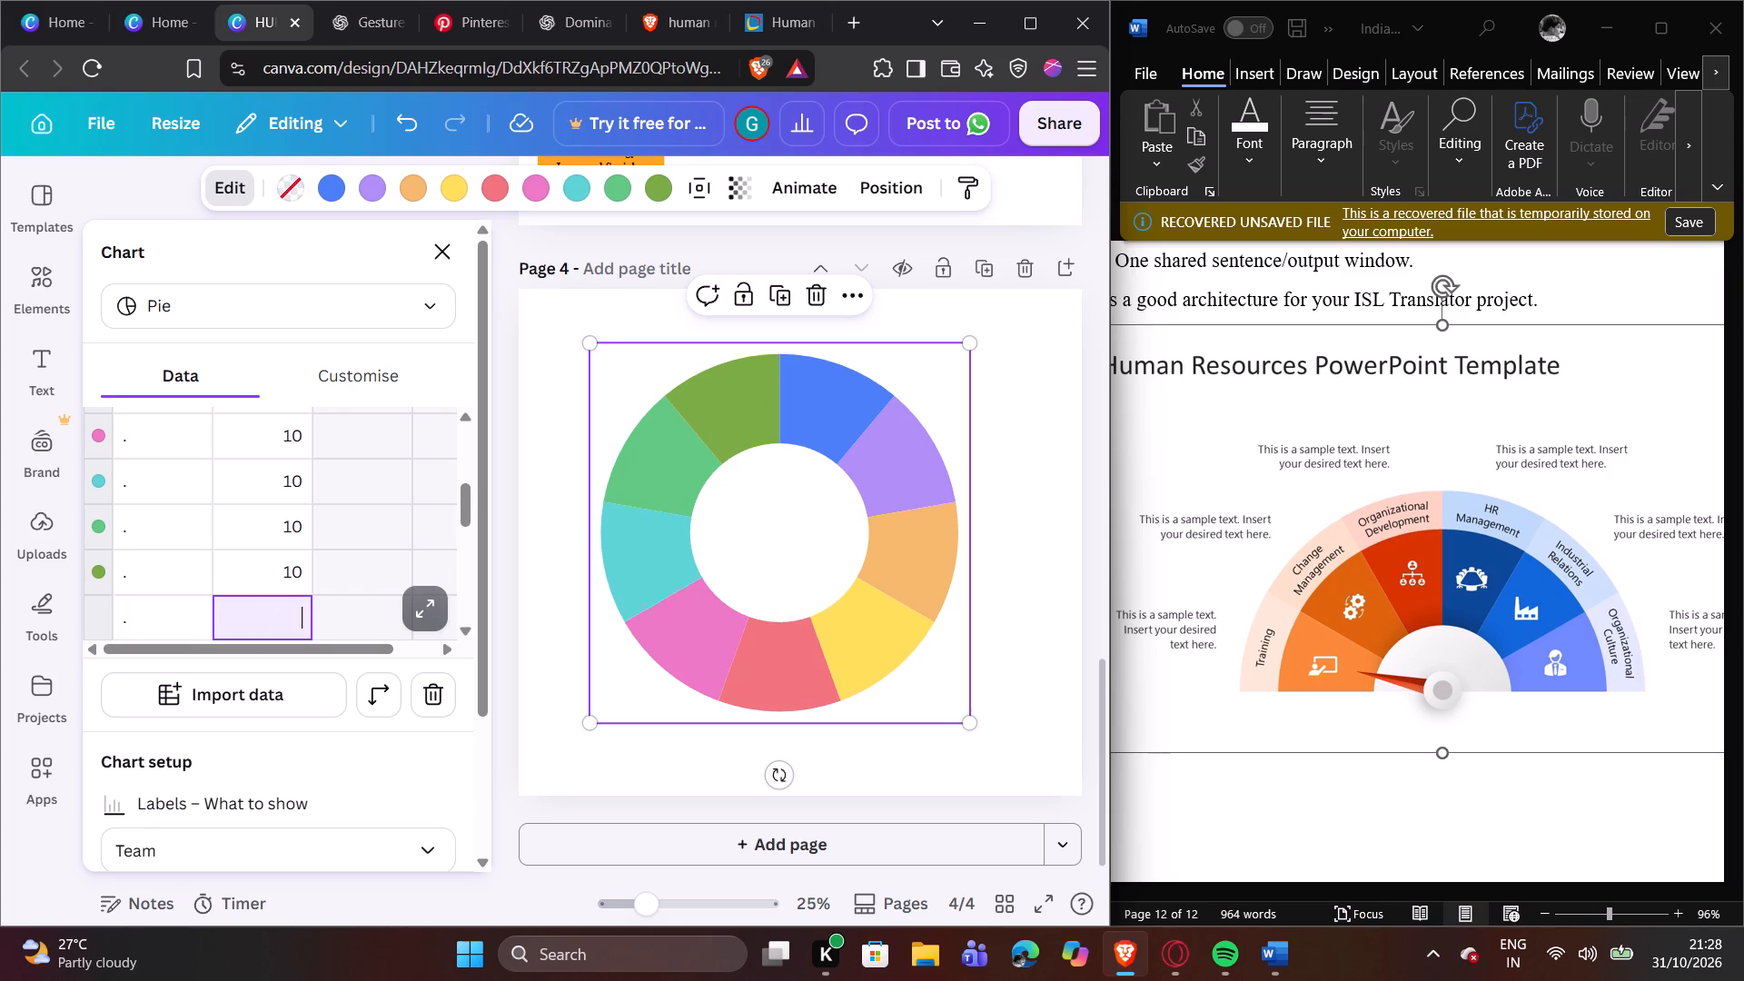
pyautogui.write('10')
pyautogui.press('Return')
# Add an eleventh row to the chart's data, labelled with a period and valued 10.
pyautogui.doubleClick(151, 611)
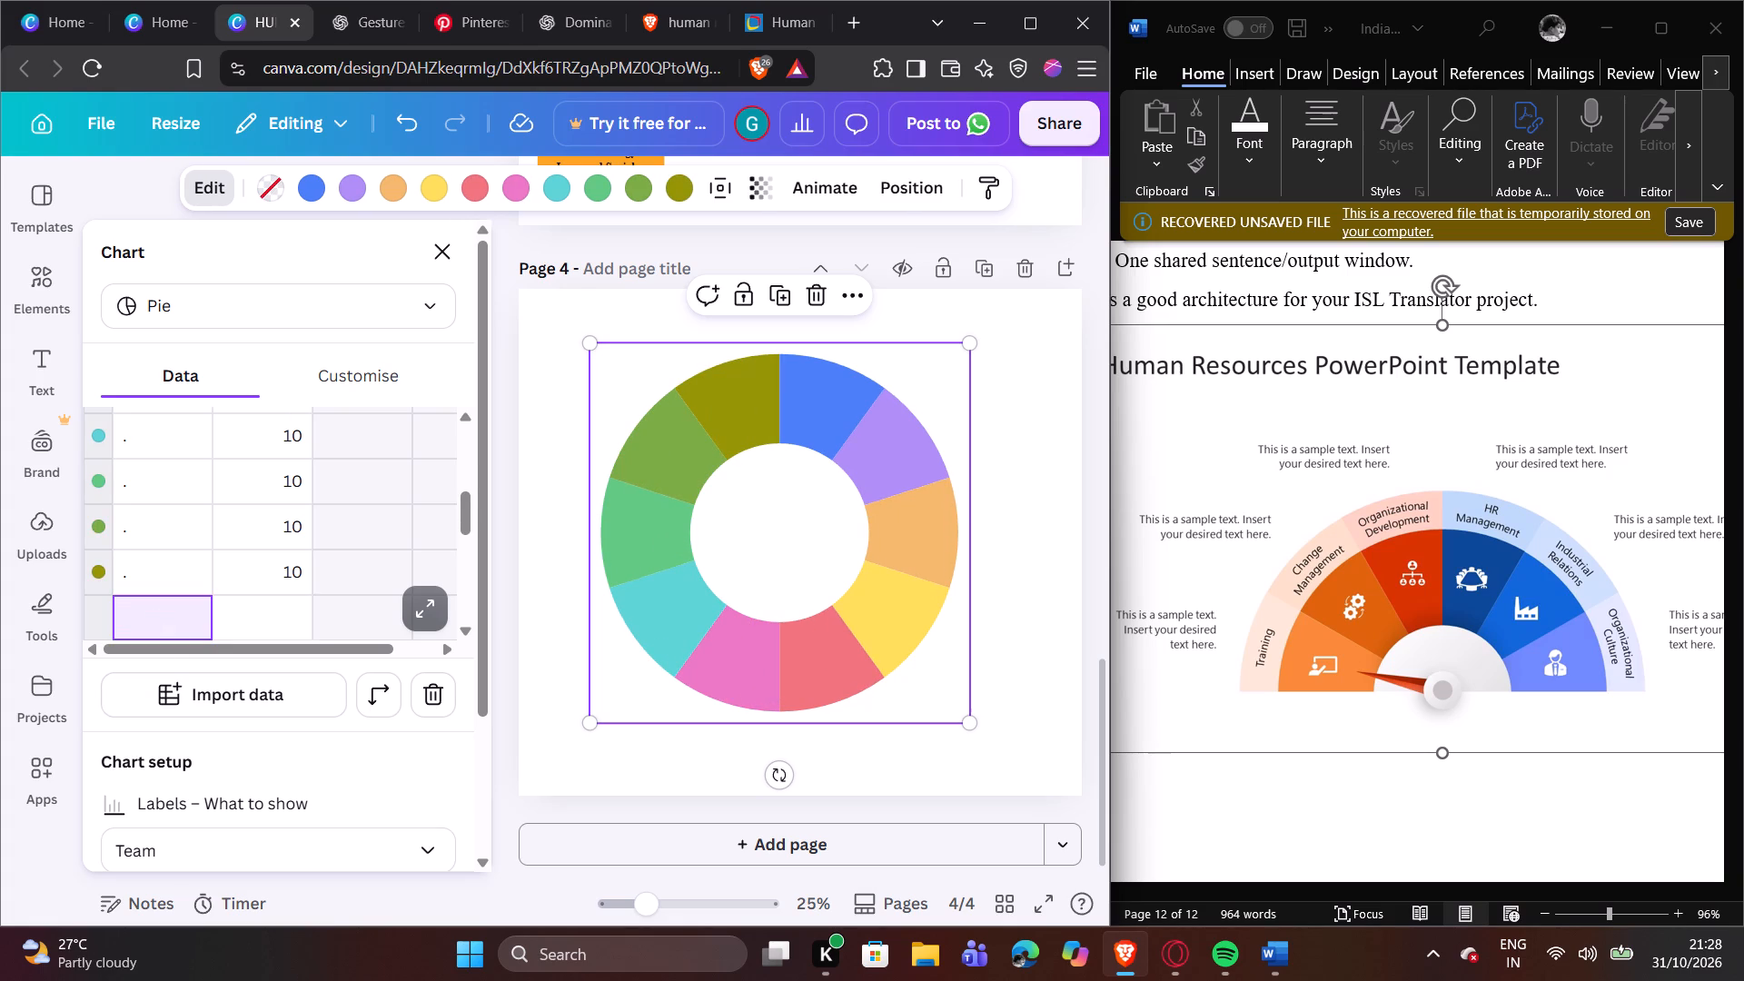
pyautogui.press('.')
pyautogui.doubleClick(237, 625)
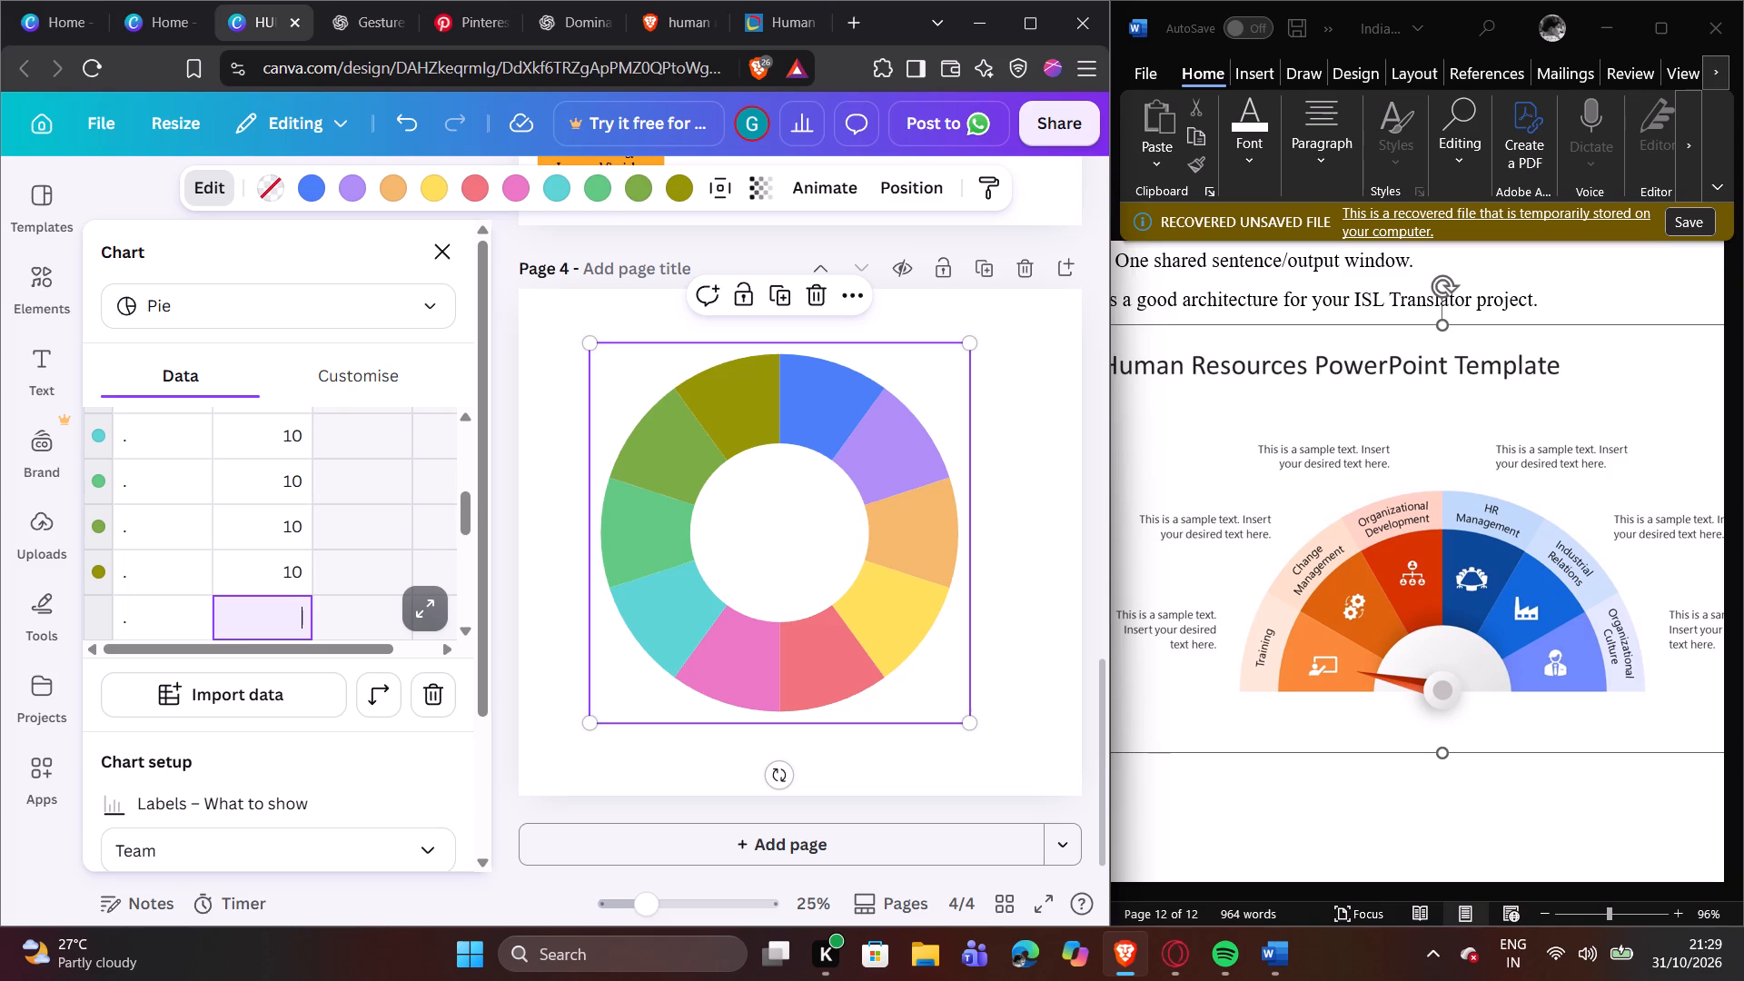
pyautogui.write('10')
pyautogui.press('Return')
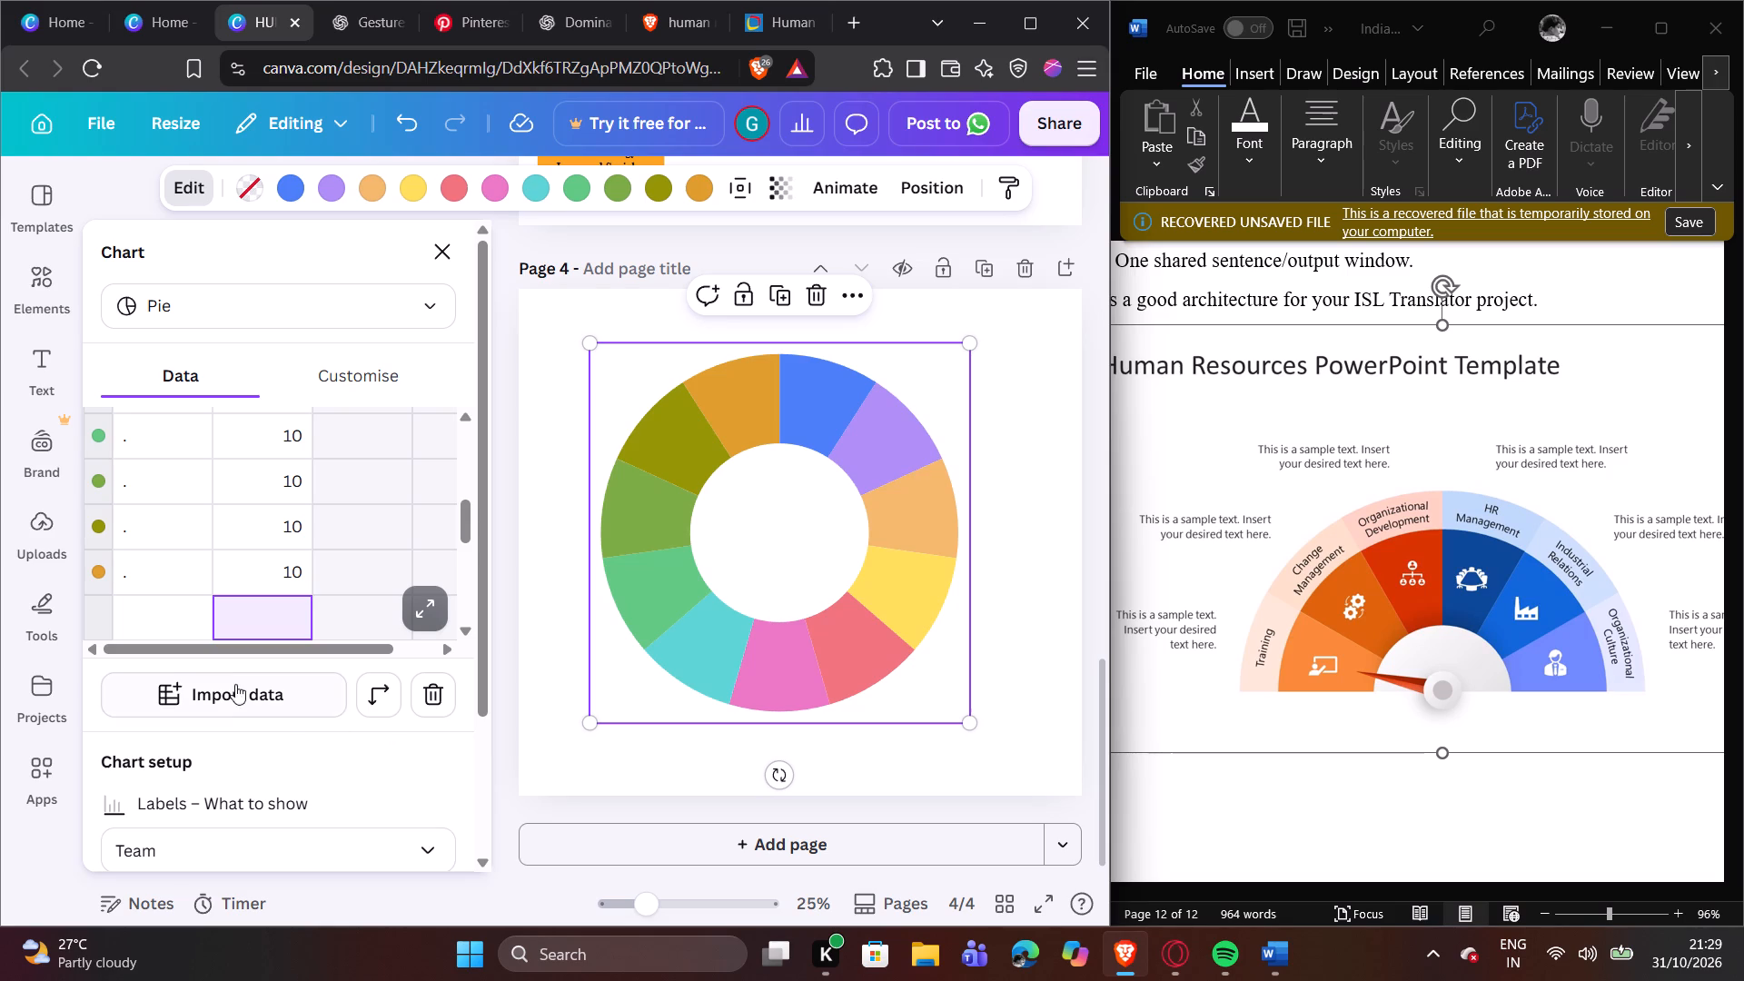
# Add a twelfth row to the chart's data, labelled with a period and valued 10.
pyautogui.doubleClick(173, 622)
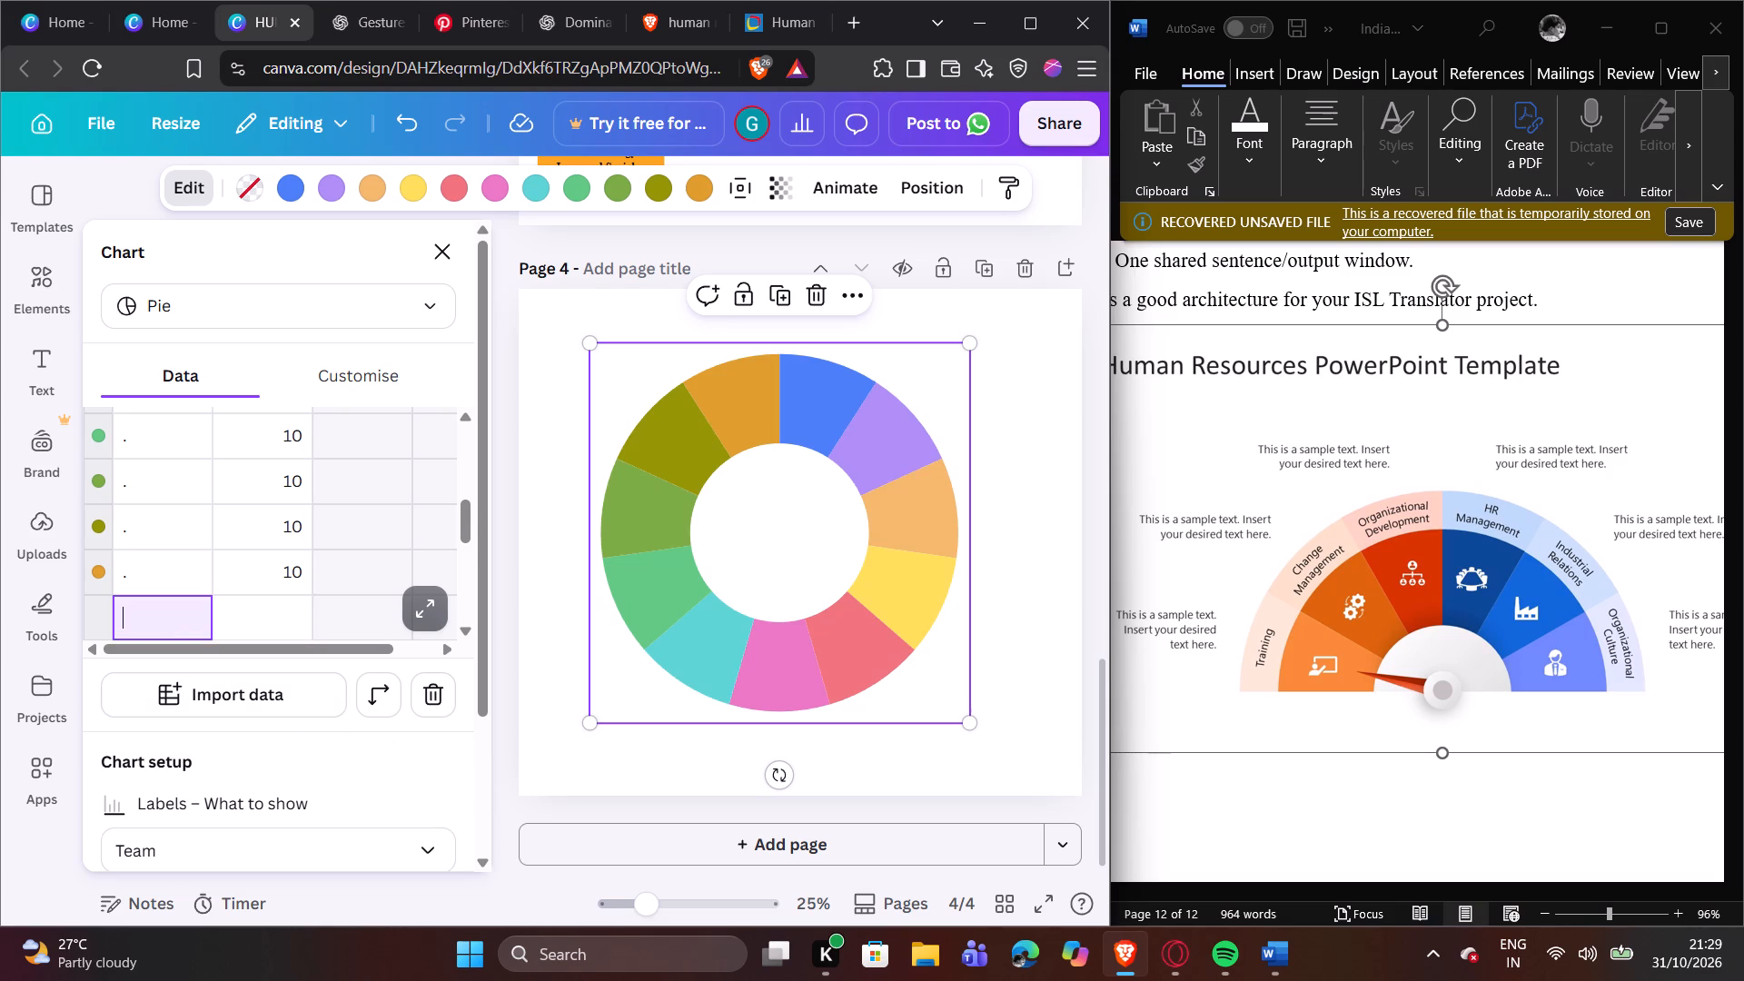
pyautogui.press('.')
pyautogui.doubleClick(239, 613)
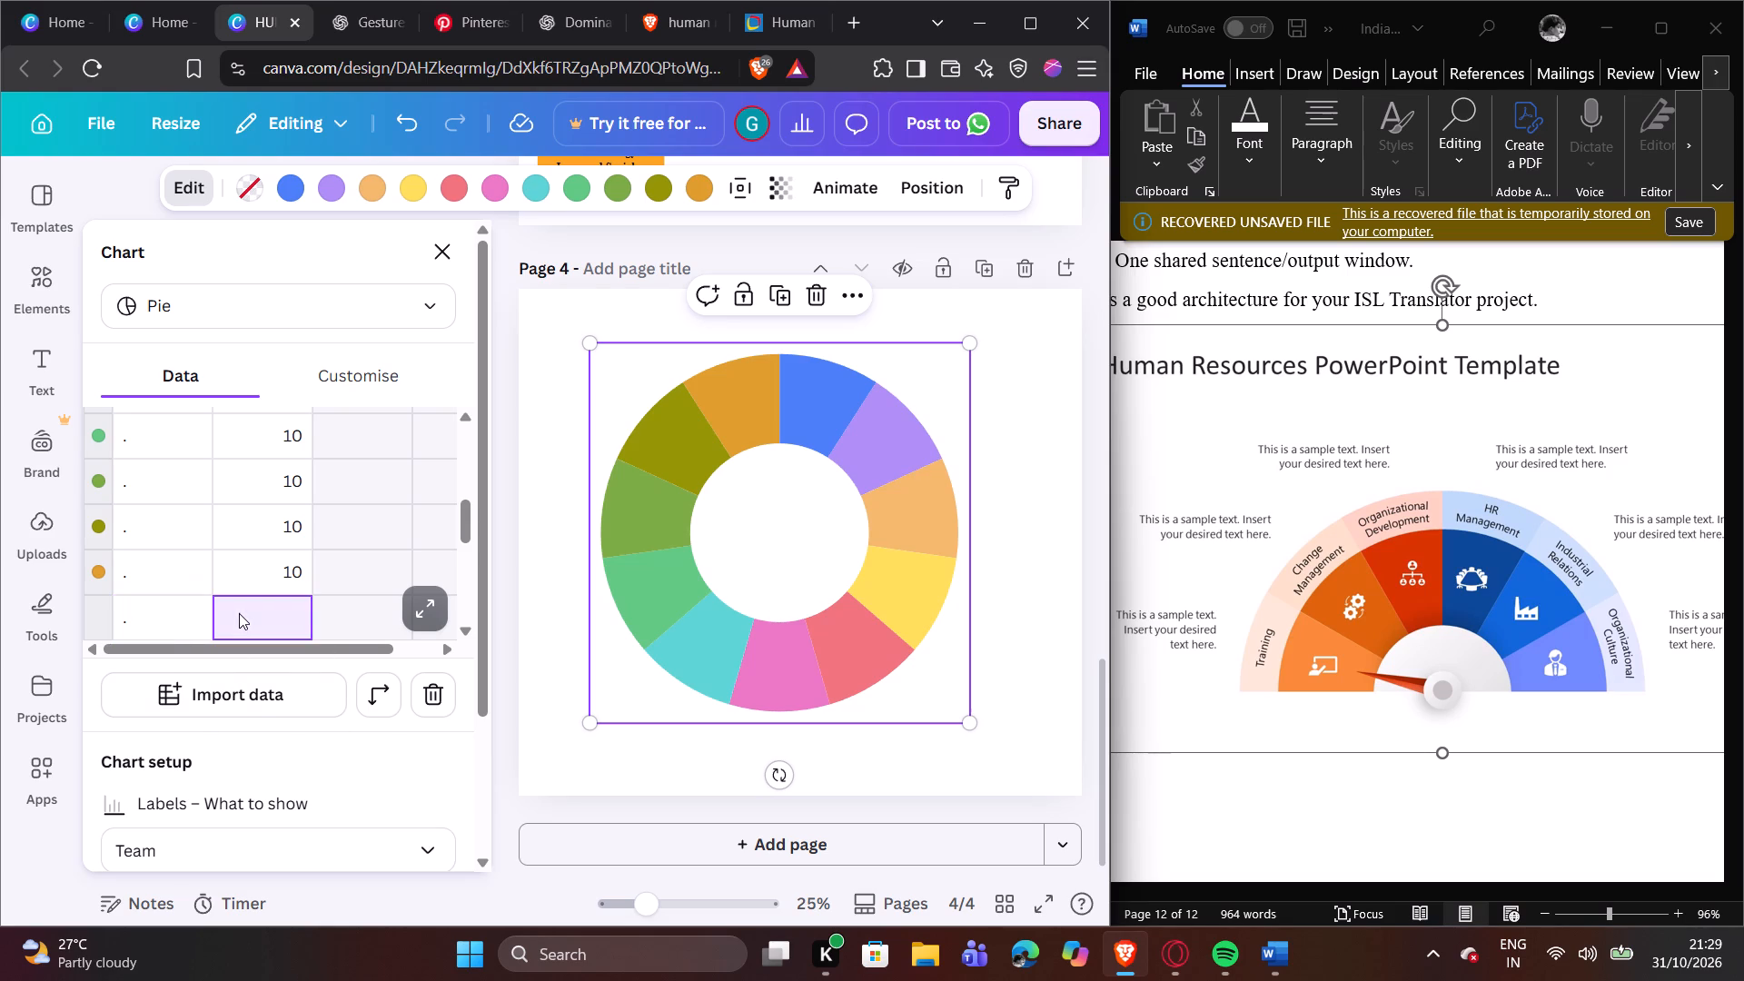
pyautogui.write('10')
pyautogui.press('Return')
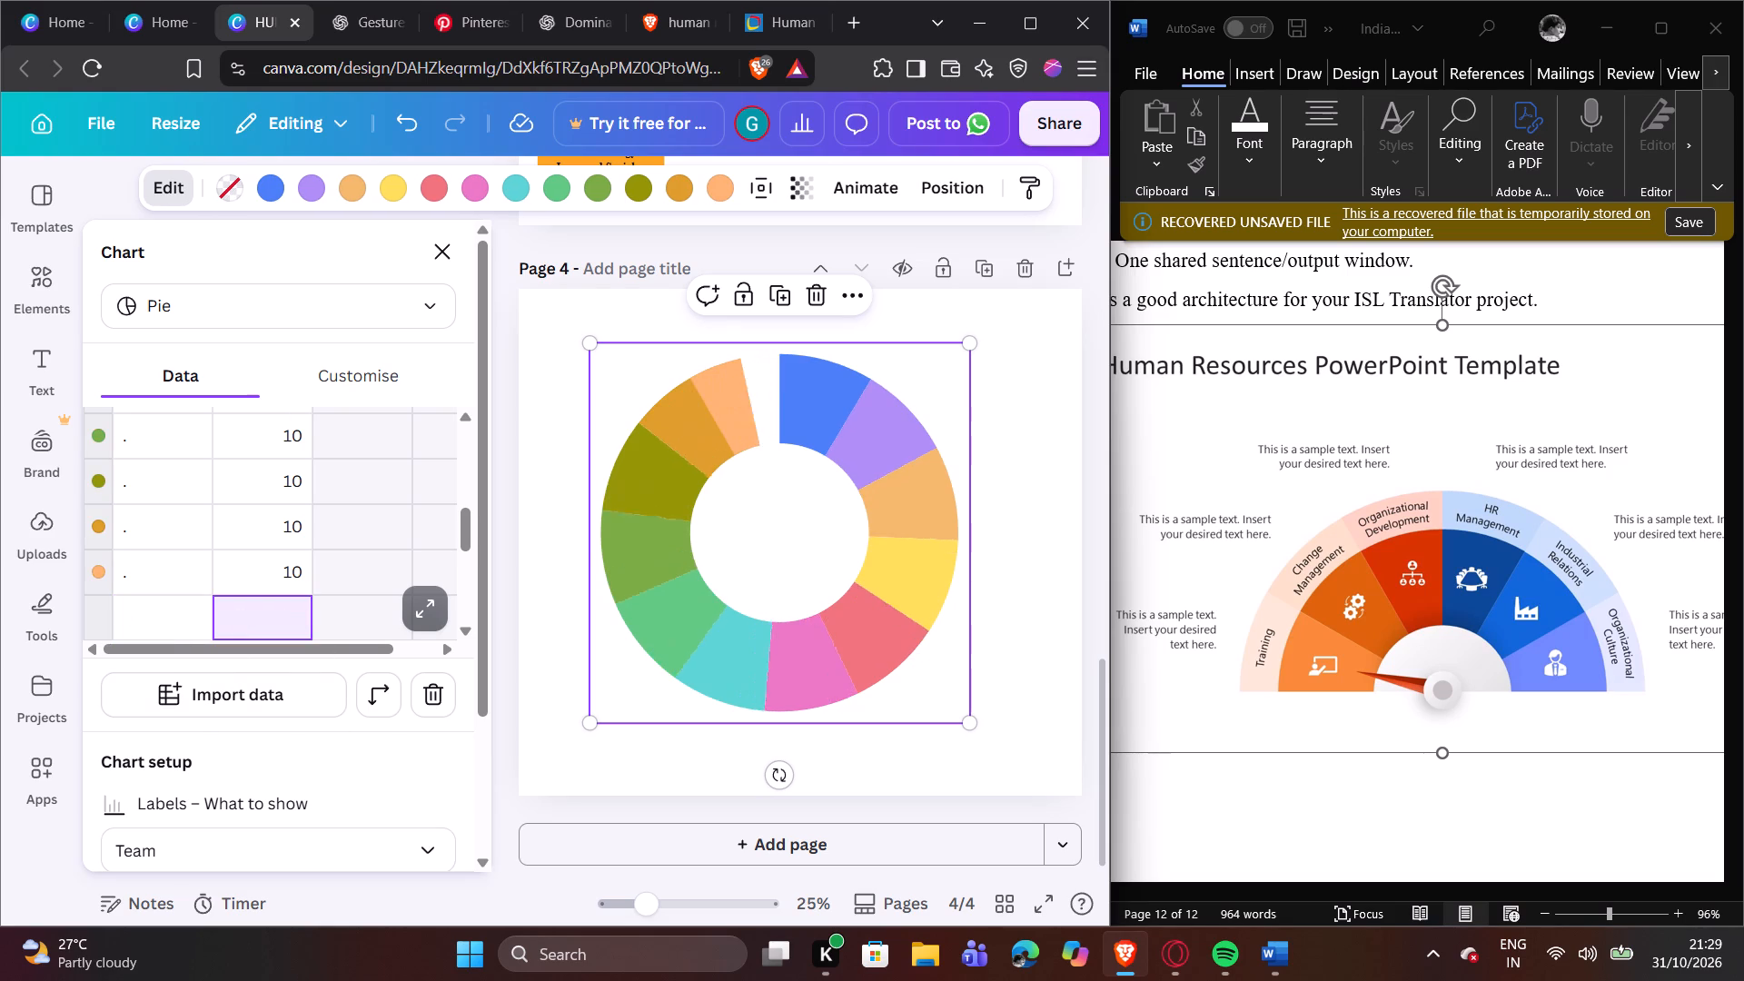
# Enlarge the donut chart on page 4 and reposition it over the lower part of the page.
pyautogui.moveTo(759, 537); pyautogui.dragTo(786, 826)
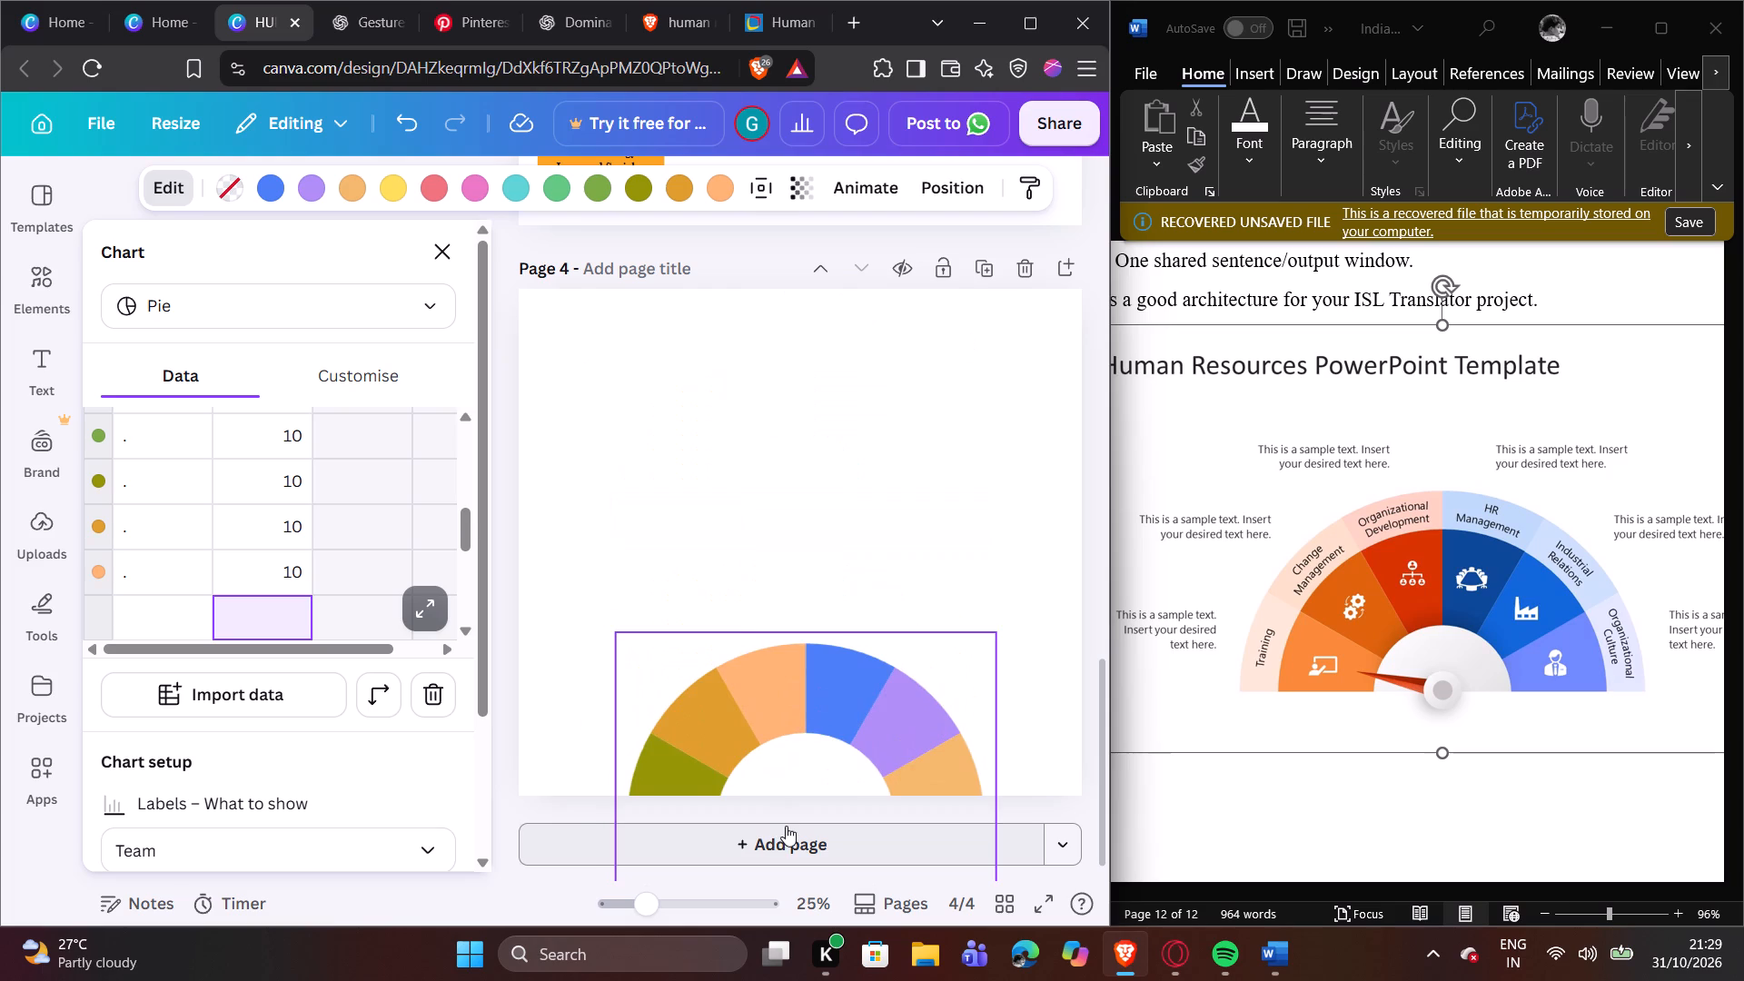
pyautogui.moveTo(786, 826); pyautogui.dragTo(777, 816)
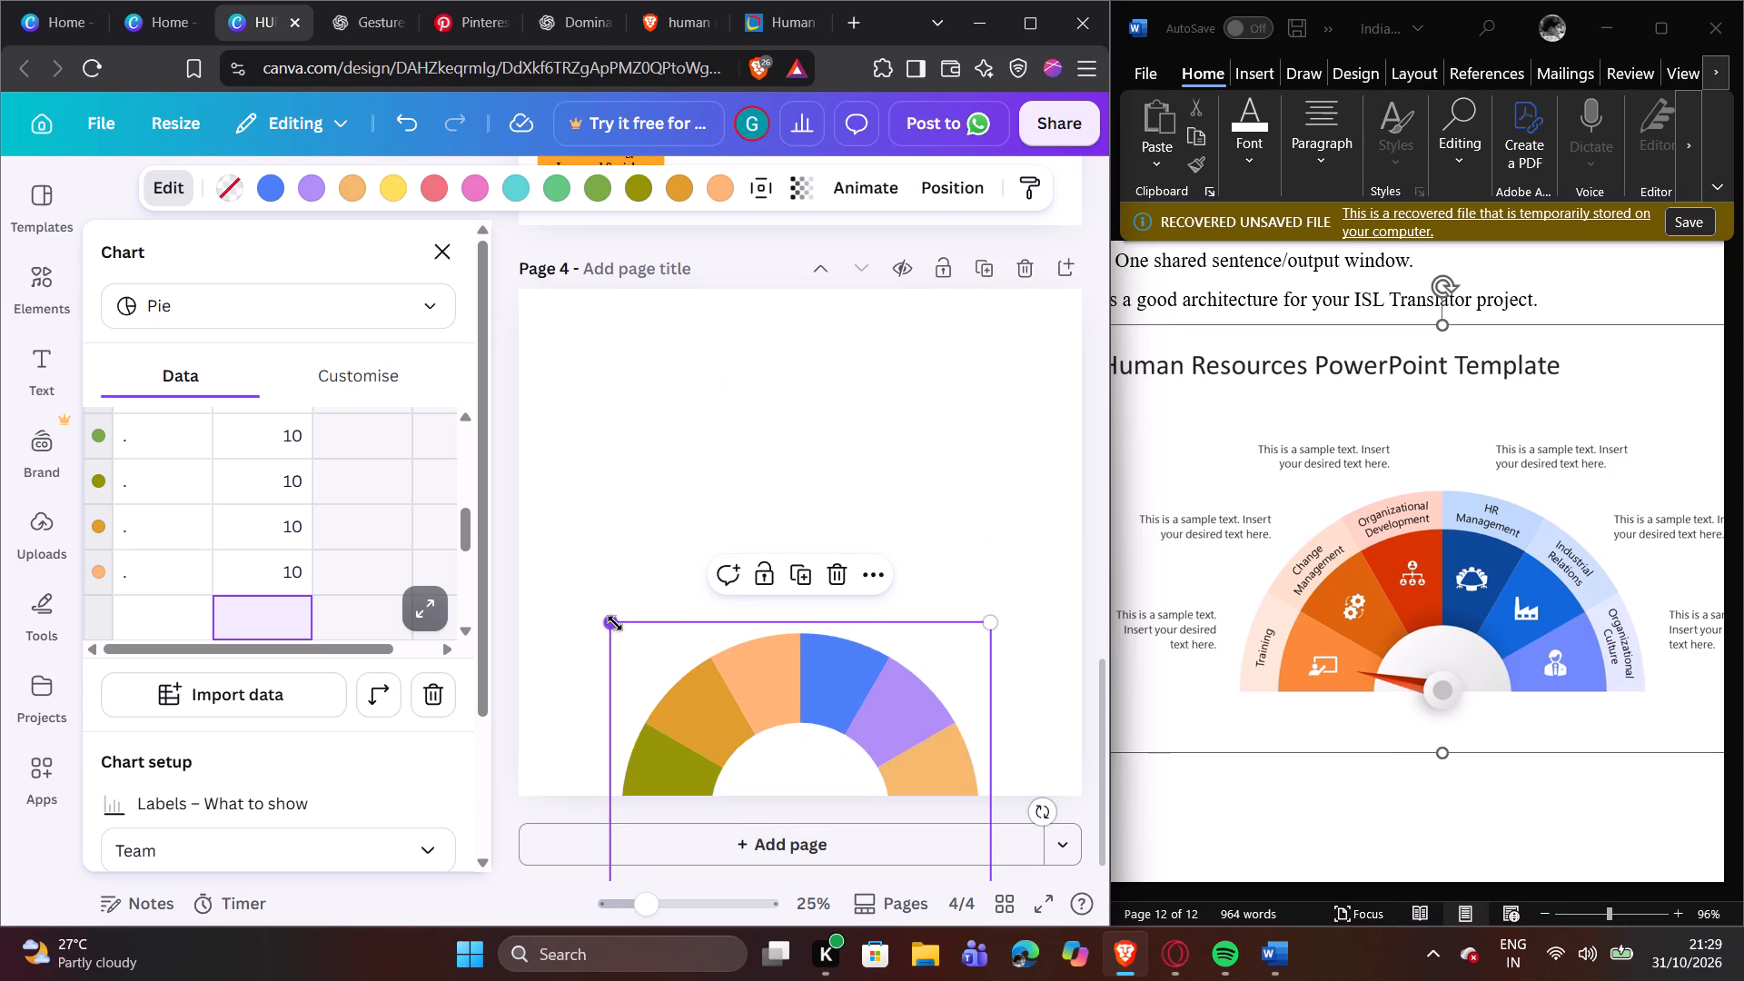
pyautogui.moveTo(615, 623); pyautogui.dragTo(556, 518)
pyautogui.moveTo(748, 696); pyautogui.dragTo(749, 512)
# Rotate the donut chart to -90° so the blue segment starts at the ring's left horizontal.
pyautogui.moveTo(759, 867); pyautogui.dragTo(817, 865)
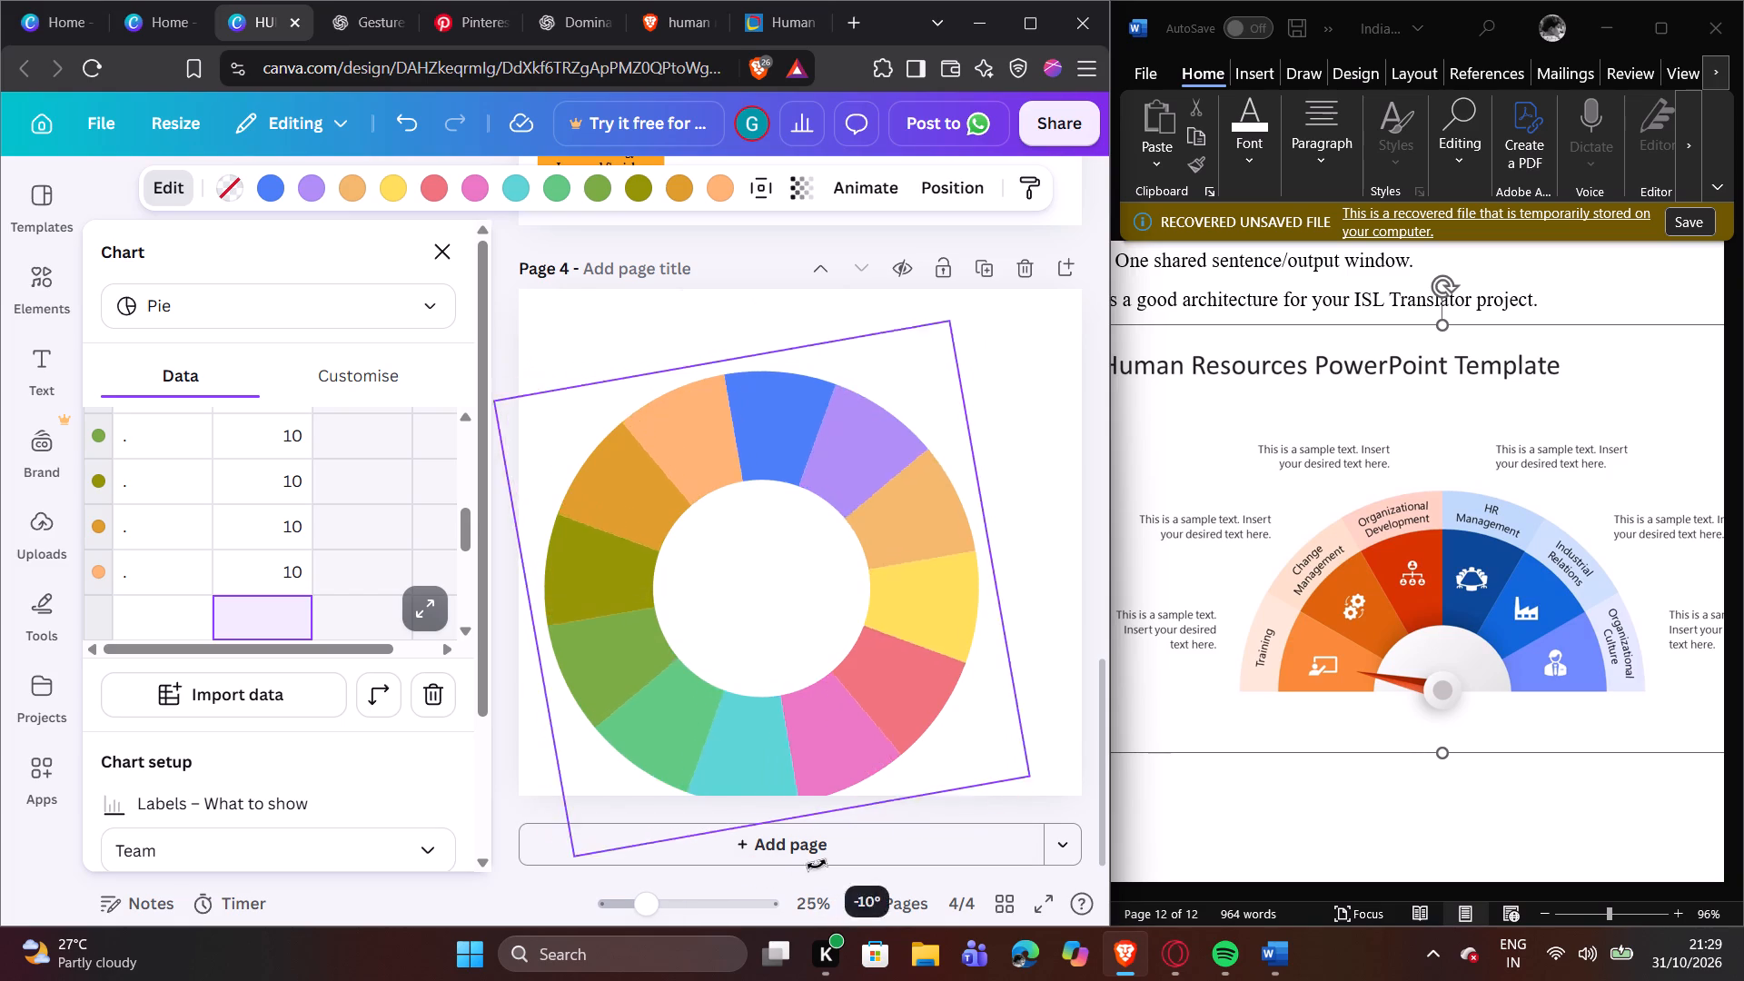
pyautogui.moveTo(817, 865); pyautogui.dragTo(881, 581)
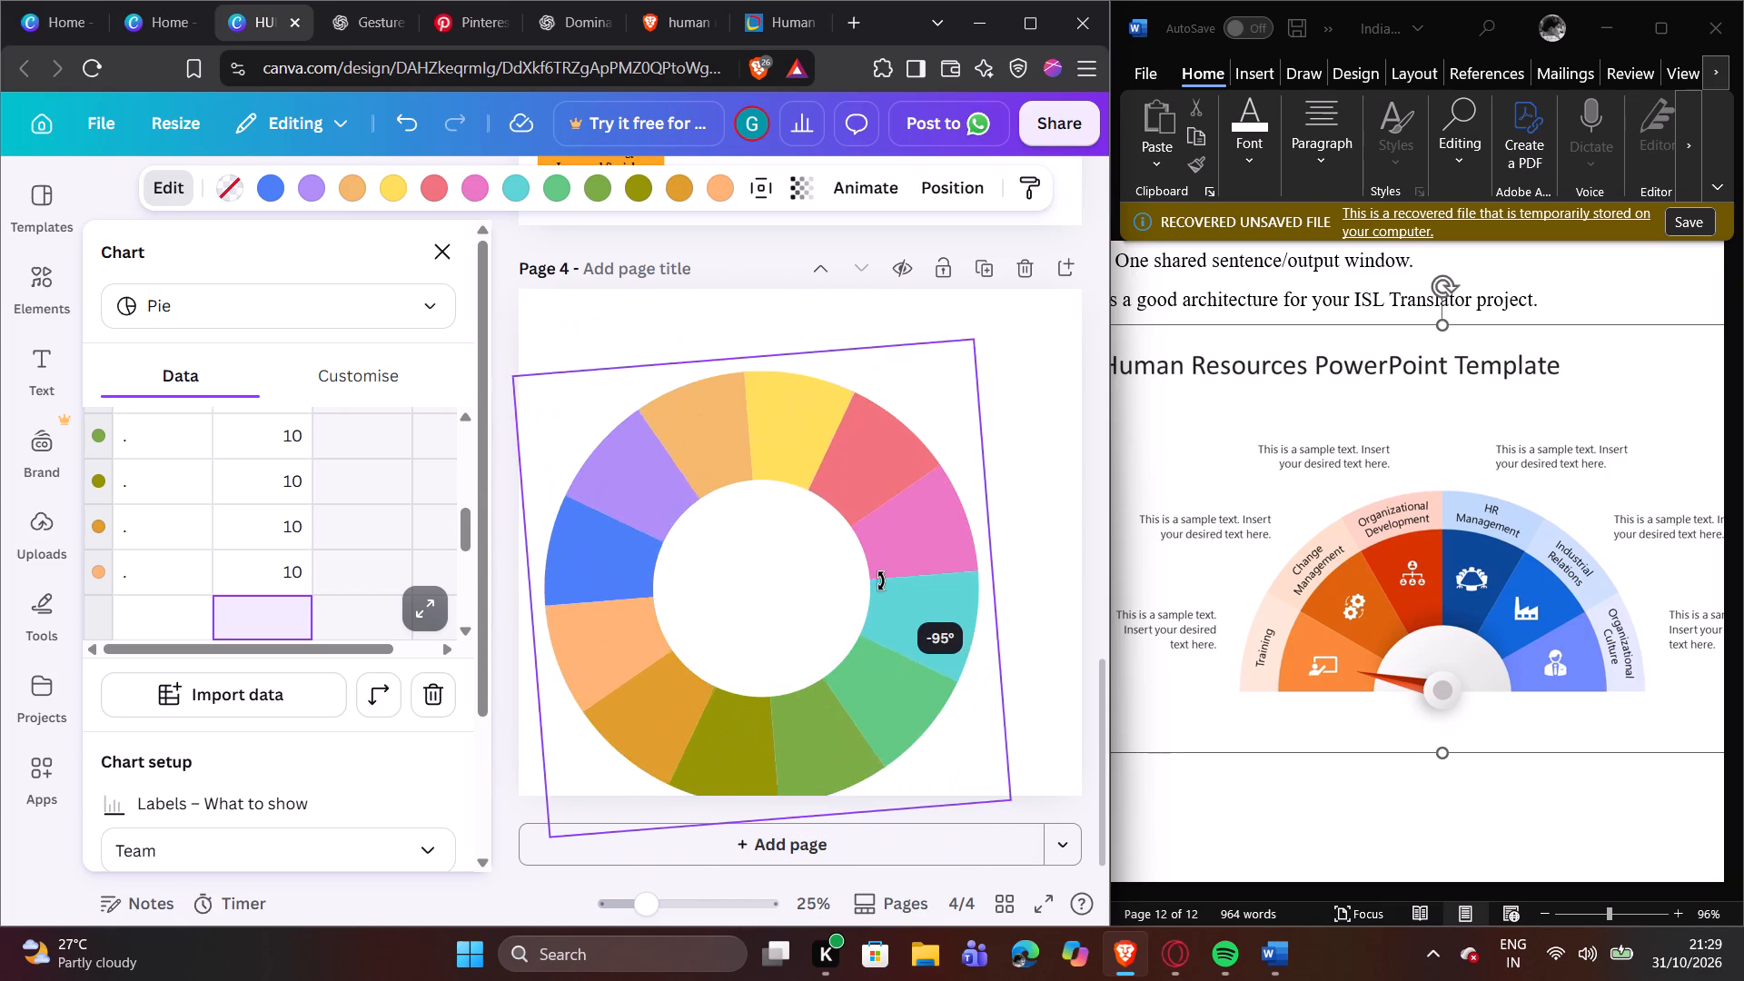
pyautogui.moveTo(881, 581); pyautogui.dragTo(877, 591)
# Move the donut chart down, centred horizontally, so only its upper six segments remain above the page's bottom edge.
pyautogui.moveTo(796, 609); pyautogui.dragTo(812, 711)
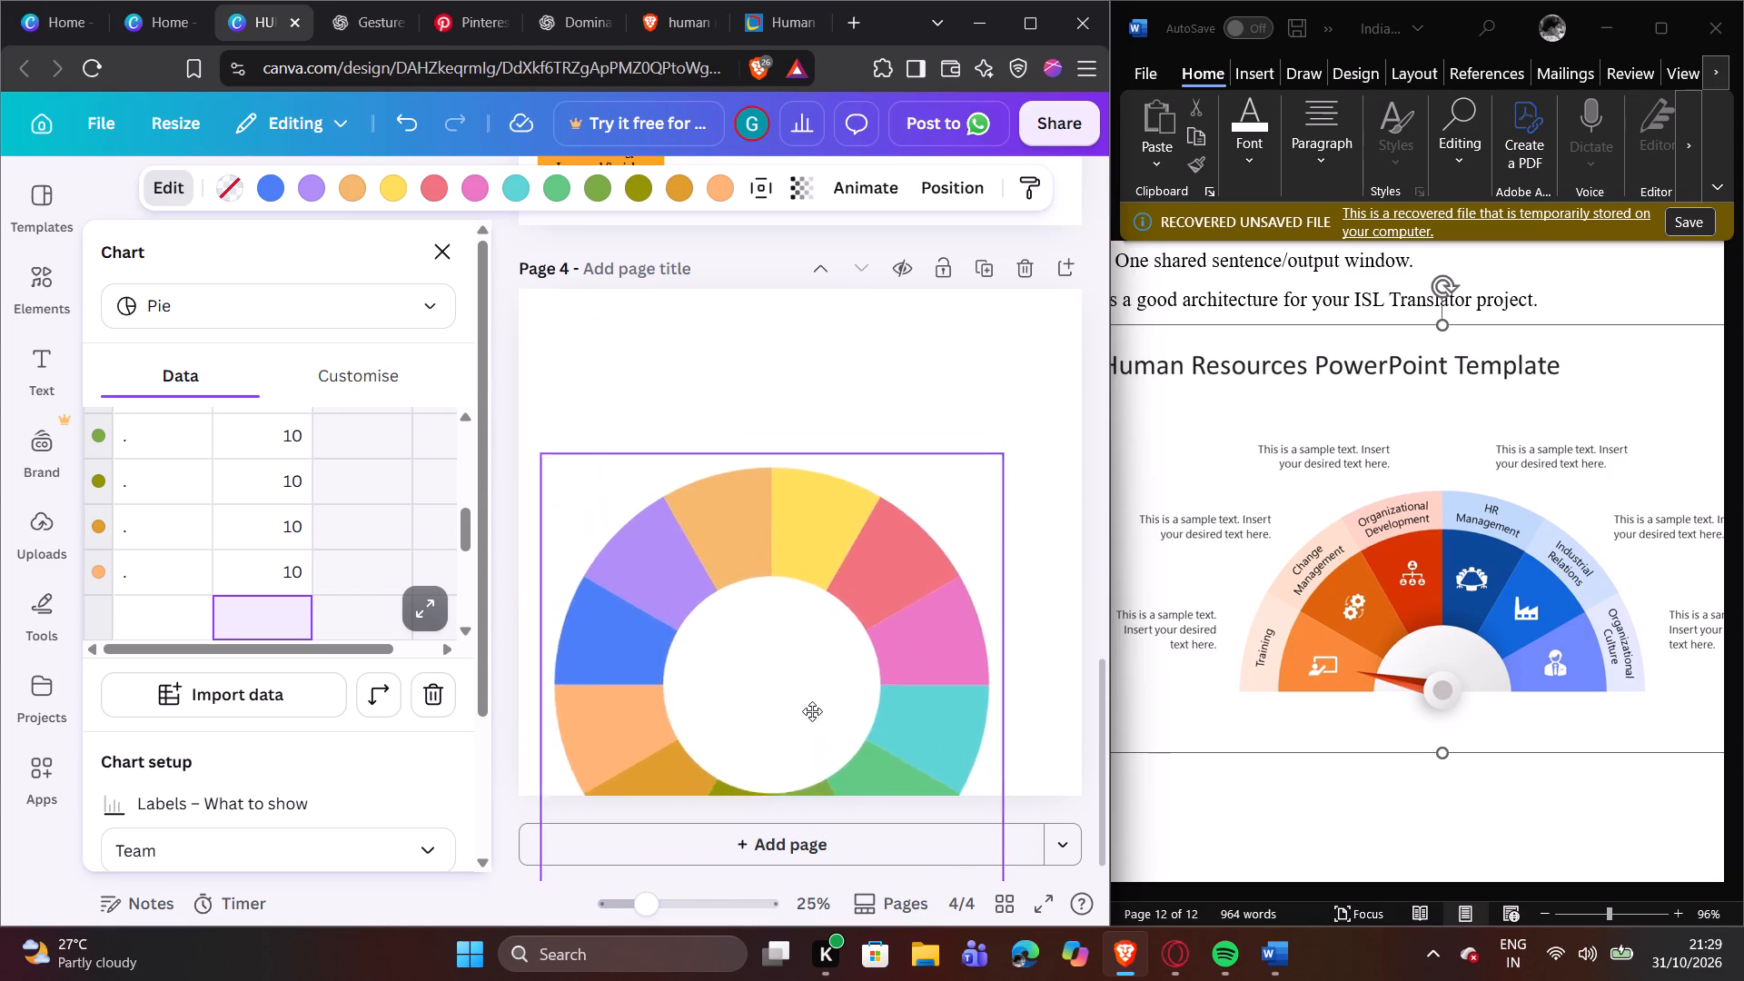
pyautogui.moveTo(812, 711); pyautogui.dragTo(814, 813)
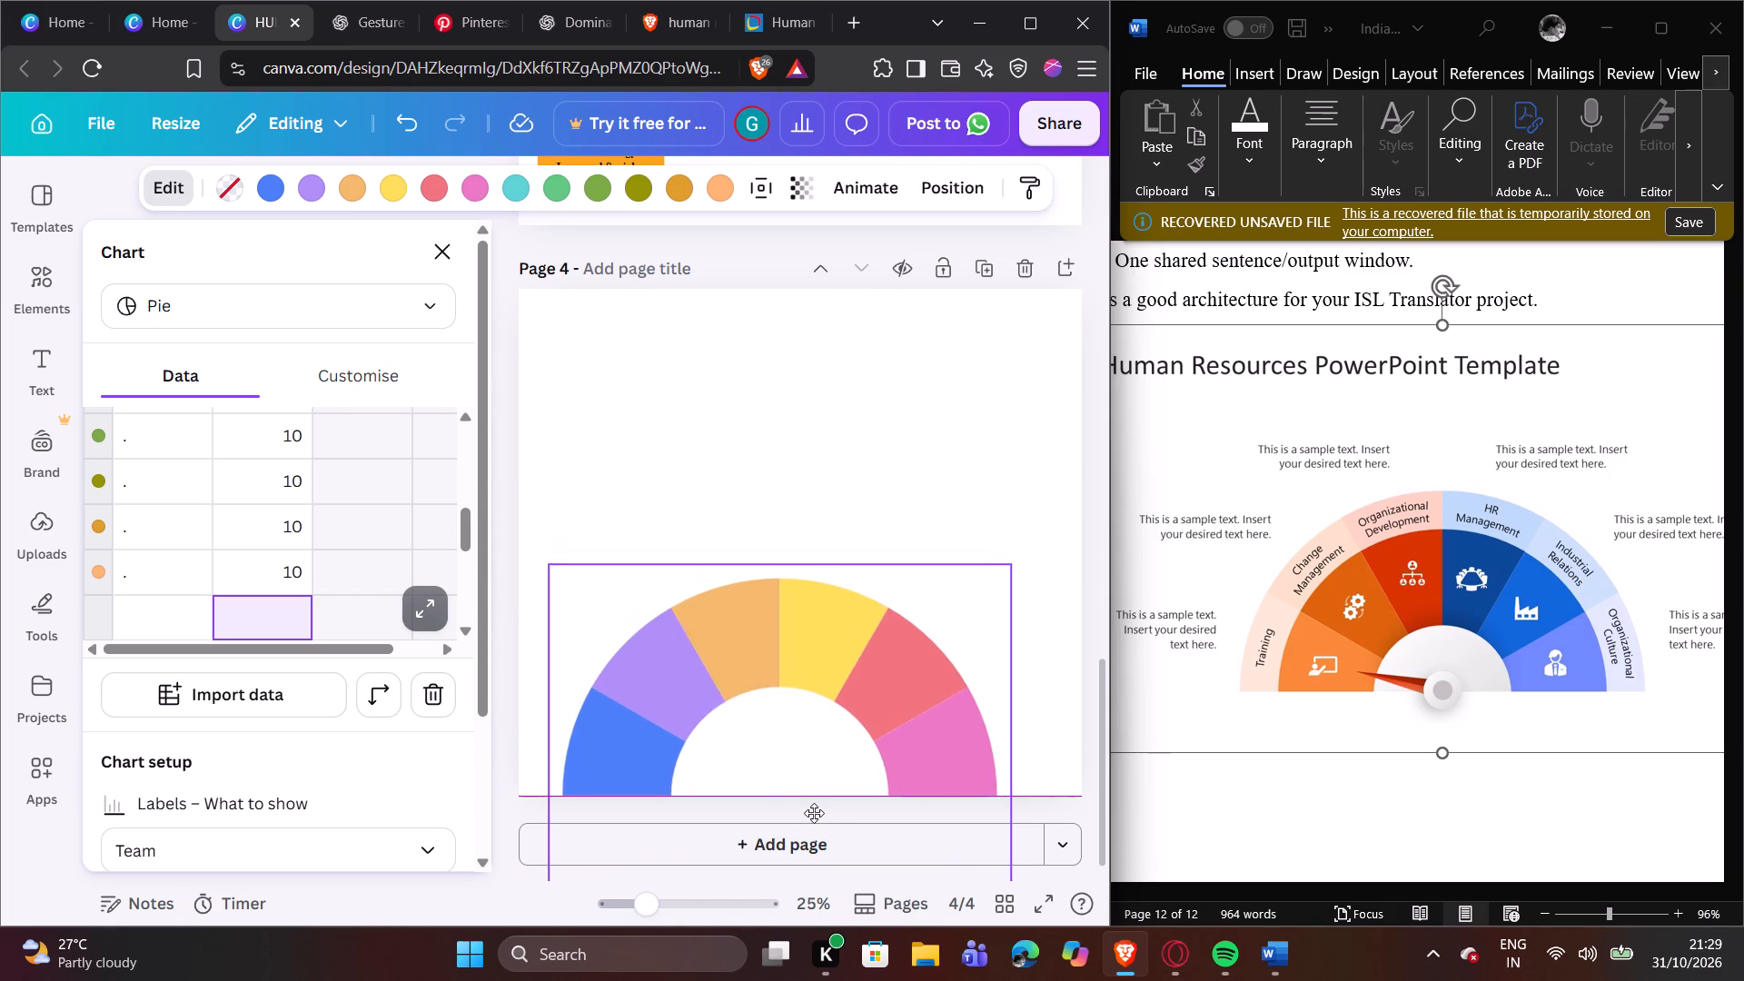
pyautogui.moveTo(814, 813); pyautogui.dragTo(830, 815)
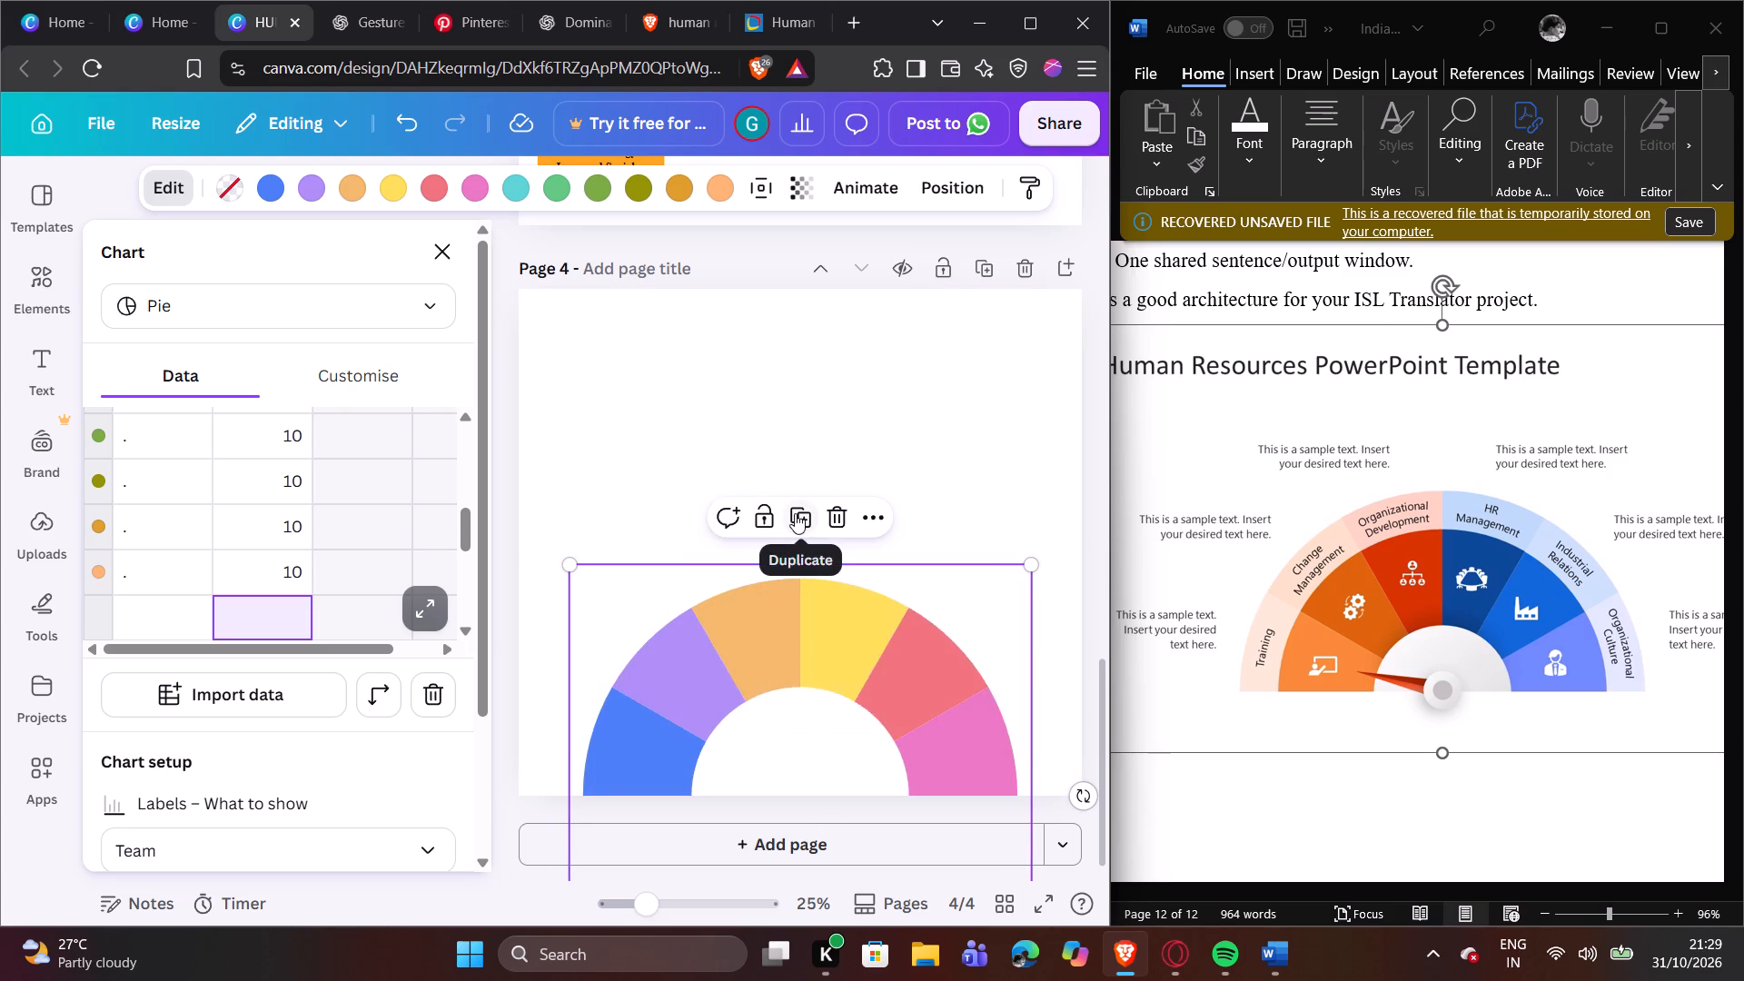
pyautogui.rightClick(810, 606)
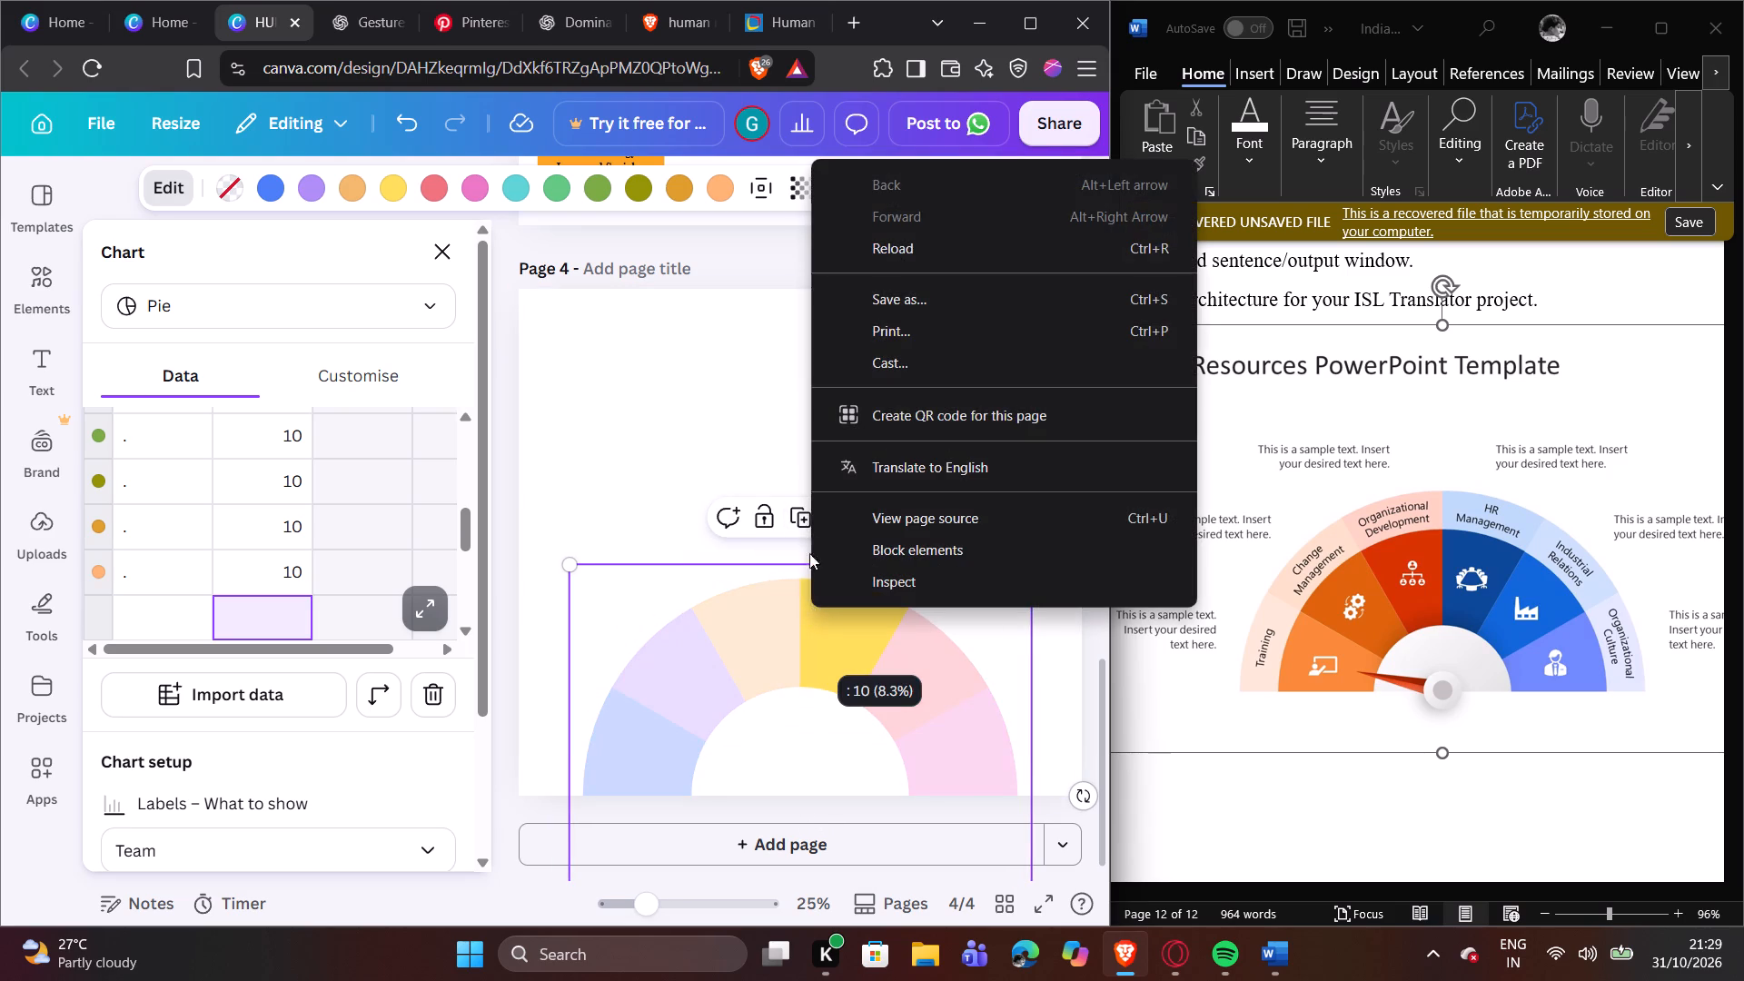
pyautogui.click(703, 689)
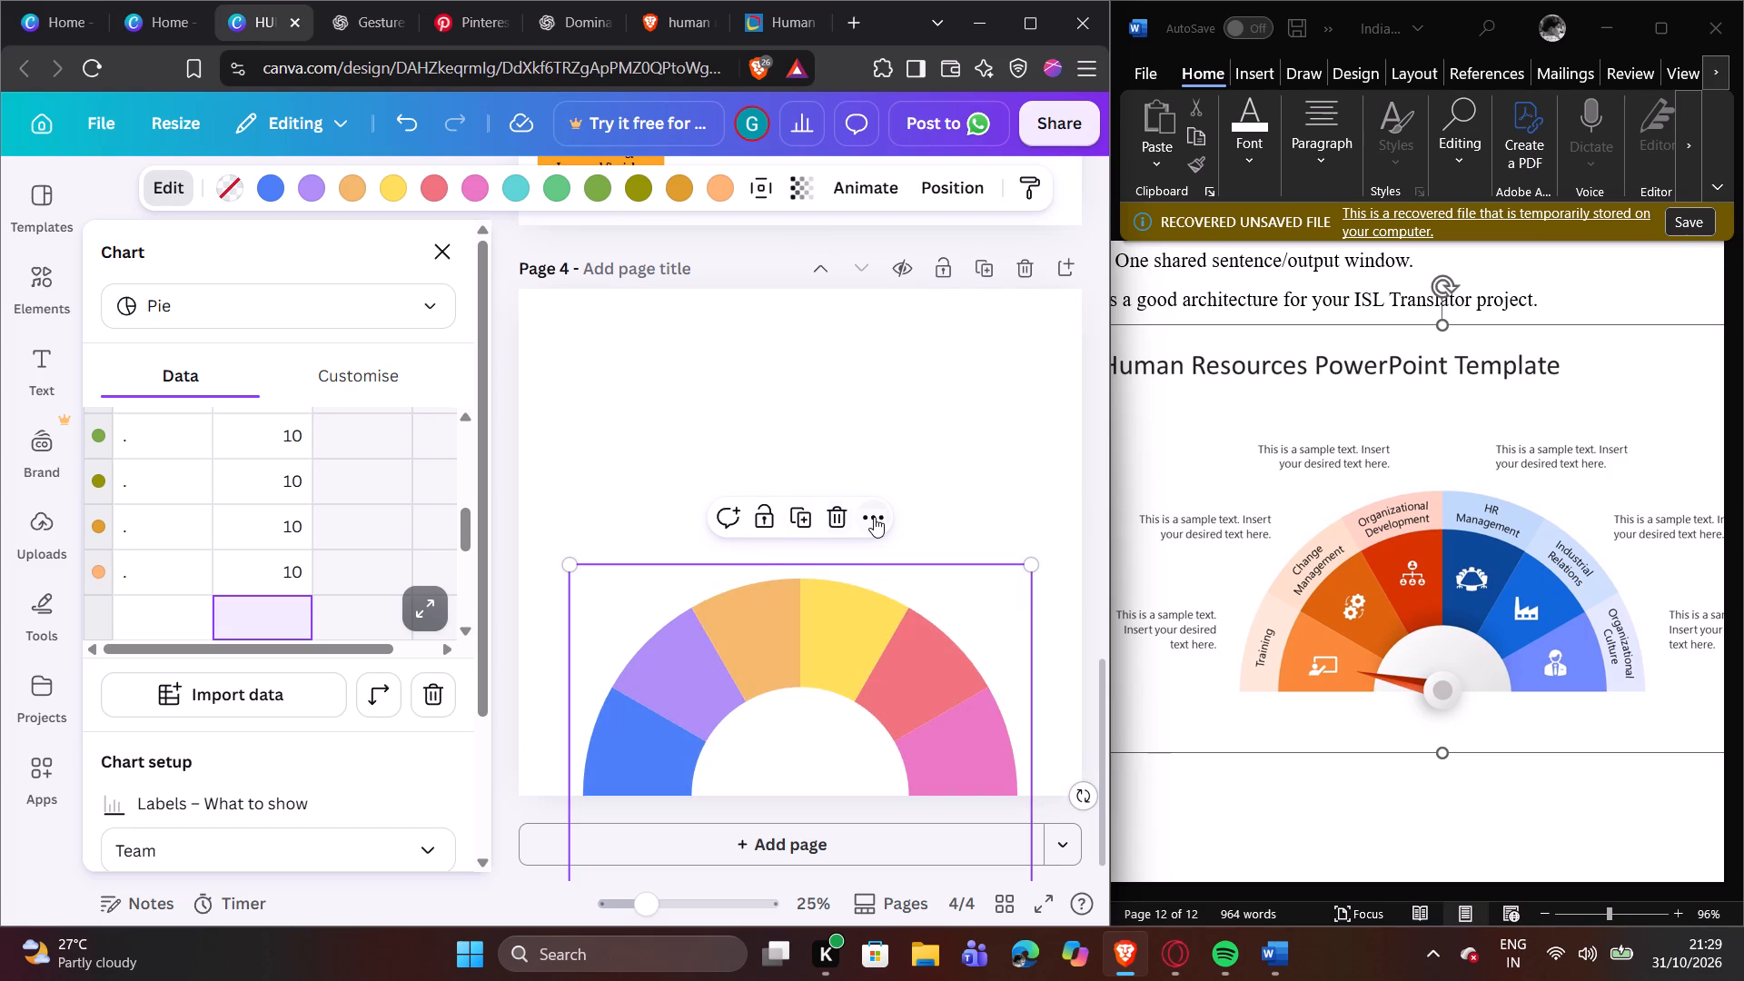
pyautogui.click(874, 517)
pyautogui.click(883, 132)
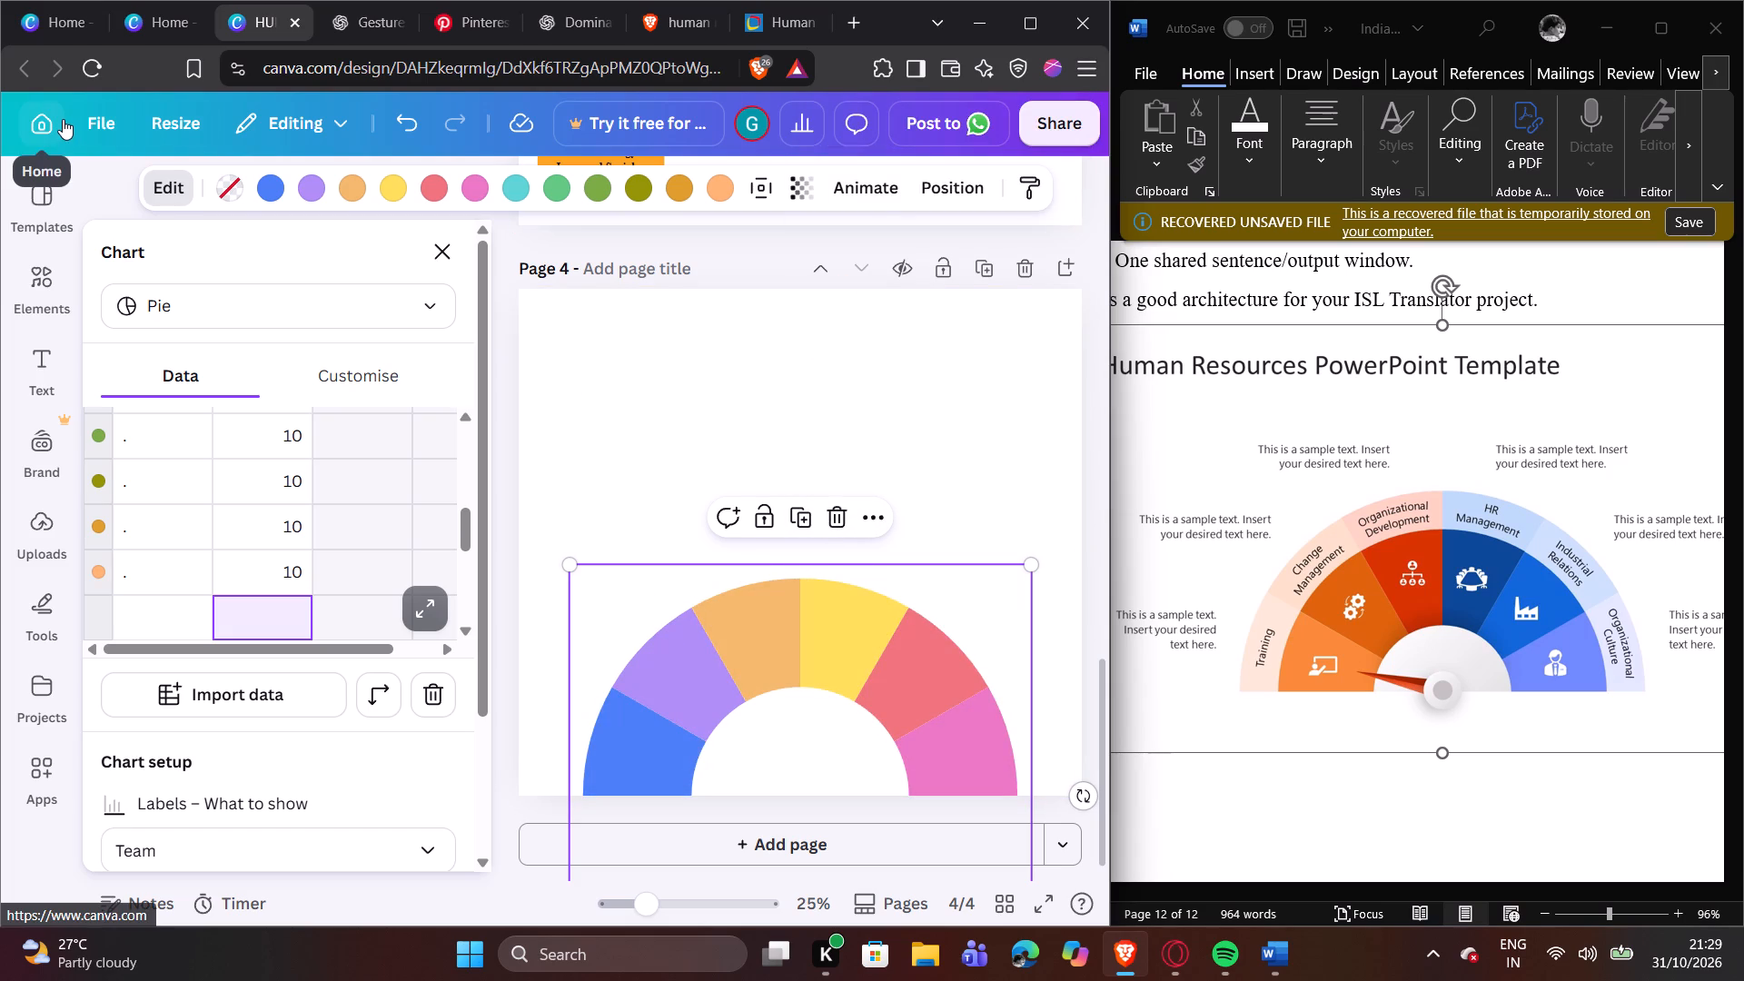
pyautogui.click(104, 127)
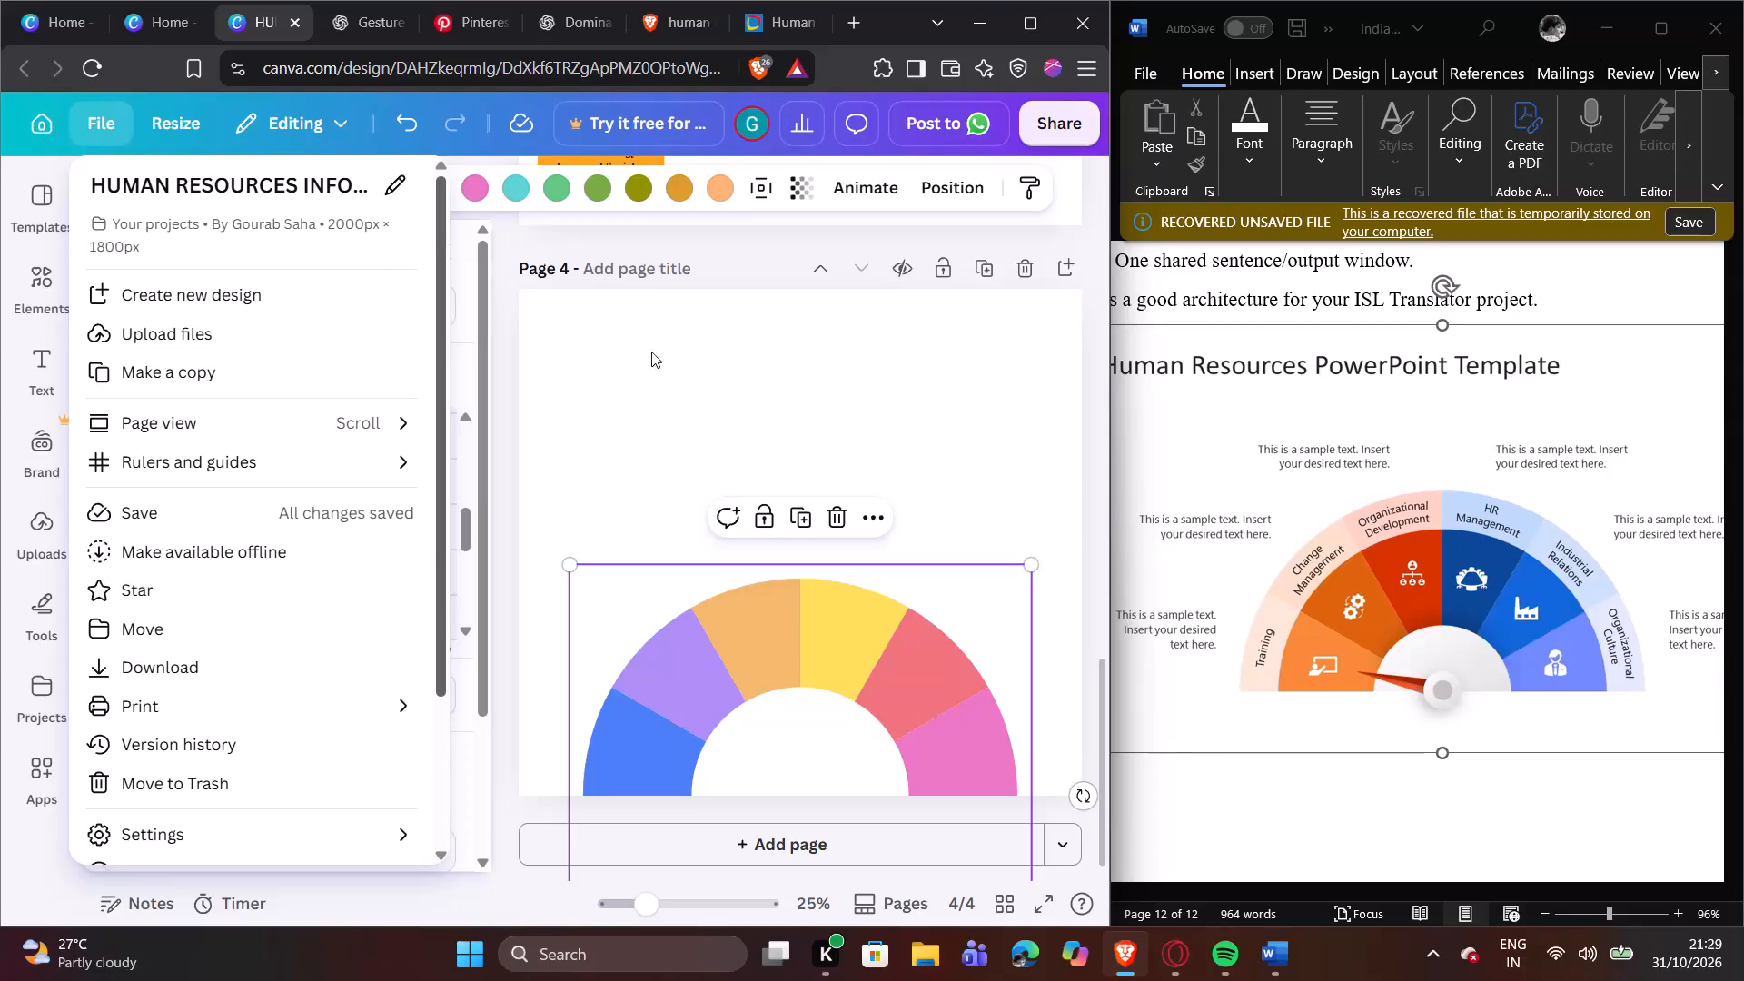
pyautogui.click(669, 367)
# Shrink the donut chart slightly and recentre it horizontally, with its half ring resting on page 4's bottom edge.
pyautogui.click(498, 510)
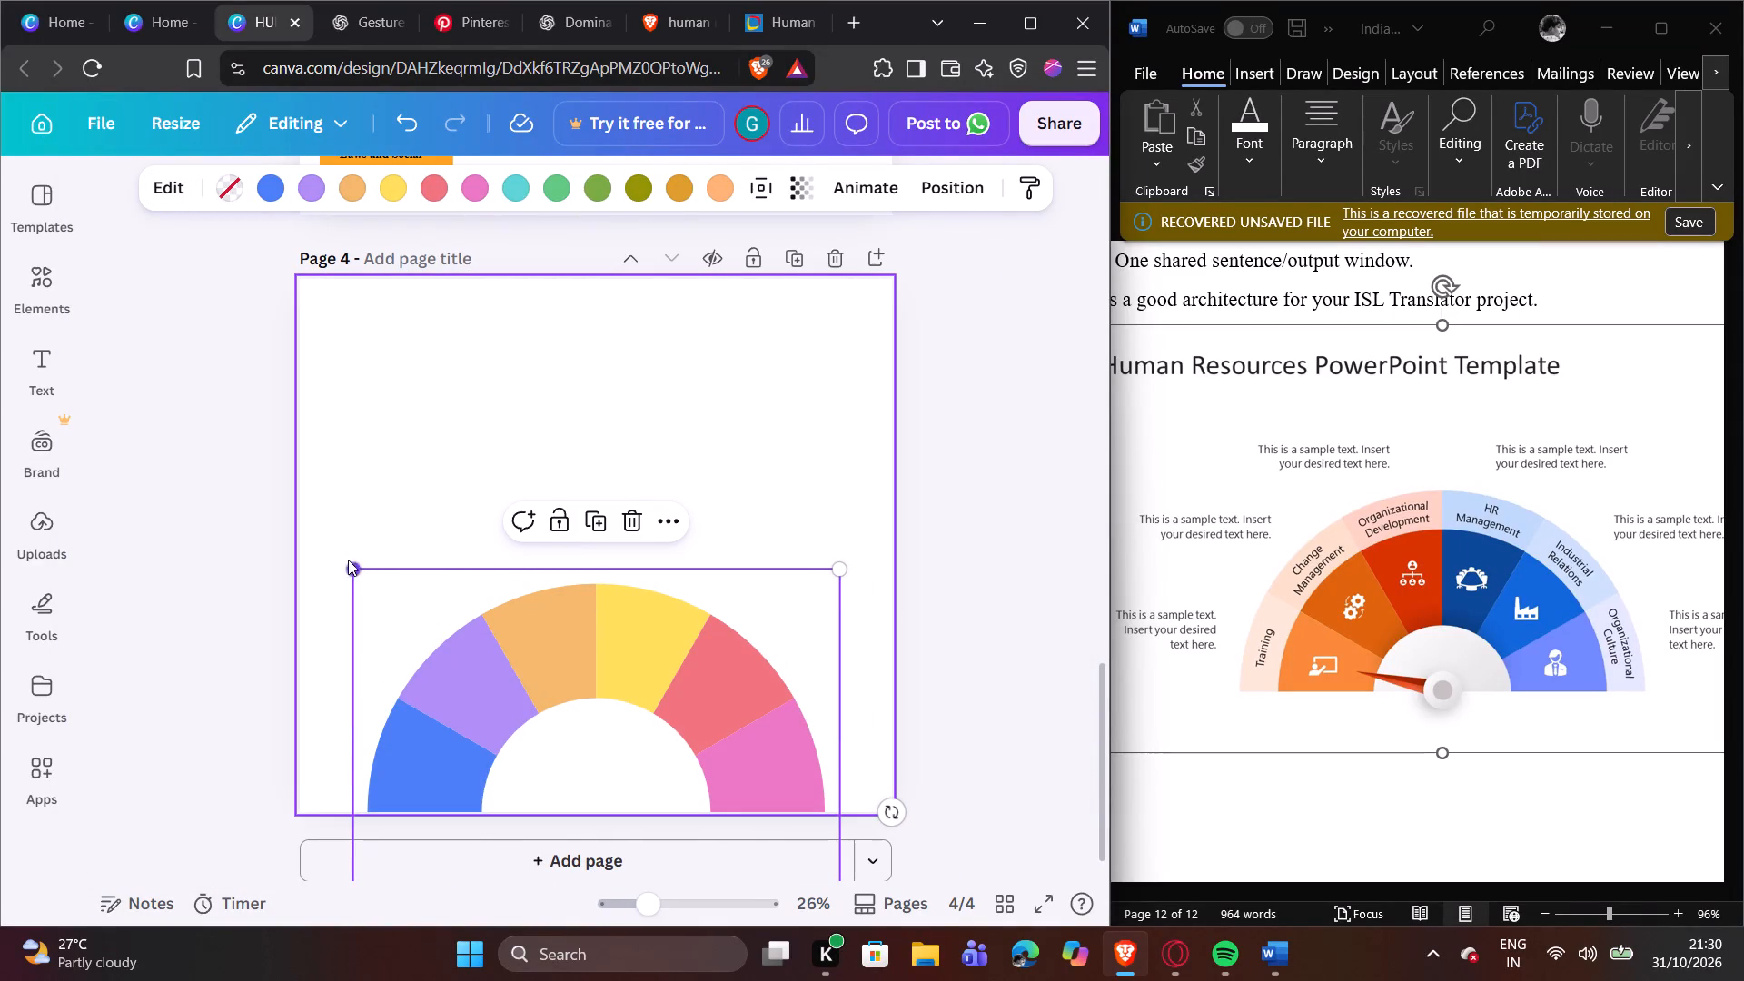
pyautogui.moveTo(361, 561); pyautogui.dragTo(388, 579)
pyautogui.moveTo(1041, 734); pyautogui.dragTo(1029, 734)
pyautogui.moveTo(641, 709); pyautogui.dragTo(644, 708)
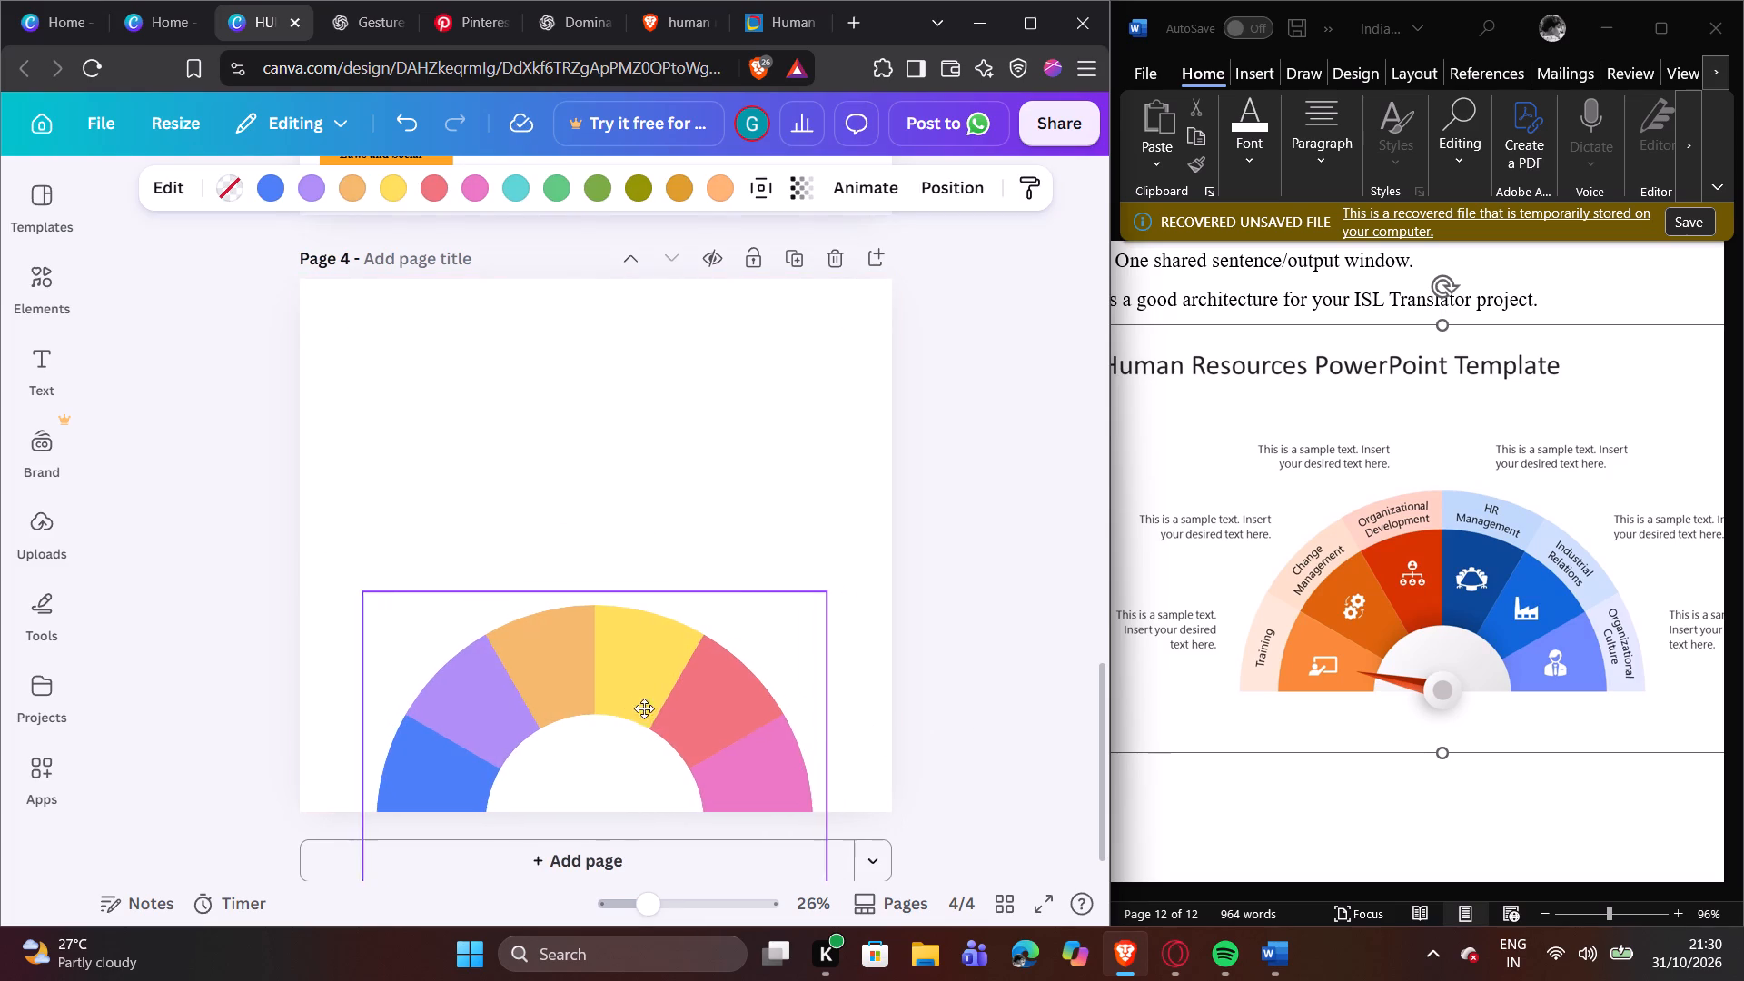
pyautogui.moveTo(644, 708); pyautogui.dragTo(620, 693)
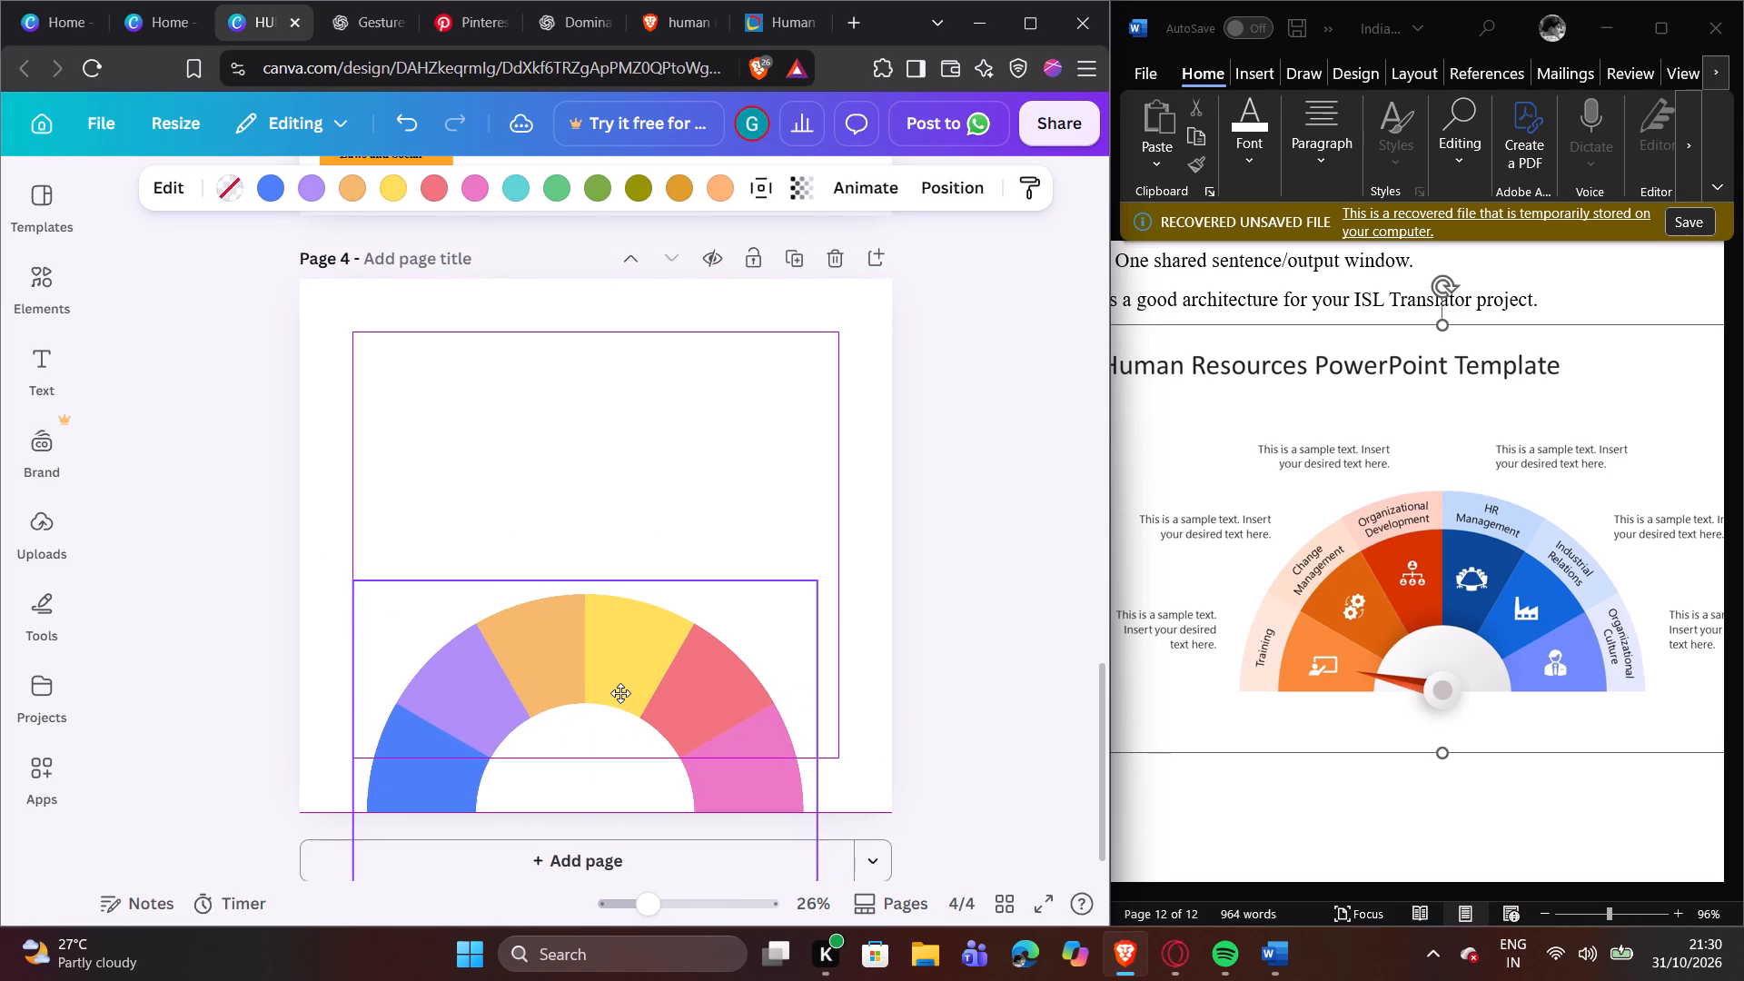
pyautogui.moveTo(620, 693); pyautogui.dragTo(626, 699)
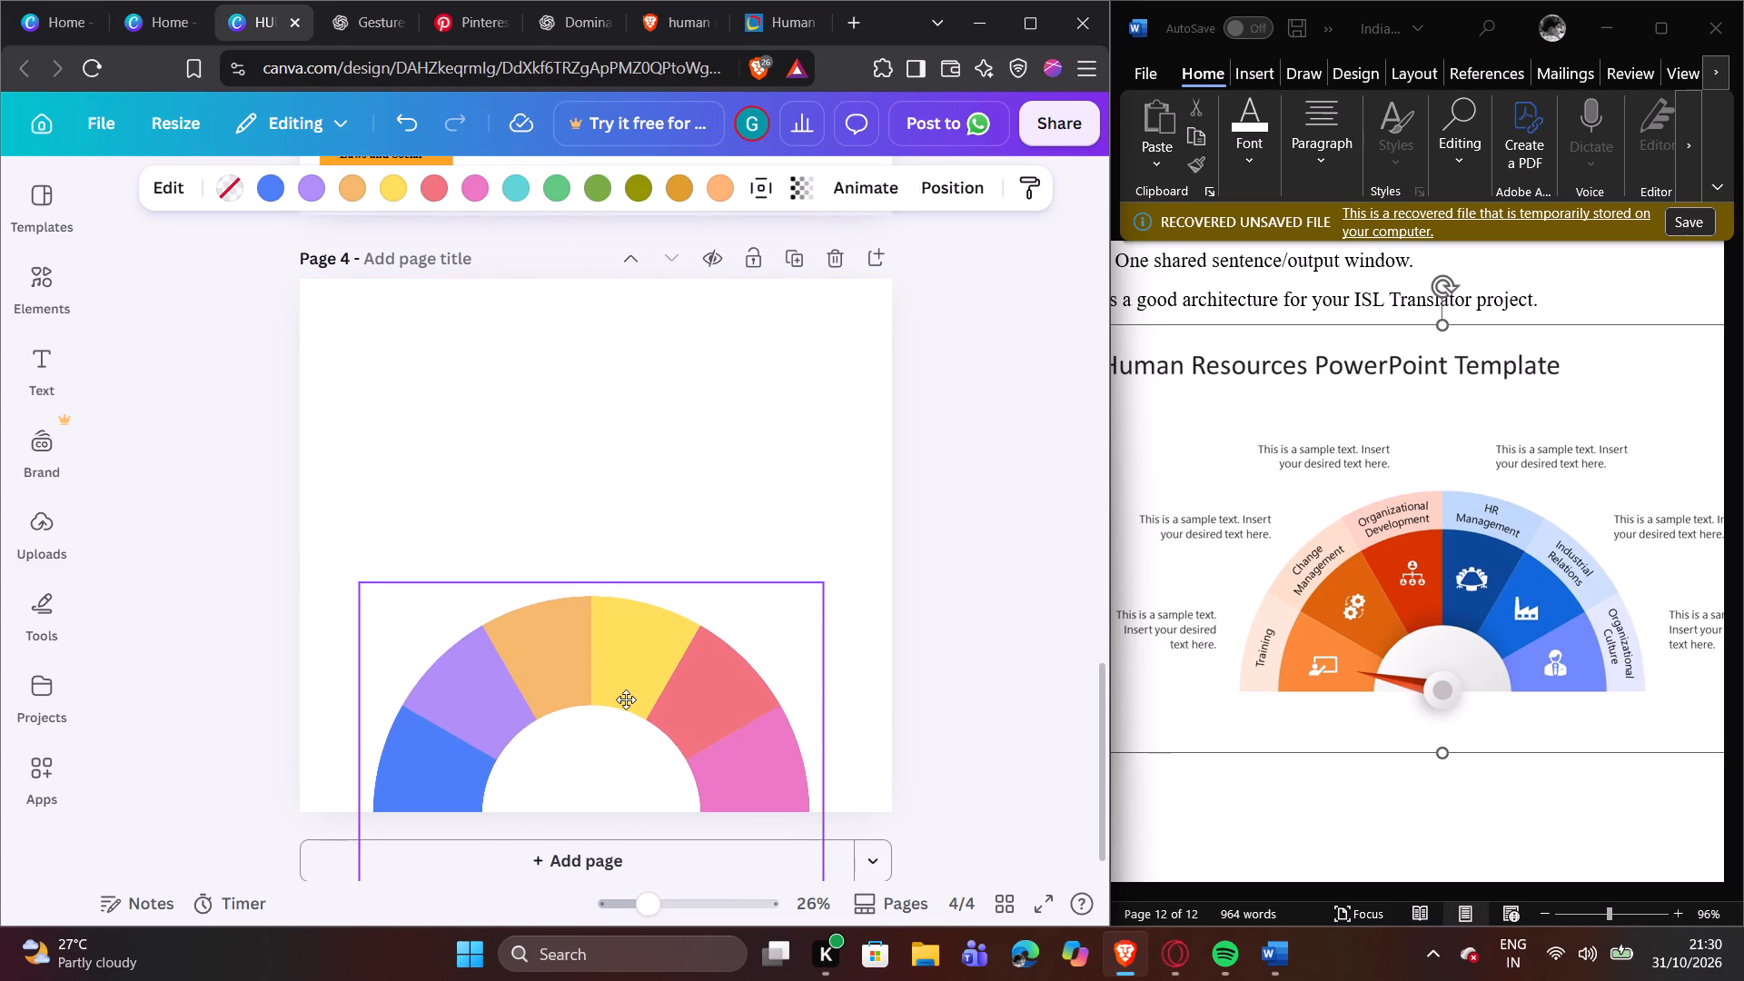
pyautogui.moveTo(626, 699); pyautogui.dragTo(624, 695)
pyautogui.click(893, 641)
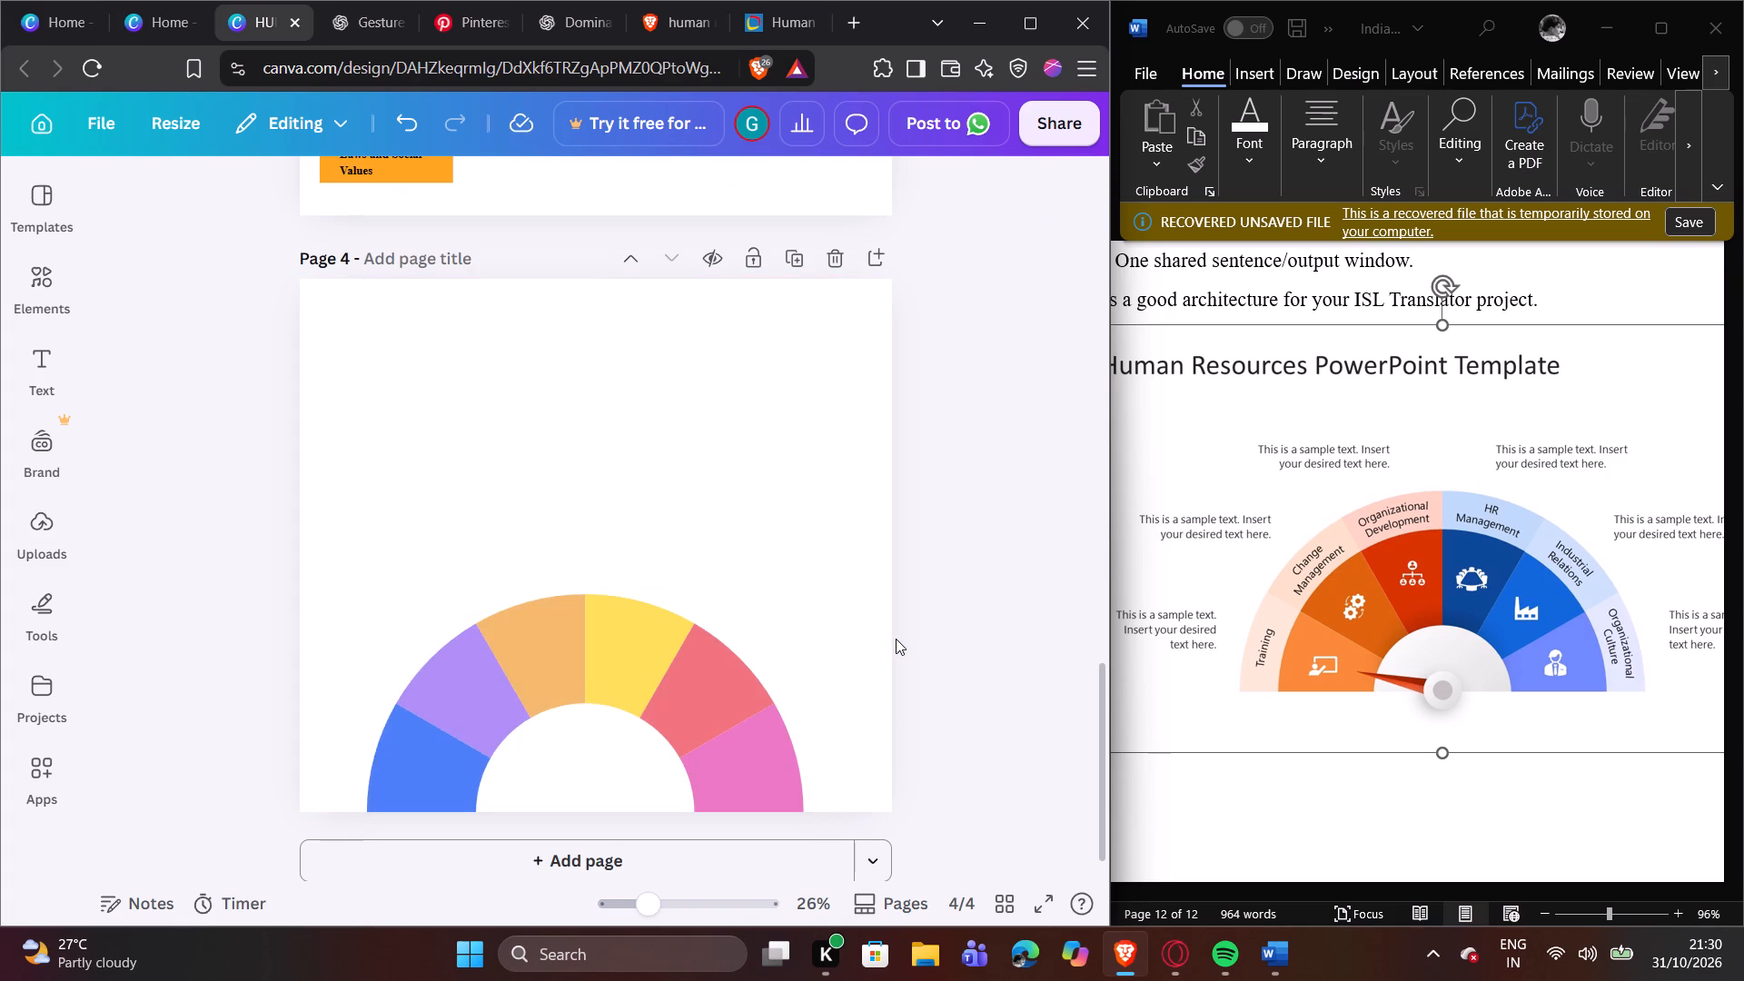
pyautogui.moveTo(638, 677); pyautogui.dragTo(648, 677)
pyautogui.click(891, 658)
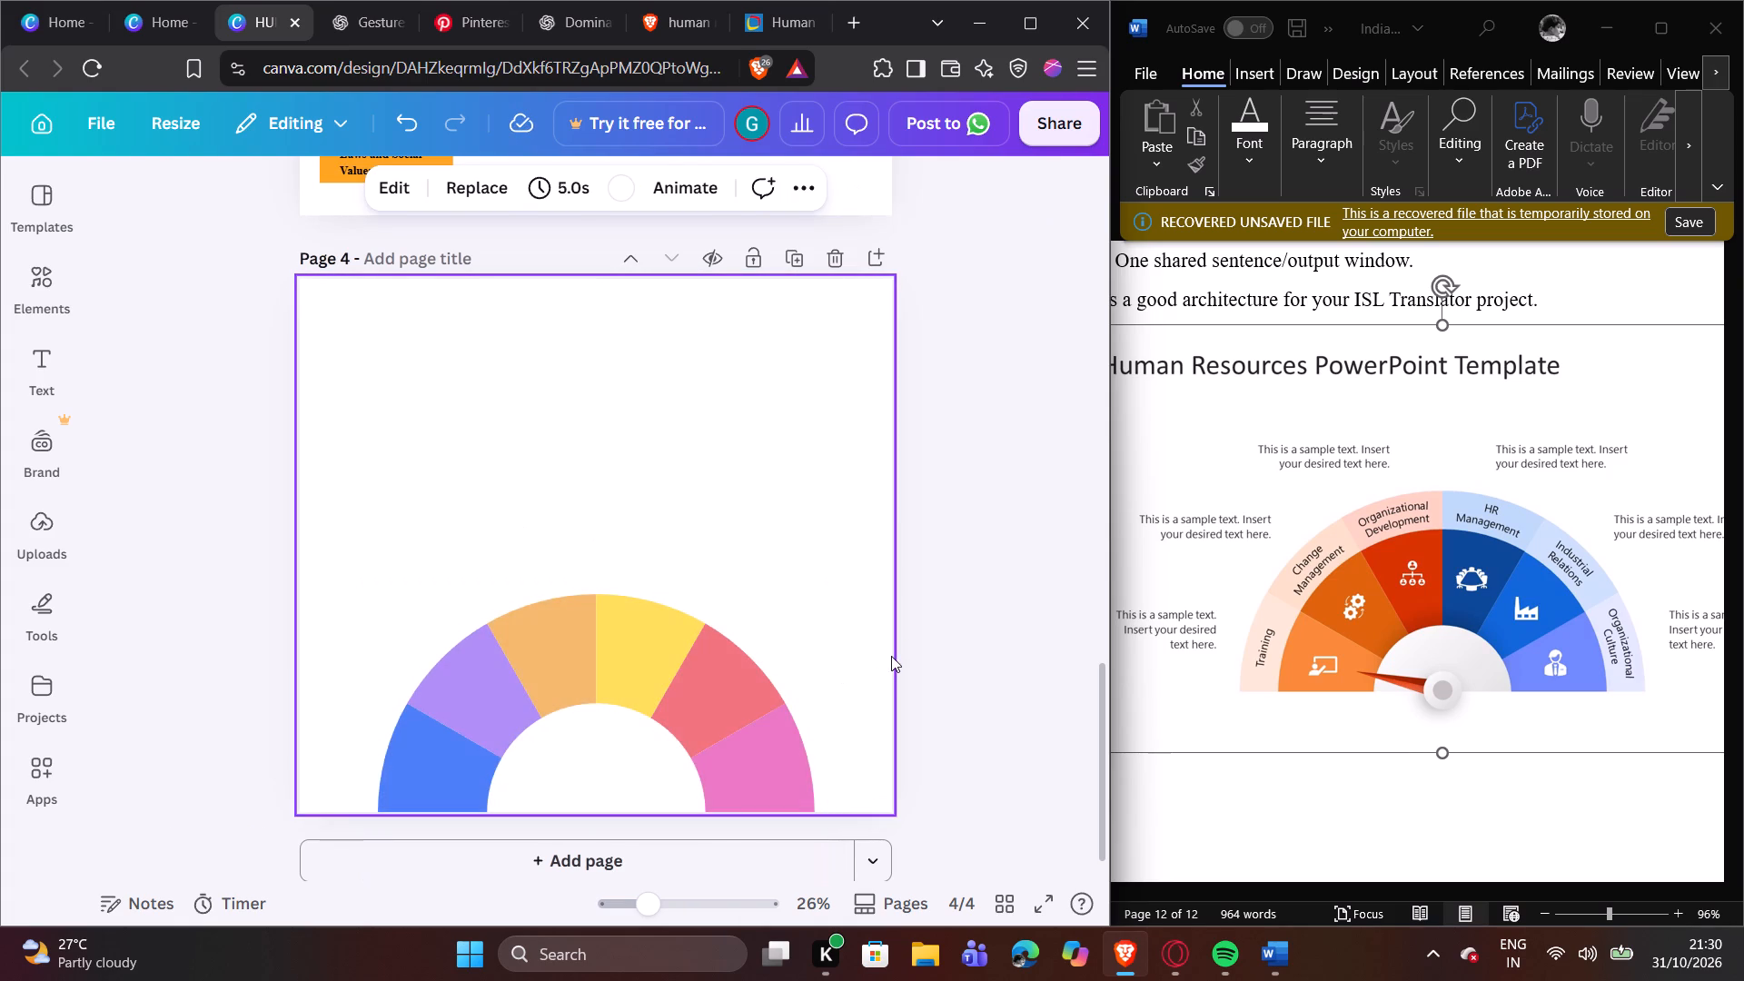
# Lock the donut chart in place on page 4 and leave it deselected.
pyautogui.click(649, 699)
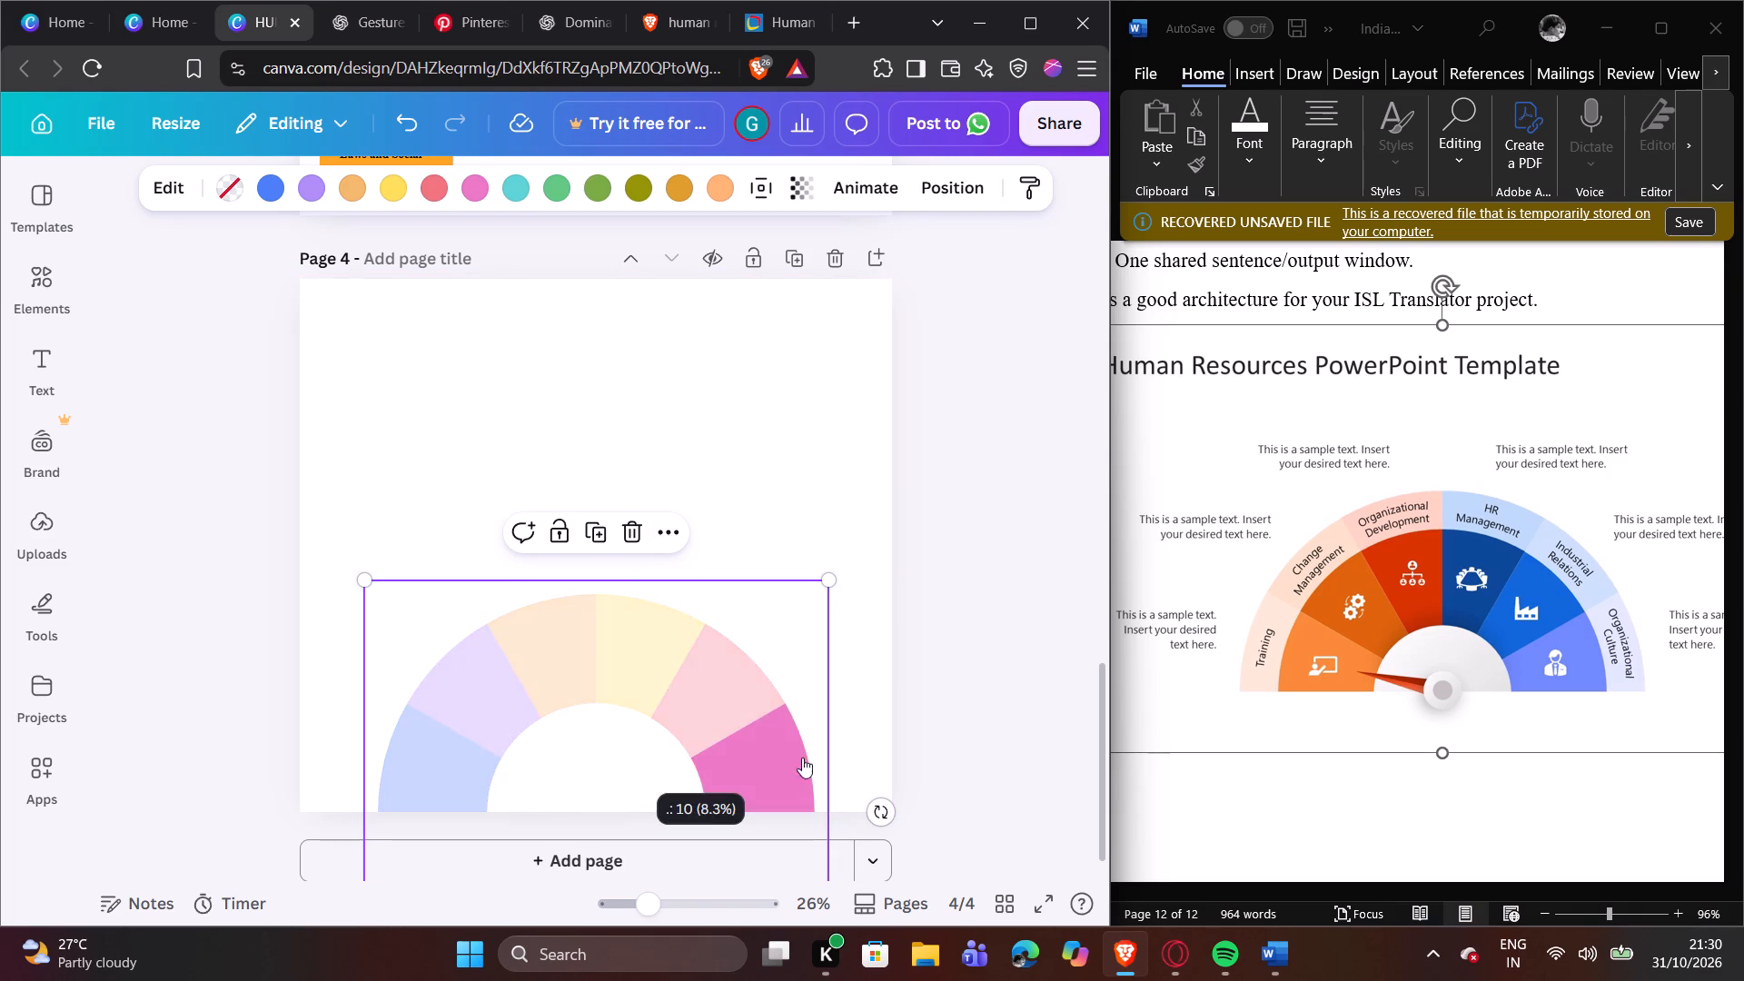
pyautogui.click(569, 526)
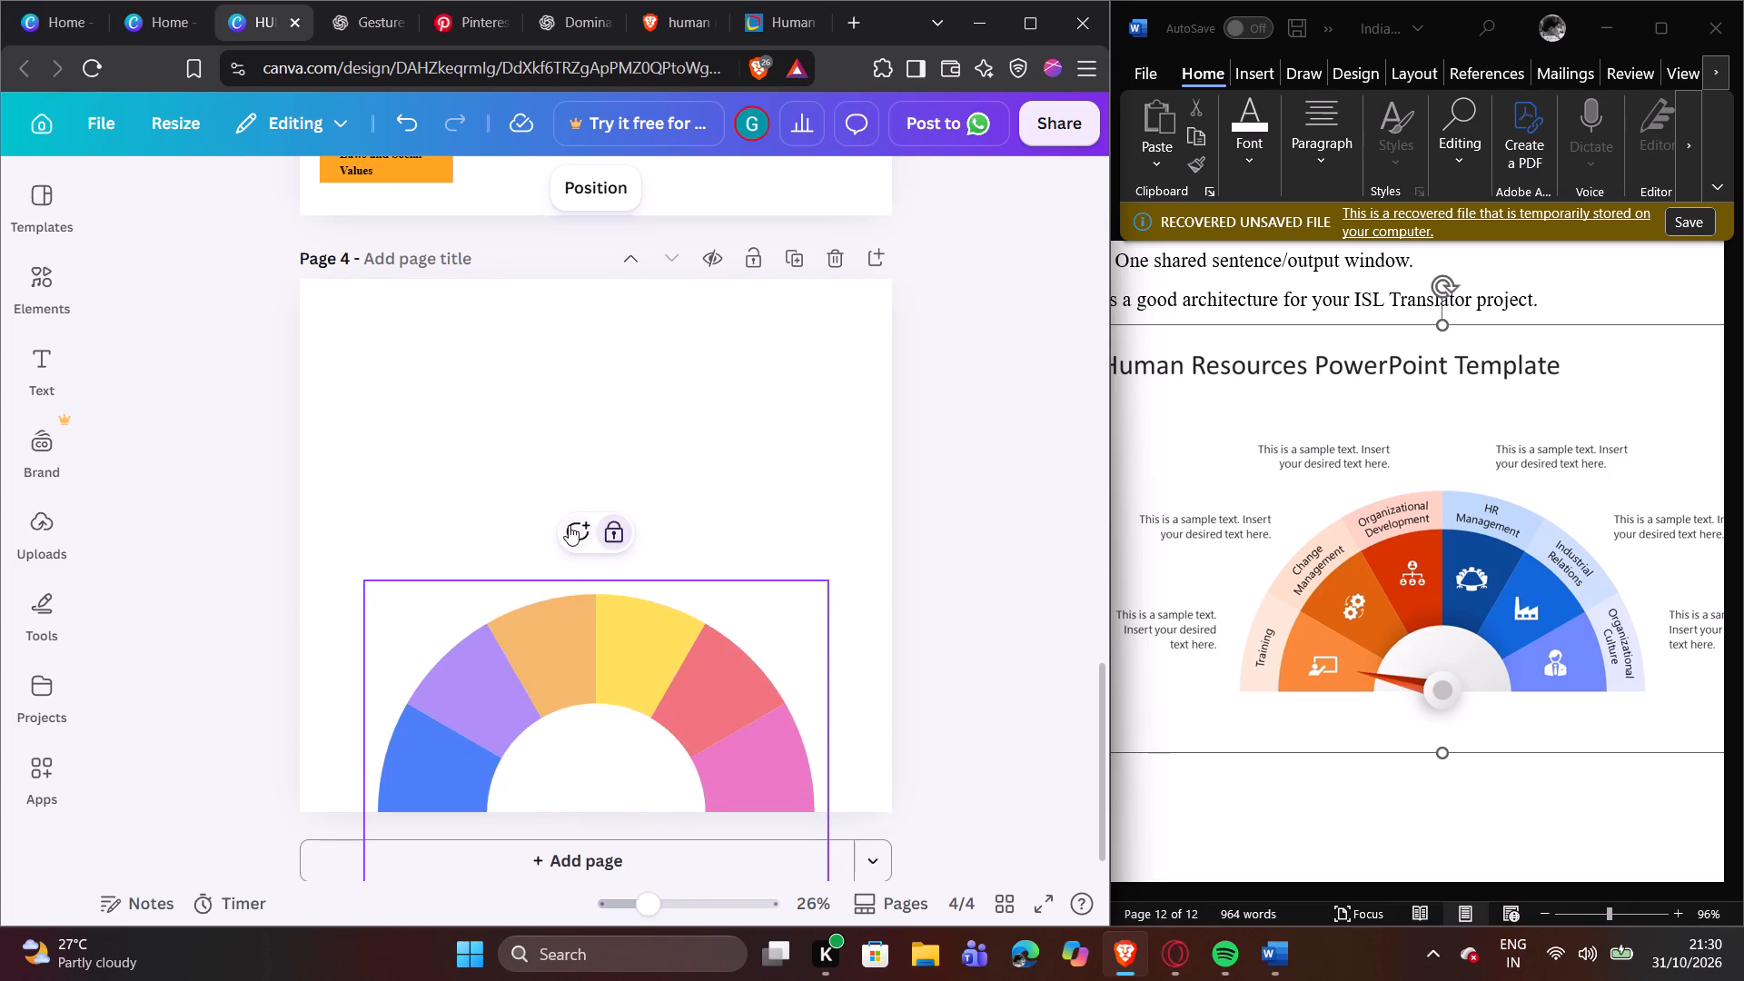
pyautogui.click(608, 459)
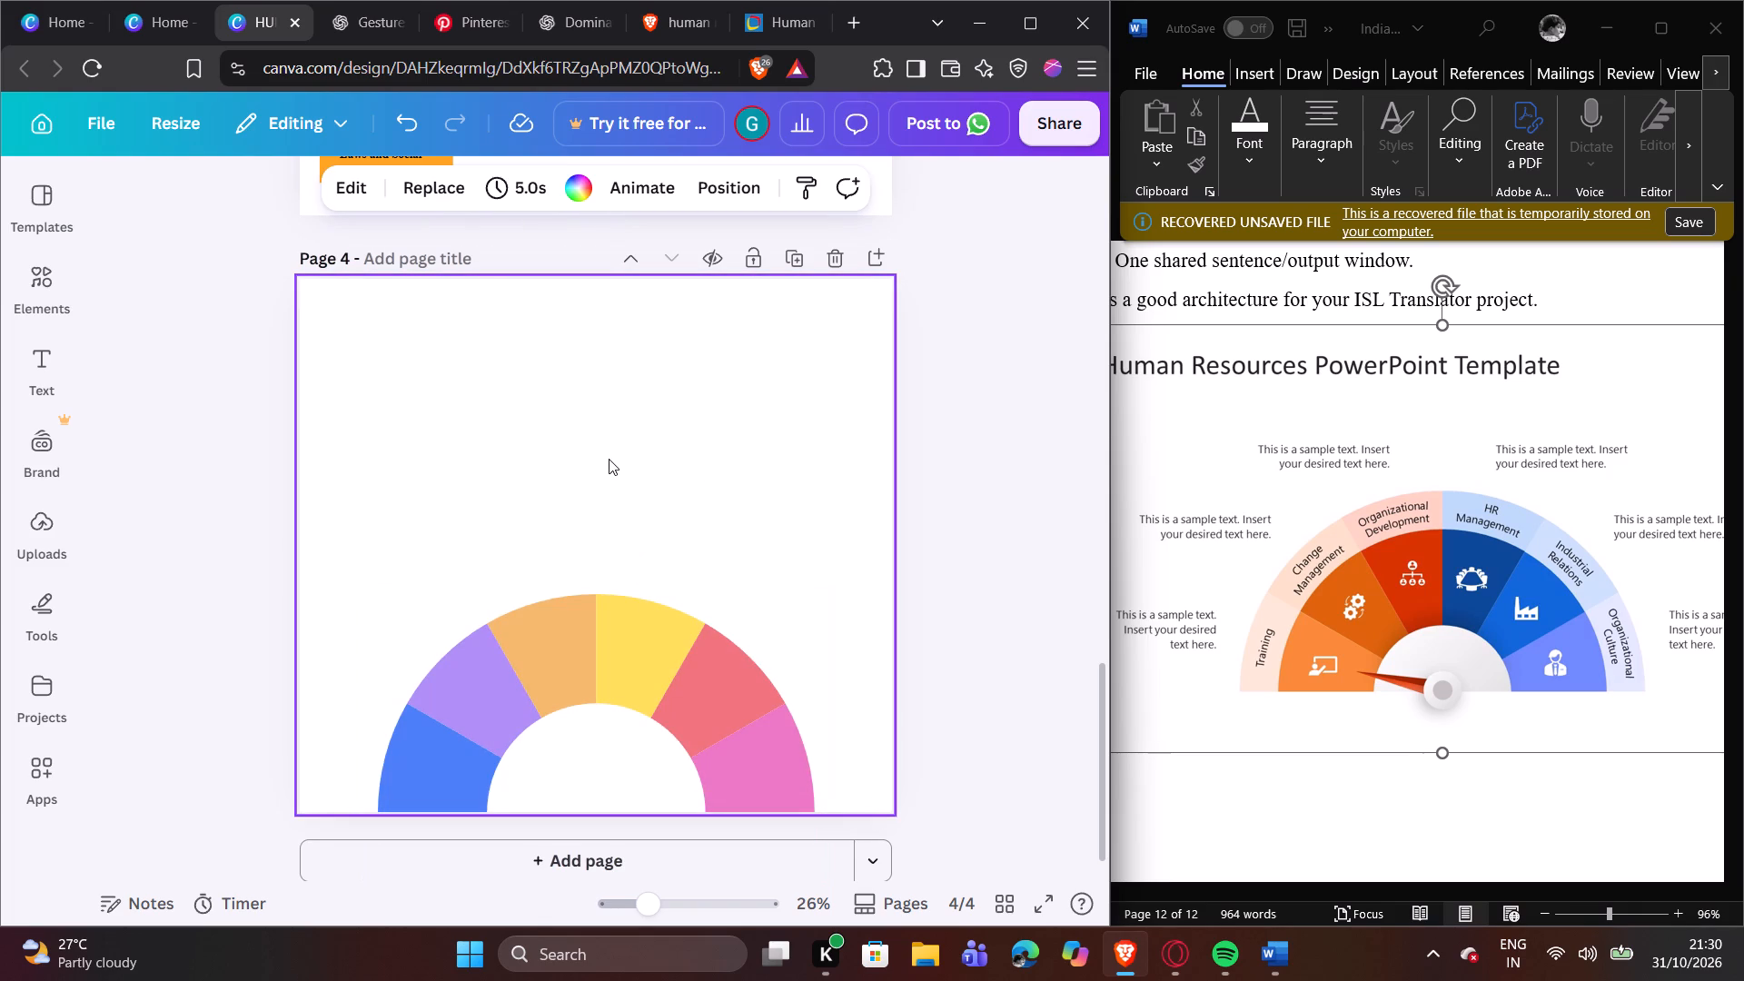
pyautogui.moveTo(712, 453); pyautogui.dragTo(770, 453)
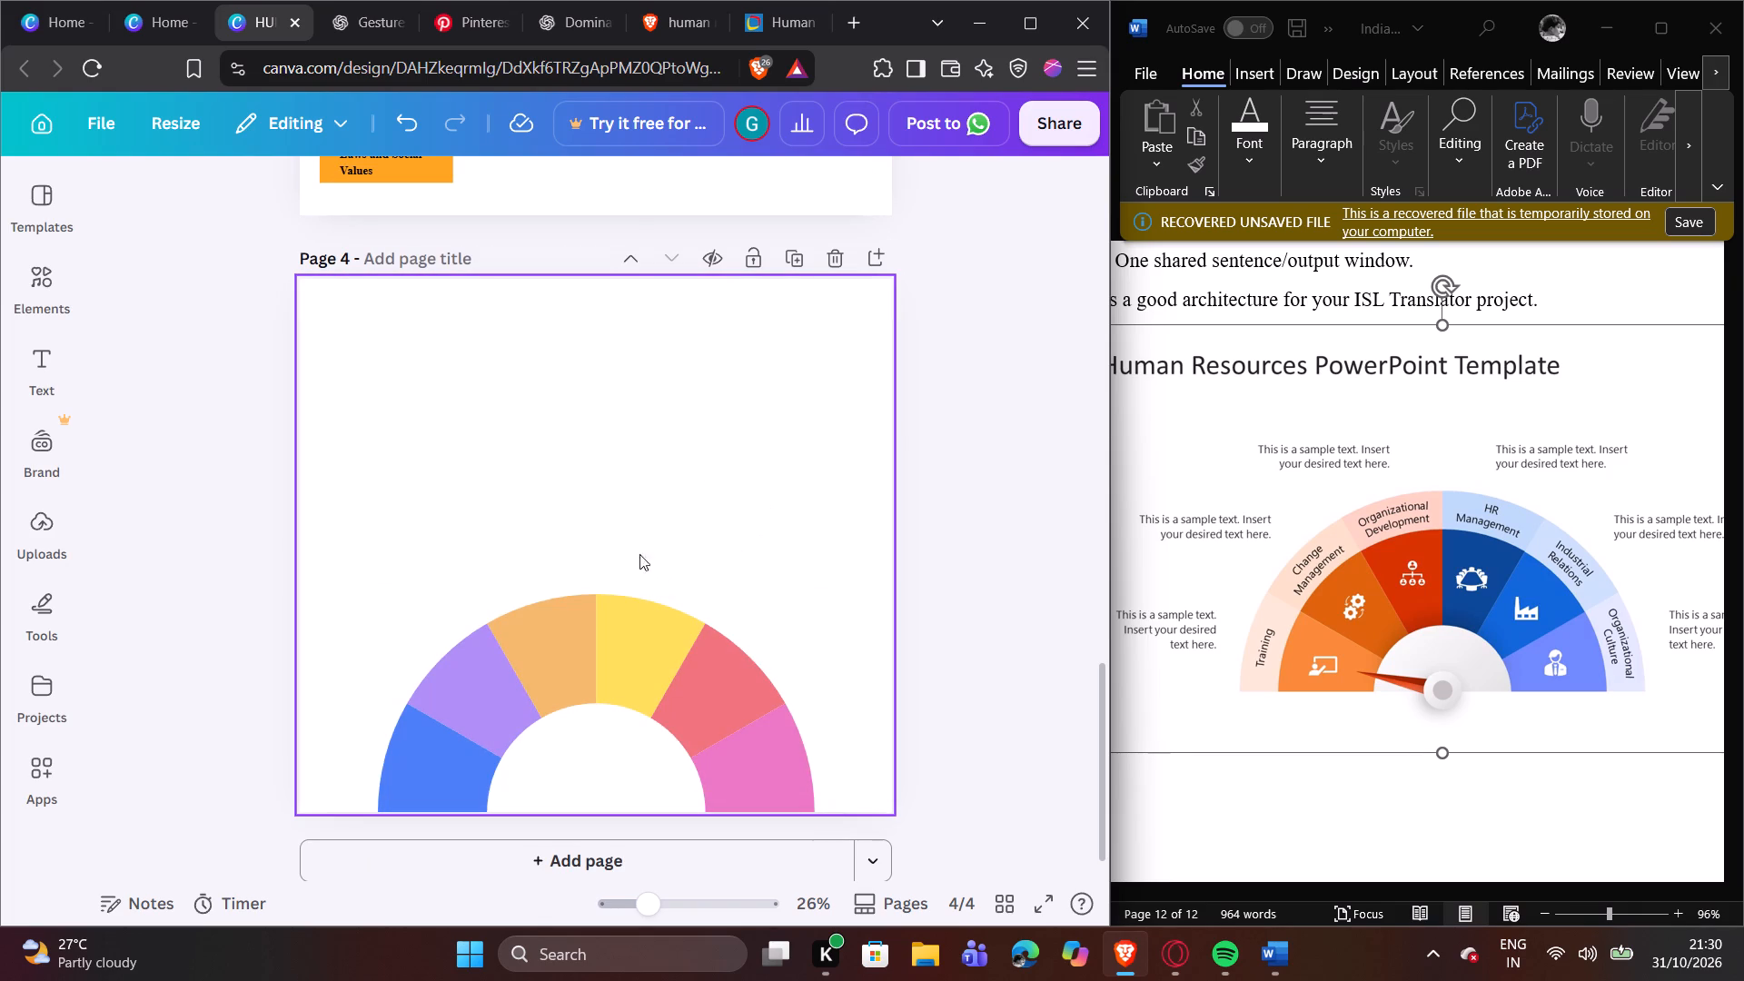
pyautogui.click(653, 513)
pyautogui.click(1036, 433)
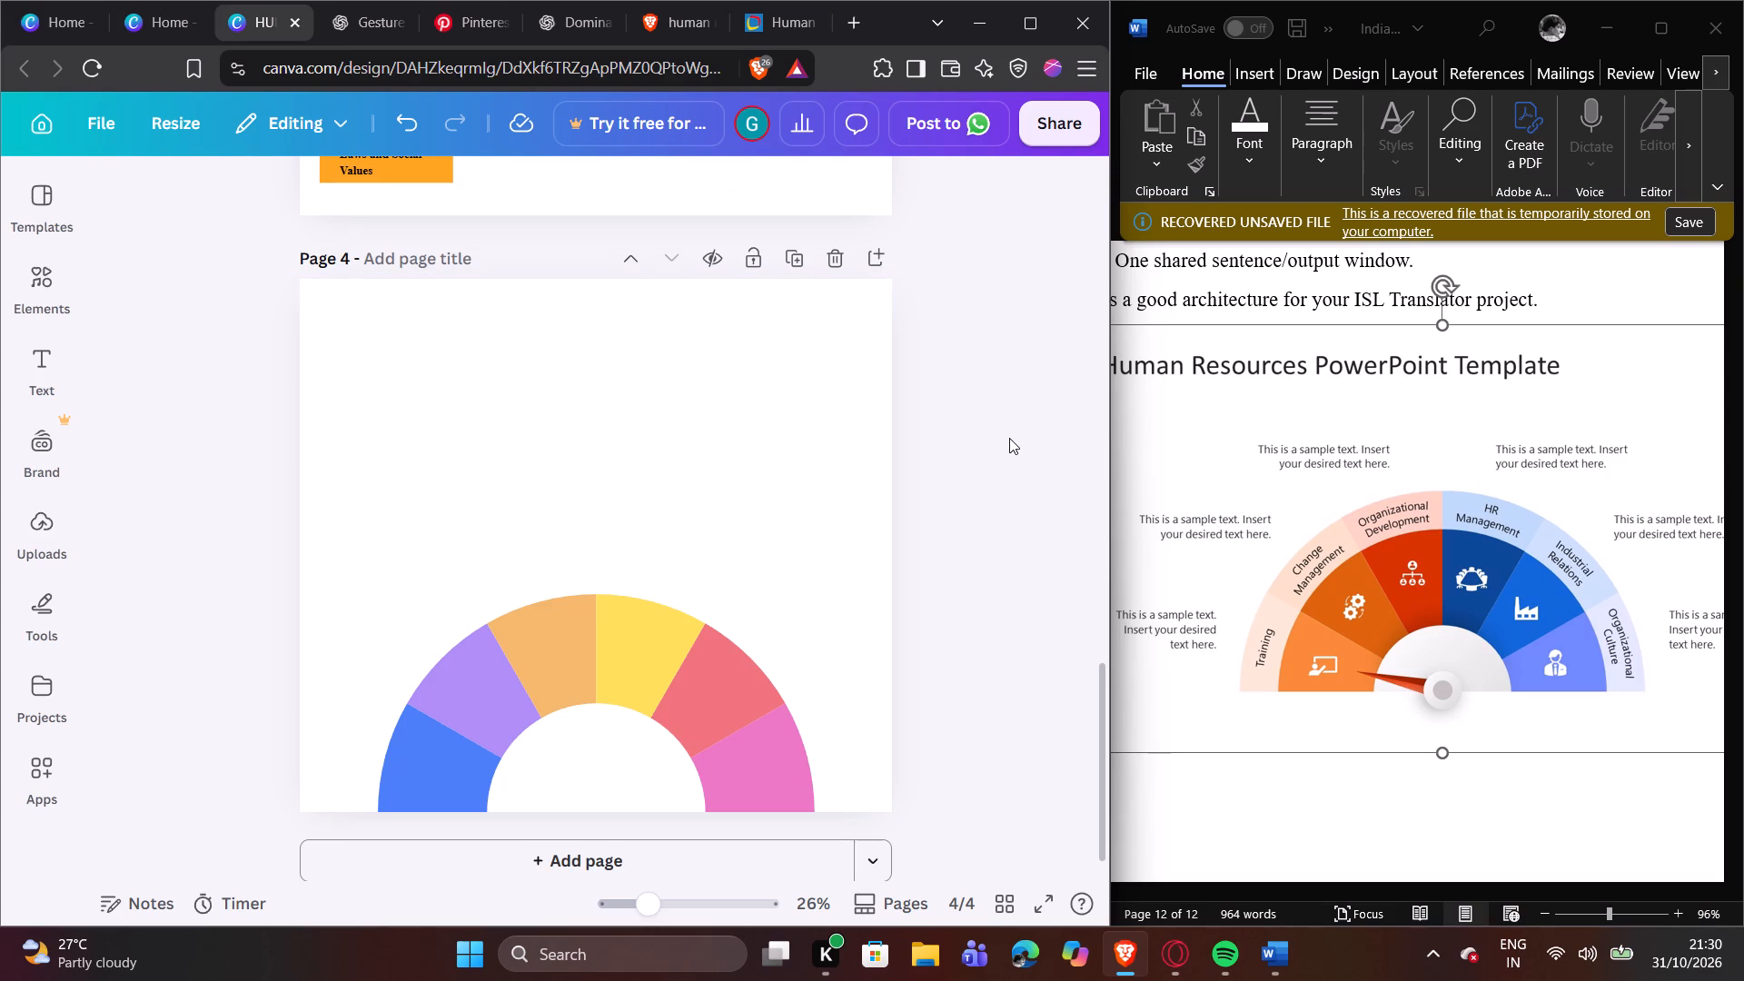
pyautogui.click(573, 691)
pyautogui.click(597, 735)
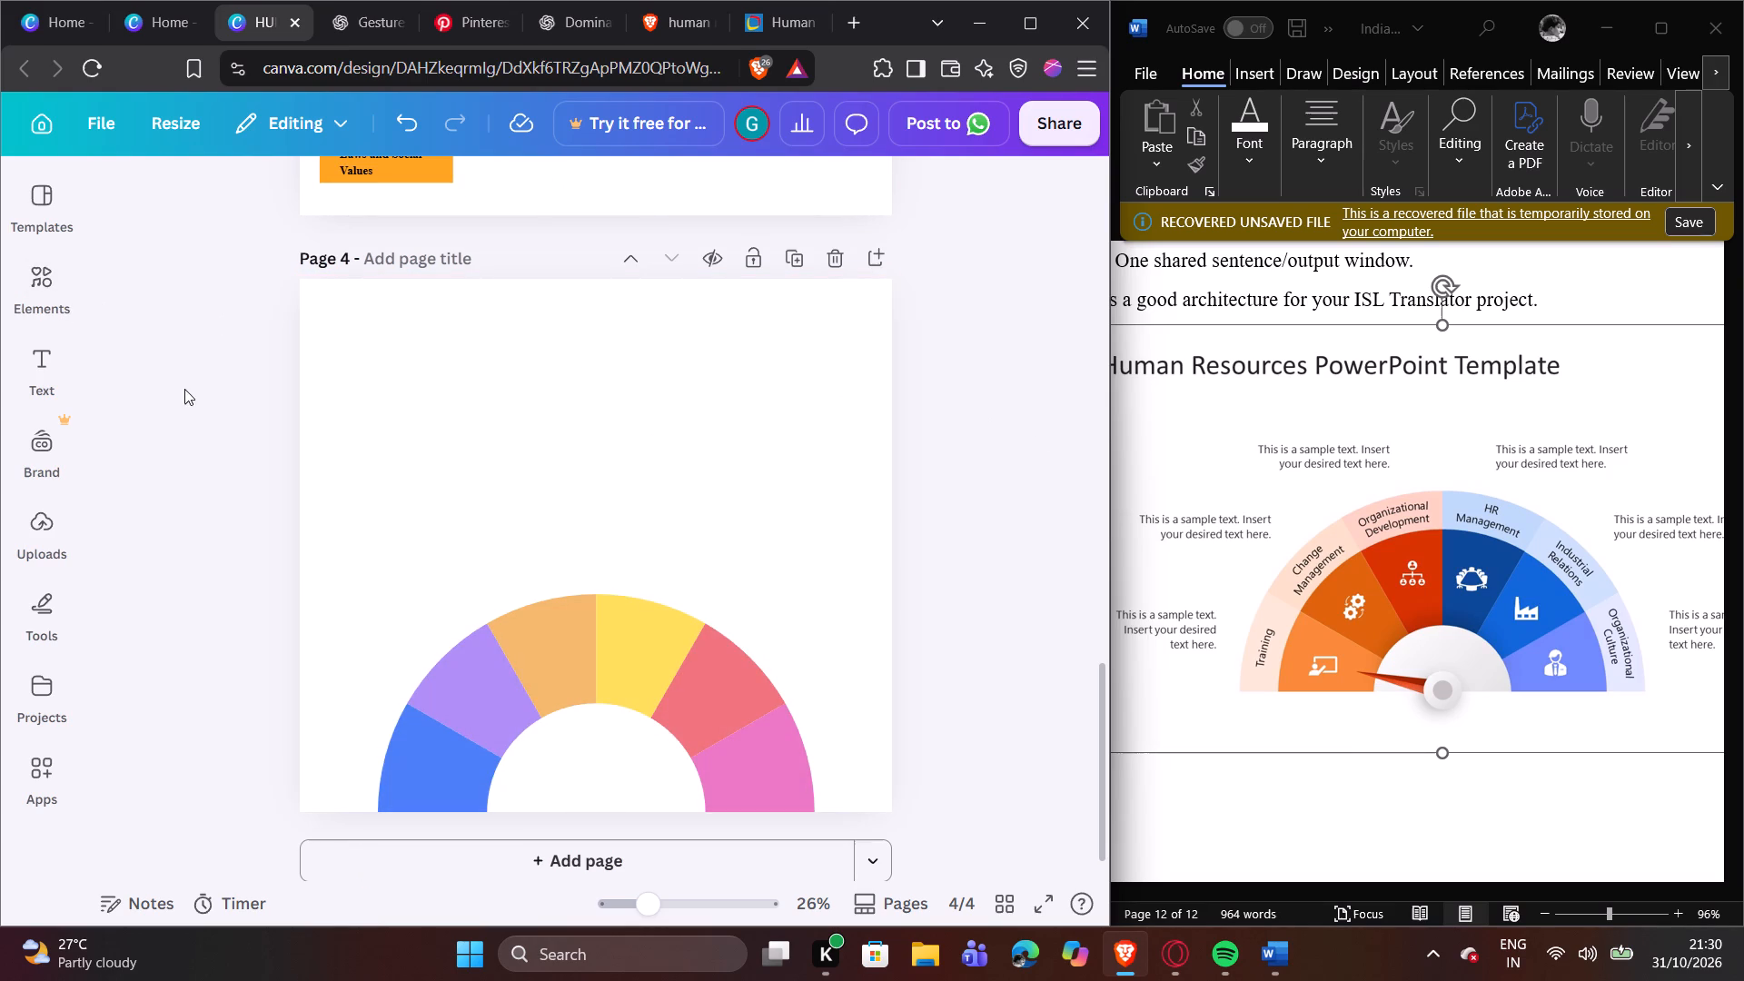
# Replace the previous search in the elements library with a search for "Traninng".
pyautogui.click(39, 279)
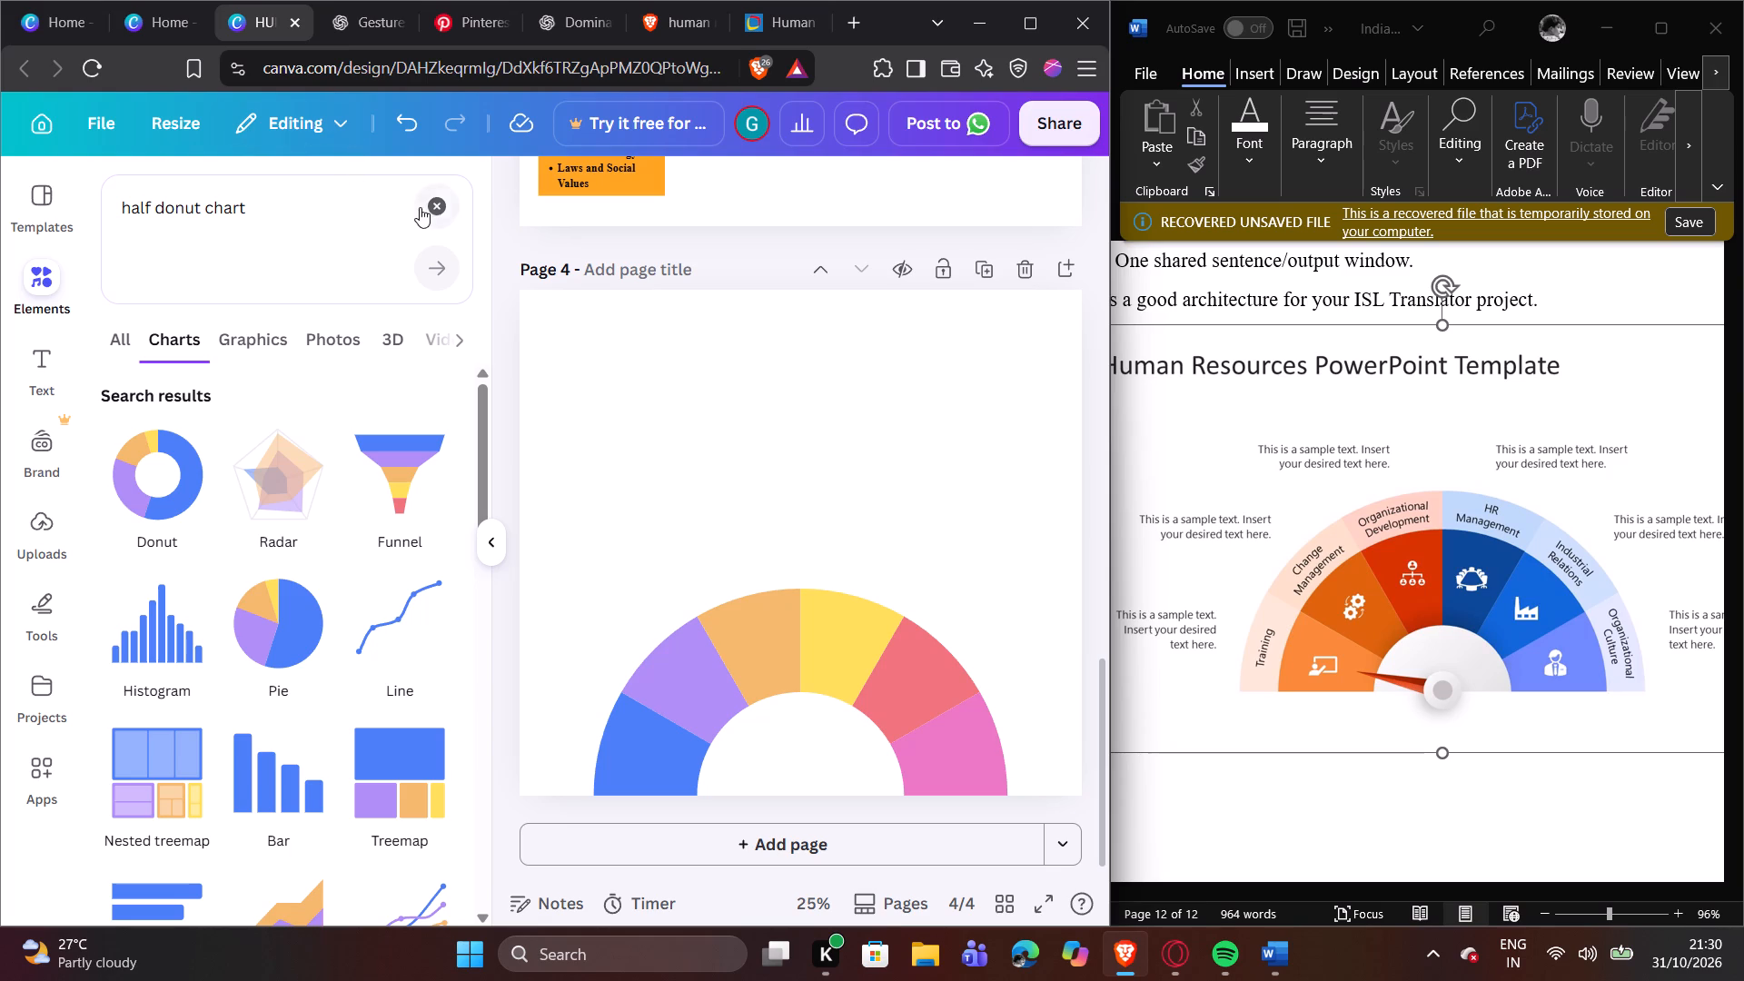
pyautogui.click(422, 207)
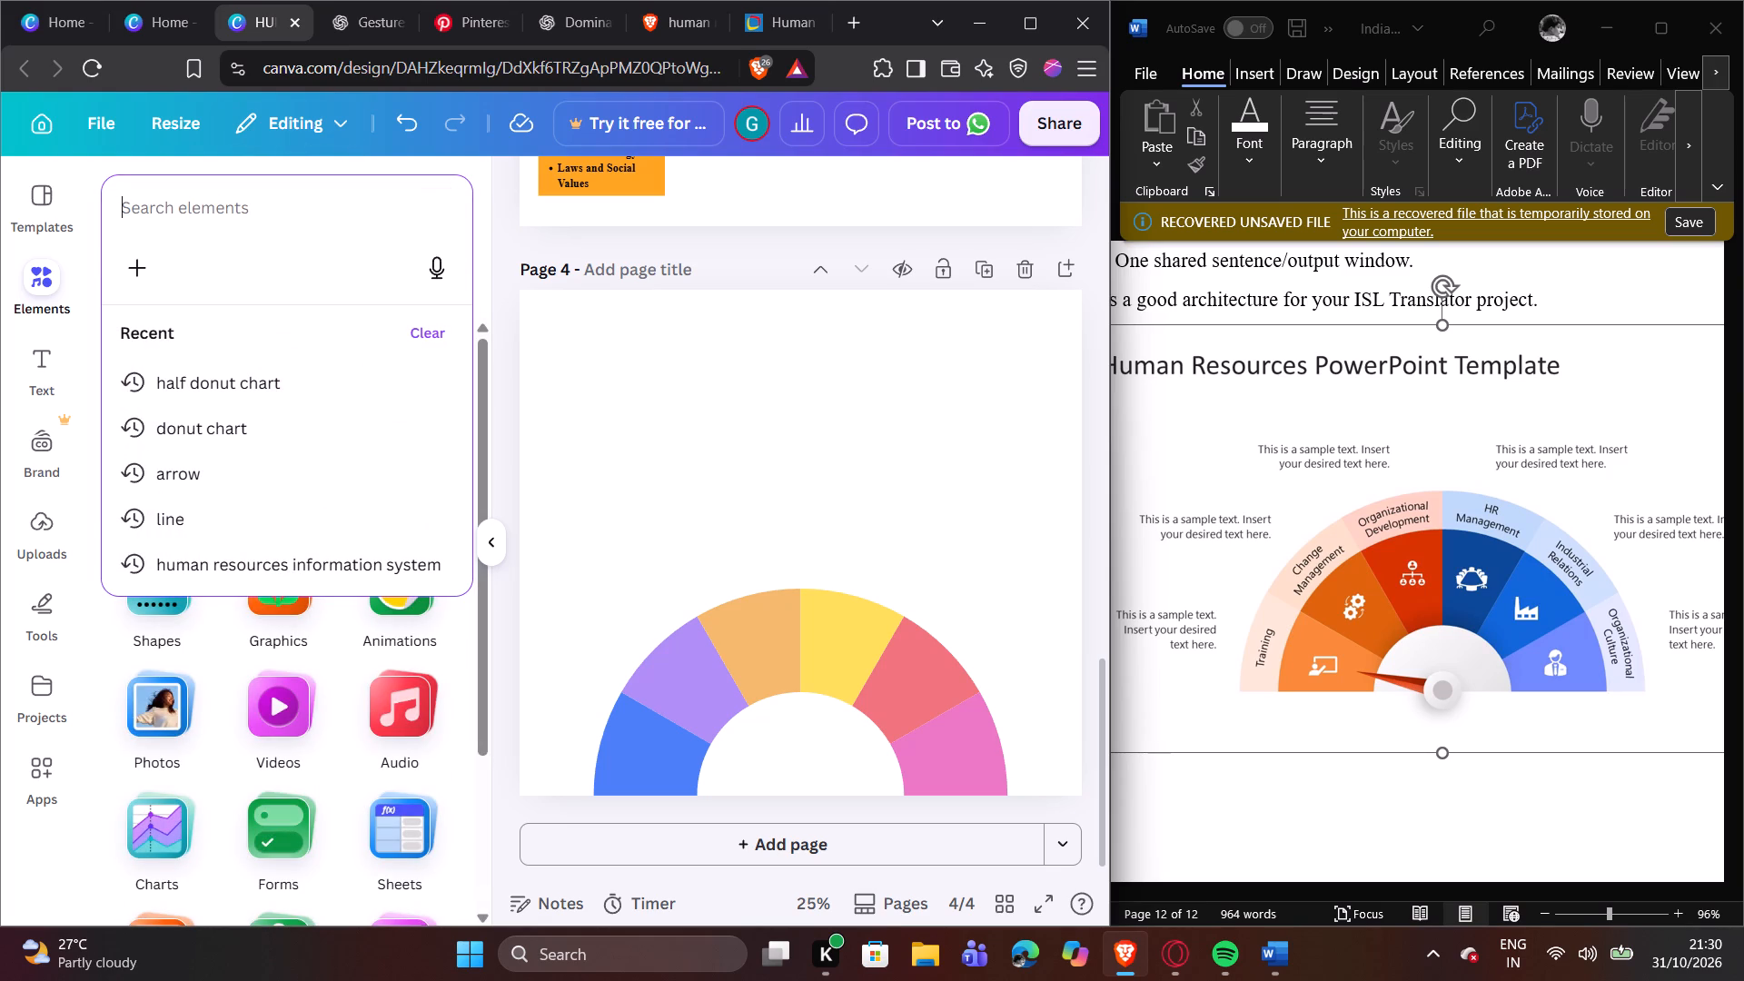
pyautogui.hotkey('shift', 't')
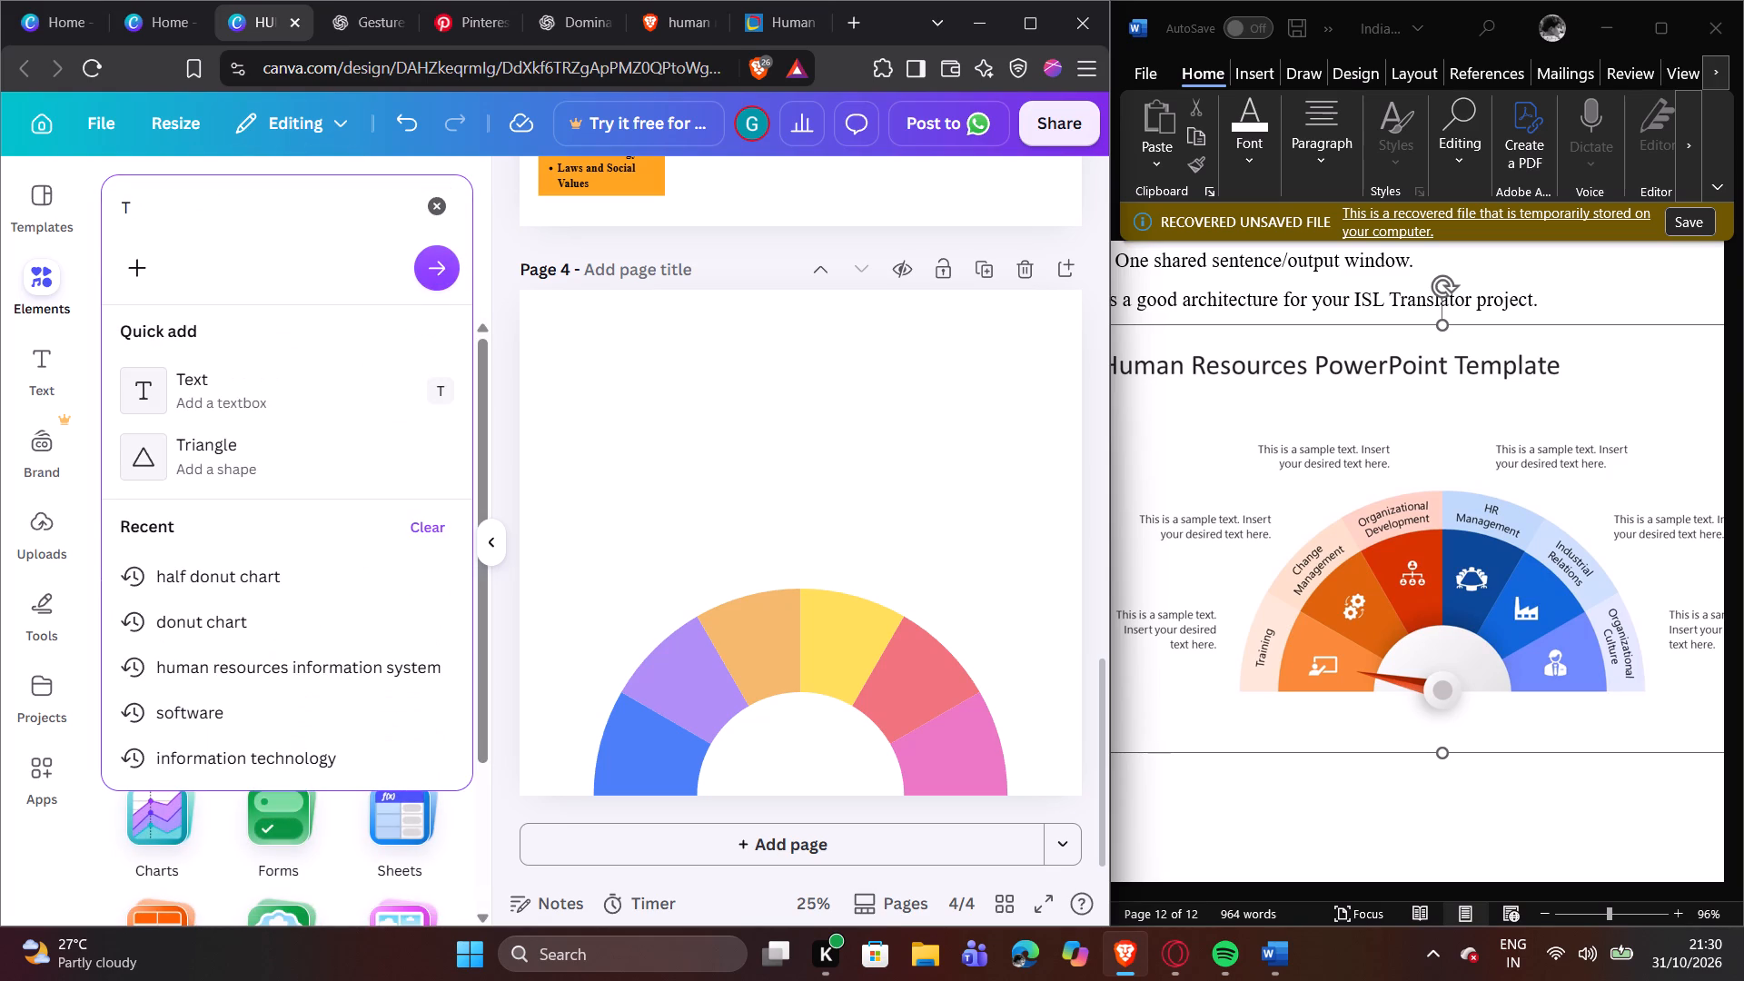
pyautogui.press('r')
pyautogui.press('a')
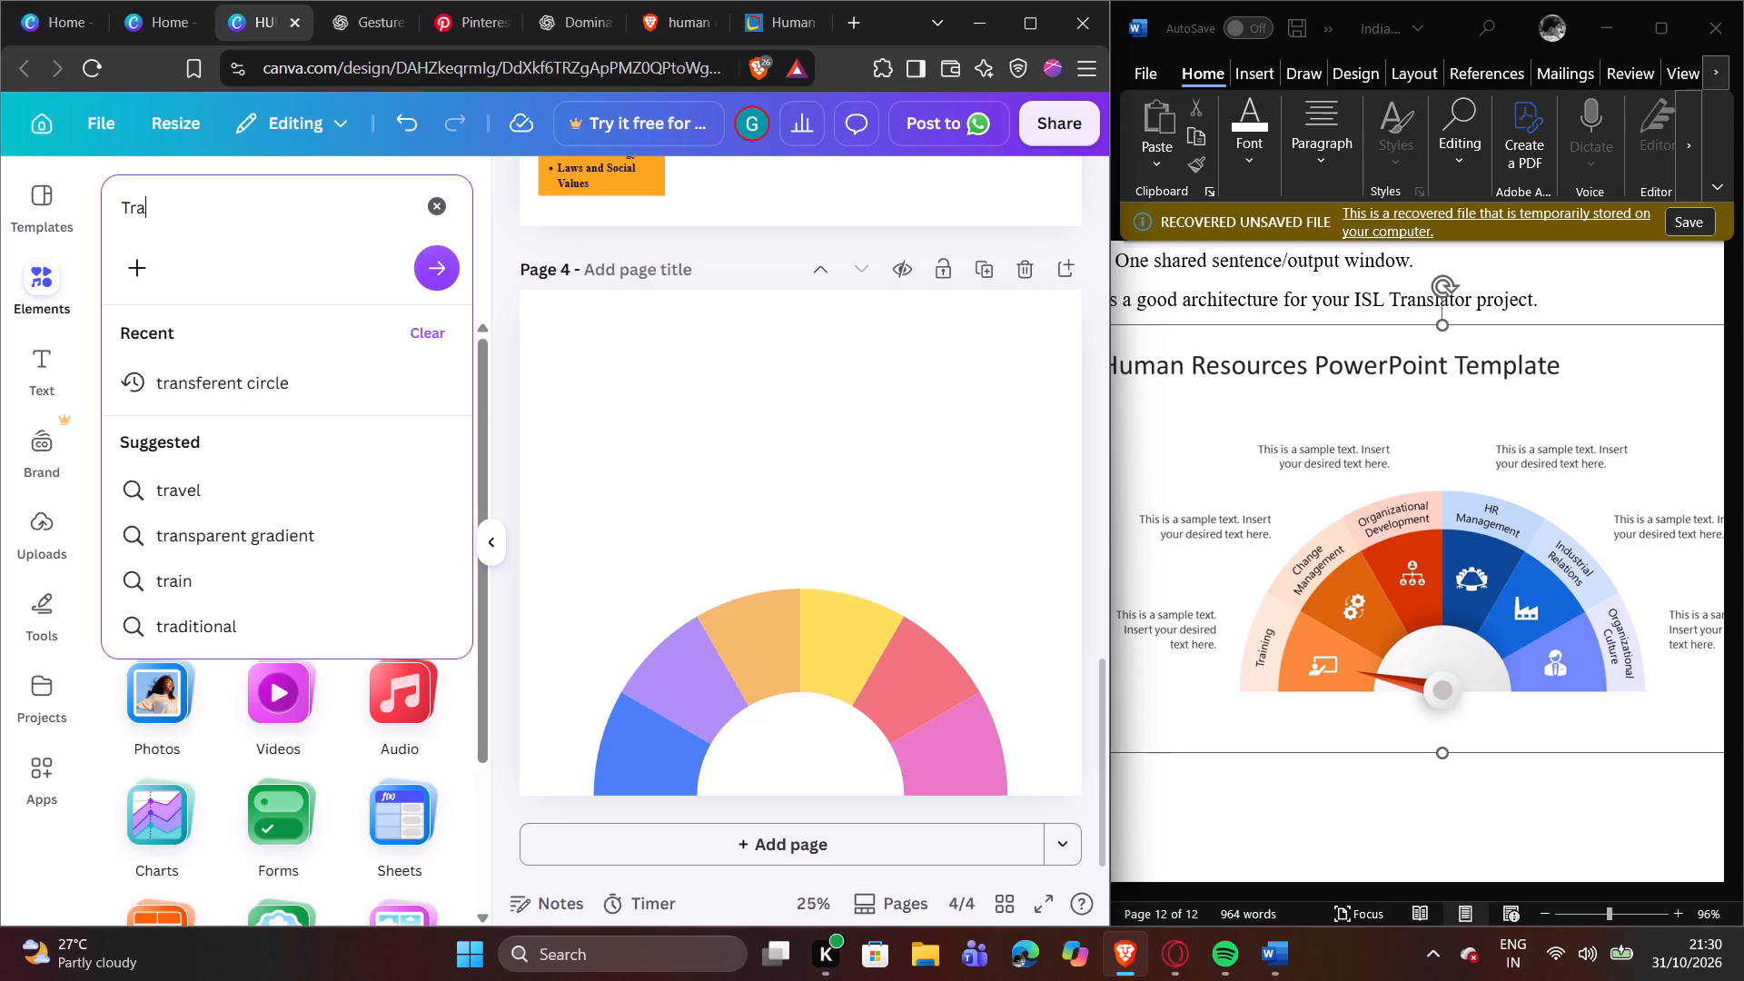
pyautogui.write('ninng')
pyautogui.press('Return')
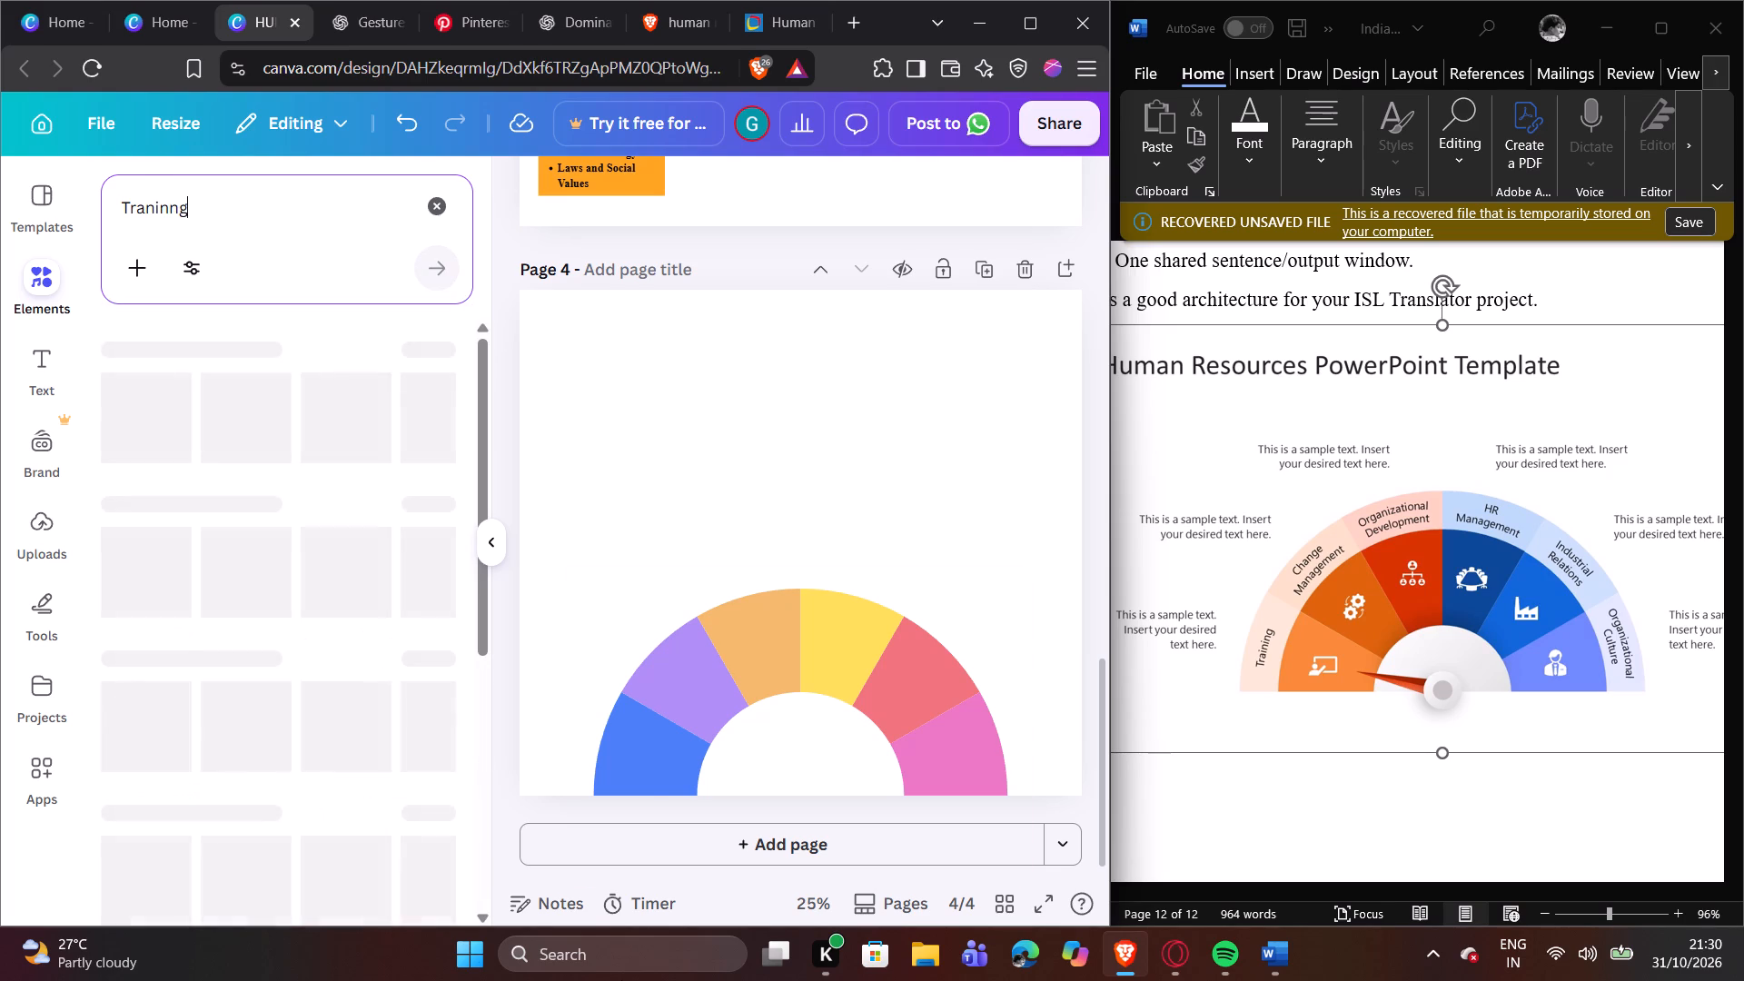
# Set the display brightness to slightly under half in the Windows quick settings, then close them.
pyautogui.click(1557, 956)
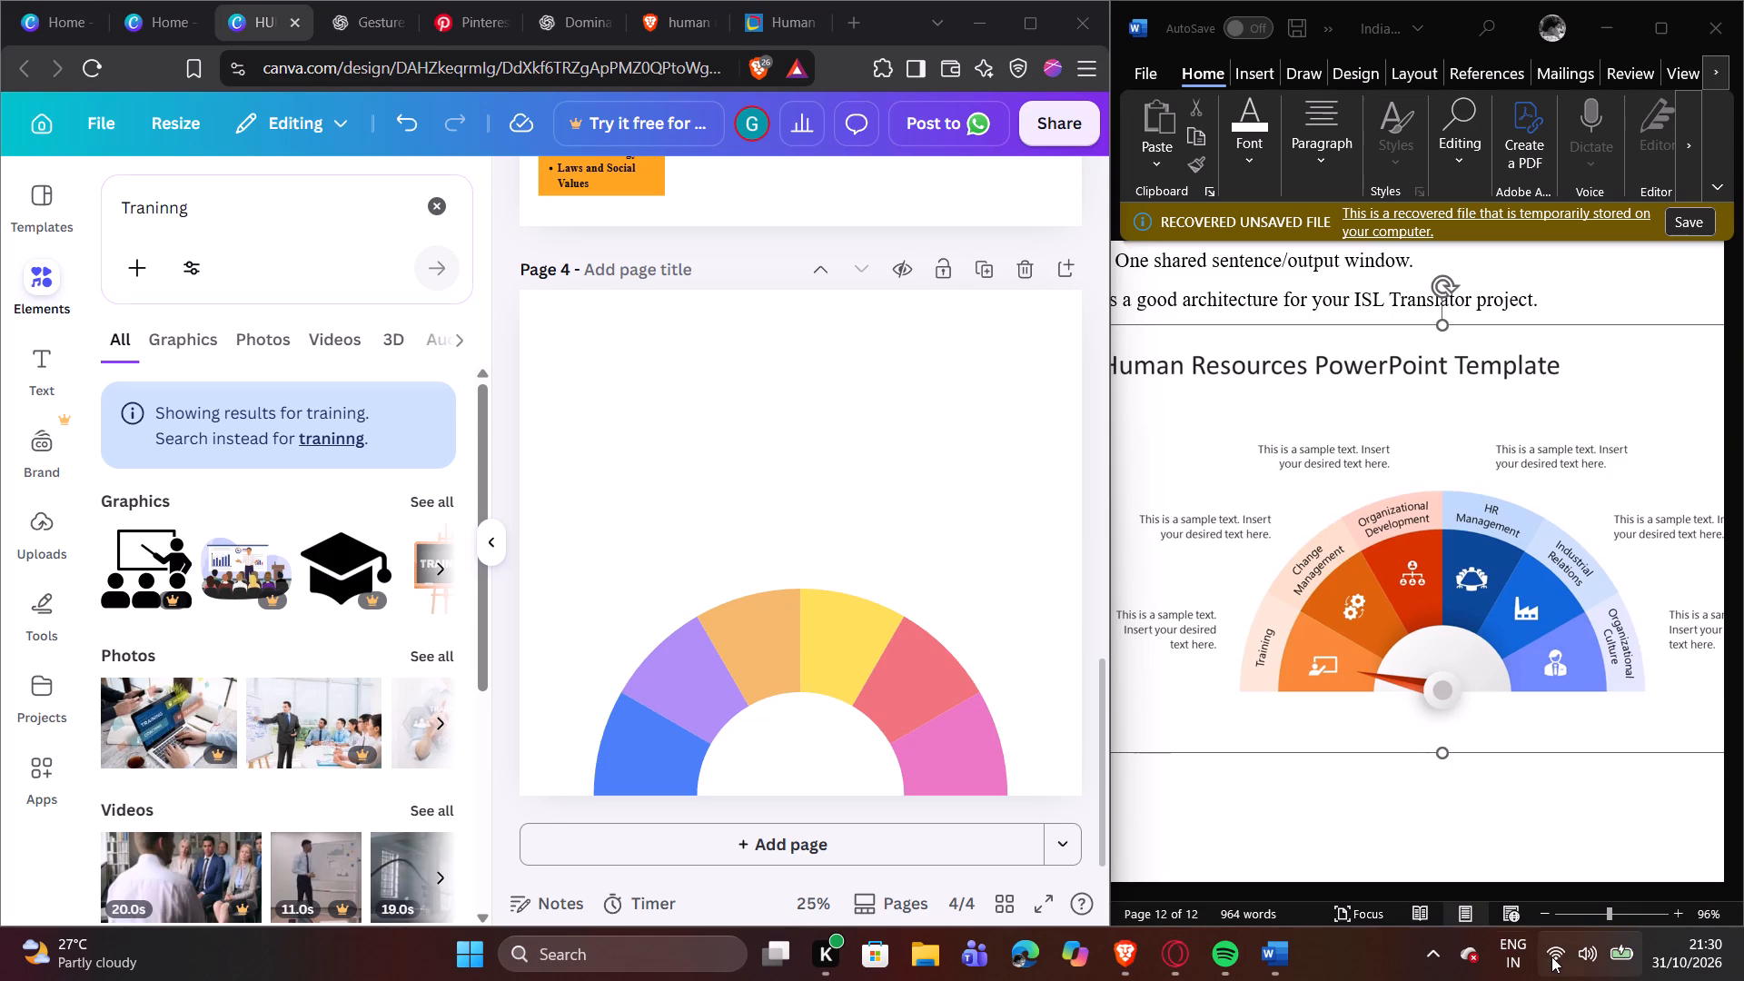
pyautogui.click(1514, 758)
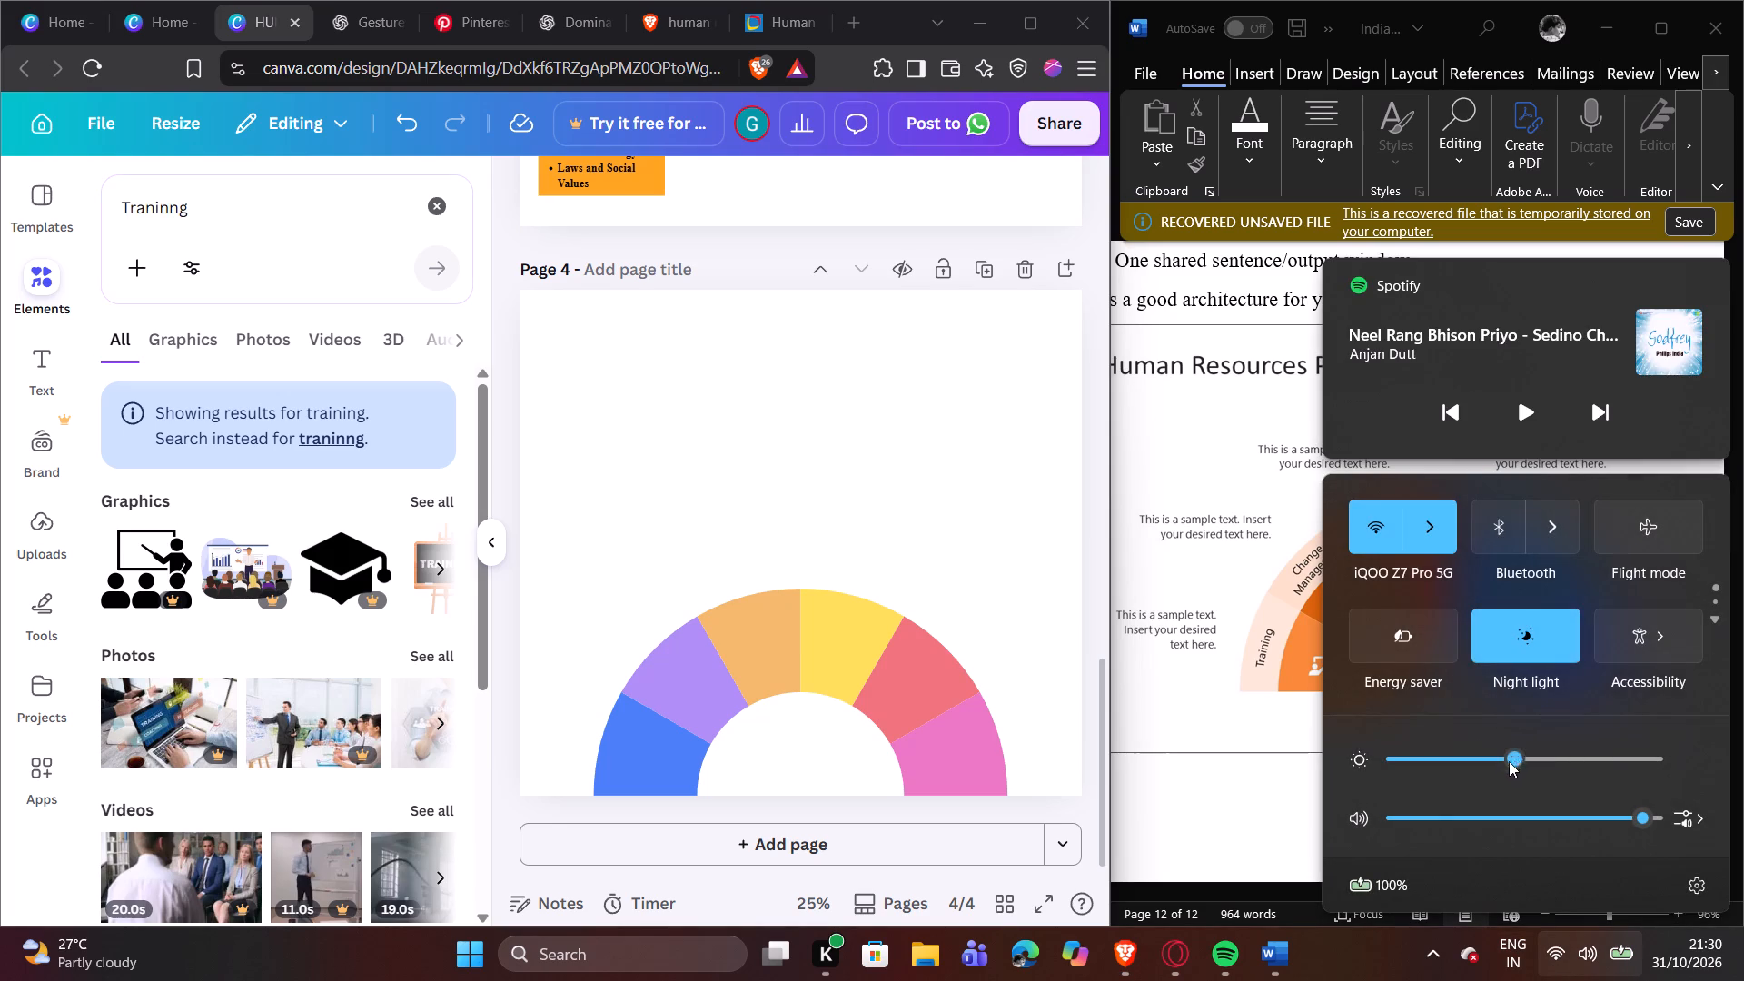
pyautogui.click(1605, 959)
pyautogui.click(1603, 959)
pyautogui.click(1600, 957)
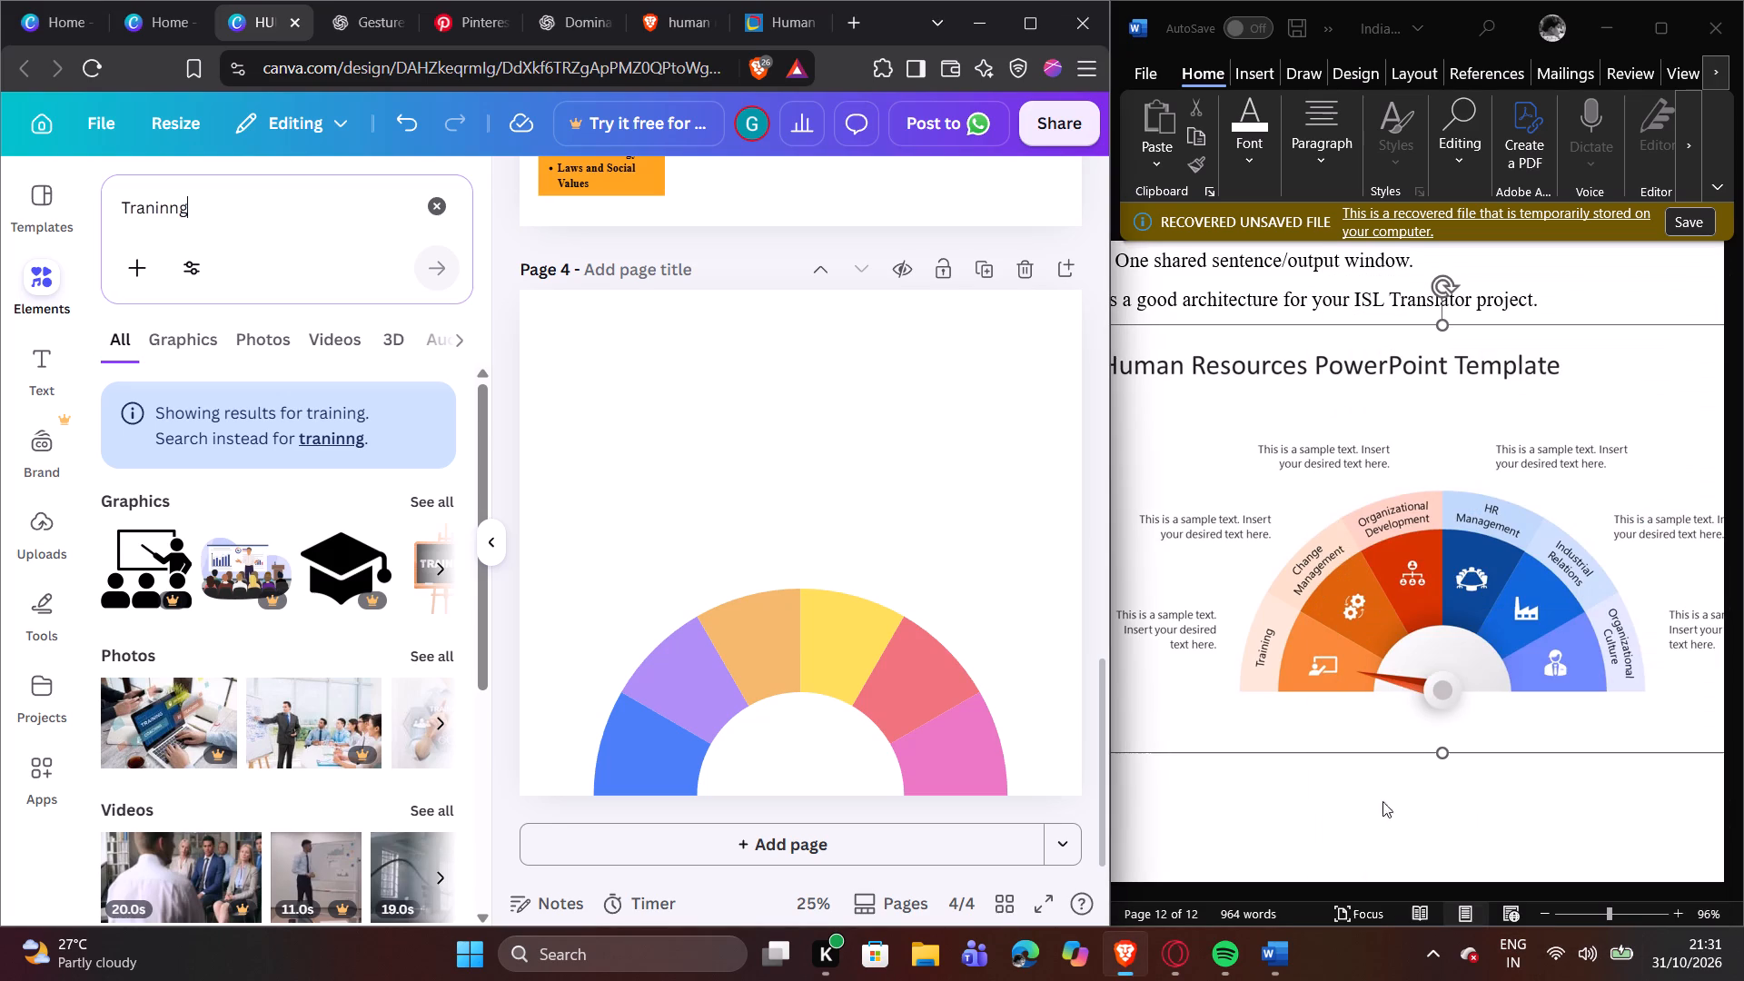
# From the graphics results for the exact spelling "traninng", insert the black graphic of a presenter at a board with three seated people.
pyautogui.click(338, 441)
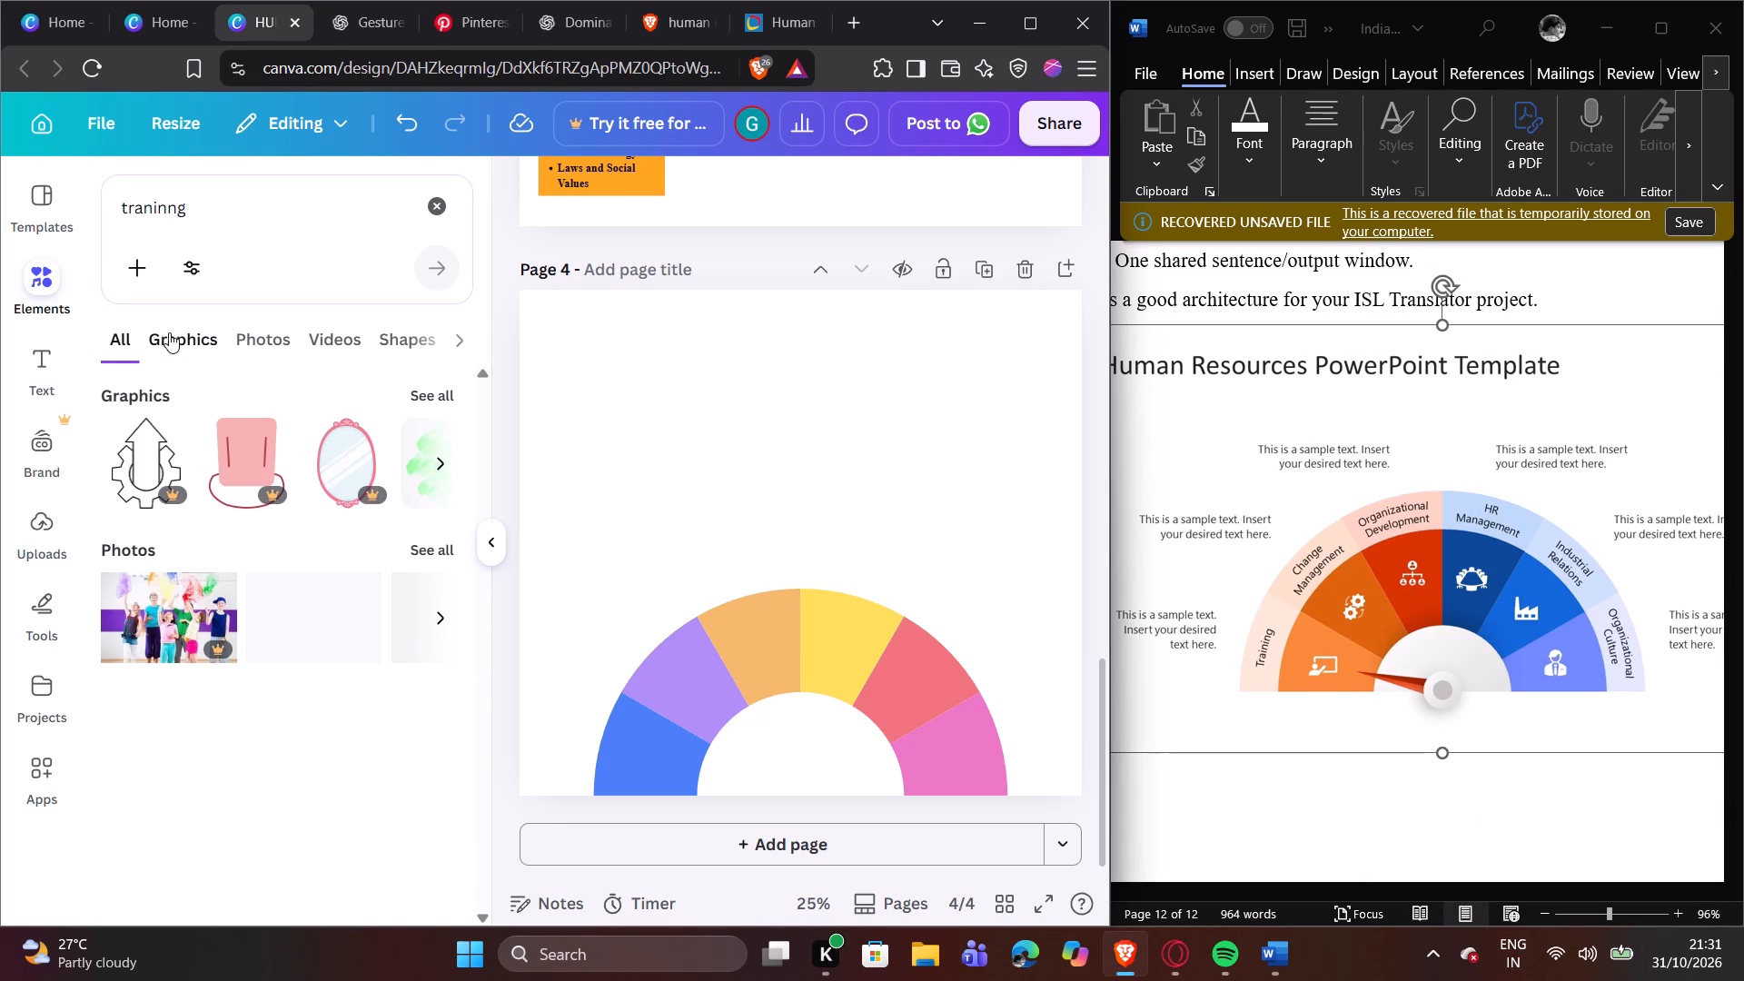
pyautogui.click(169, 332)
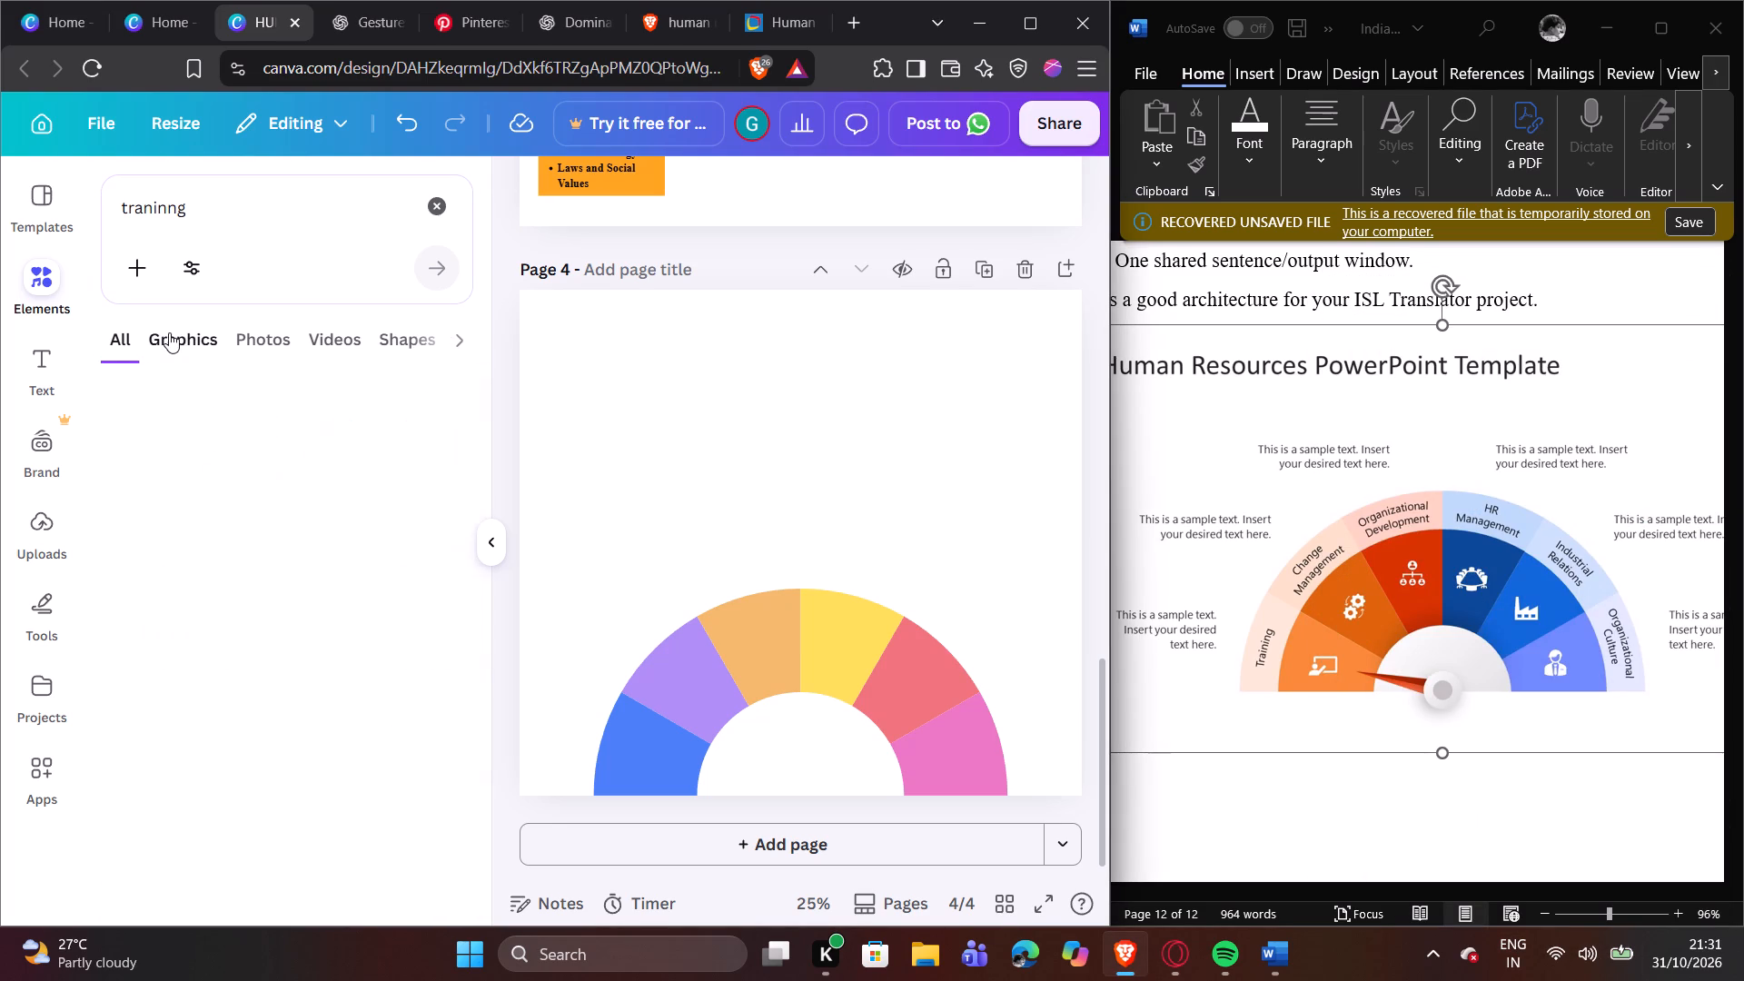
pyautogui.scroll(-3, 309, 507)
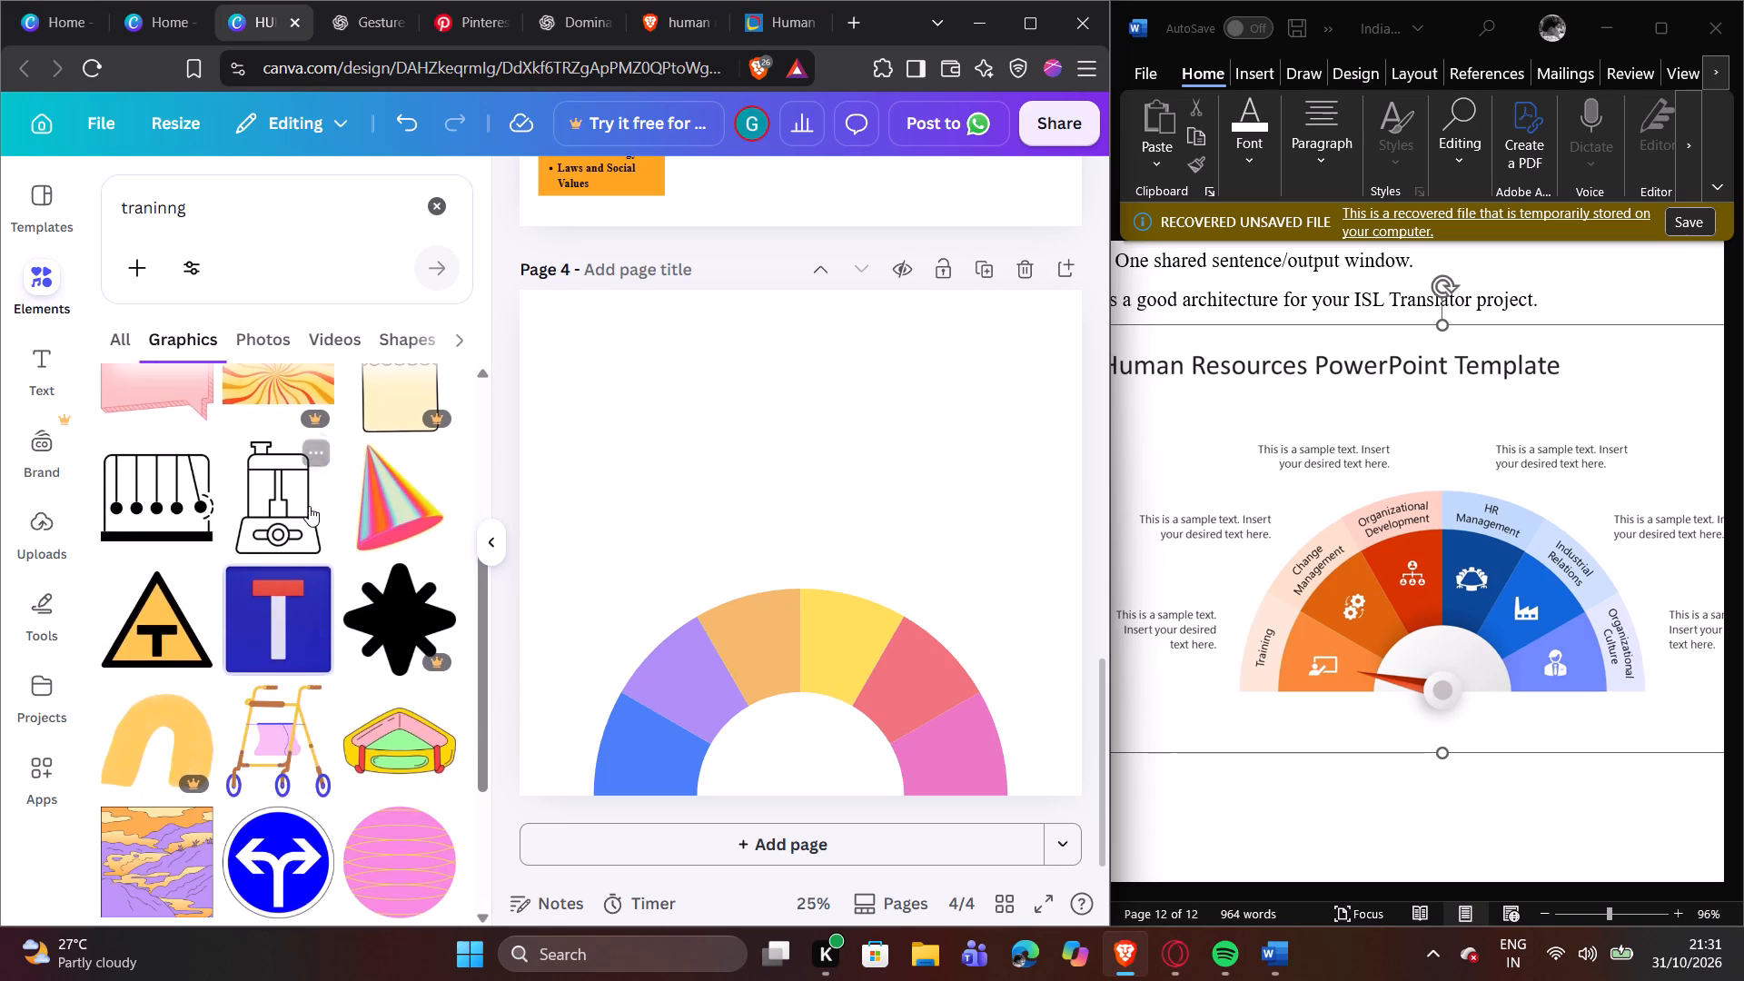
pyautogui.scroll(-10, 308, 503)
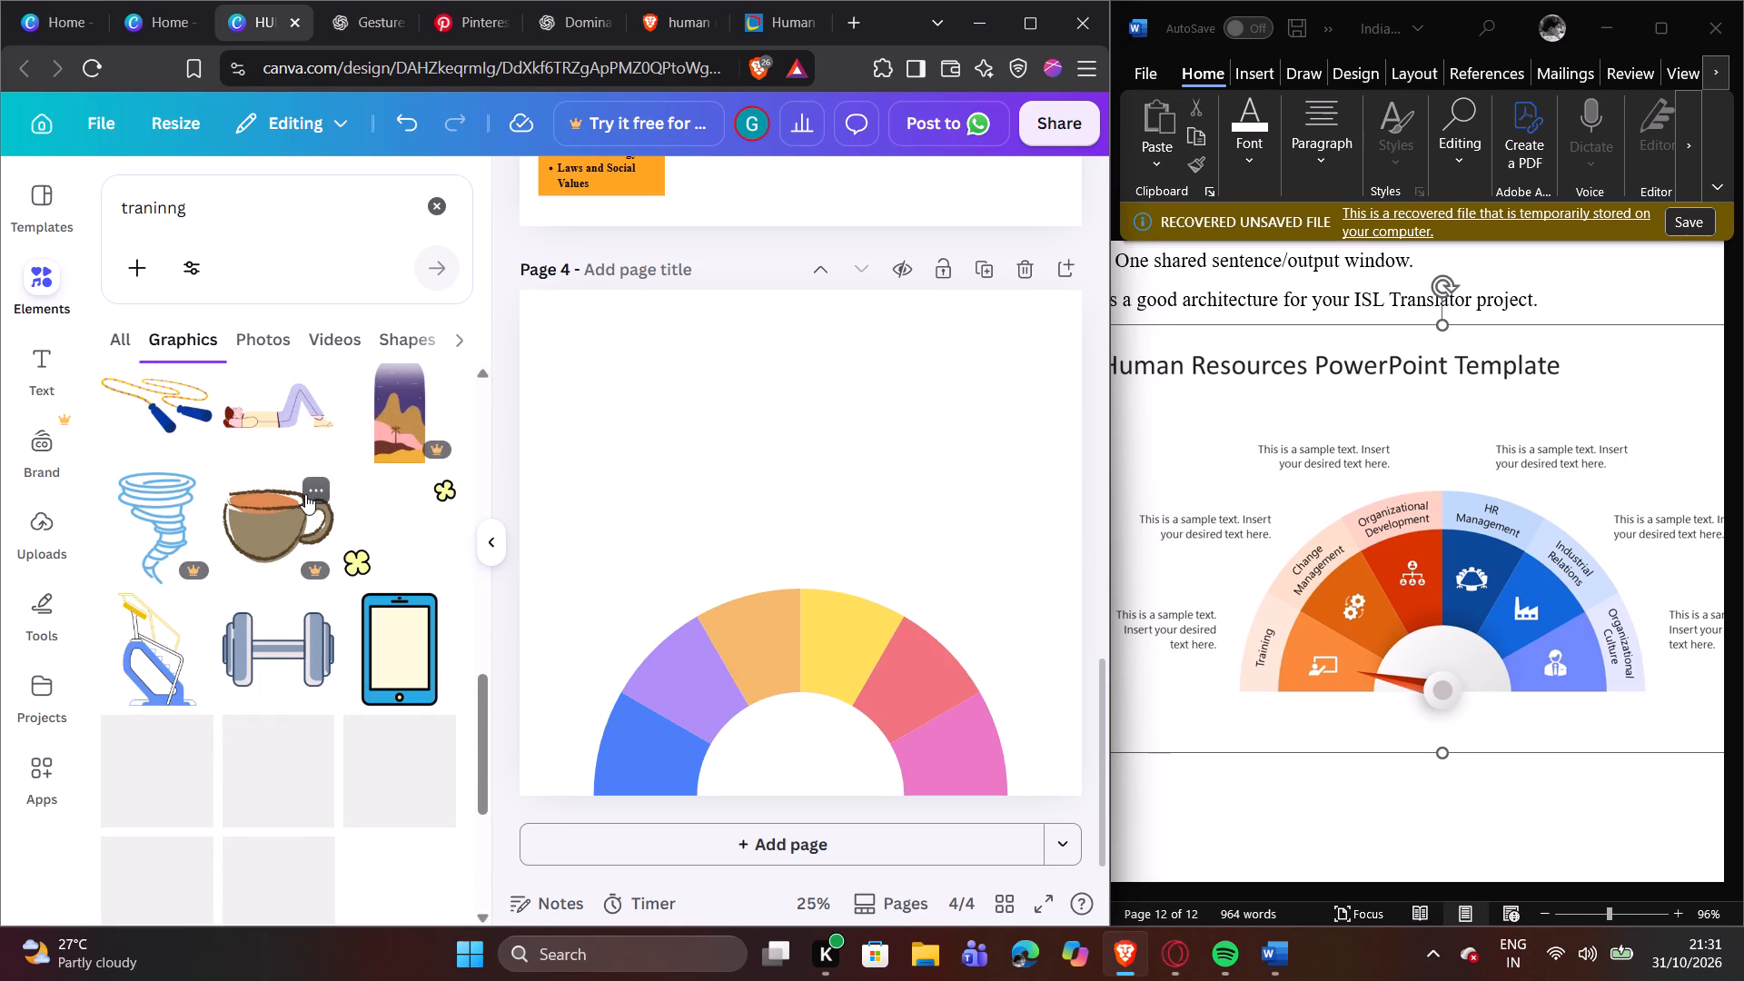
pyautogui.scroll(-5, 305, 494)
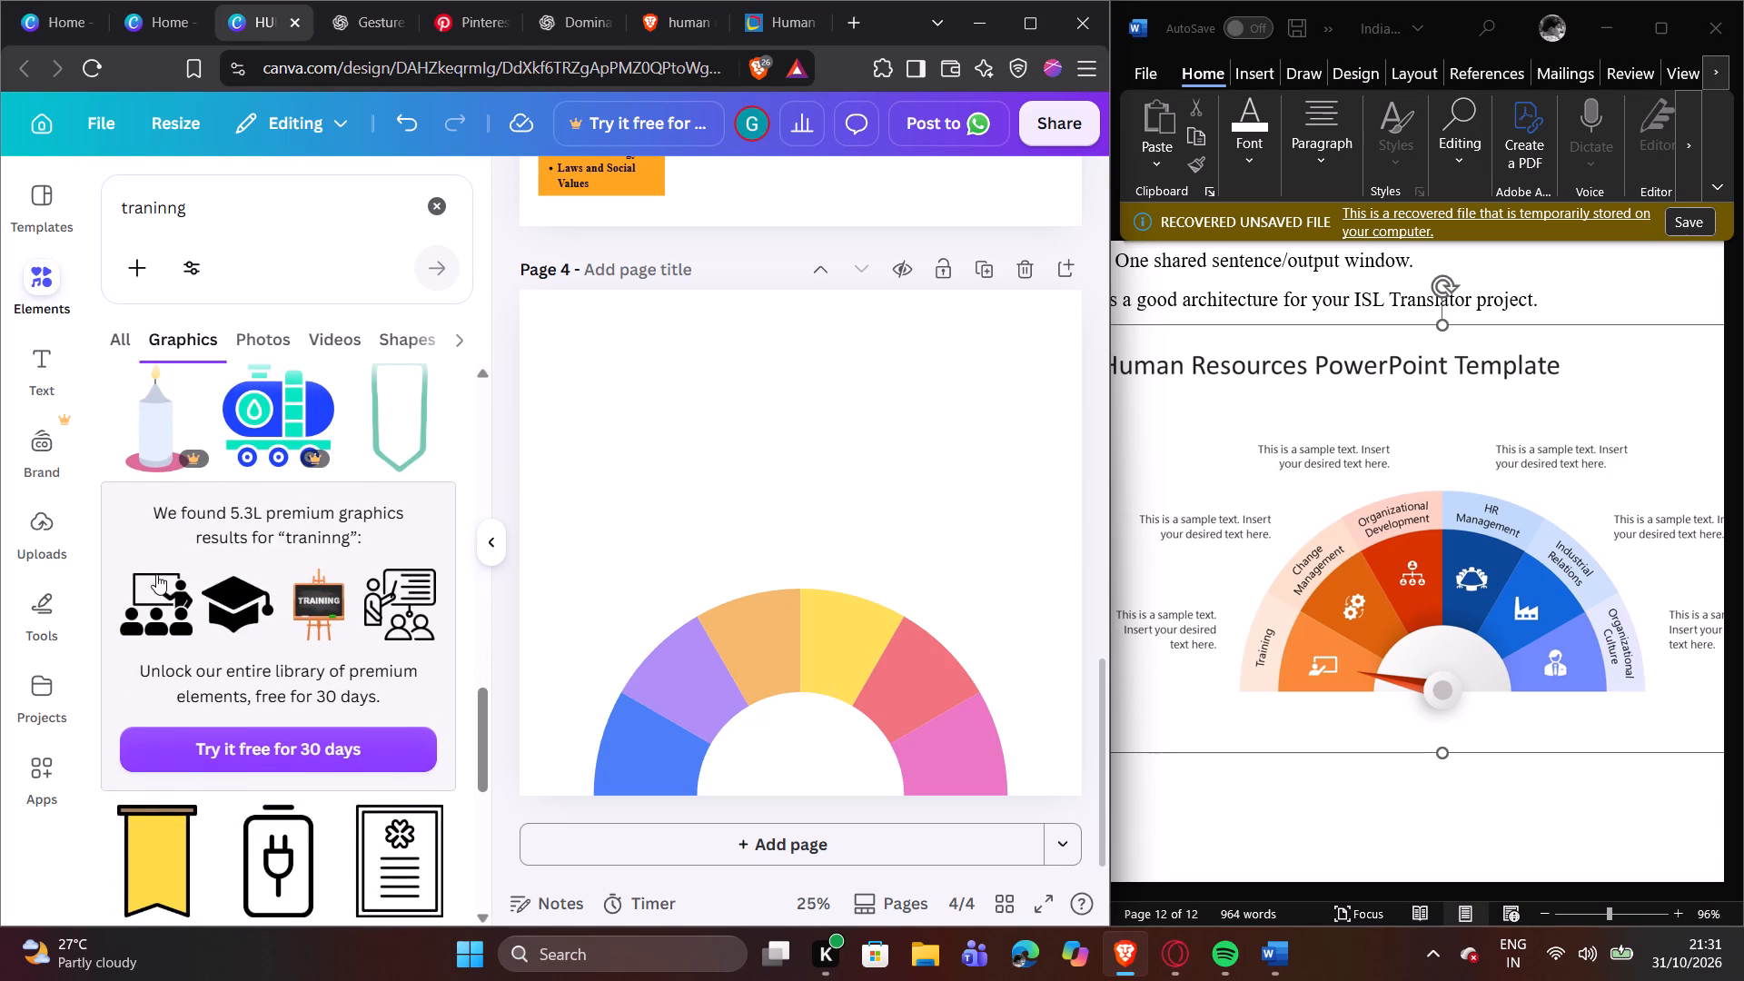
pyautogui.click(147, 592)
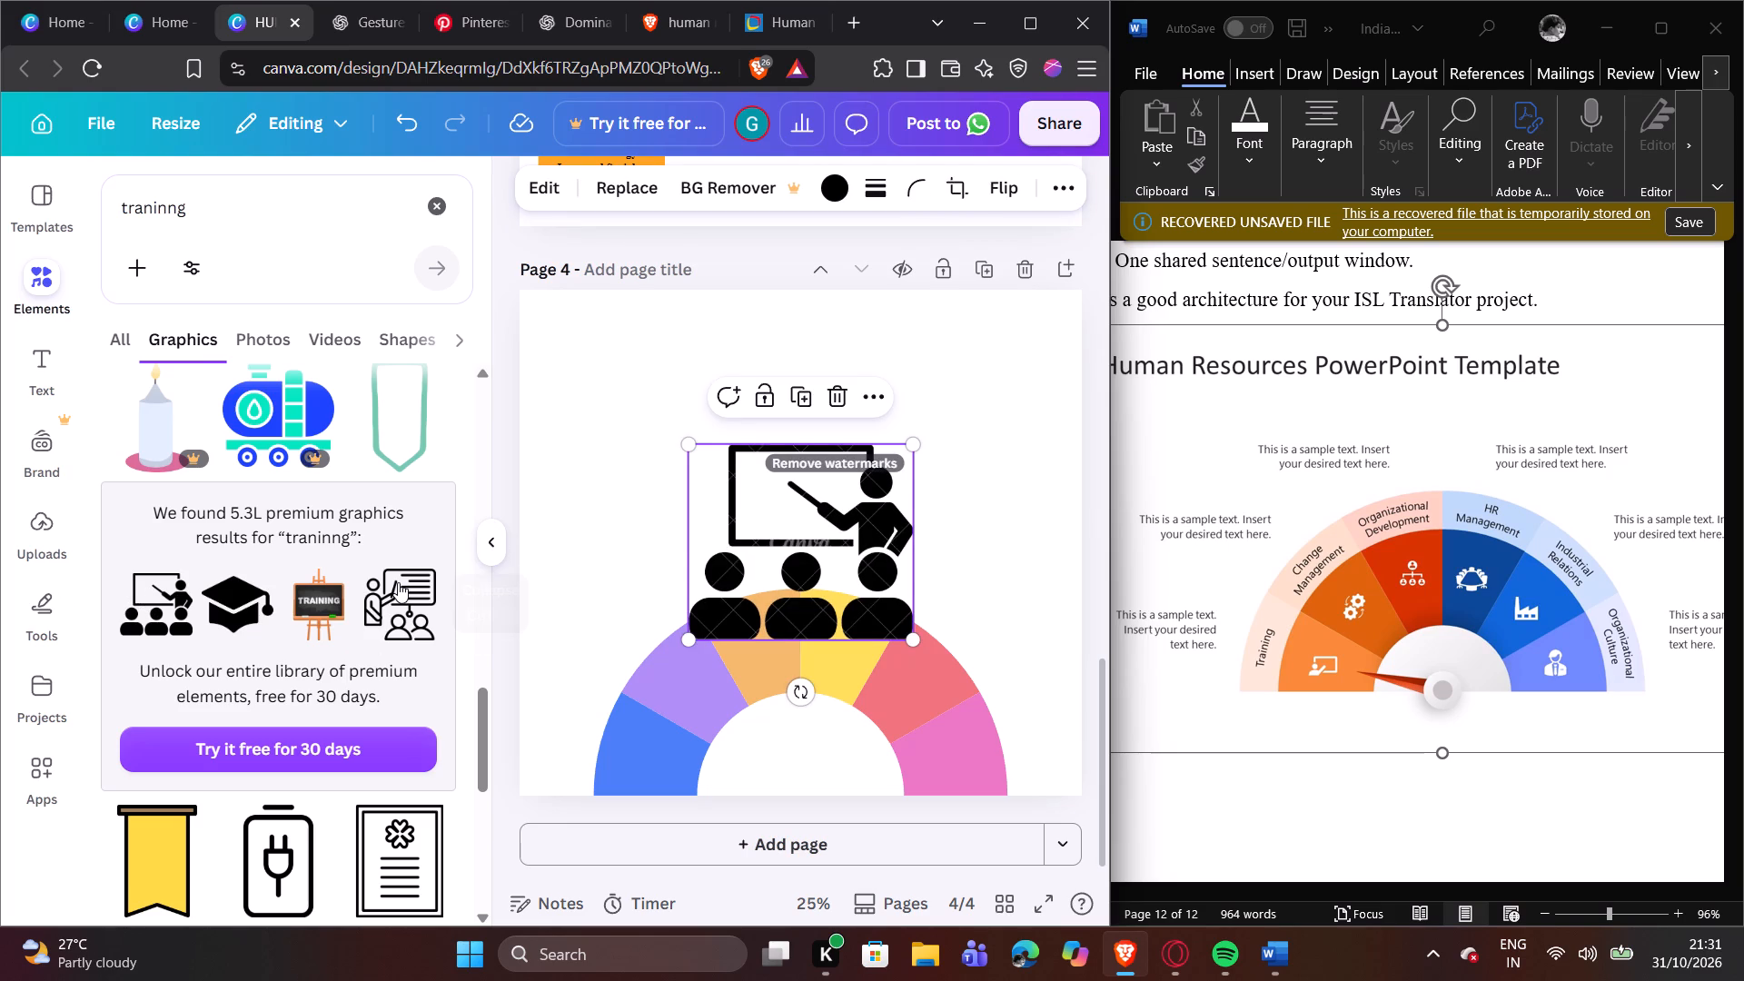
# Recolour the black training graphic to white.
pyautogui.click(833, 187)
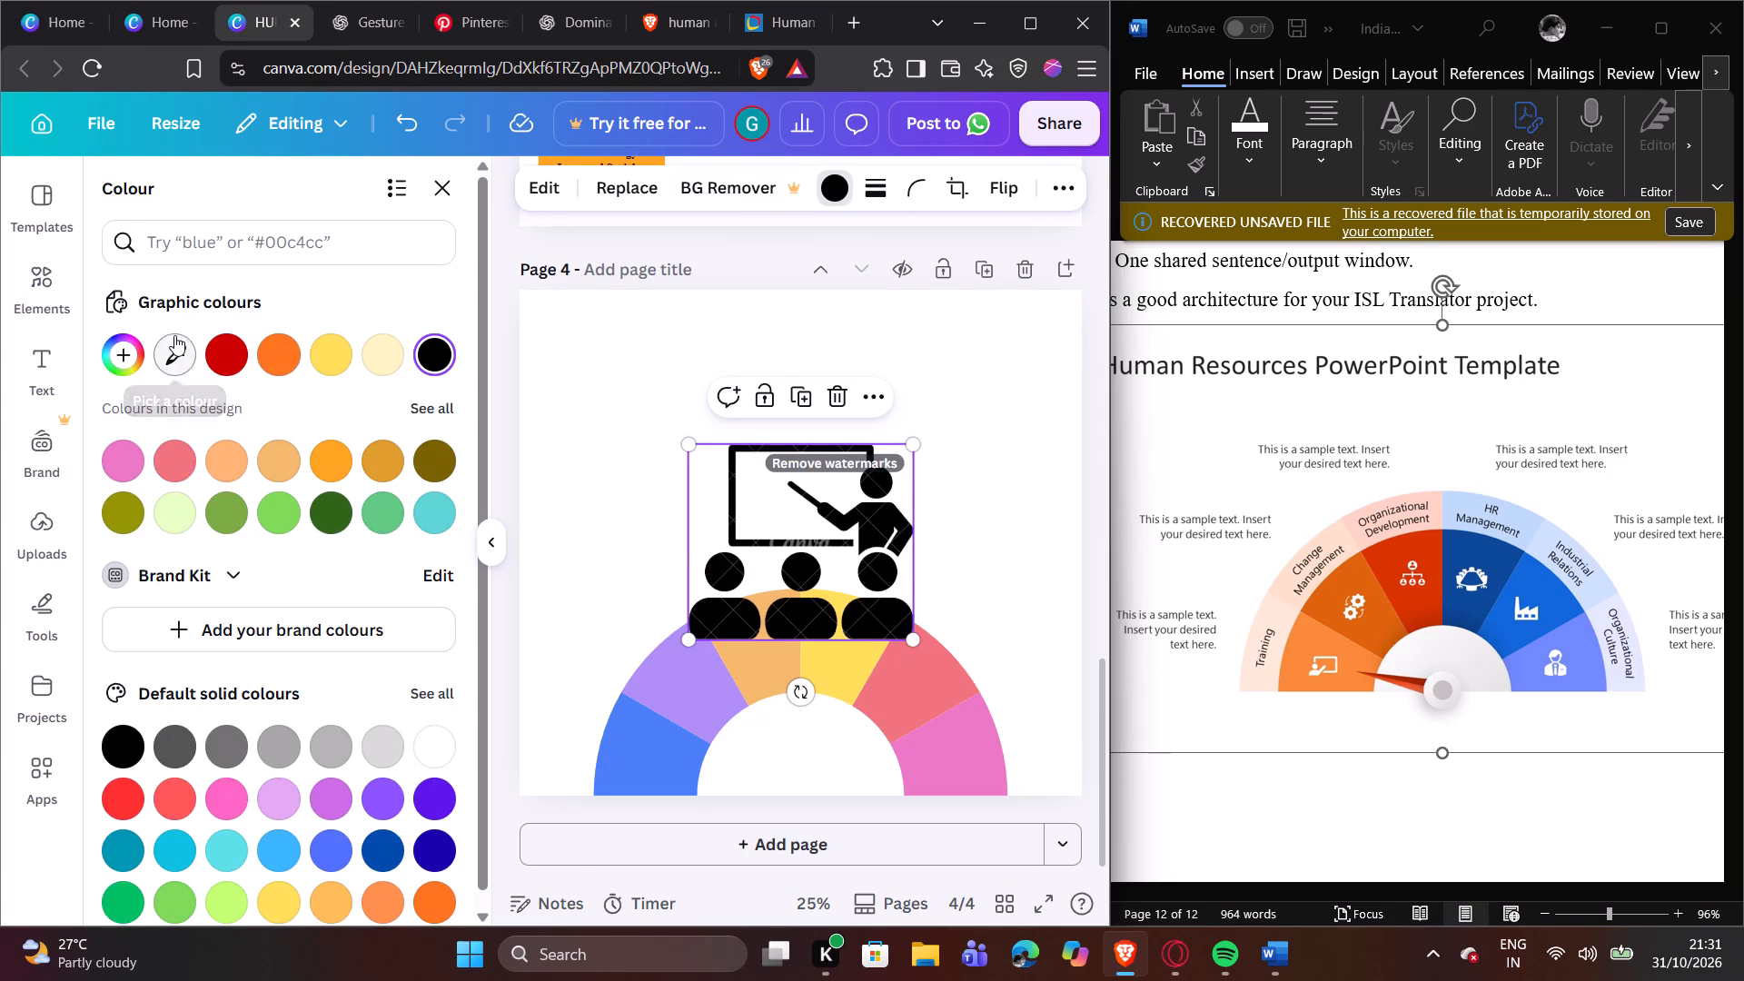
pyautogui.click(420, 751)
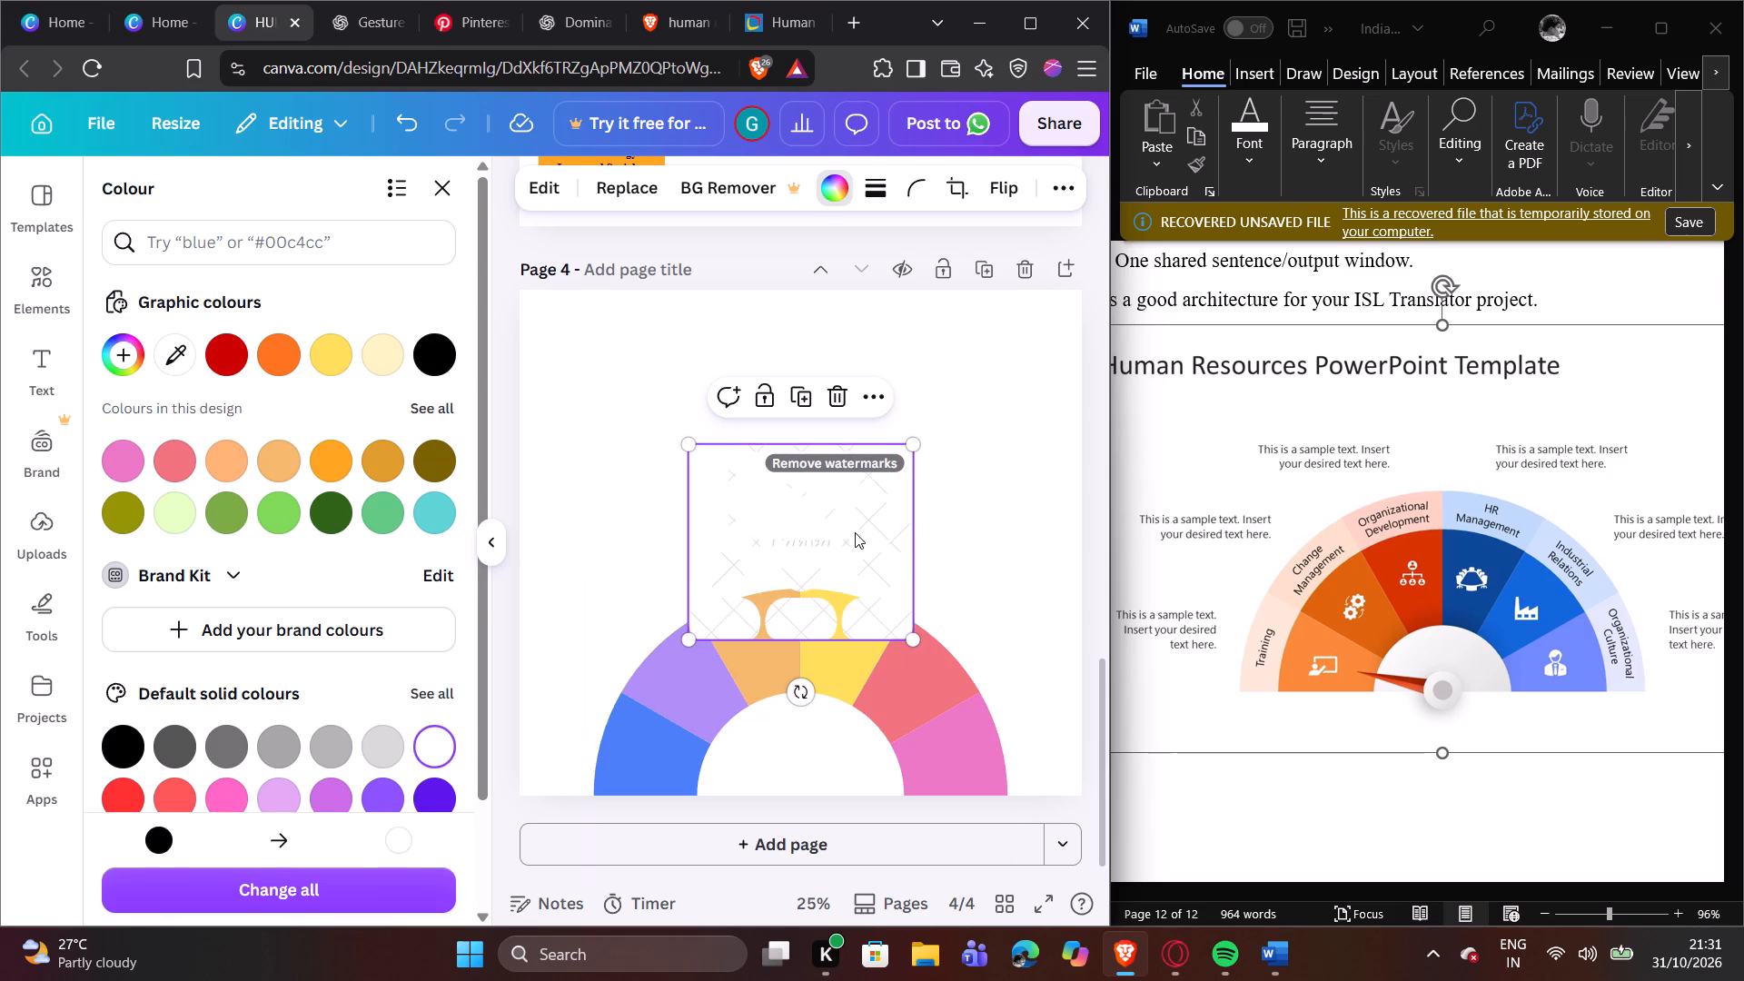
pyautogui.click(974, 495)
# Shrink the white training graphic to a small icon and place it on the half ring's blue segment.
pyautogui.click(871, 487)
pyautogui.moveTo(912, 446); pyautogui.dragTo(847, 601)
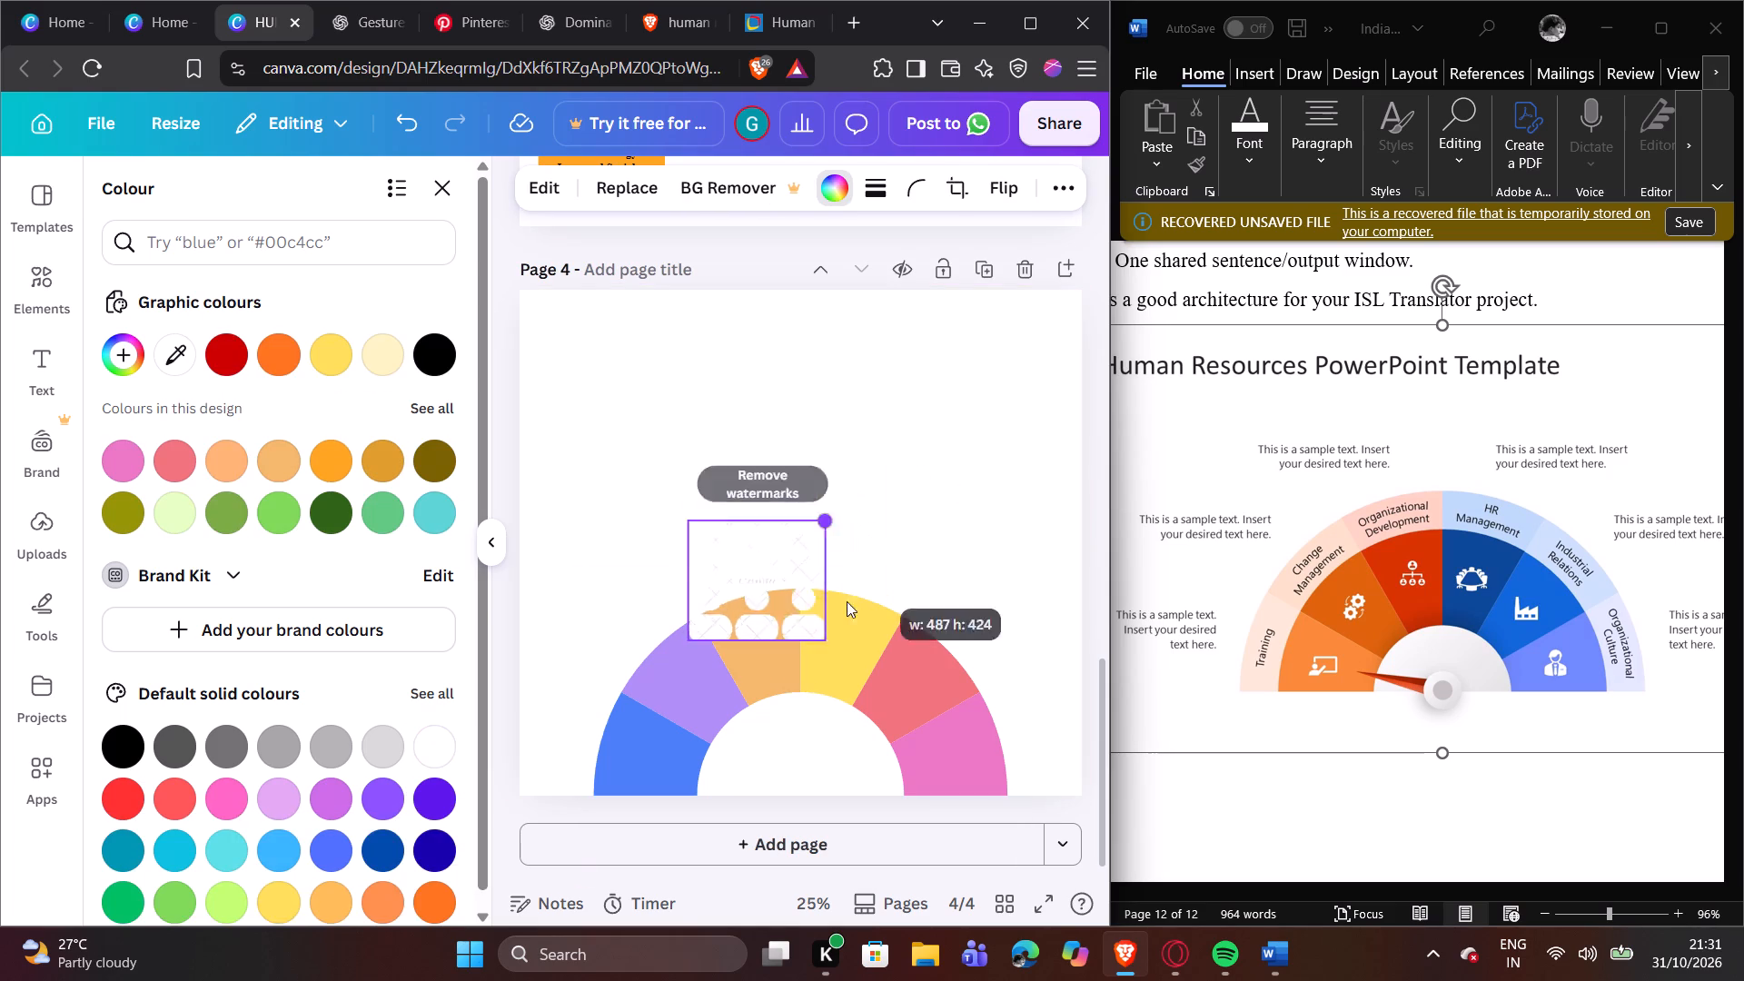
pyautogui.moveTo(847, 601); pyautogui.dragTo(803, 664)
pyautogui.click(887, 464)
pyautogui.moveTo(712, 611); pyautogui.dragTo(728, 648)
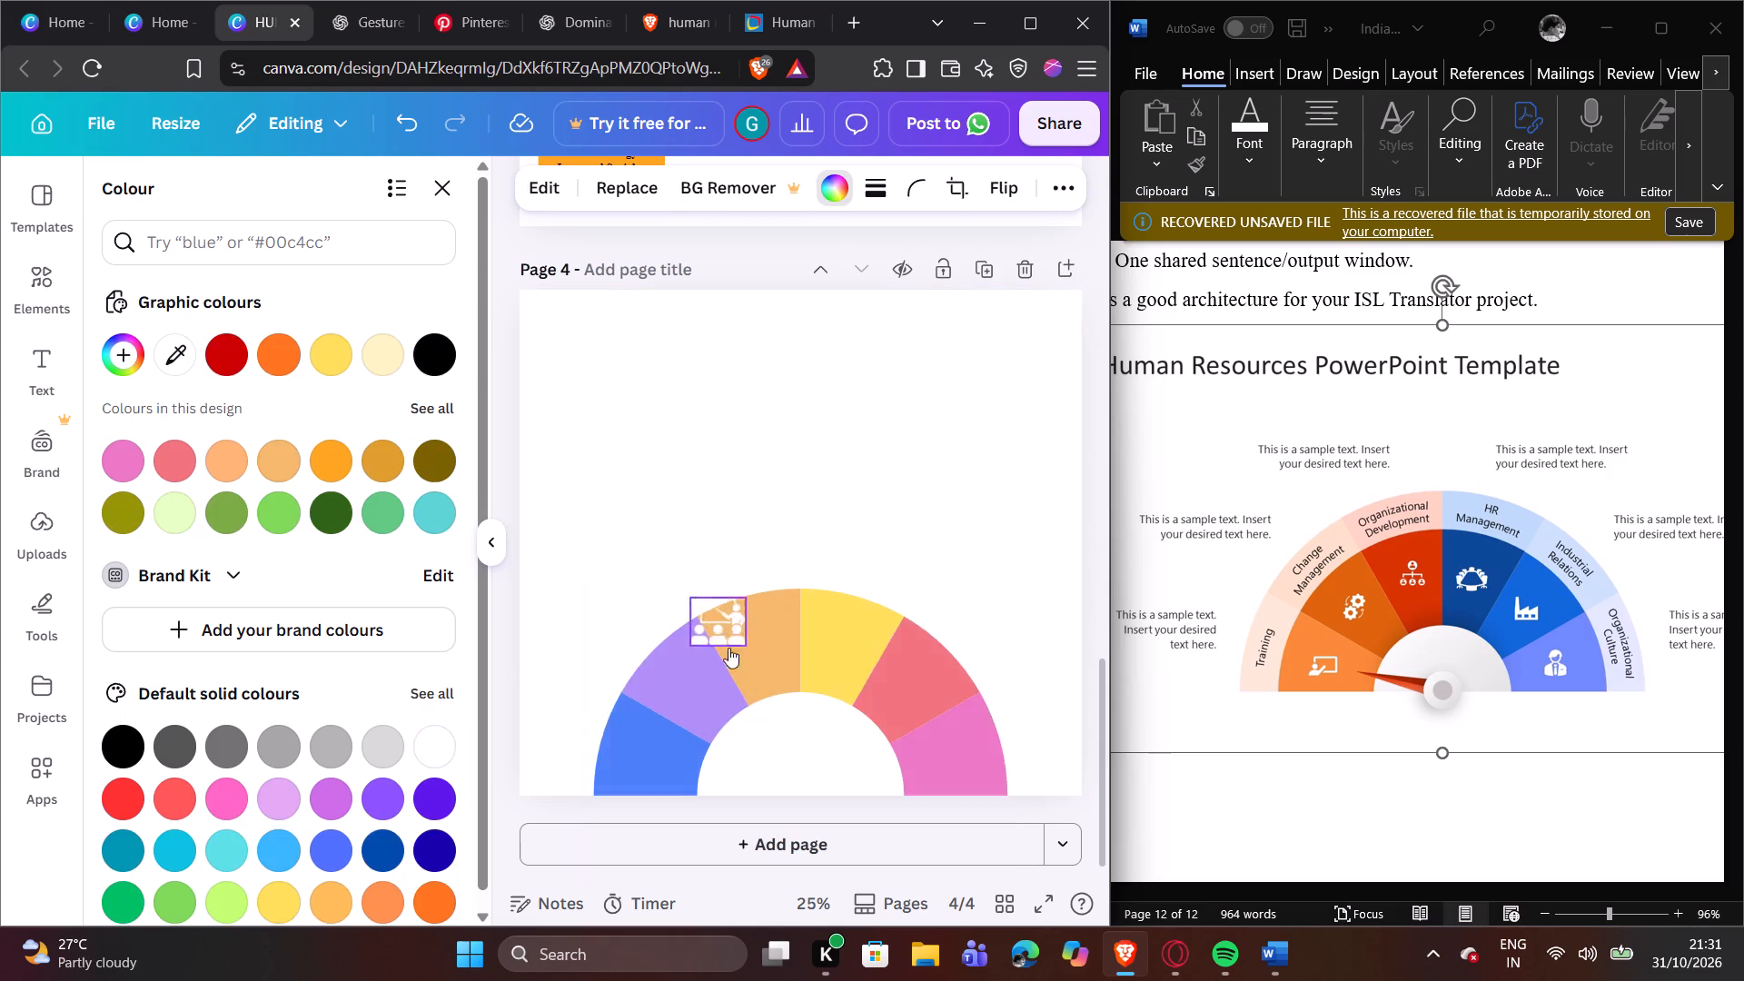
pyautogui.moveTo(728, 648); pyautogui.dragTo(641, 750)
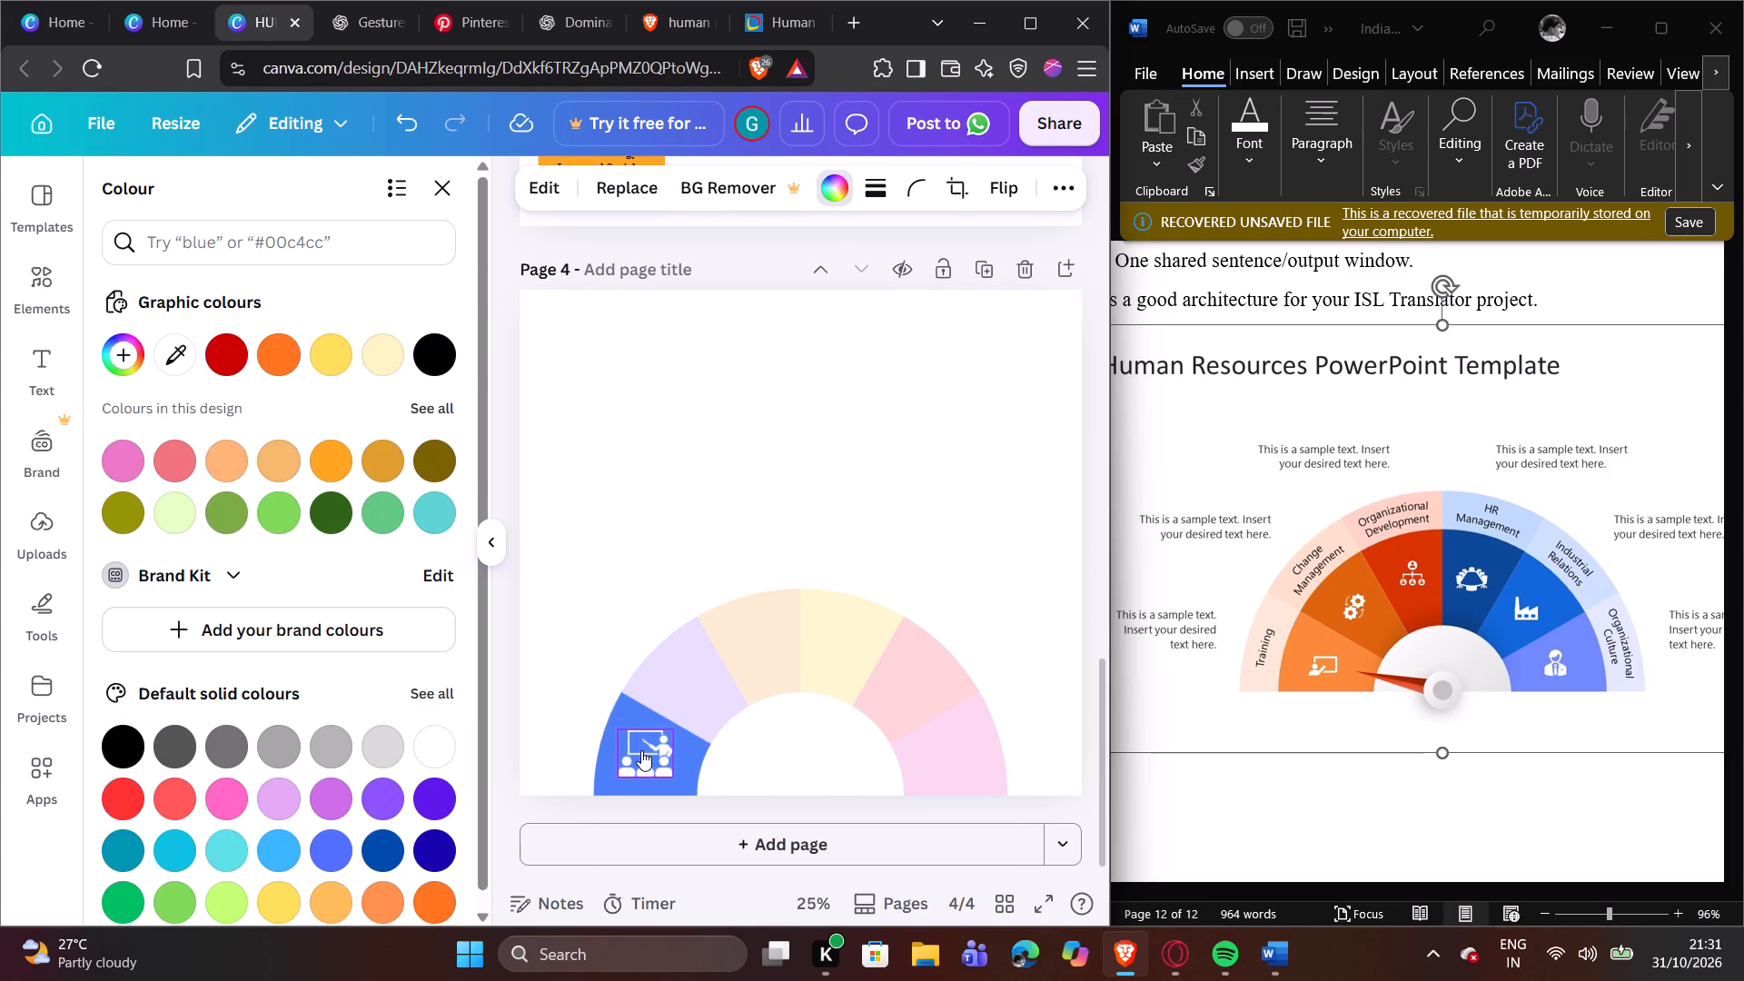
pyautogui.moveTo(641, 750); pyautogui.dragTo(641, 751)
pyautogui.click(584, 578)
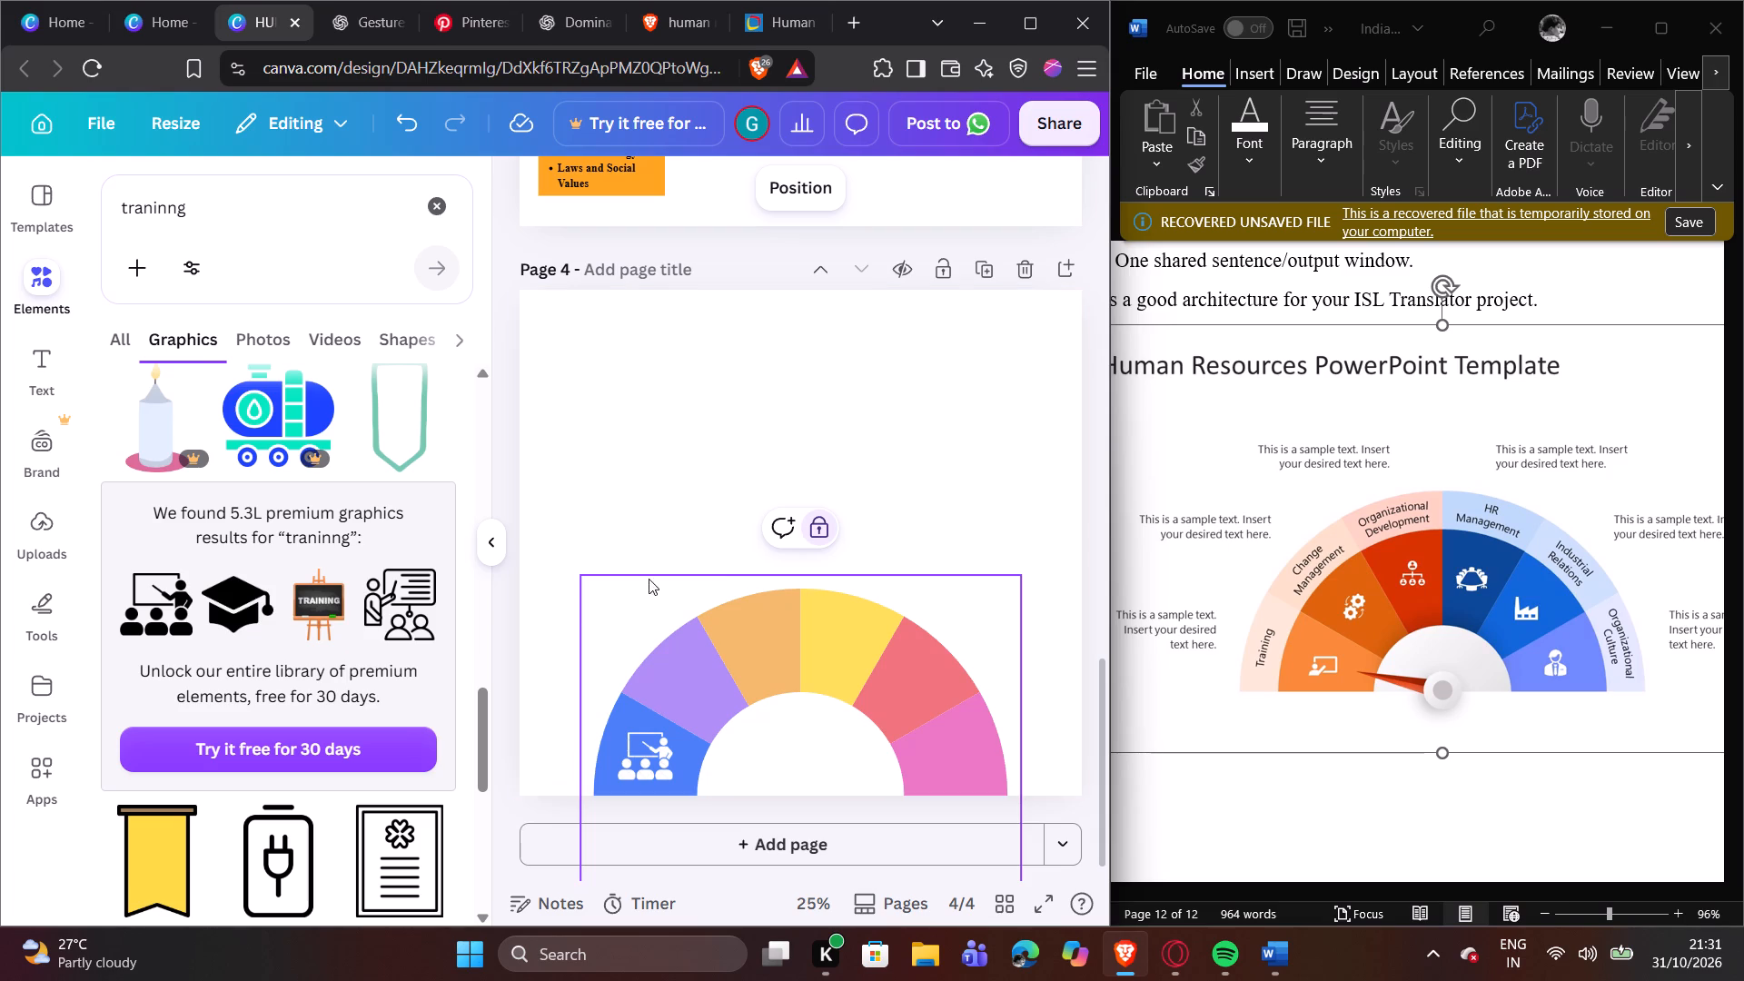
# Search the elements for "change management" and show only the graphics results.
pyautogui.click(437, 223)
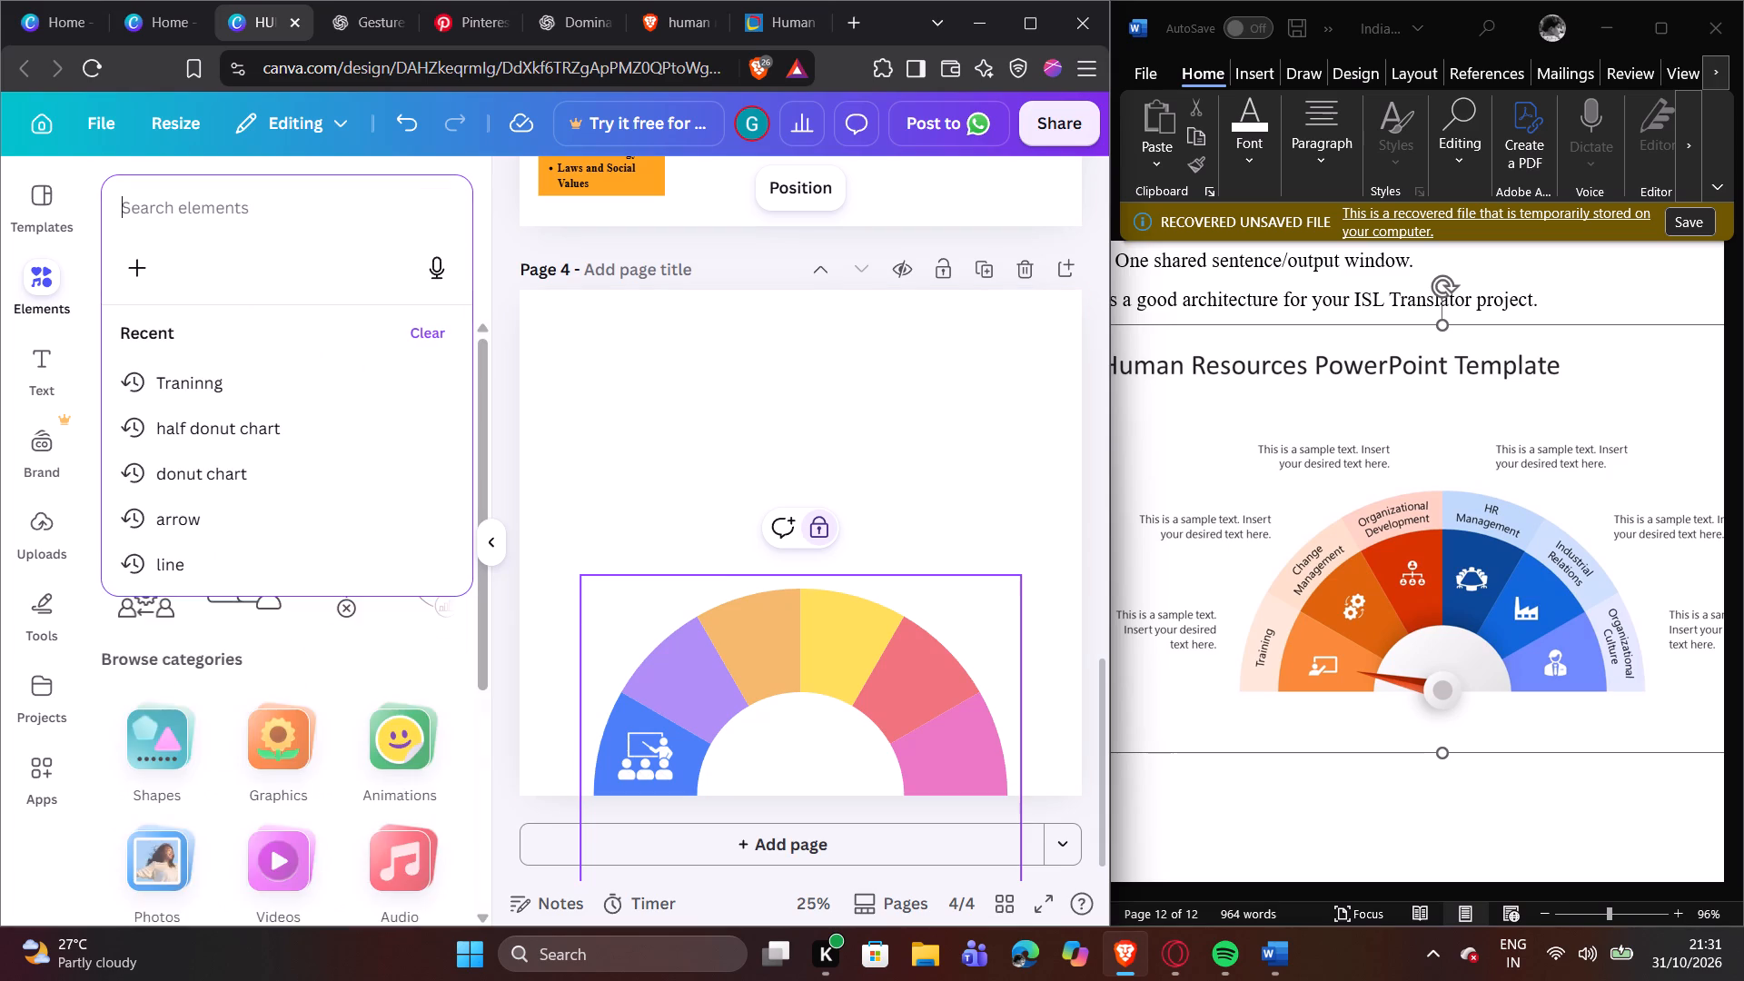
pyautogui.write('change')
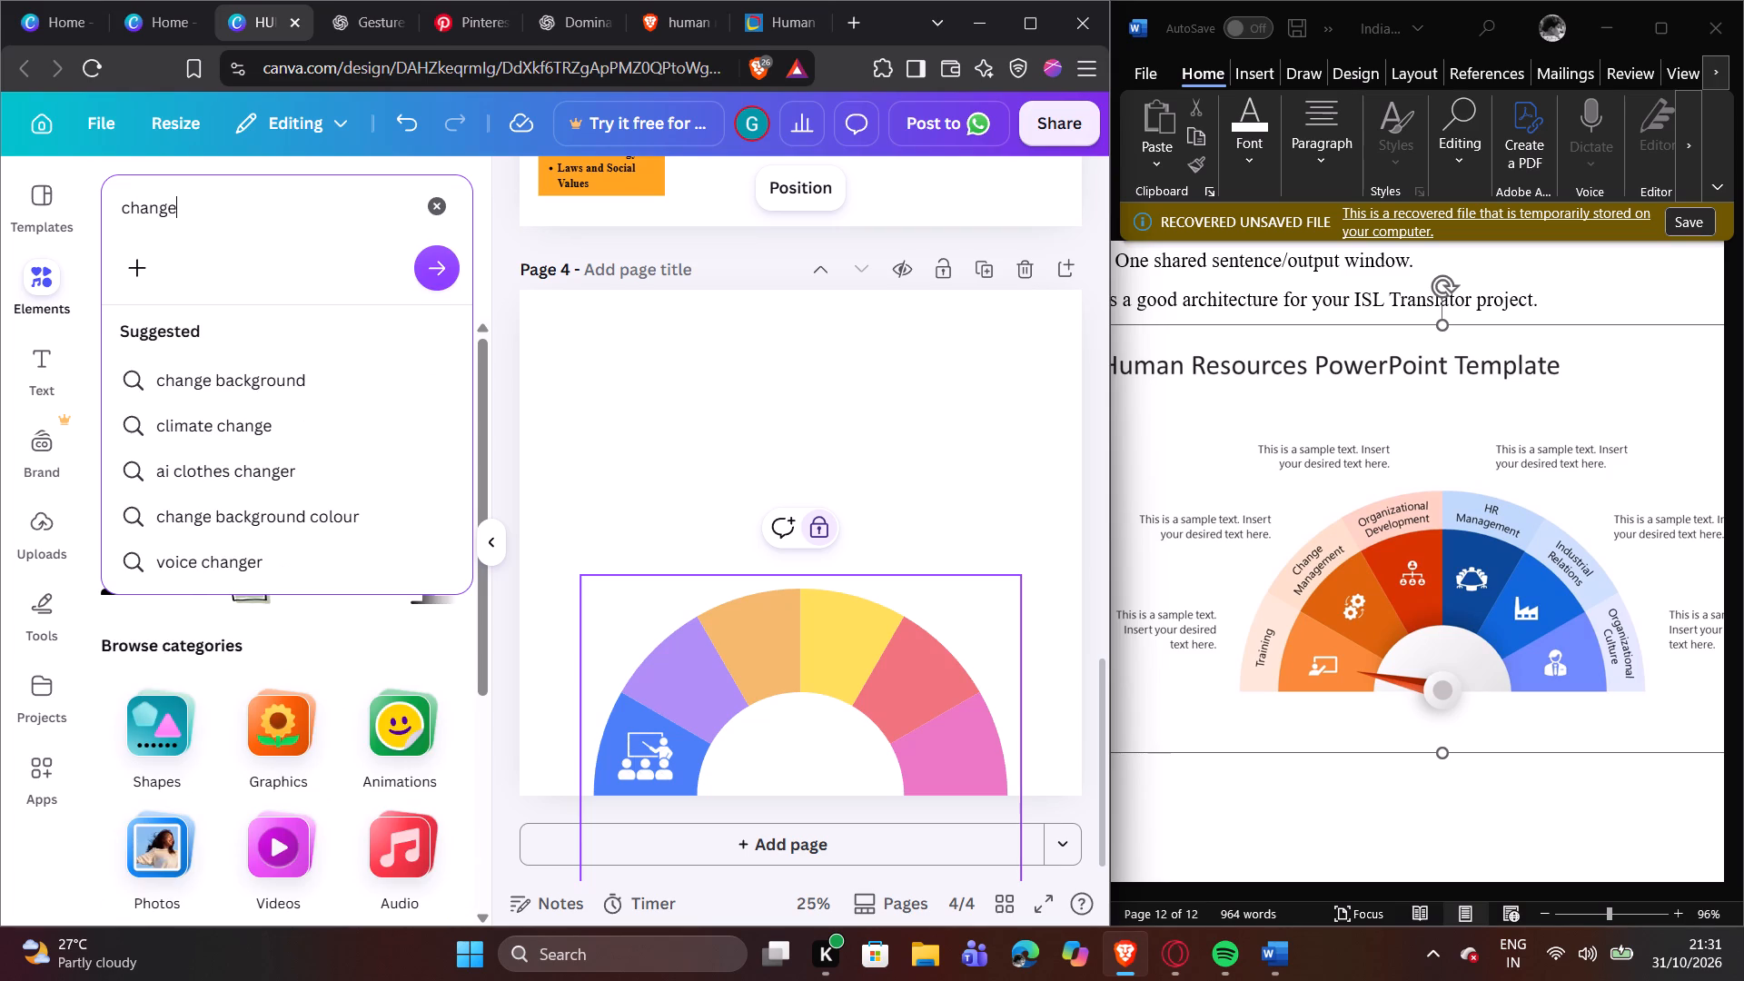
pyautogui.press('space')
pyautogui.write('mana')
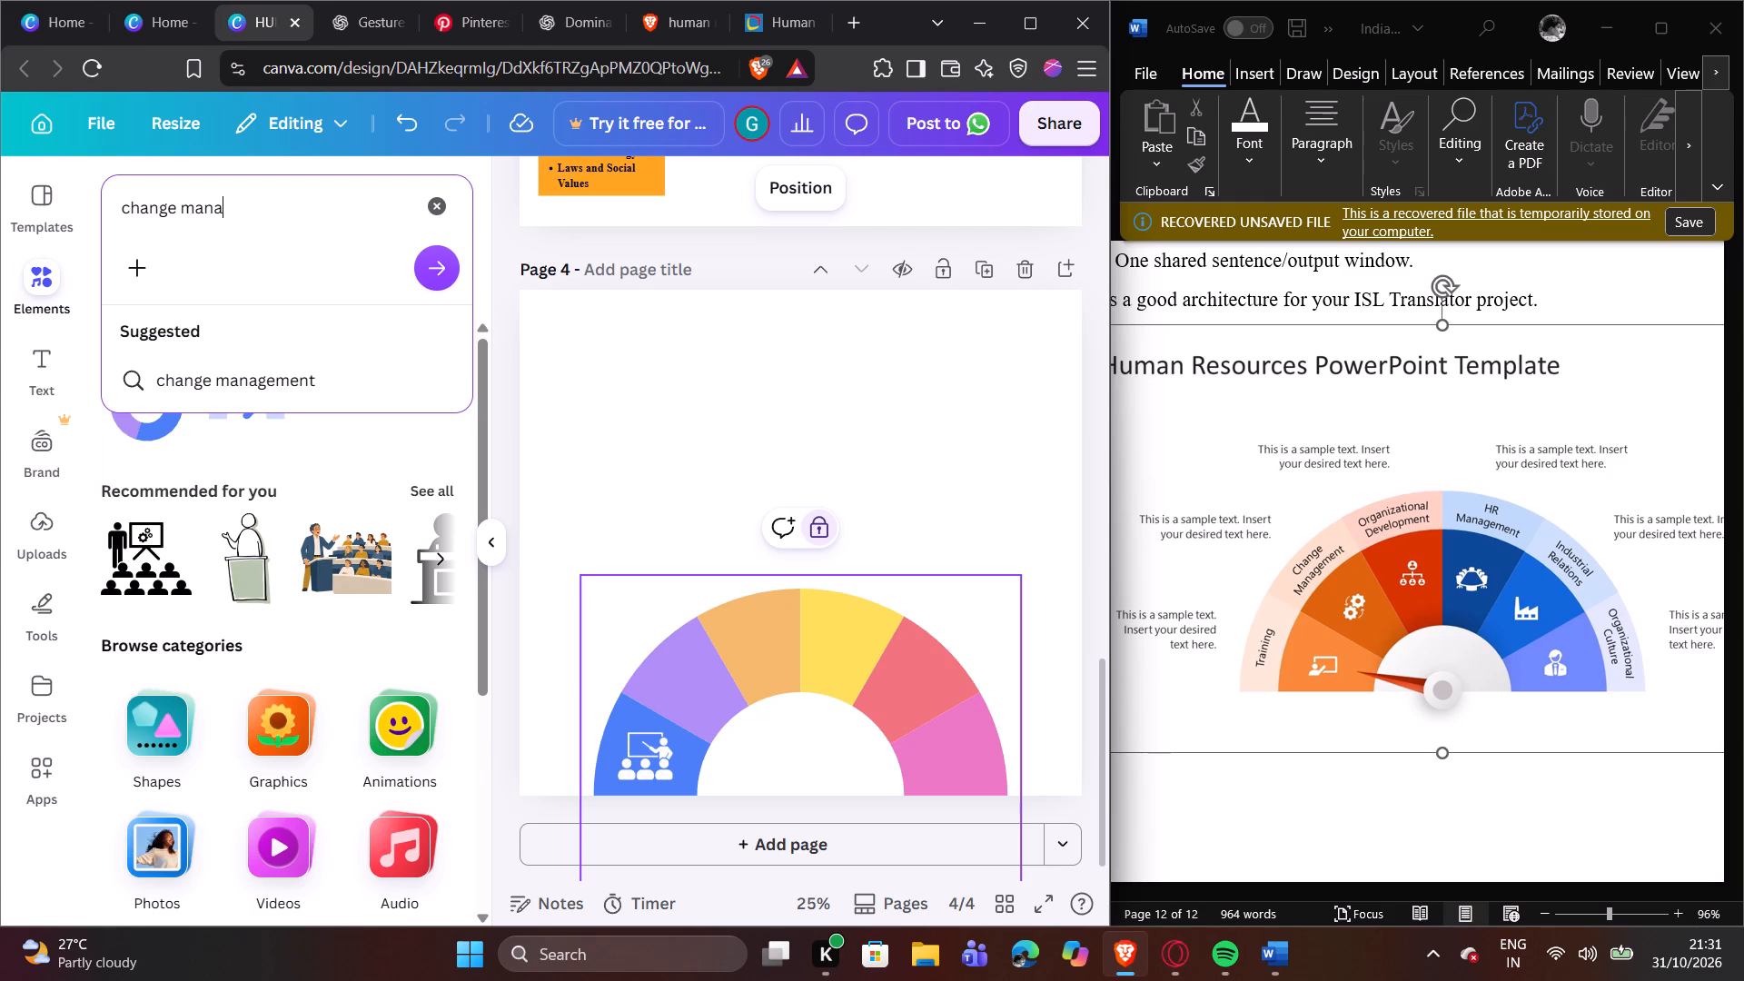
pyautogui.write('ge')
pyautogui.write('ment')
pyautogui.press('Return')
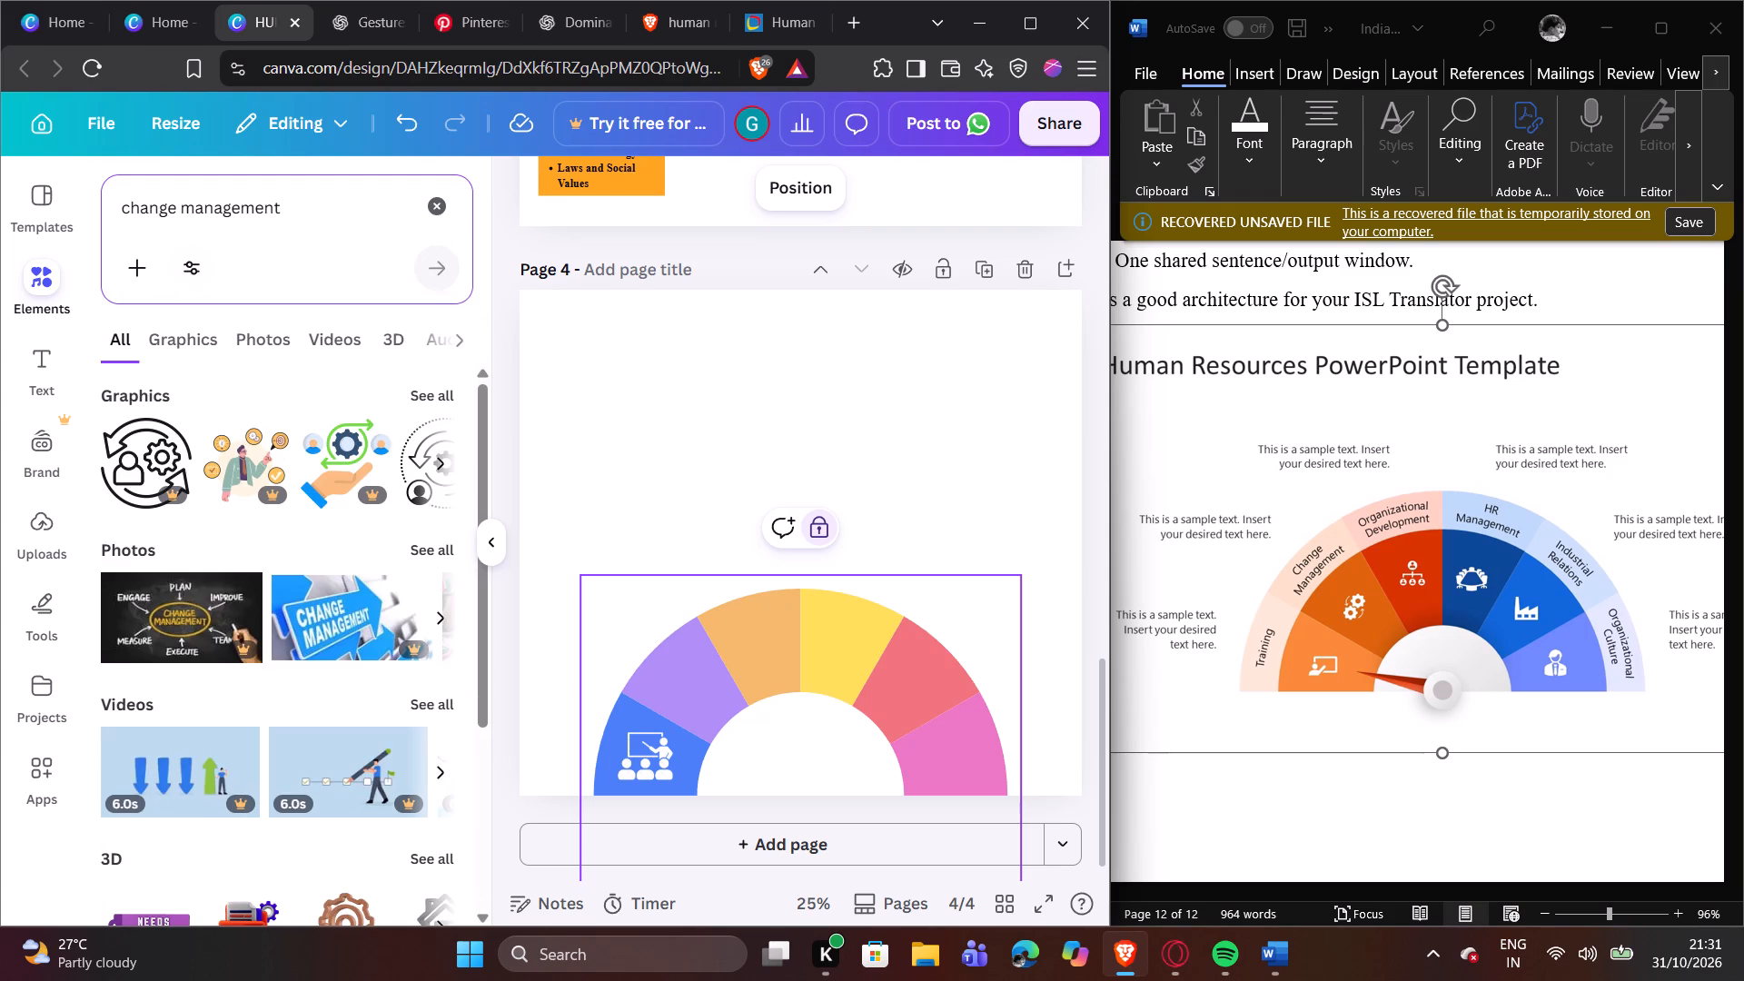
pyautogui.click(189, 343)
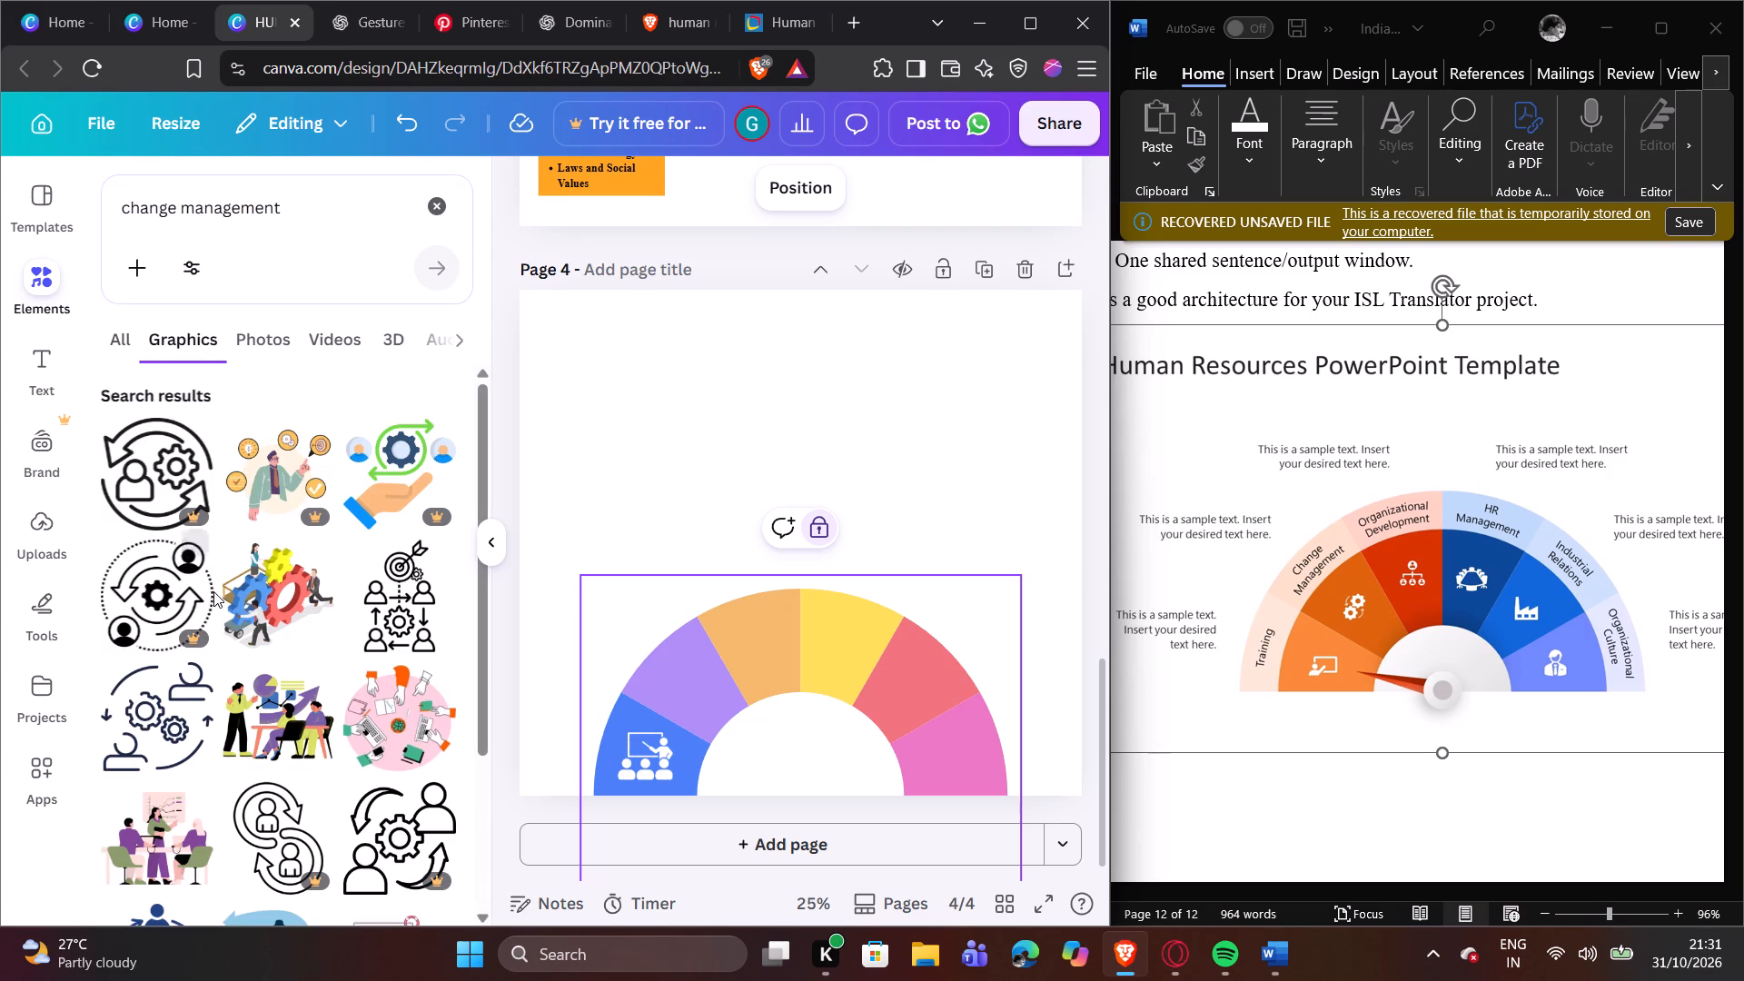
# From the change management graphics, insert the solid black gear encircled by rotating arrows onto page 4.
pyautogui.scroll(-5, 214, 591)
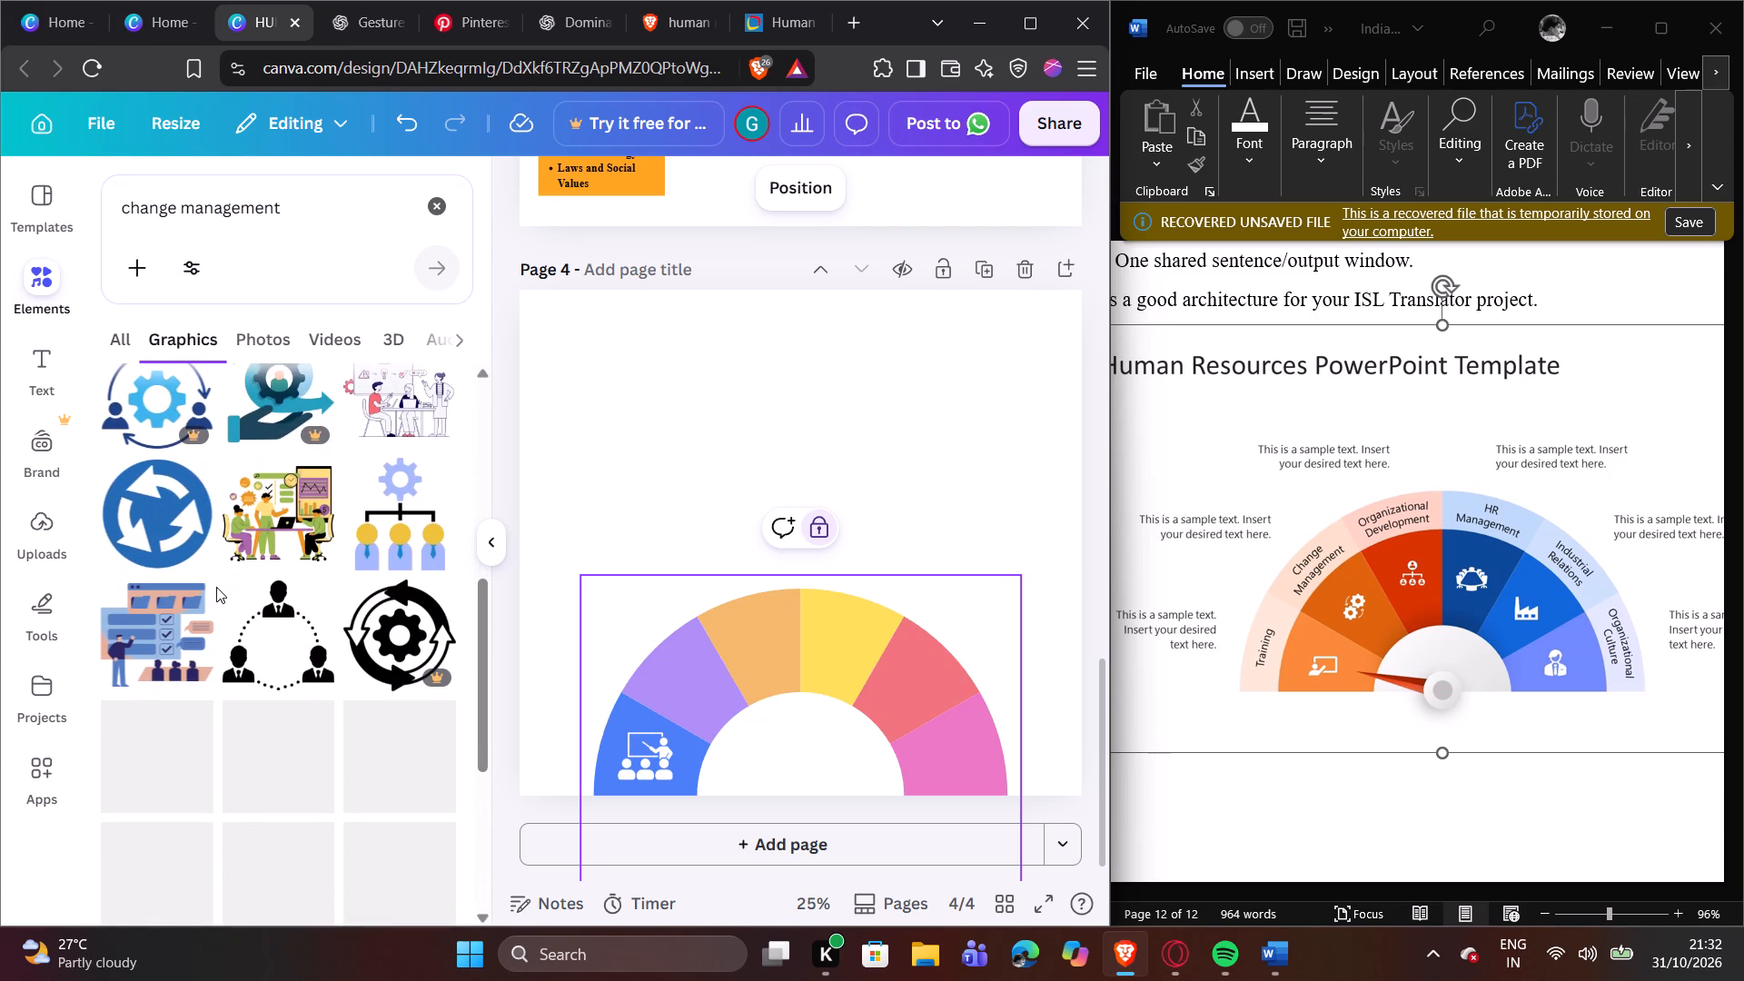
pyautogui.scroll(-5, 273, 605)
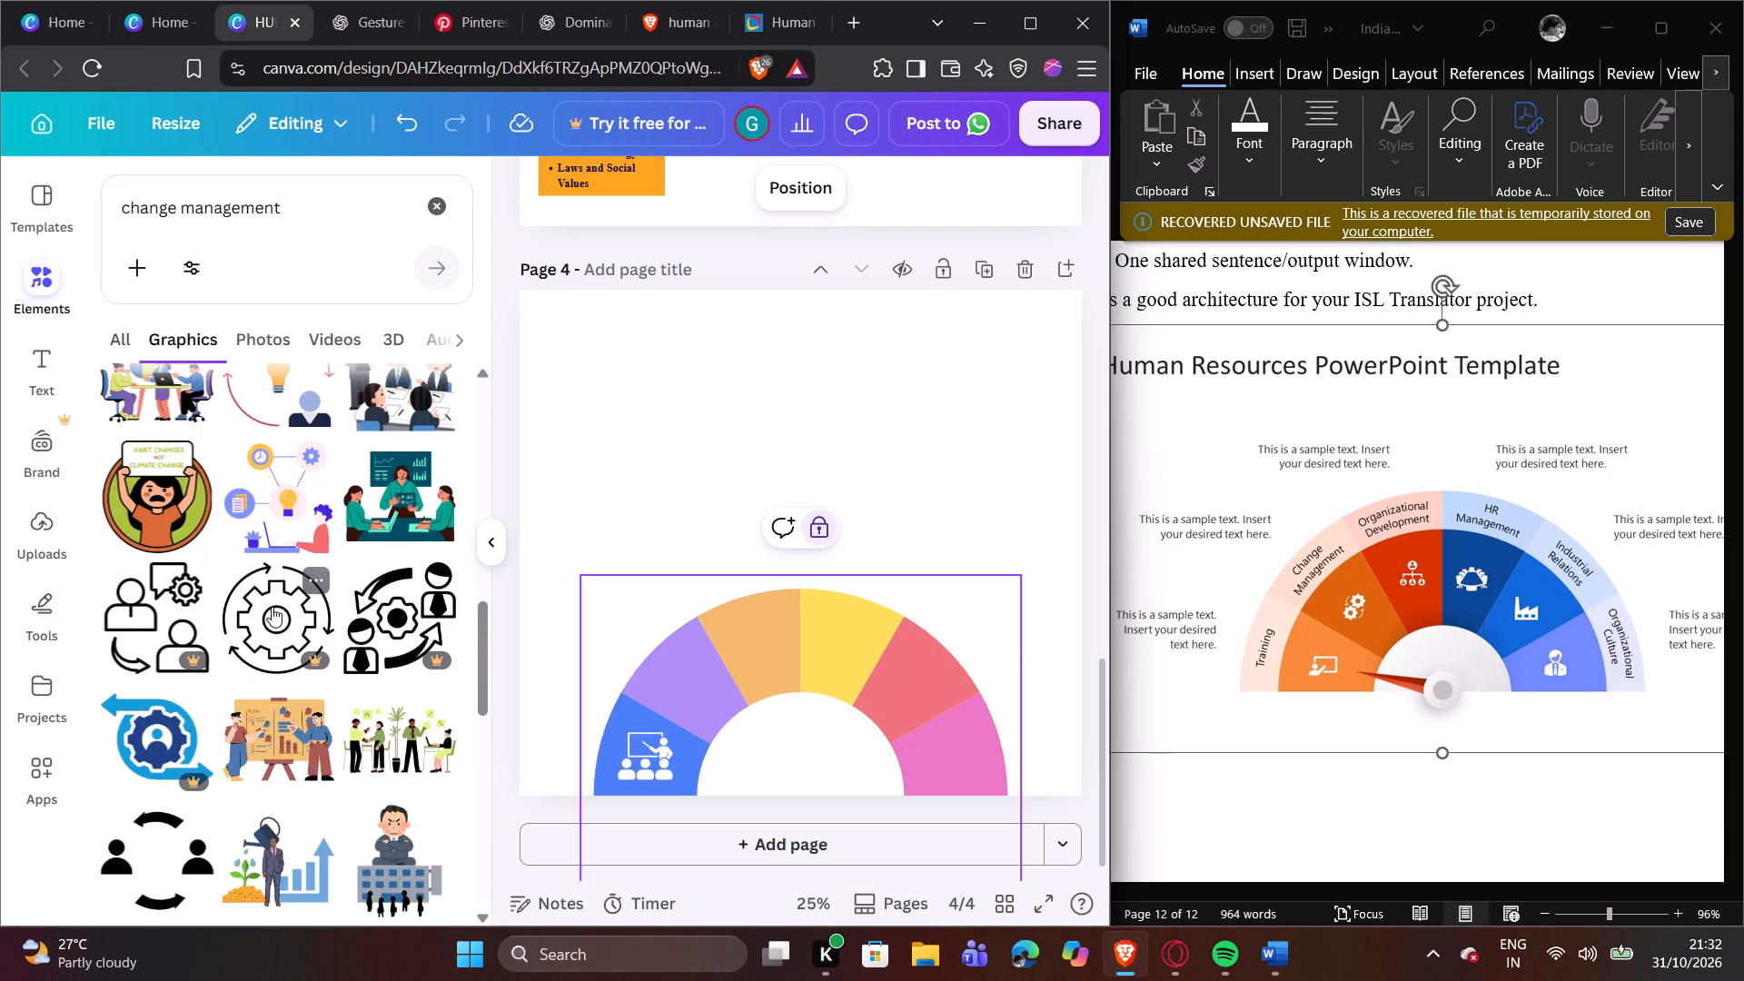
pyautogui.scroll(-4, 272, 607)
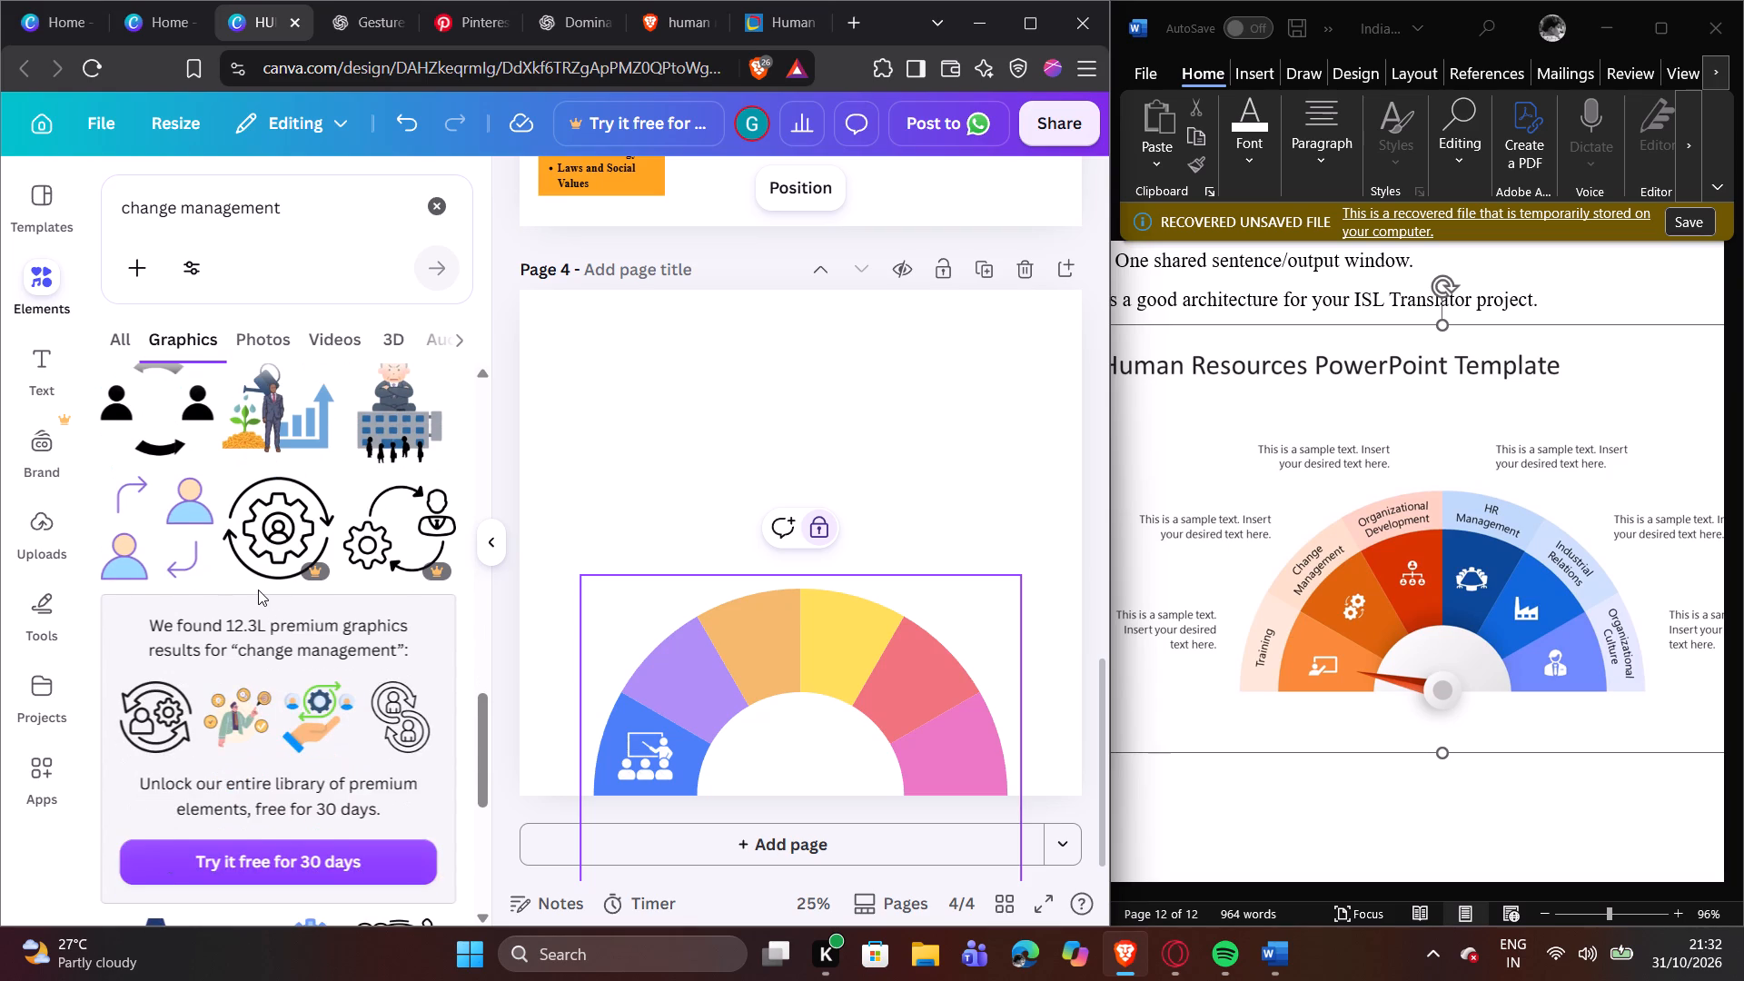
pyautogui.scroll(5, 258, 590)
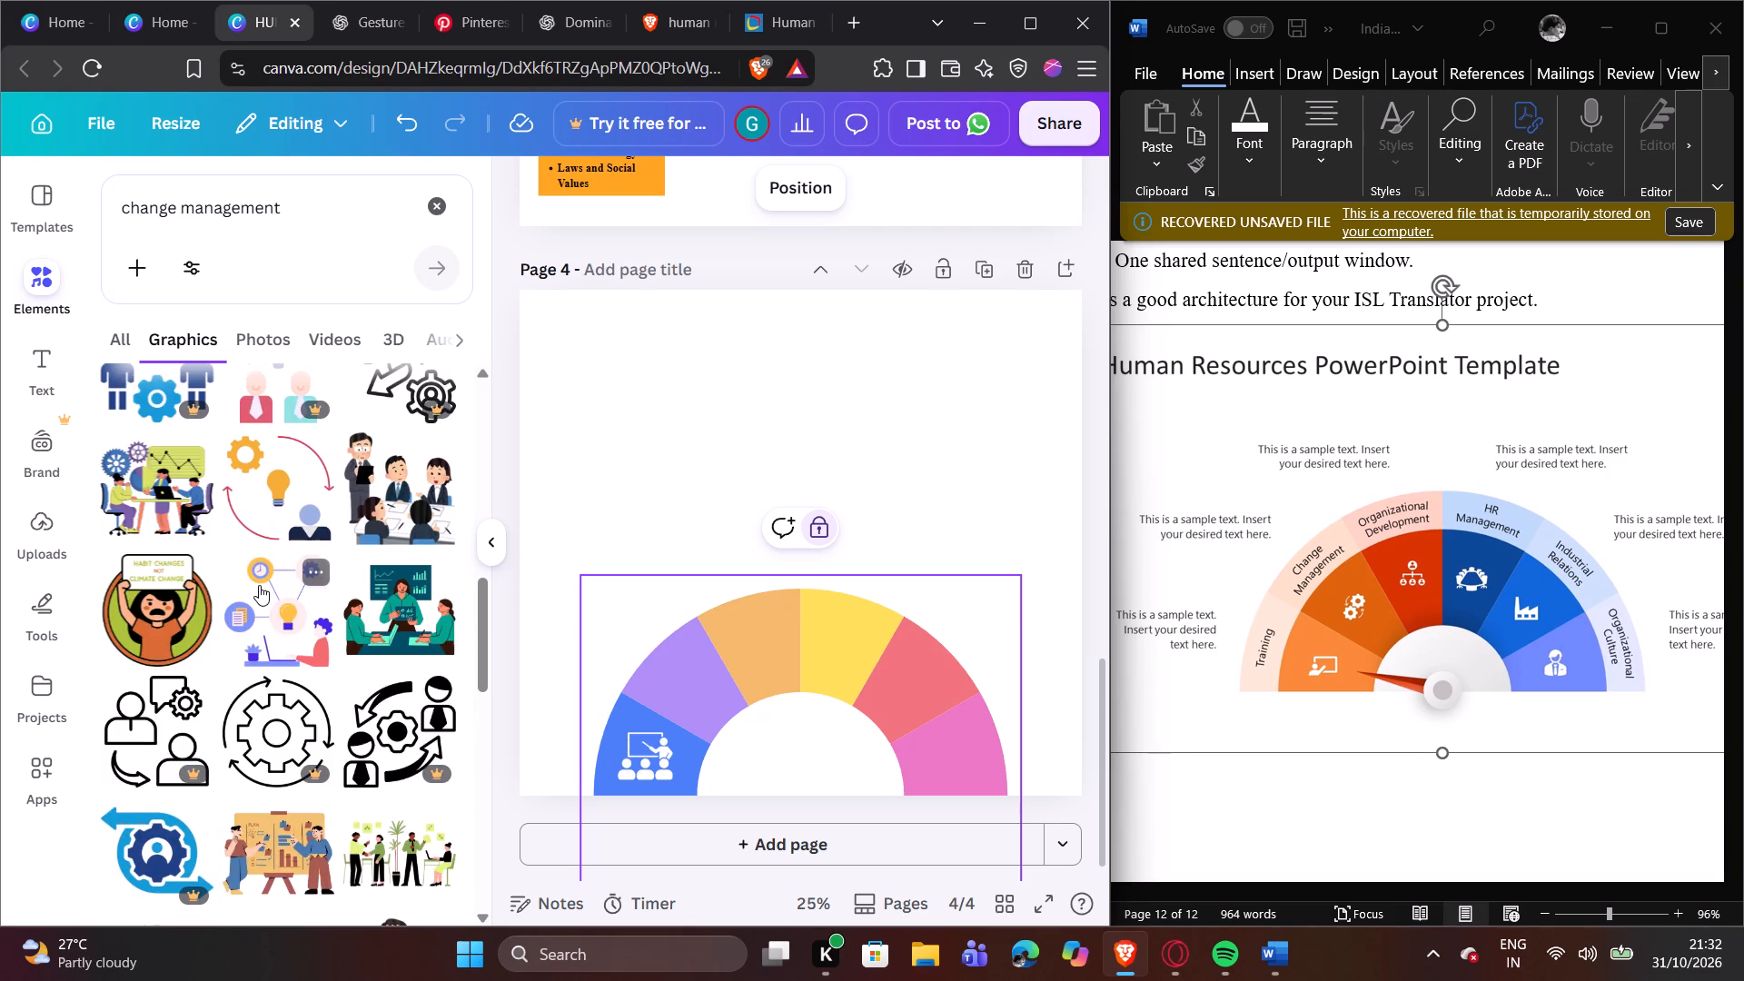
pyautogui.scroll(5, 259, 585)
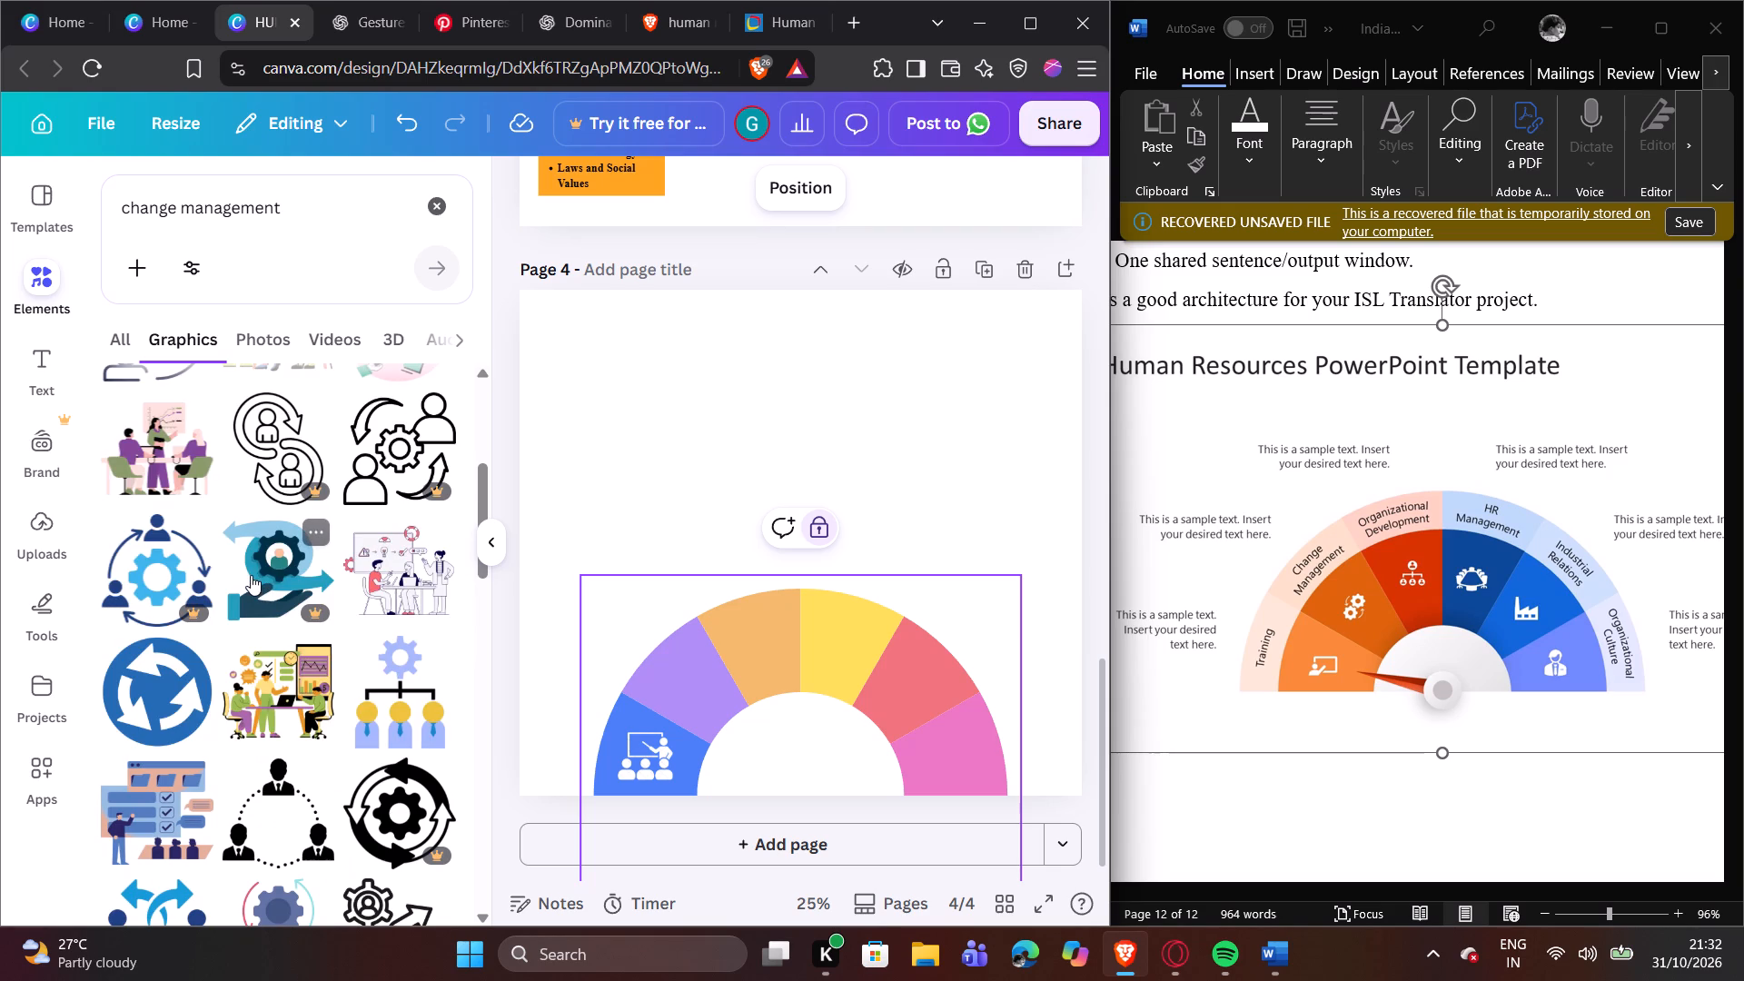
pyautogui.scroll(3, 384, 472)
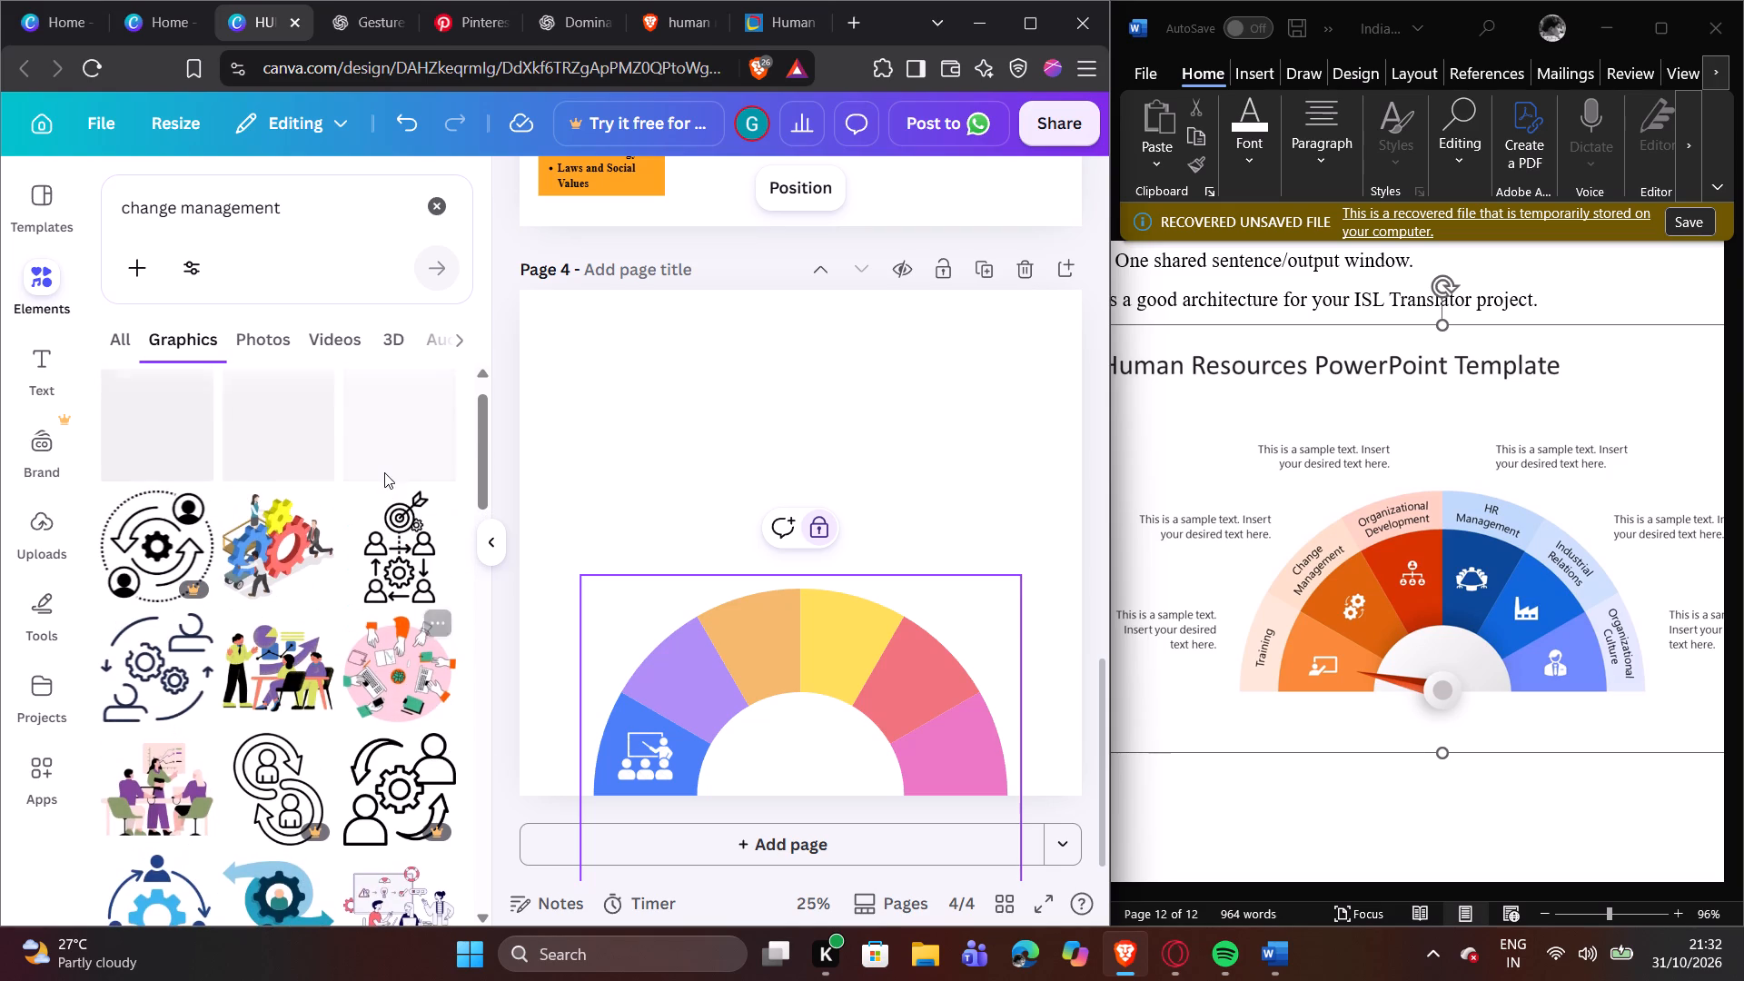
pyautogui.scroll(1, 384, 472)
pyautogui.scroll(-5, 384, 472)
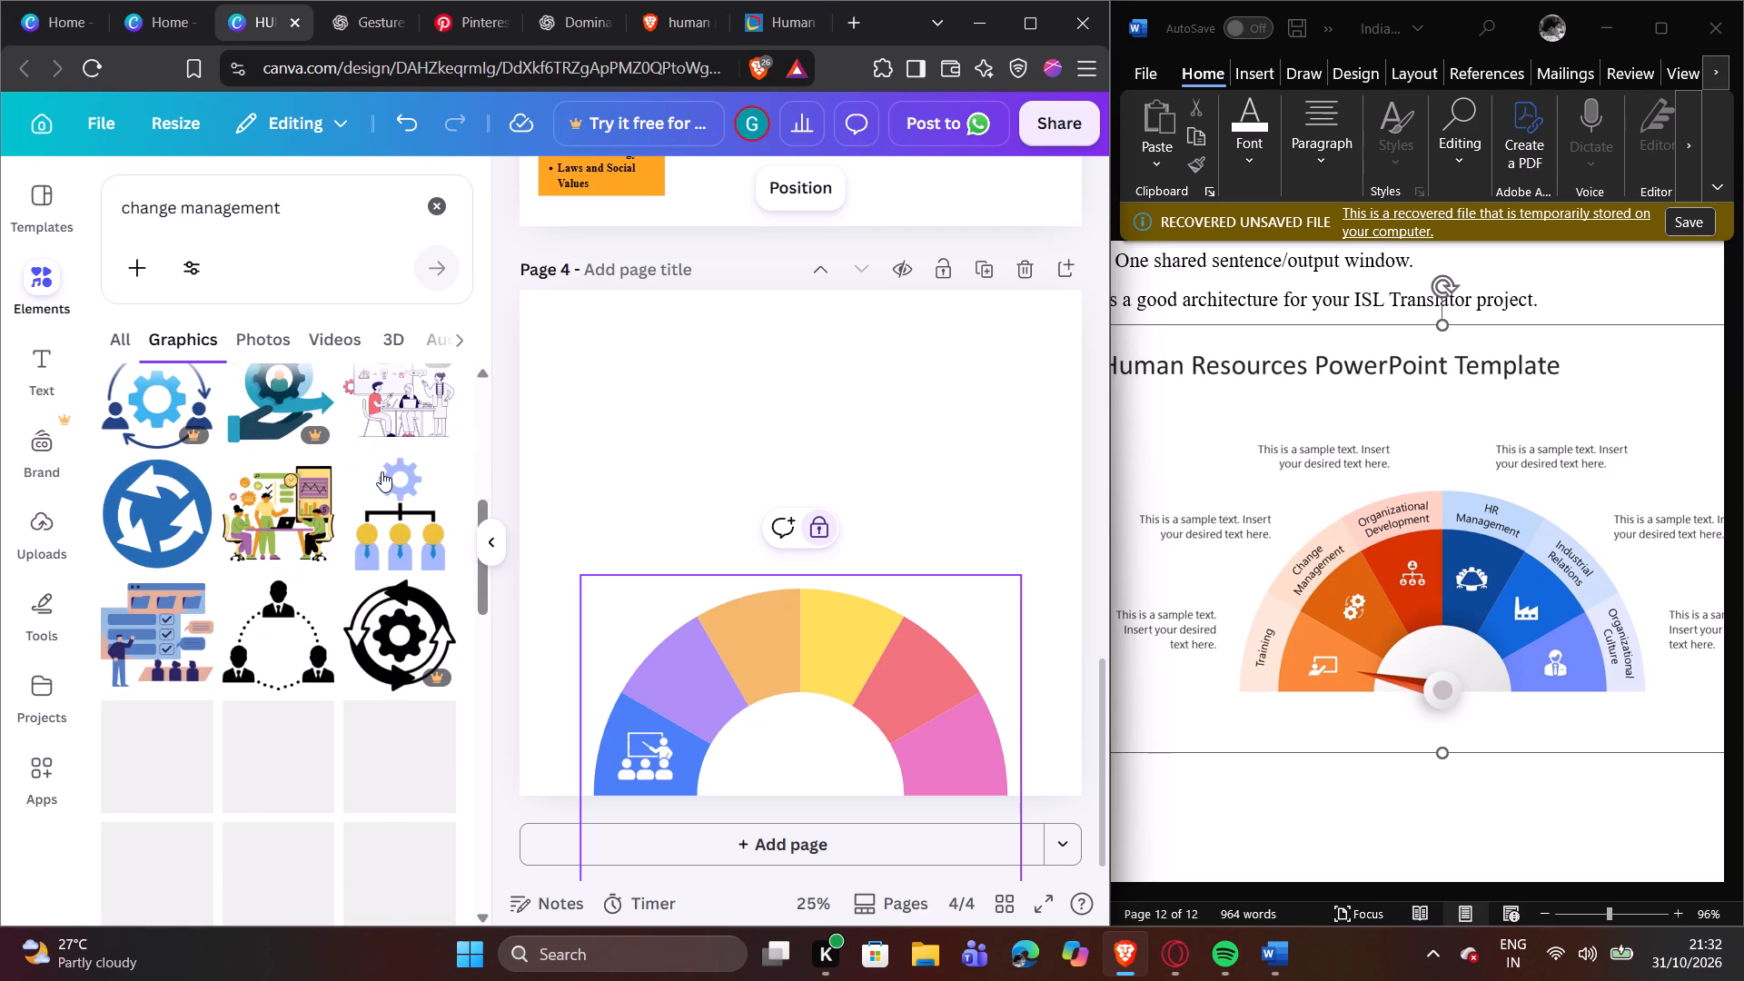
pyautogui.doubleClick(391, 617)
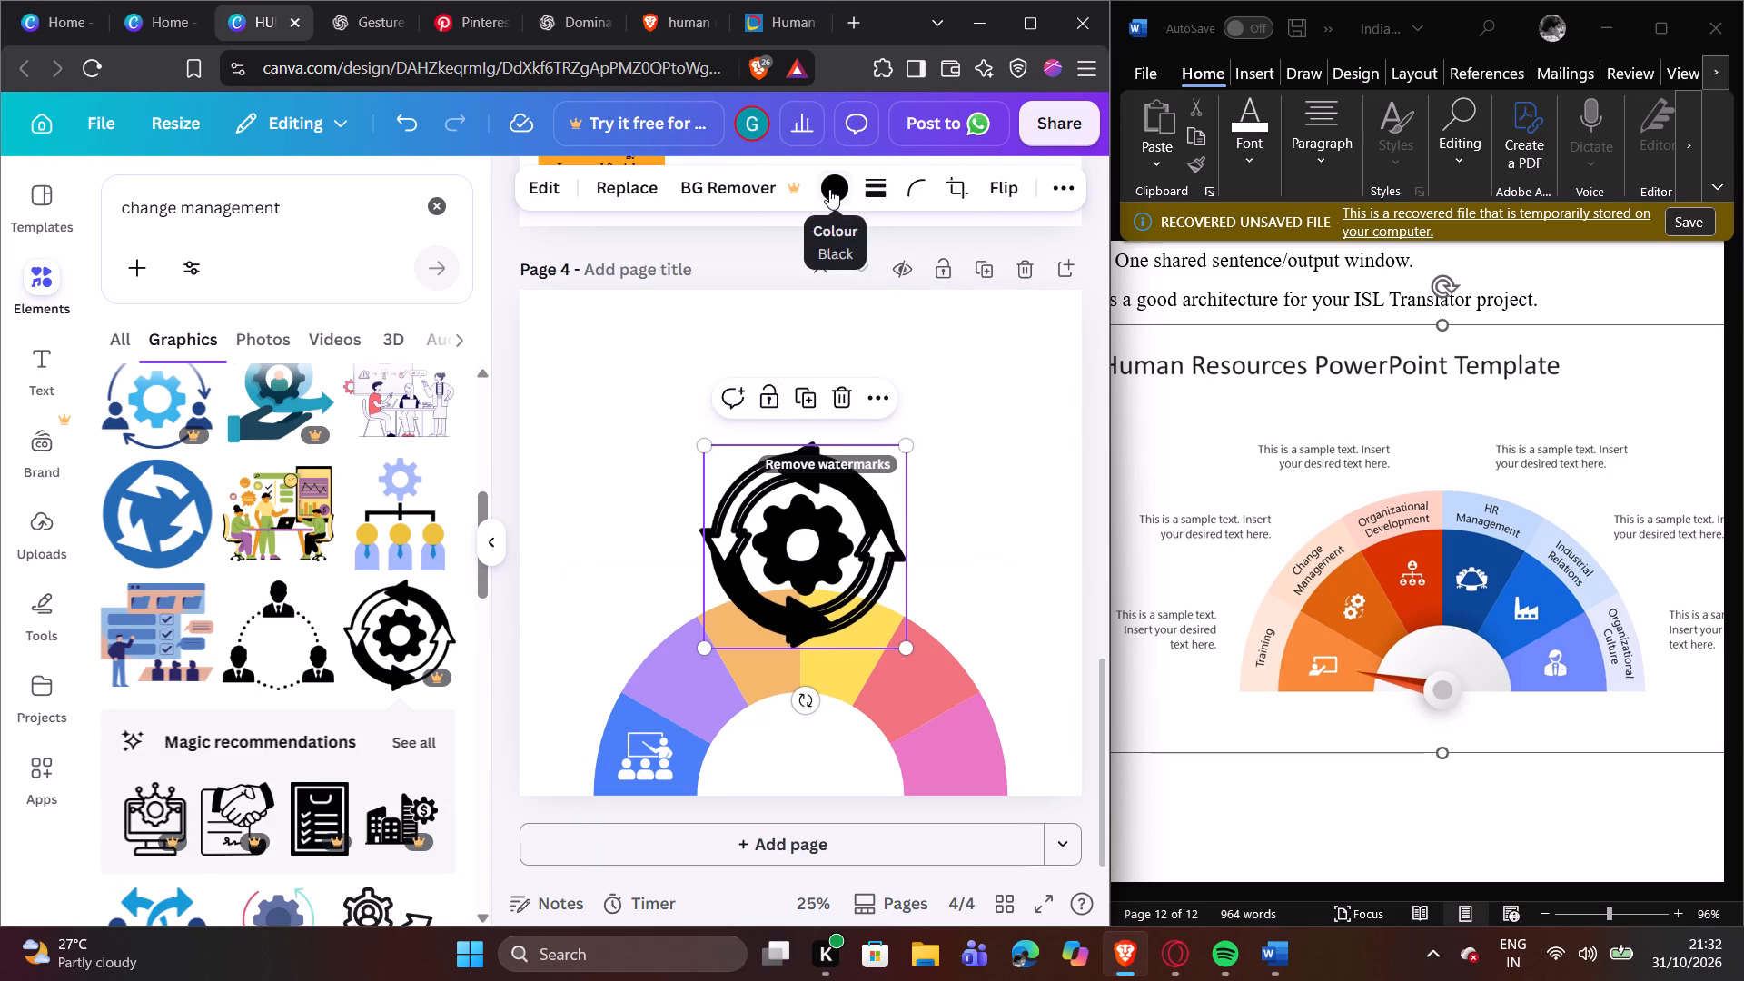
# Recolour the top copy of the gear-and-arrows graphic from the graphic colours to white.
pyautogui.click(827, 188)
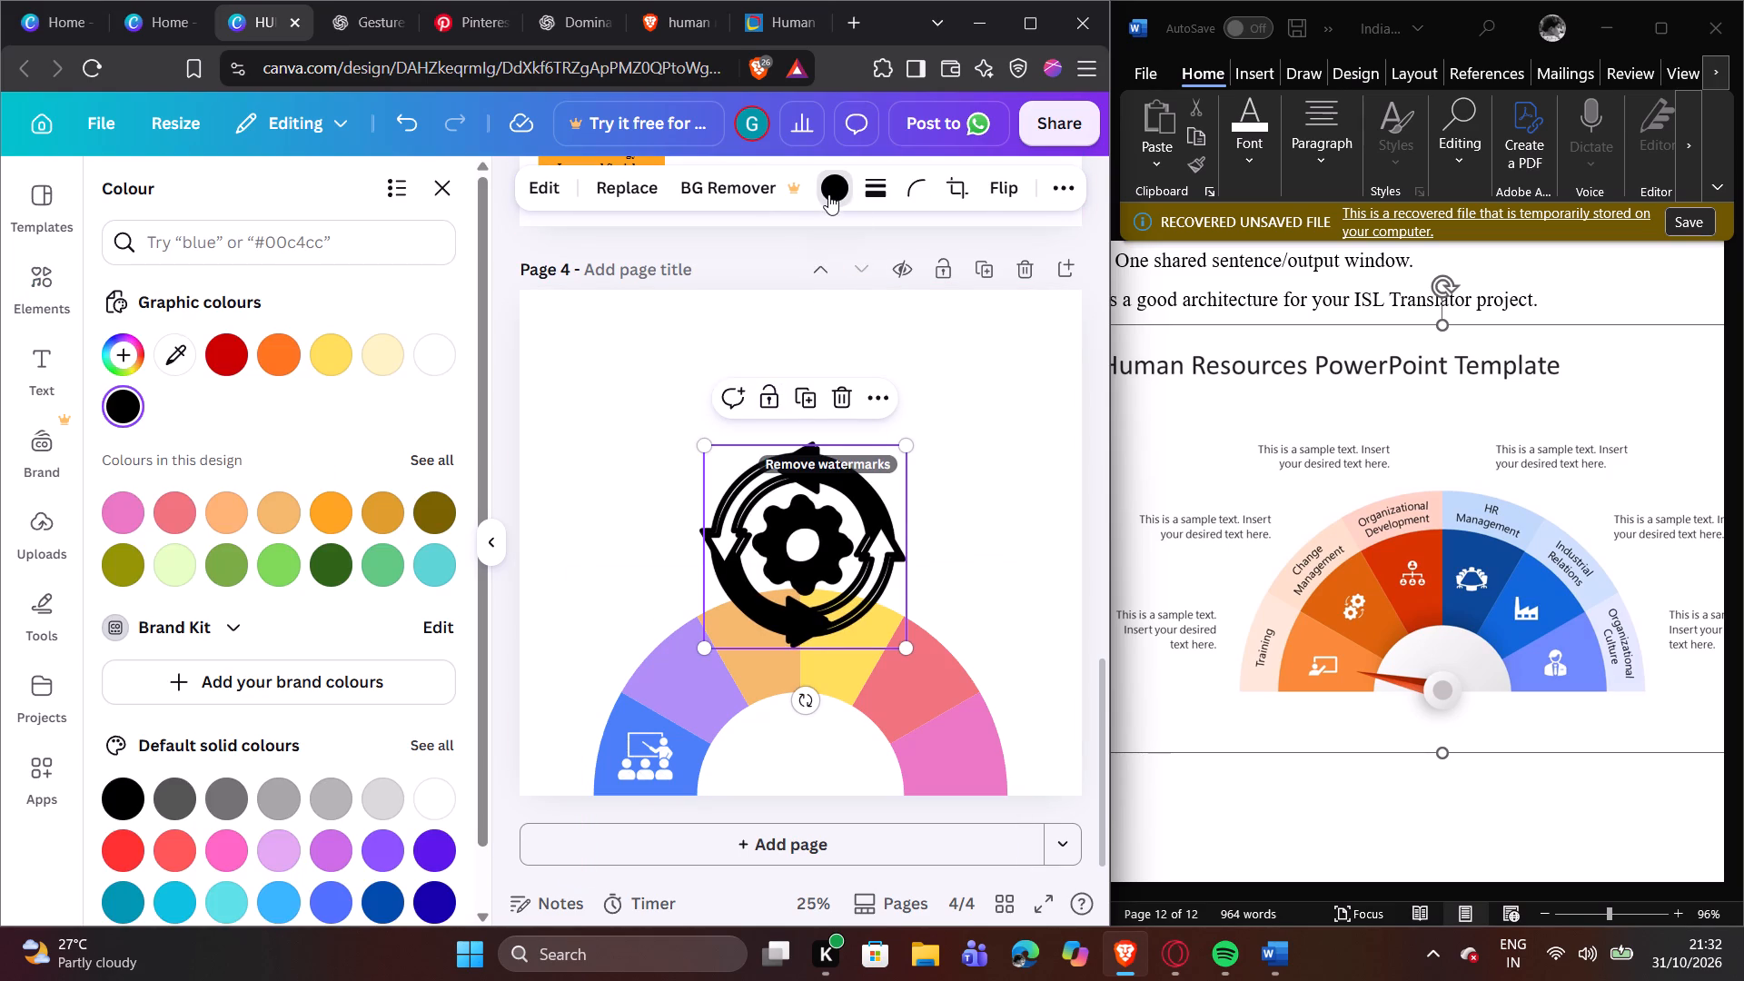
pyautogui.click(828, 193)
pyautogui.click(823, 193)
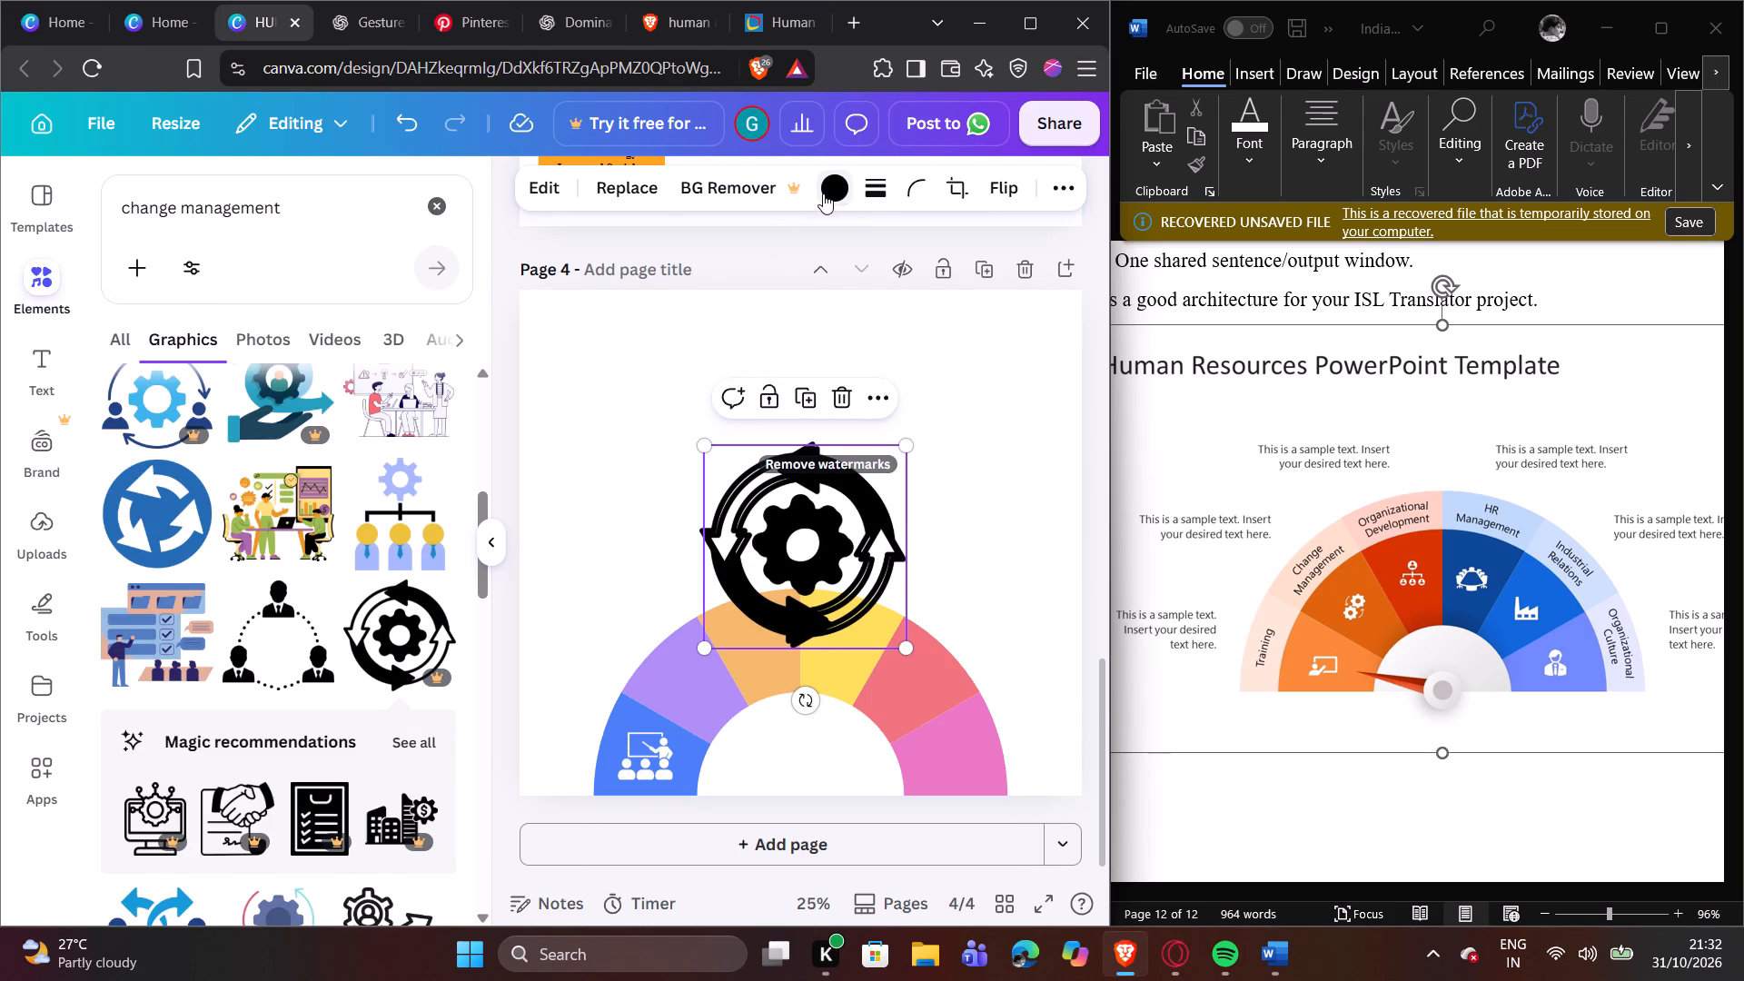
pyautogui.click(443, 362)
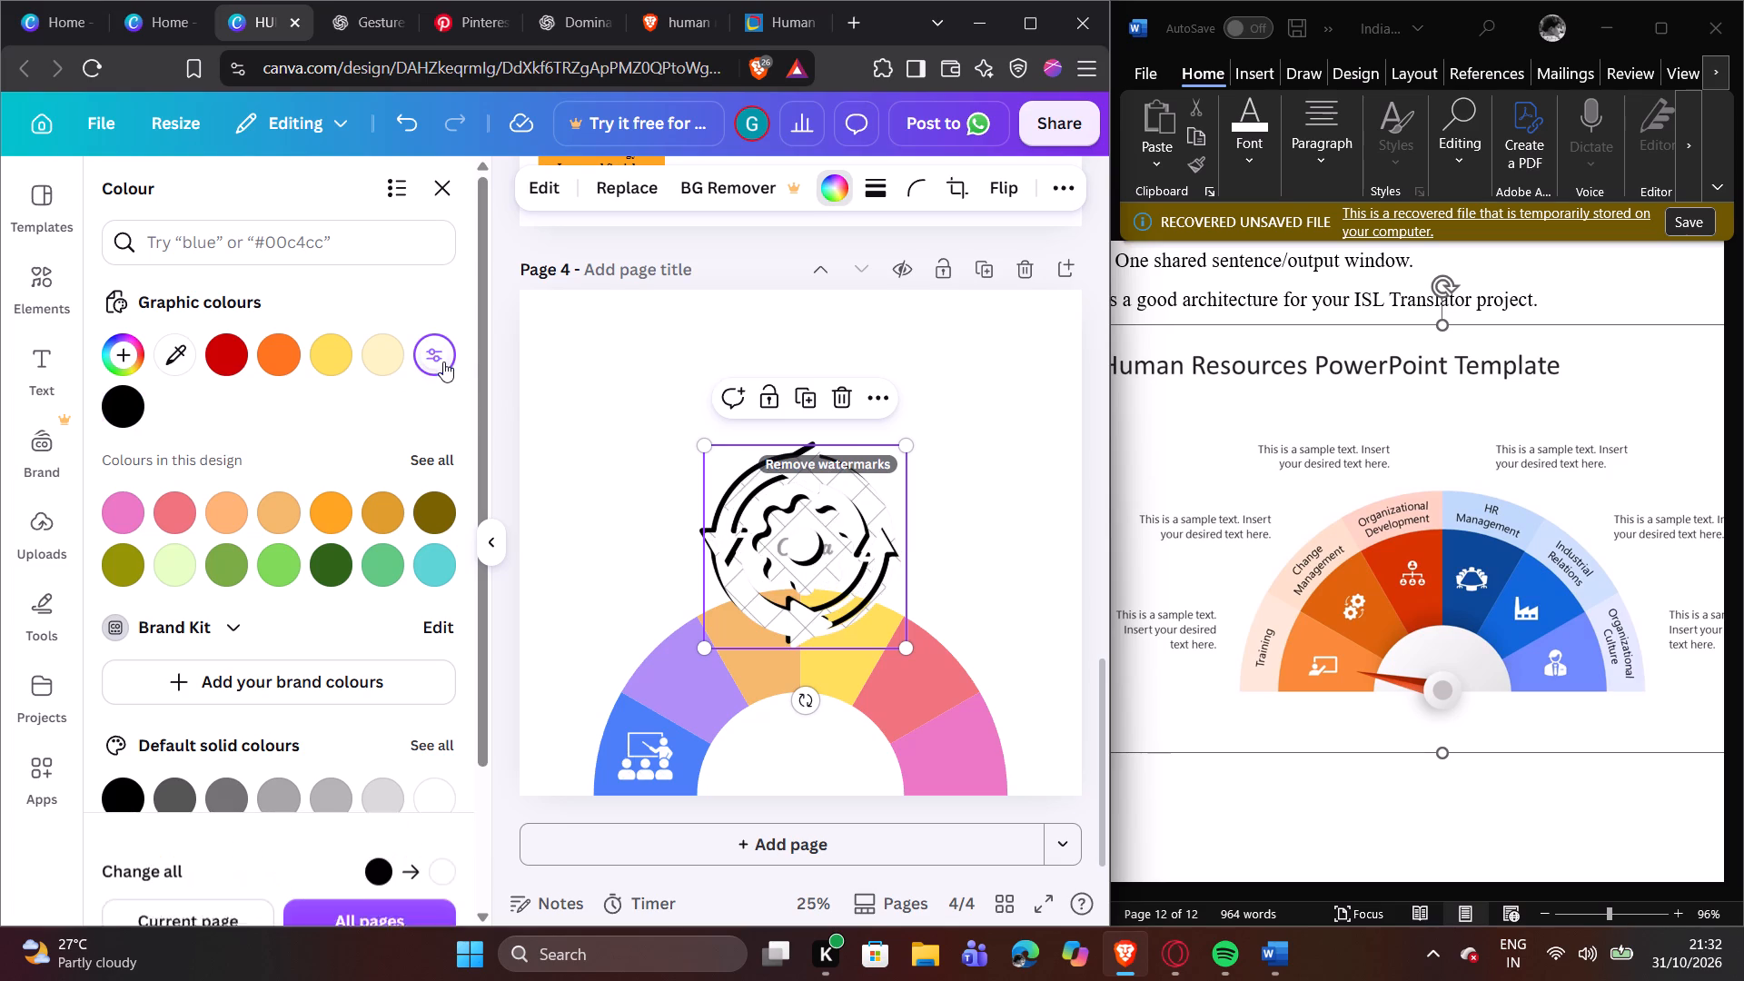
pyautogui.click(881, 430)
pyautogui.click(792, 434)
pyautogui.click(805, 474)
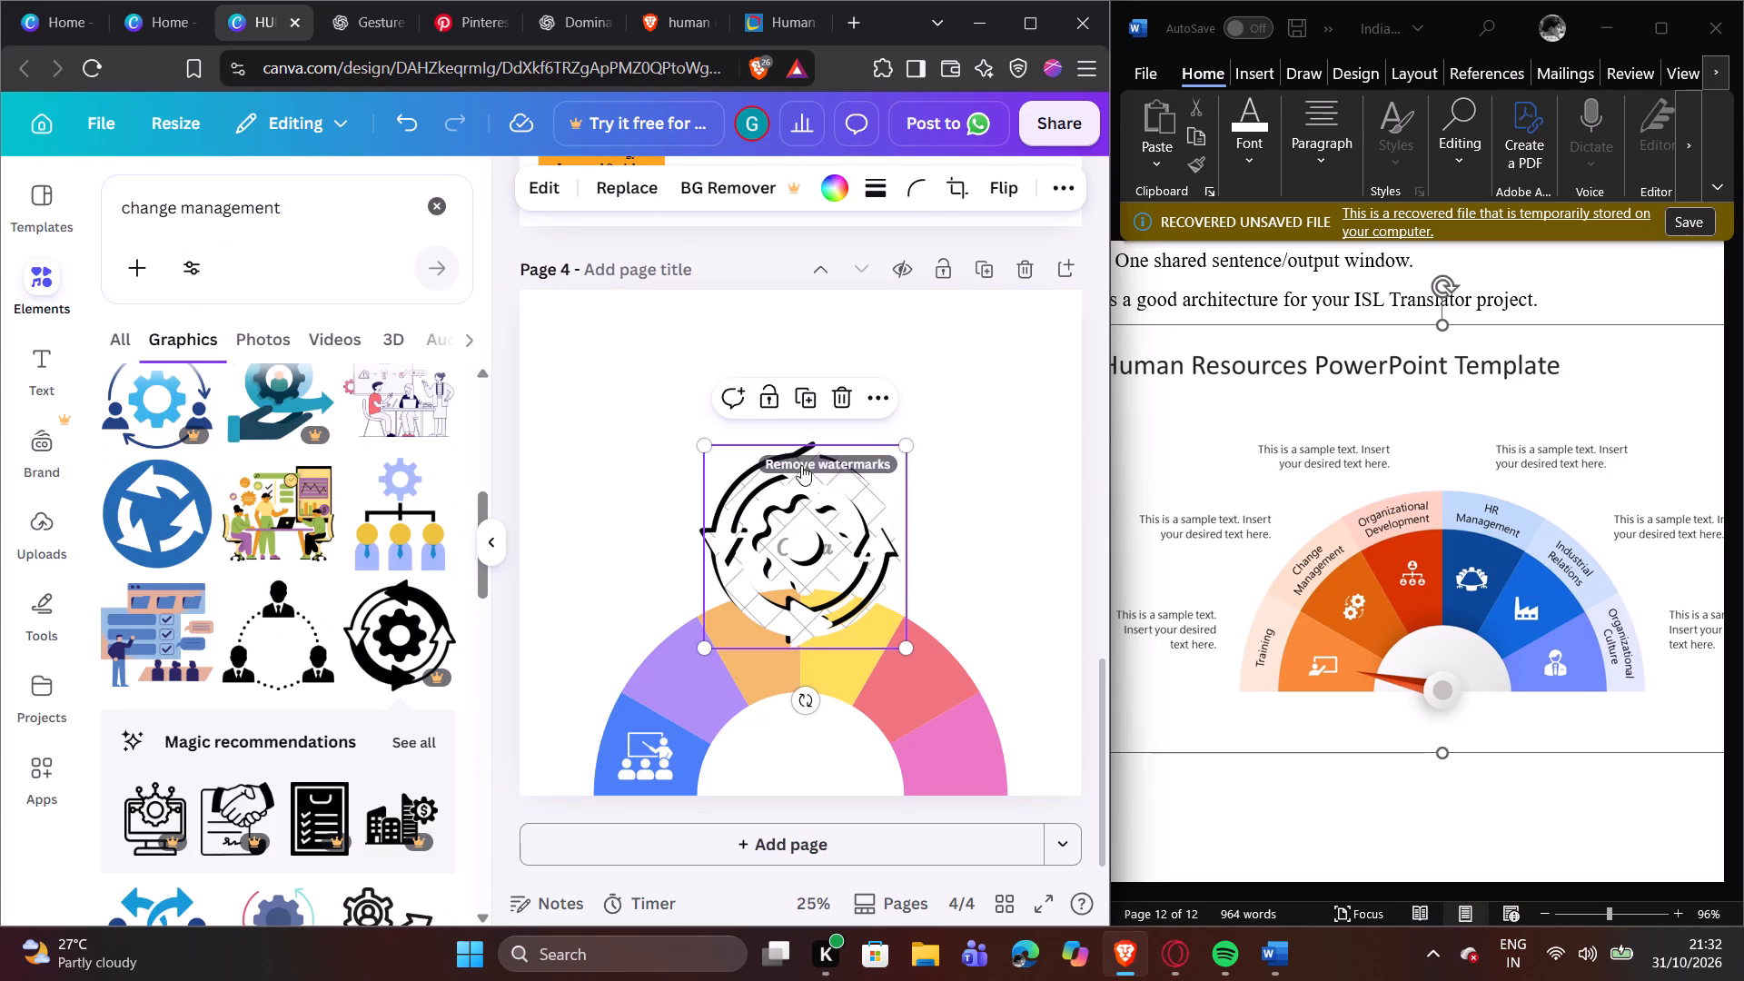
# Shrink the white gear graphic to a little over half its size, separately from the black copy behind it.
pyautogui.moveTo(699, 435); pyautogui.dragTo(766, 495)
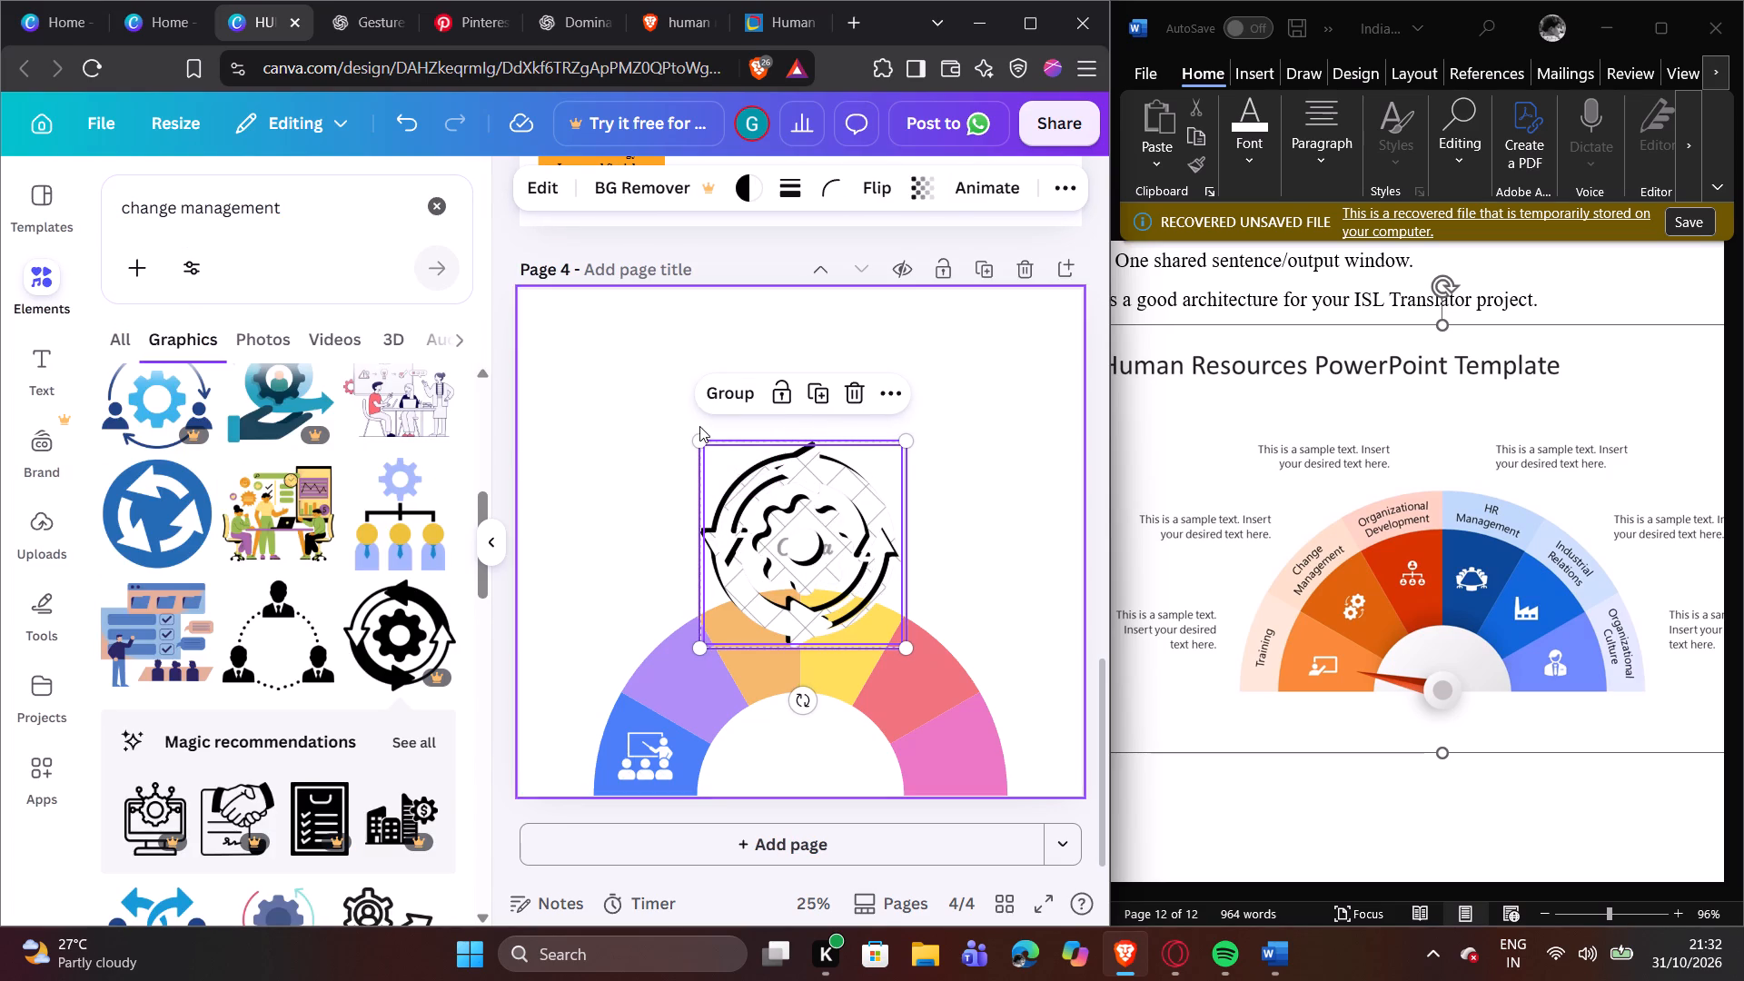
pyautogui.click(763, 513)
pyautogui.click(728, 472)
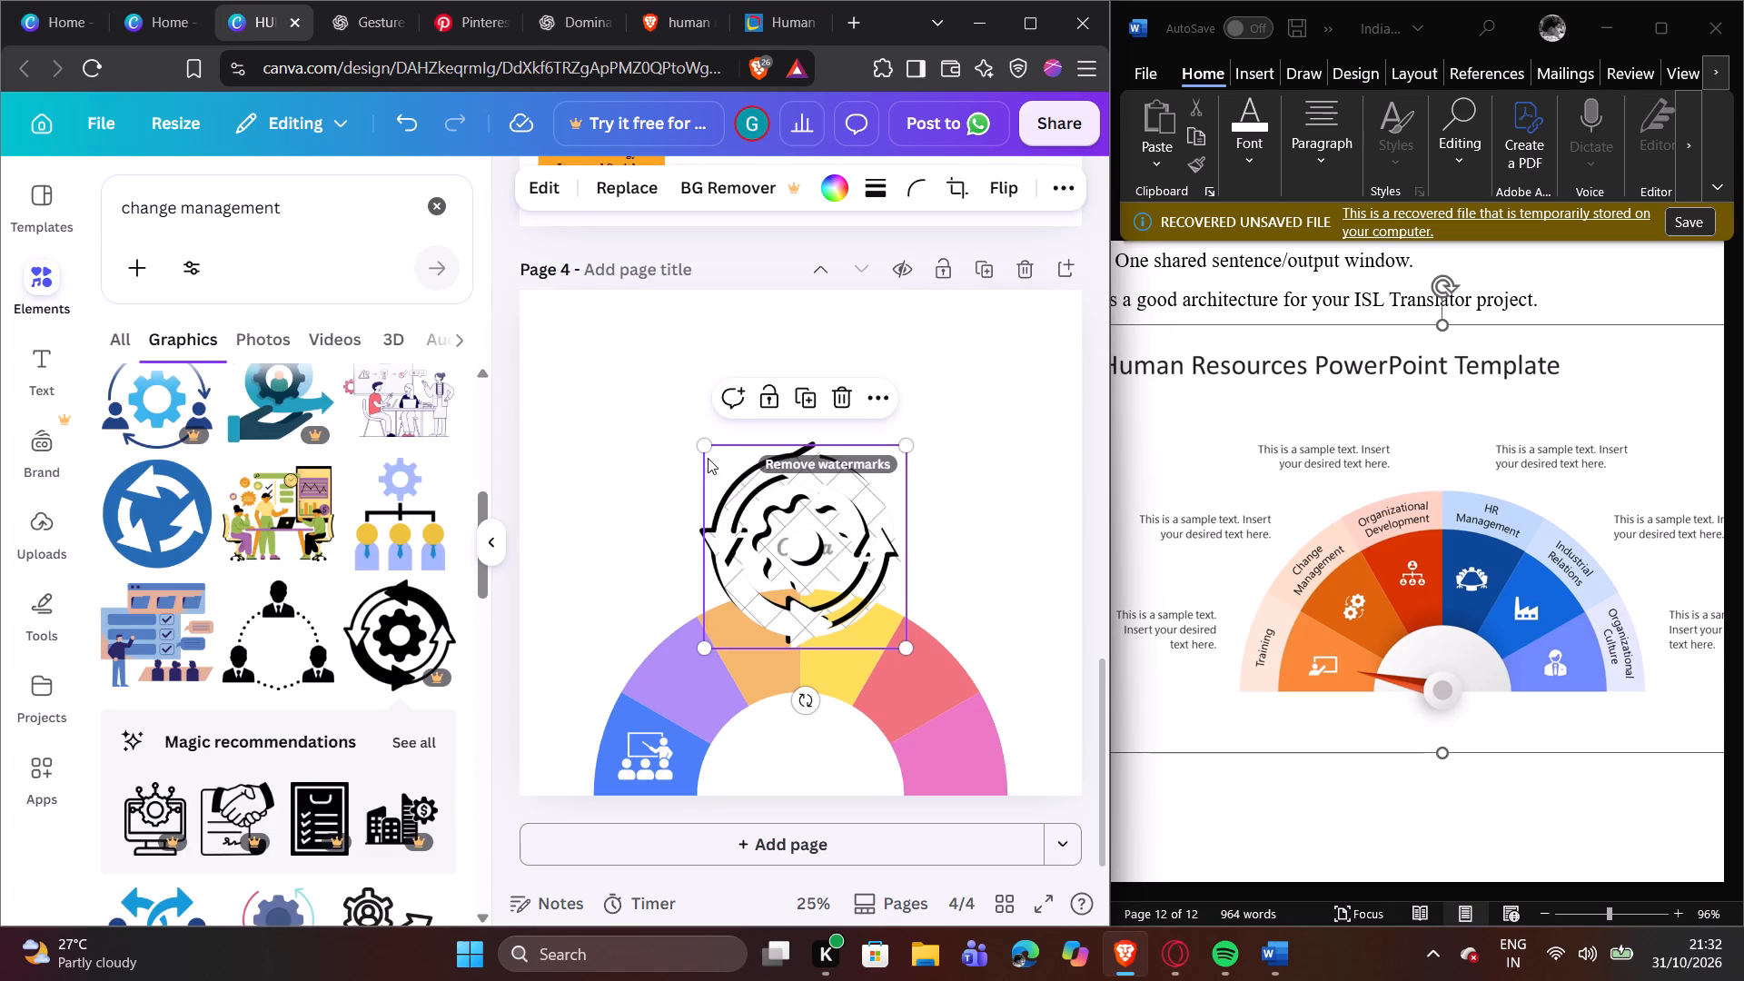
pyautogui.moveTo(706, 446); pyautogui.dragTo(772, 537)
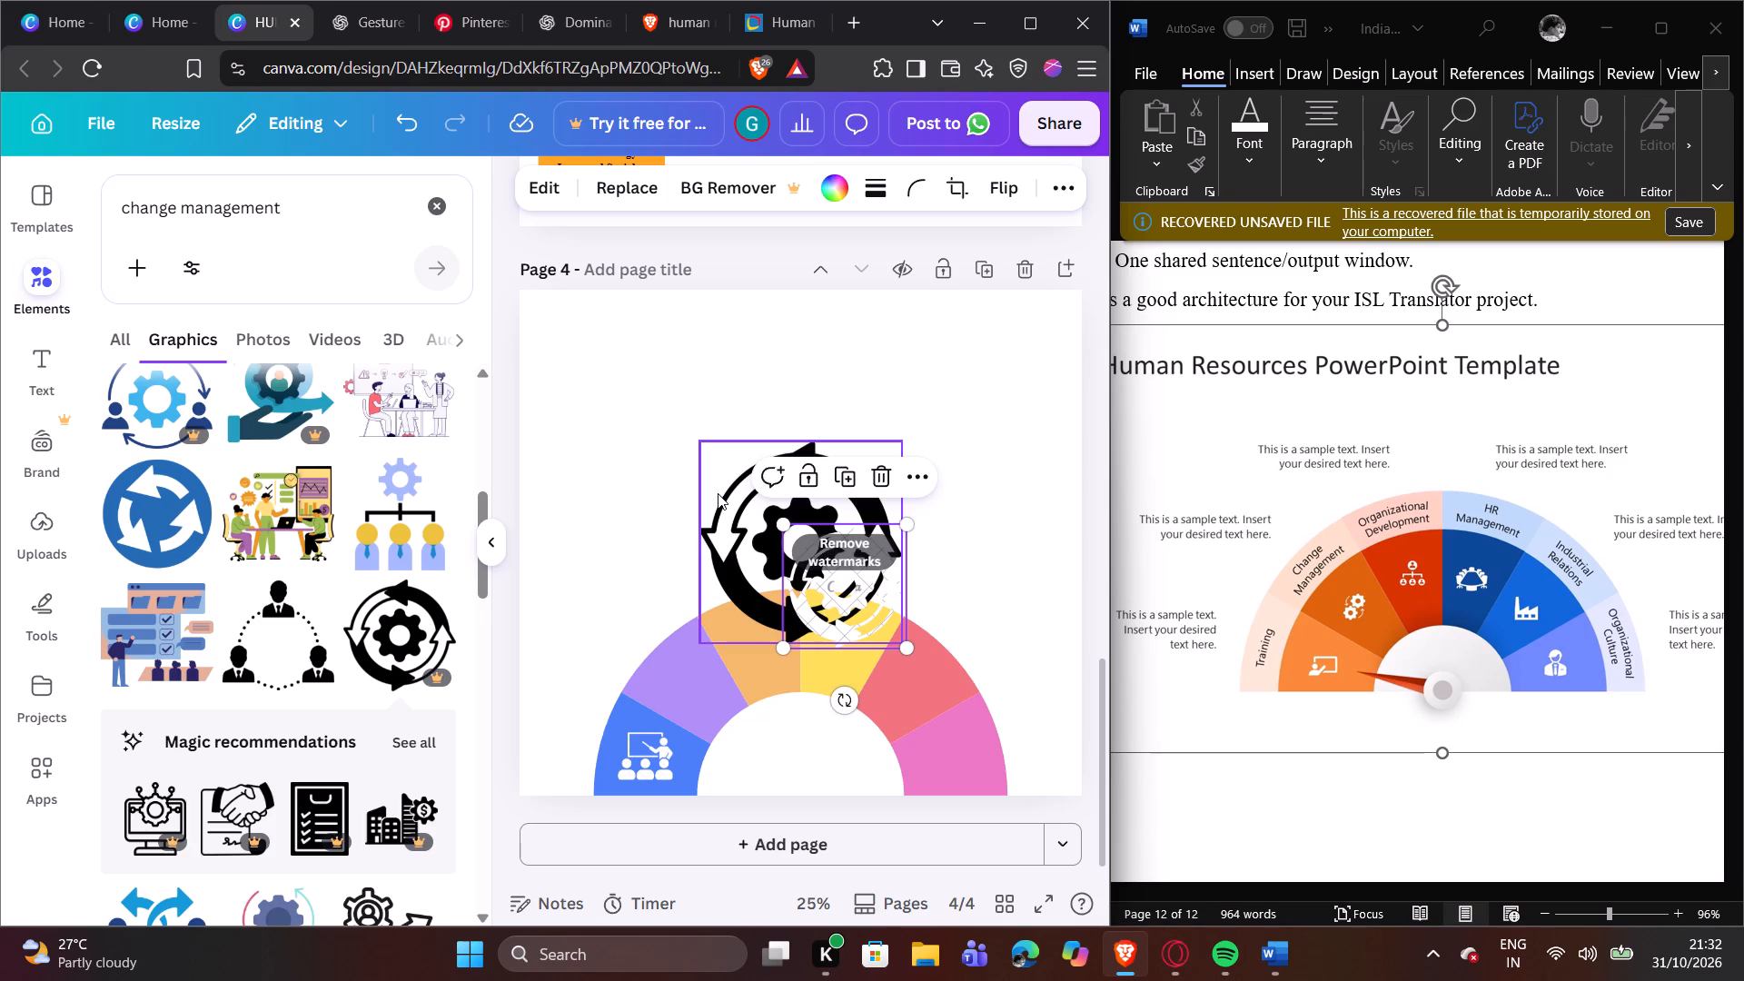
# Delete the duplicate black gear-and-arrows graphic behind the white one.
pyautogui.click(718, 493)
pyautogui.click(834, 387)
# Move the white gear graphic onto the half ring's purple segment and shrink it to an icon about 213 by 213.
pyautogui.moveTo(824, 561); pyautogui.dragTo(712, 639)
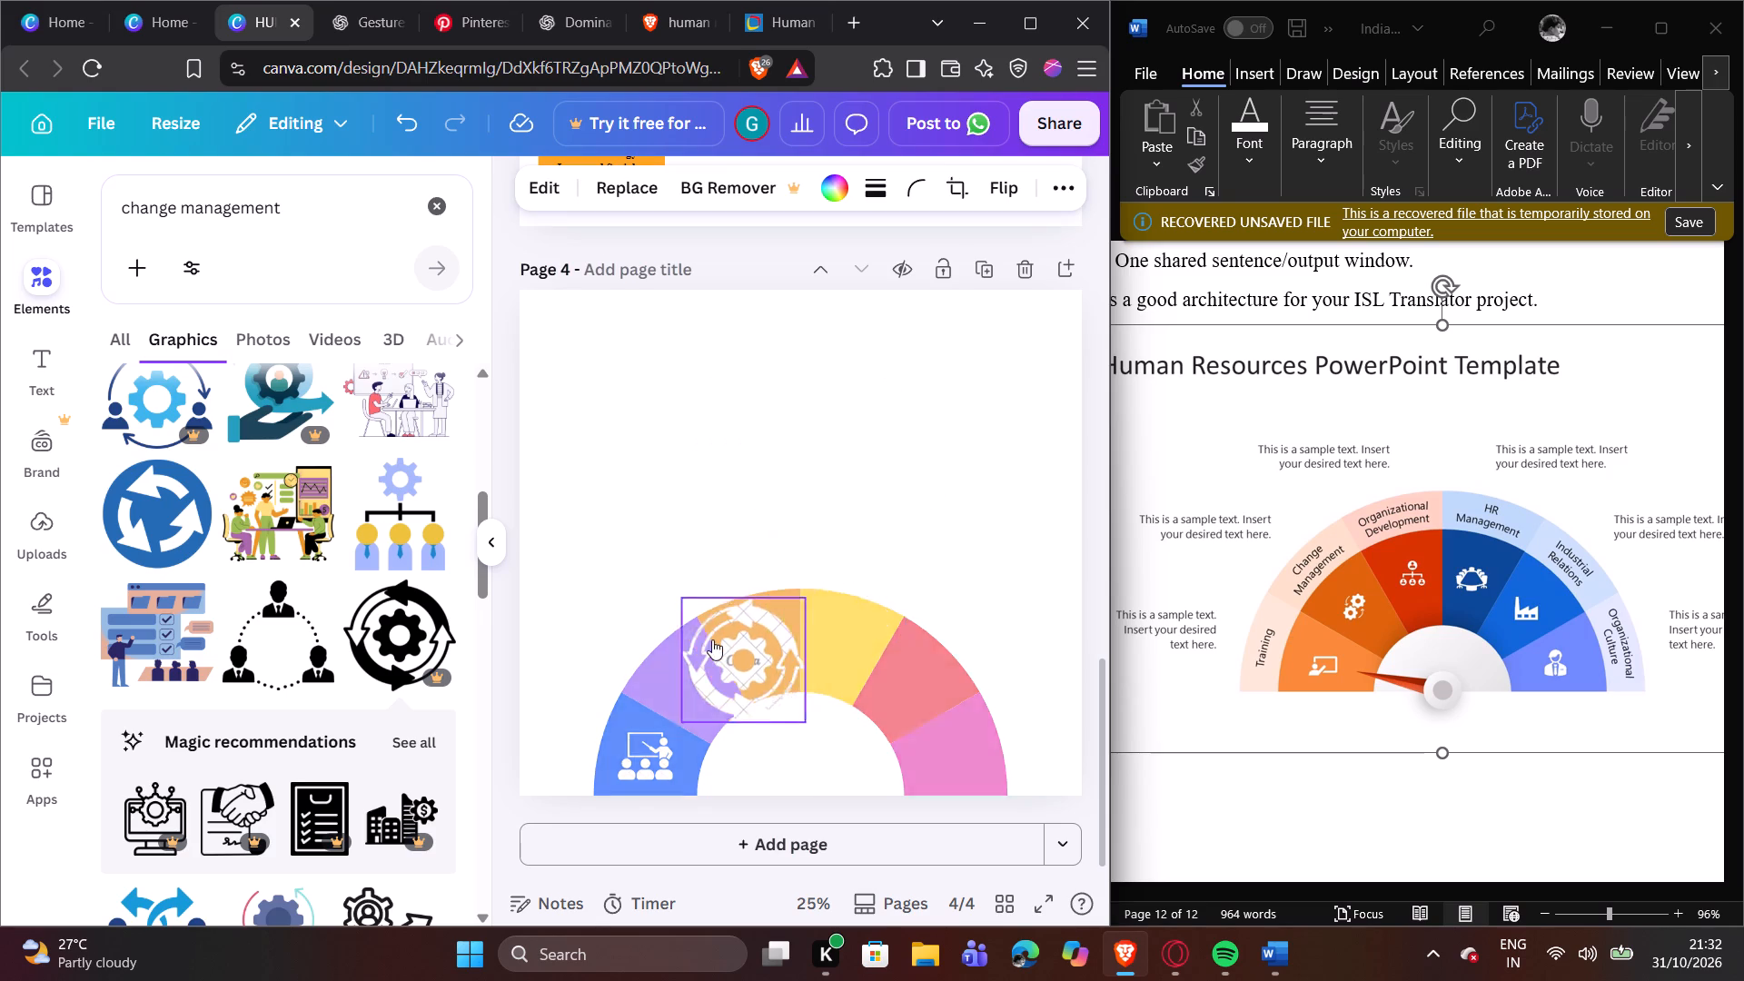
pyautogui.moveTo(712, 639); pyautogui.dragTo(684, 649)
pyautogui.moveTo(772, 614); pyautogui.dragTo(699, 667)
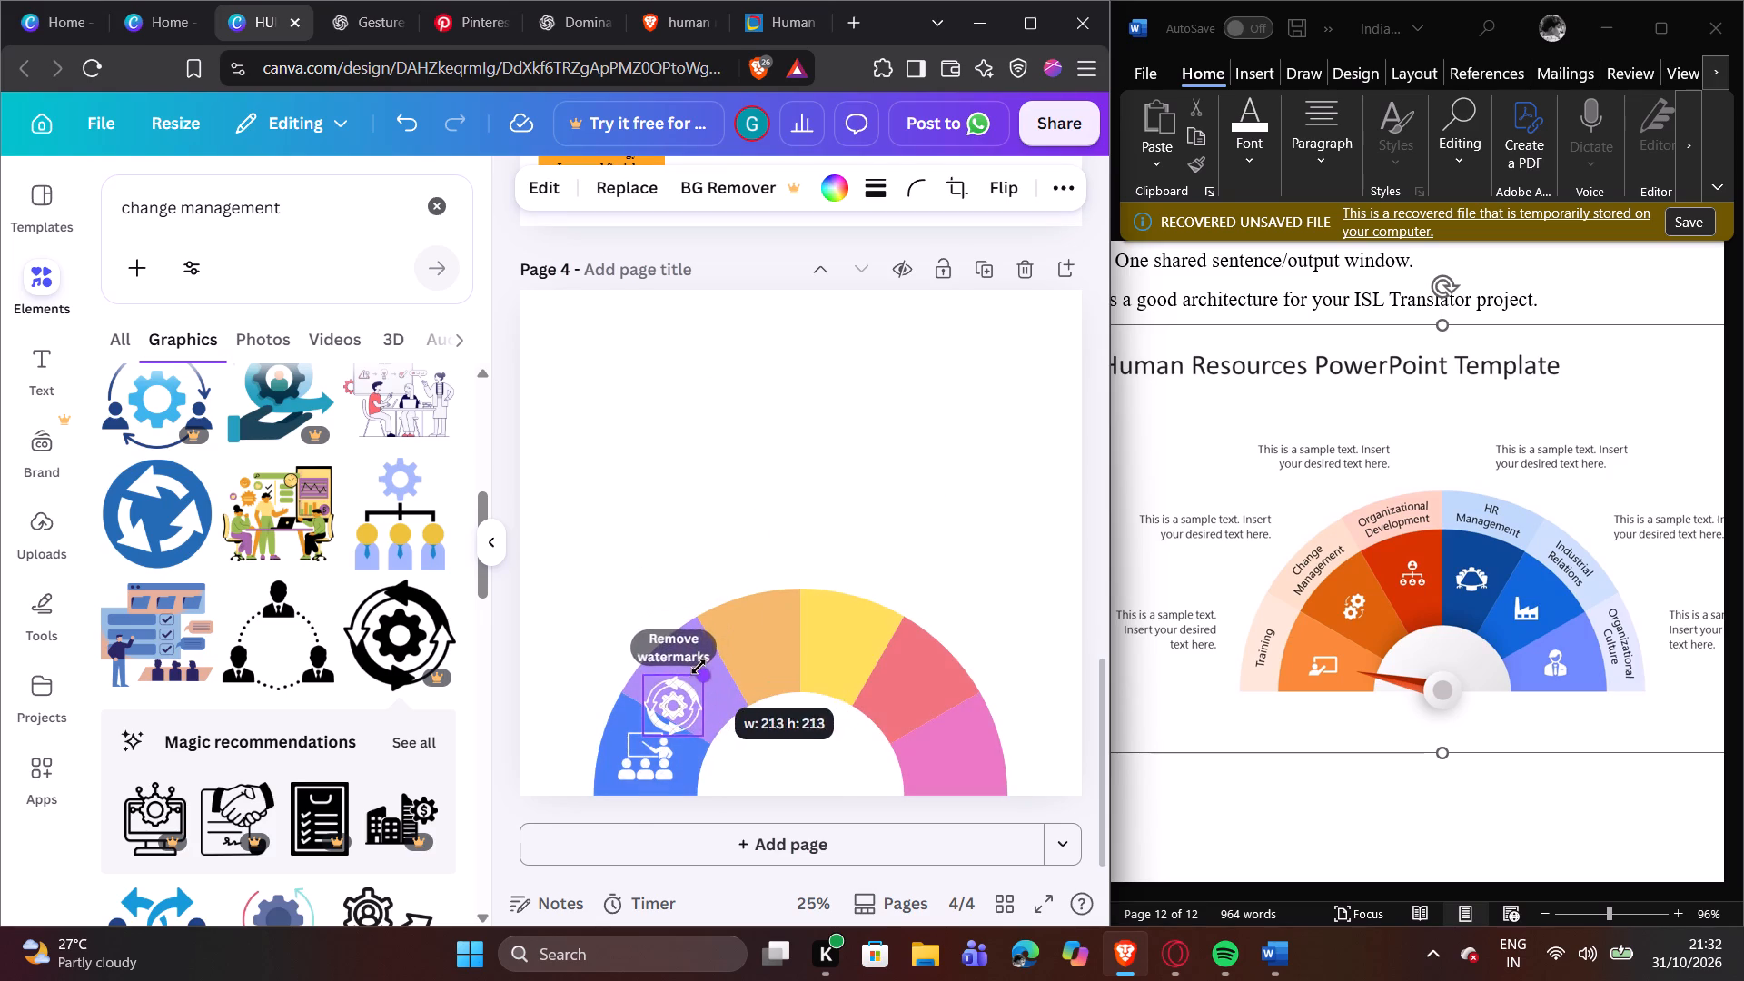
pyautogui.moveTo(699, 667); pyautogui.dragTo(695, 667)
pyautogui.click(579, 564)
pyautogui.moveTo(666, 695); pyautogui.dragTo(687, 679)
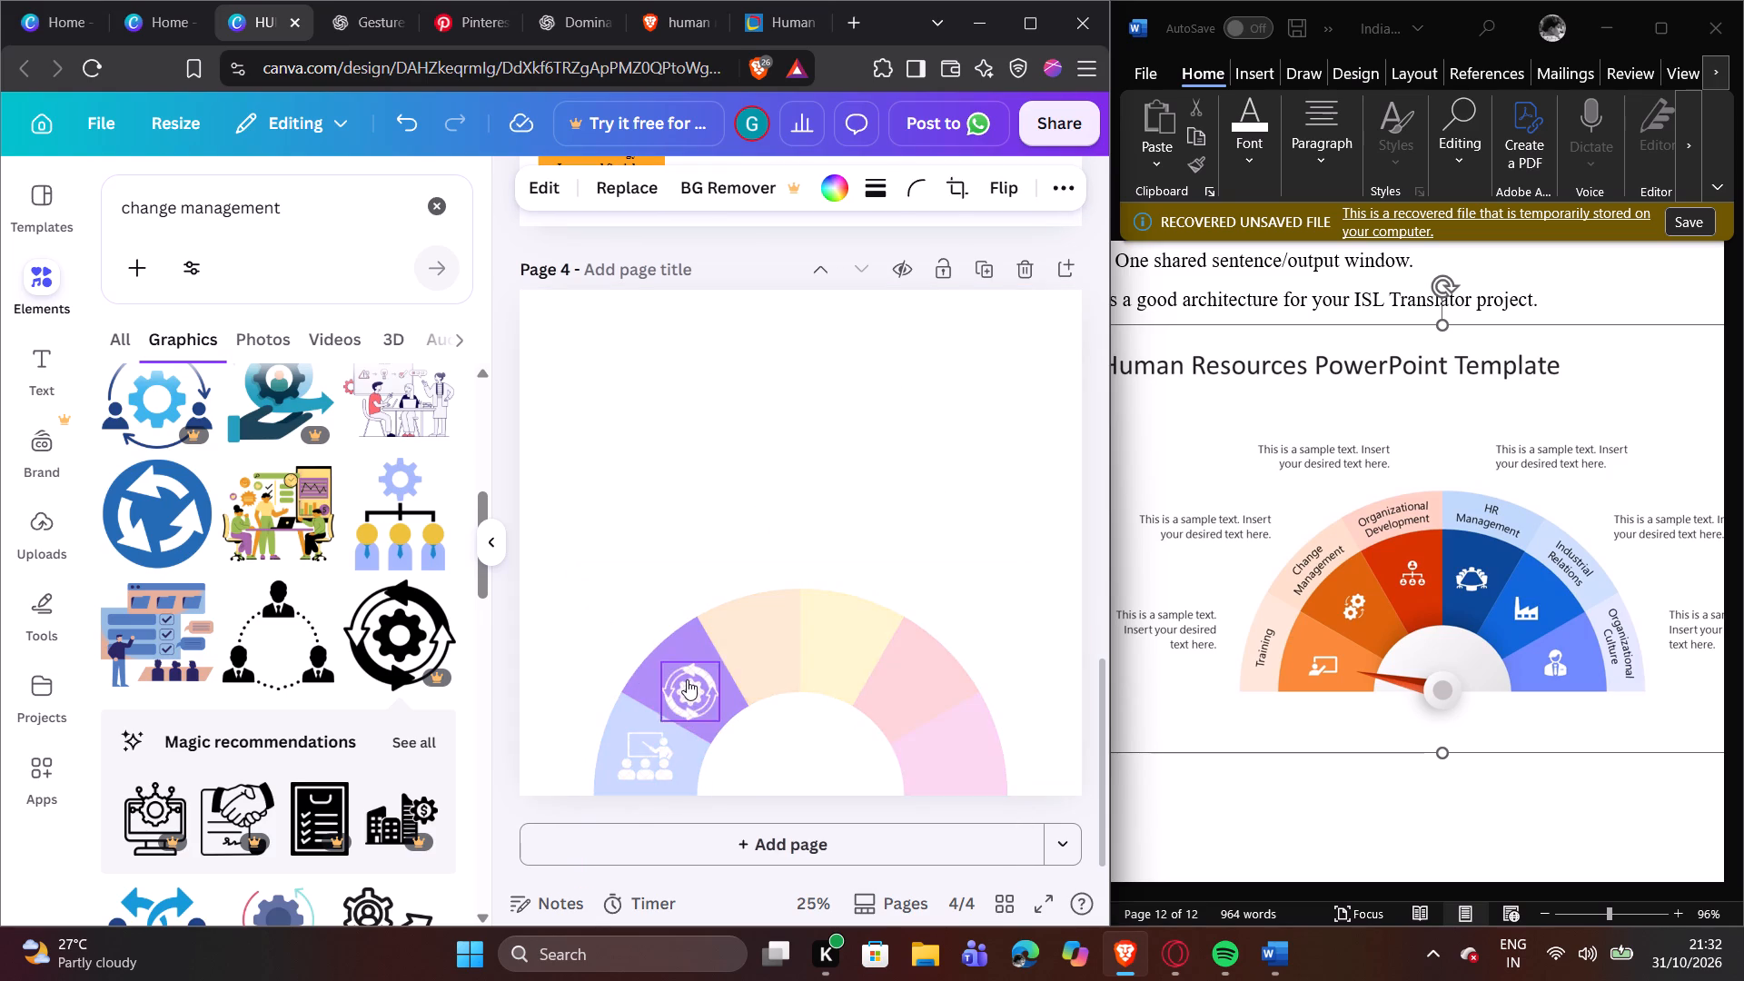
pyautogui.moveTo(687, 679); pyautogui.dragTo(678, 672)
pyautogui.click(658, 642)
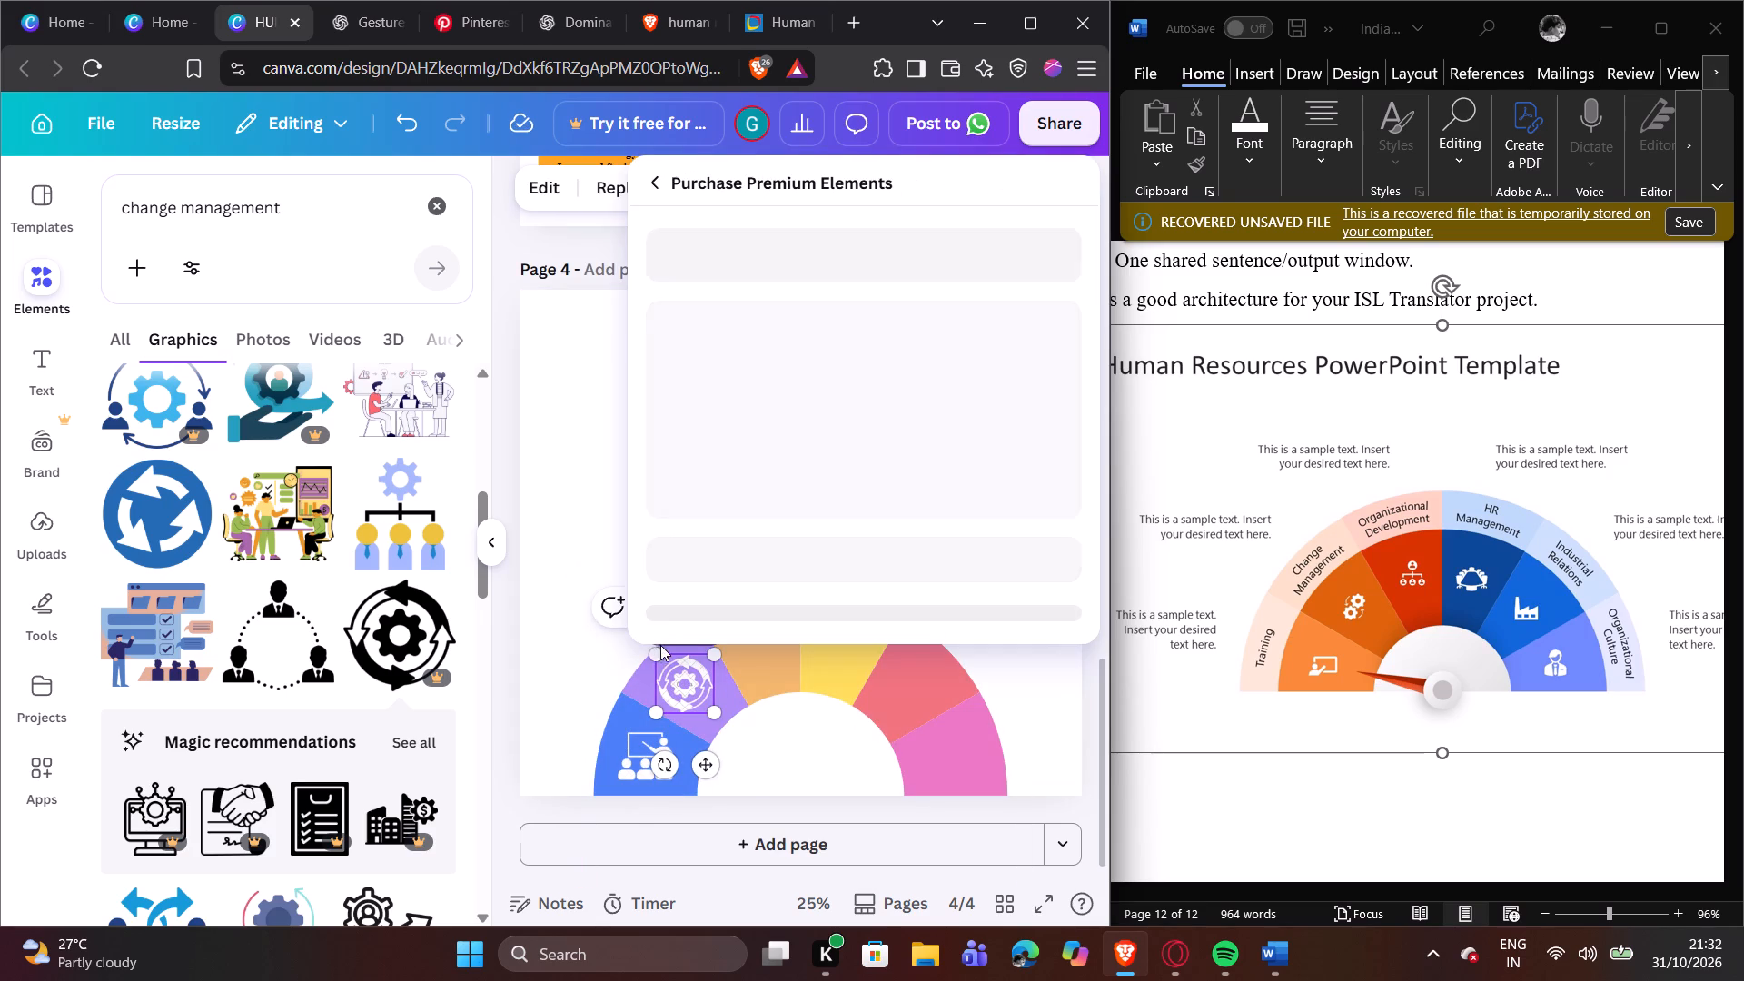
pyautogui.click(581, 636)
pyautogui.click(594, 640)
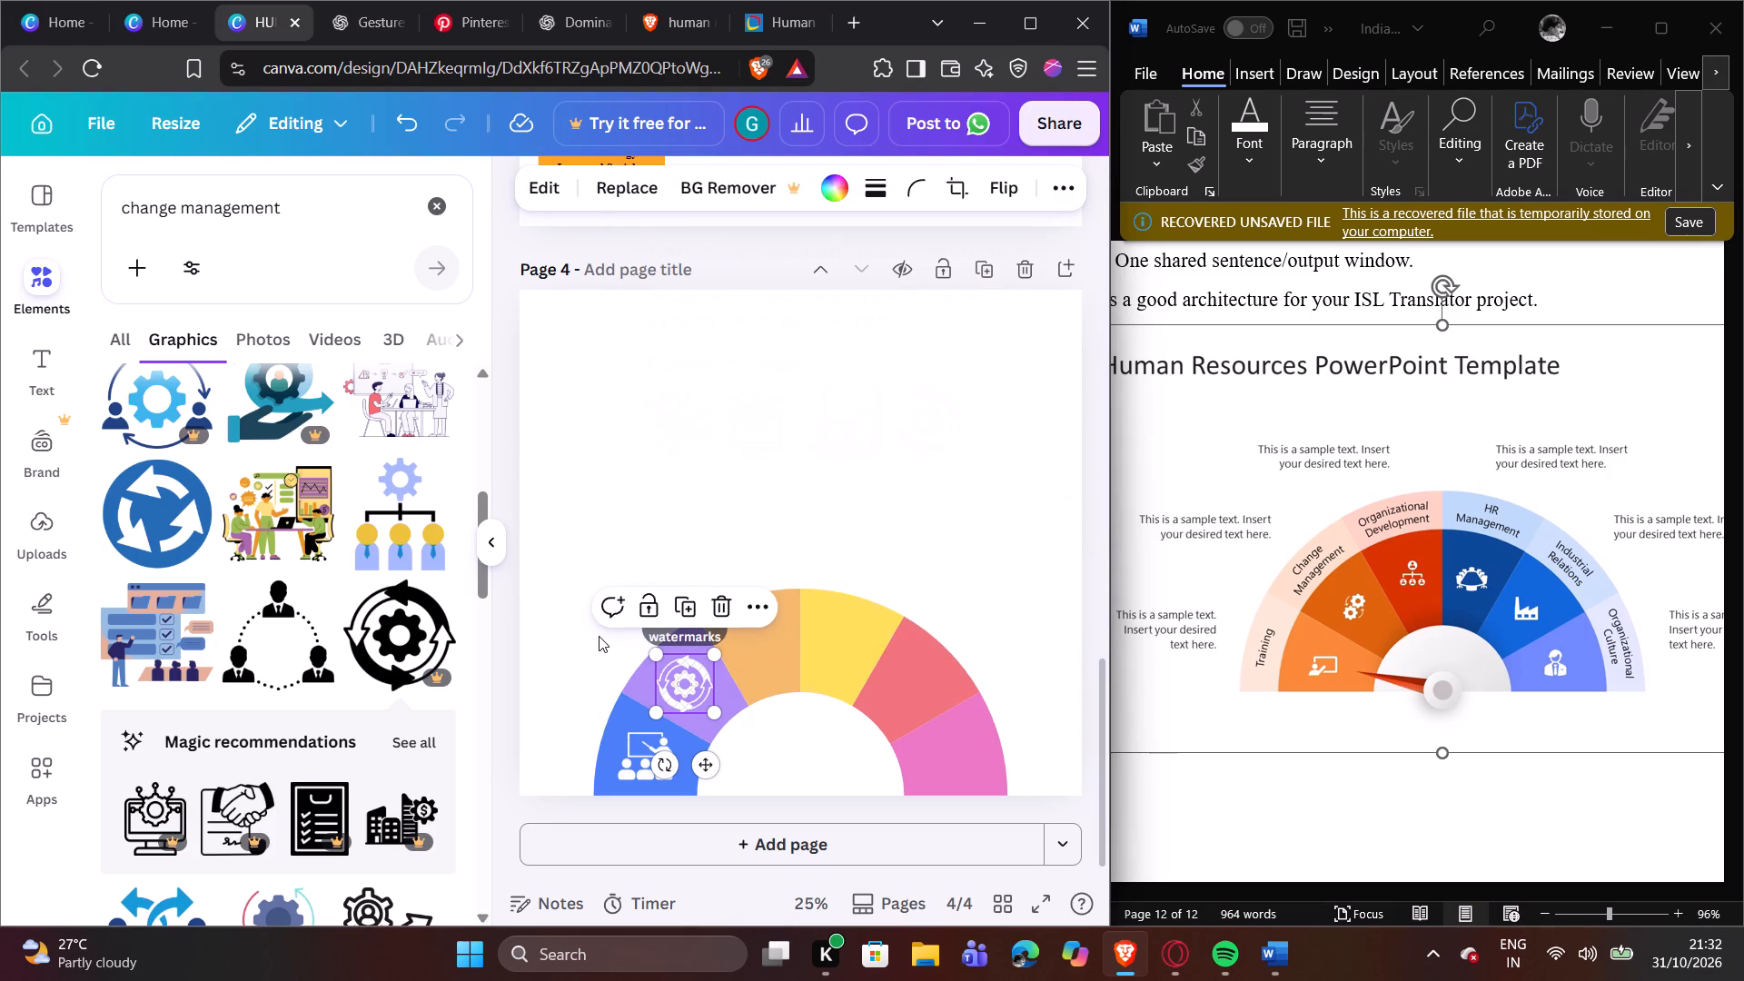
# Adjust the gear icon to about 203 by 203 and centre it on the purple segment.
pyautogui.moveTo(655, 653); pyautogui.dragTo(664, 659)
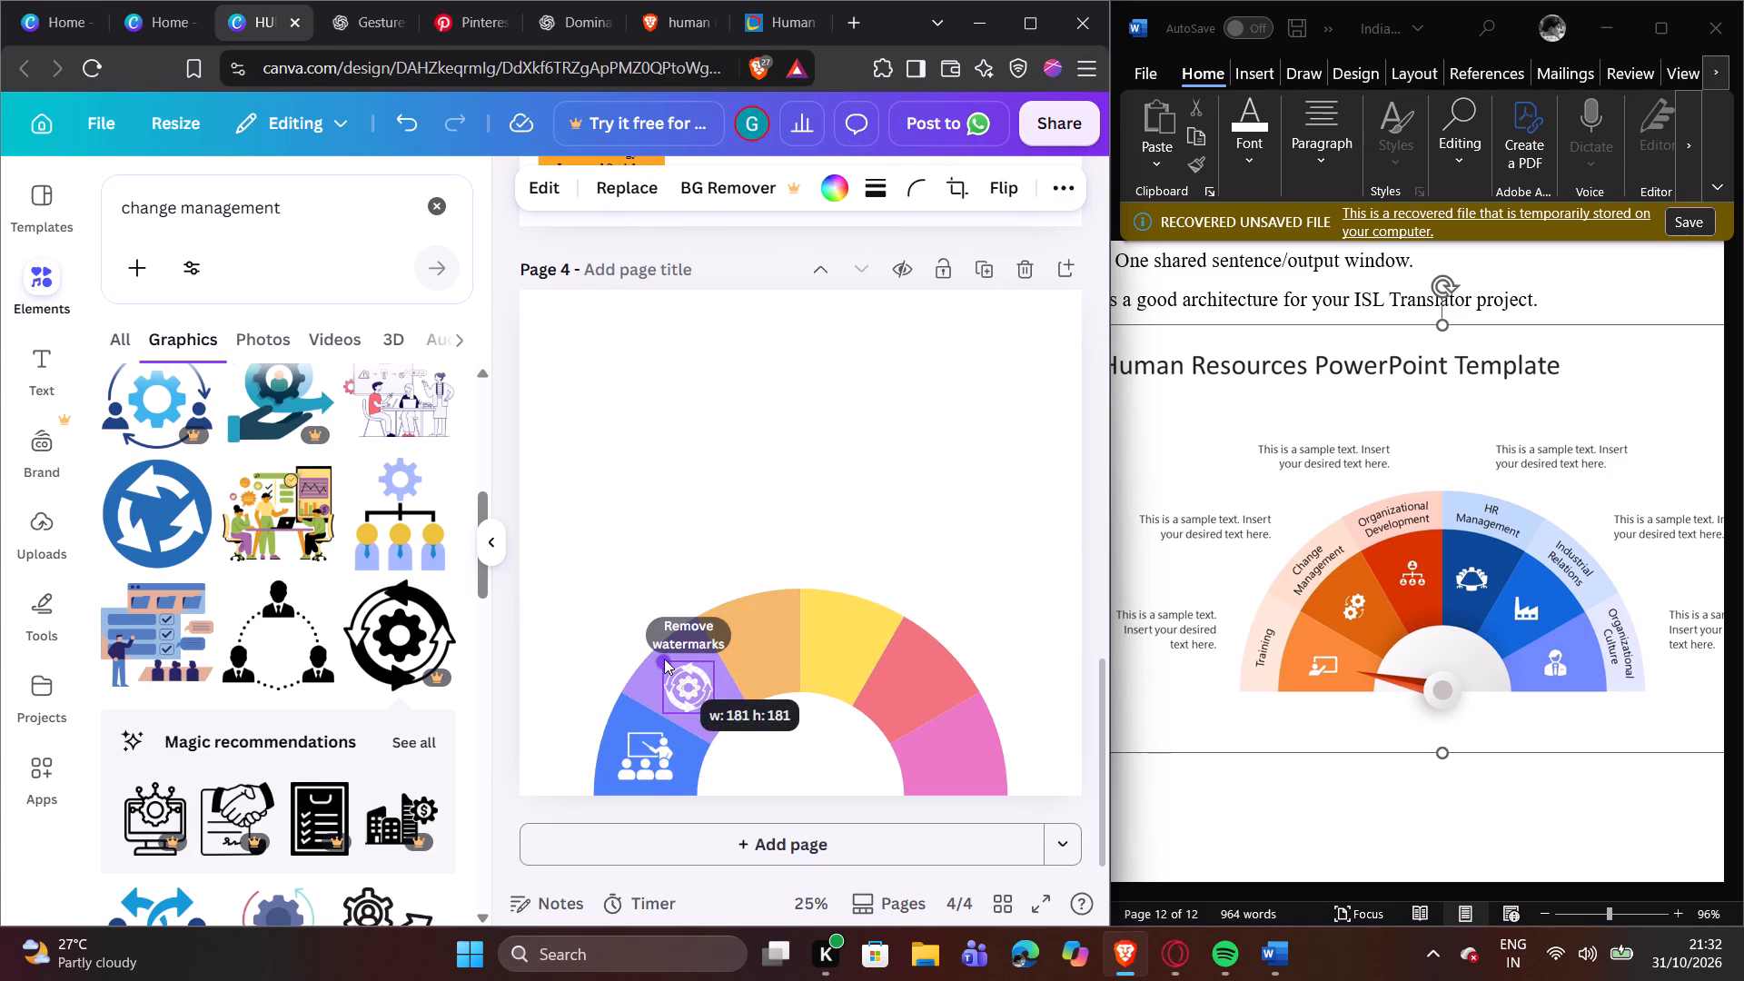
pyautogui.moveTo(664, 659); pyautogui.dragTo(664, 659)
pyautogui.click(574, 641)
pyautogui.moveTo(689, 689); pyautogui.dragTo(685, 680)
pyautogui.click(688, 678)
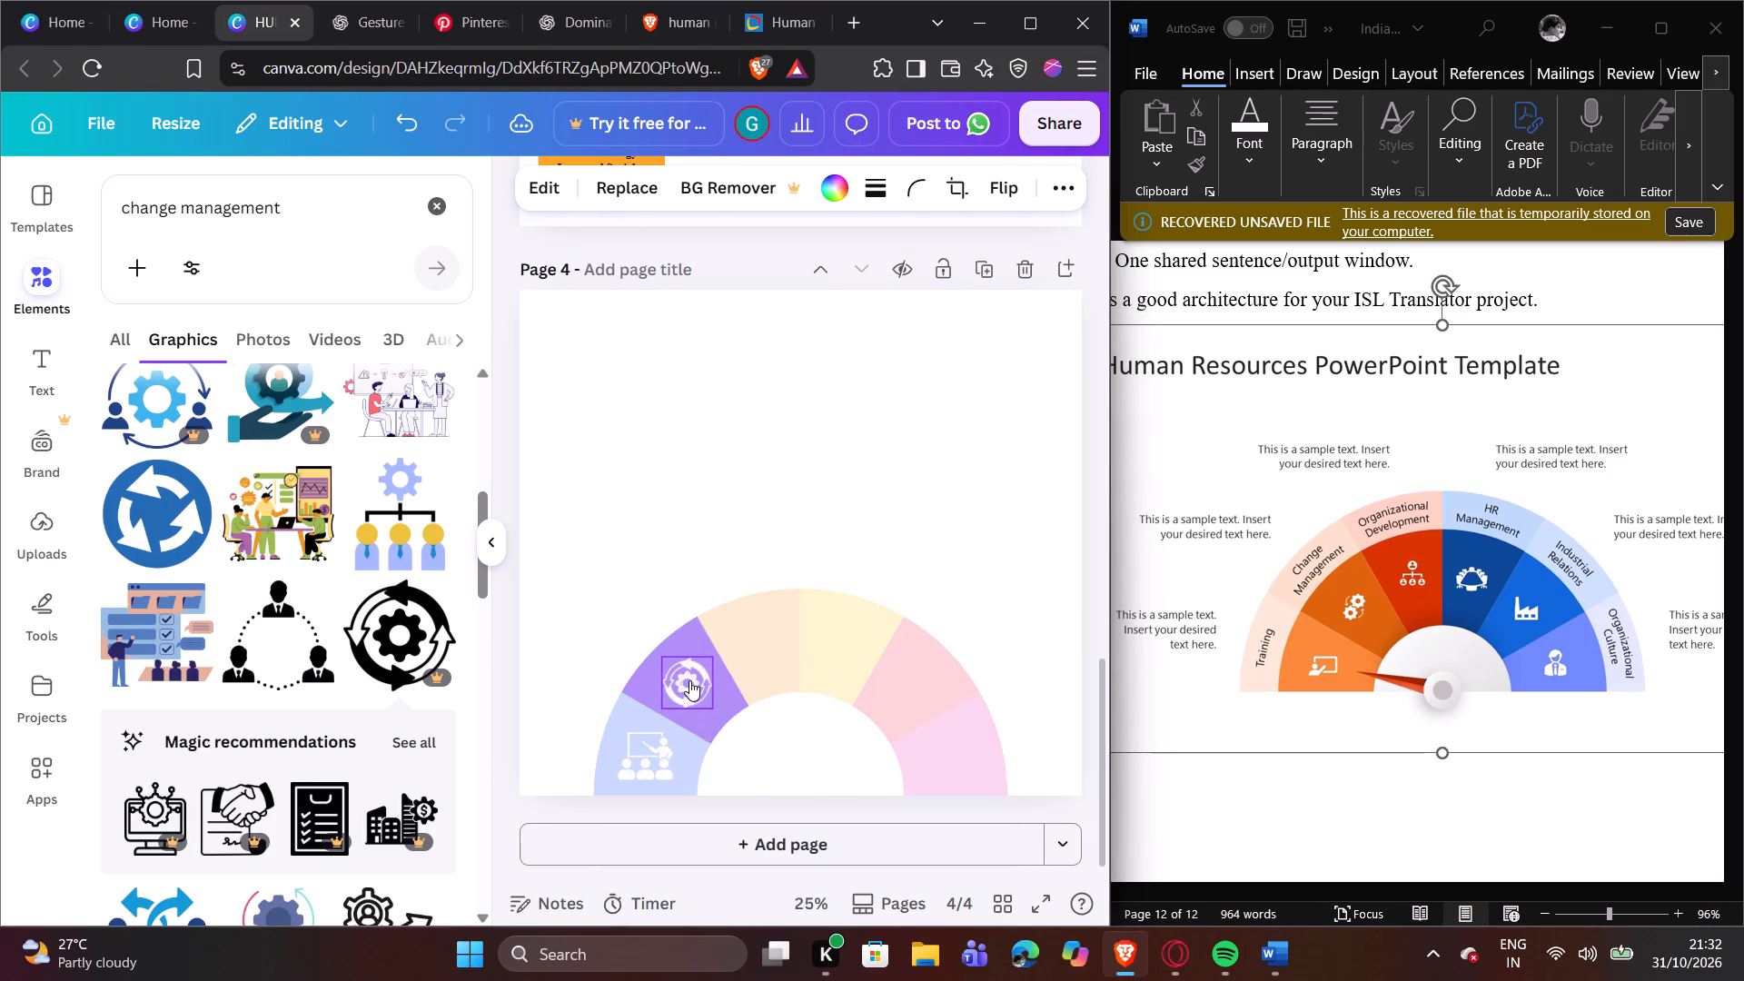
pyautogui.click(615, 624)
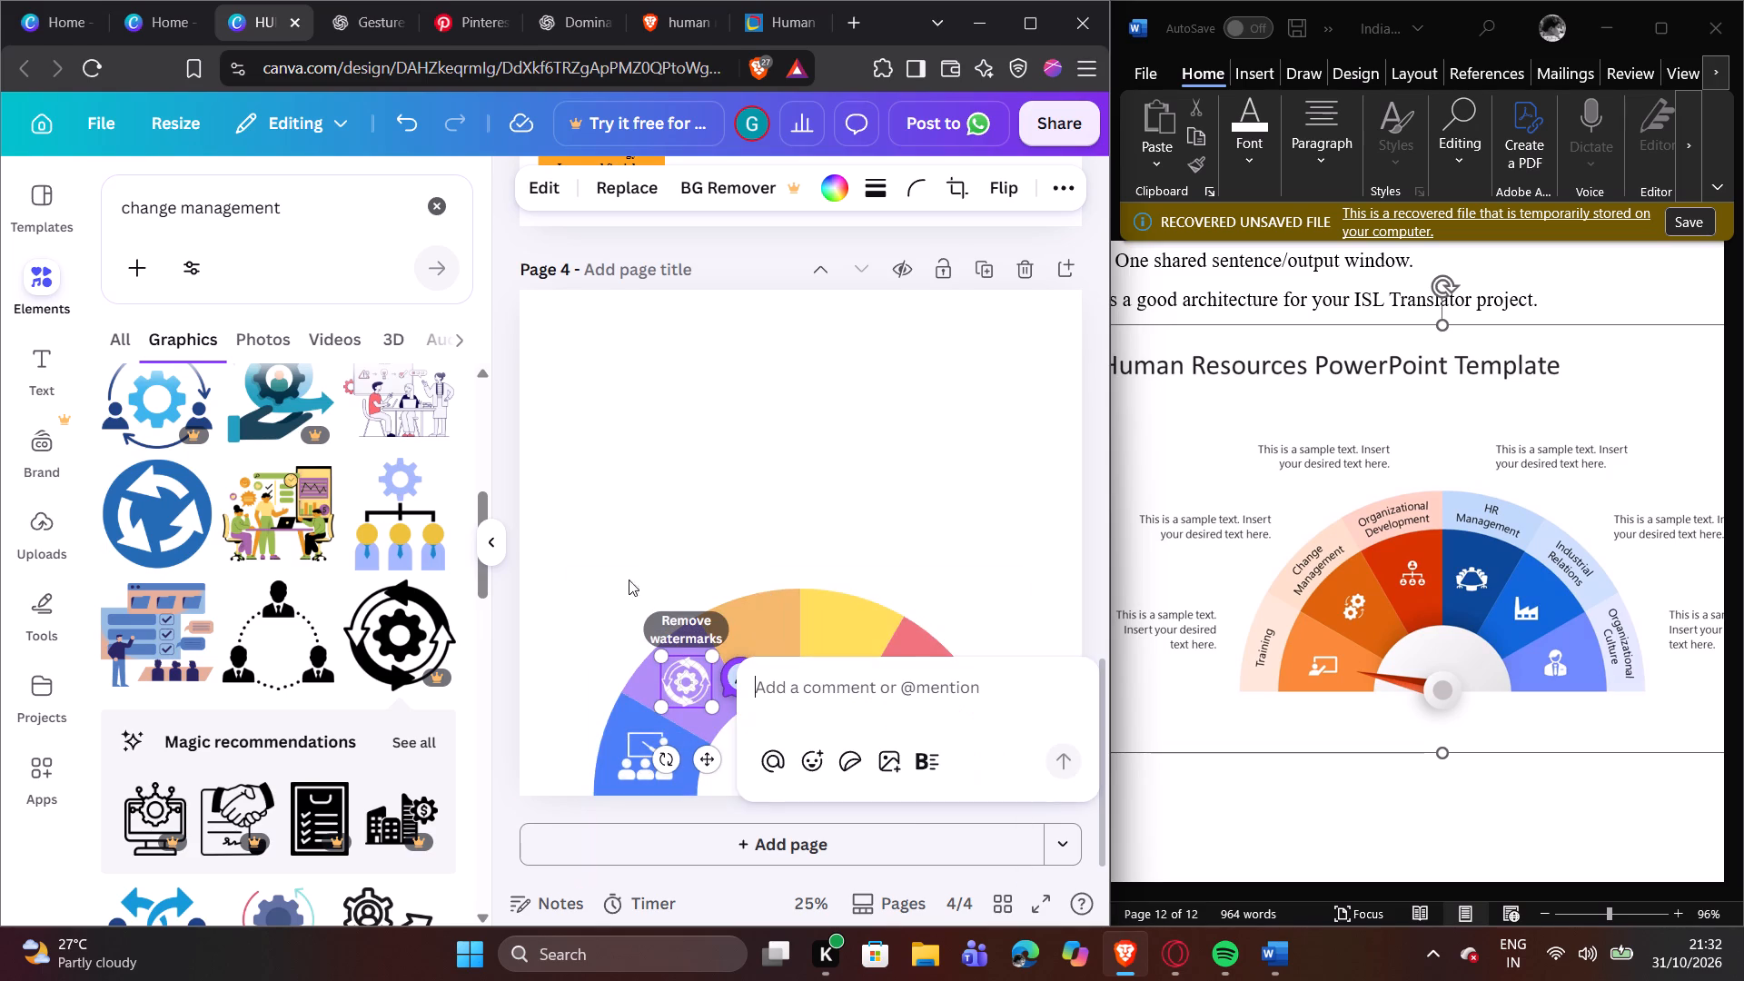
pyautogui.click(908, 519)
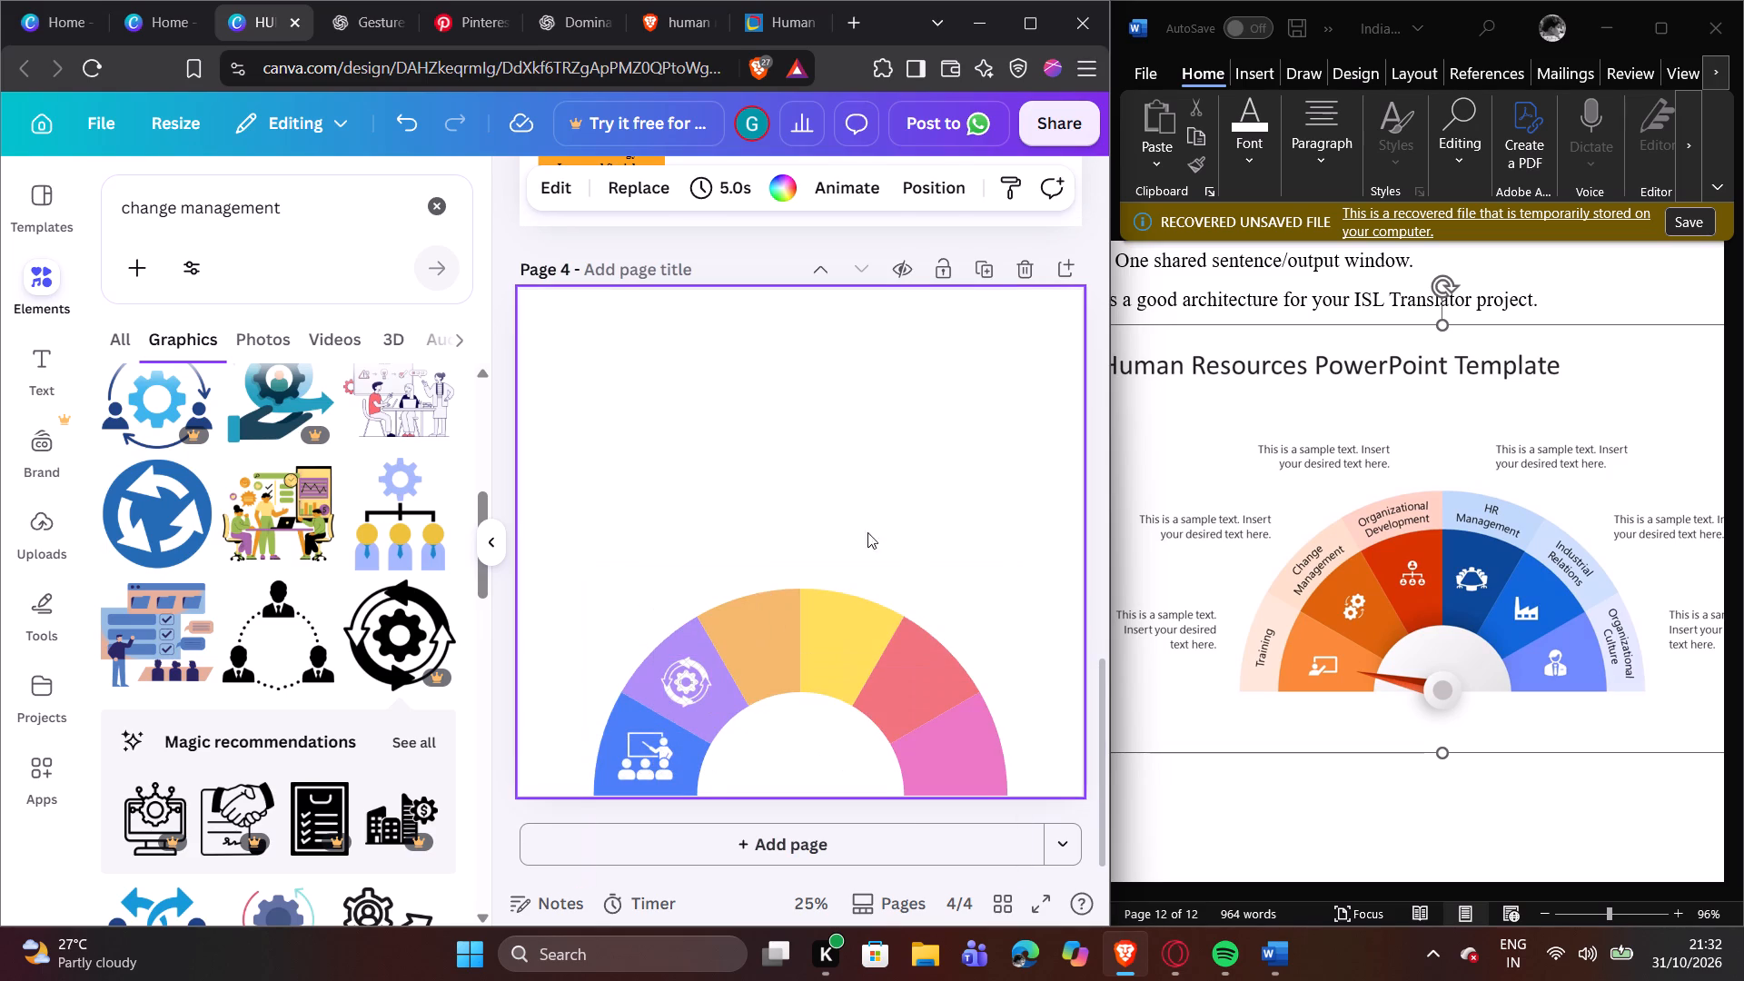
pyautogui.click(682, 689)
pyautogui.click(712, 707)
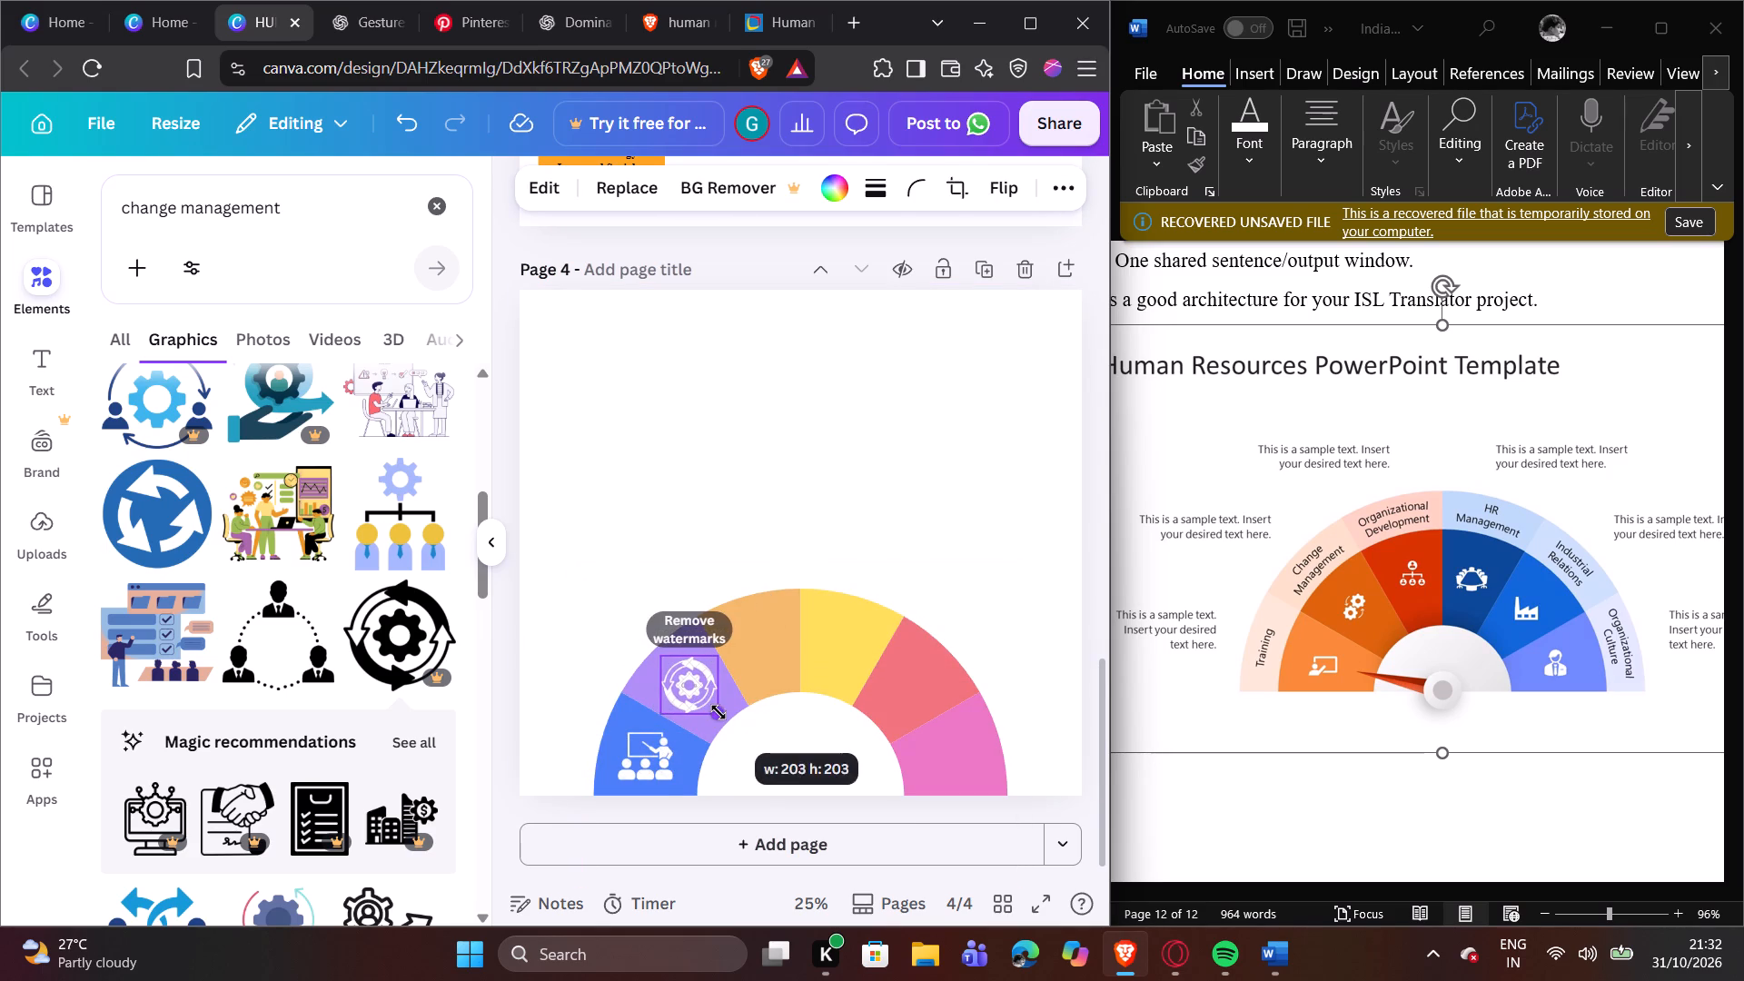
pyautogui.click(629, 567)
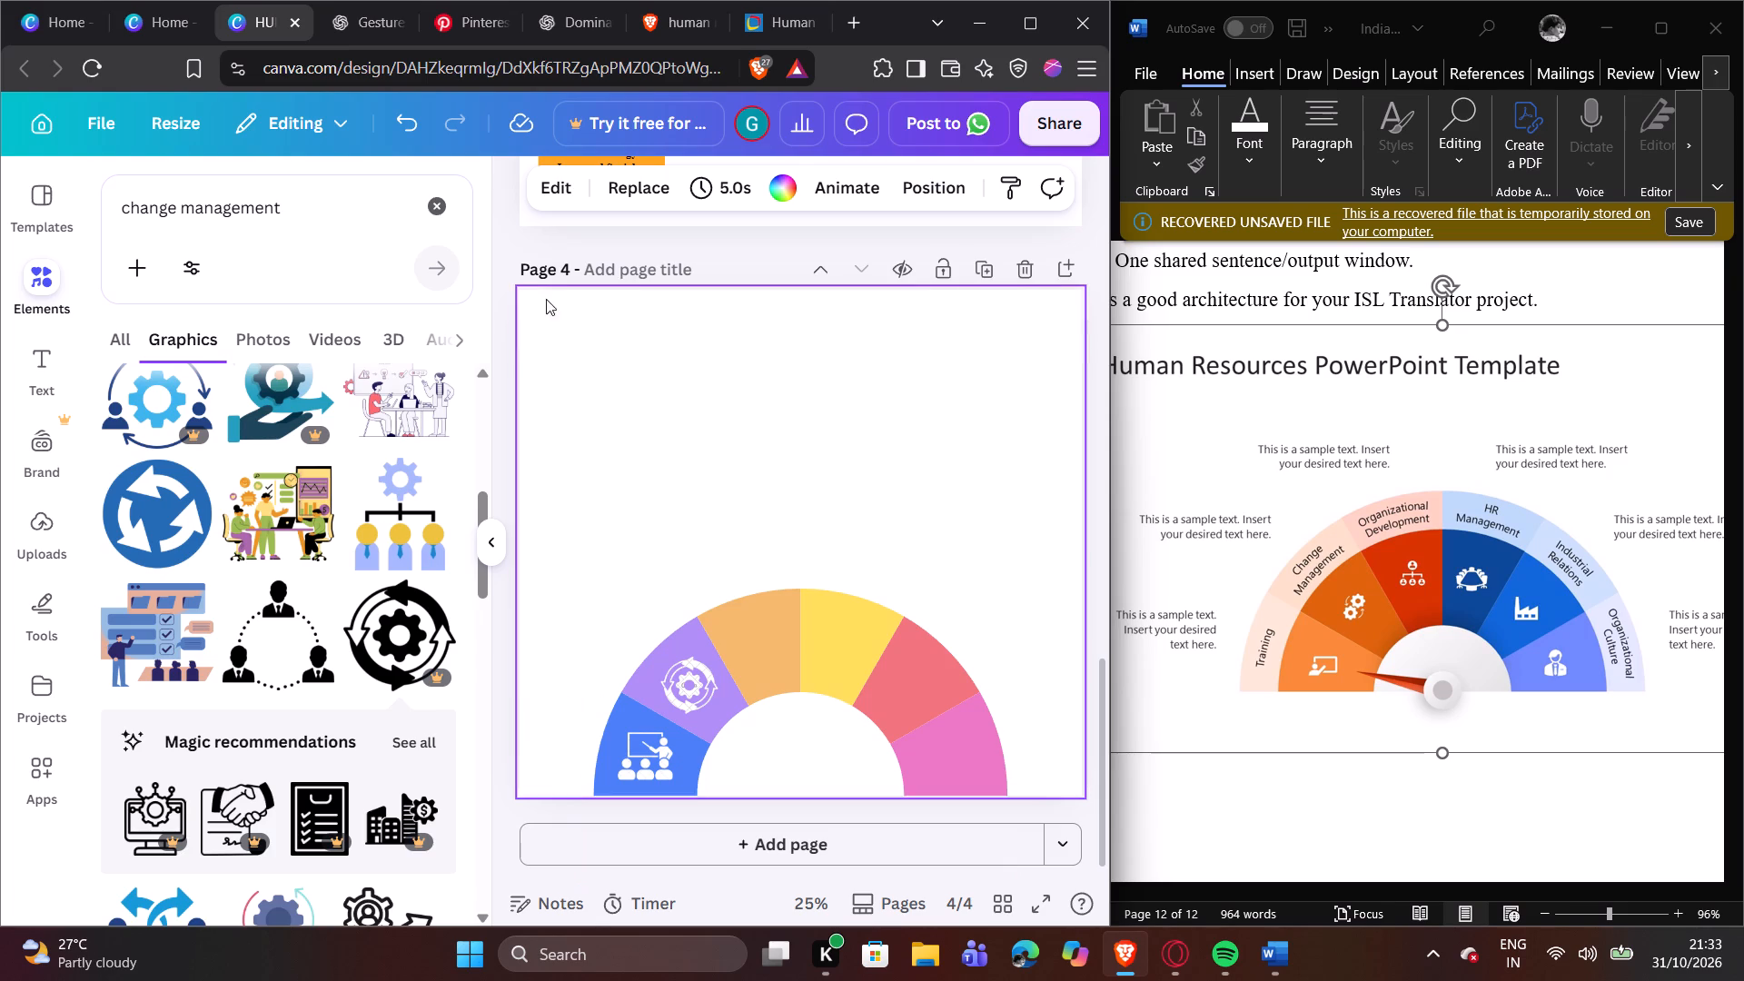
# Add a default heading text box to page 4 above the half ring.
pyautogui.click(498, 540)
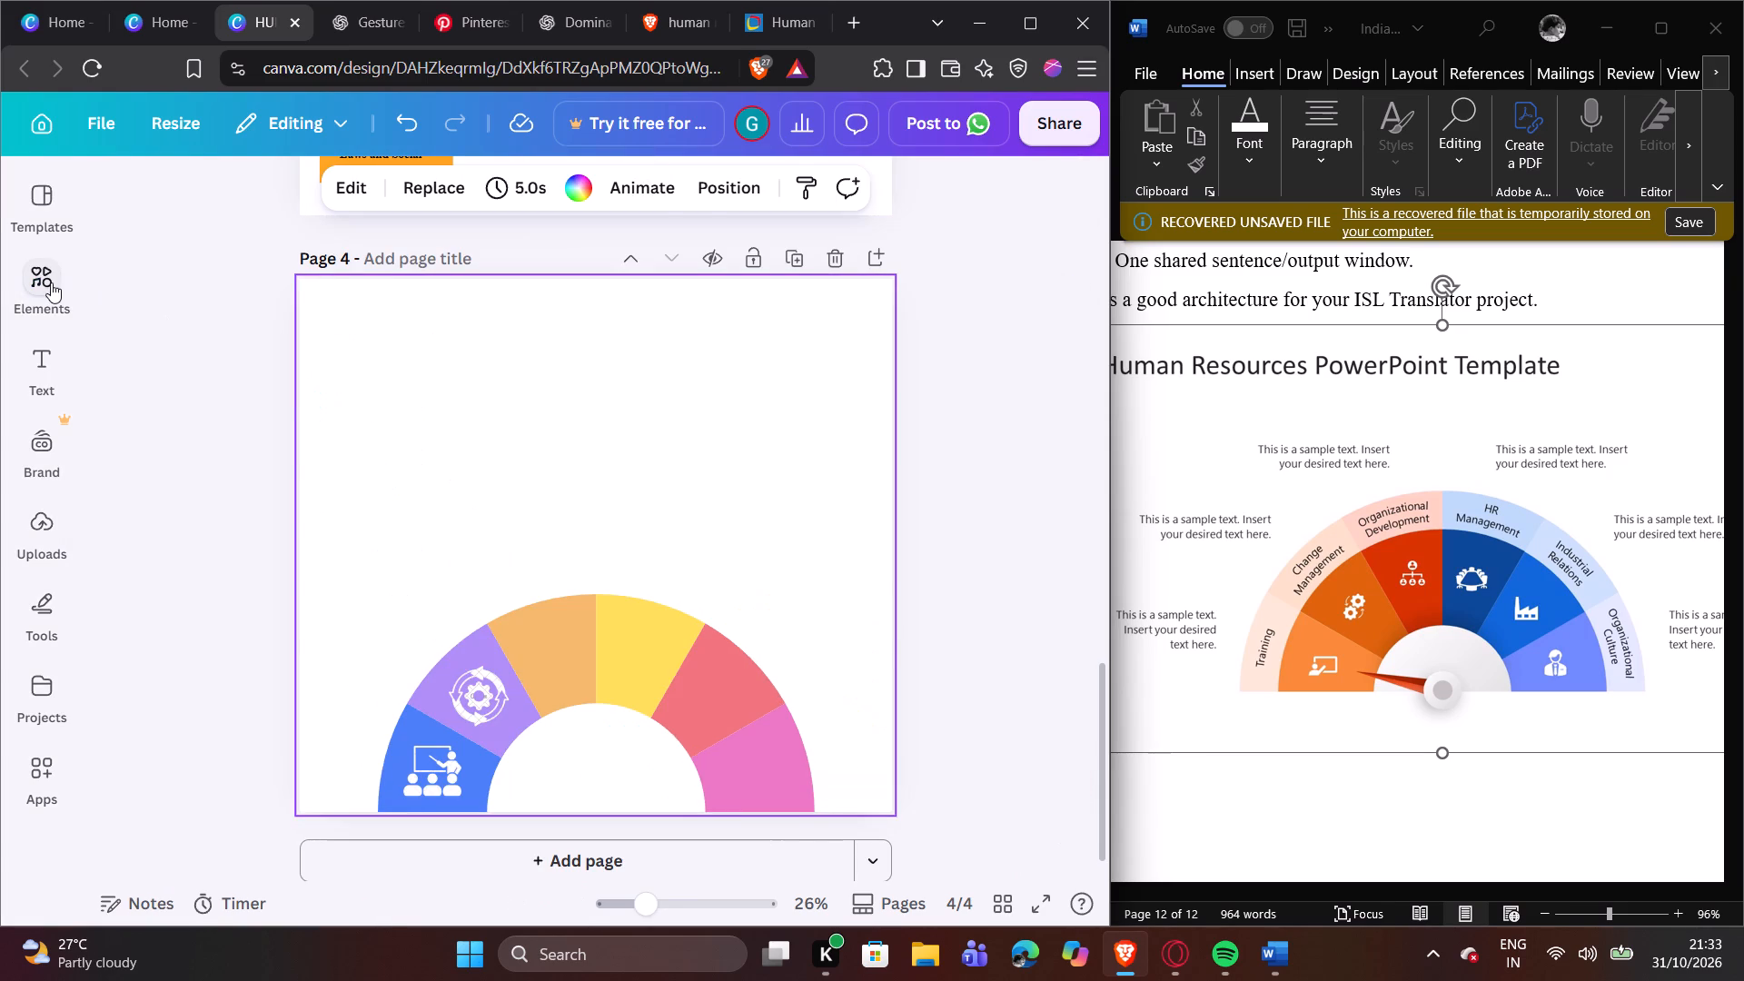
pyautogui.click(51, 282)
pyautogui.click(32, 349)
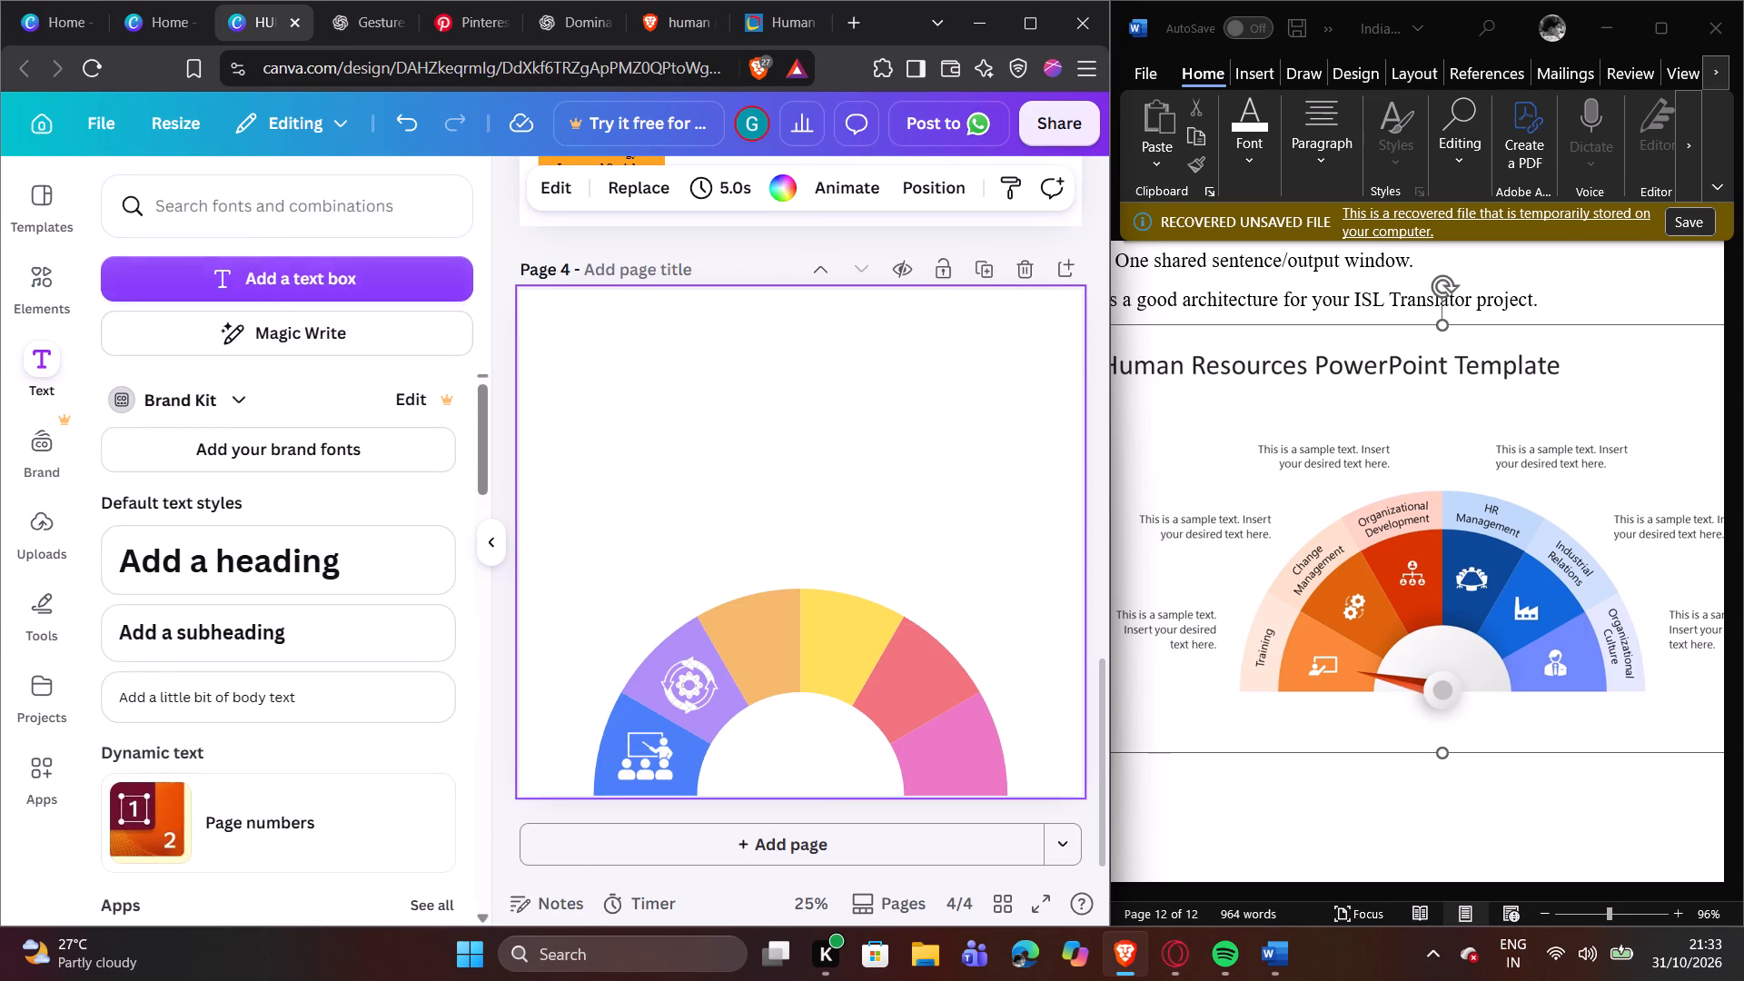
pyautogui.click(271, 550)
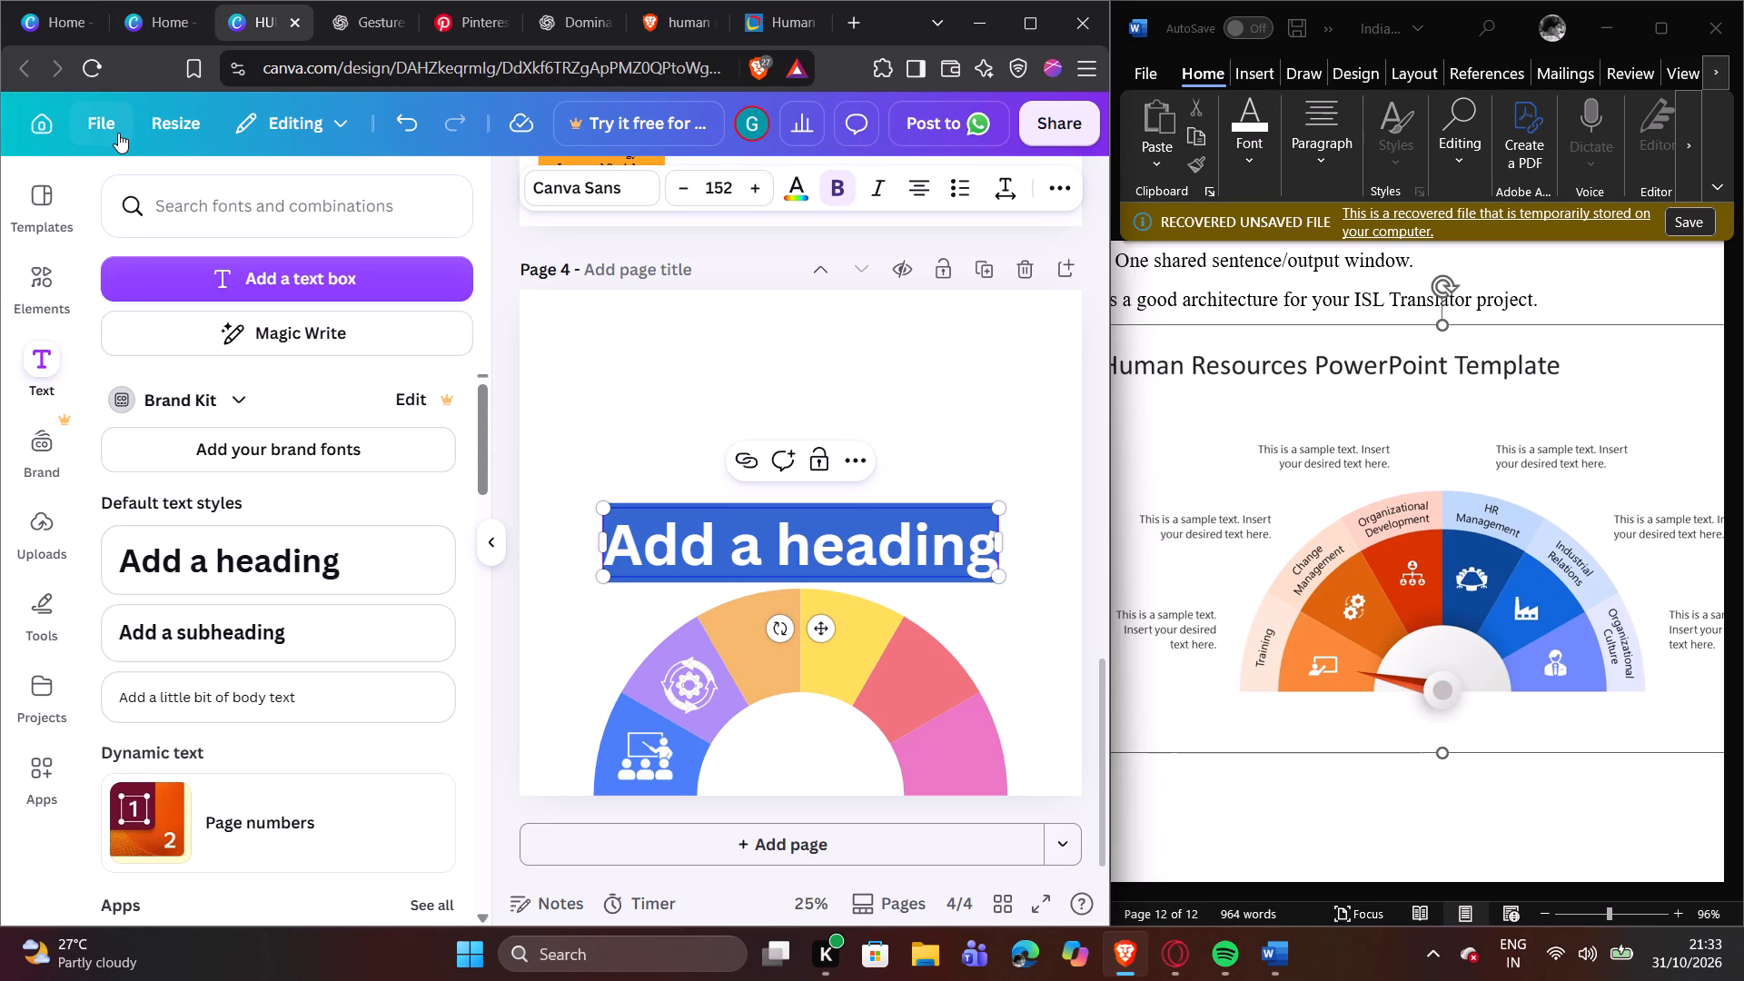
# Replace the heading placeholder text above the half ring with "Training".
pyautogui.hotkey('shift', 't')
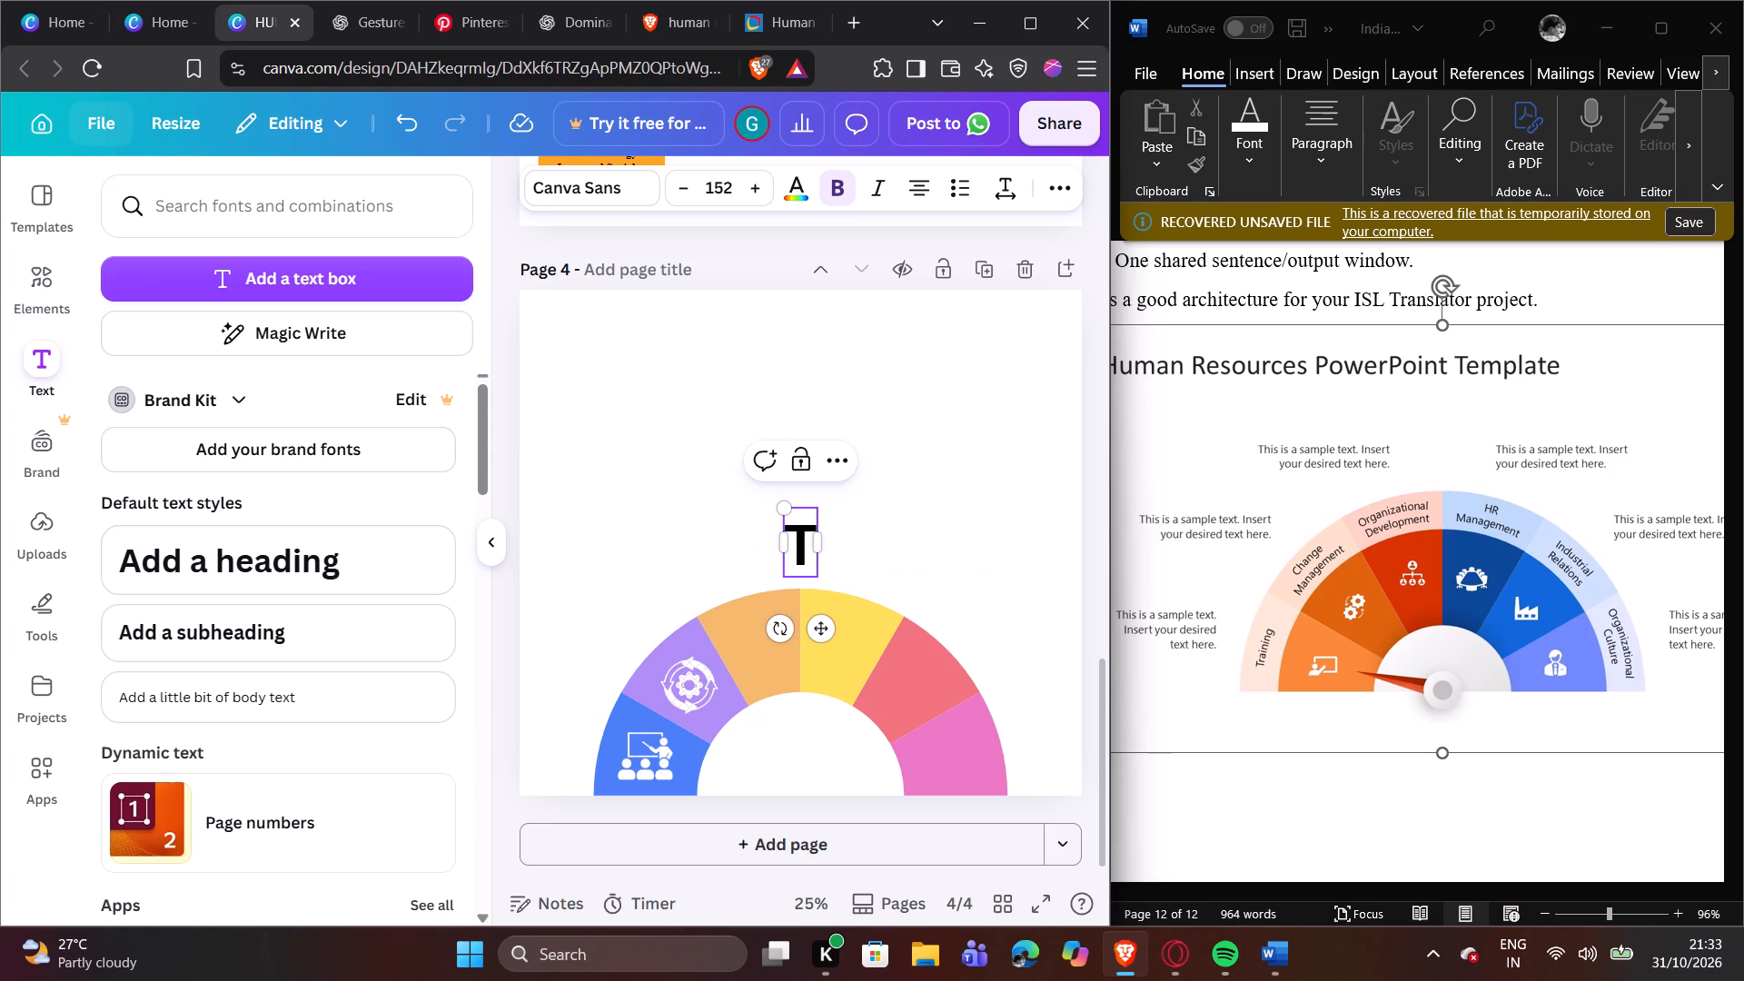
pyautogui.write('ra')
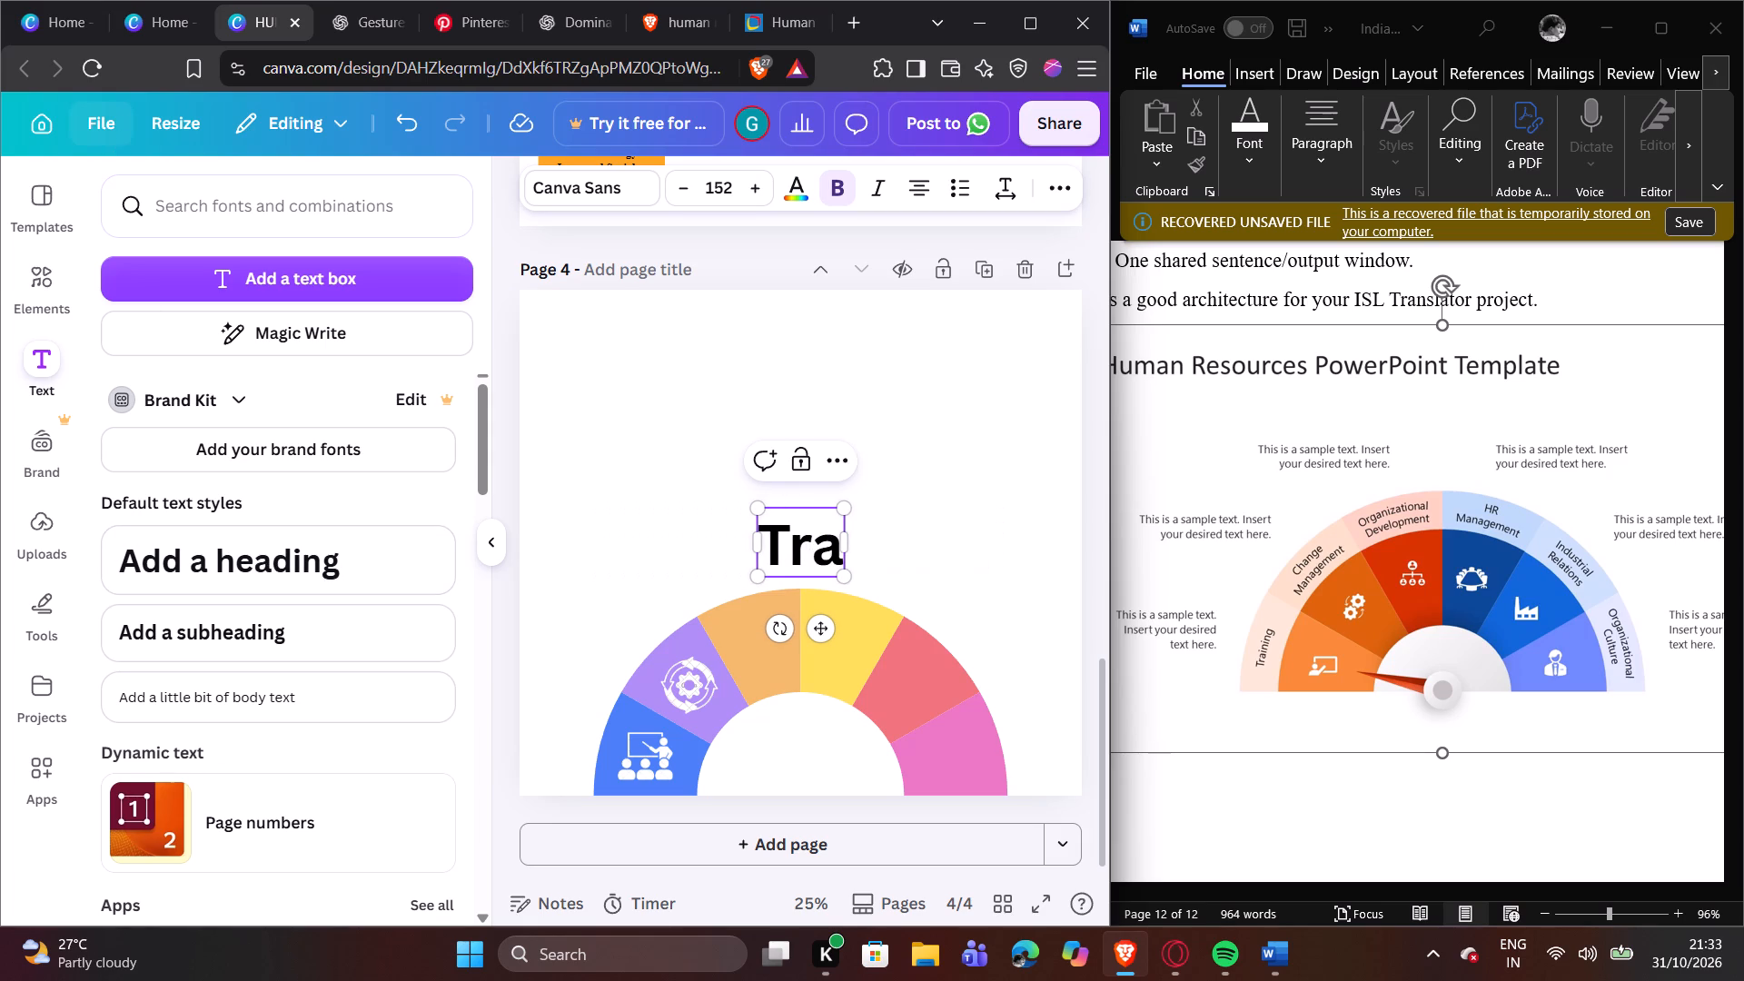
pyautogui.write('in')
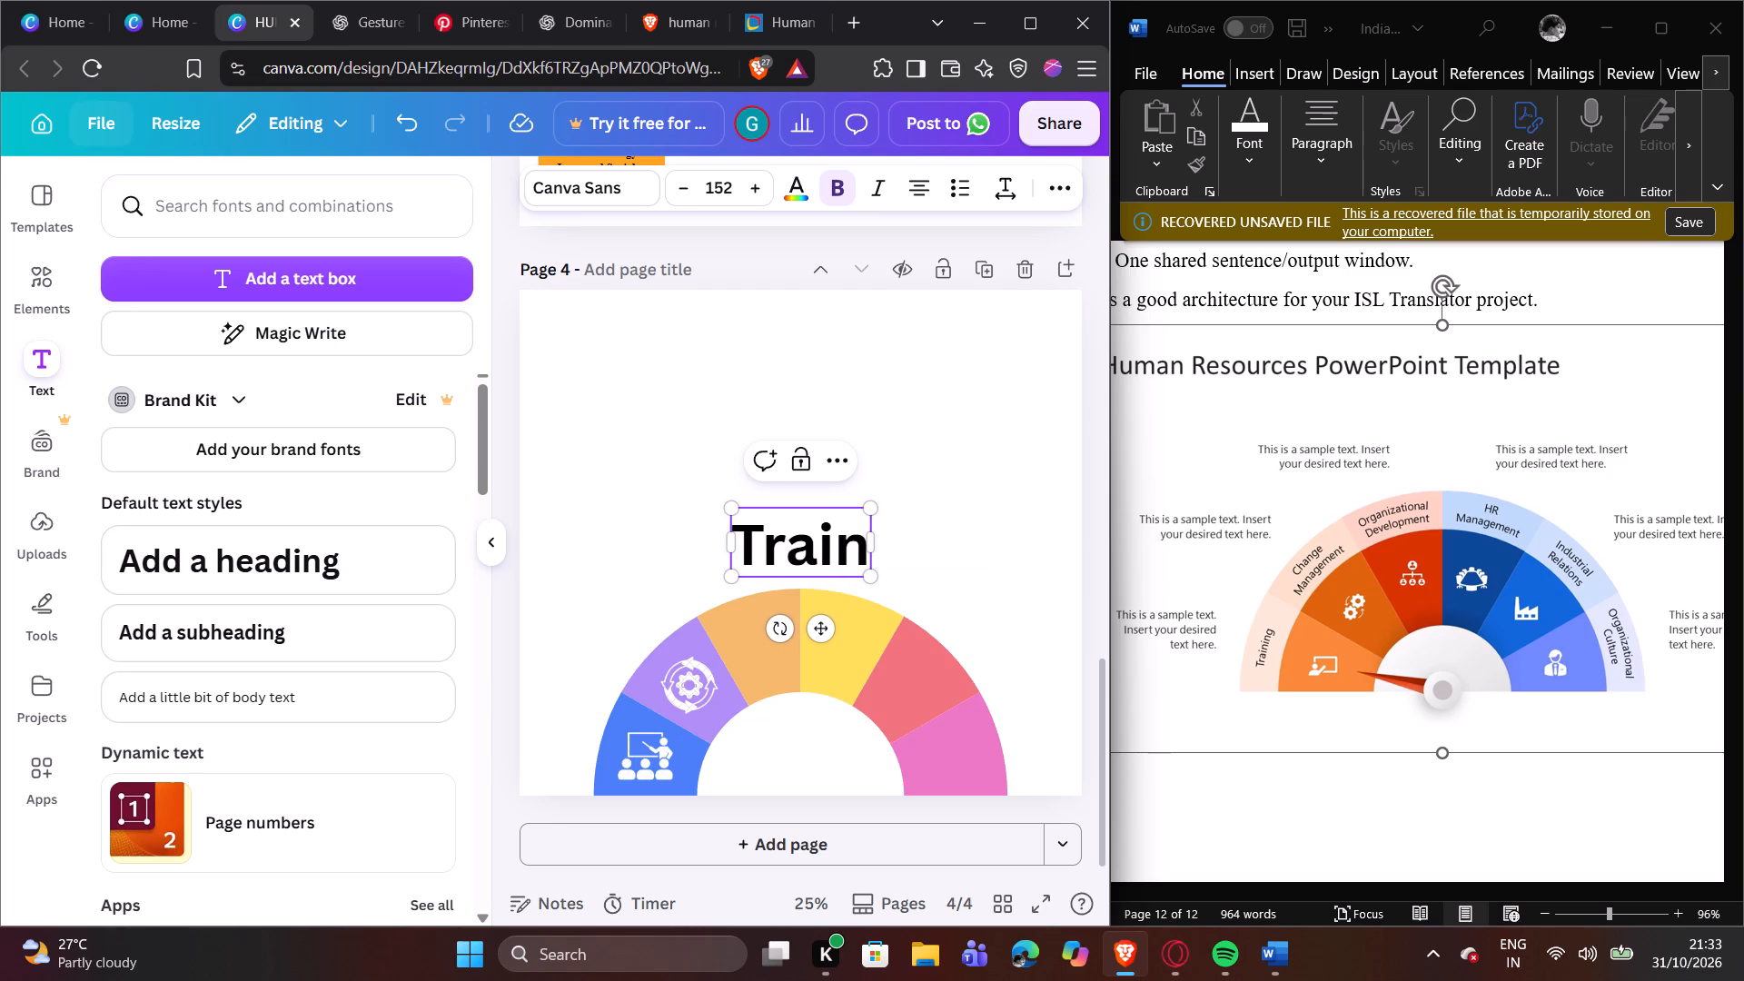
pyautogui.write('ing')
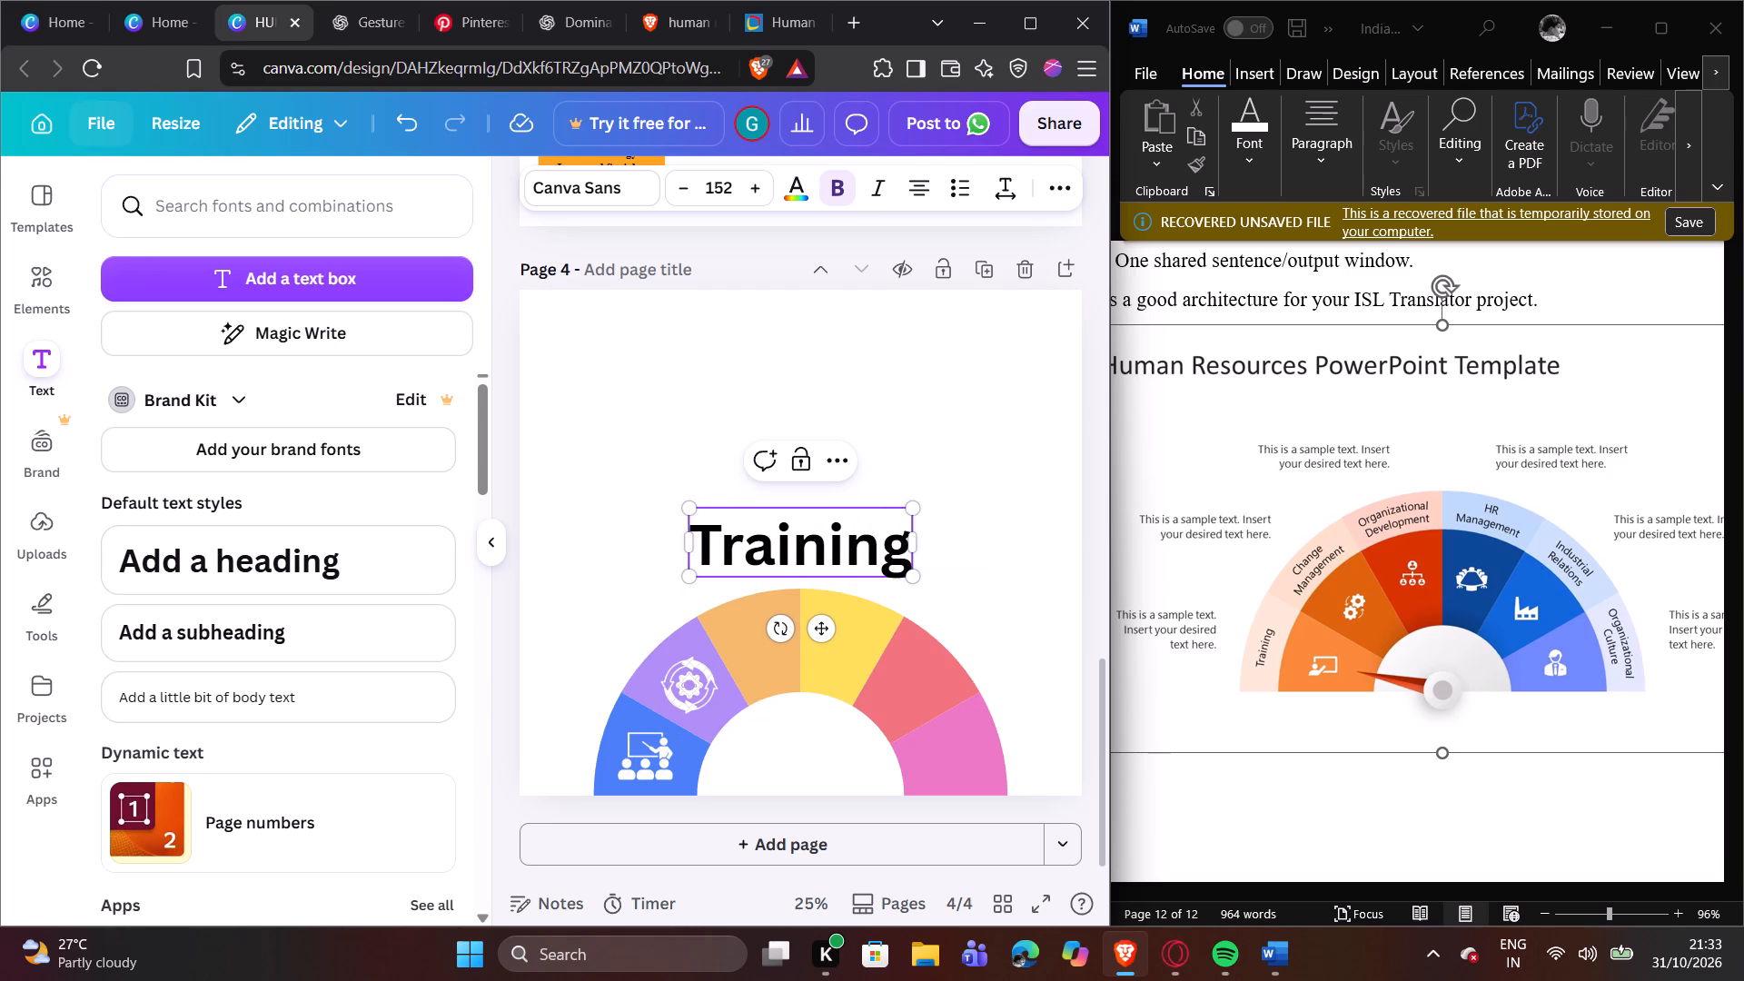
# Try a few fonts on the "Training" heading, settling on Montserrat in bold.
pyautogui.doubleClick(724, 552)
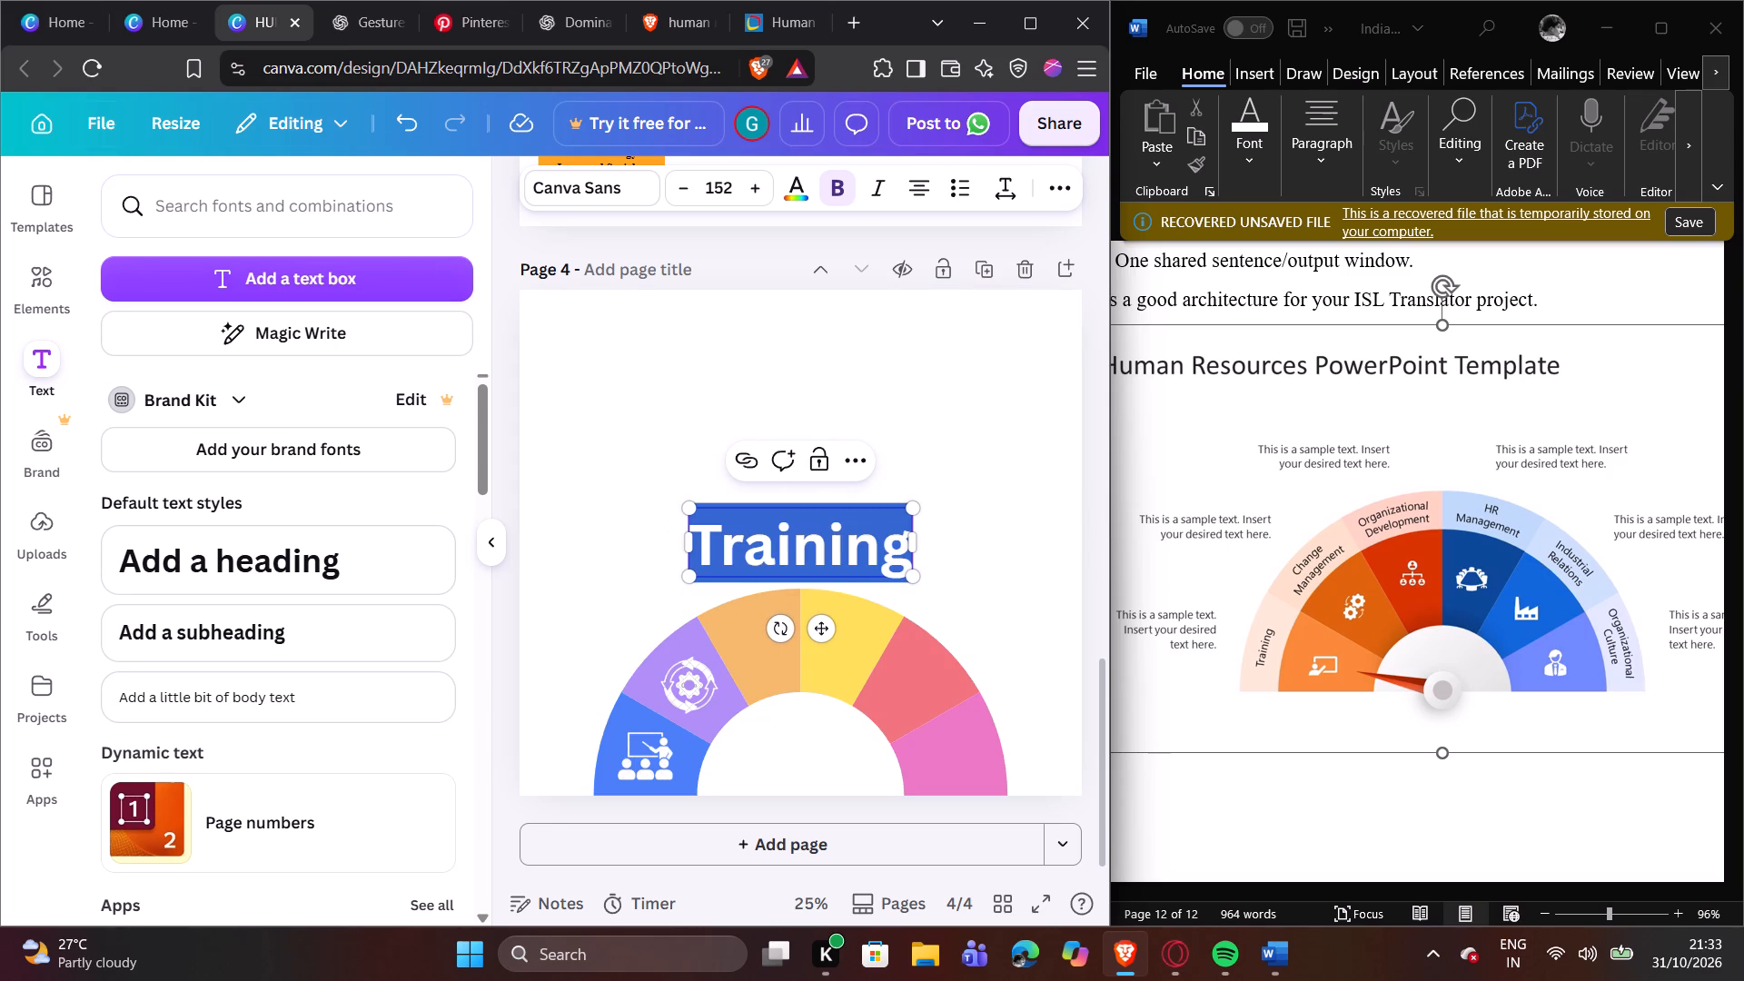
pyautogui.click(610, 201)
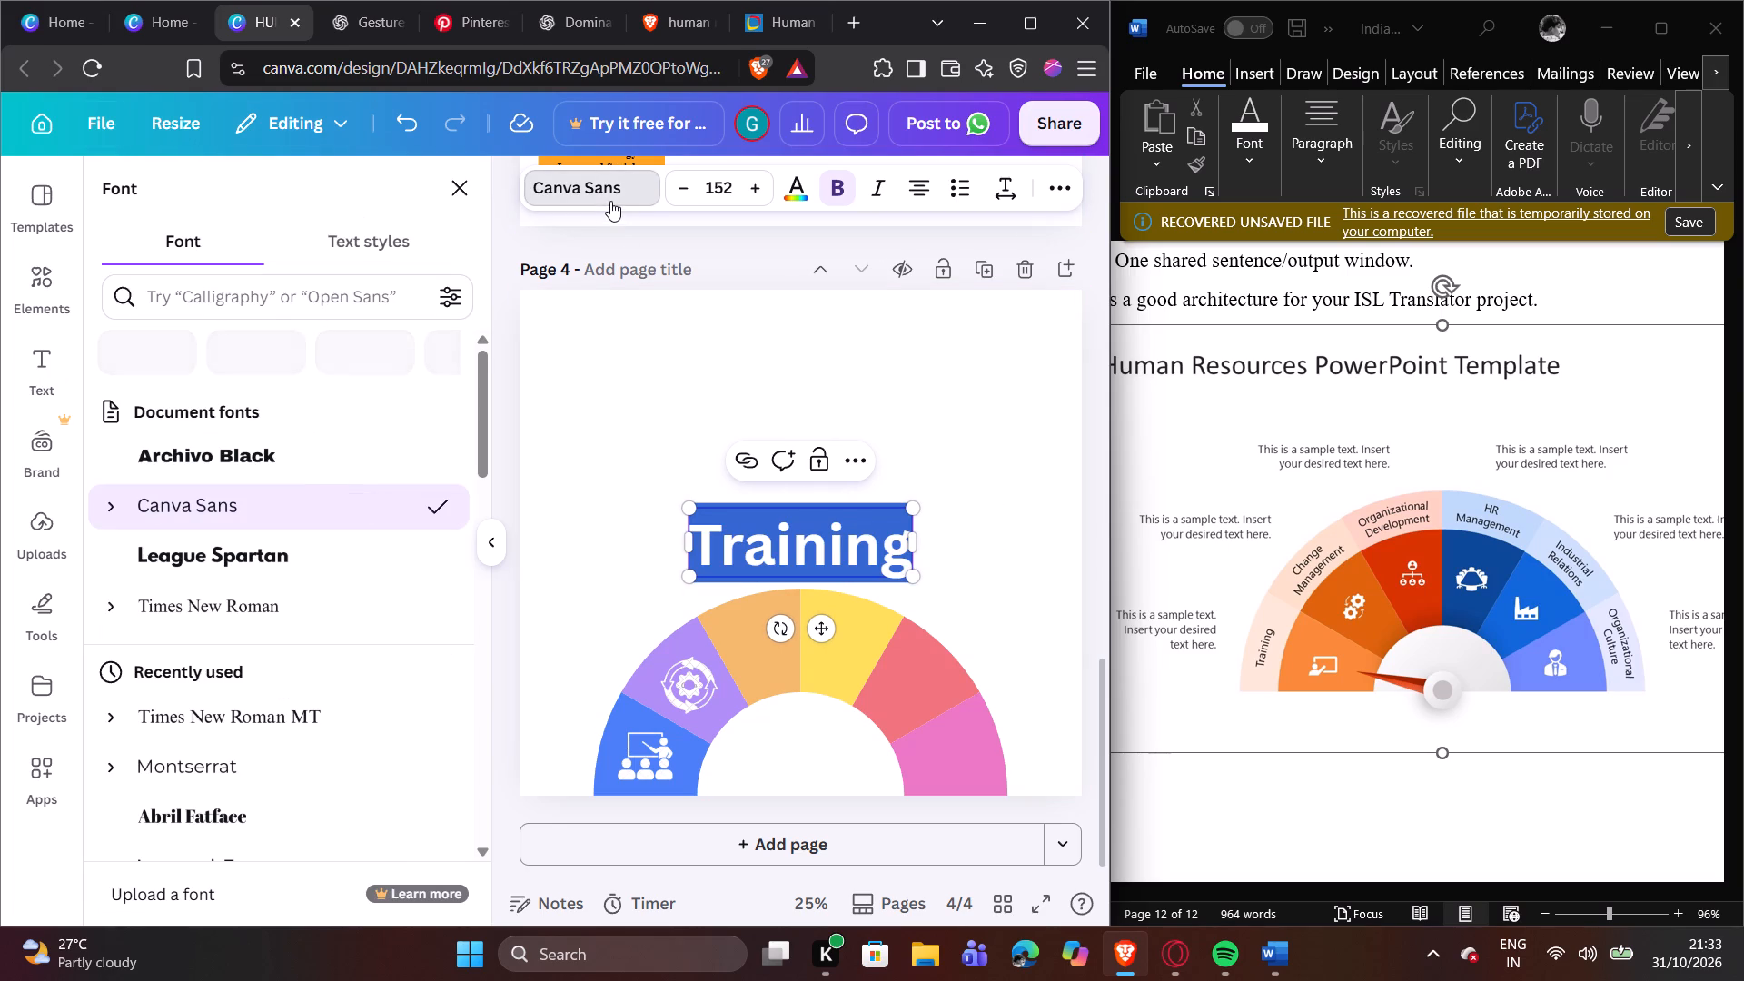
pyautogui.click(292, 445)
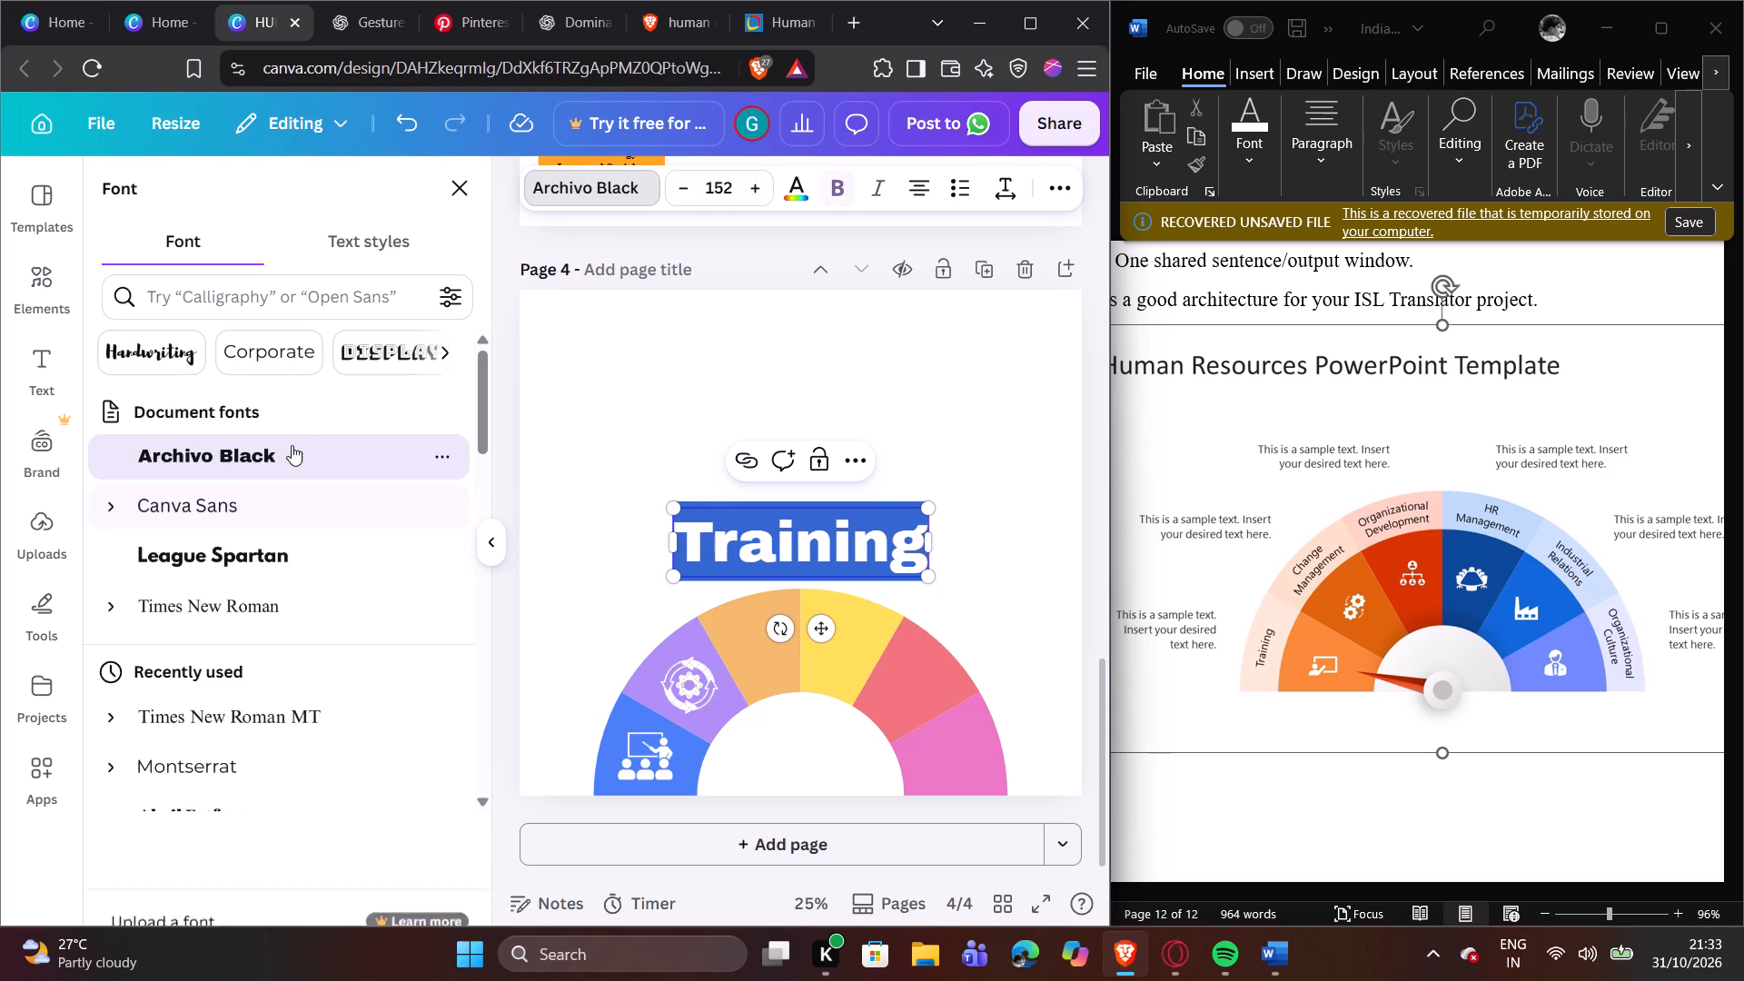
pyautogui.click(269, 552)
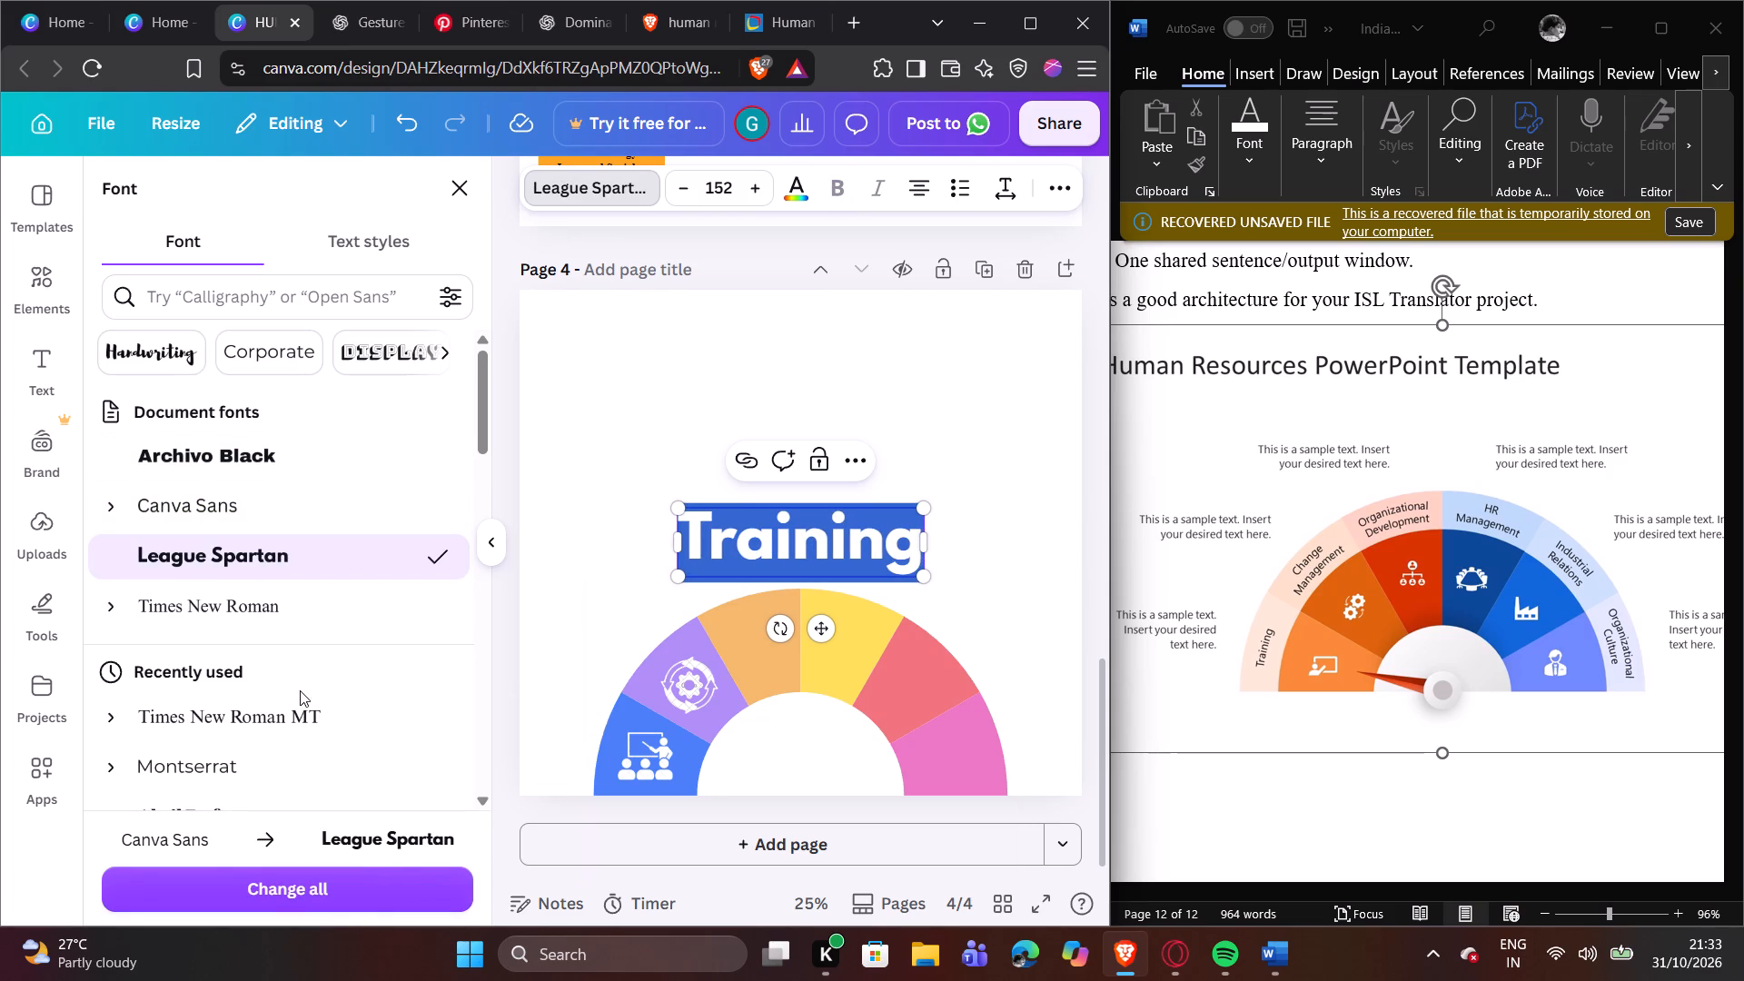
pyautogui.click(248, 761)
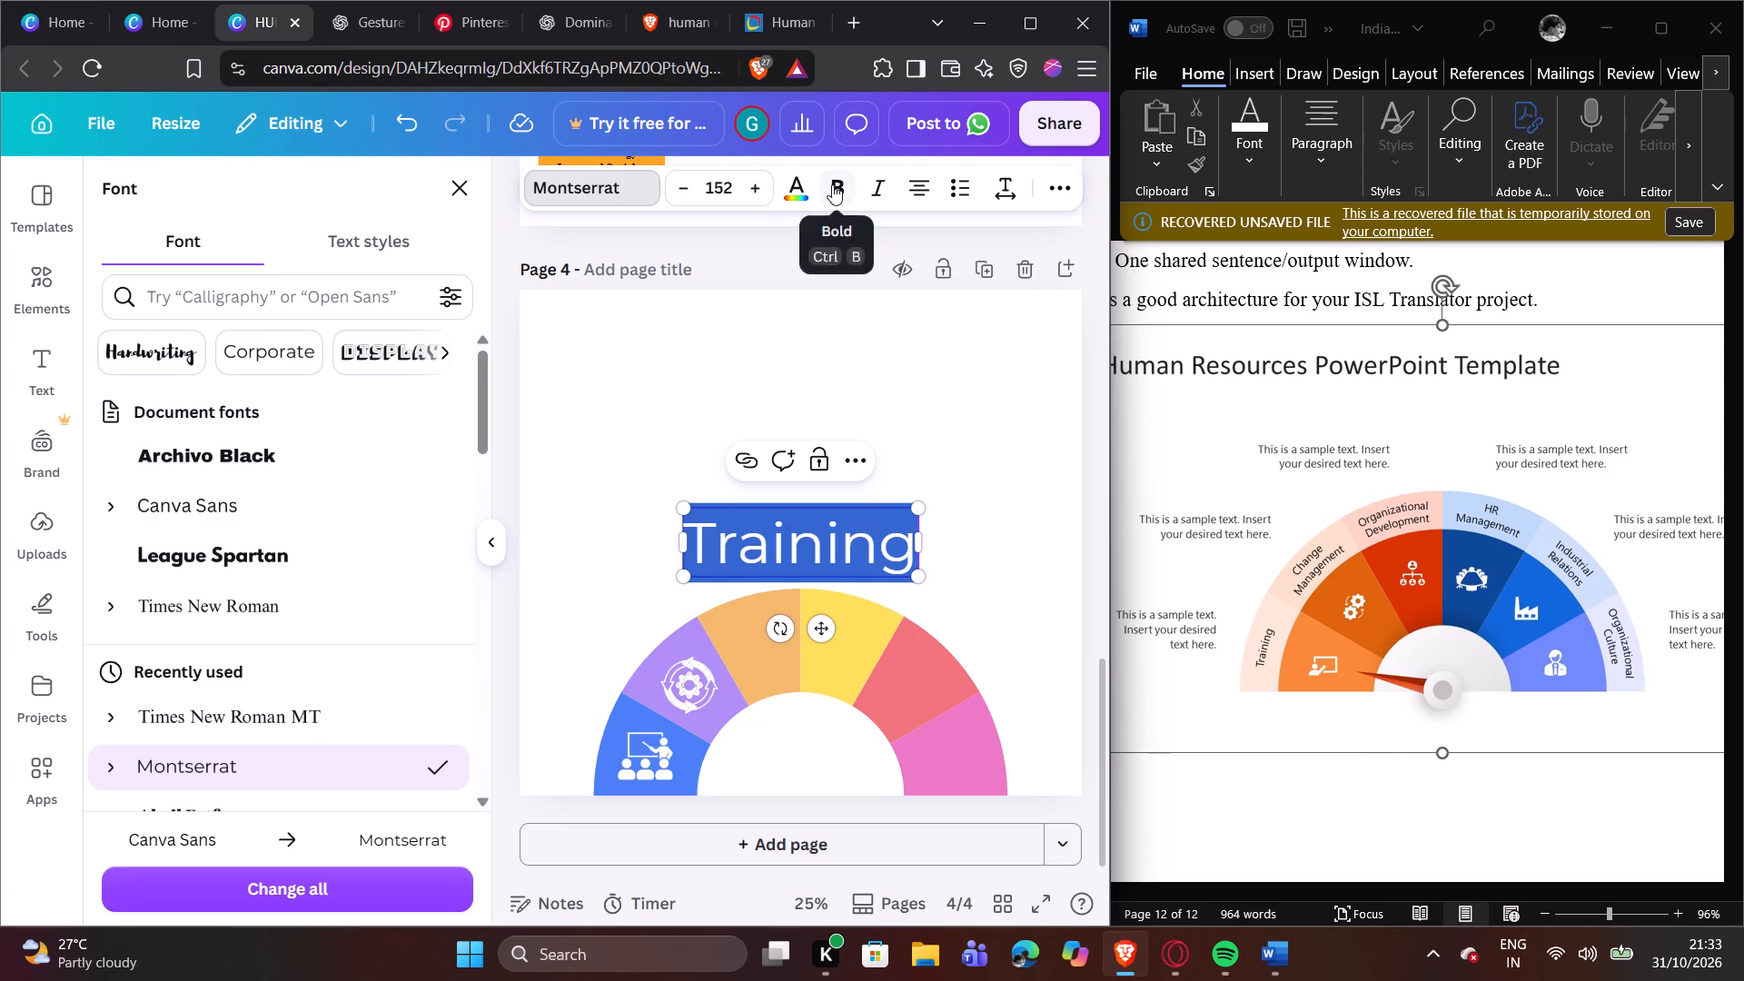
pyautogui.click(832, 184)
pyautogui.click(930, 391)
# Apply the Curve text effect to the "Training" heading.
pyautogui.click(873, 546)
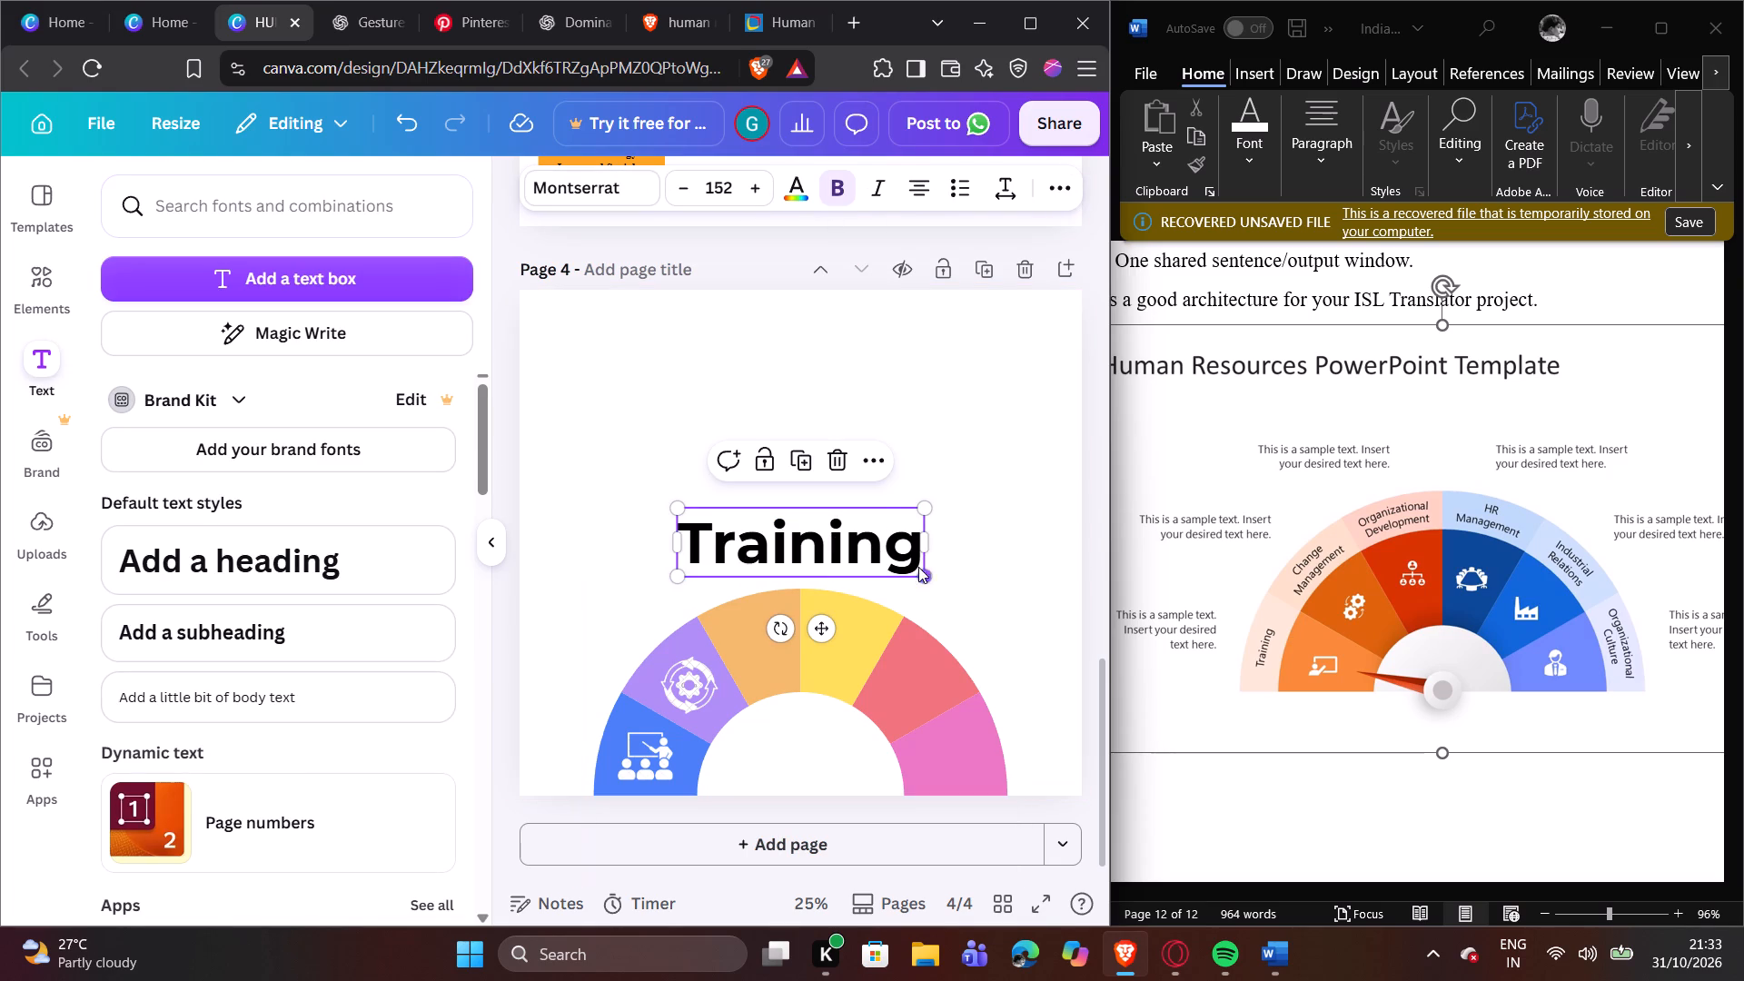
pyautogui.click(1042, 177)
pyautogui.click(1046, 186)
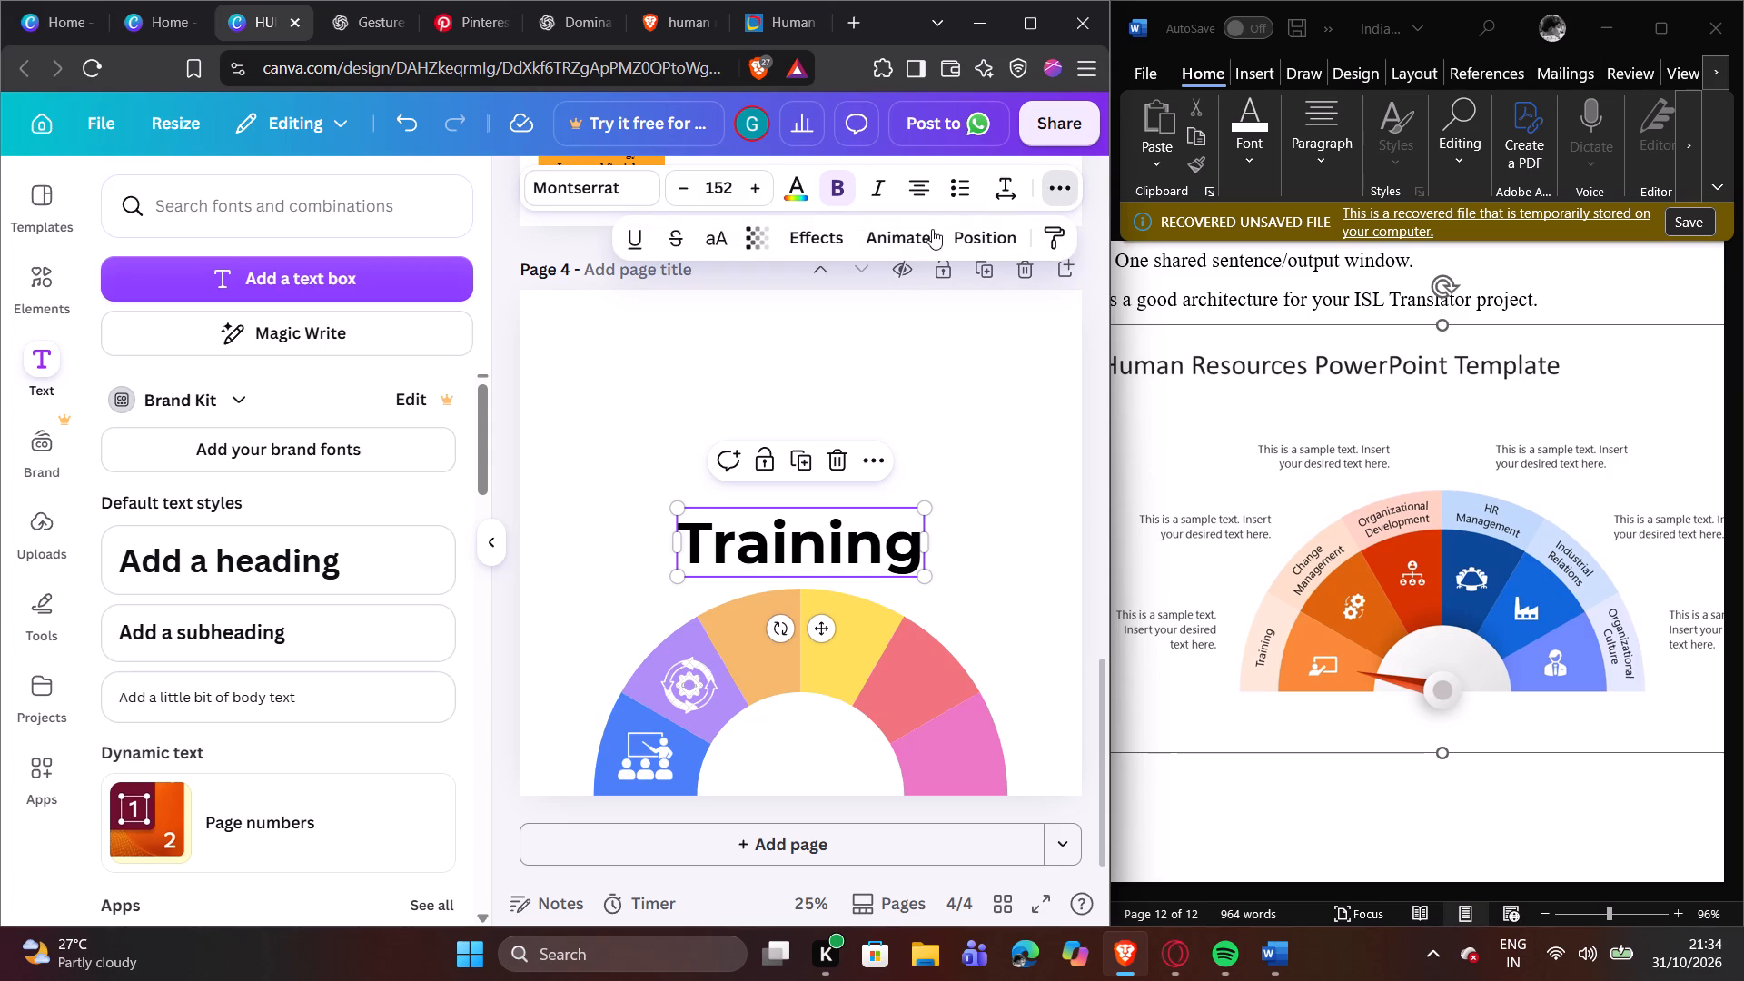
pyautogui.click(834, 238)
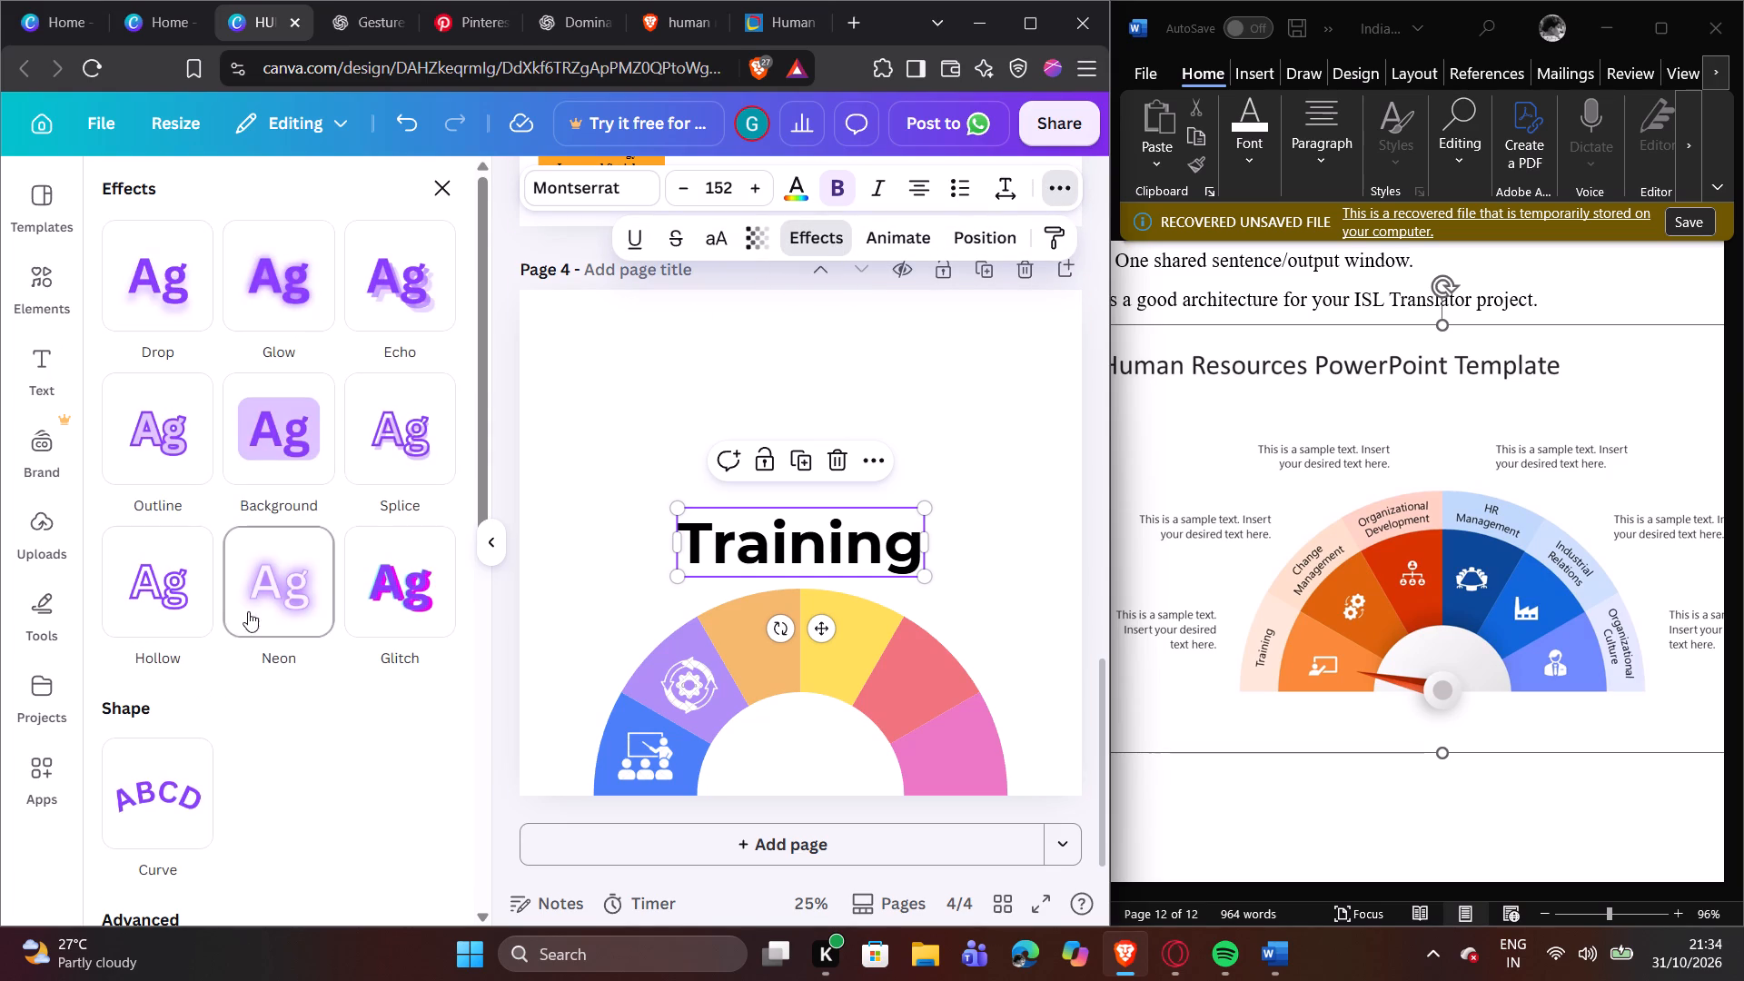
pyautogui.scroll(-1, 244, 615)
pyautogui.click(140, 690)
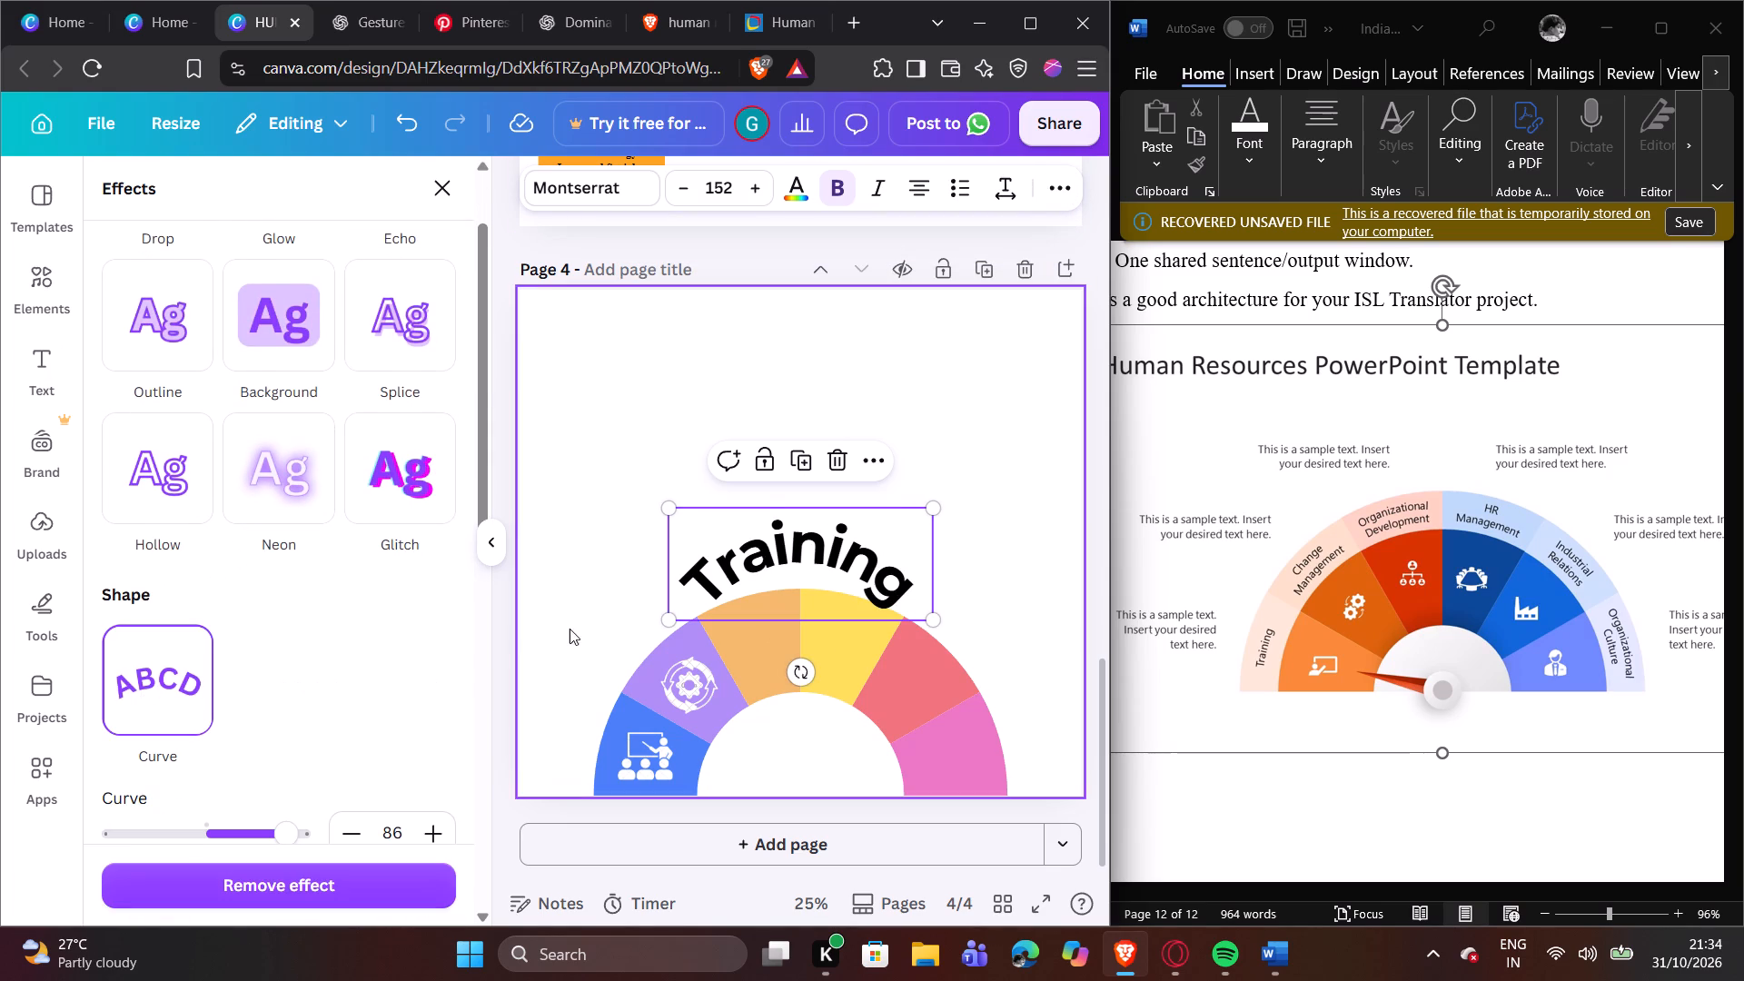
pyautogui.click(486, 534)
pyautogui.click(605, 557)
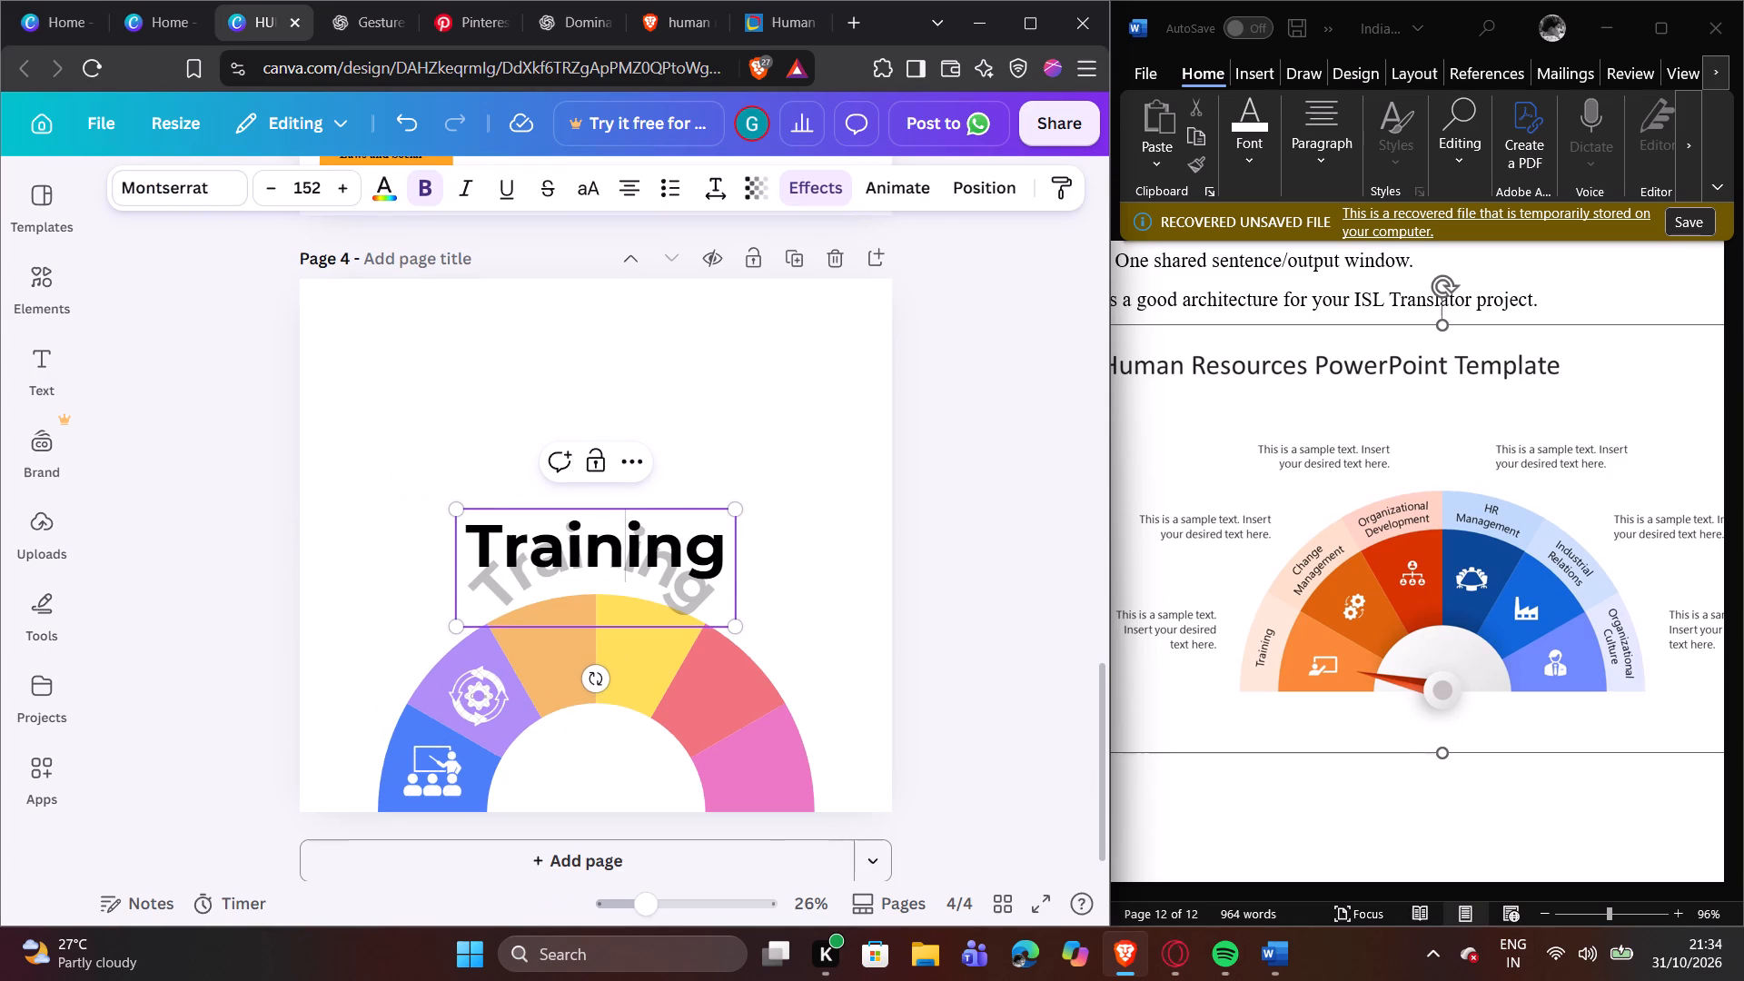
pyautogui.click(604, 550)
pyautogui.click(787, 452)
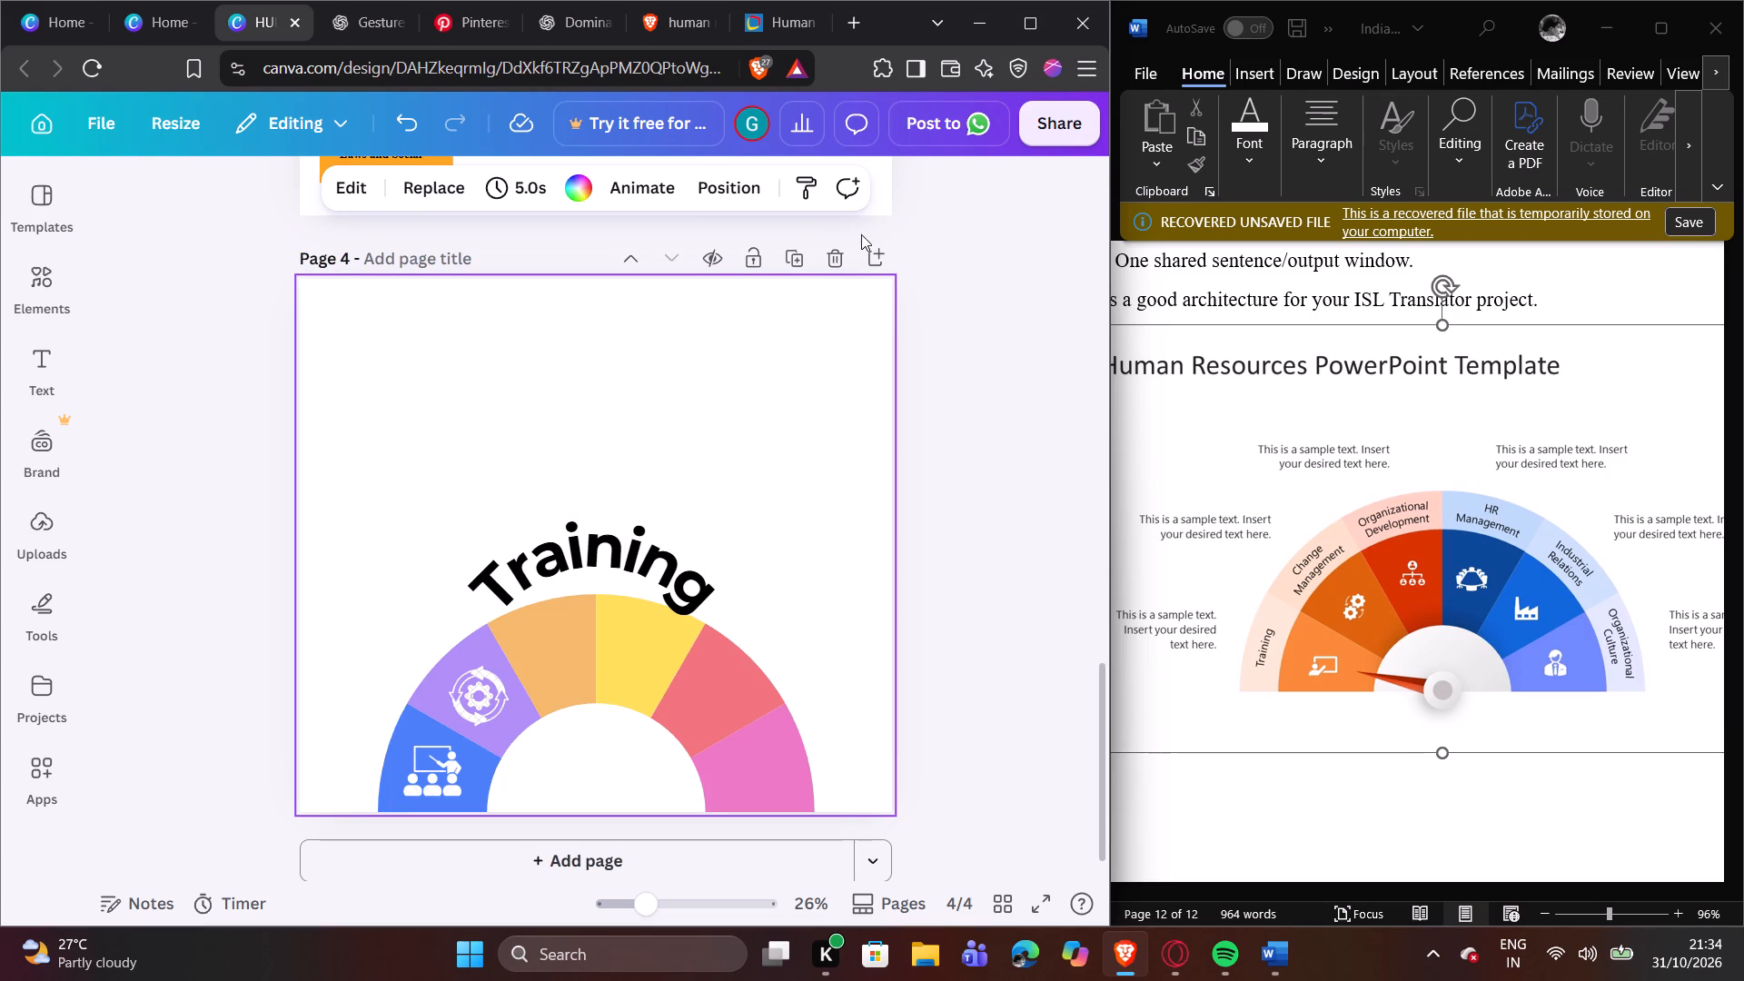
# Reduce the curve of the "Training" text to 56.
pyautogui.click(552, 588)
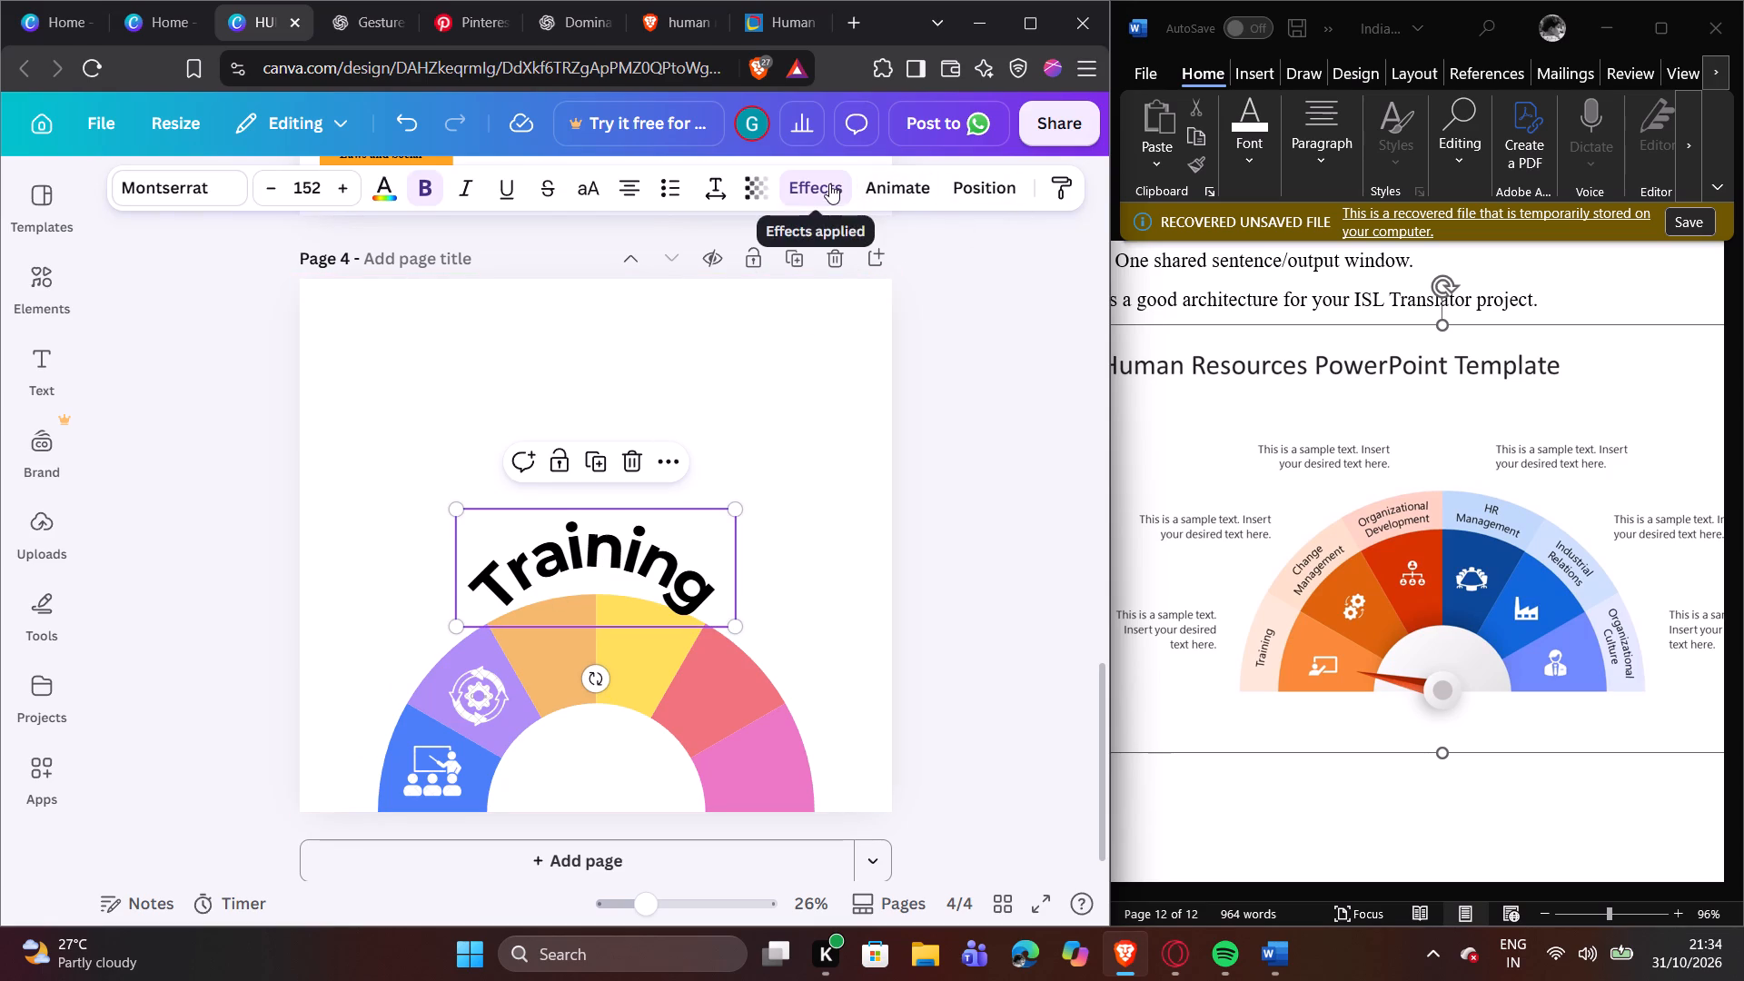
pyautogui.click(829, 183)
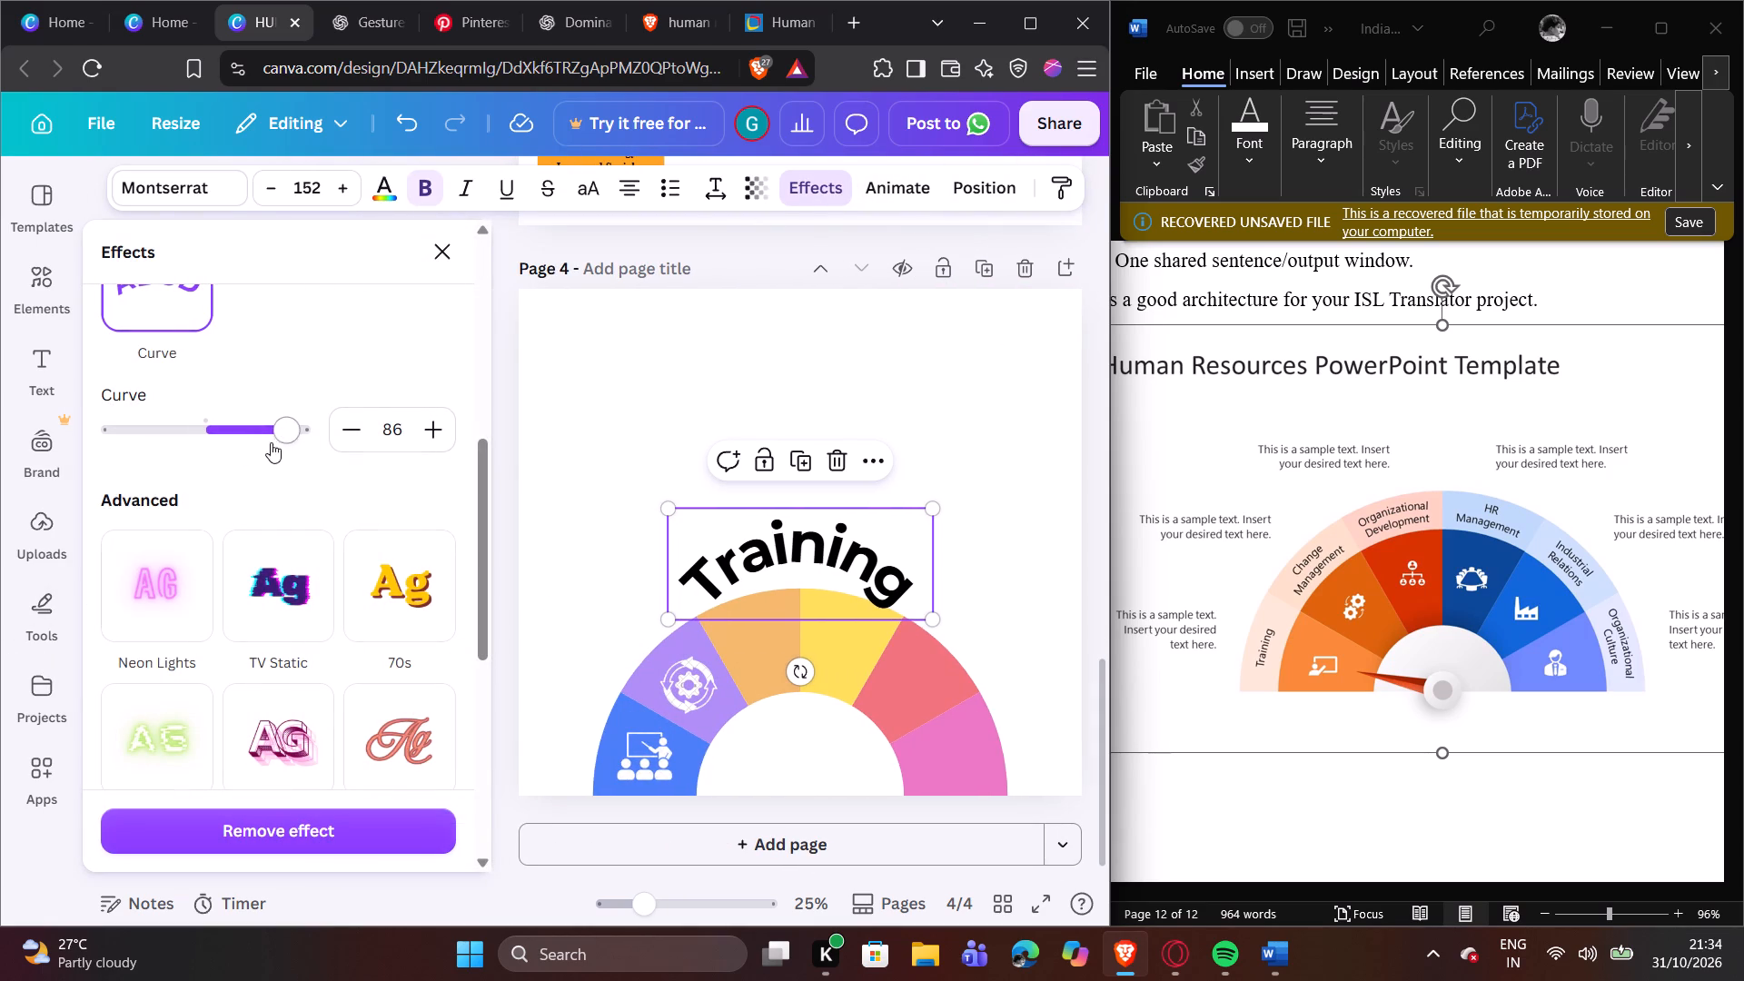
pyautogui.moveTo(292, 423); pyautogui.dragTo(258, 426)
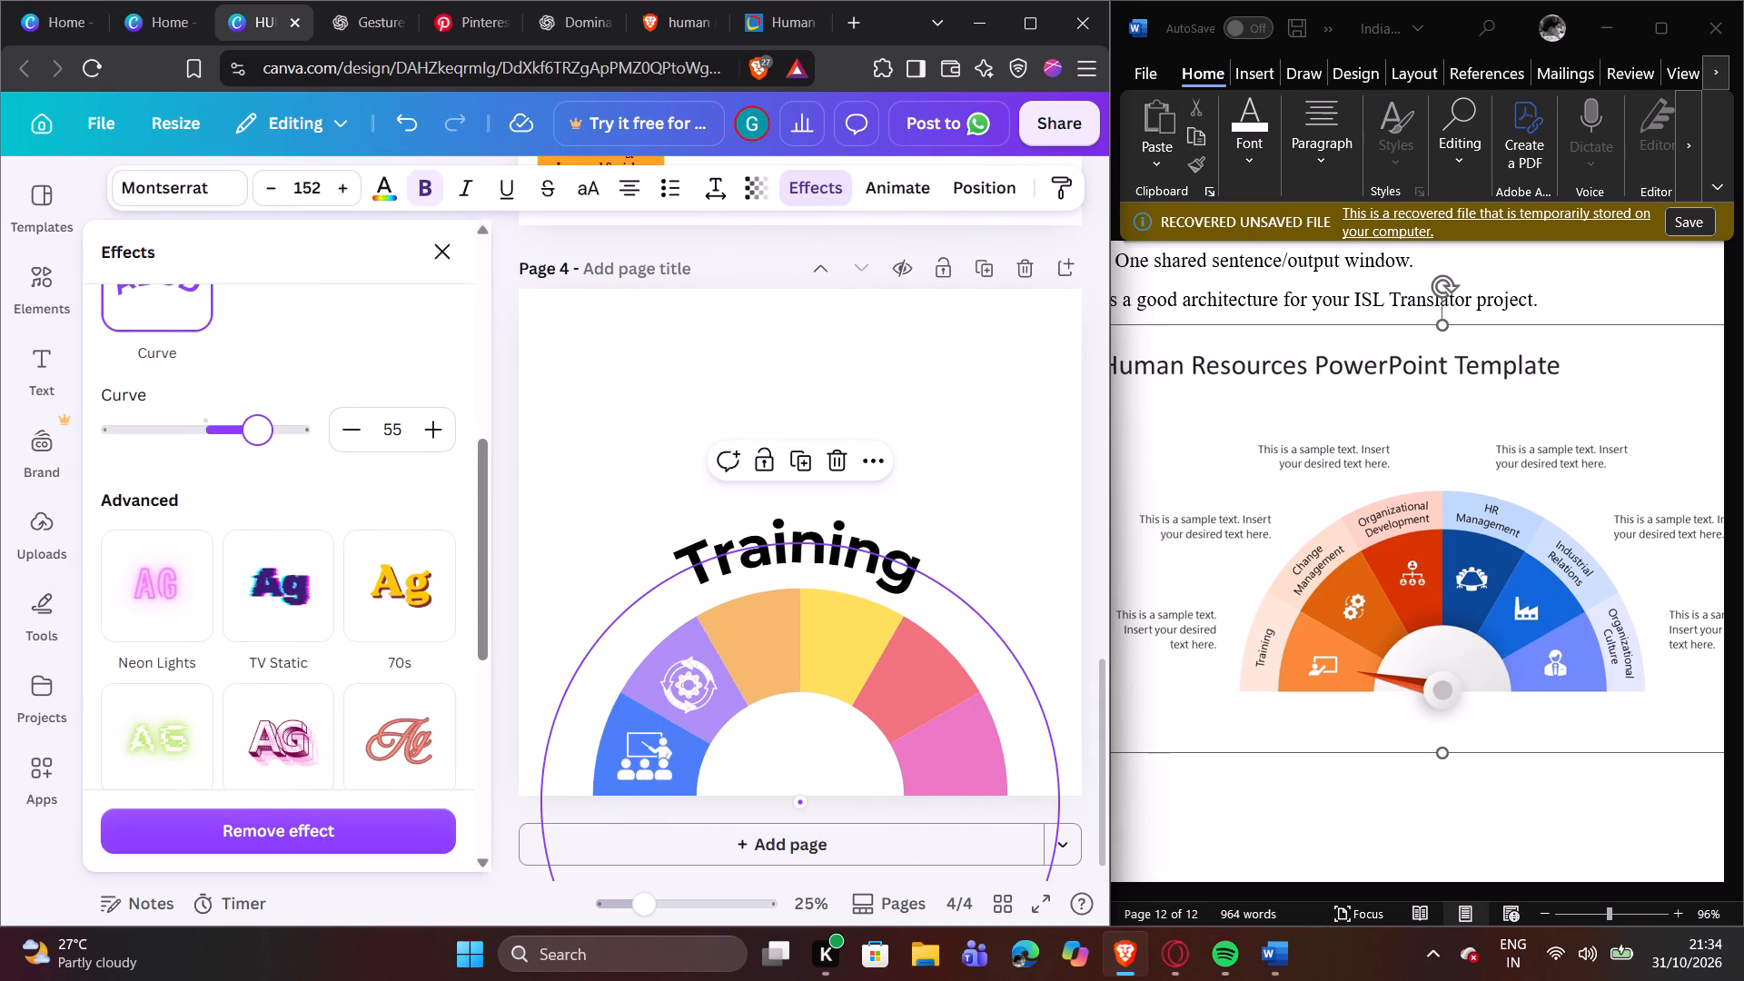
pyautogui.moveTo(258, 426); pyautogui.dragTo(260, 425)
# Shrink the curved "Training" text to a font size of about 60.8.
pyautogui.moveTo(935, 603); pyautogui.dragTo(804, 545)
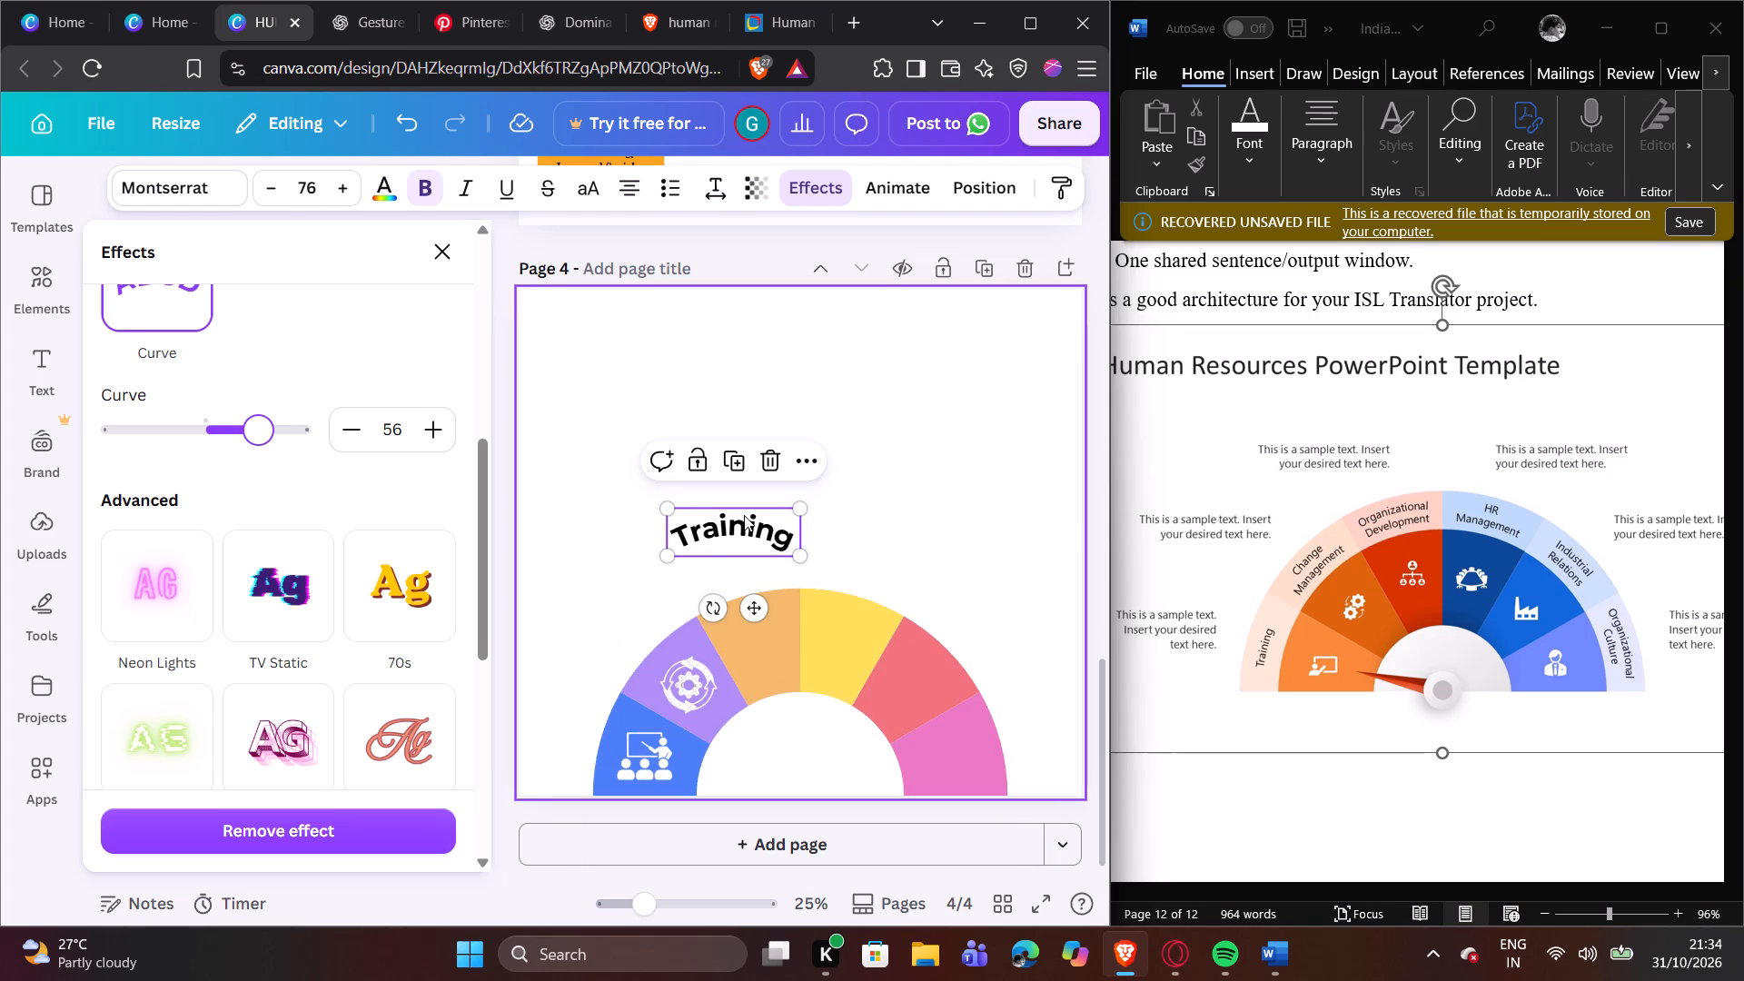
pyautogui.click(881, 510)
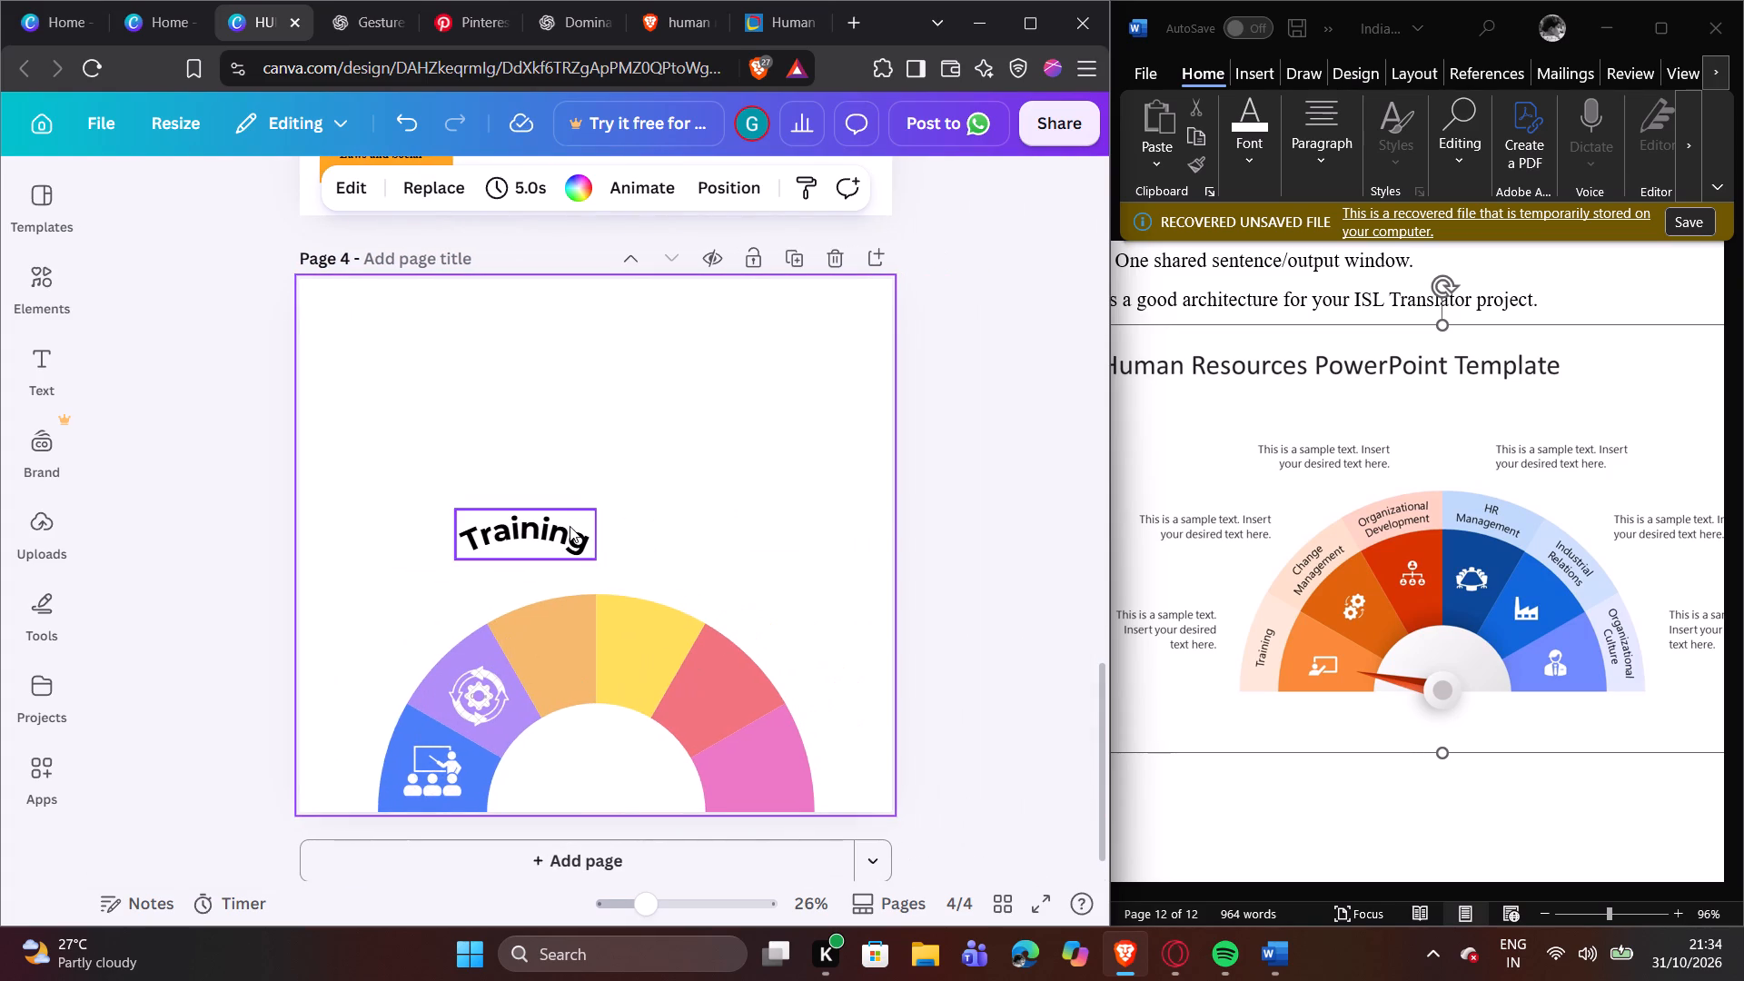
pyautogui.click(570, 526)
pyautogui.moveTo(599, 566); pyautogui.dragTo(572, 553)
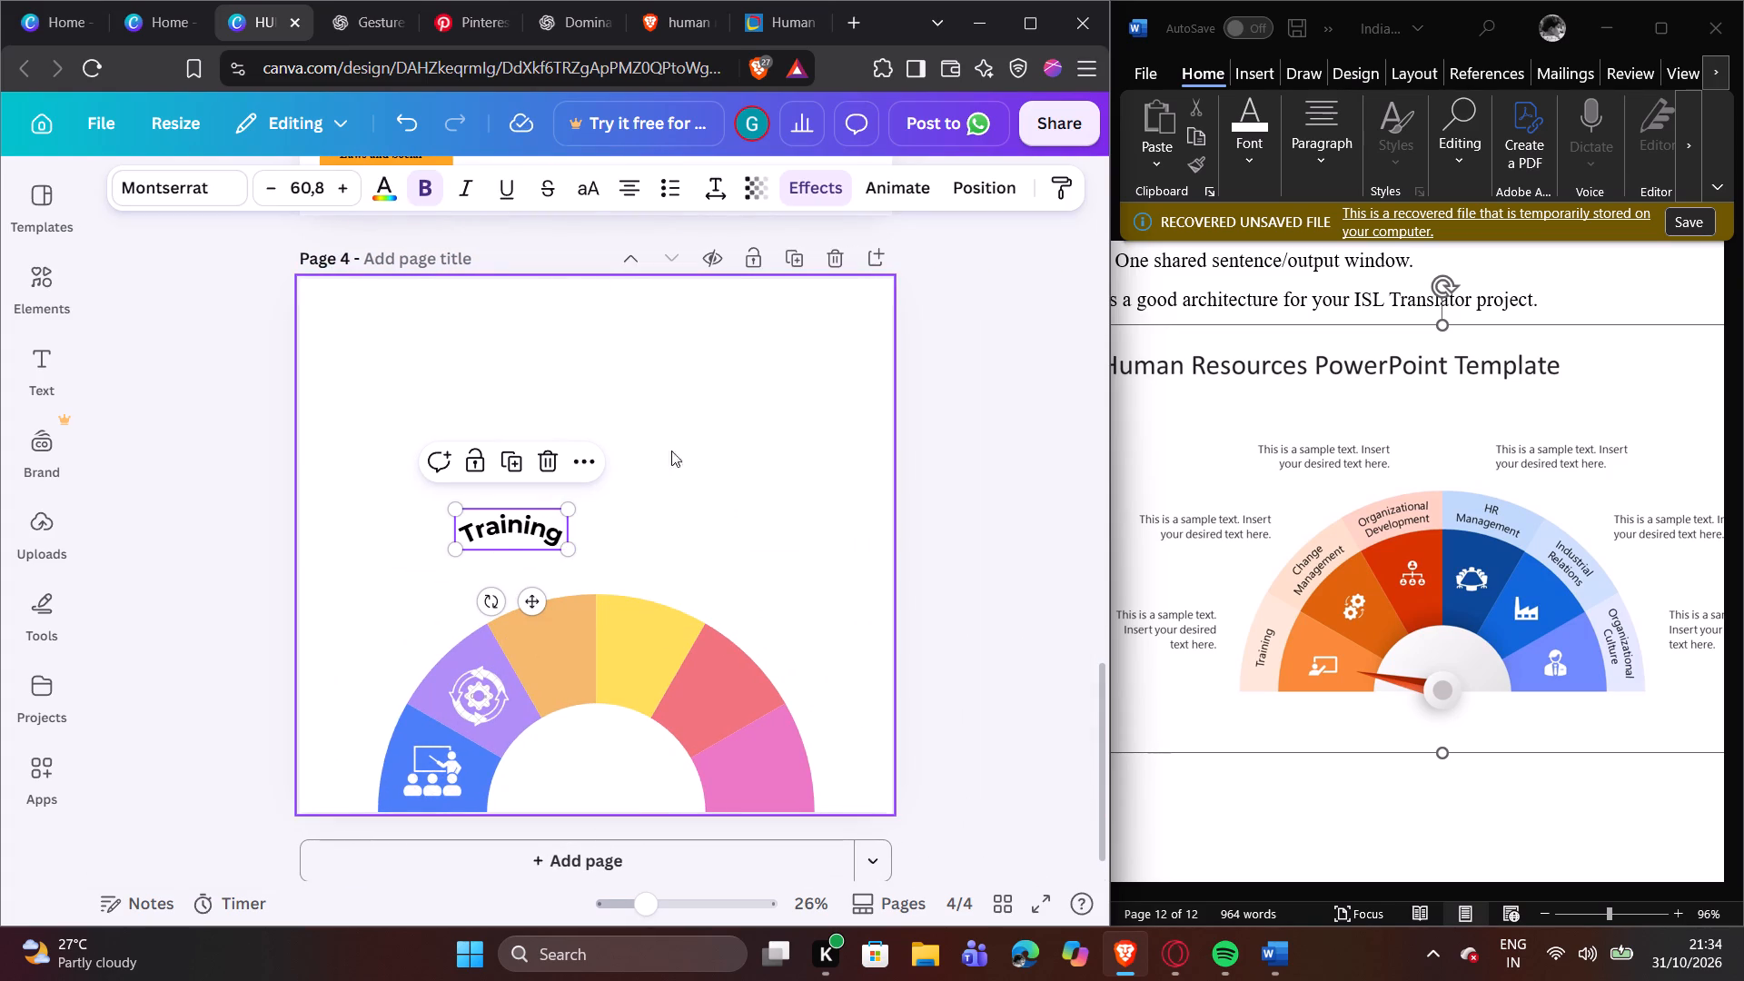
# Flatten the curve of the "Training" text to 24 and centre the text above the half ring.
pyautogui.click(802, 191)
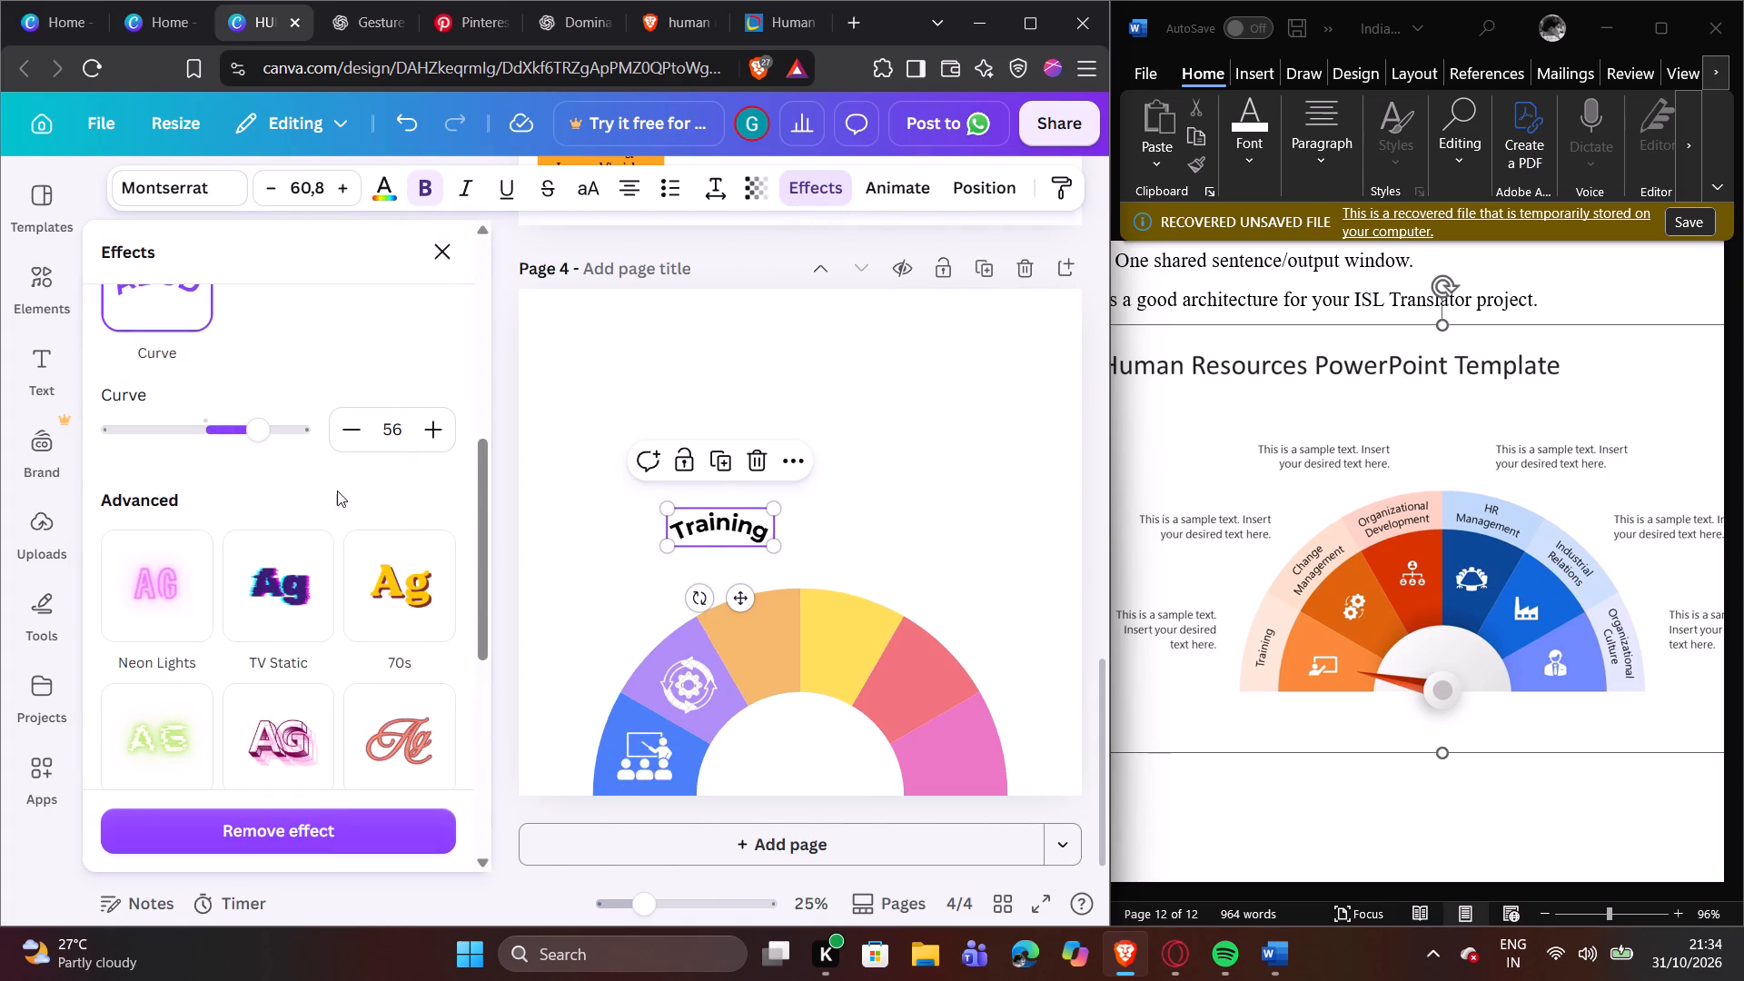
pyautogui.moveTo(267, 438); pyautogui.dragTo(233, 429)
pyautogui.moveTo(718, 545); pyautogui.dragTo(727, 545)
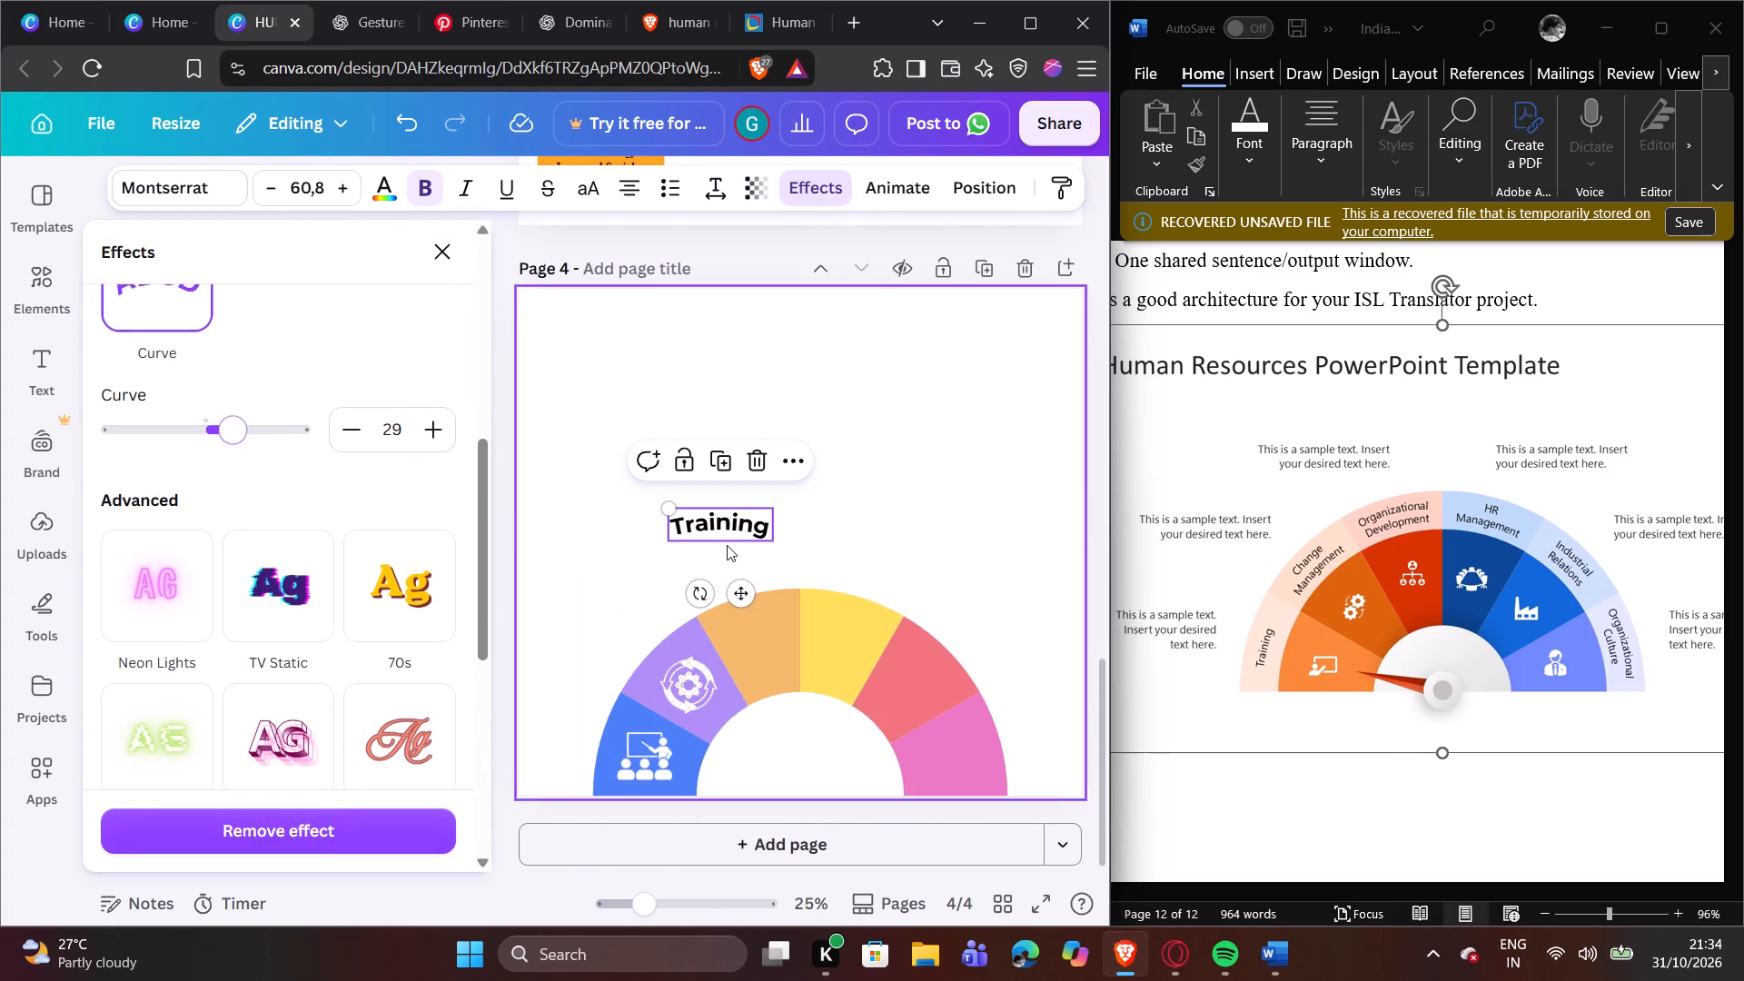
pyautogui.moveTo(727, 545); pyautogui.dragTo(750, 553)
pyautogui.click(853, 495)
pyautogui.moveTo(496, 531); pyautogui.dragTo(551, 541)
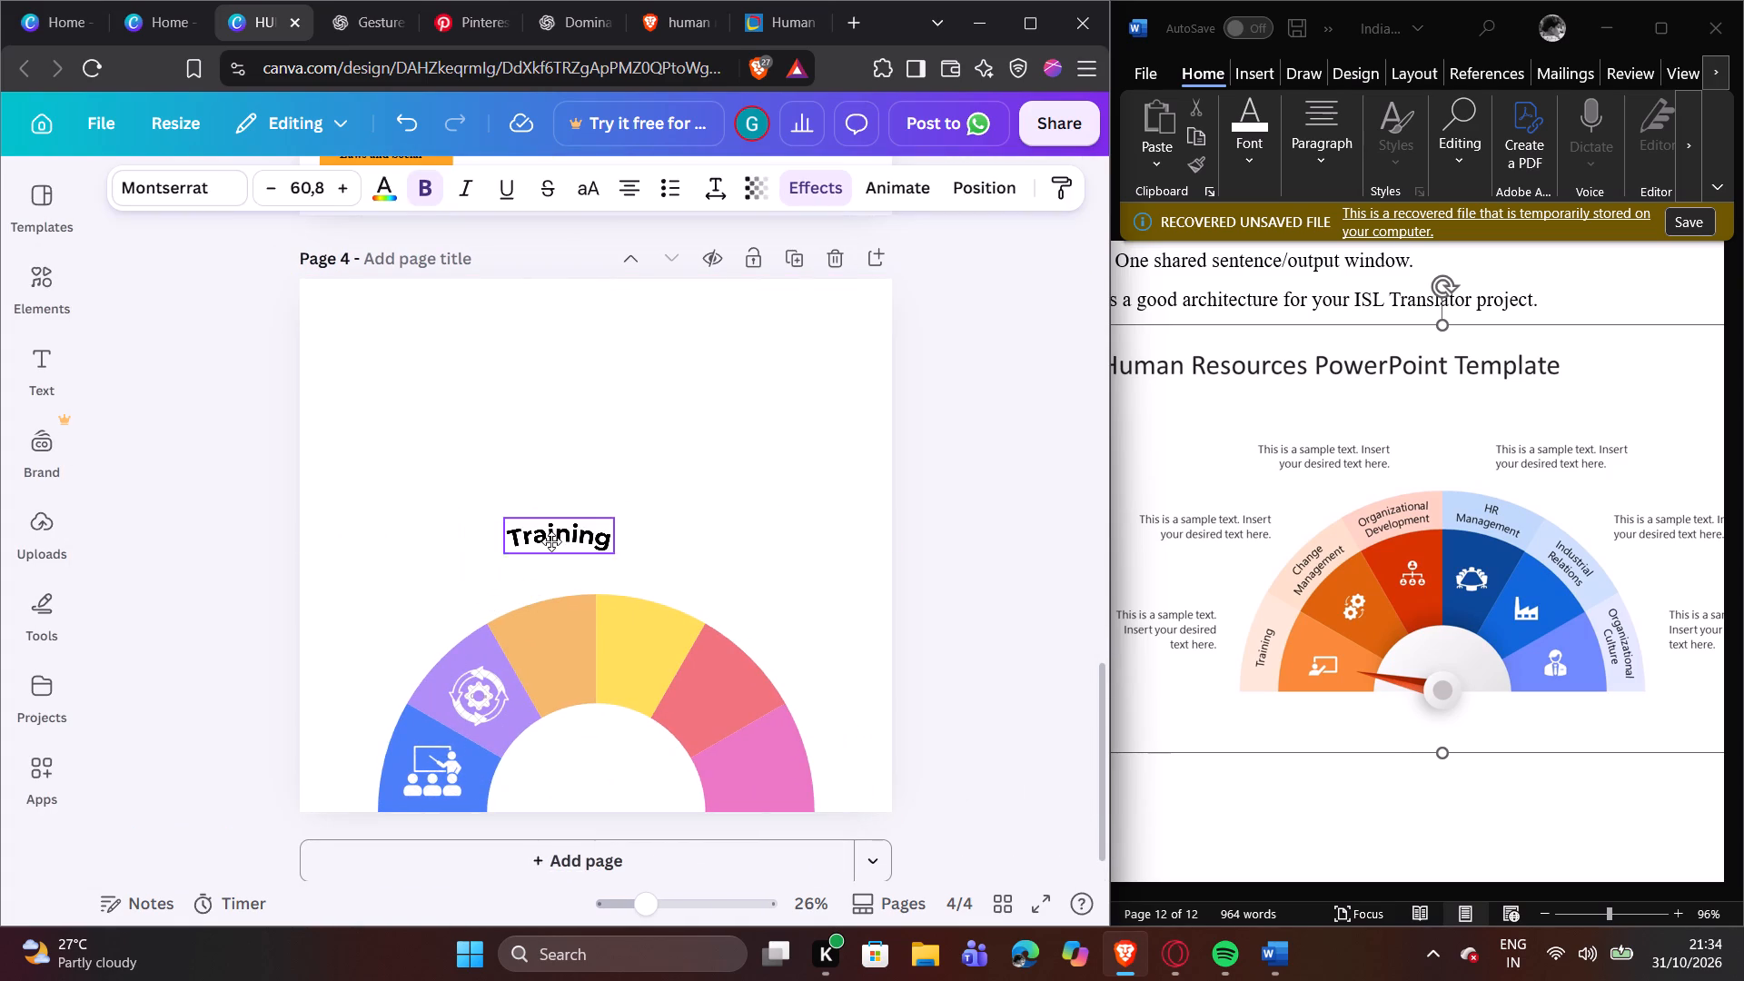
pyautogui.moveTo(551, 541); pyautogui.dragTo(578, 551)
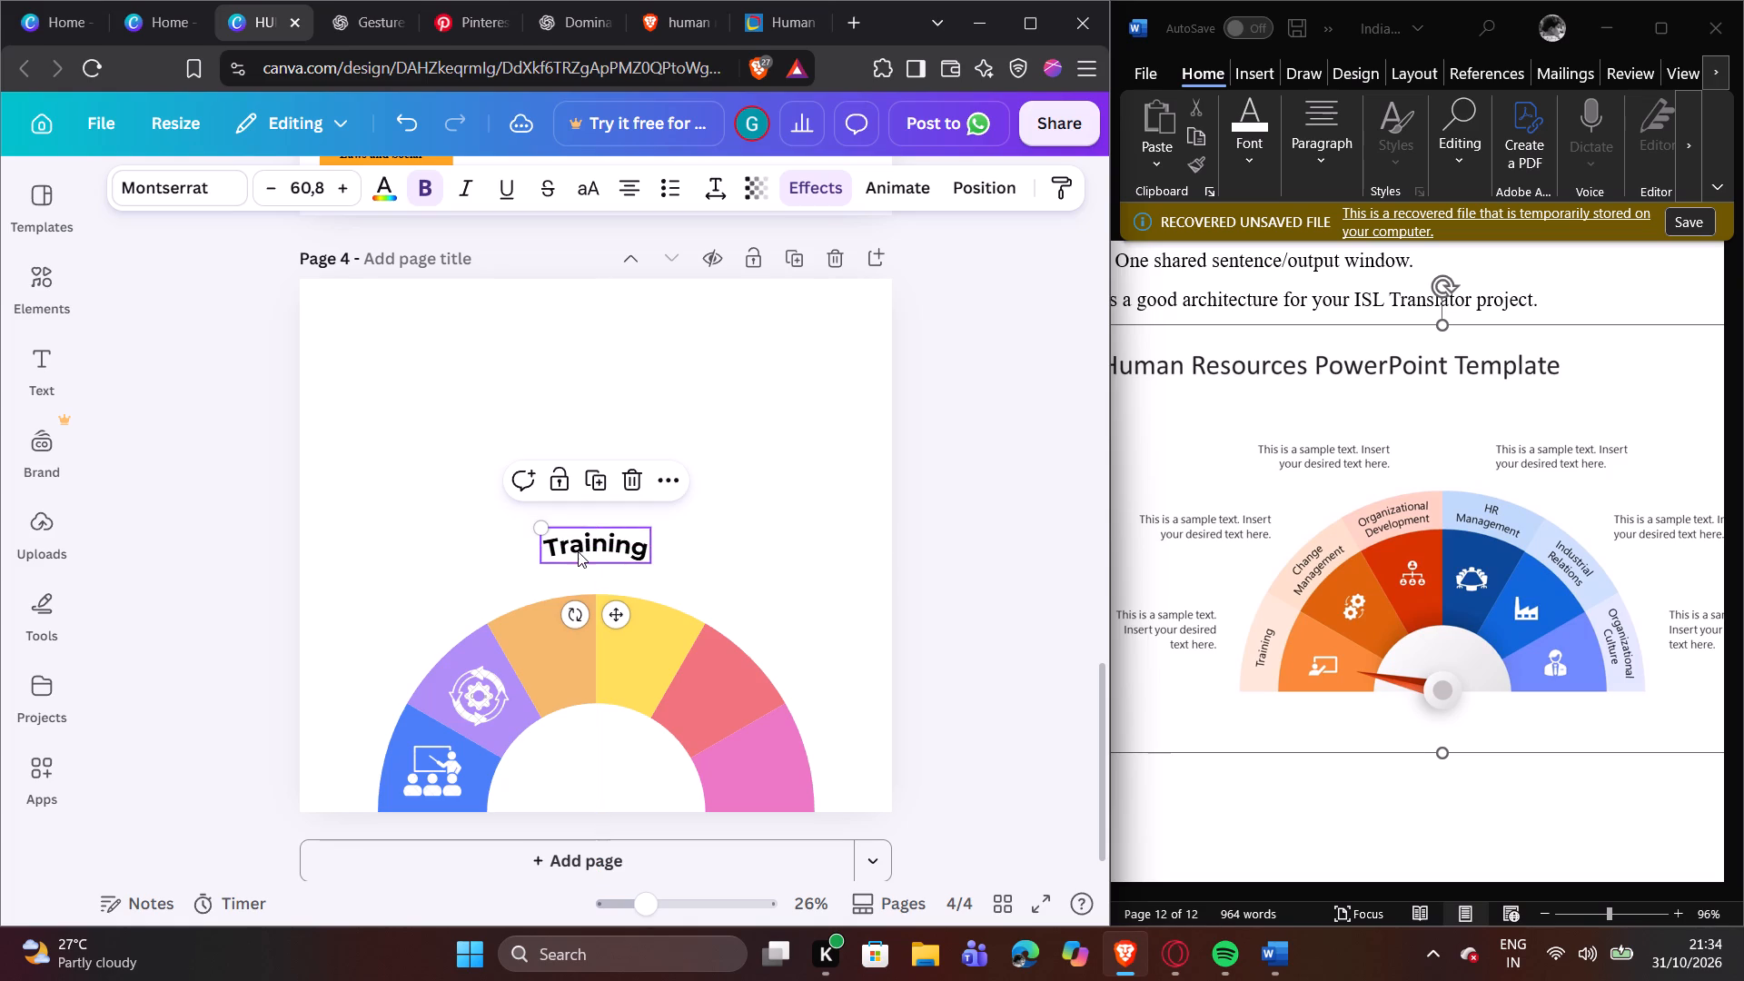
pyautogui.click(824, 180)
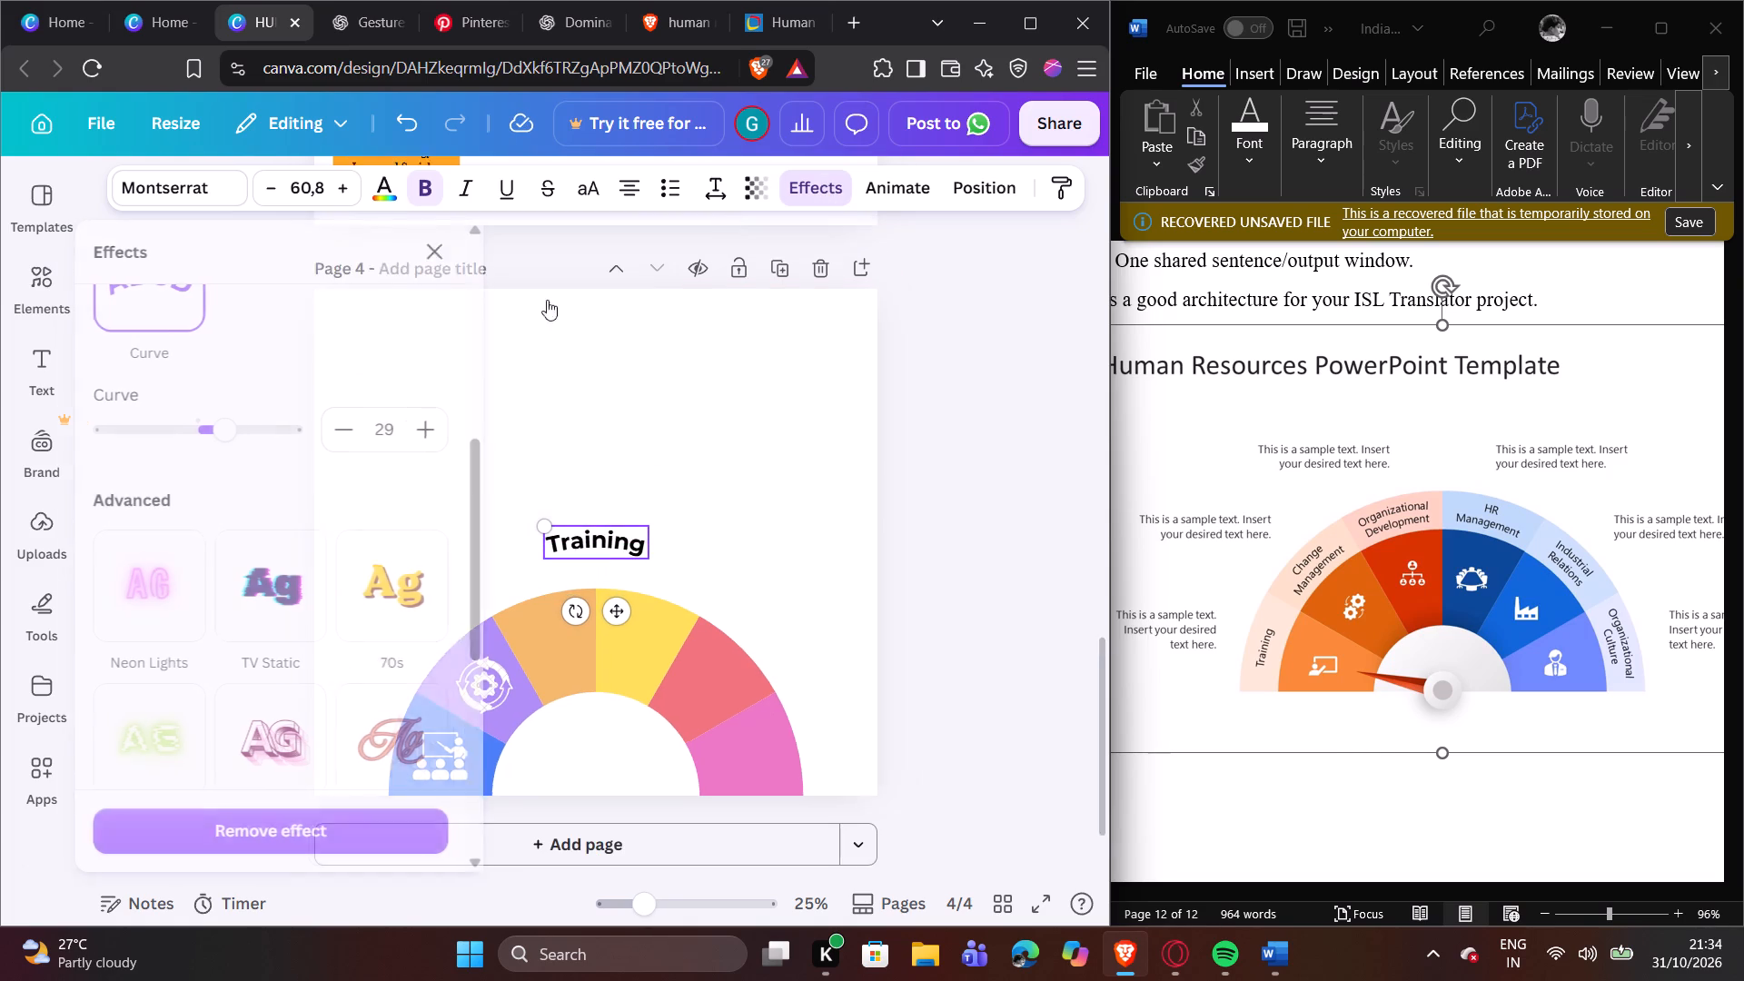
pyautogui.click(234, 431)
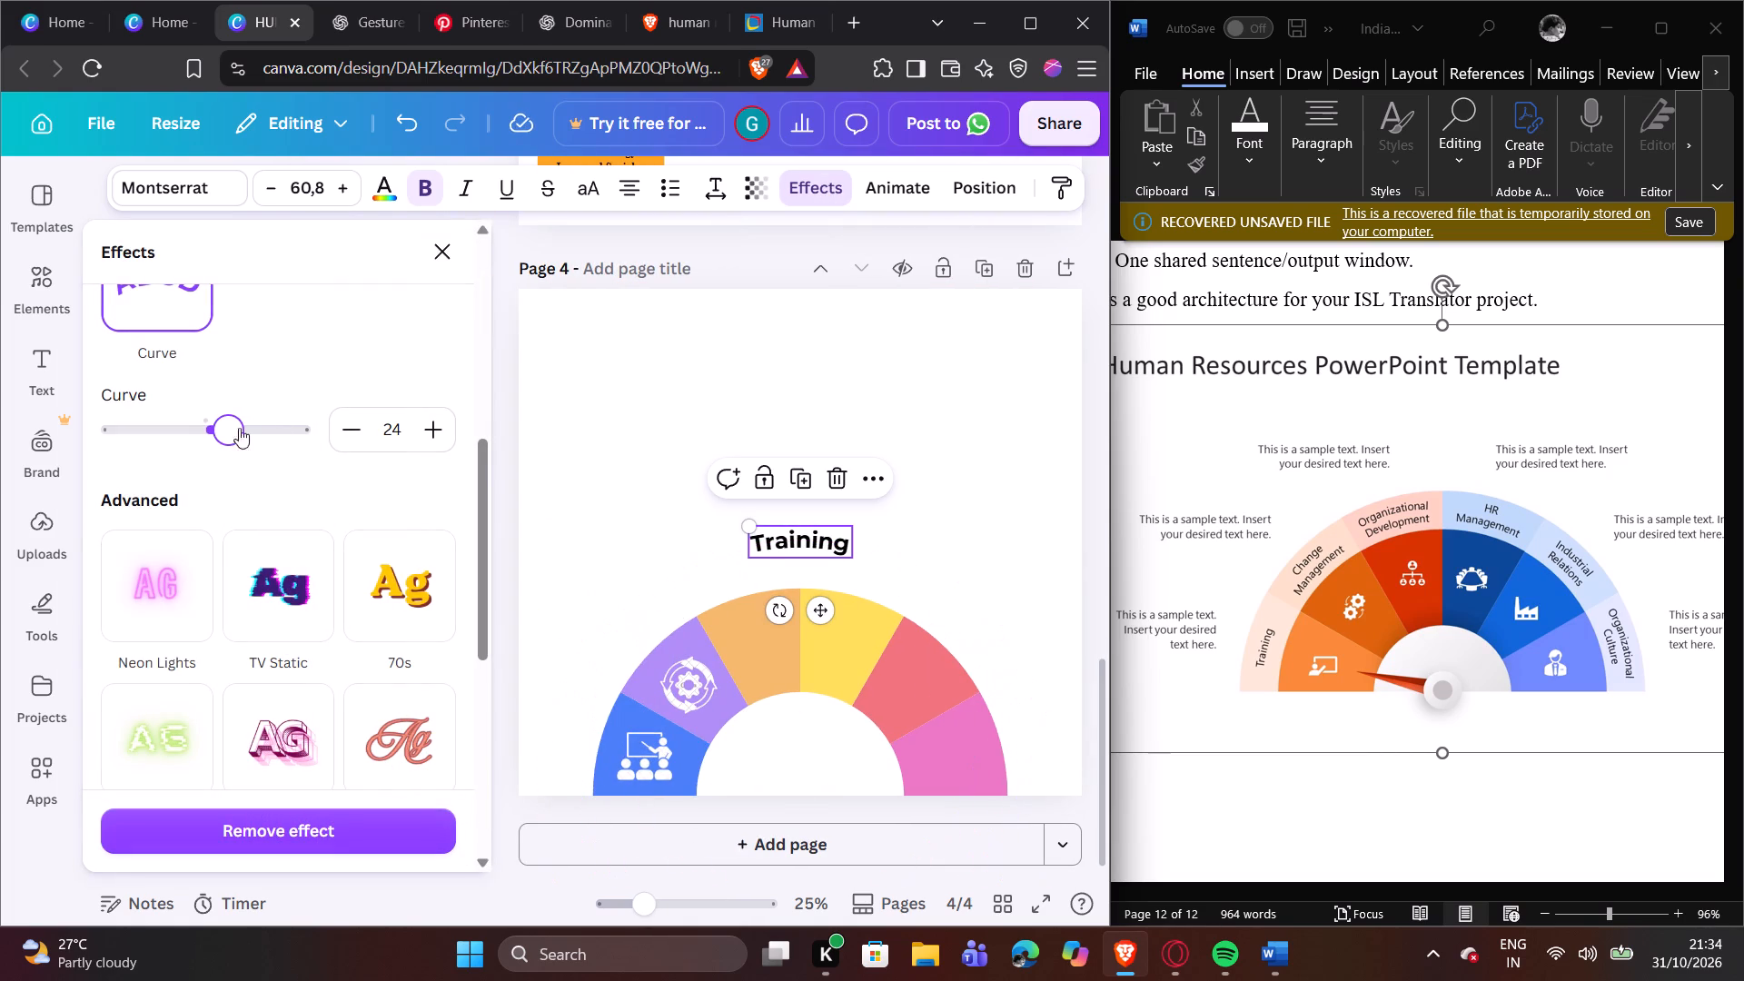
# Move the "Training" text beside the blue segment and rotate it nearly upright to follow the segment's outer edge.
pyautogui.moveTo(812, 535); pyautogui.dragTo(630, 626)
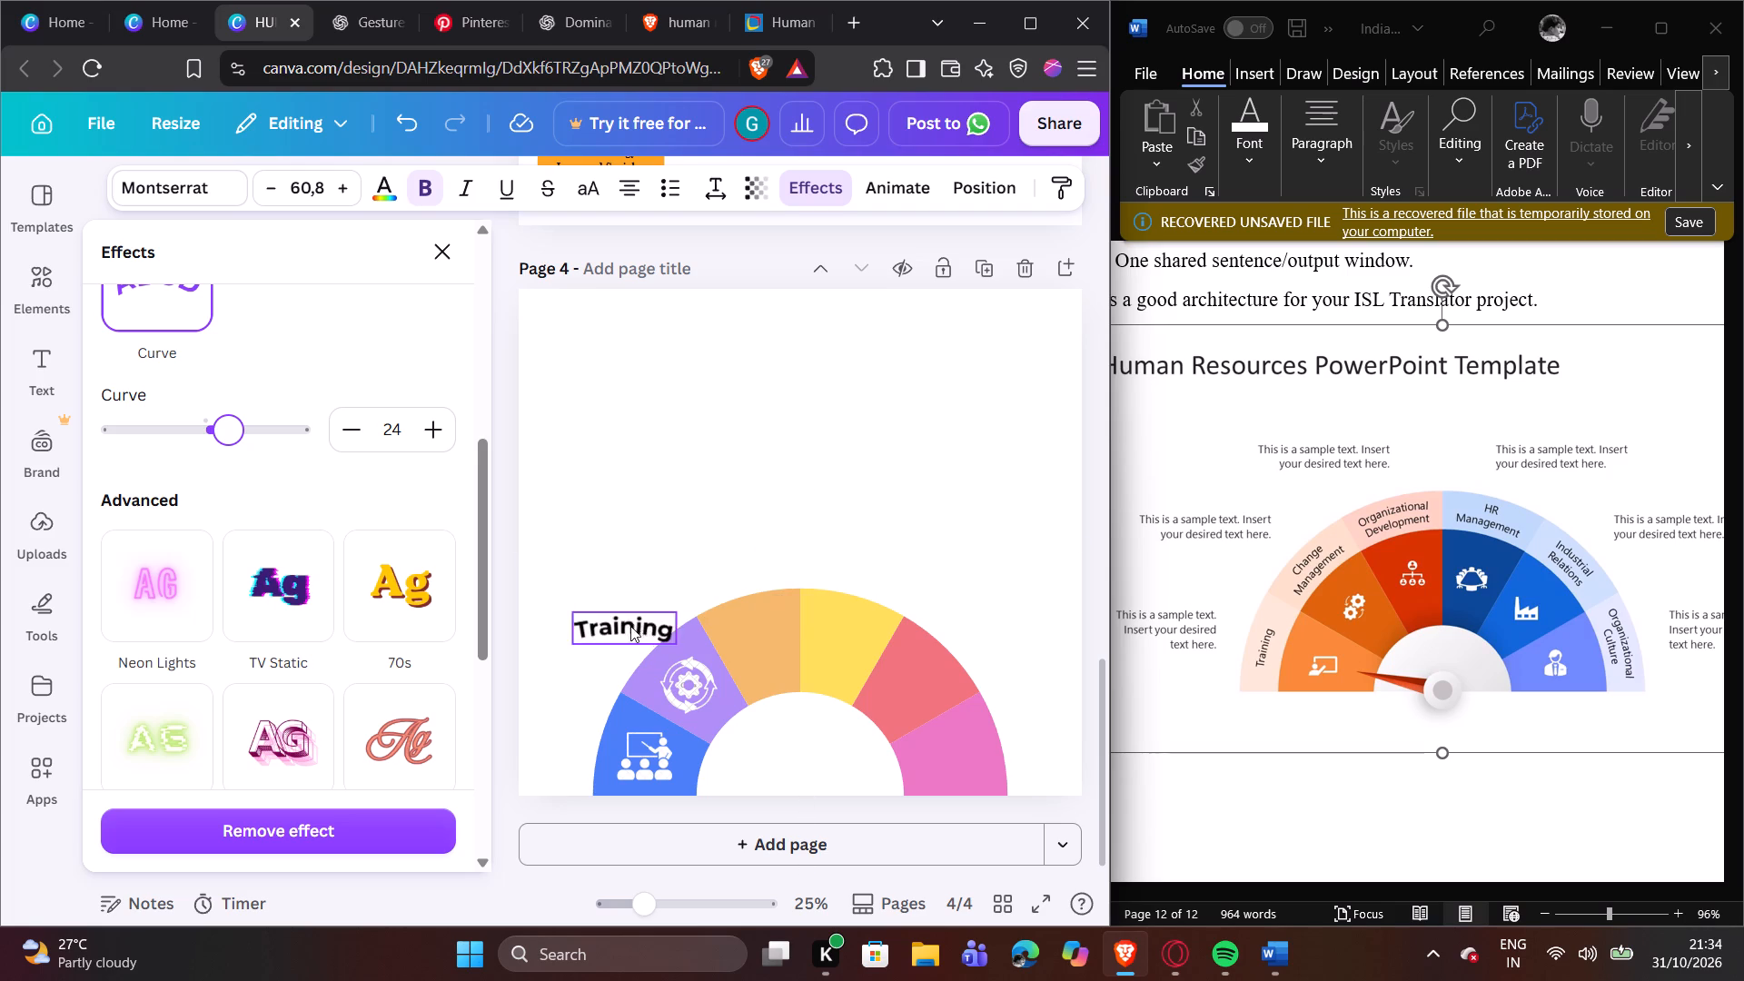
pyautogui.moveTo(630, 626); pyautogui.dragTo(596, 722)
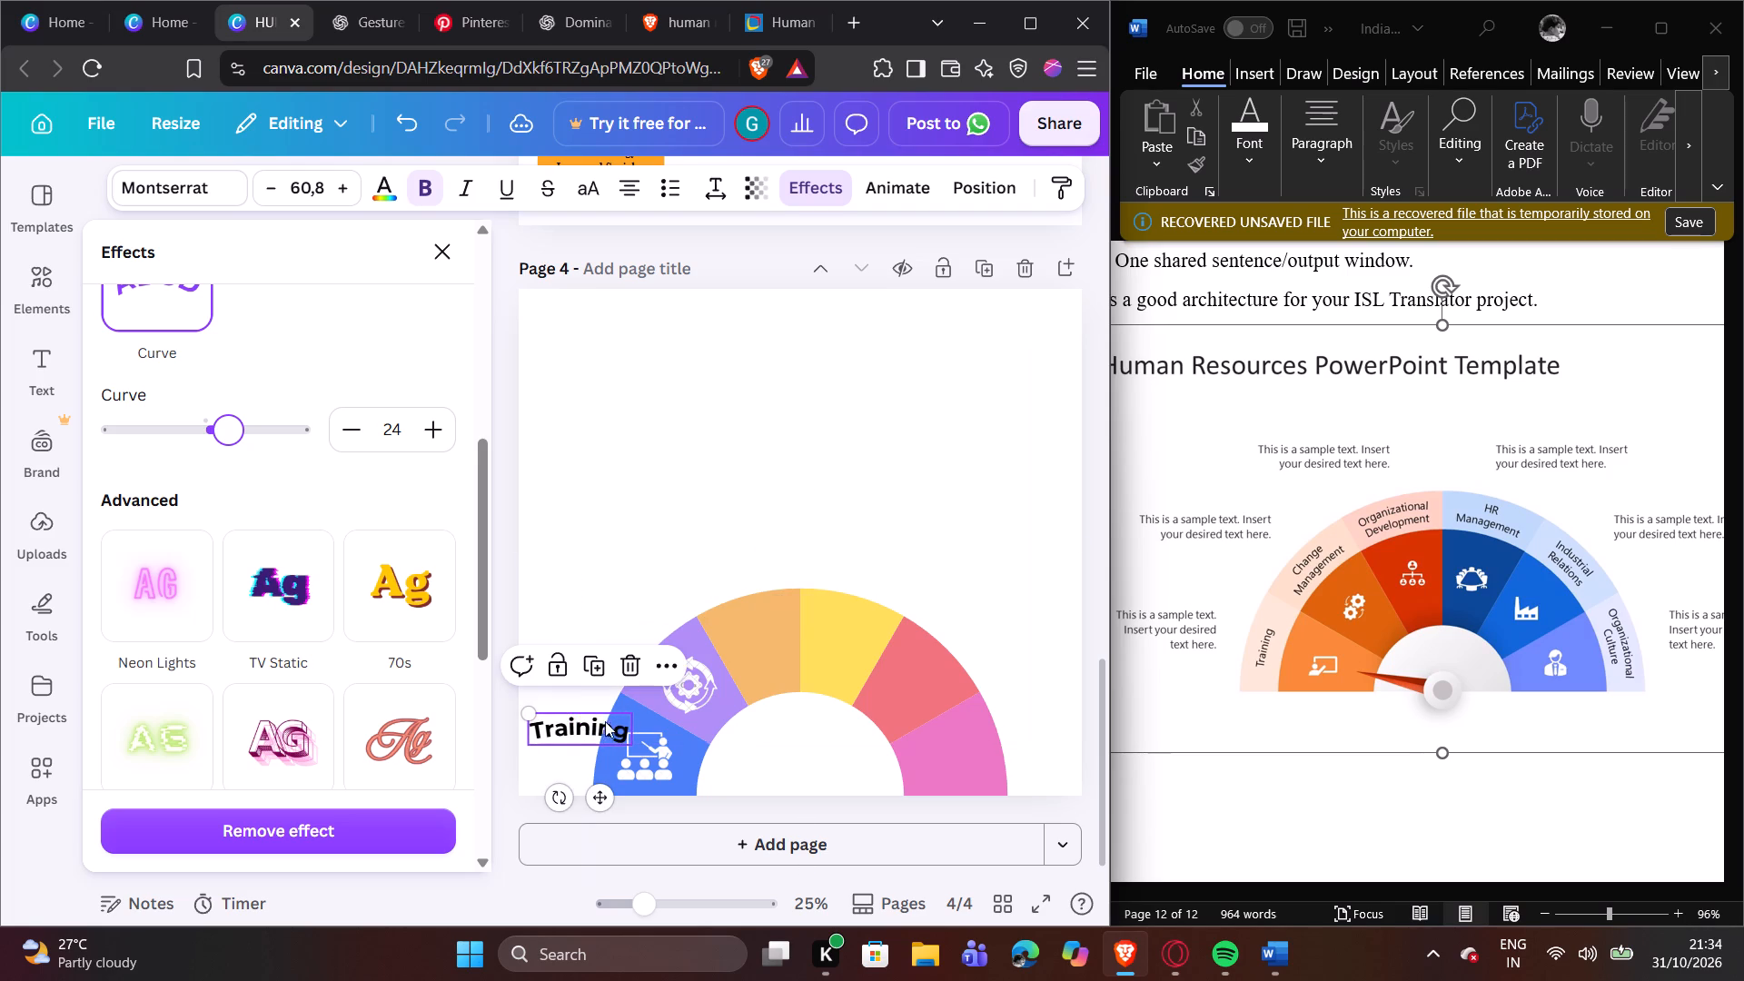
pyautogui.moveTo(554, 799); pyautogui.dragTo(629, 789)
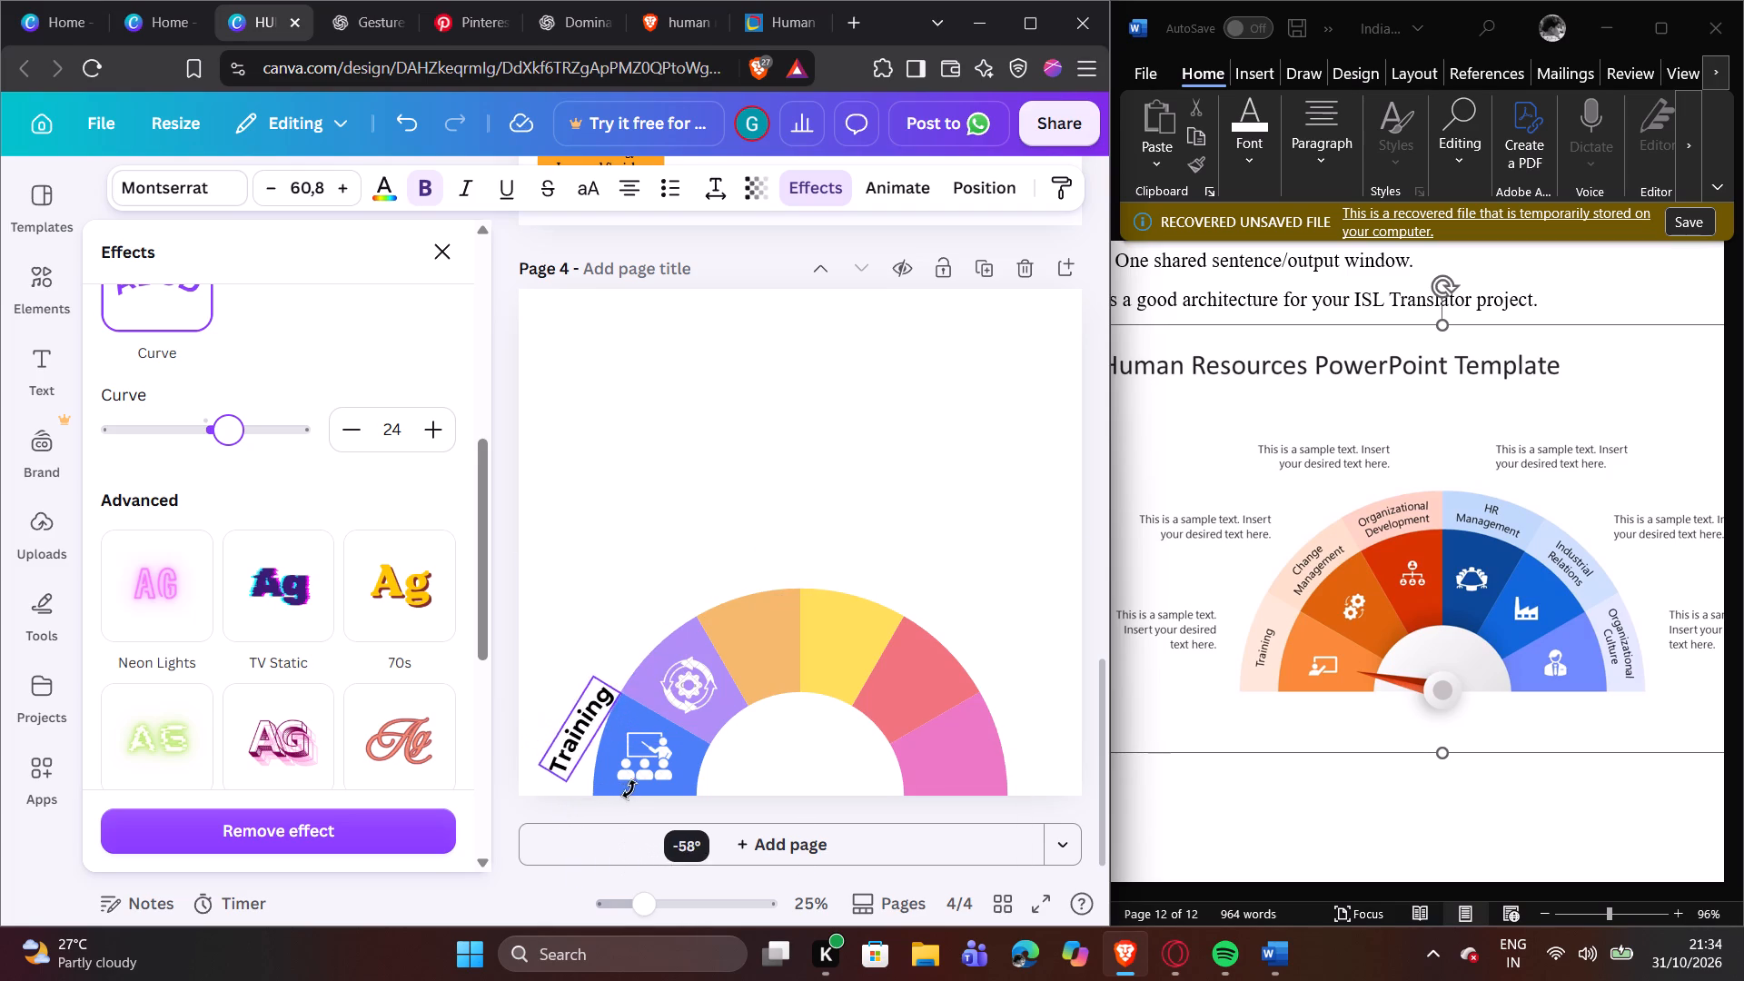
pyautogui.moveTo(629, 789); pyautogui.dragTo(649, 773)
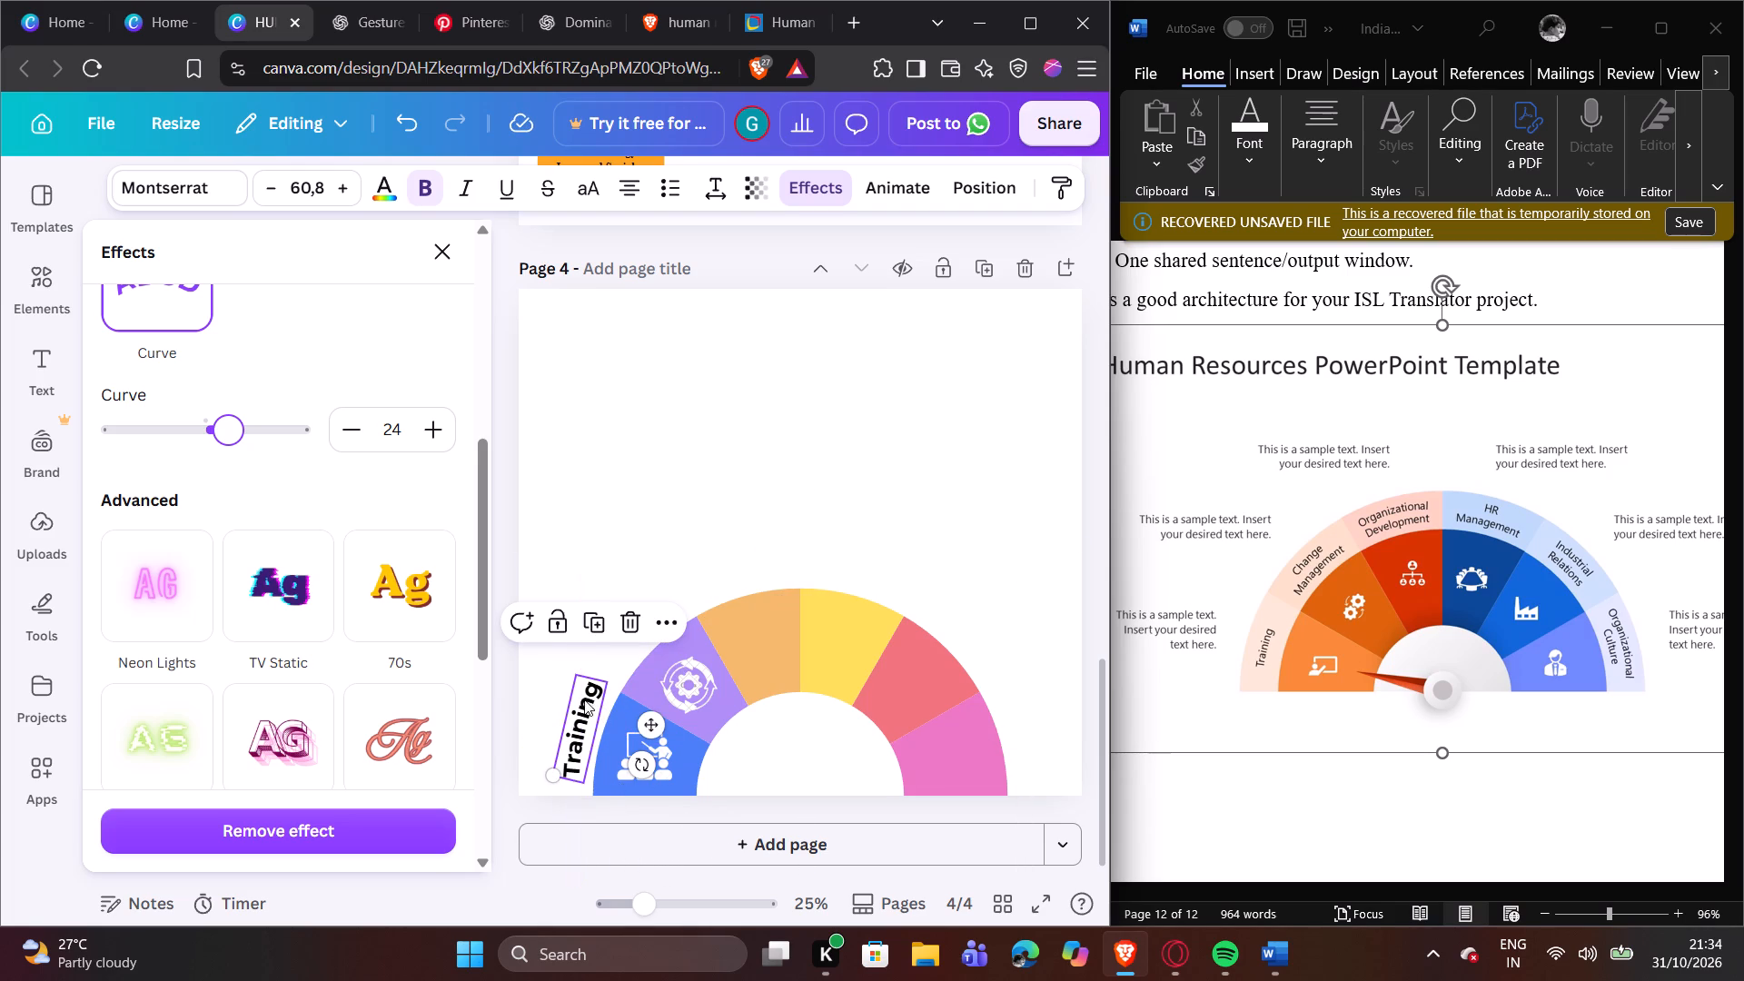
# Shrink the curved "Training" text beside the blue segment to a font size of about 49.
pyautogui.click(558, 695)
pyautogui.click(376, 729)
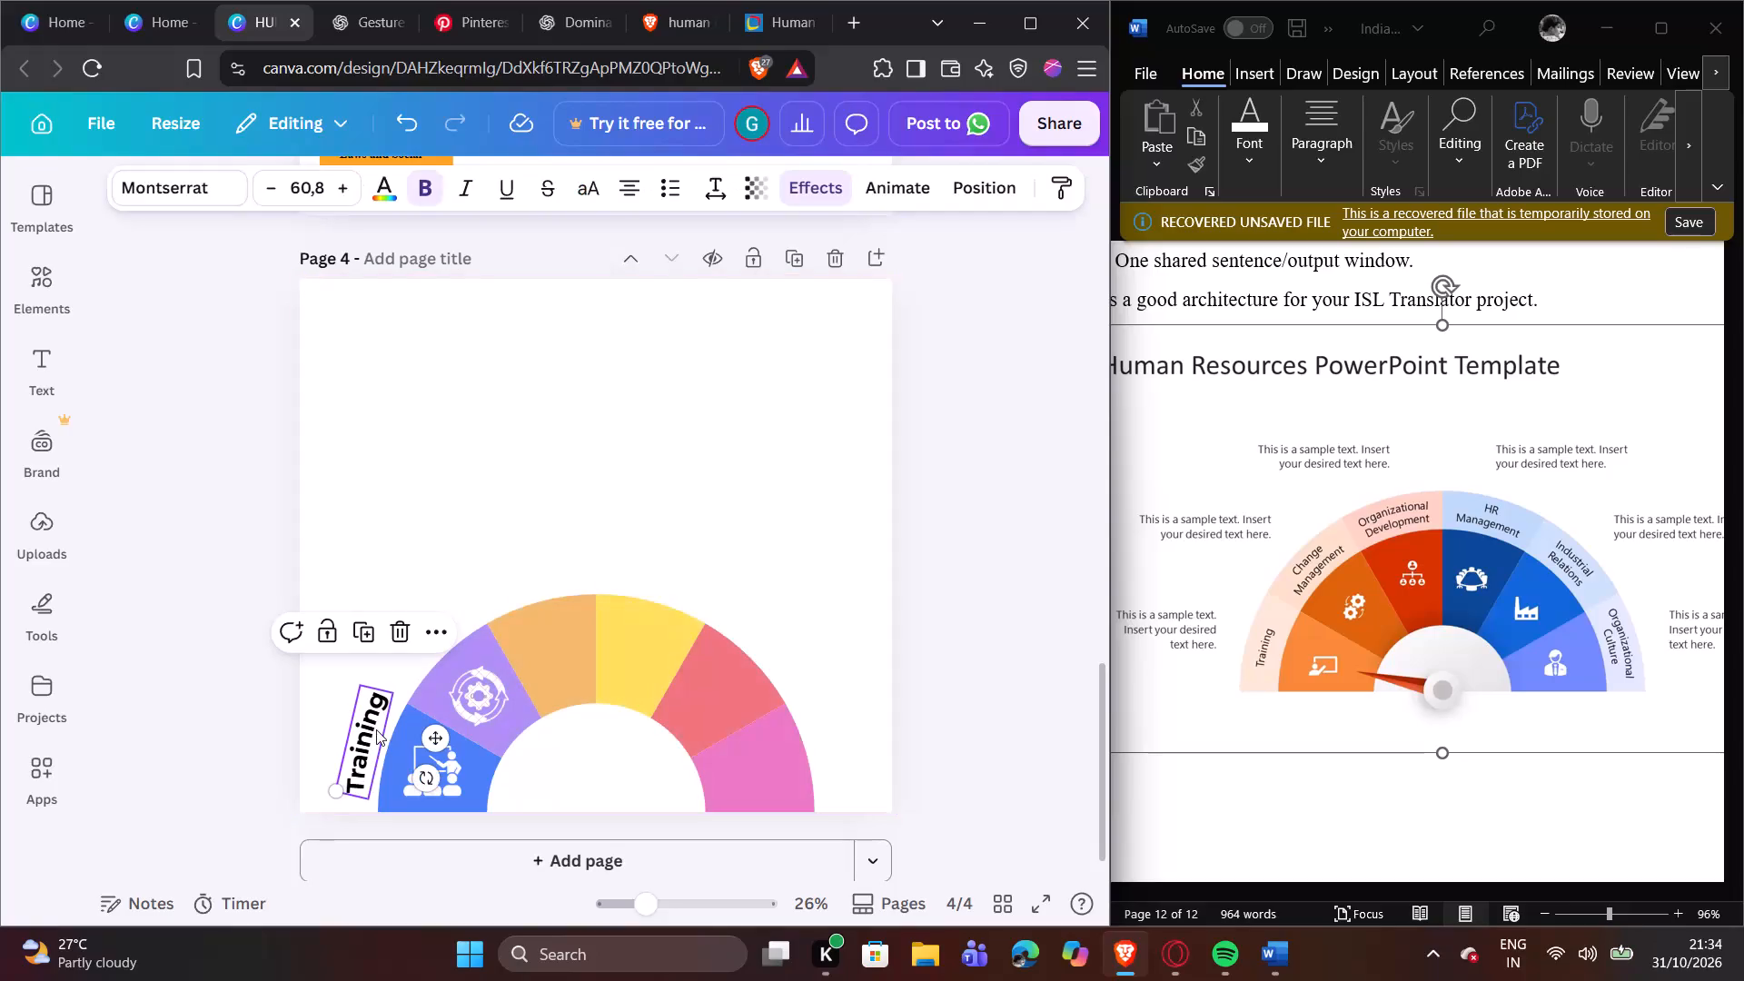
pyautogui.moveTo(332, 784); pyautogui.dragTo(345, 766)
pyautogui.click(320, 748)
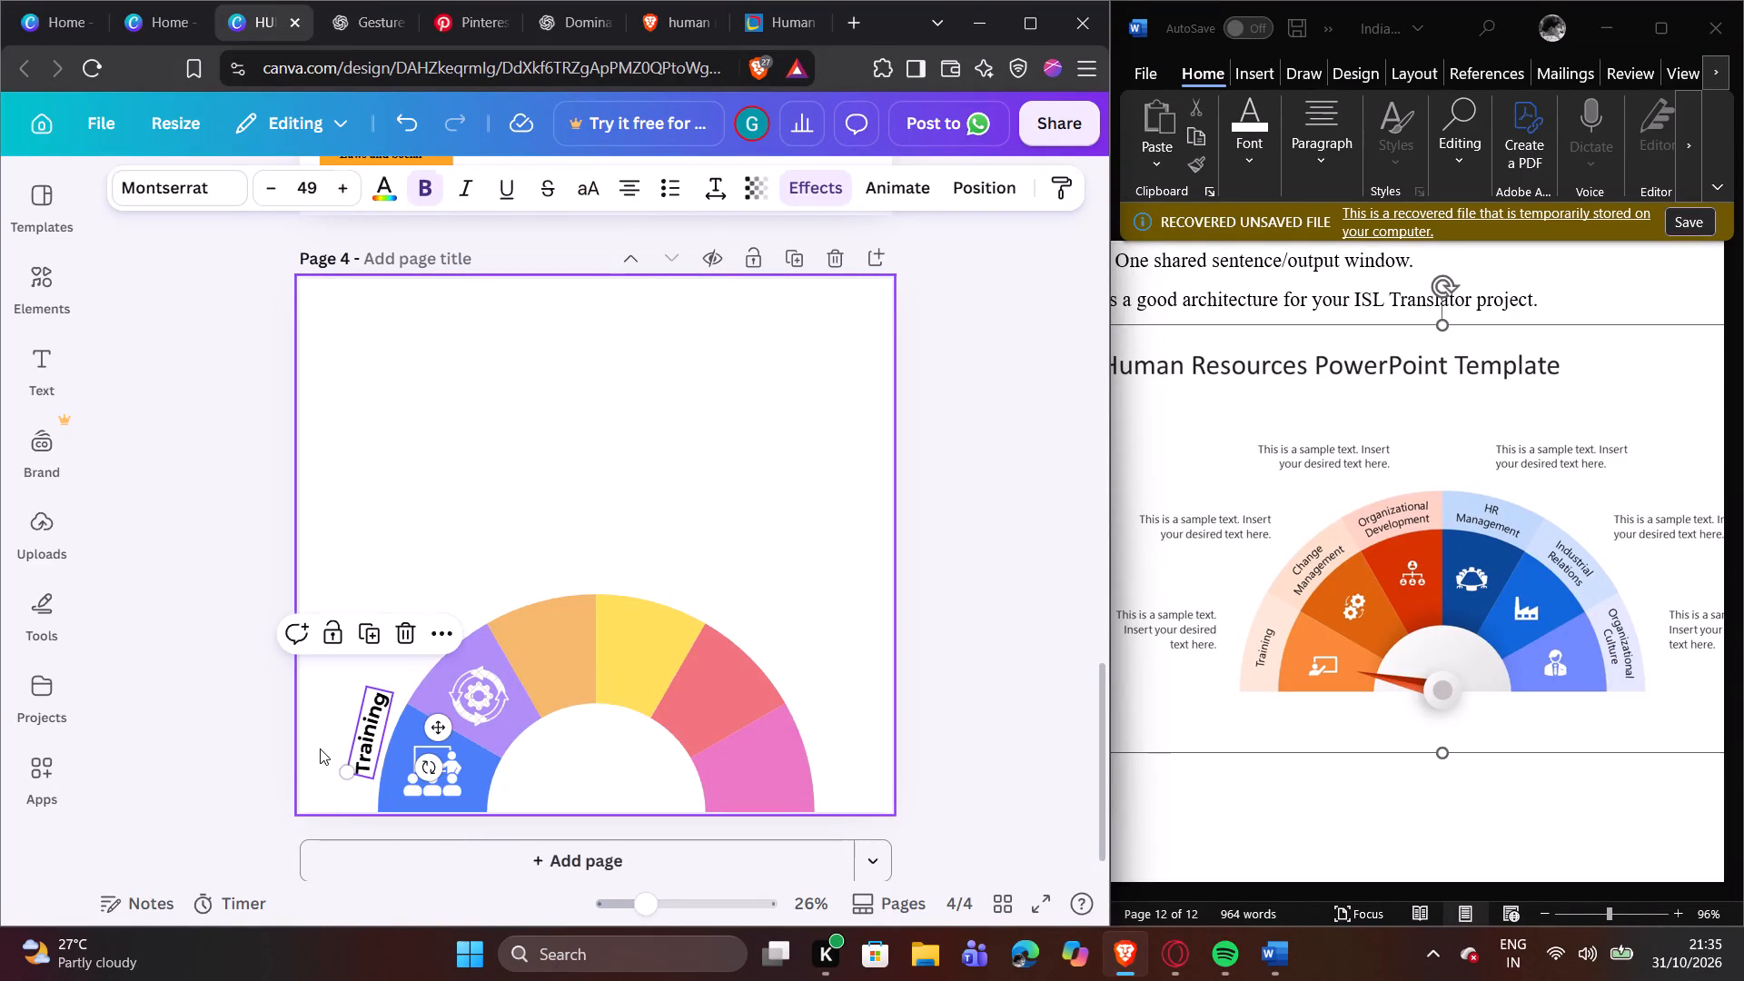
# Reposition the "Training" text so it sits snugly along the blue segment's outer edge.
pyautogui.moveTo(371, 727); pyautogui.dragTo(371, 748)
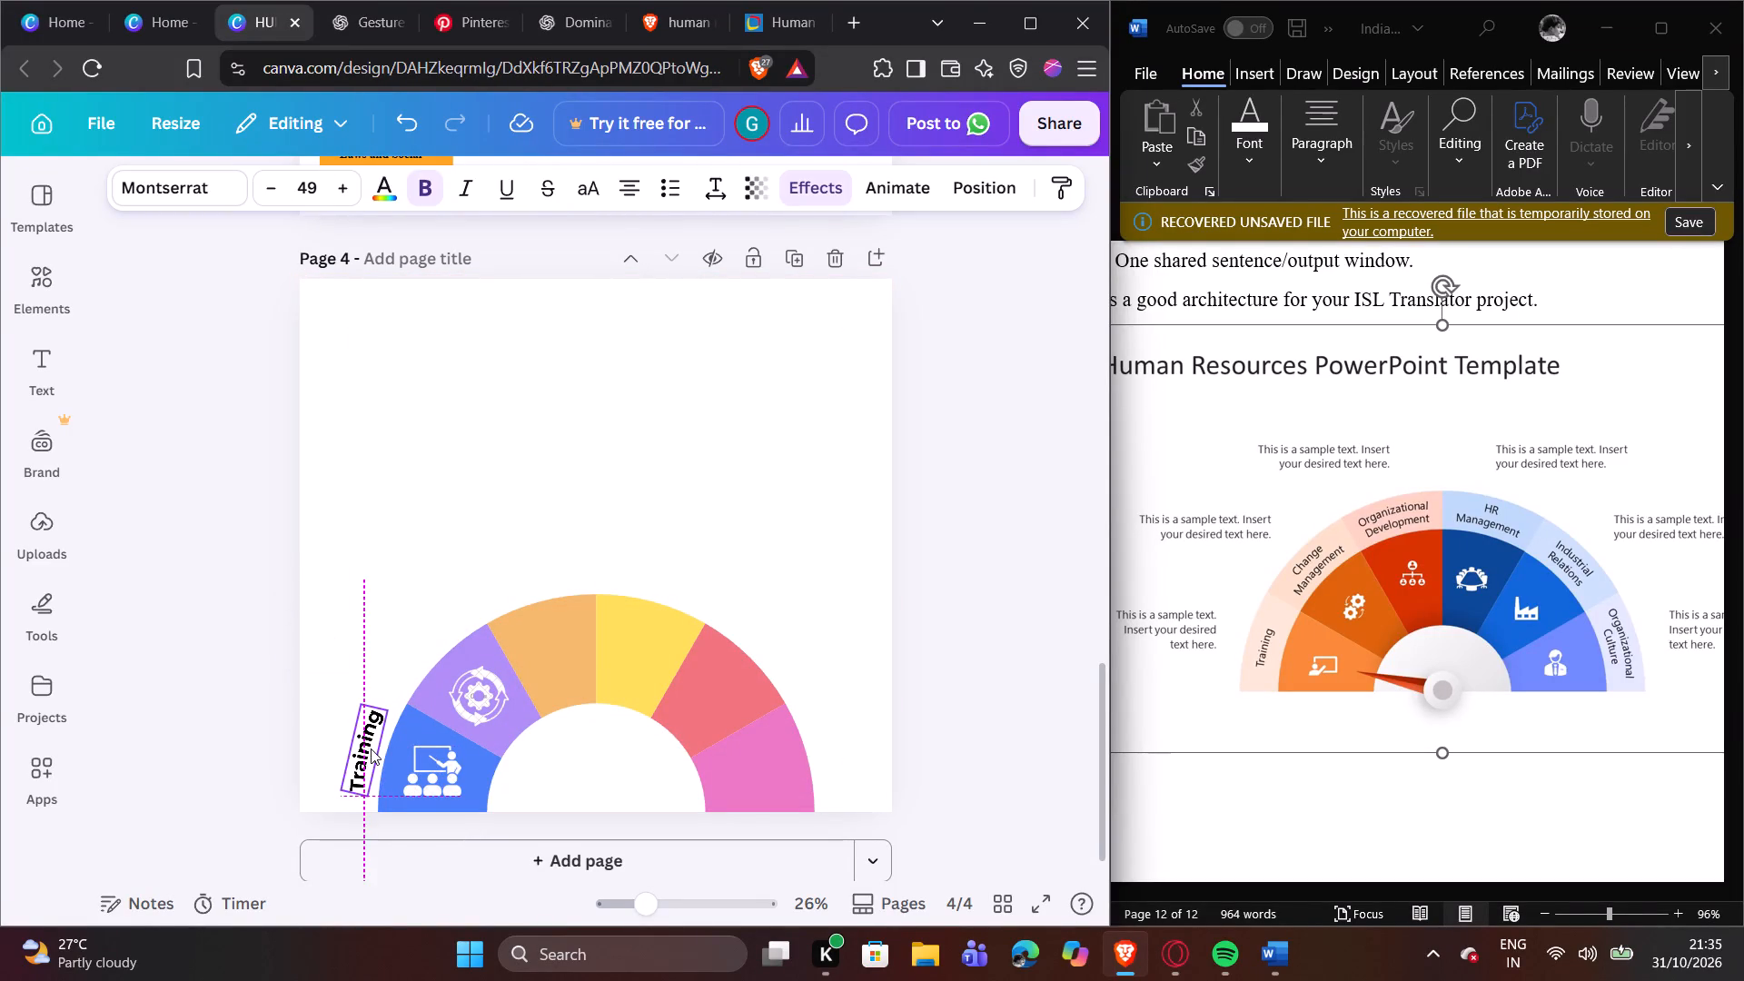
pyautogui.moveTo(371, 748); pyautogui.dragTo(374, 752)
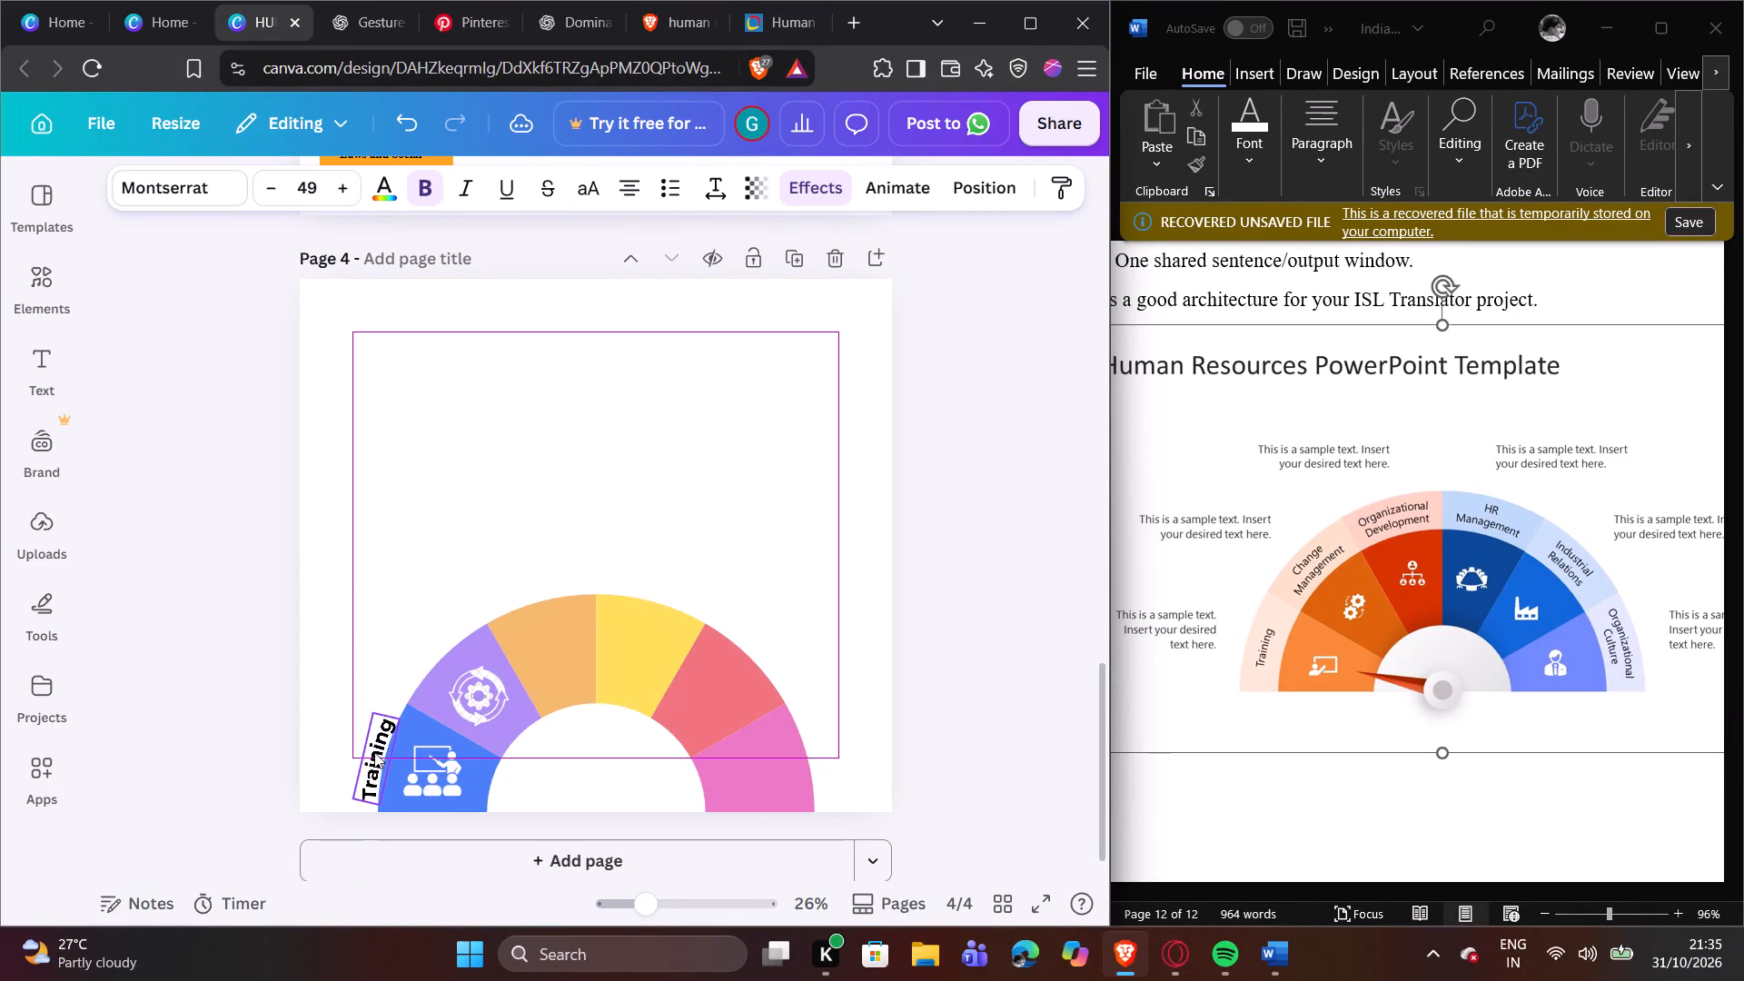
pyautogui.moveTo(374, 752); pyautogui.dragTo(397, 752)
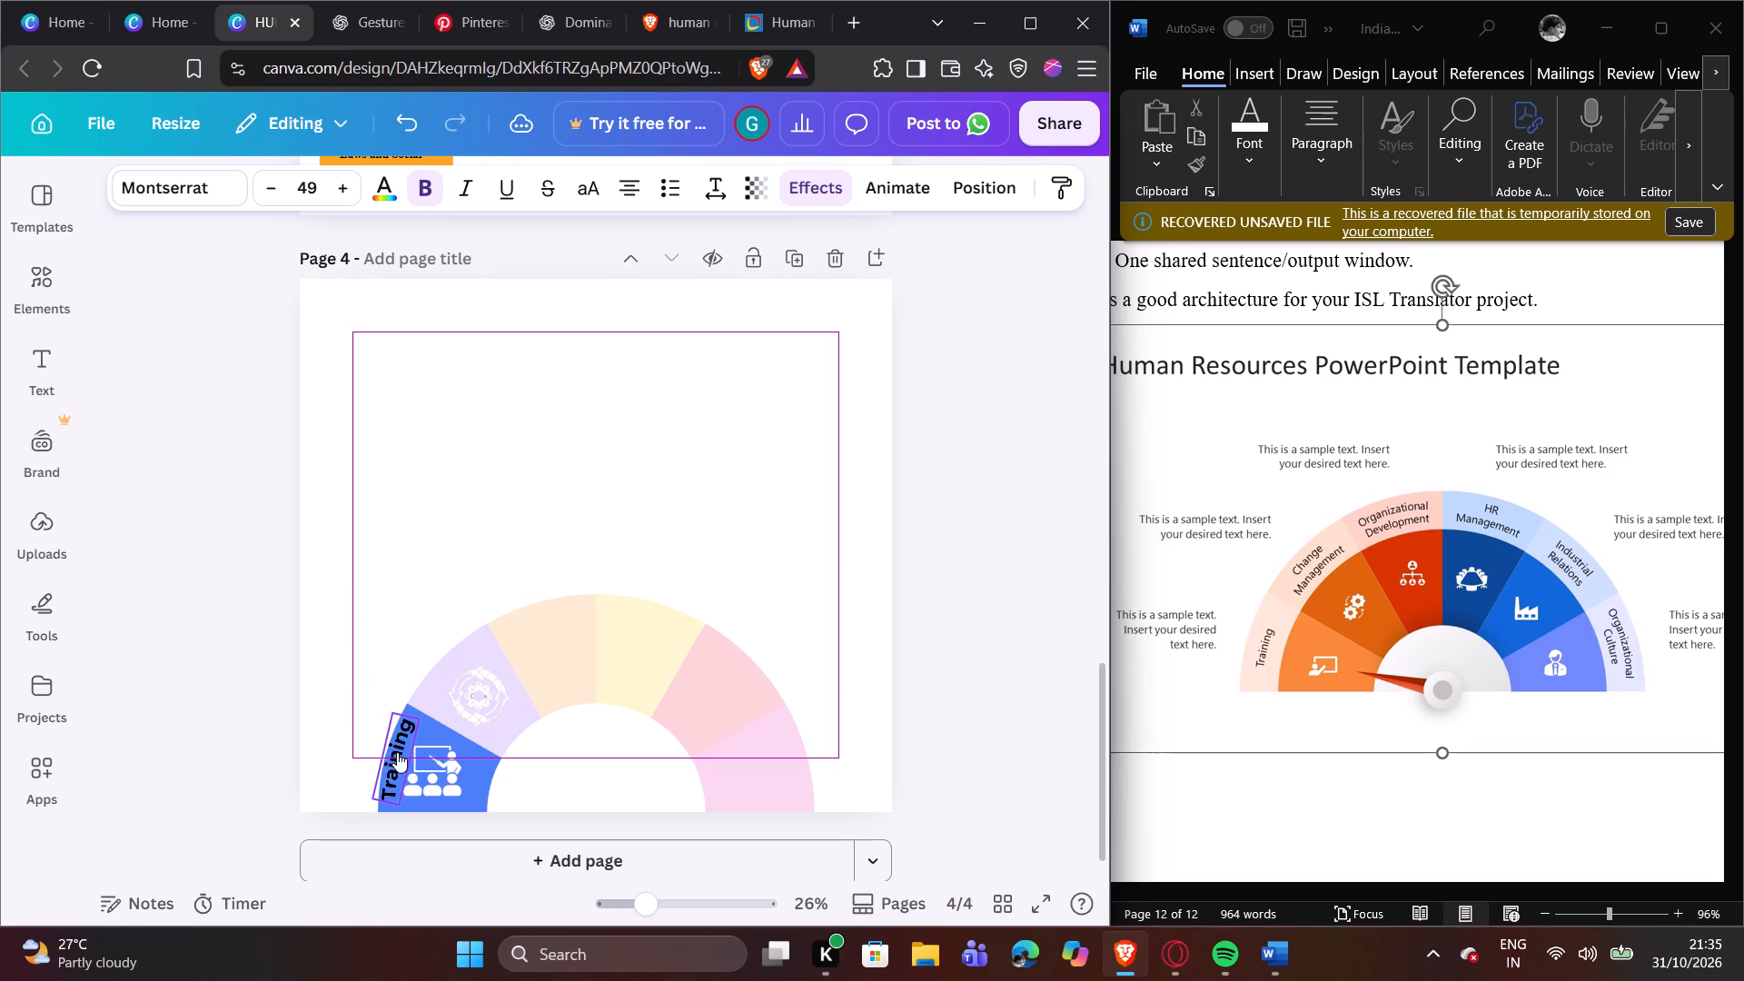
pyautogui.moveTo(397, 752); pyautogui.dragTo(398, 752)
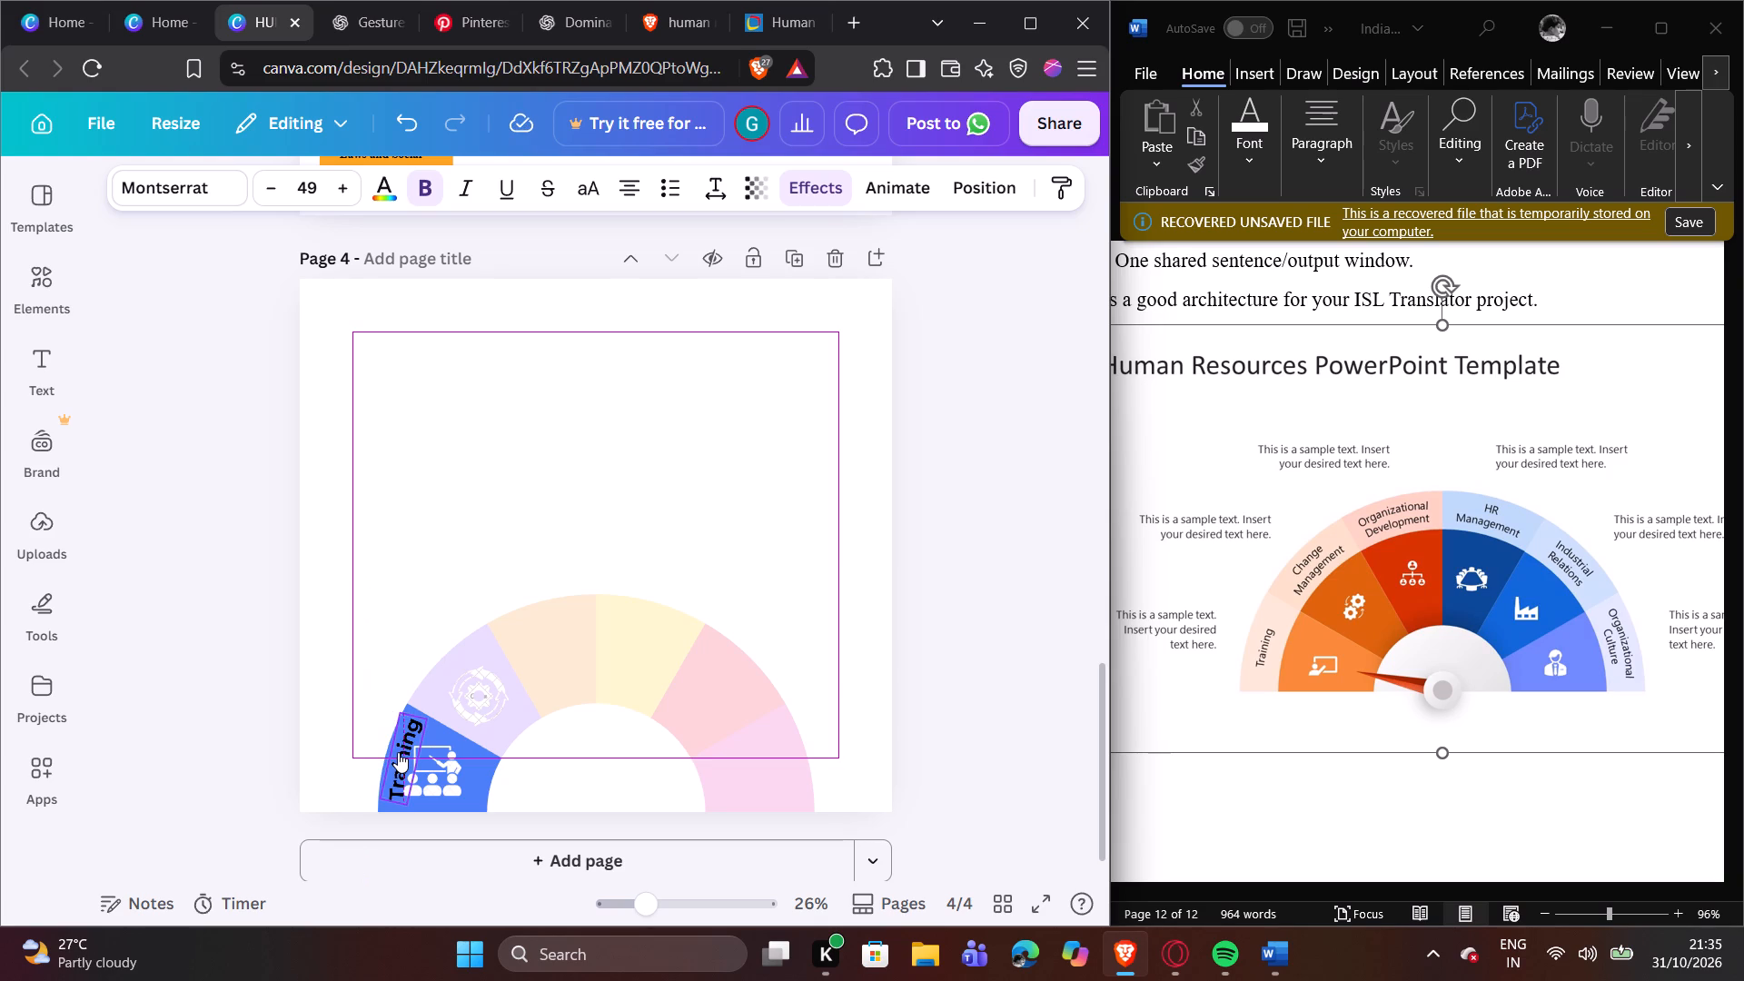
pyautogui.moveTo(398, 752); pyautogui.dragTo(373, 748)
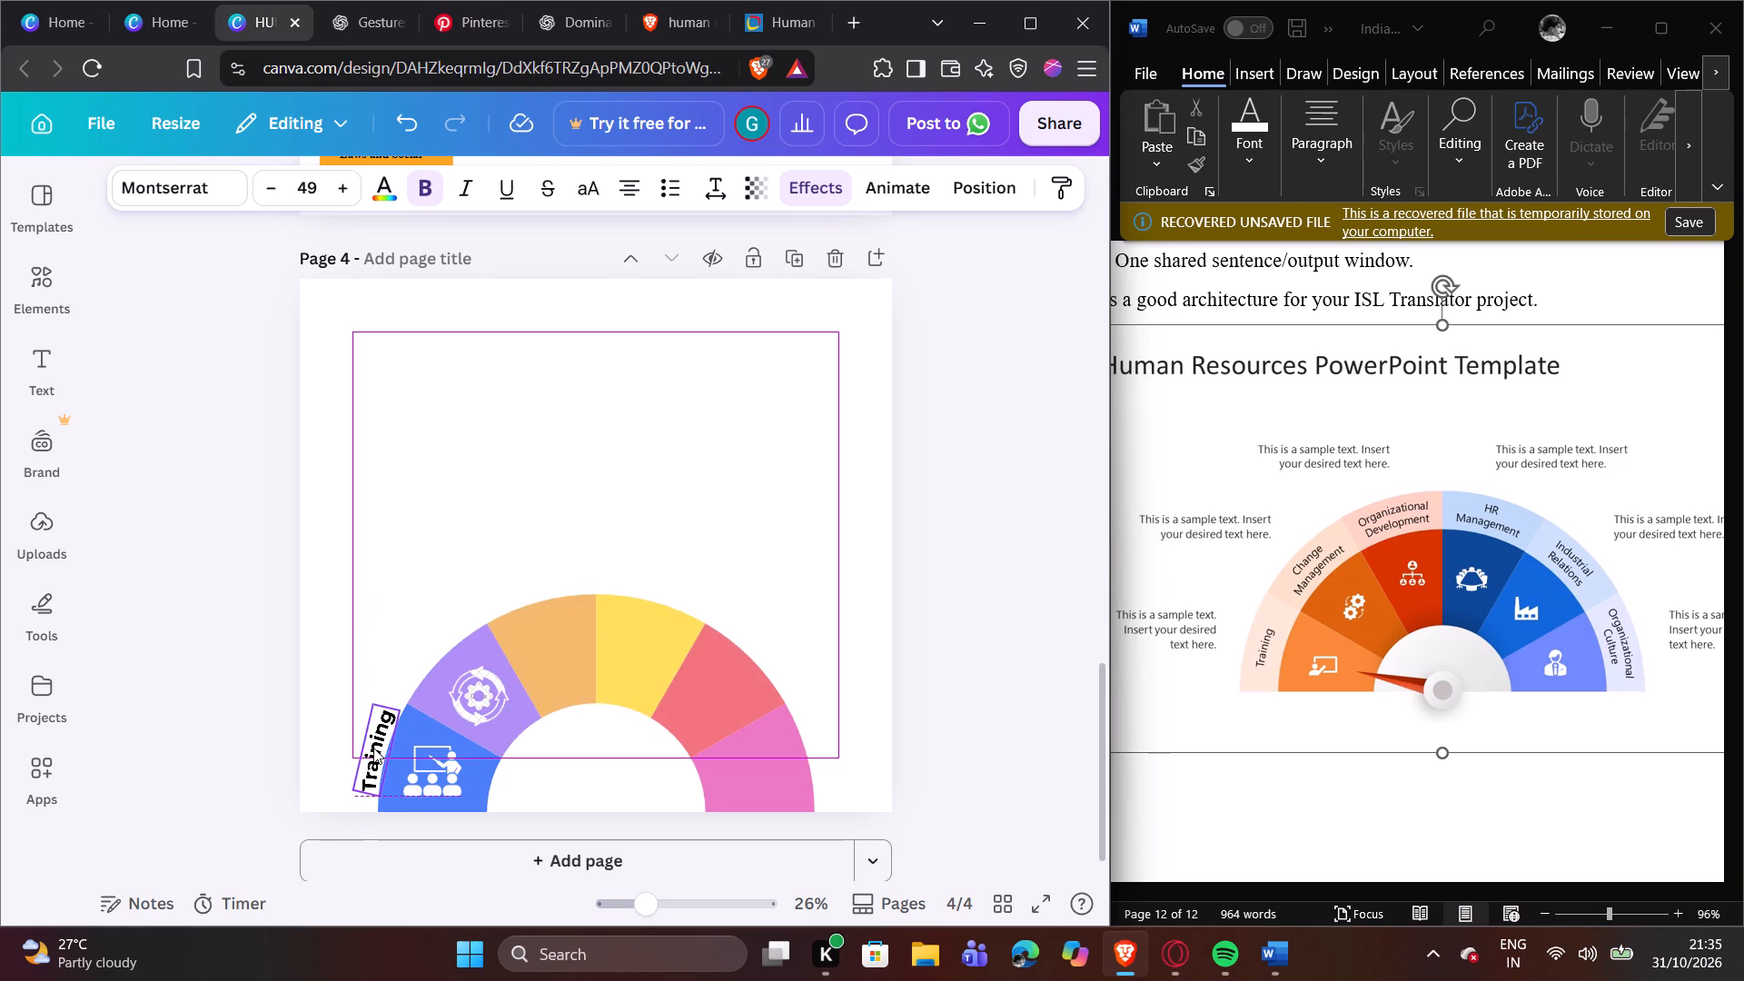
pyautogui.moveTo(373, 748); pyautogui.dragTo(376, 750)
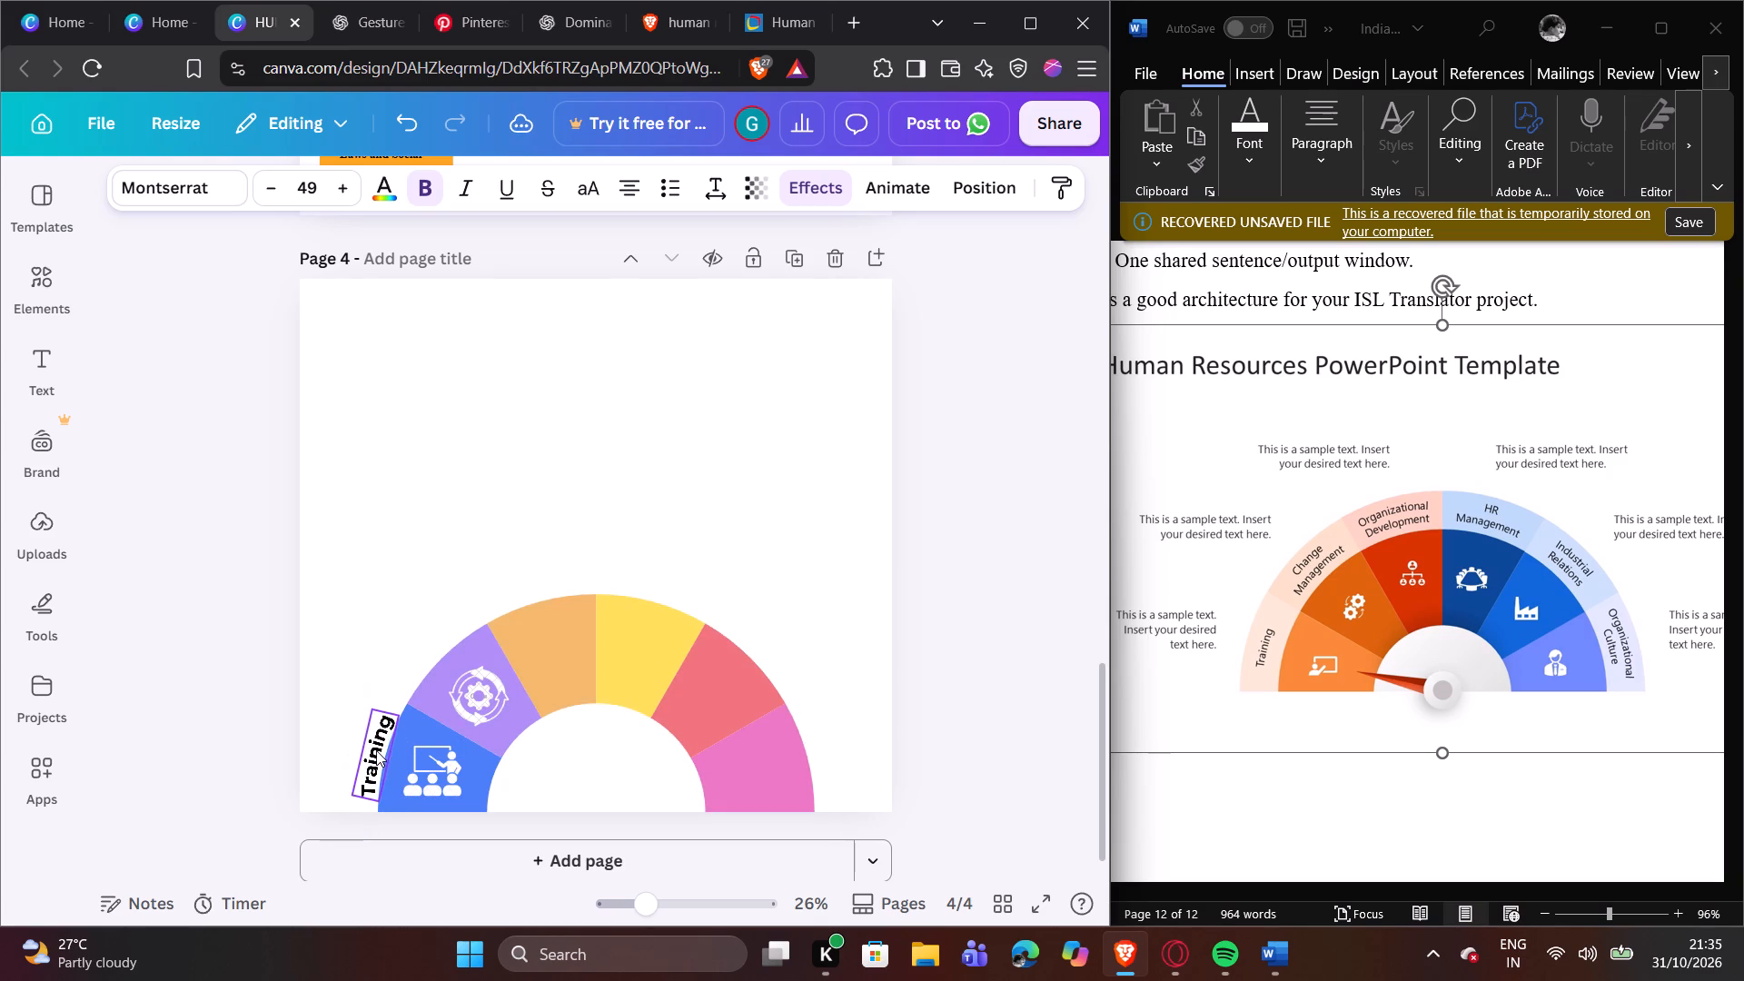
pyautogui.moveTo(376, 750); pyautogui.dragTo(373, 753)
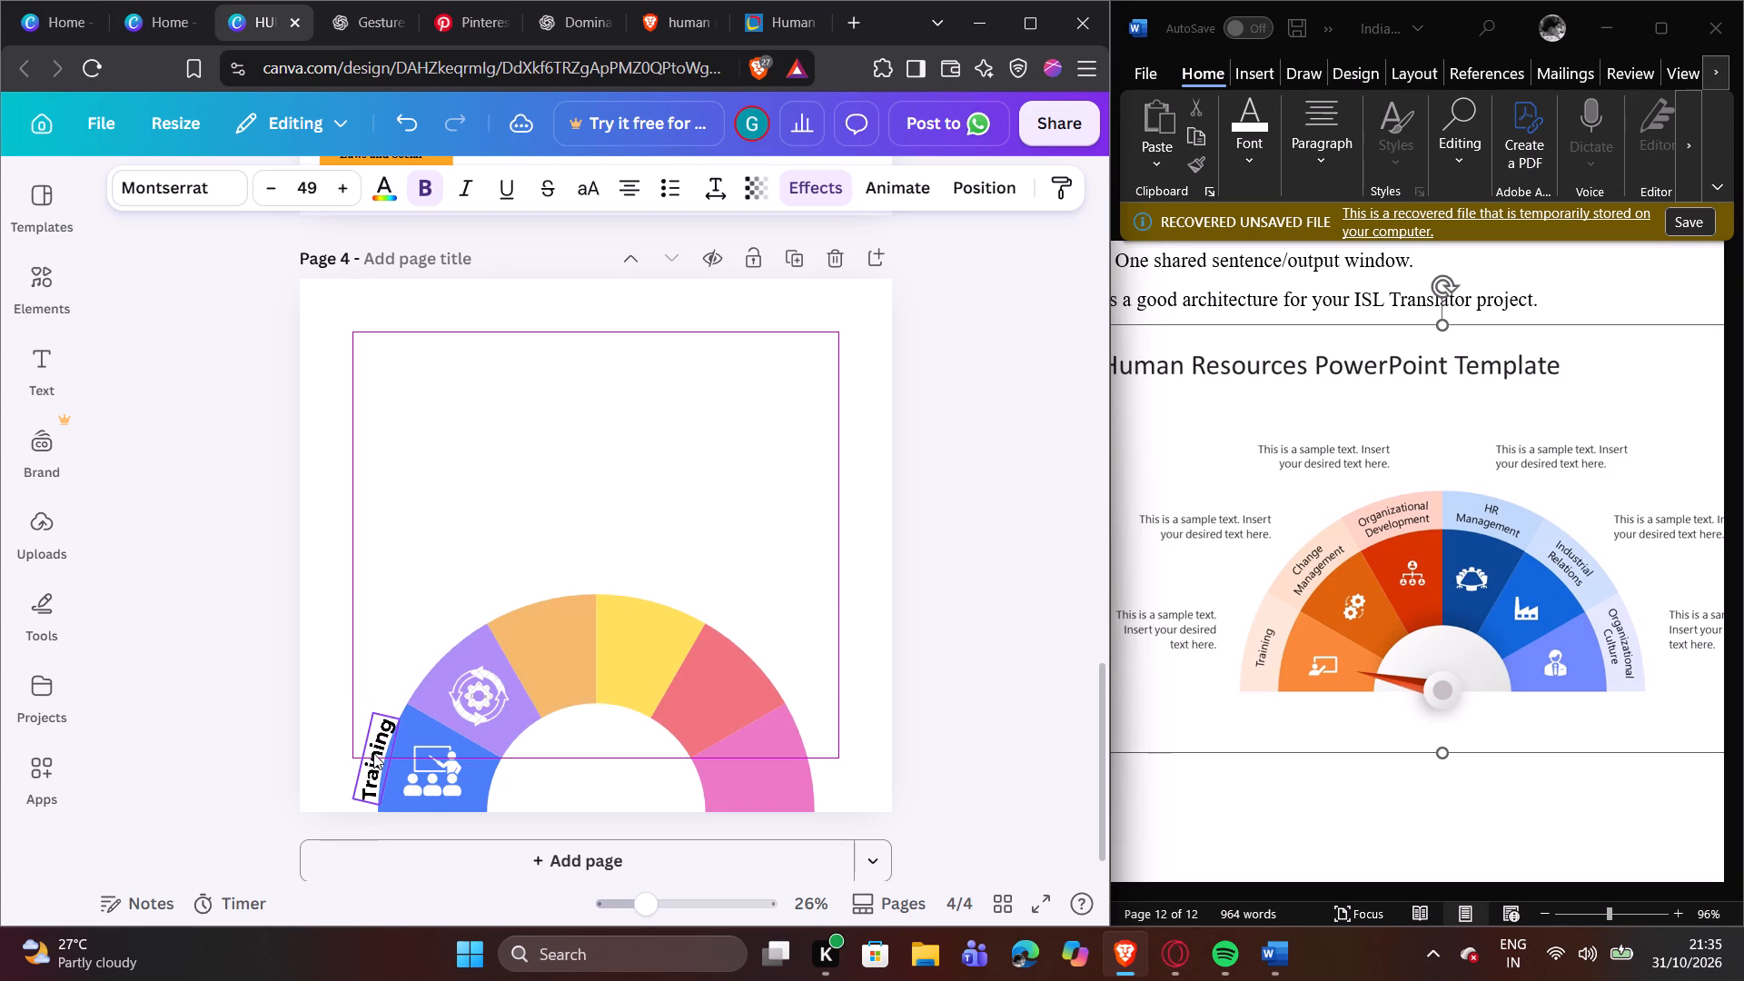
pyautogui.moveTo(373, 753); pyautogui.dragTo(373, 754)
pyautogui.click(350, 745)
pyautogui.click(383, 750)
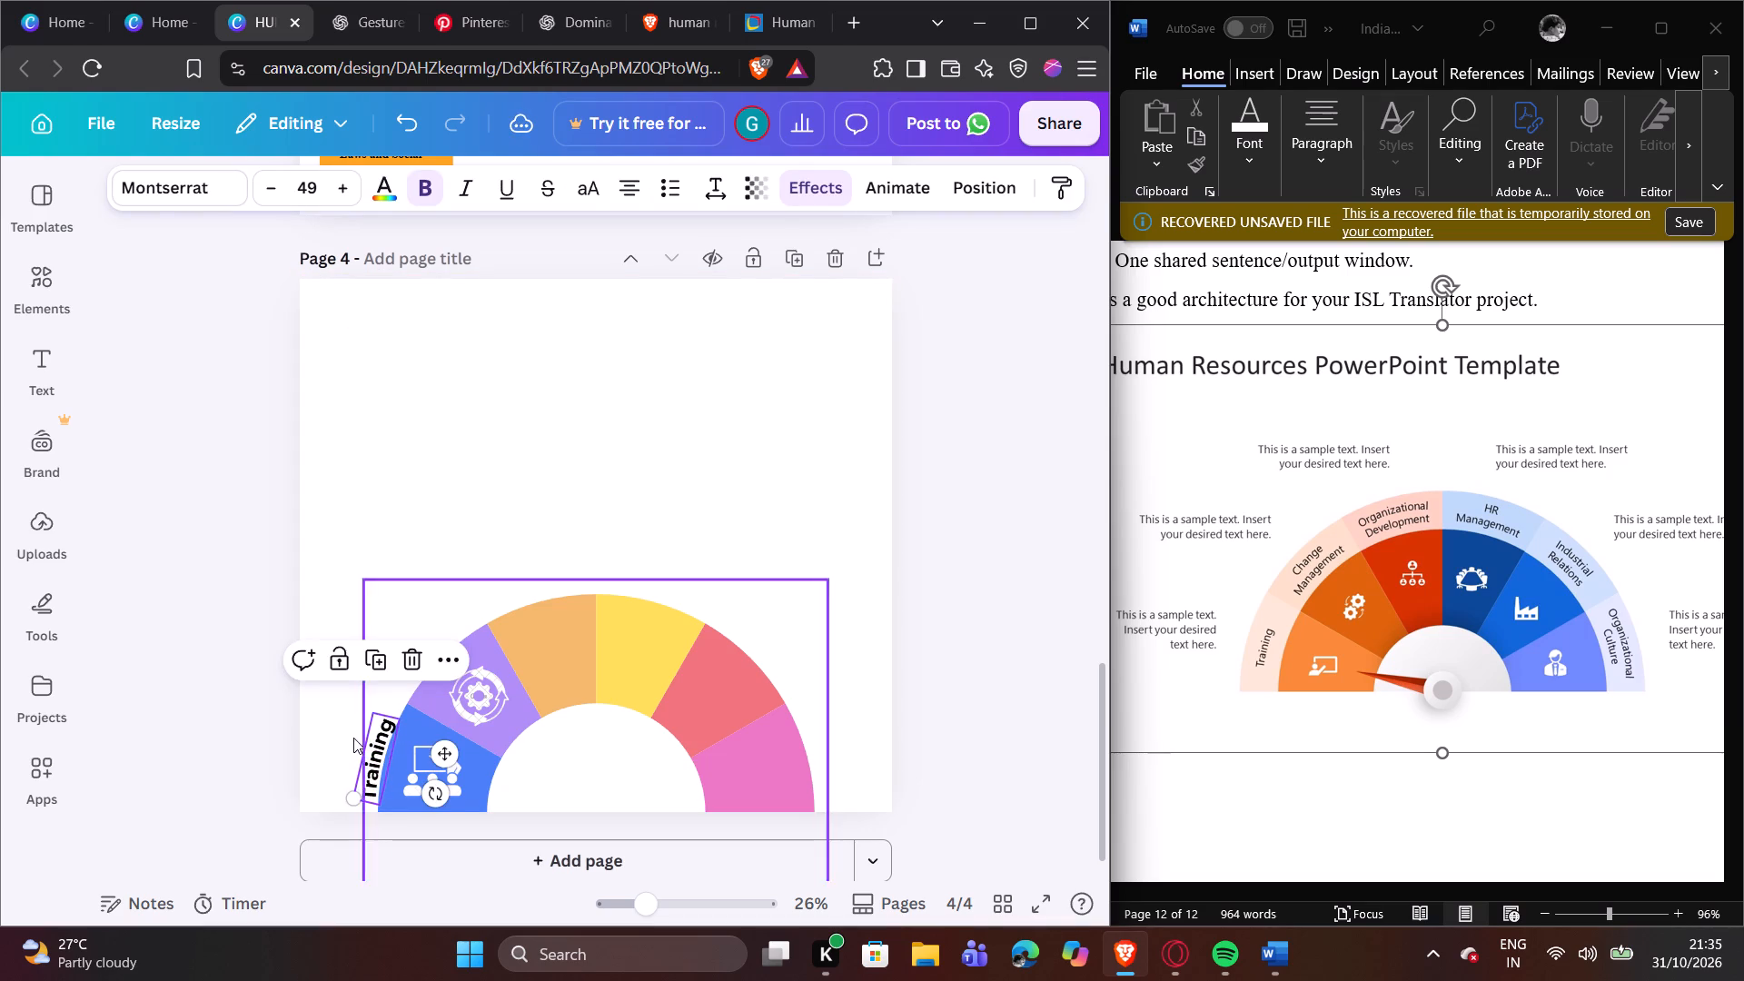
pyautogui.click(352, 736)
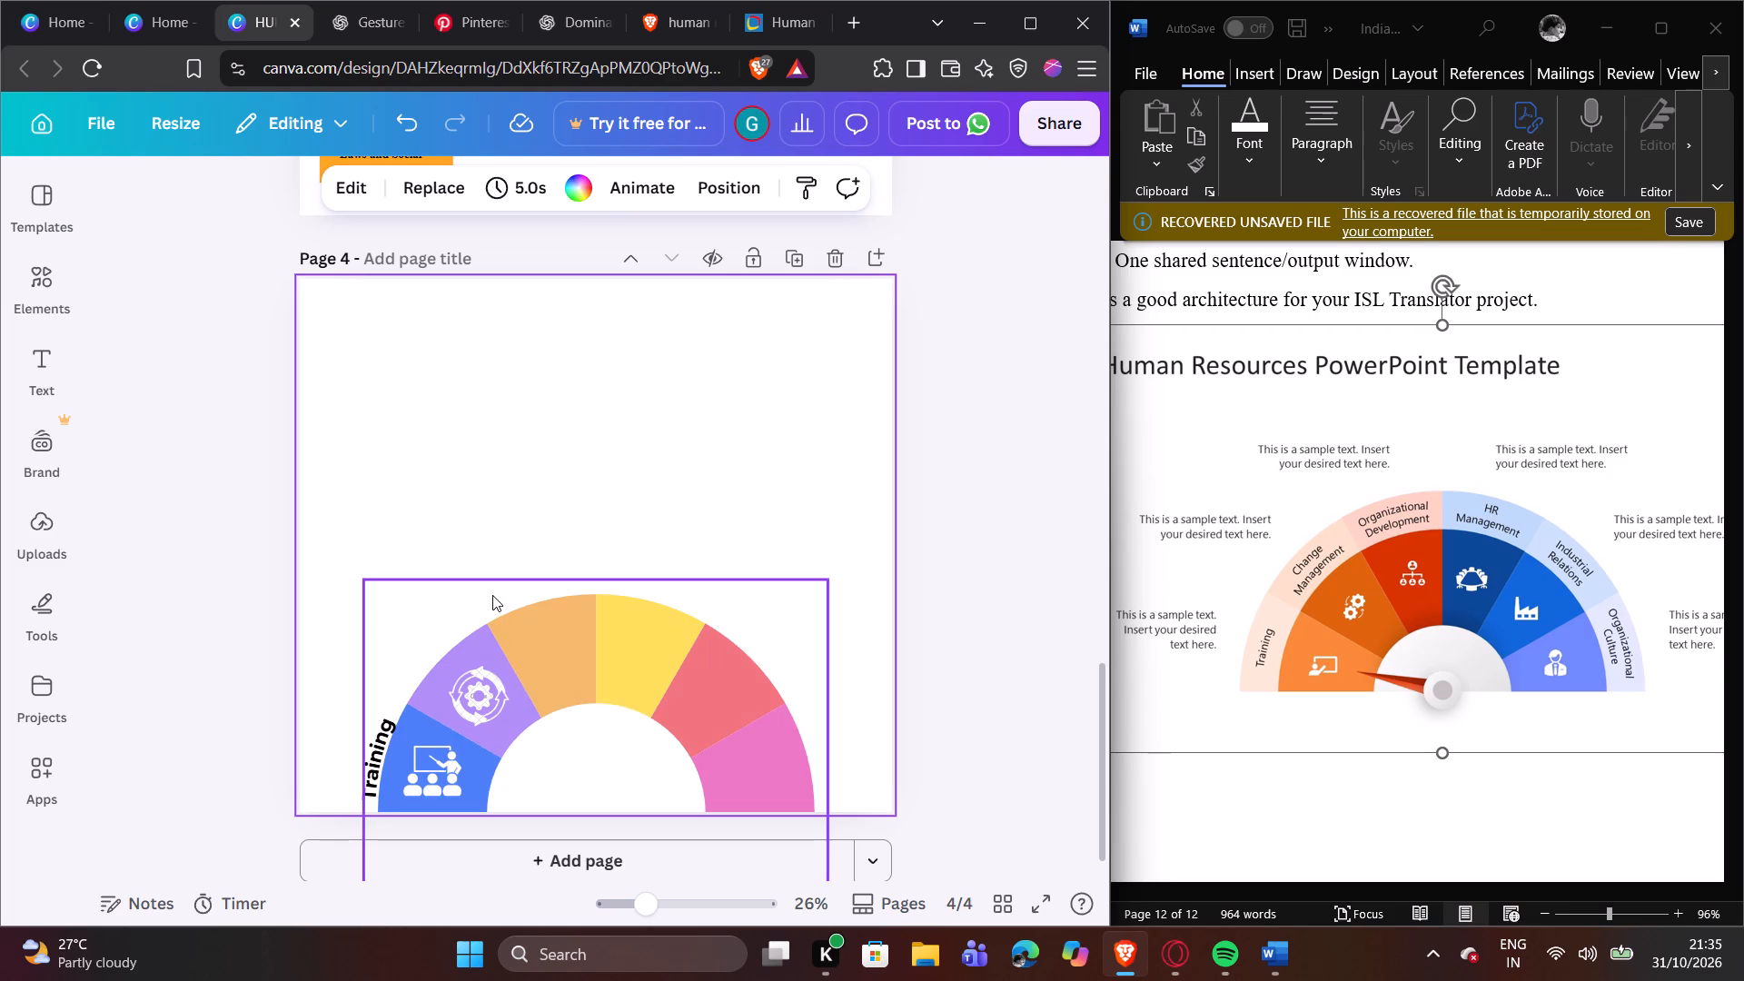
# Duplicate the "Training" text and place the copy beside the purple segment's outer edge.
pyautogui.click(374, 728)
pyautogui.click(369, 659)
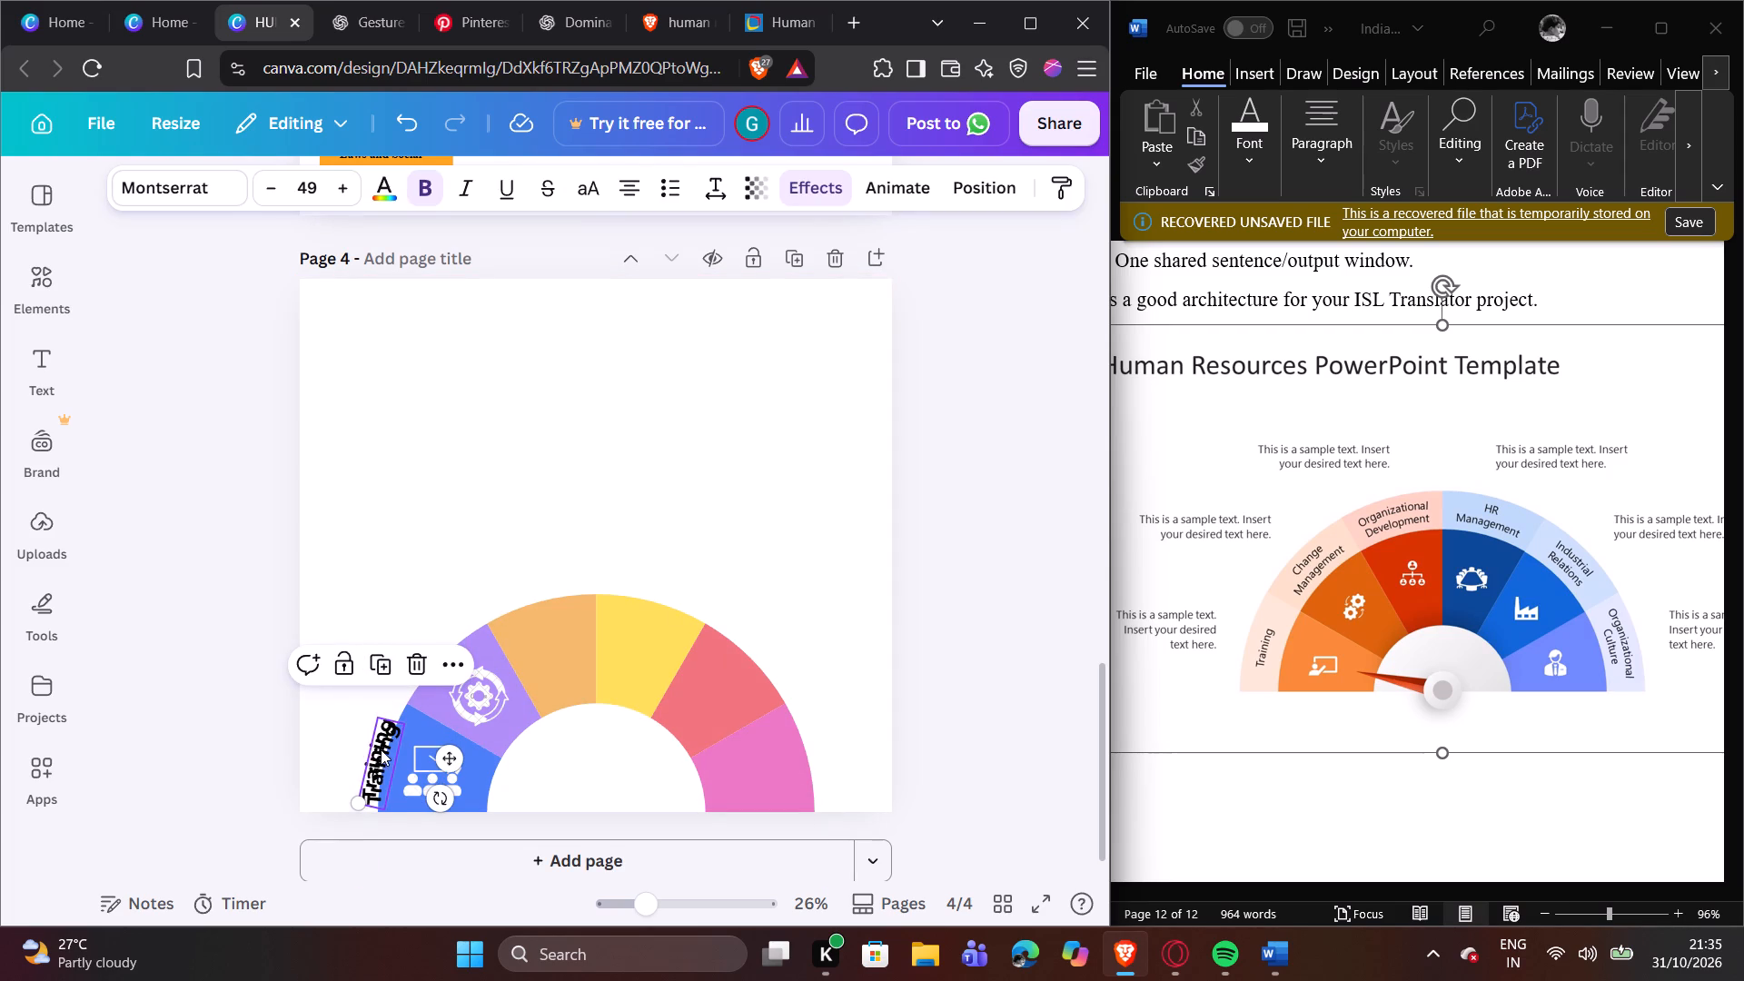
pyautogui.moveTo(381, 749); pyautogui.dragTo(411, 639)
# Replace the copied text beside the purple segment with "Change" and "Management" on two lines.
pyautogui.doubleClick(411, 639)
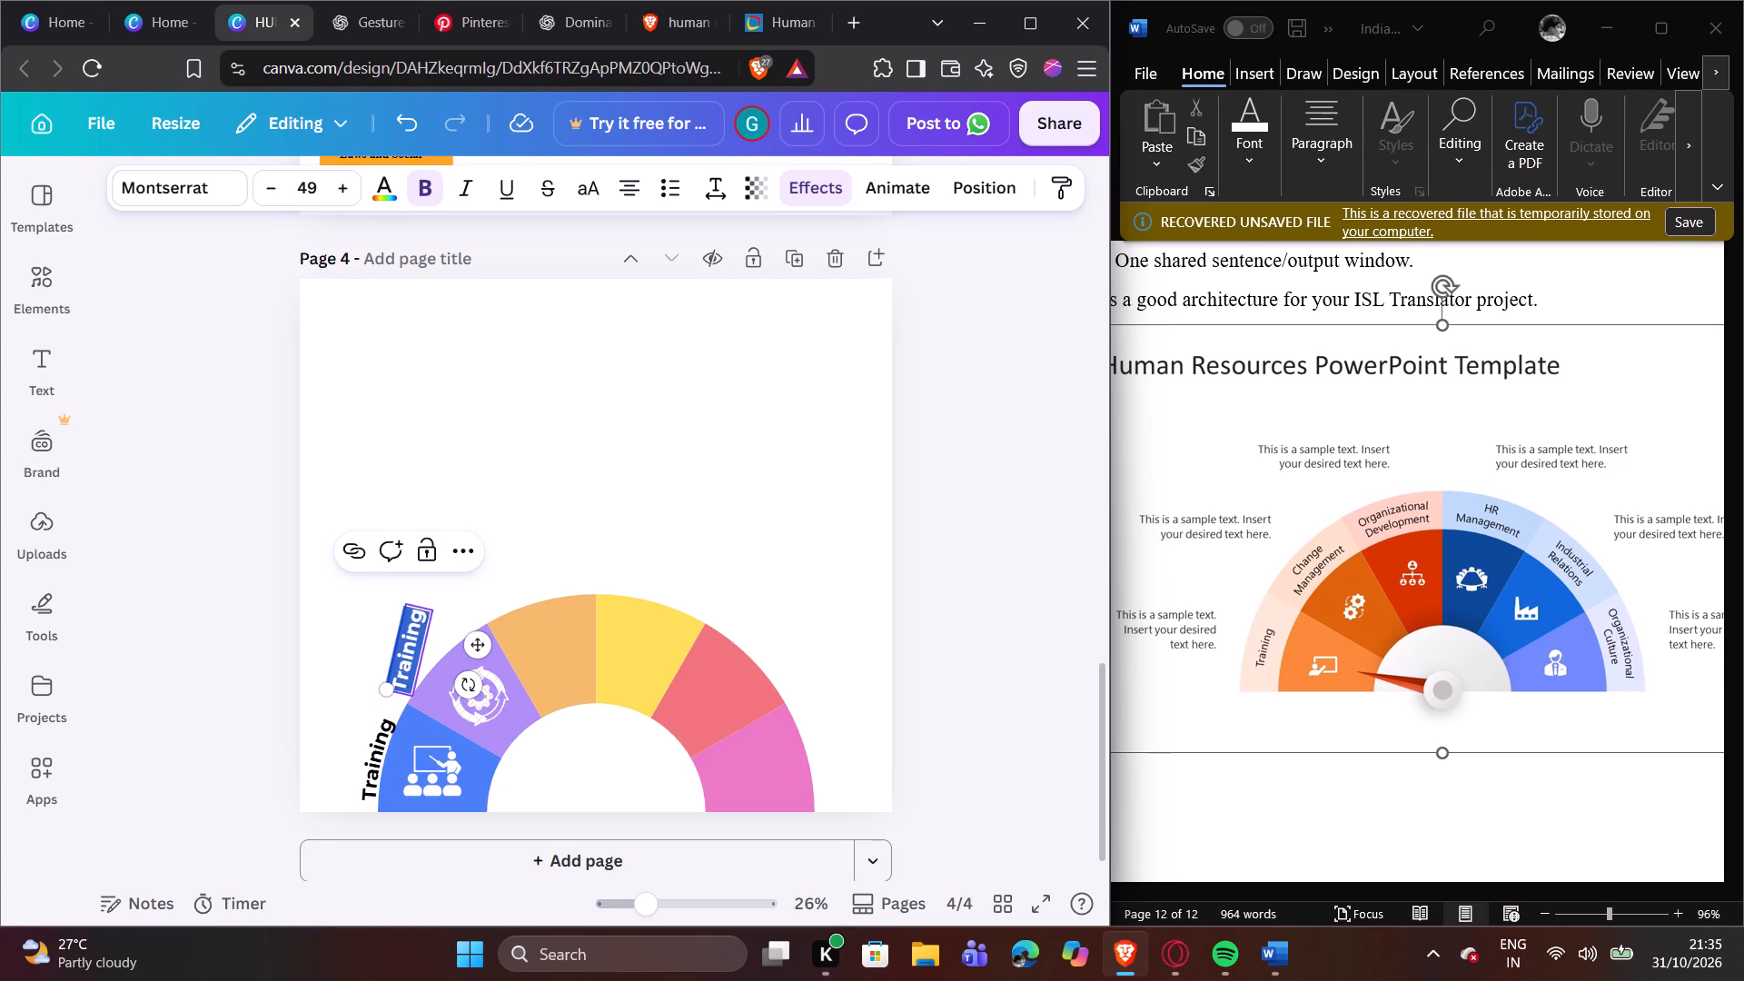
pyautogui.write('Ch')
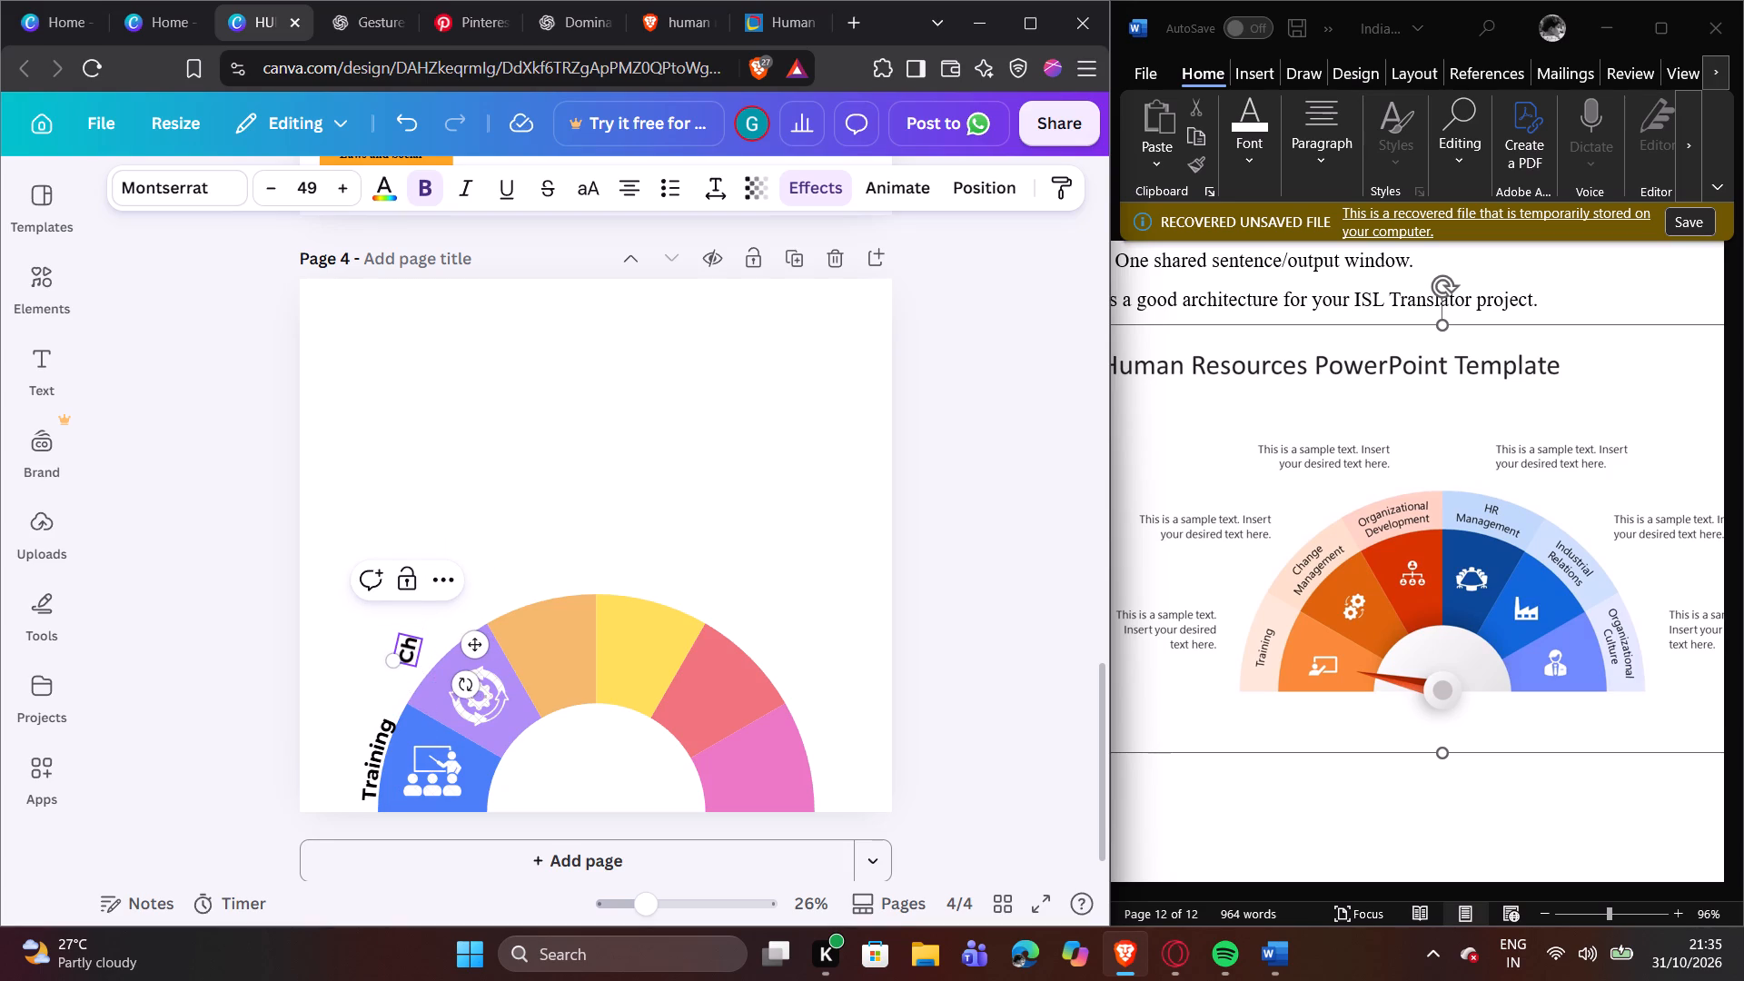
pyautogui.press('a')
pyautogui.write('nge')
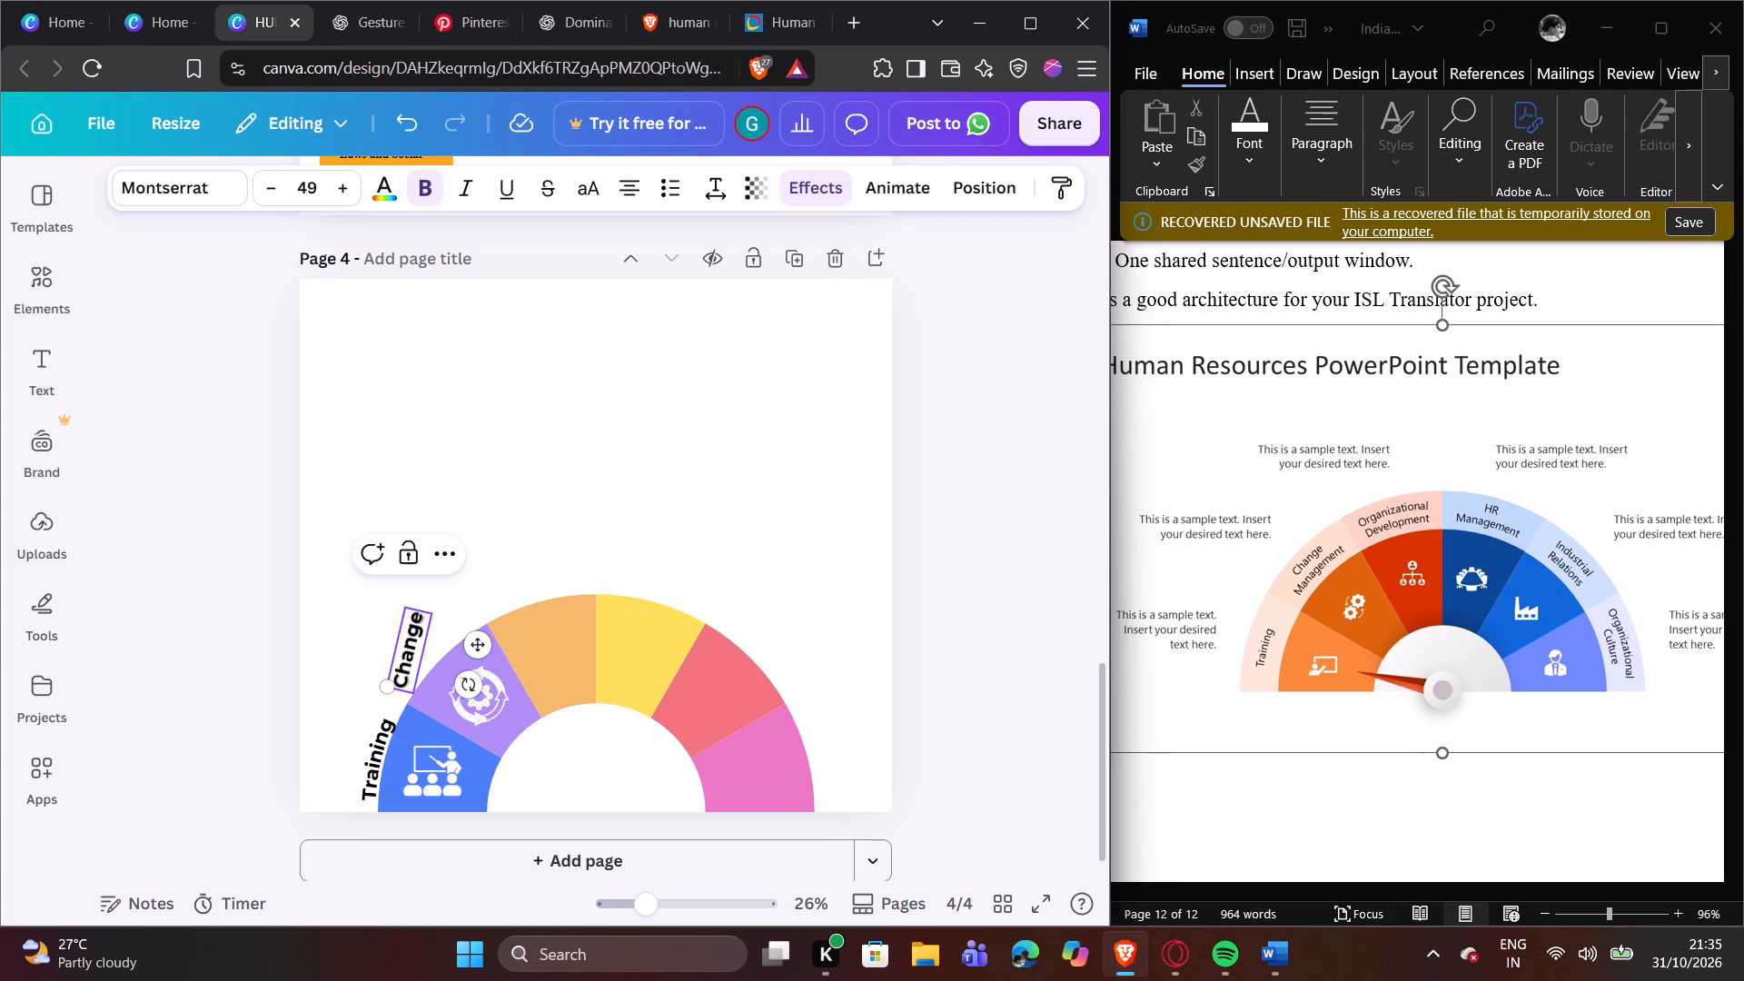
pyautogui.press('Return')
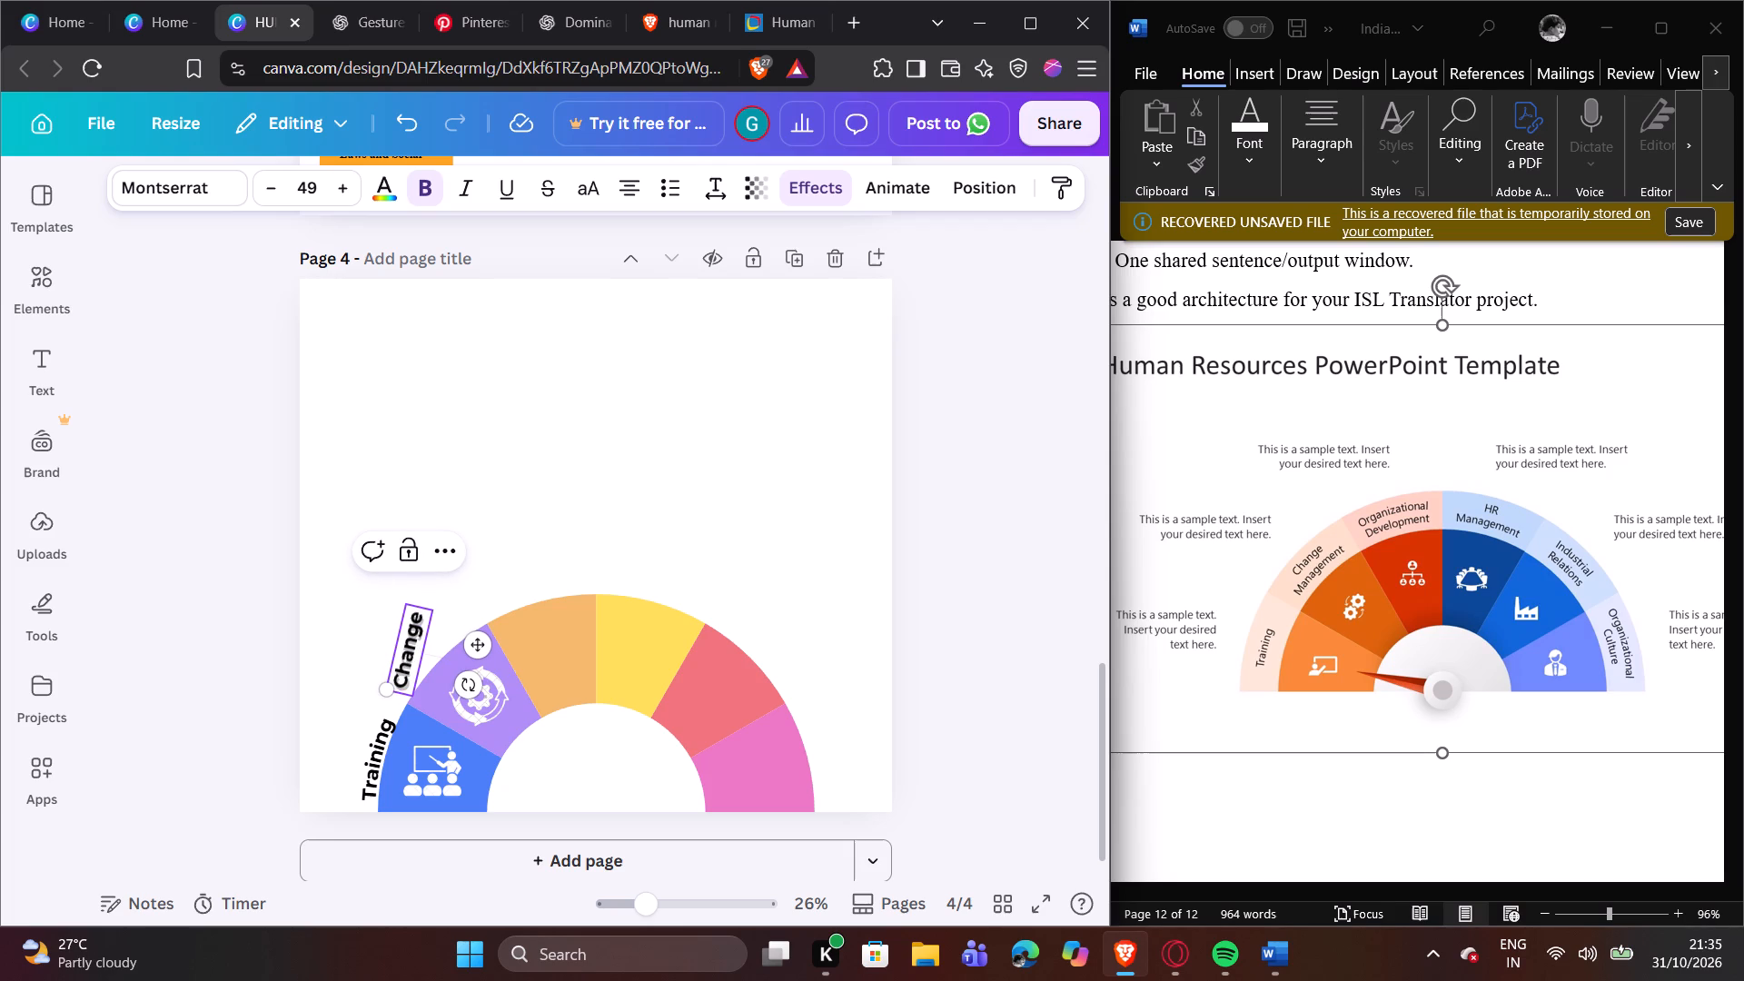
pyautogui.hotkey('shift', 'm')
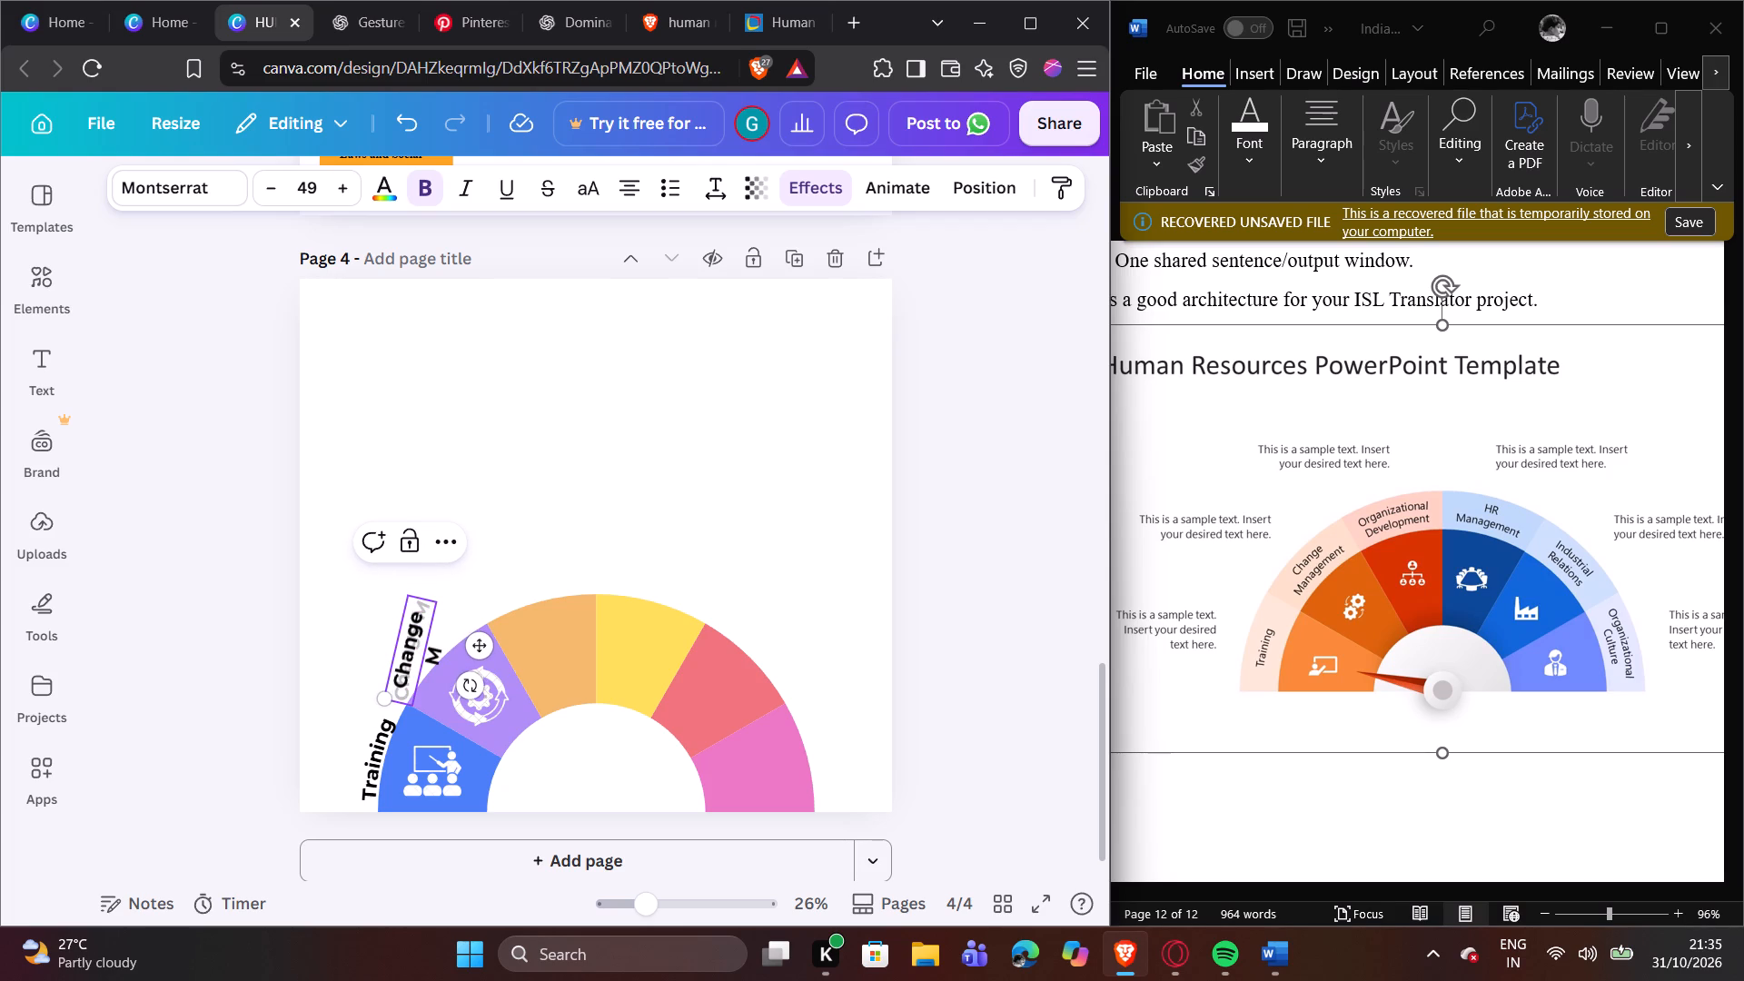
pyautogui.write('ana')
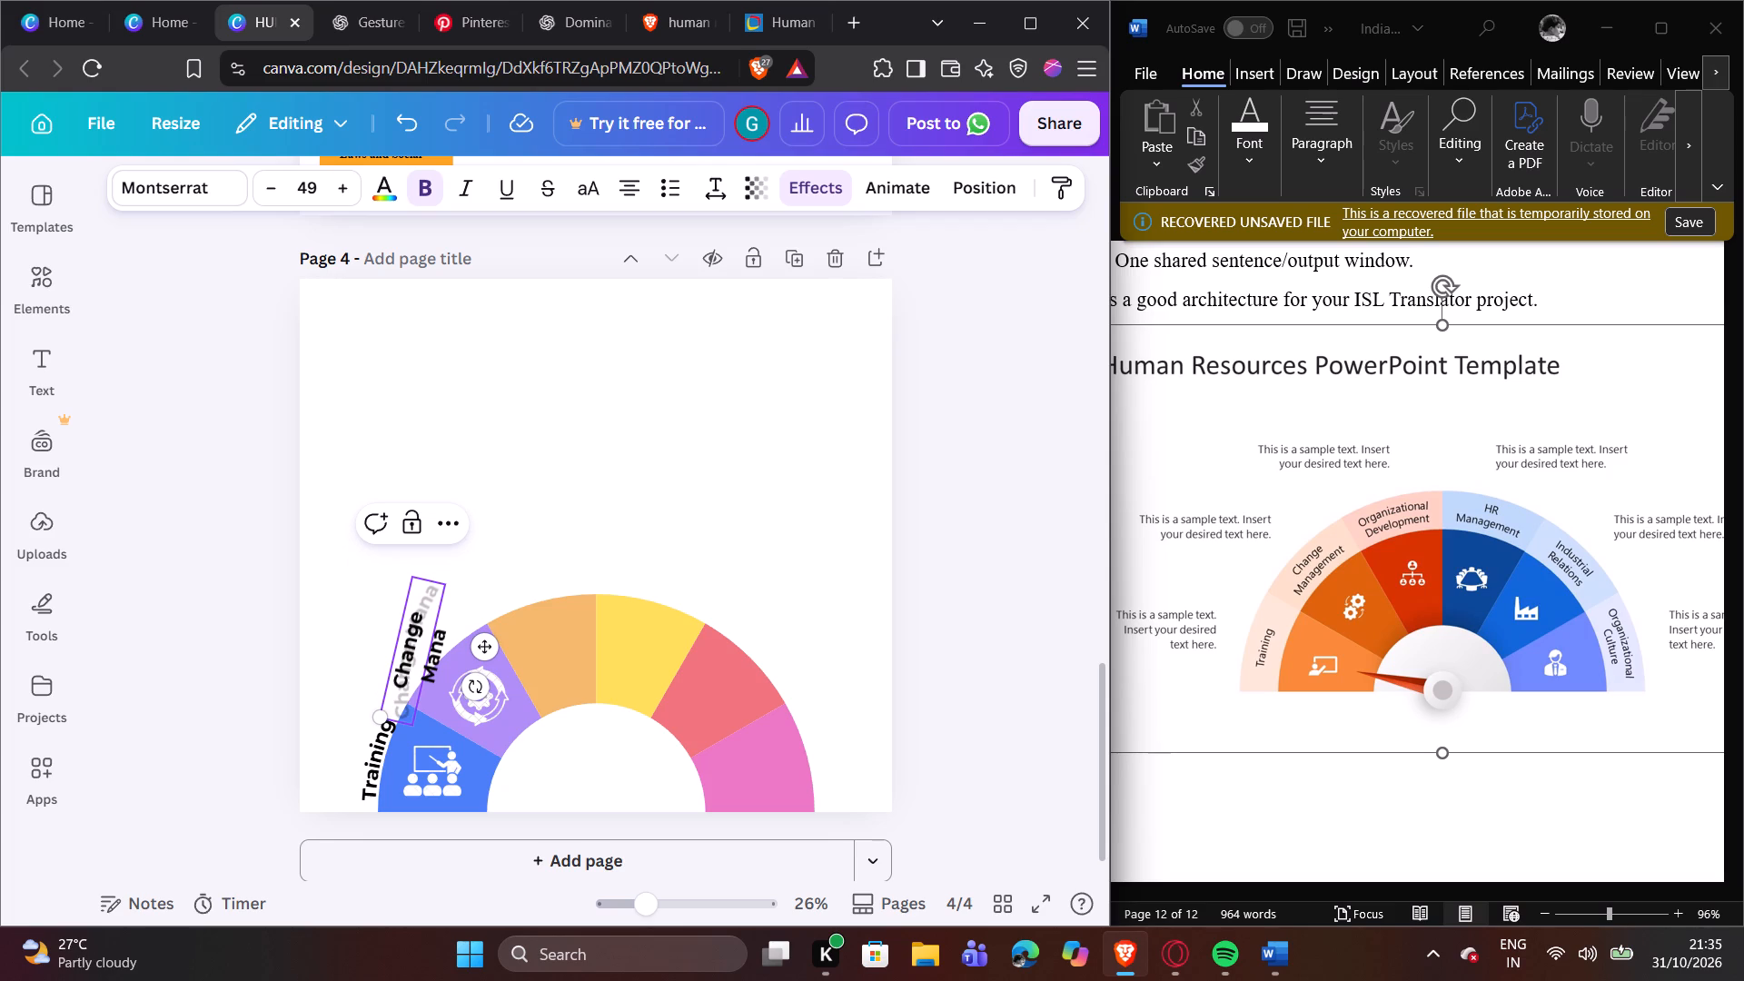
pyautogui.write('geme')
pyautogui.write('nt')
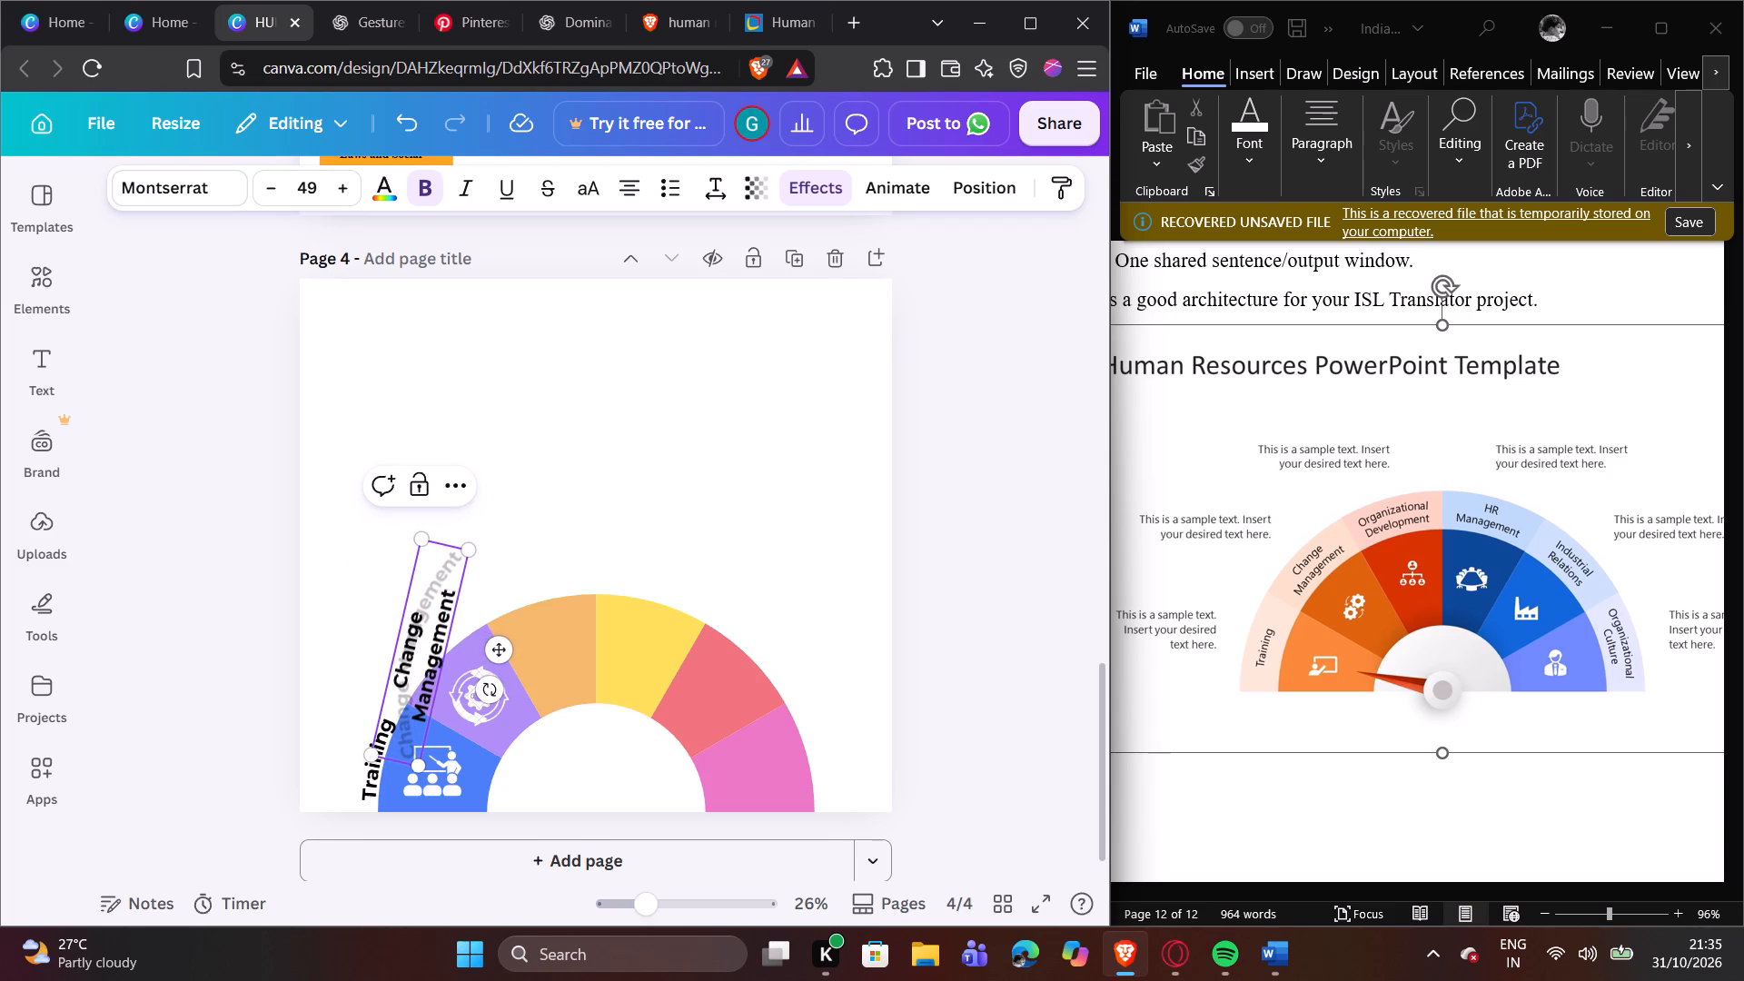
pyautogui.click(593, 521)
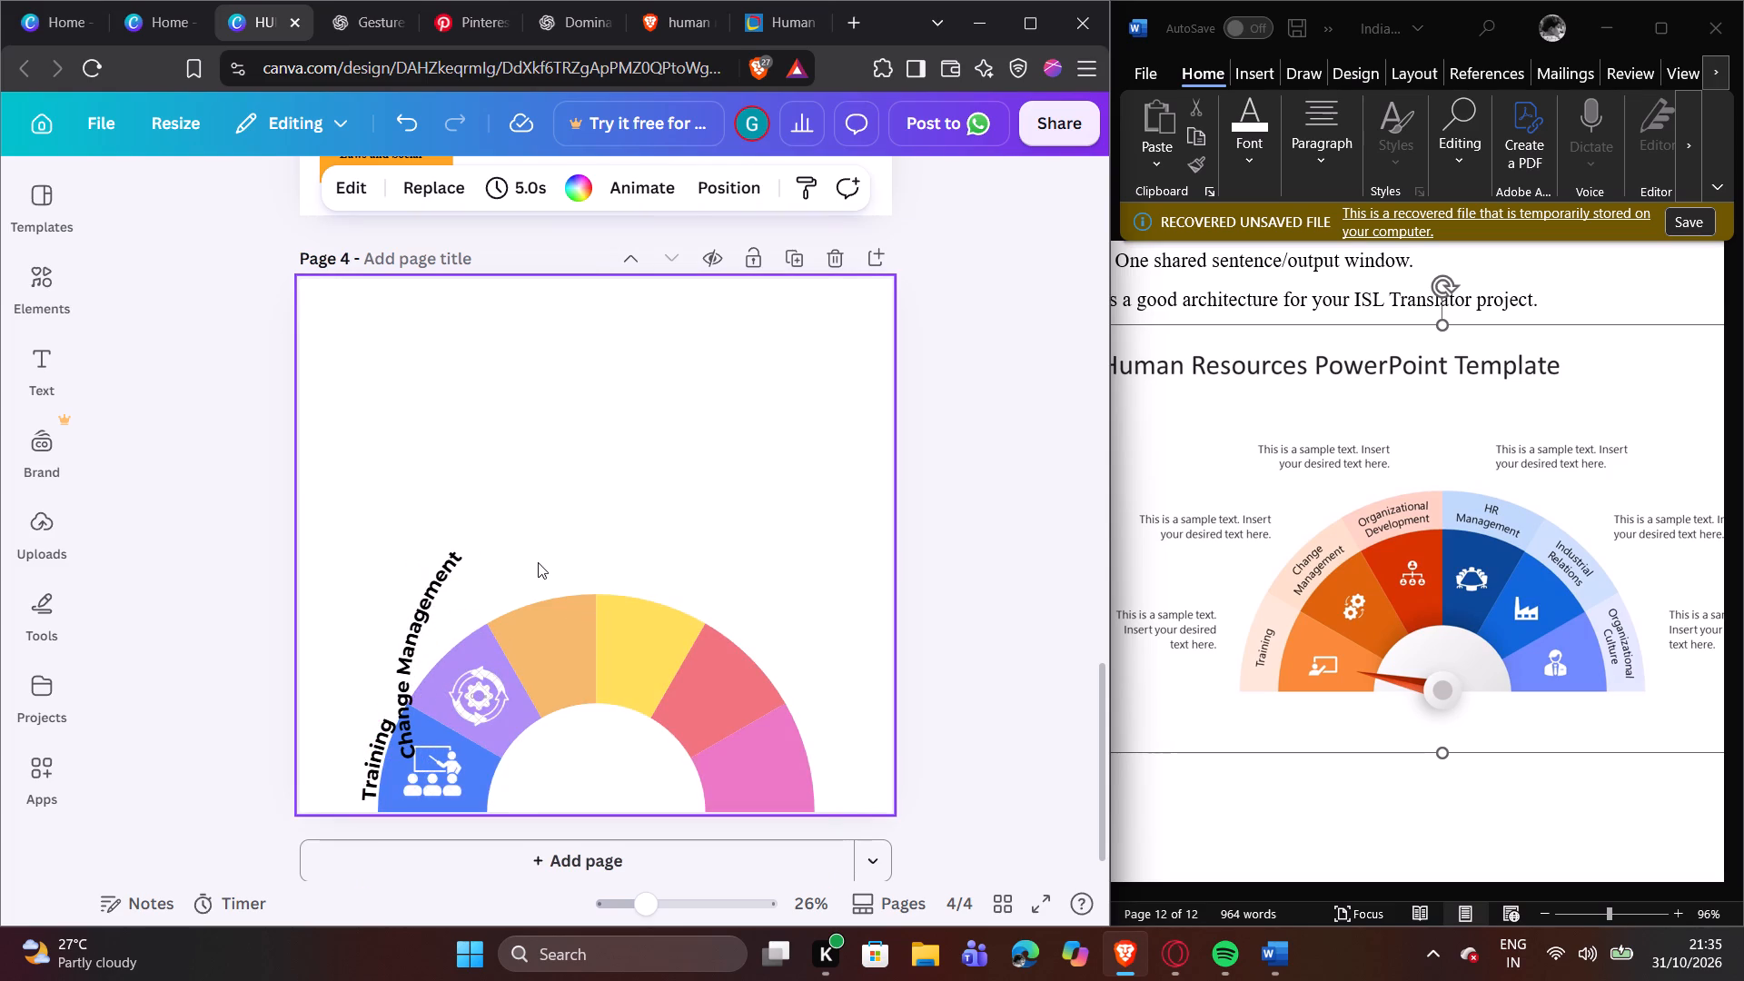
# Move the curved "Change Management" text above the purple segment and rotate it clockwise to a gentler slant.
pyautogui.doubleClick(400, 673)
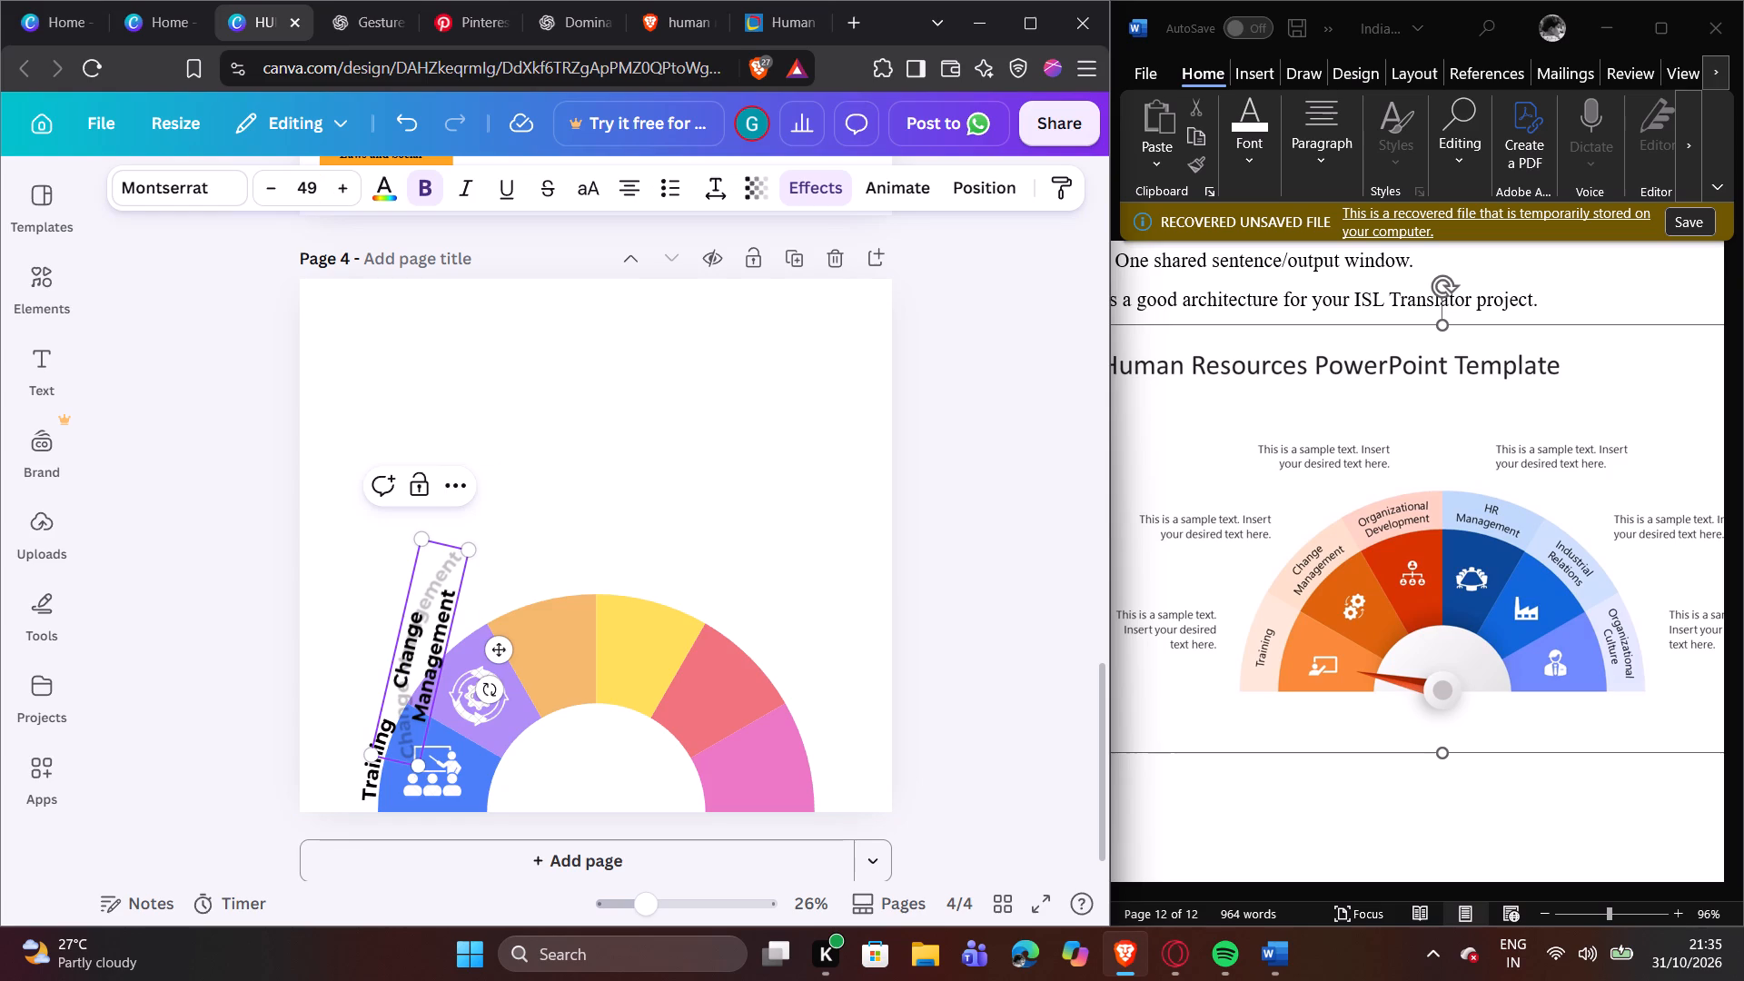
pyautogui.click(557, 564)
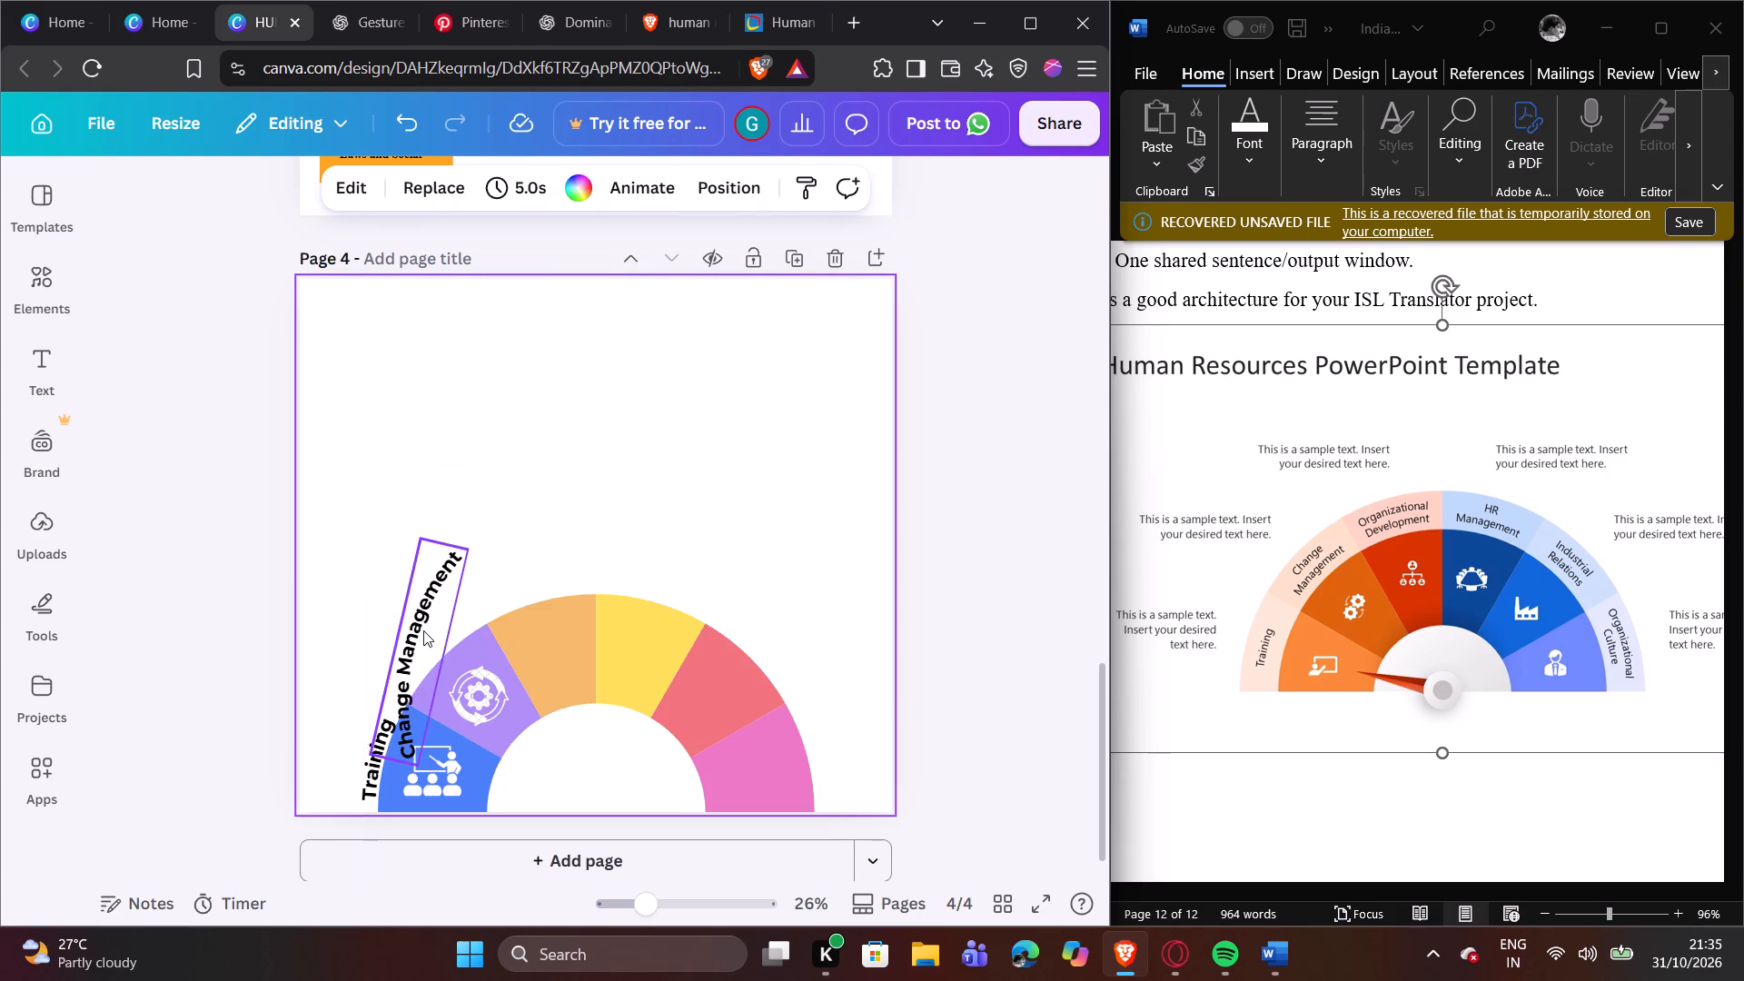
pyautogui.moveTo(419, 630); pyautogui.dragTo(448, 550)
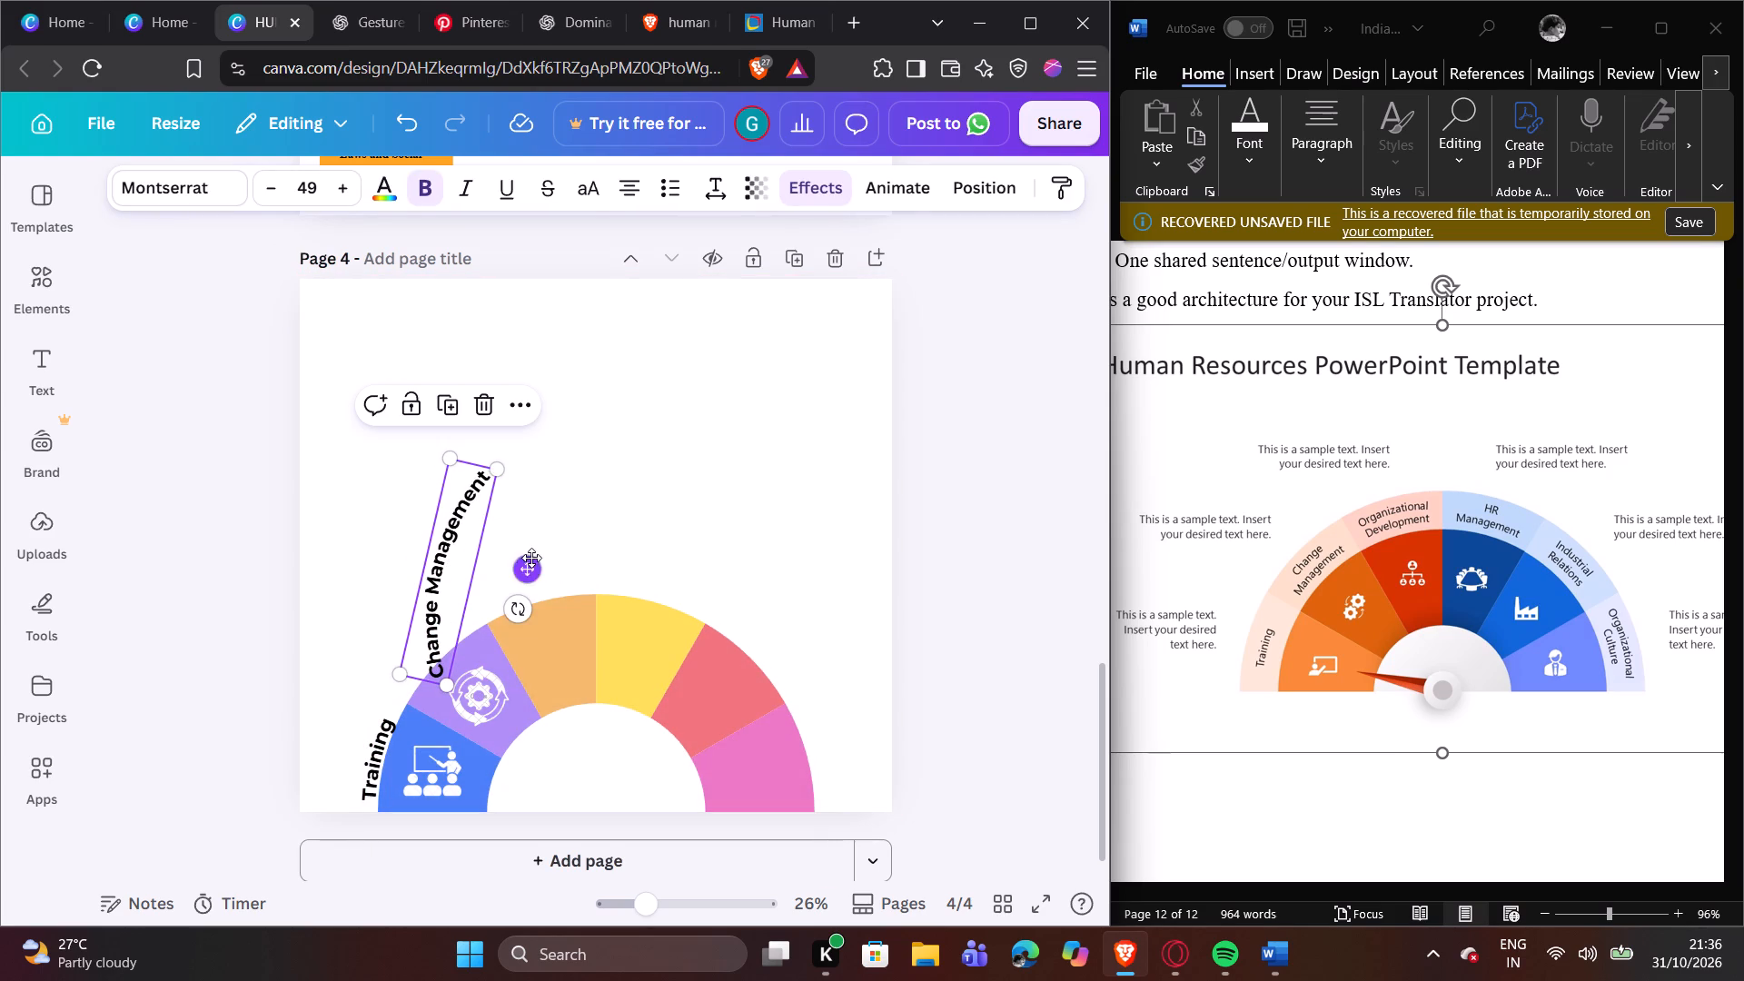
pyautogui.moveTo(514, 608); pyautogui.dragTo(464, 597)
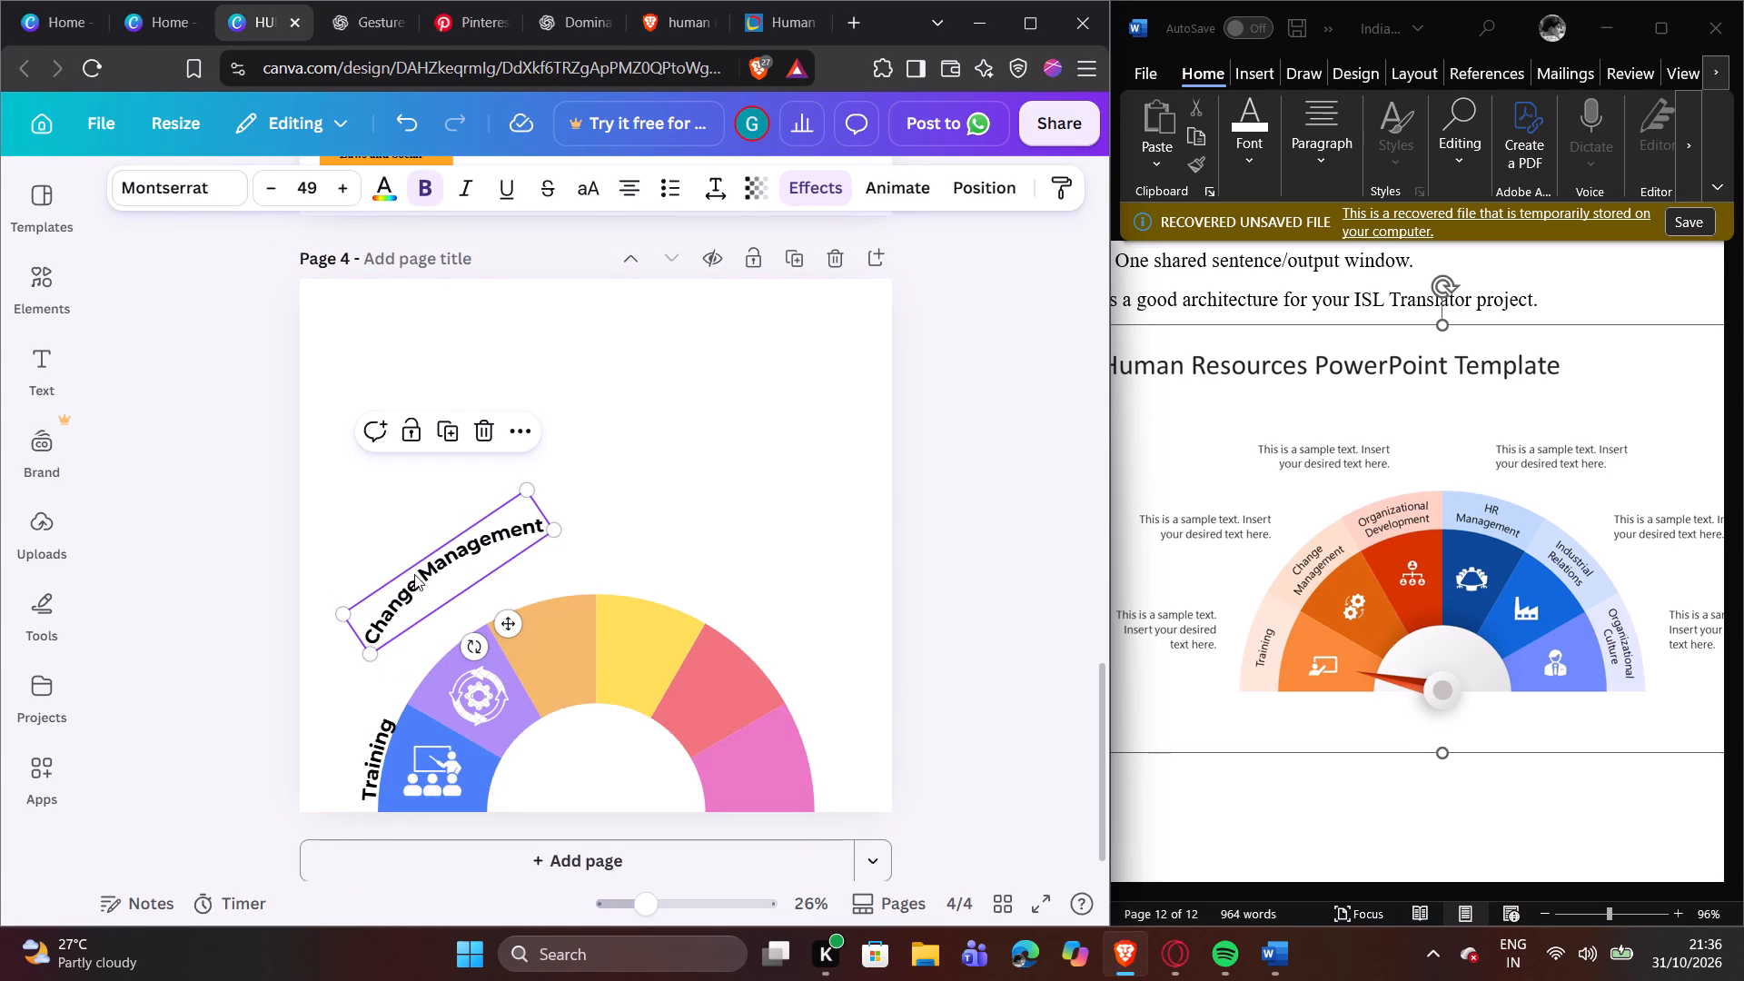
# Remove the word "Management" from the curved text above the purple segment, leaving only "Change".
pyautogui.doubleClick(407, 574)
pyautogui.click(422, 580)
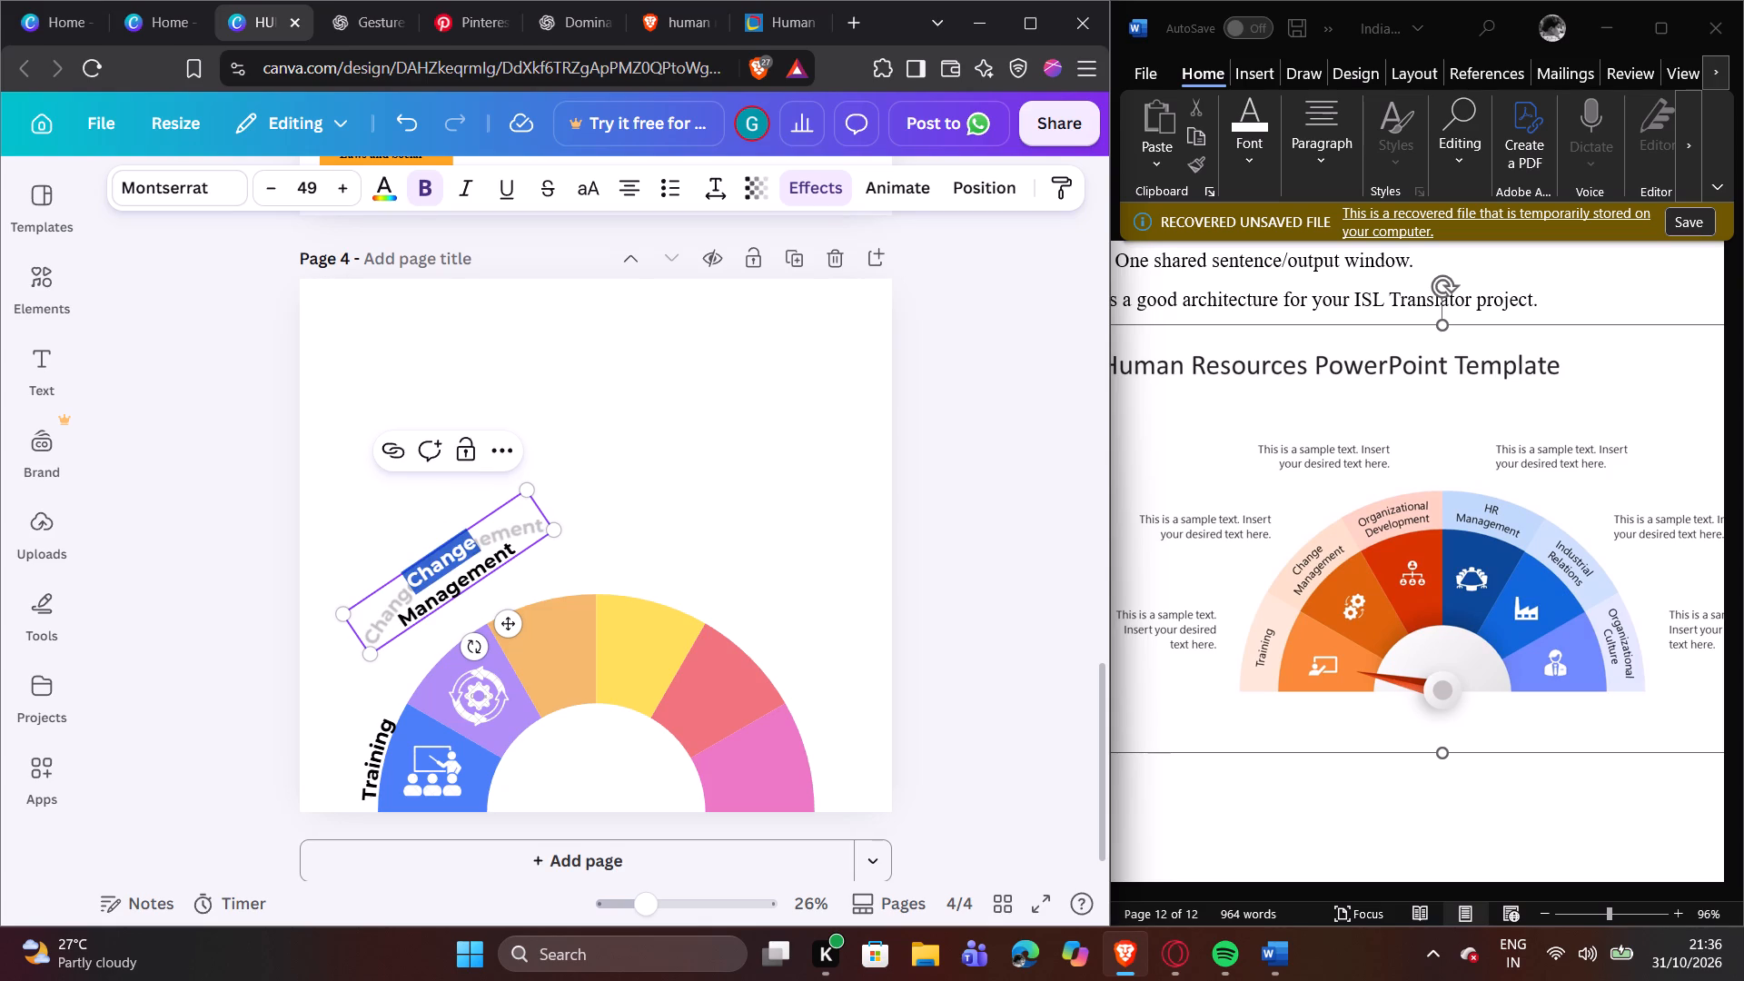
pyautogui.moveTo(402, 614); pyautogui.dragTo(491, 592)
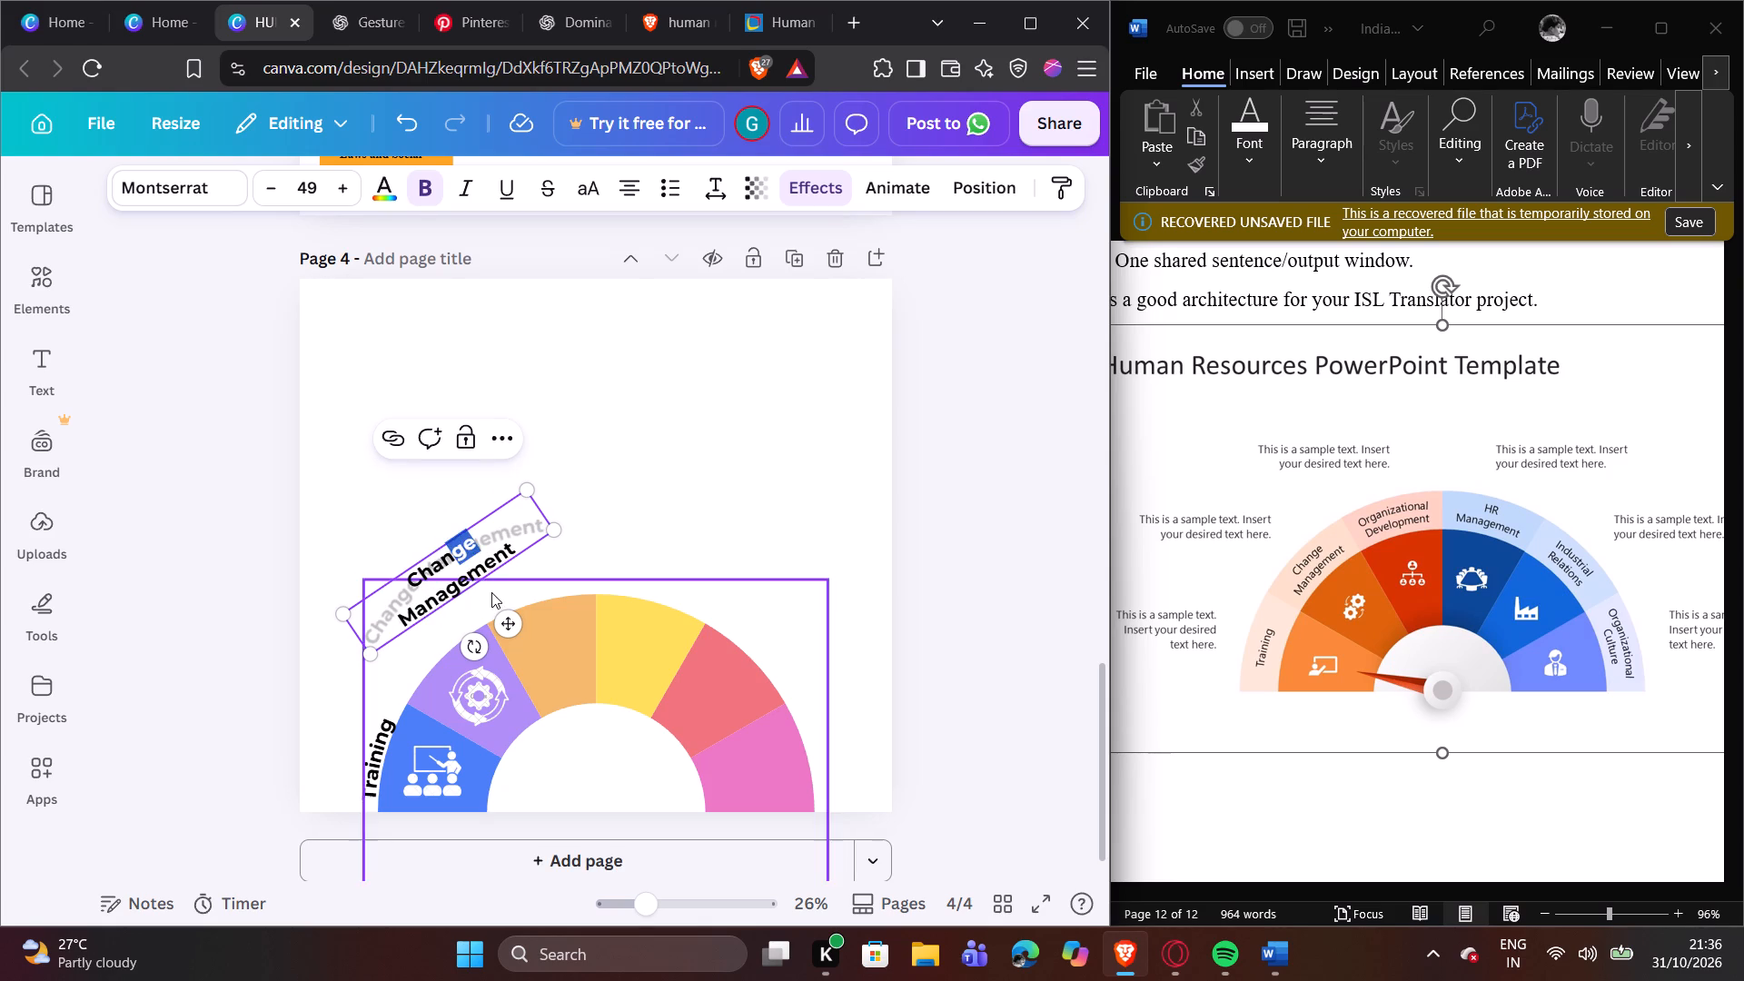
pyautogui.moveTo(491, 592); pyautogui.dragTo(510, 550)
pyautogui.rightClick(486, 554)
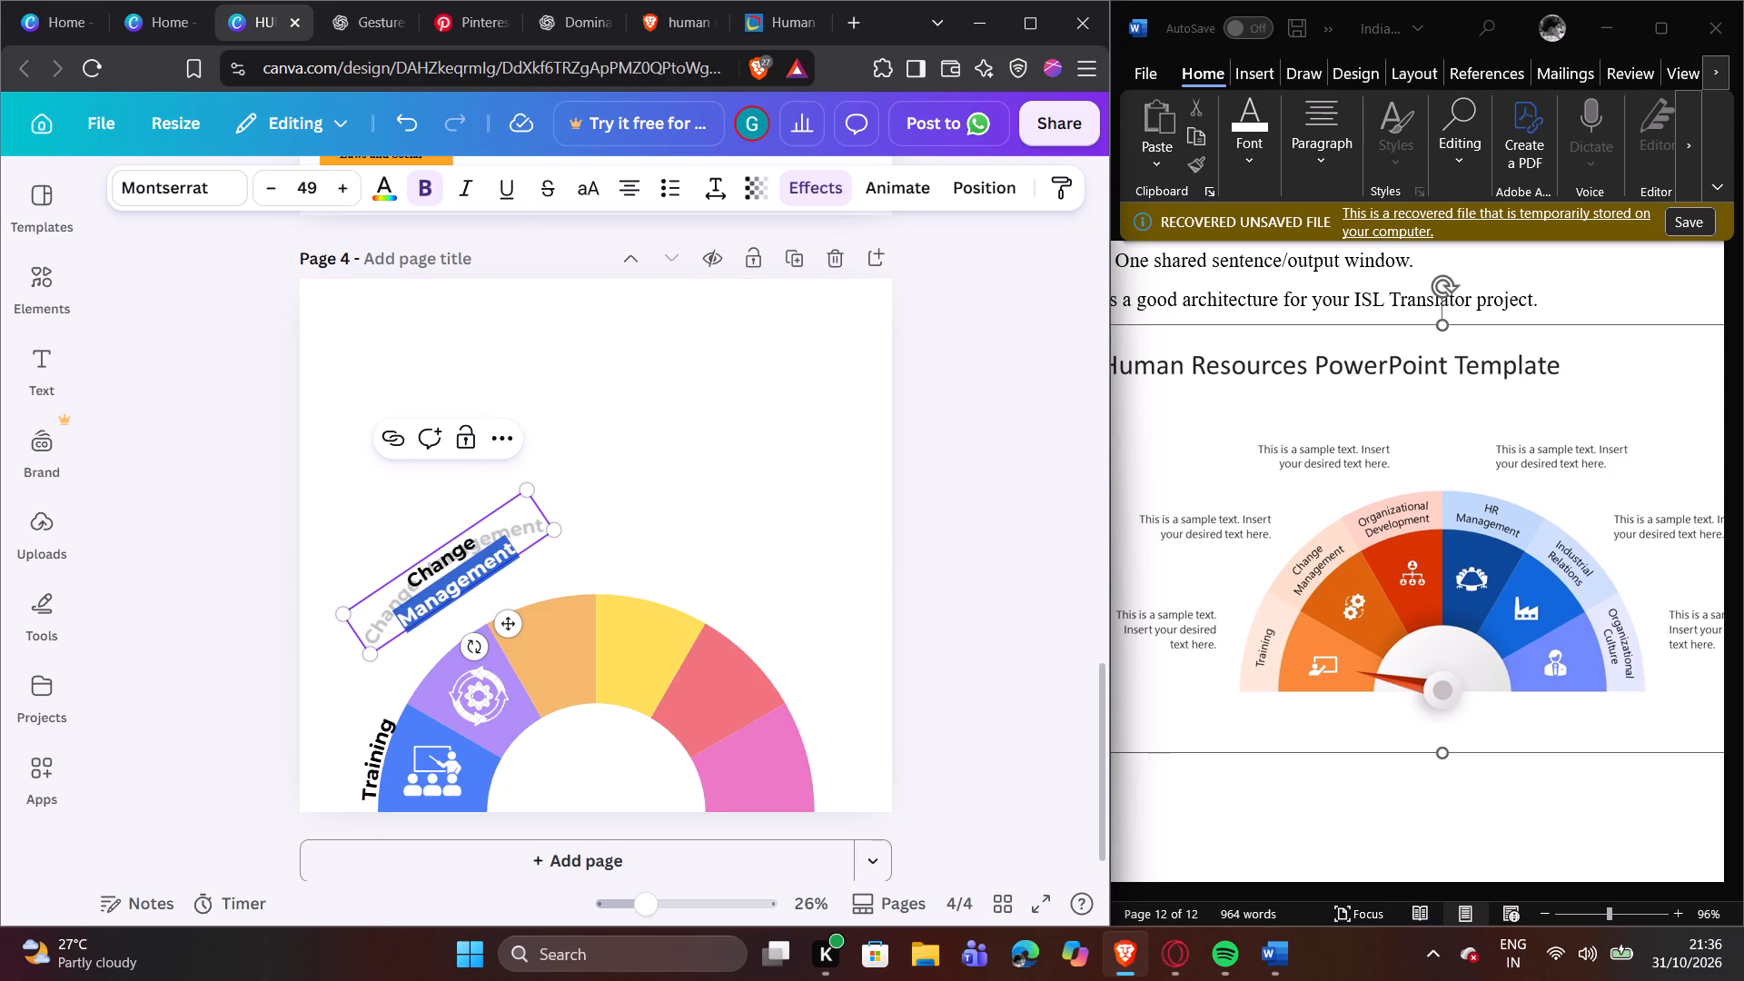
pyautogui.click(560, 114)
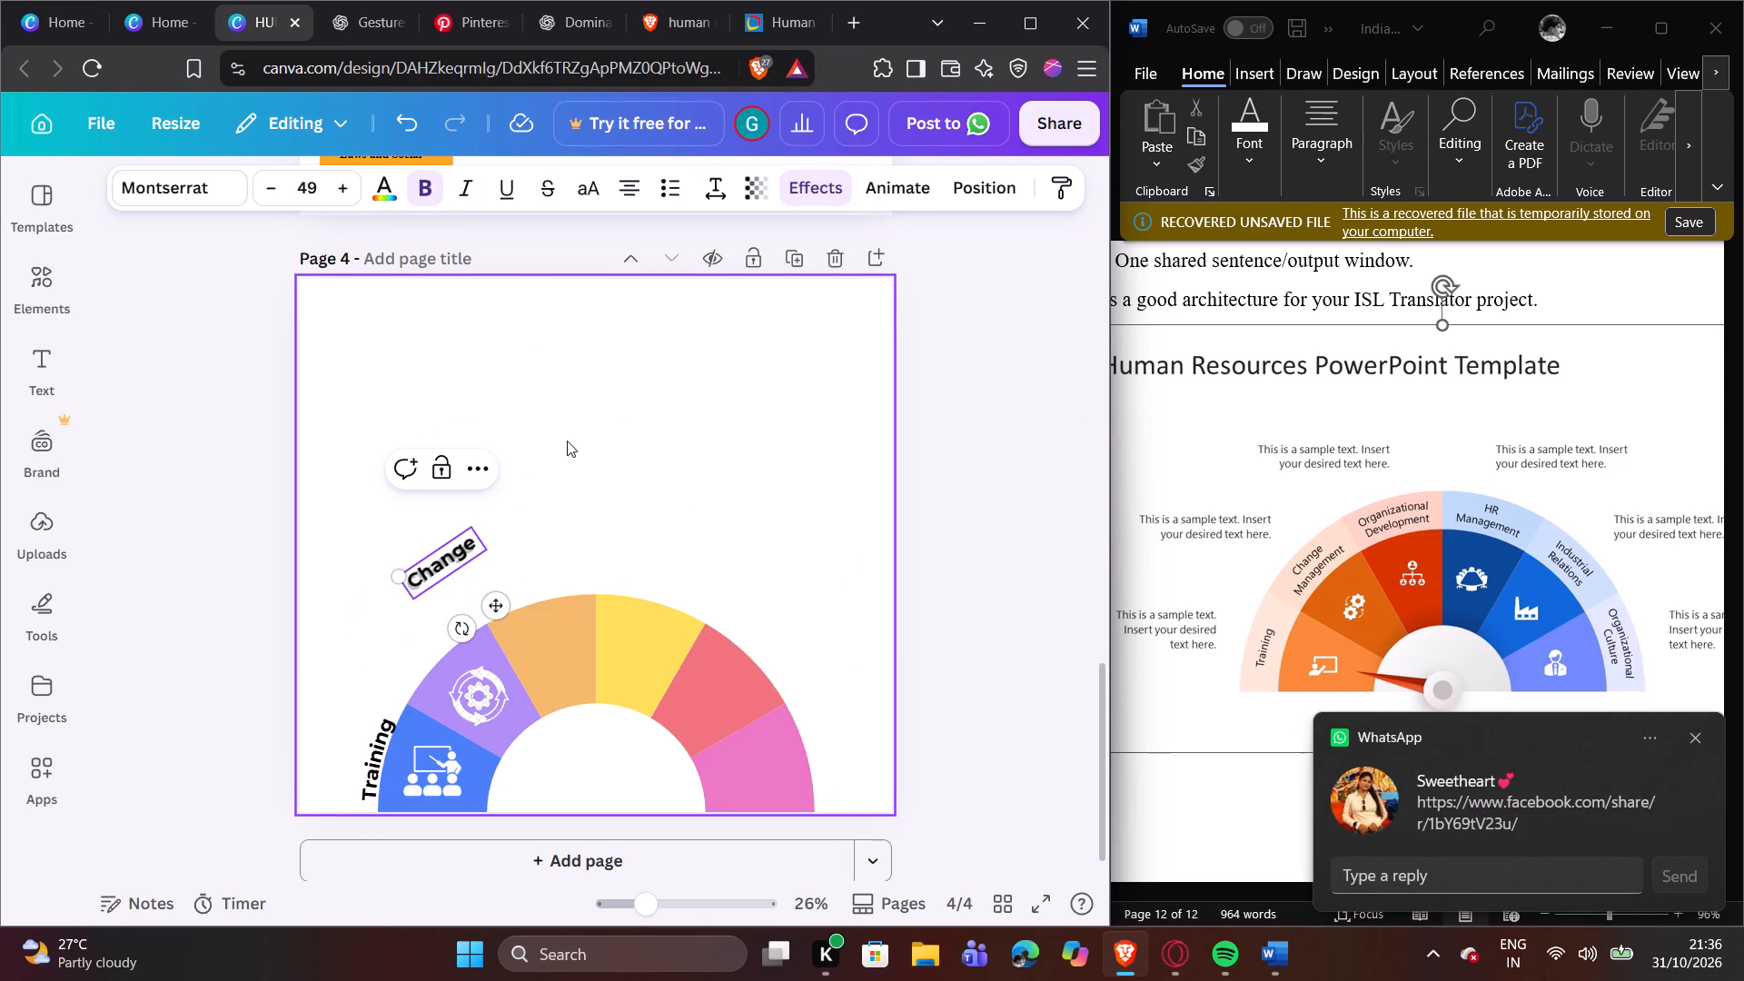
pyautogui.click(577, 483)
# Place the "Change" text against the purple segment's outer edge and rotate it counterclockwise to follow the arc.
pyautogui.moveTo(441, 560); pyautogui.dragTo(404, 649)
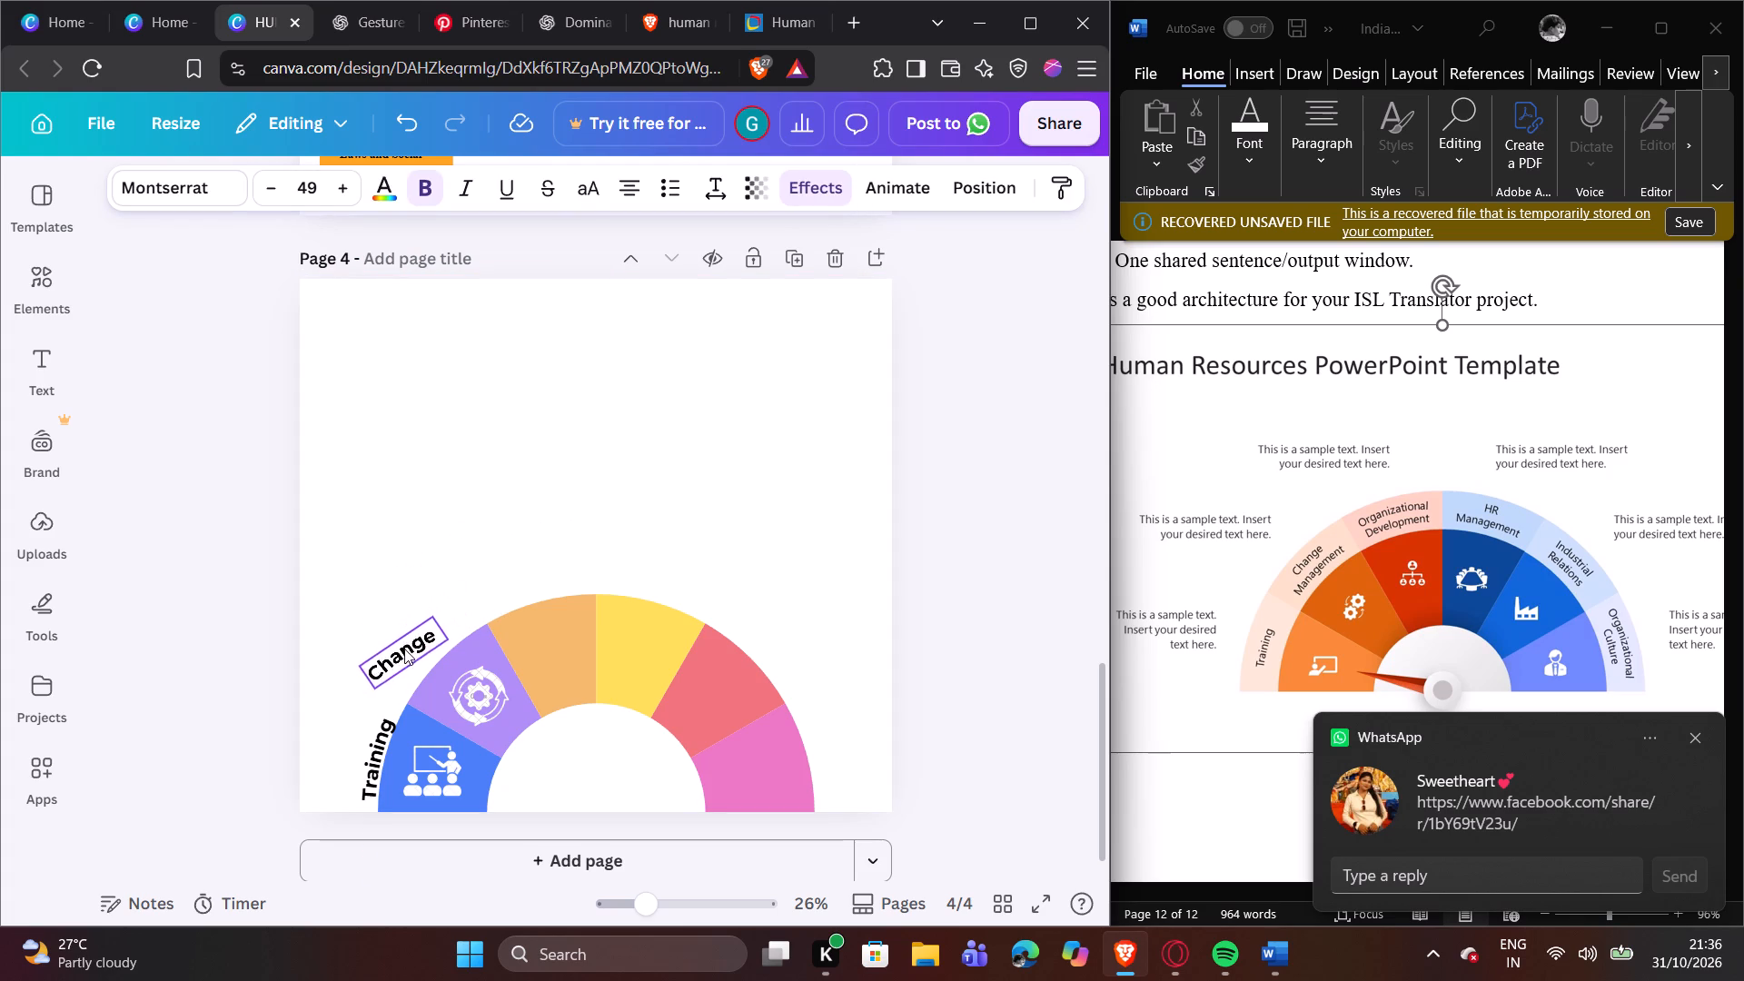
pyautogui.moveTo(404, 649); pyautogui.dragTo(408, 640)
pyautogui.click(431, 700)
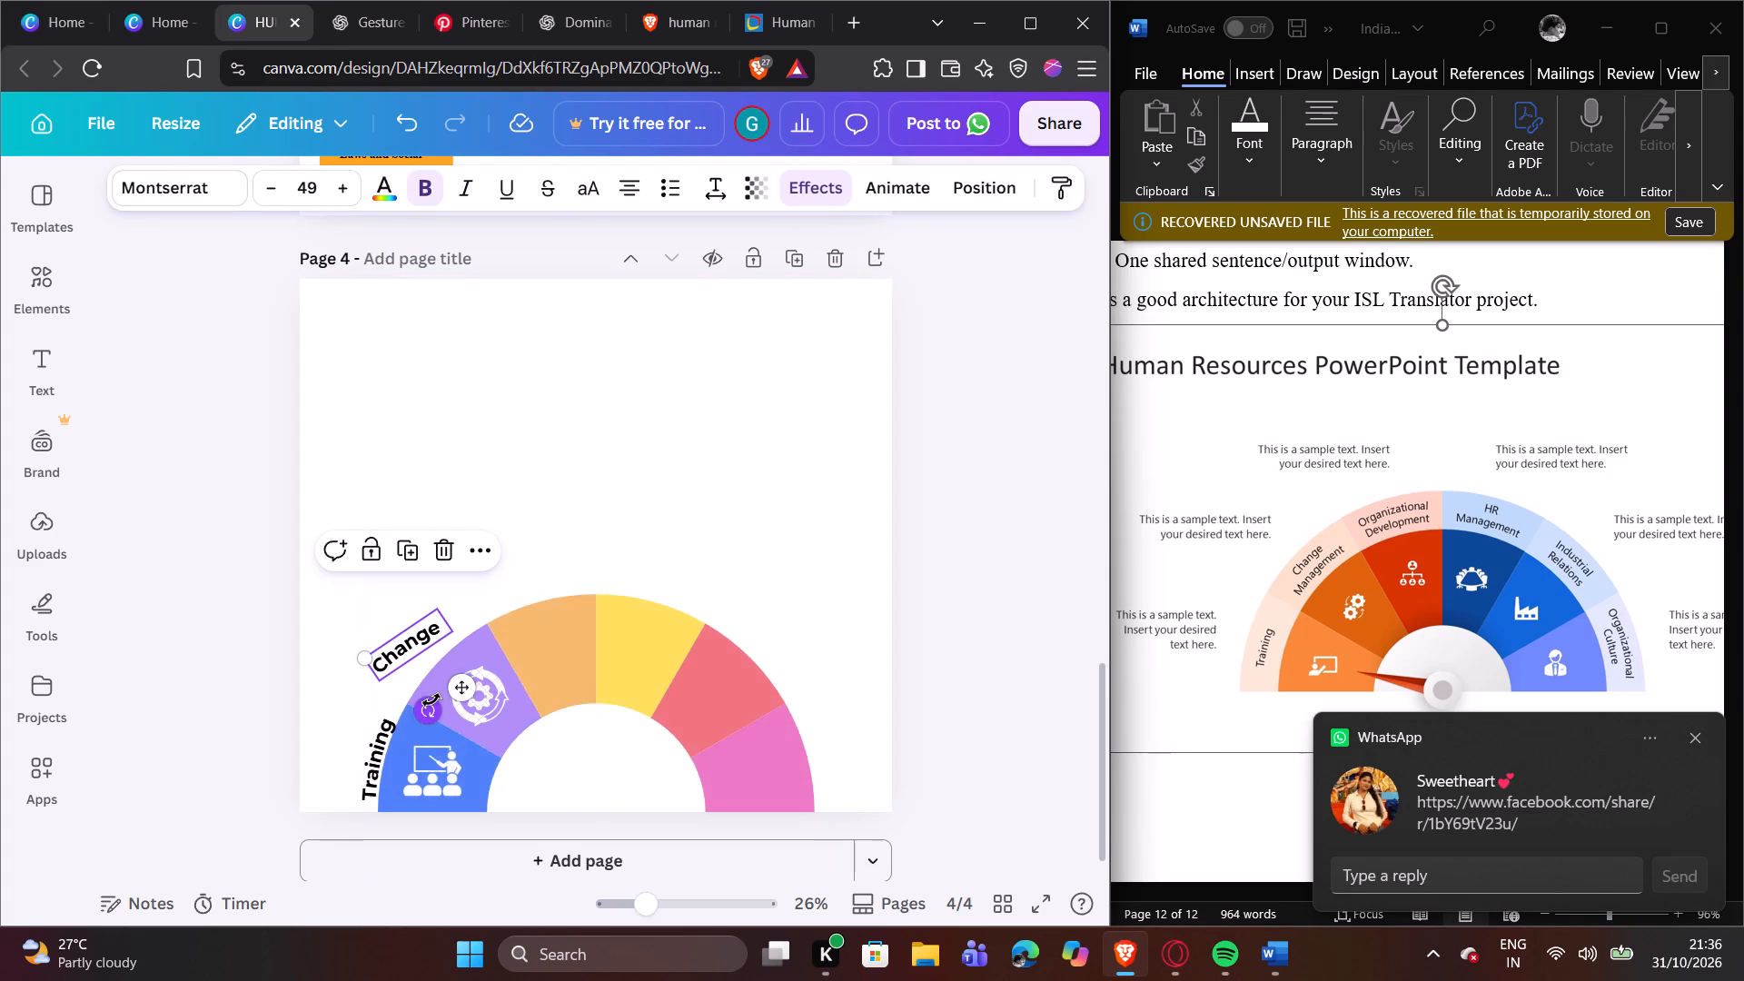
pyautogui.moveTo(424, 709); pyautogui.dragTo(430, 699)
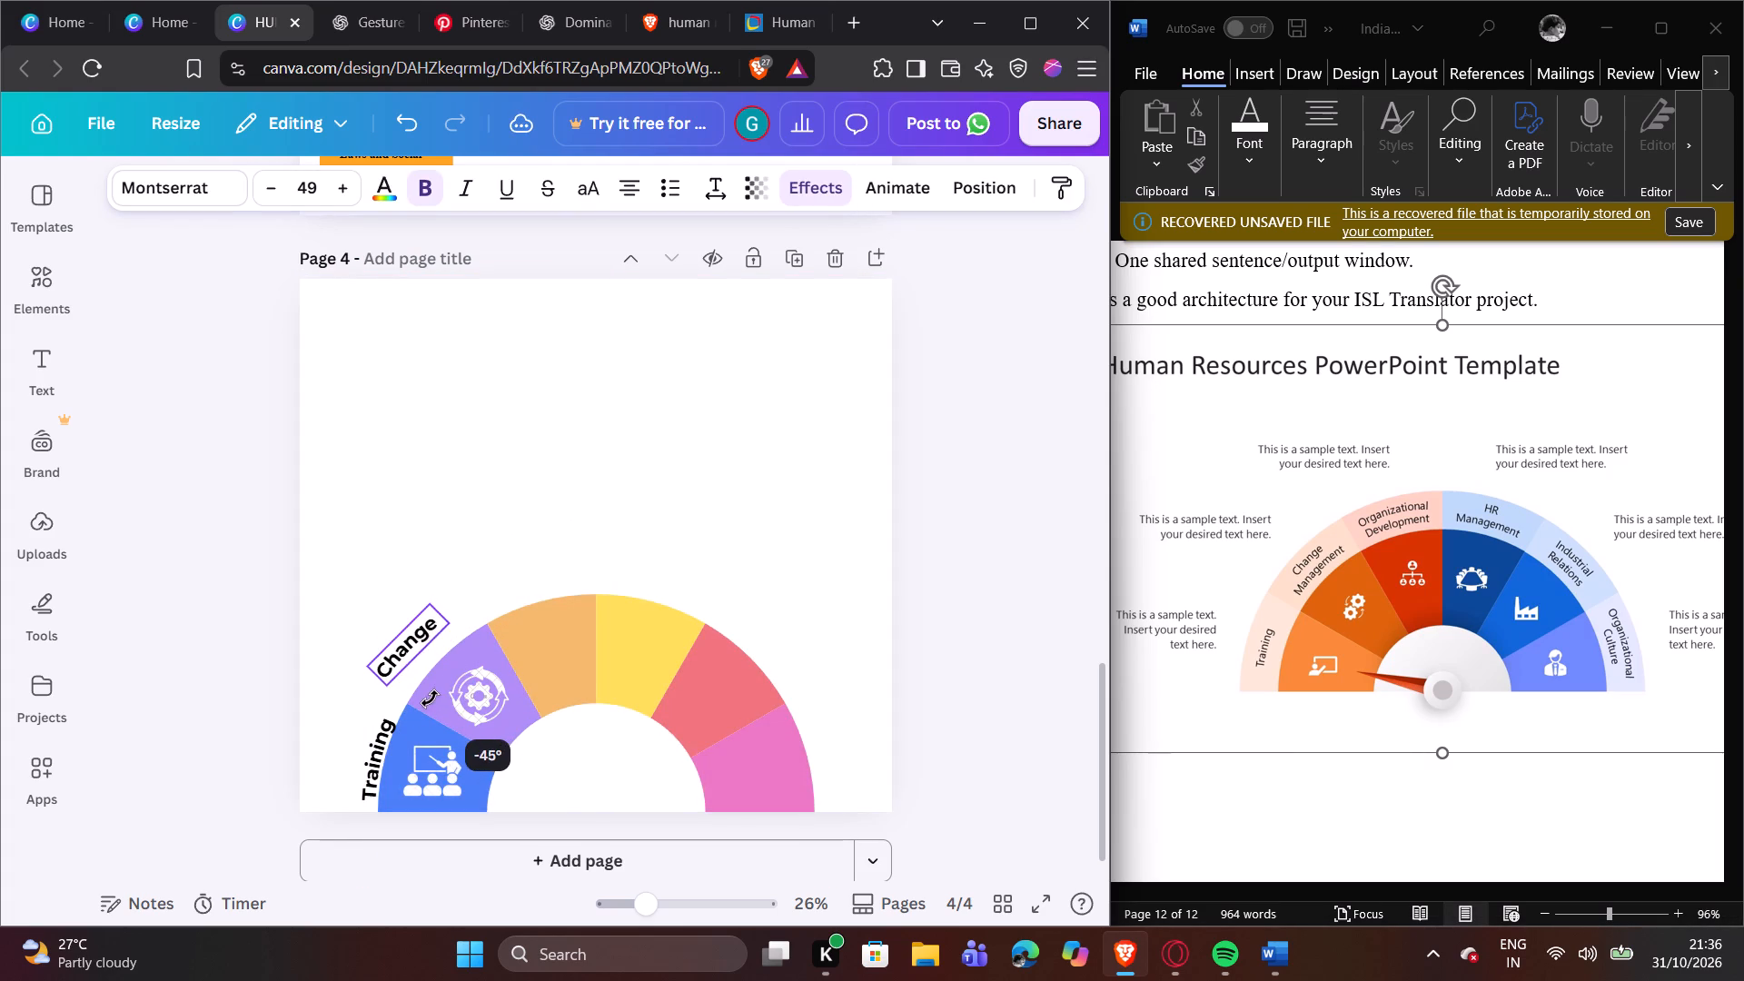
pyautogui.moveTo(430, 699); pyautogui.dragTo(436, 699)
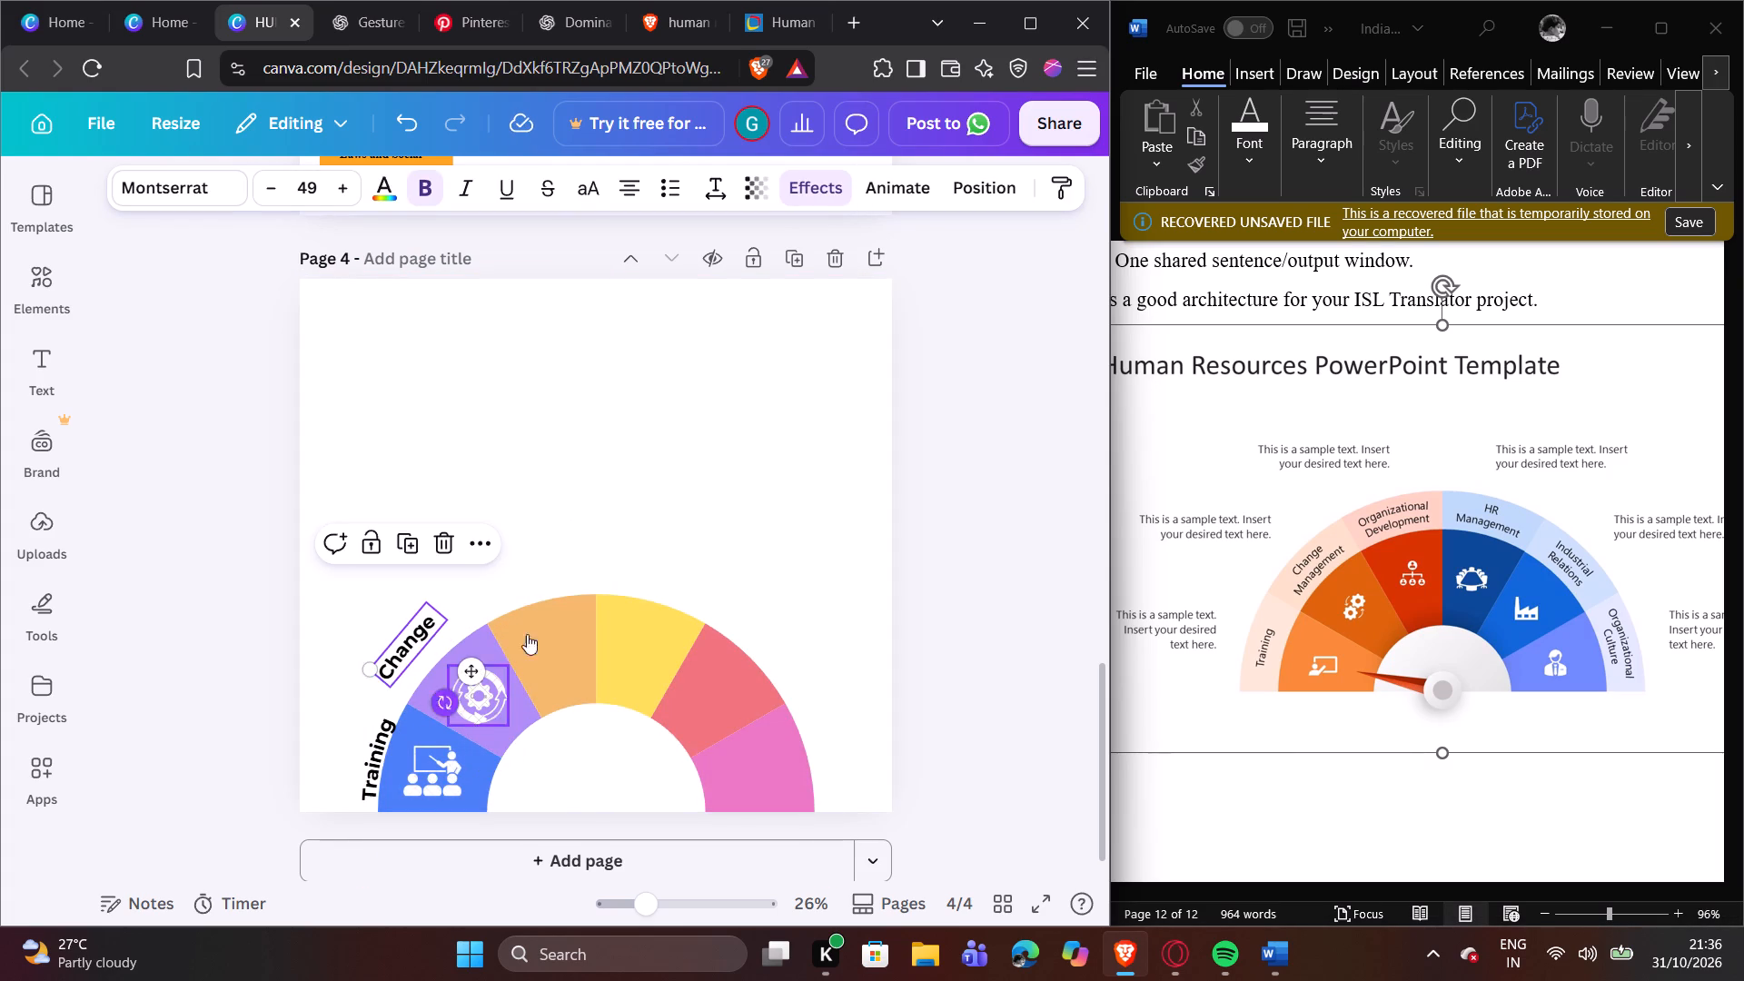
pyautogui.click(580, 505)
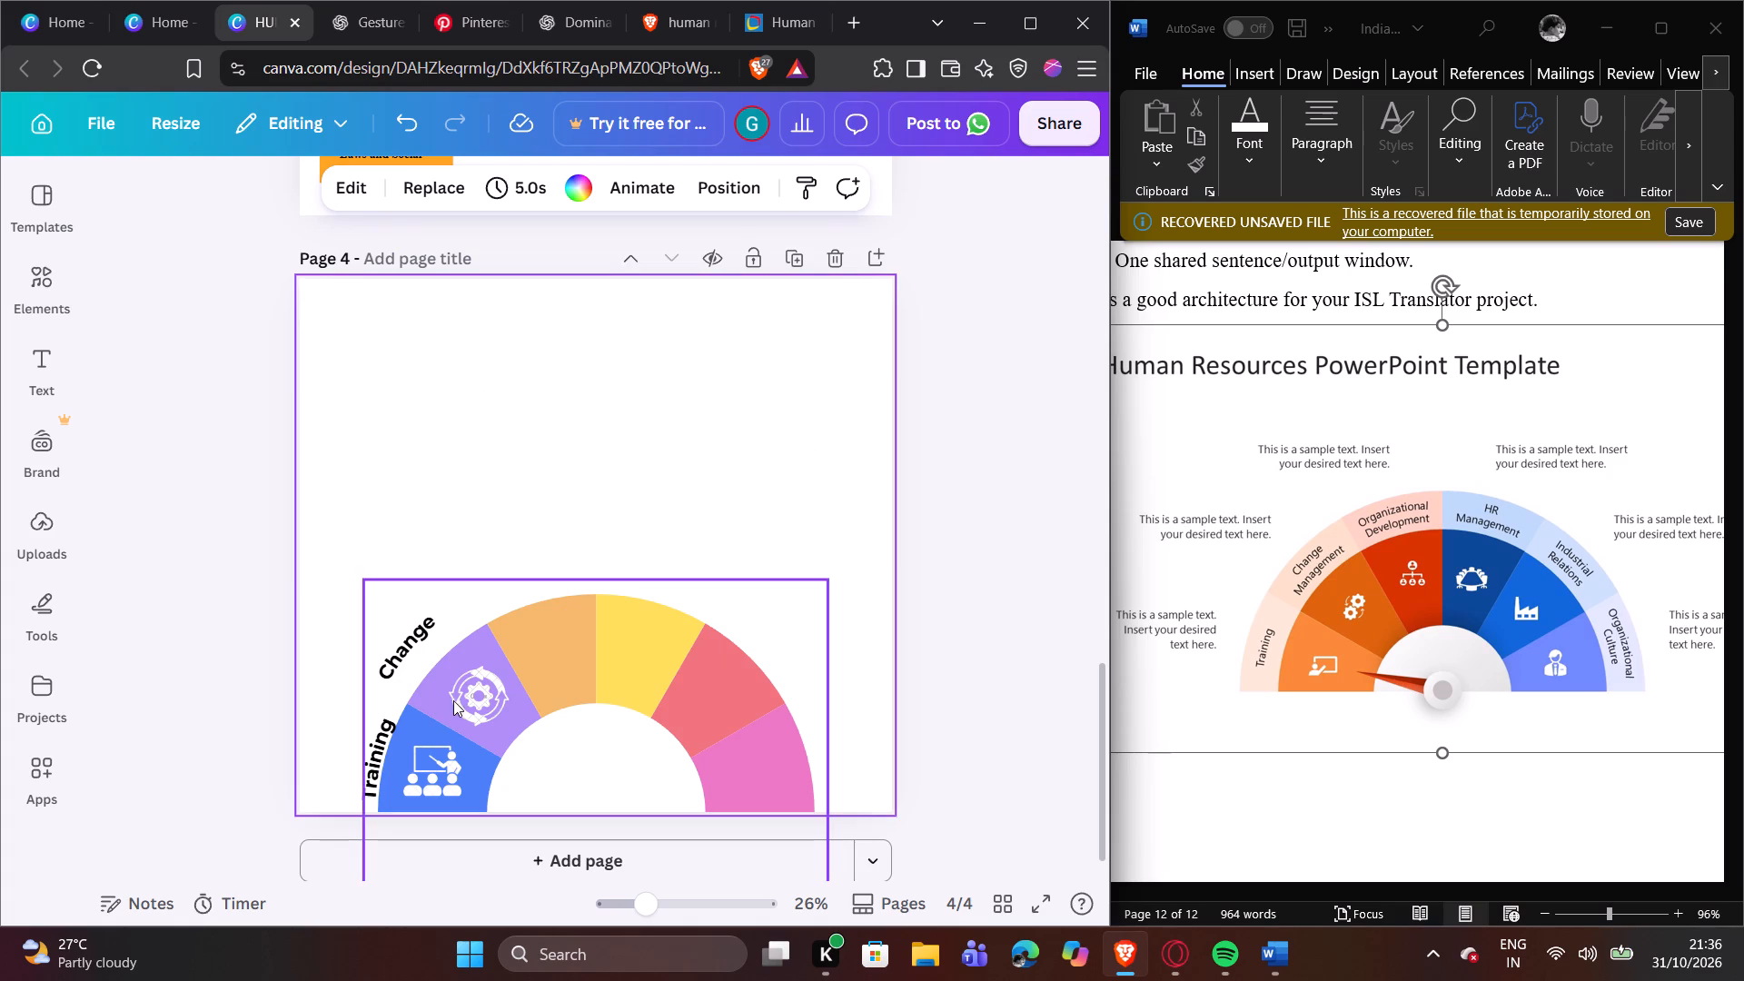
# Duplicate the "Change" text and replace the copy's wording with "Management".
pyautogui.click(396, 646)
pyautogui.click(409, 550)
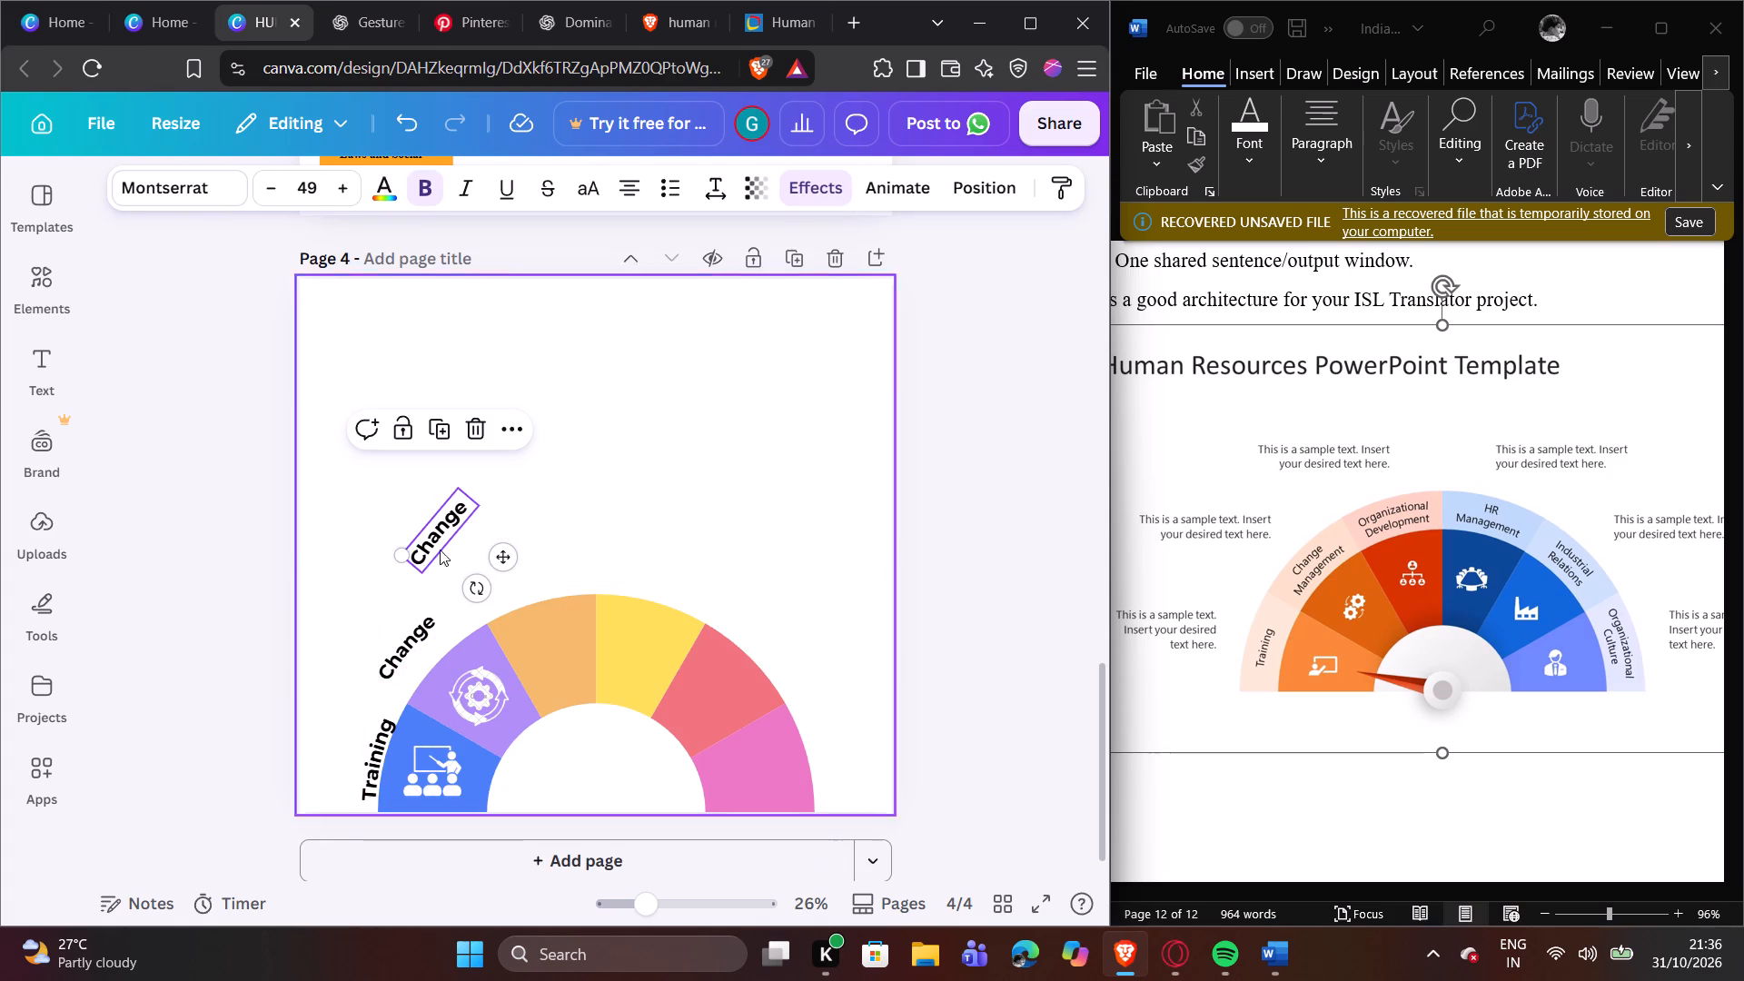
pyautogui.click(441, 537)
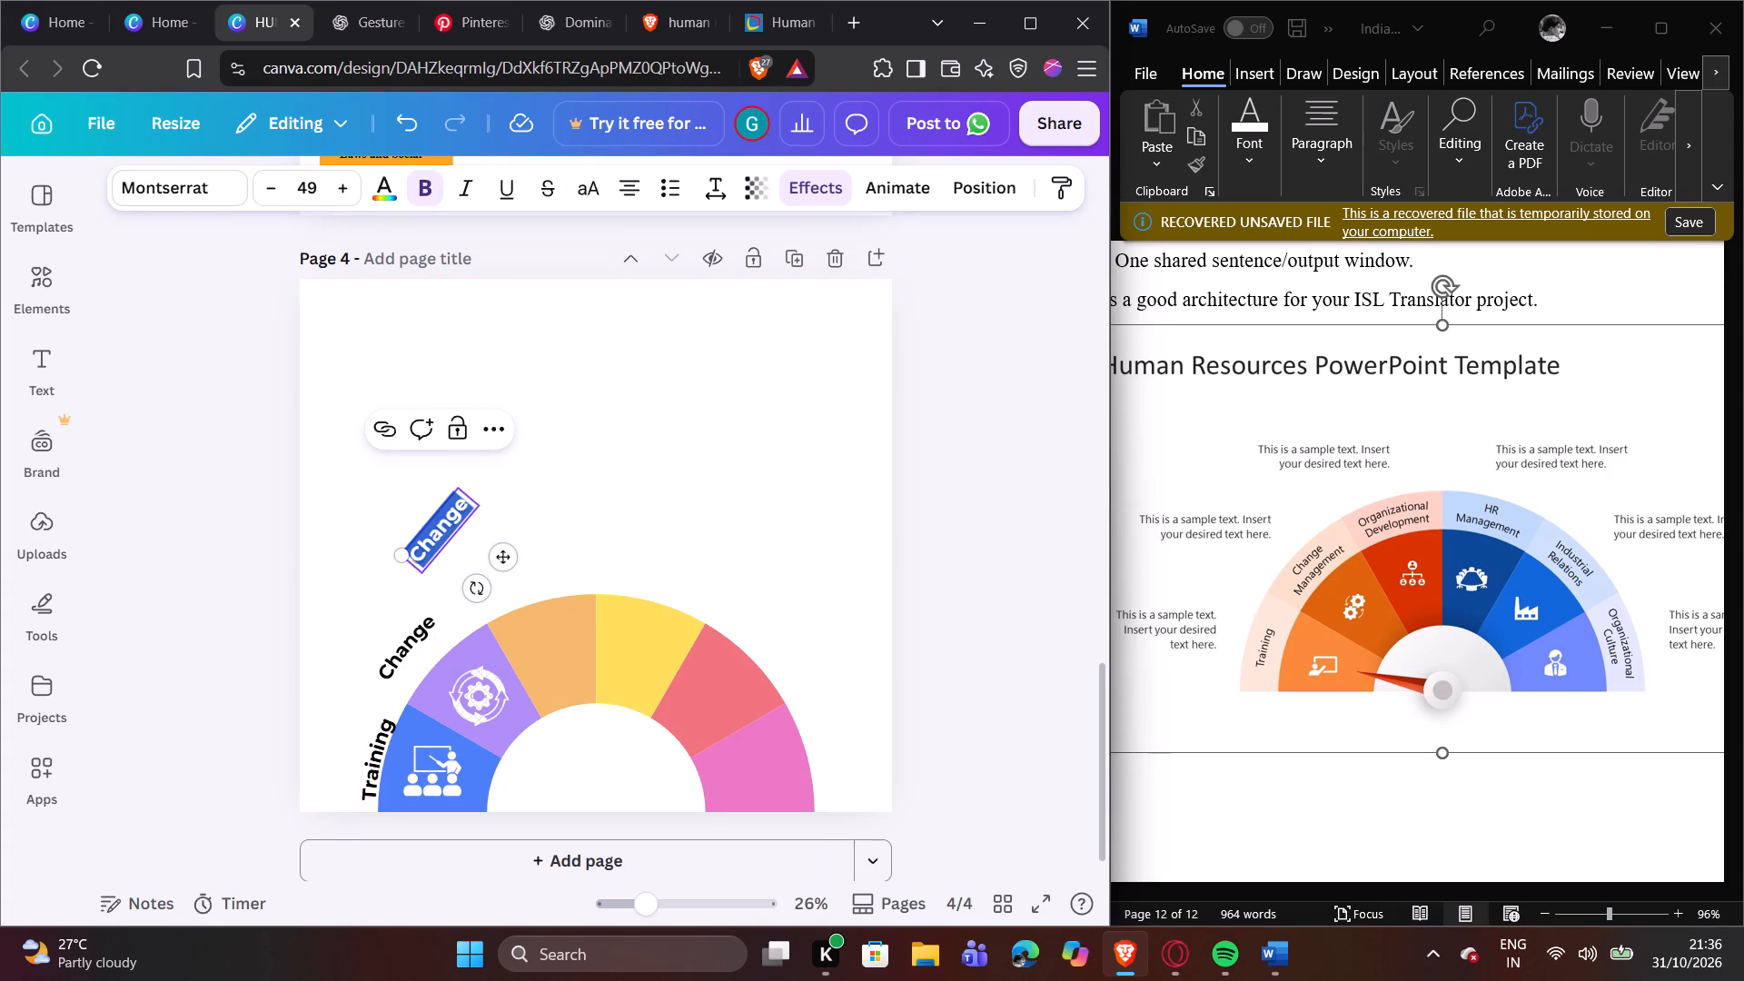
pyautogui.hotkey('ctrl', 'v')
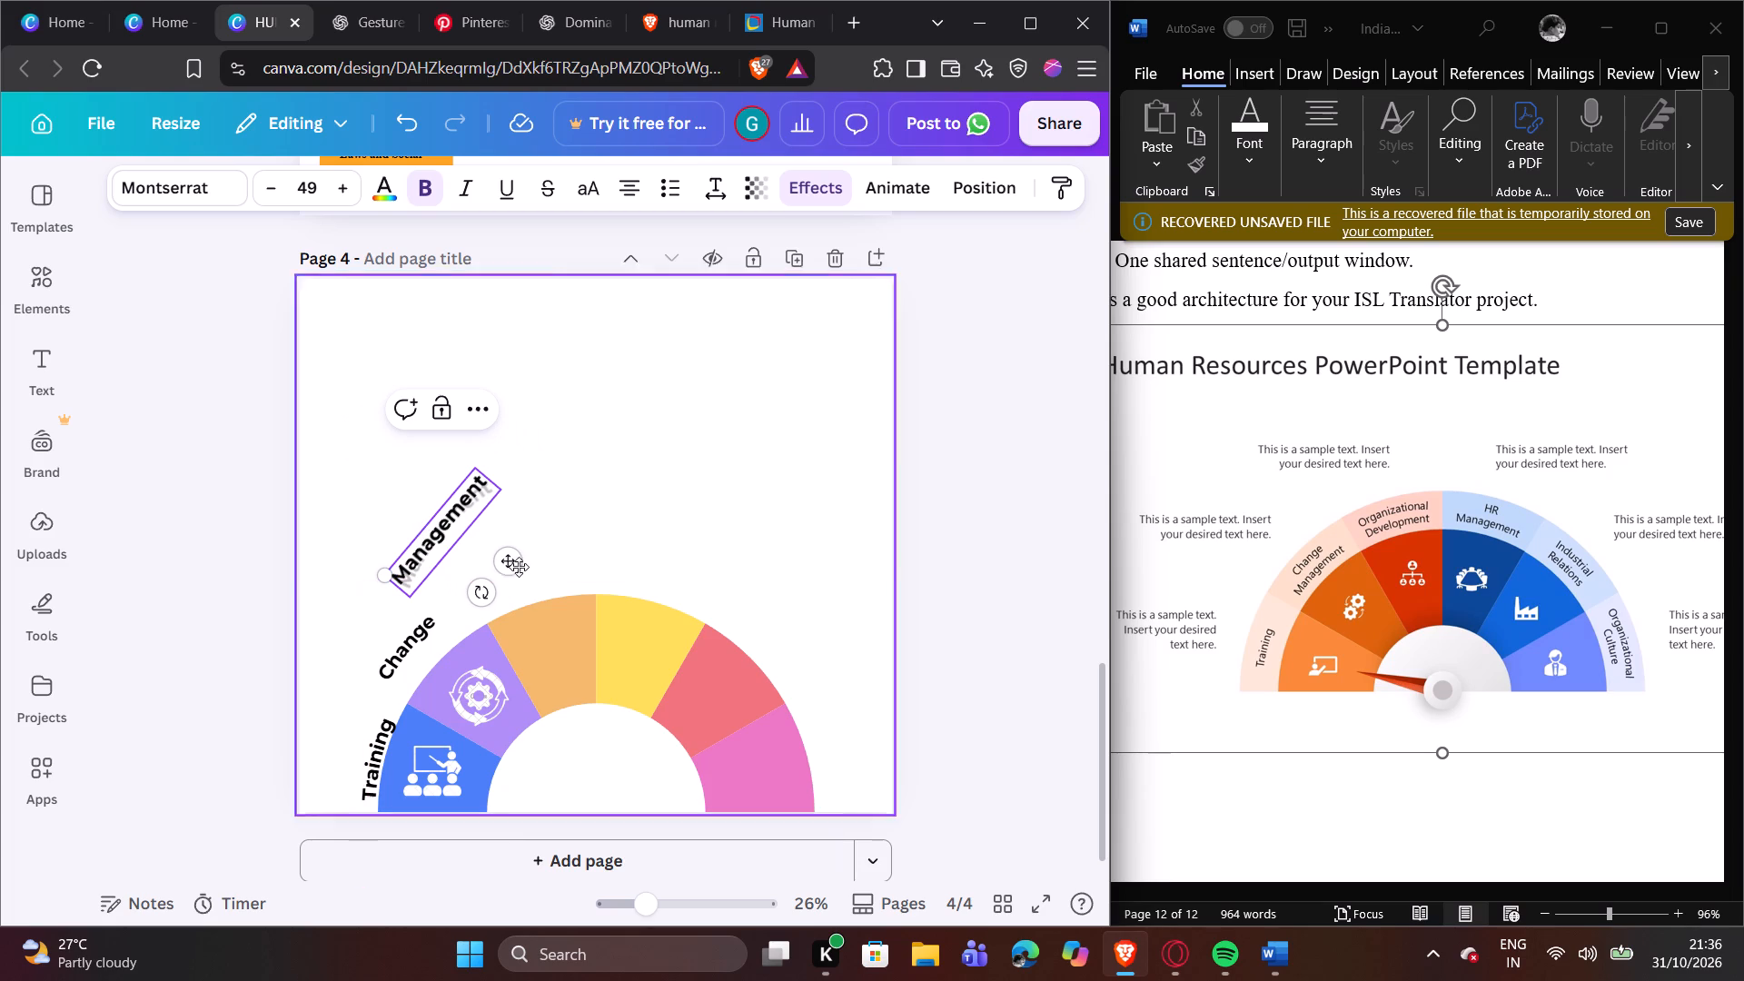
pyautogui.click(512, 528)
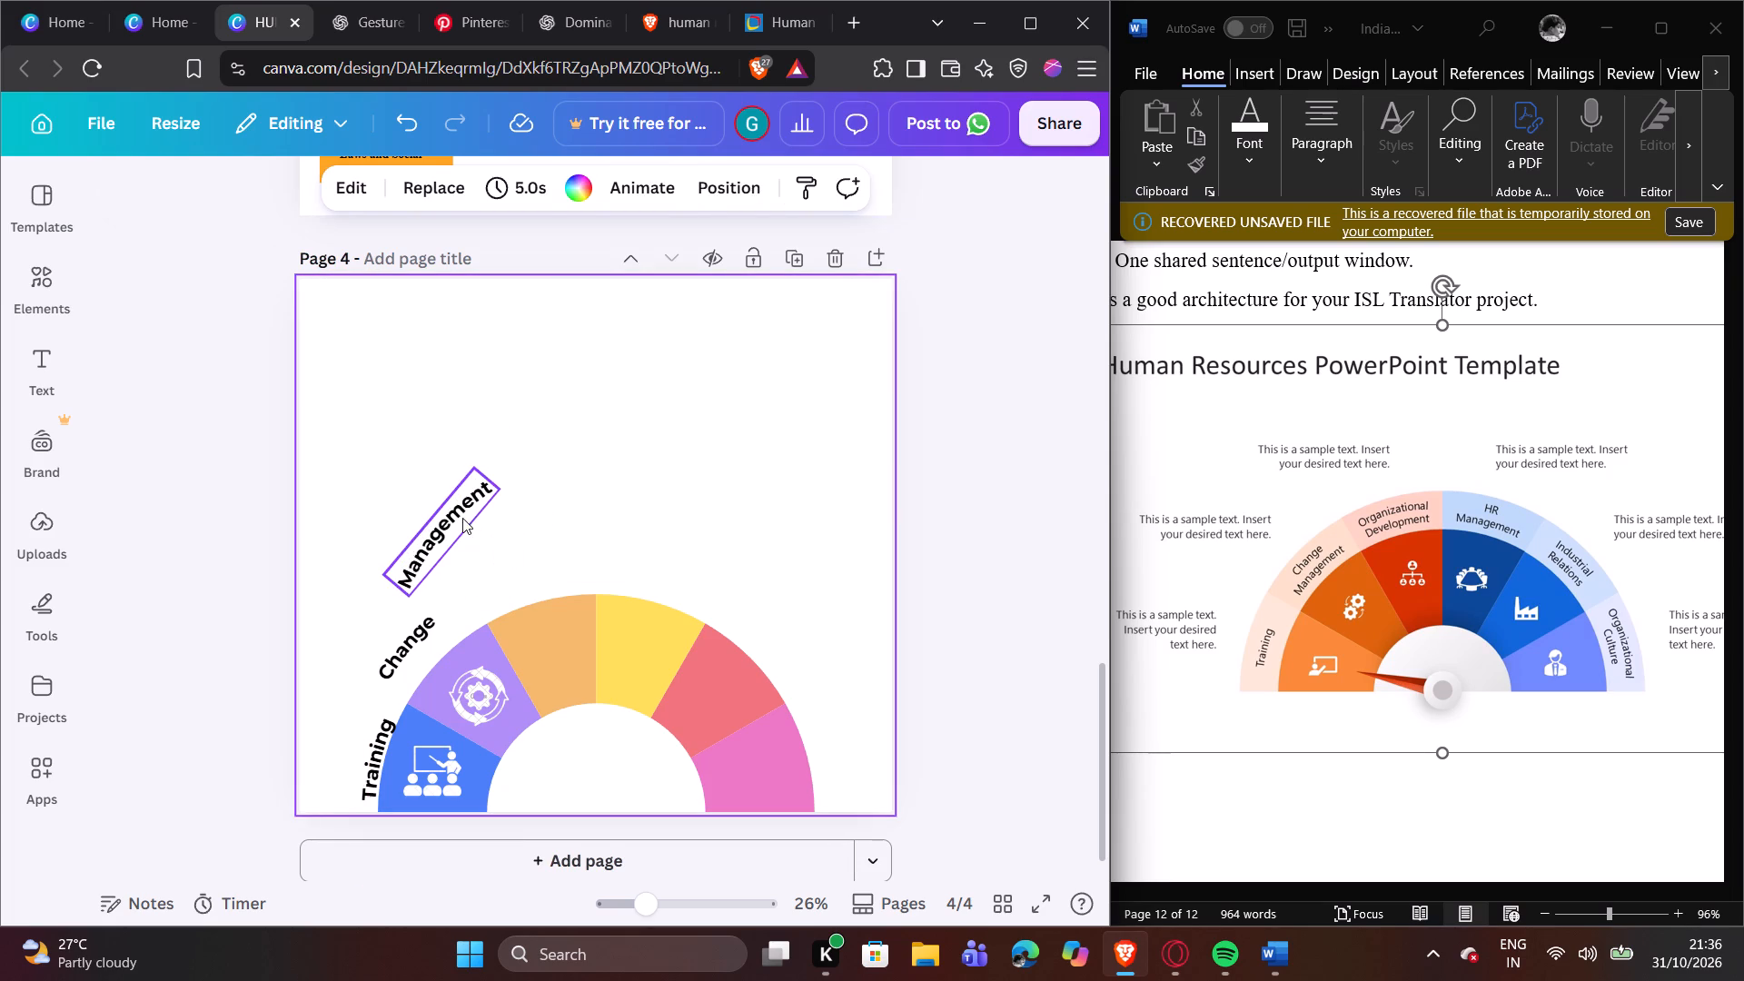
# Fit the "Management" text between "Change" and the purple segment, shrinking it to about 37 and rotating it slightly to follow the edge.
pyautogui.moveTo(462, 518); pyautogui.dragTo(442, 649)
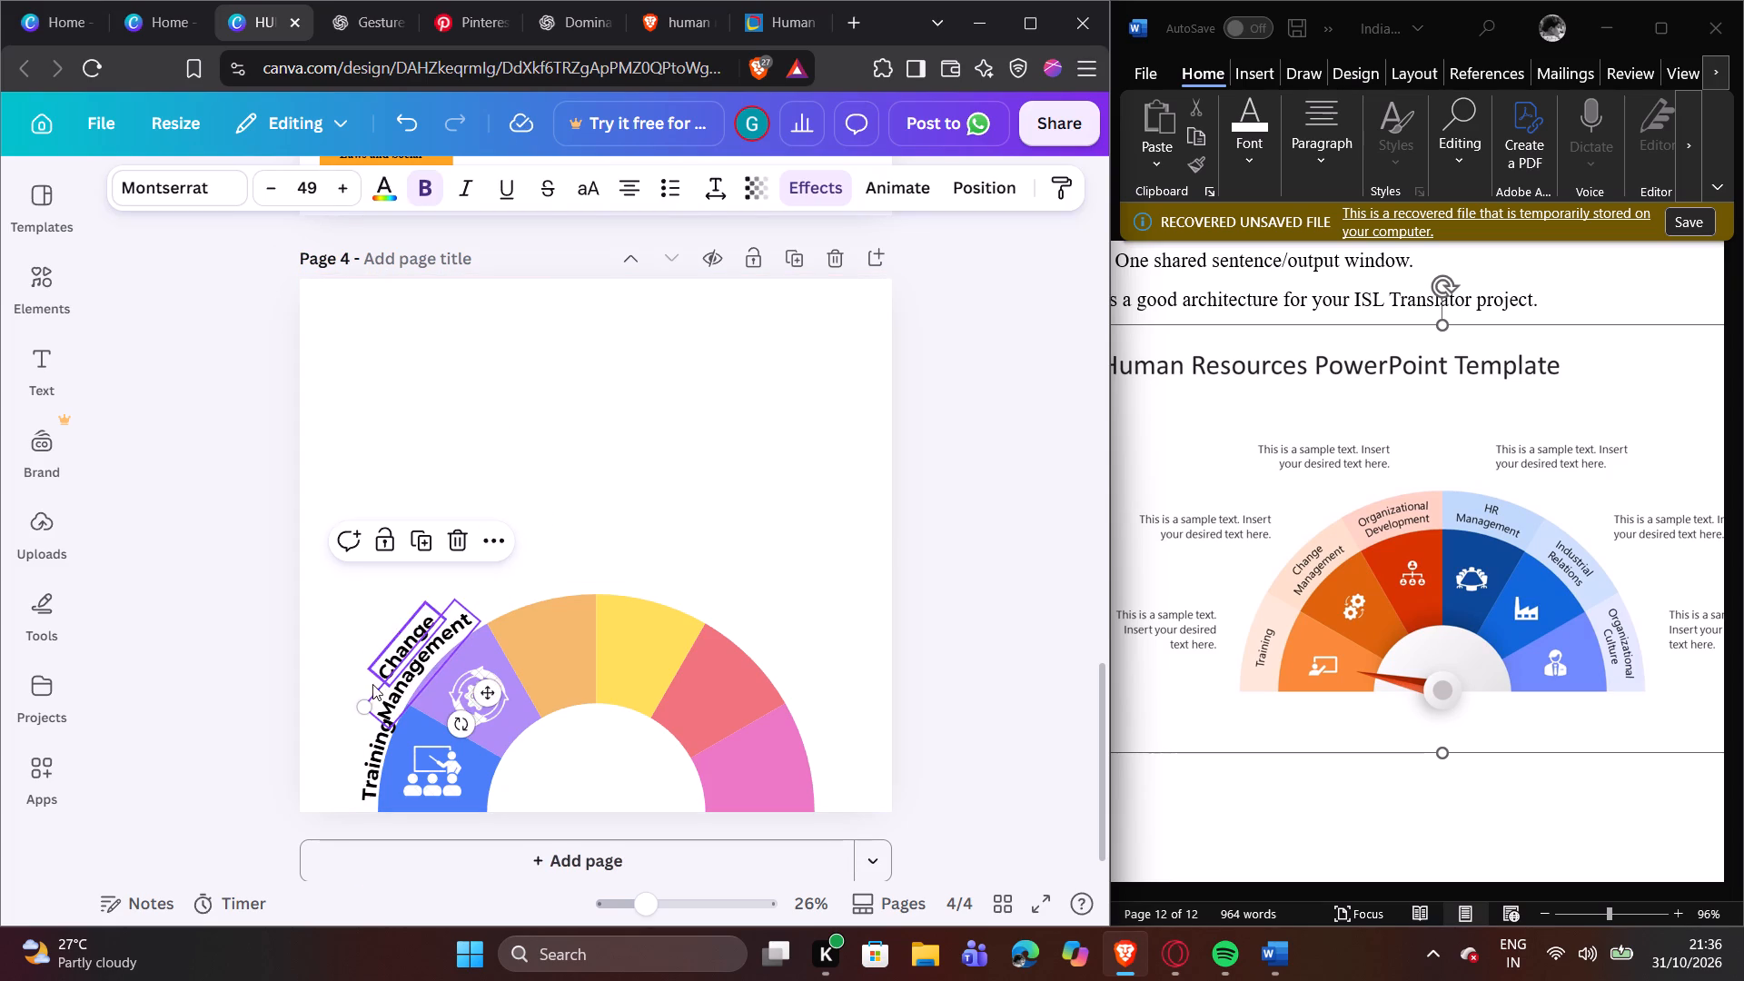
pyautogui.moveTo(359, 708); pyautogui.dragTo(399, 703)
pyautogui.click(526, 563)
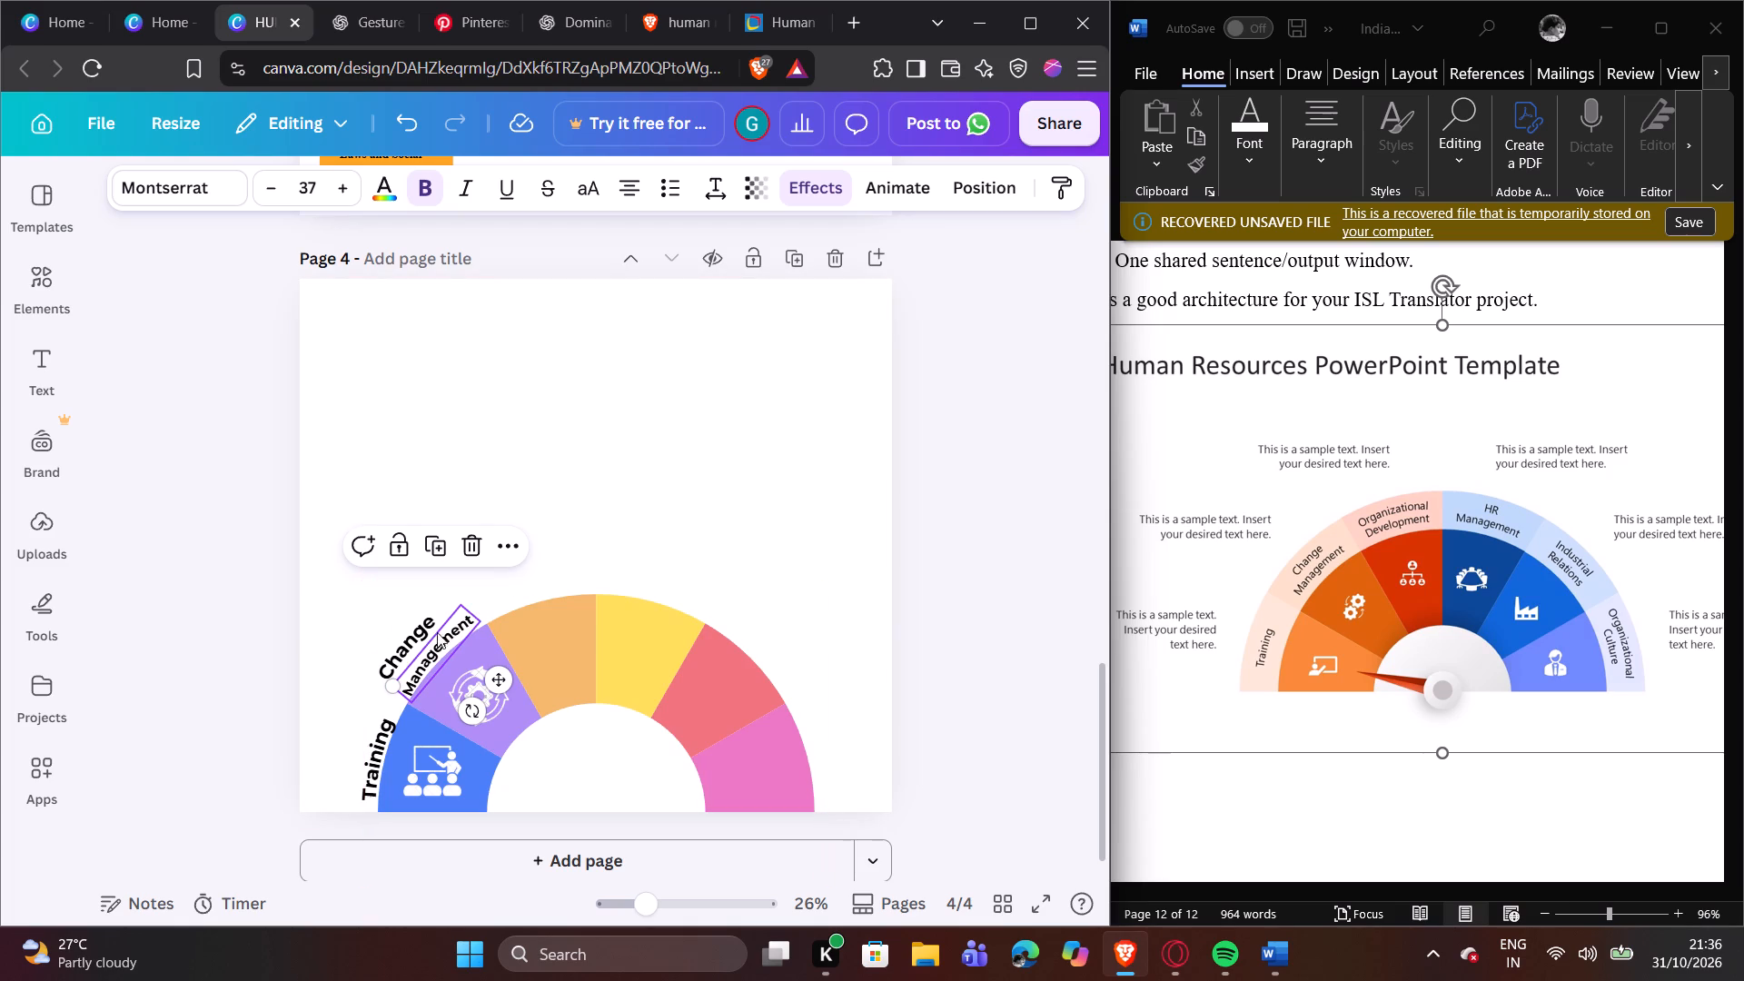
pyautogui.click(543, 523)
pyautogui.click(451, 627)
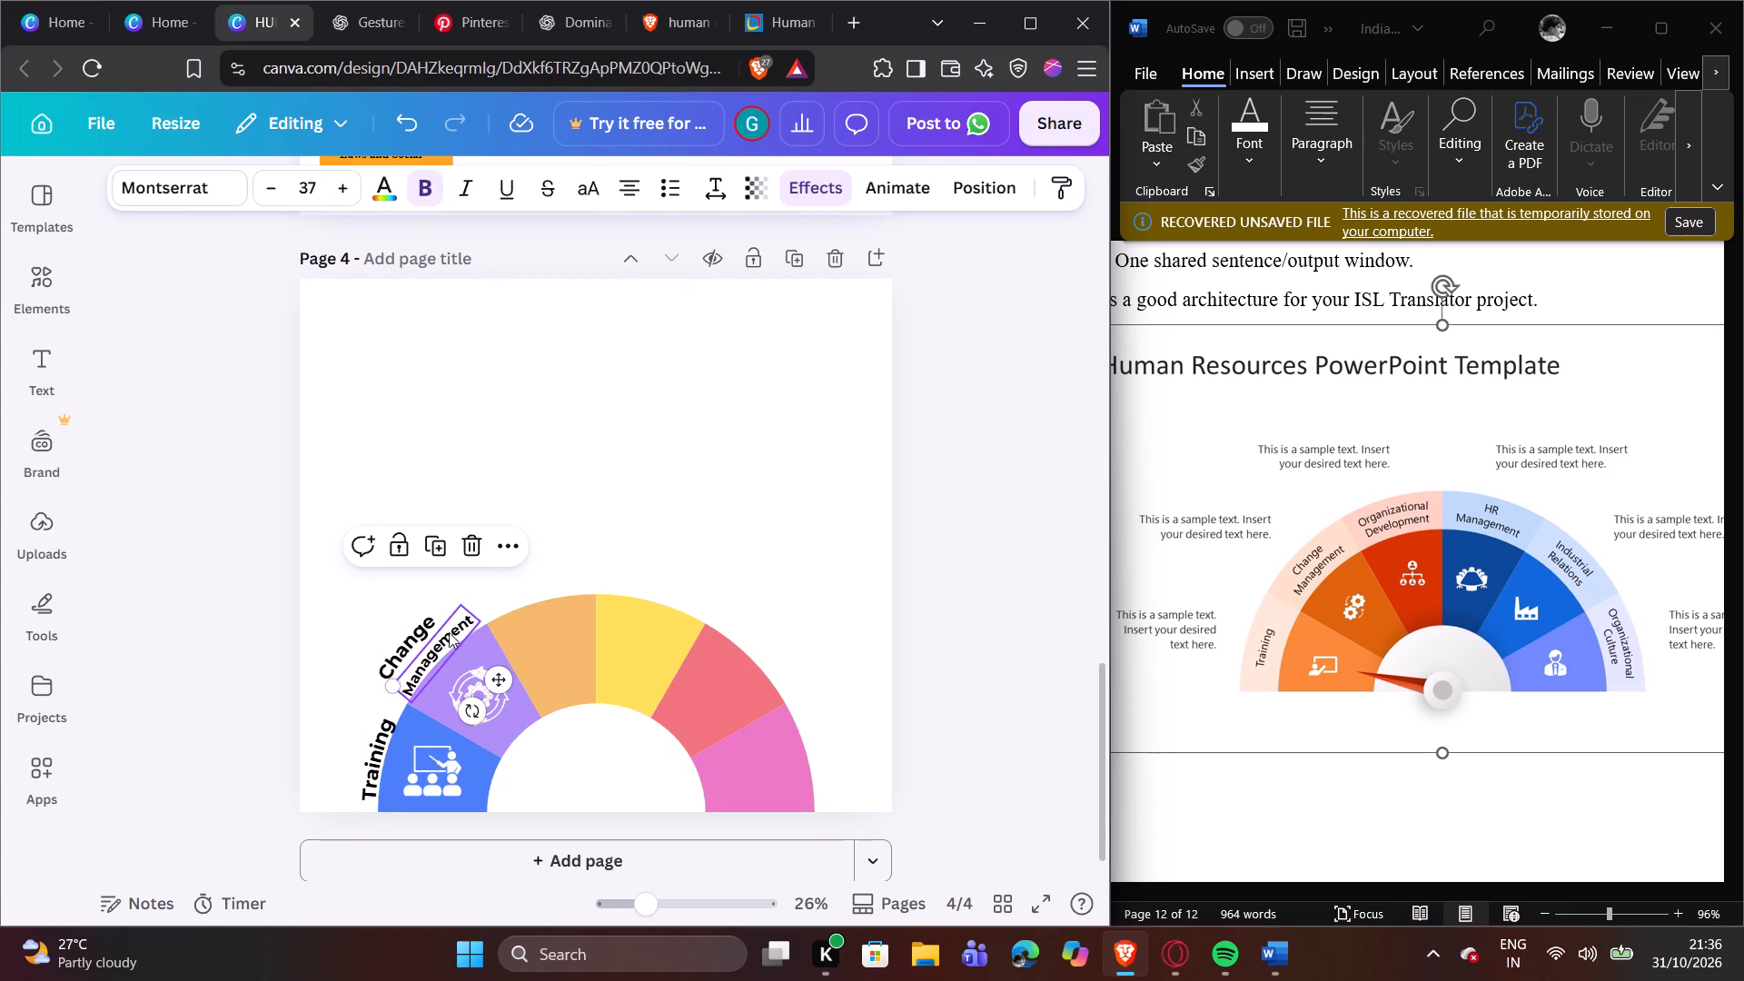
pyautogui.moveTo(467, 708); pyautogui.dragTo(458, 706)
pyautogui.click(629, 500)
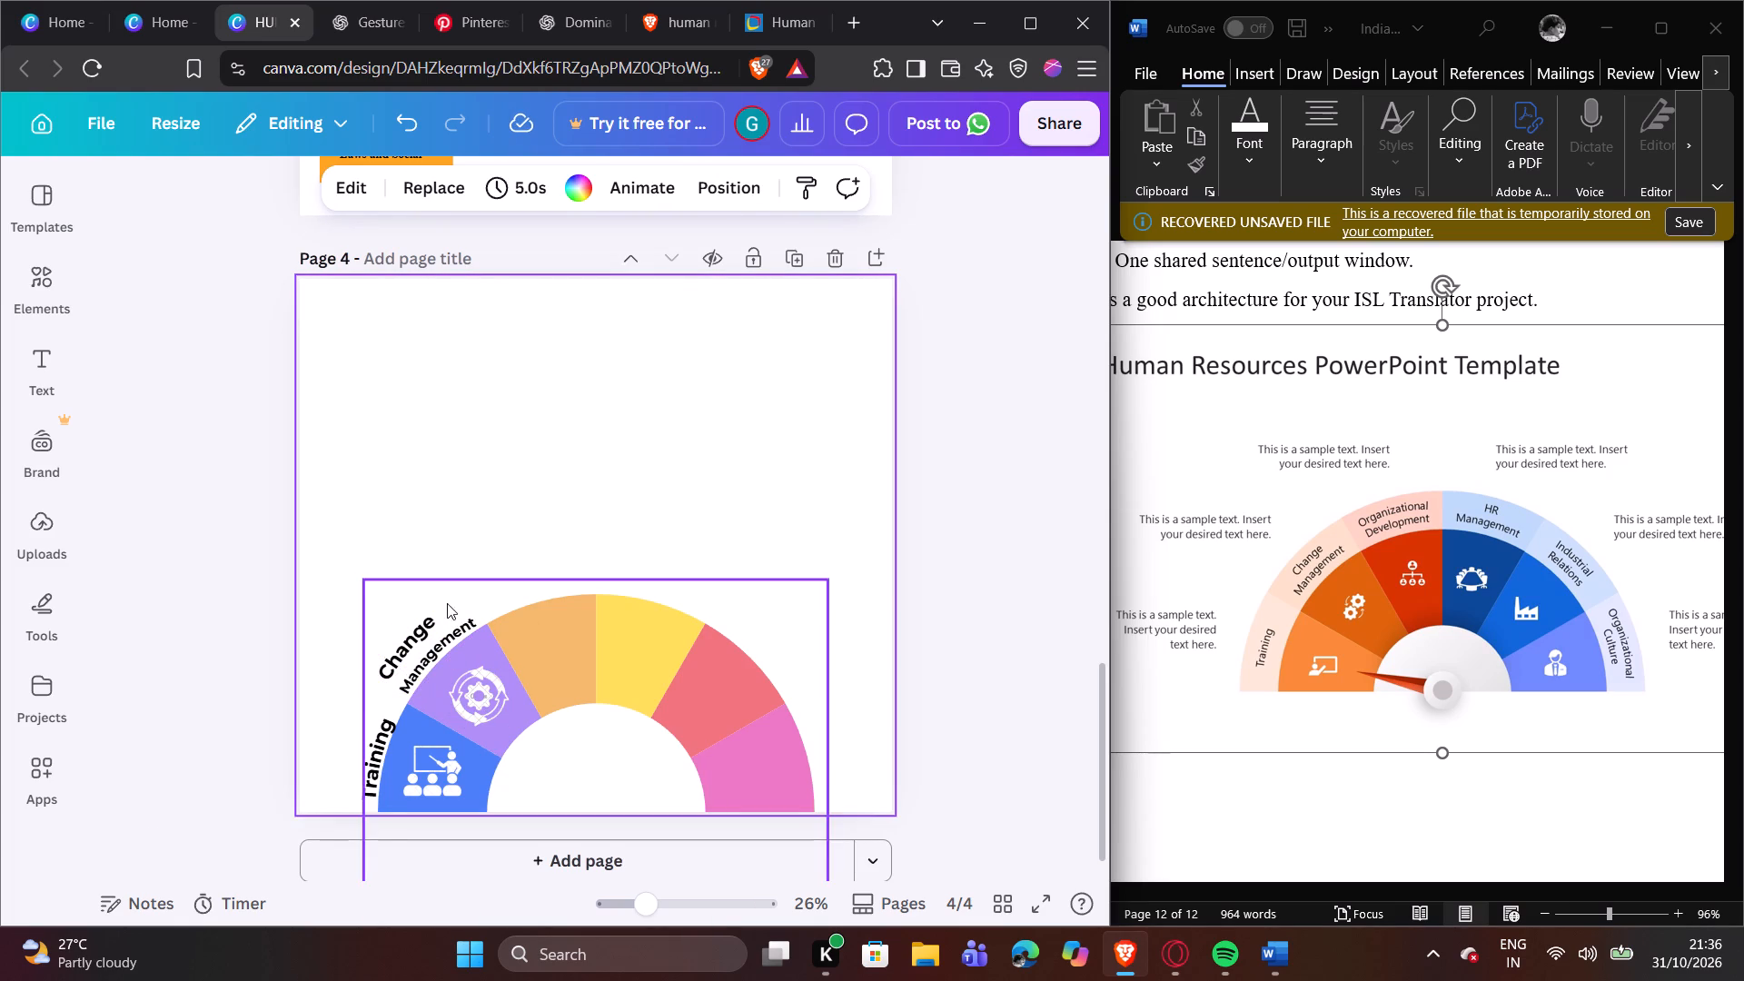
# Reduce the font size of the "Change" text to 40.
pyautogui.click(415, 641)
pyautogui.doubleClick(415, 641)
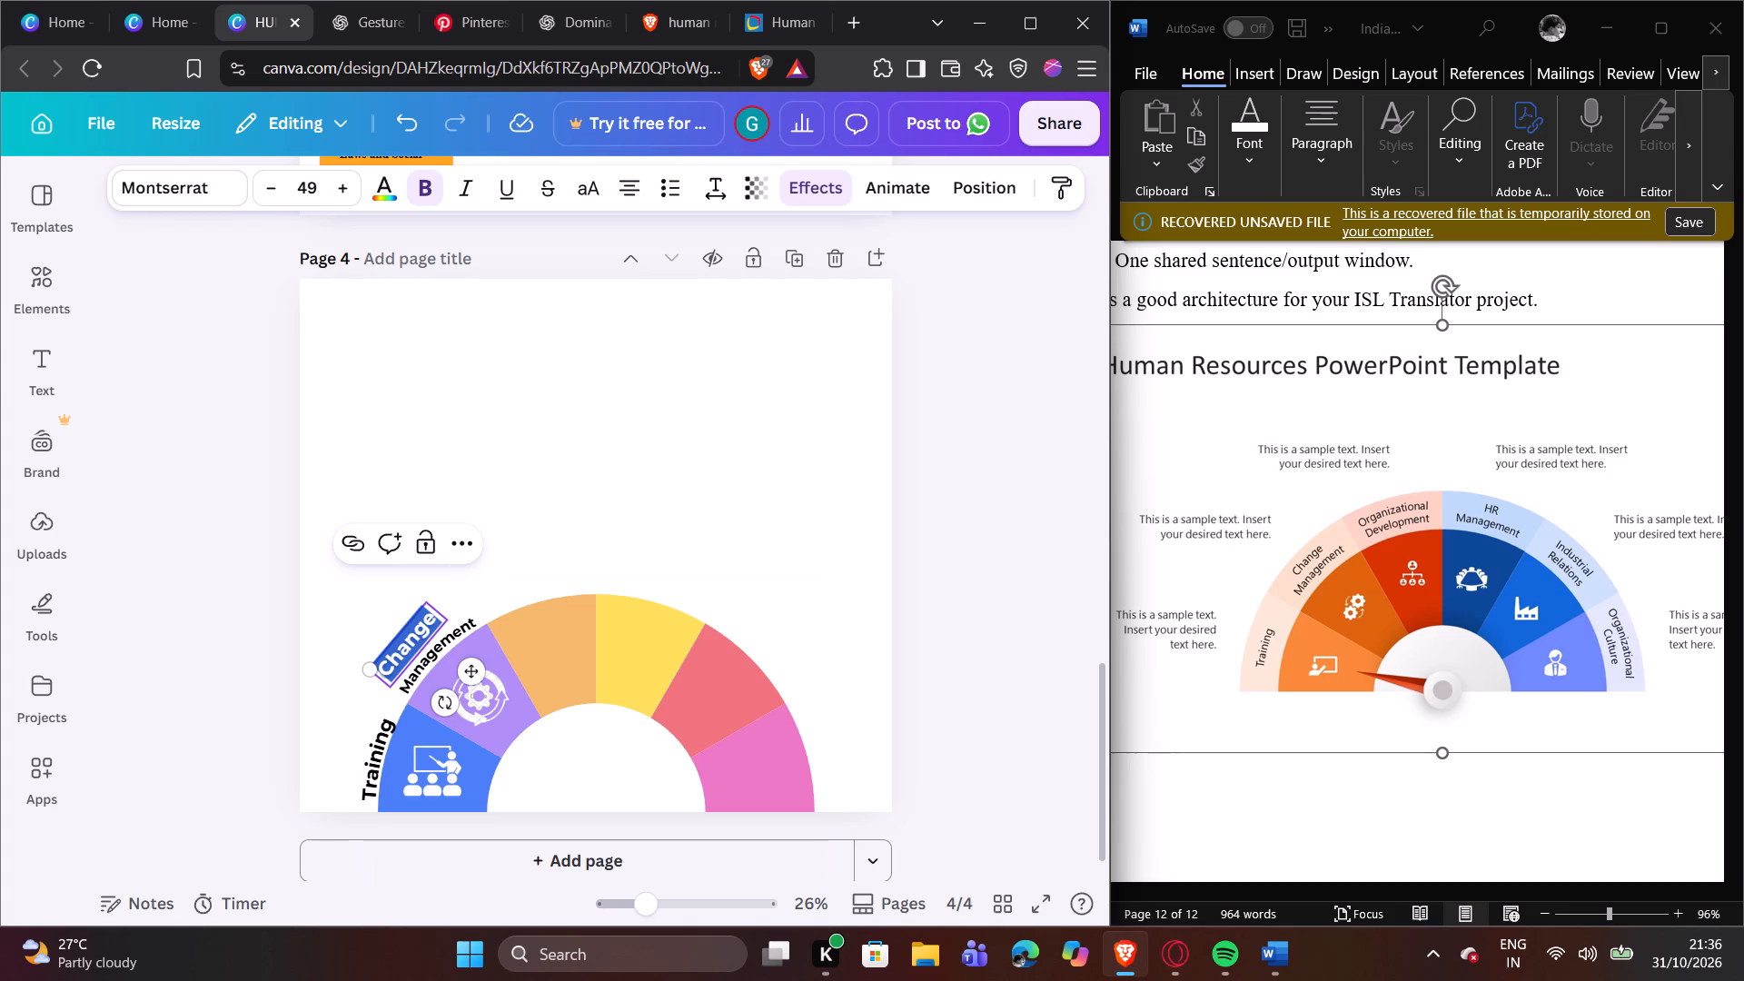
pyautogui.tripleClick(271, 184)
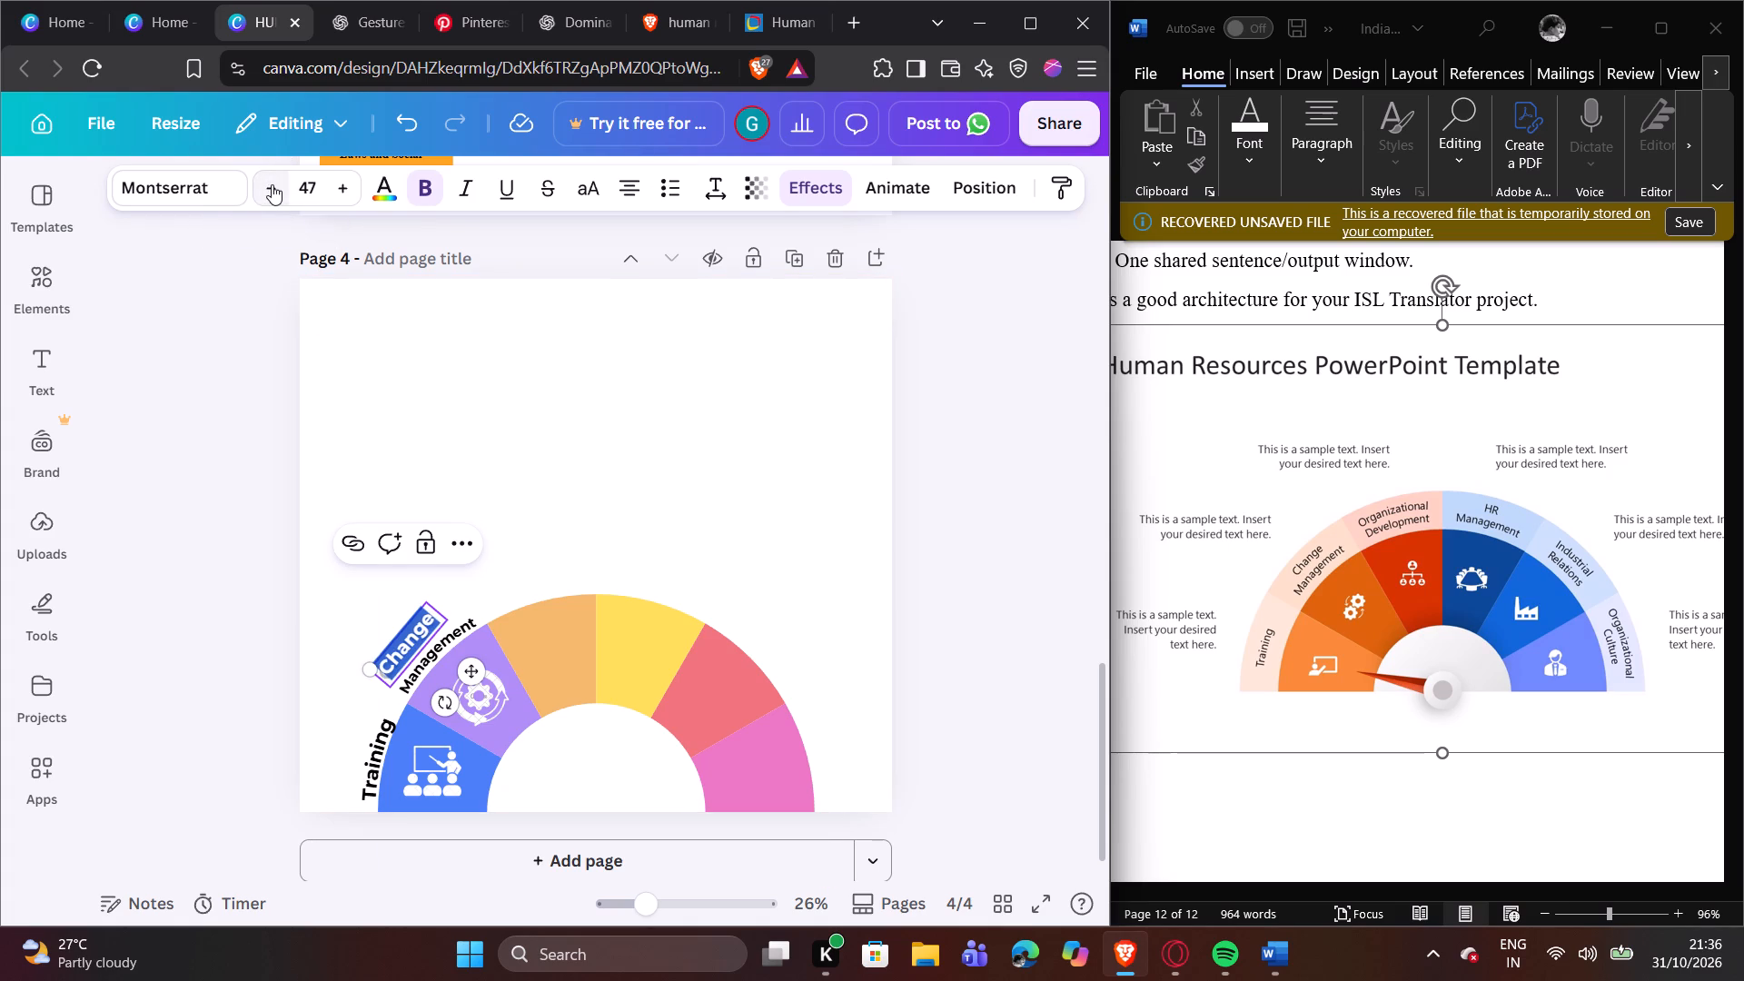
pyautogui.tripleClick(272, 184)
pyautogui.doubleClick(274, 185)
pyautogui.click(272, 185)
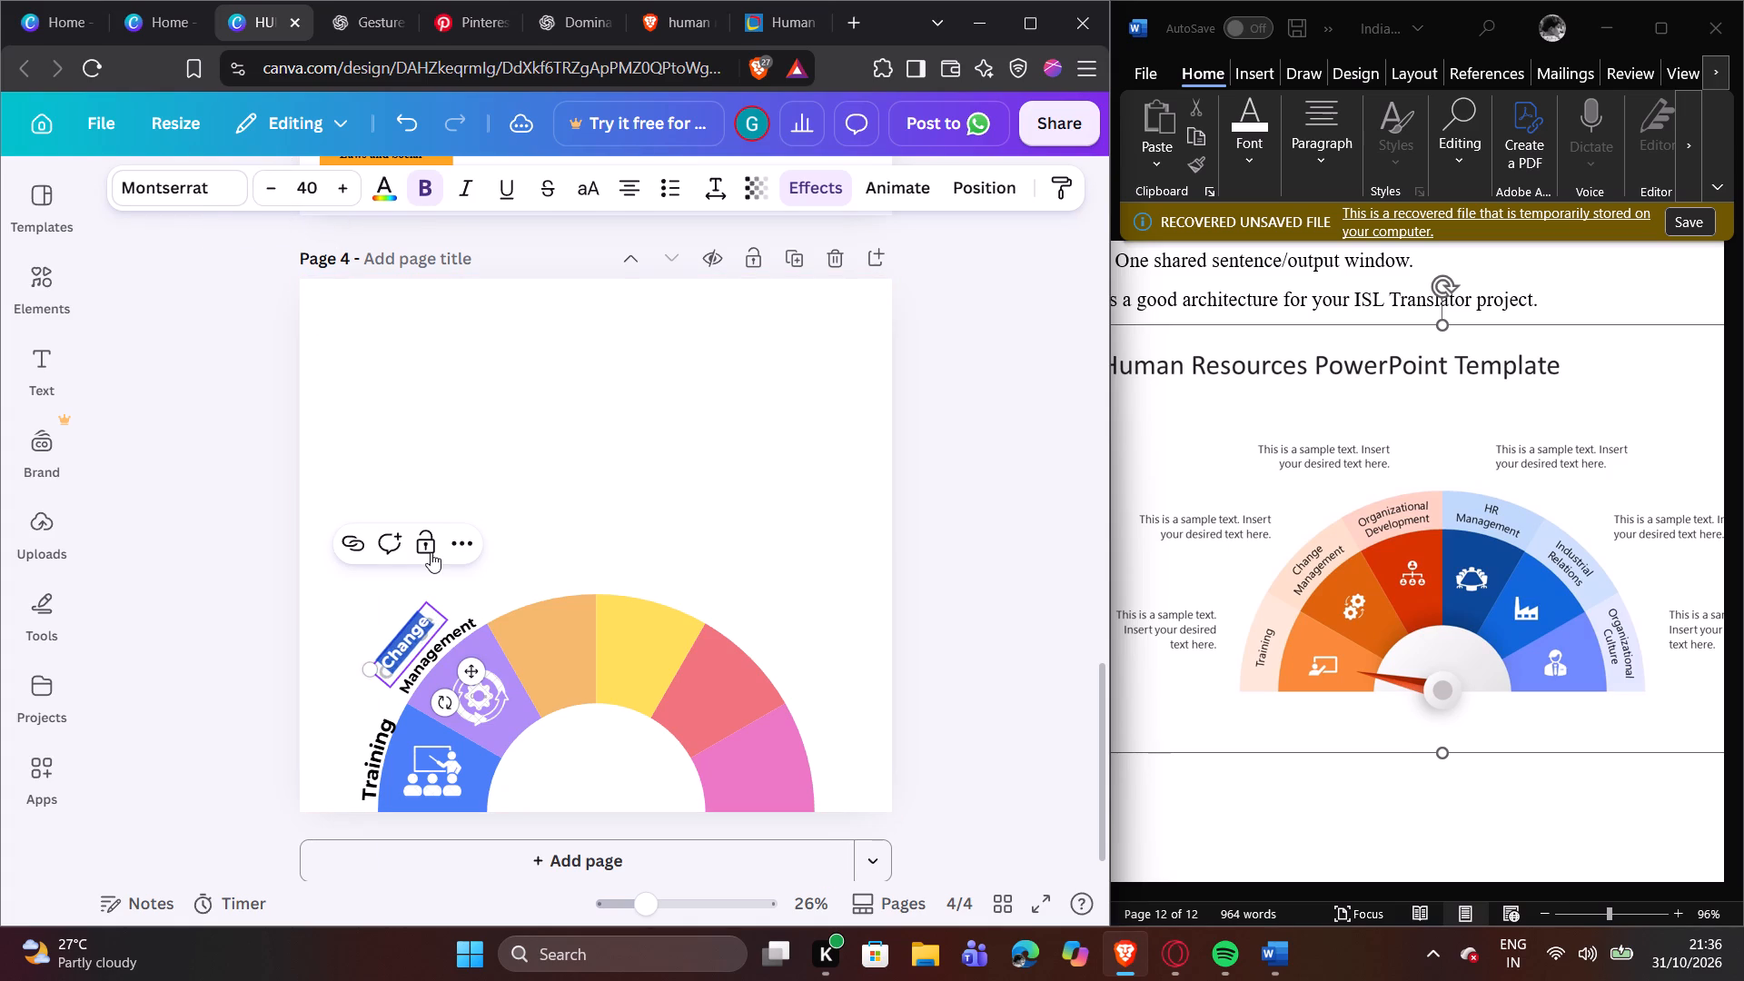
pyautogui.click(433, 553)
pyautogui.click(503, 456)
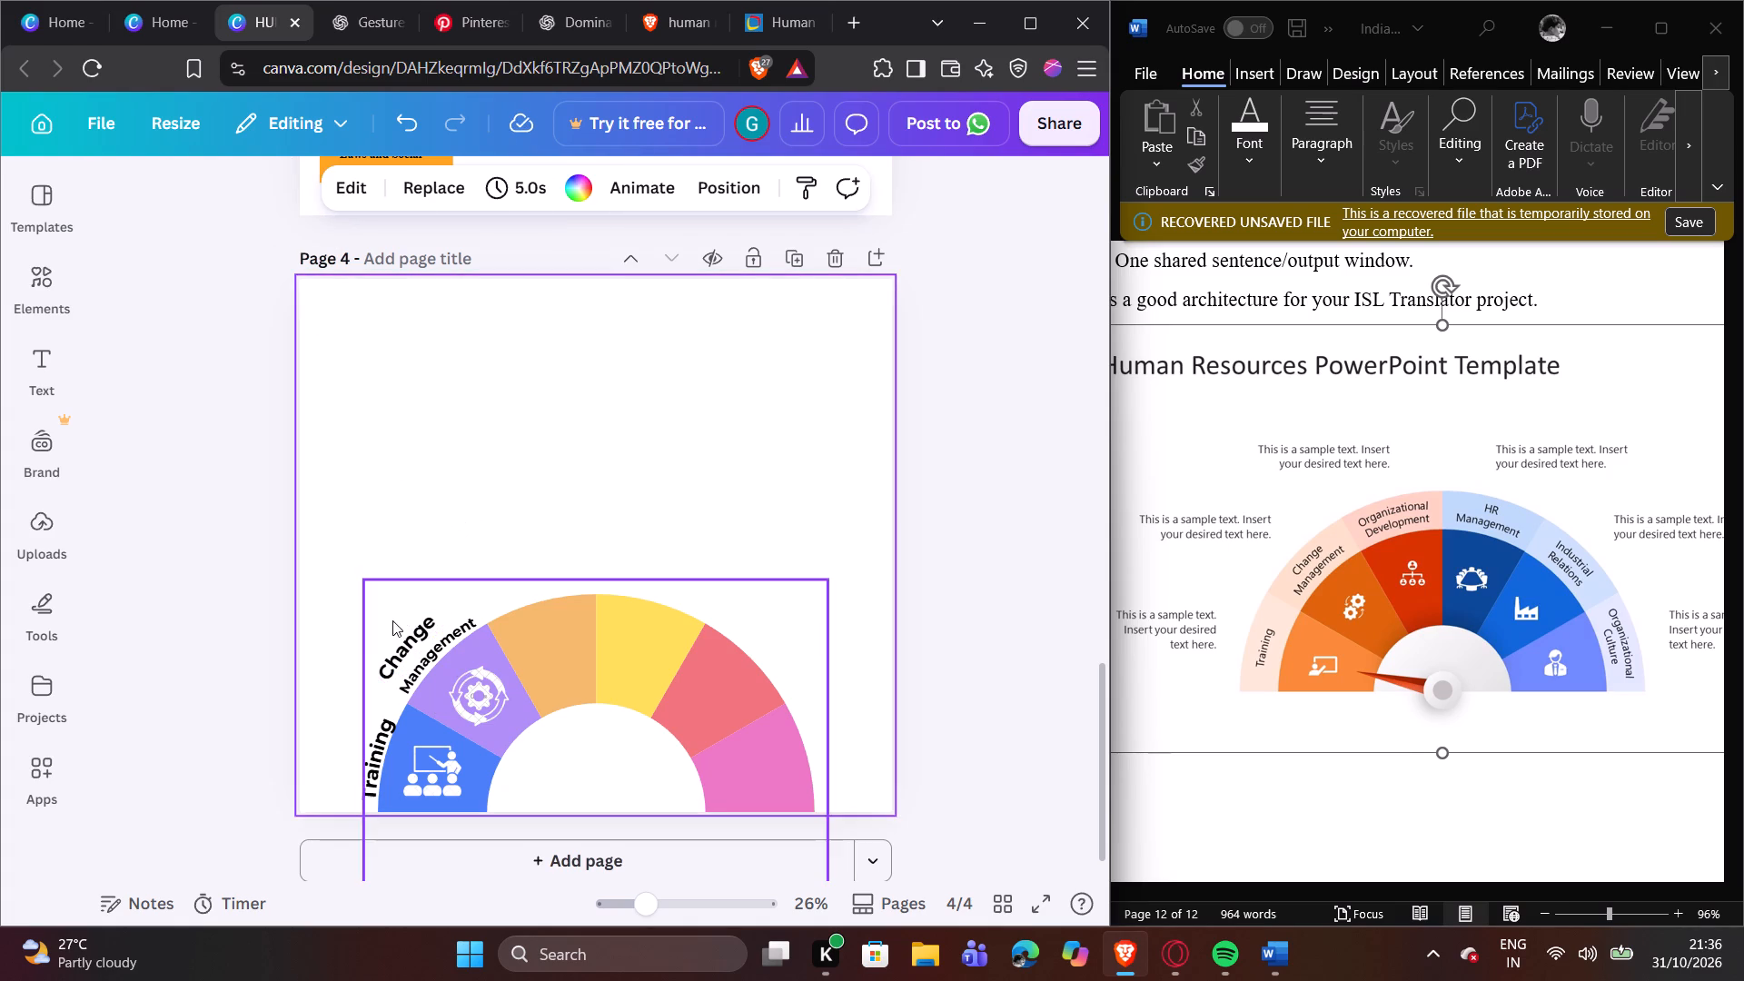
# Set the "Change" text's font size to 37 and move it closer to "Management" beside the purple segment.
pyautogui.click(398, 633)
pyautogui.click(410, 634)
pyautogui.click(427, 540)
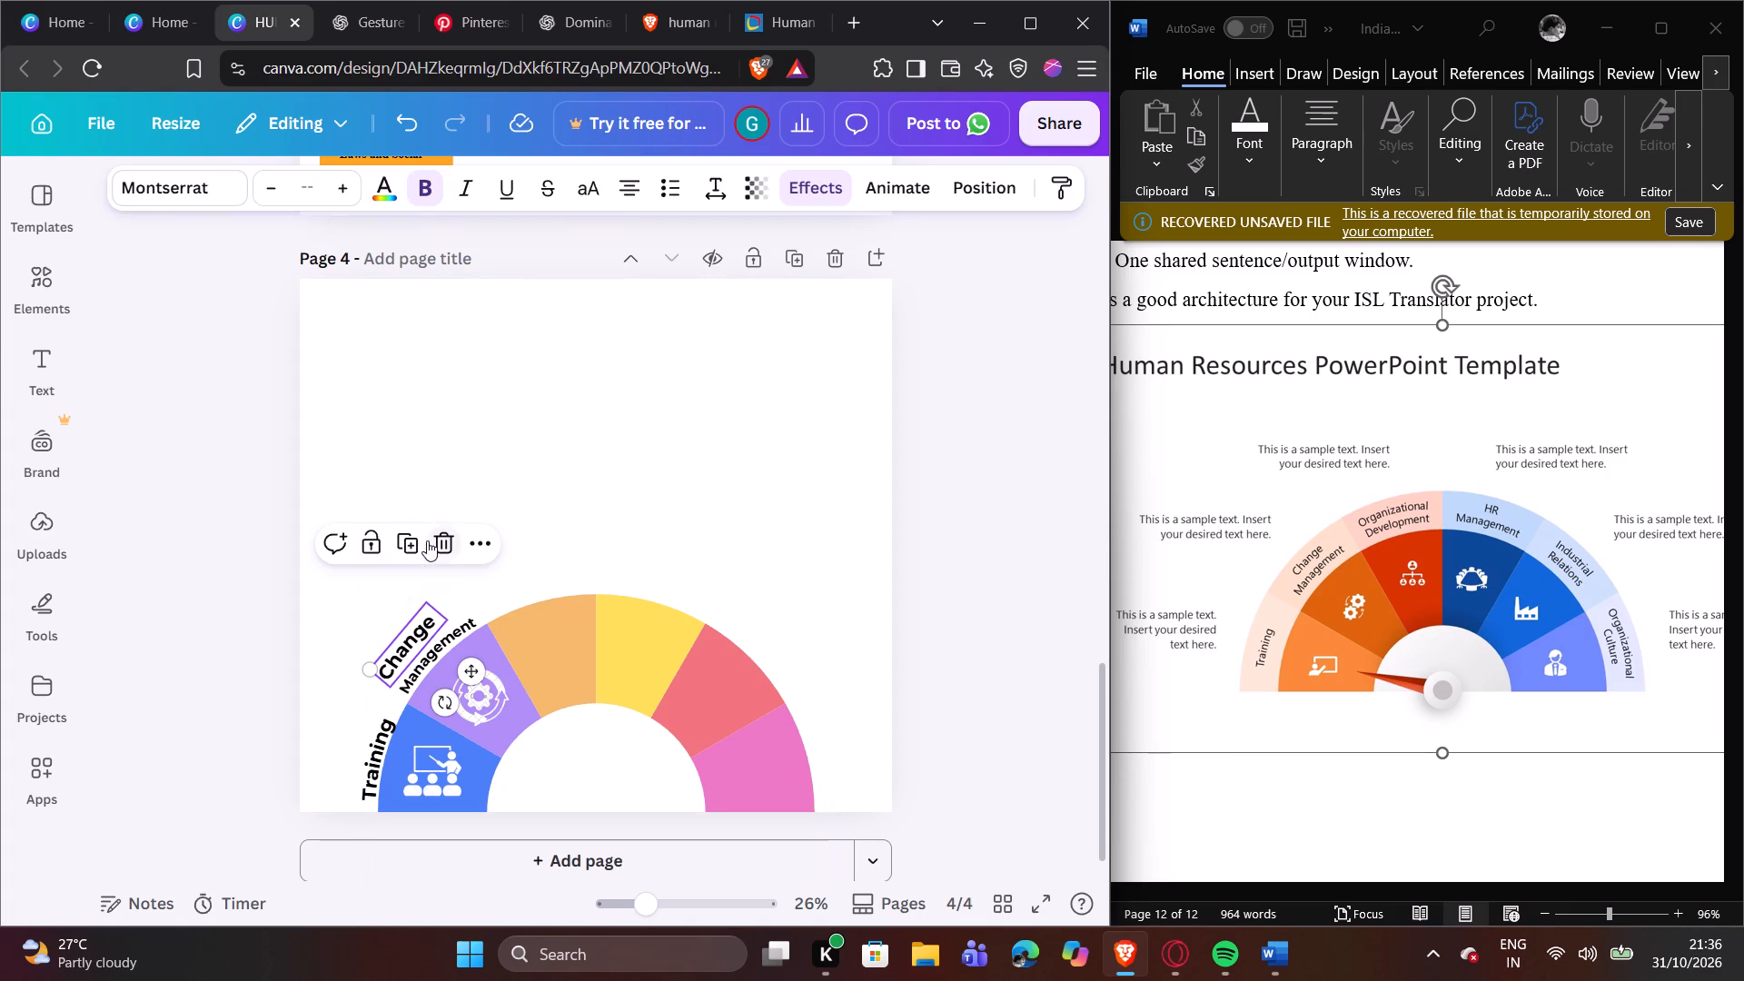
pyautogui.click(441, 645)
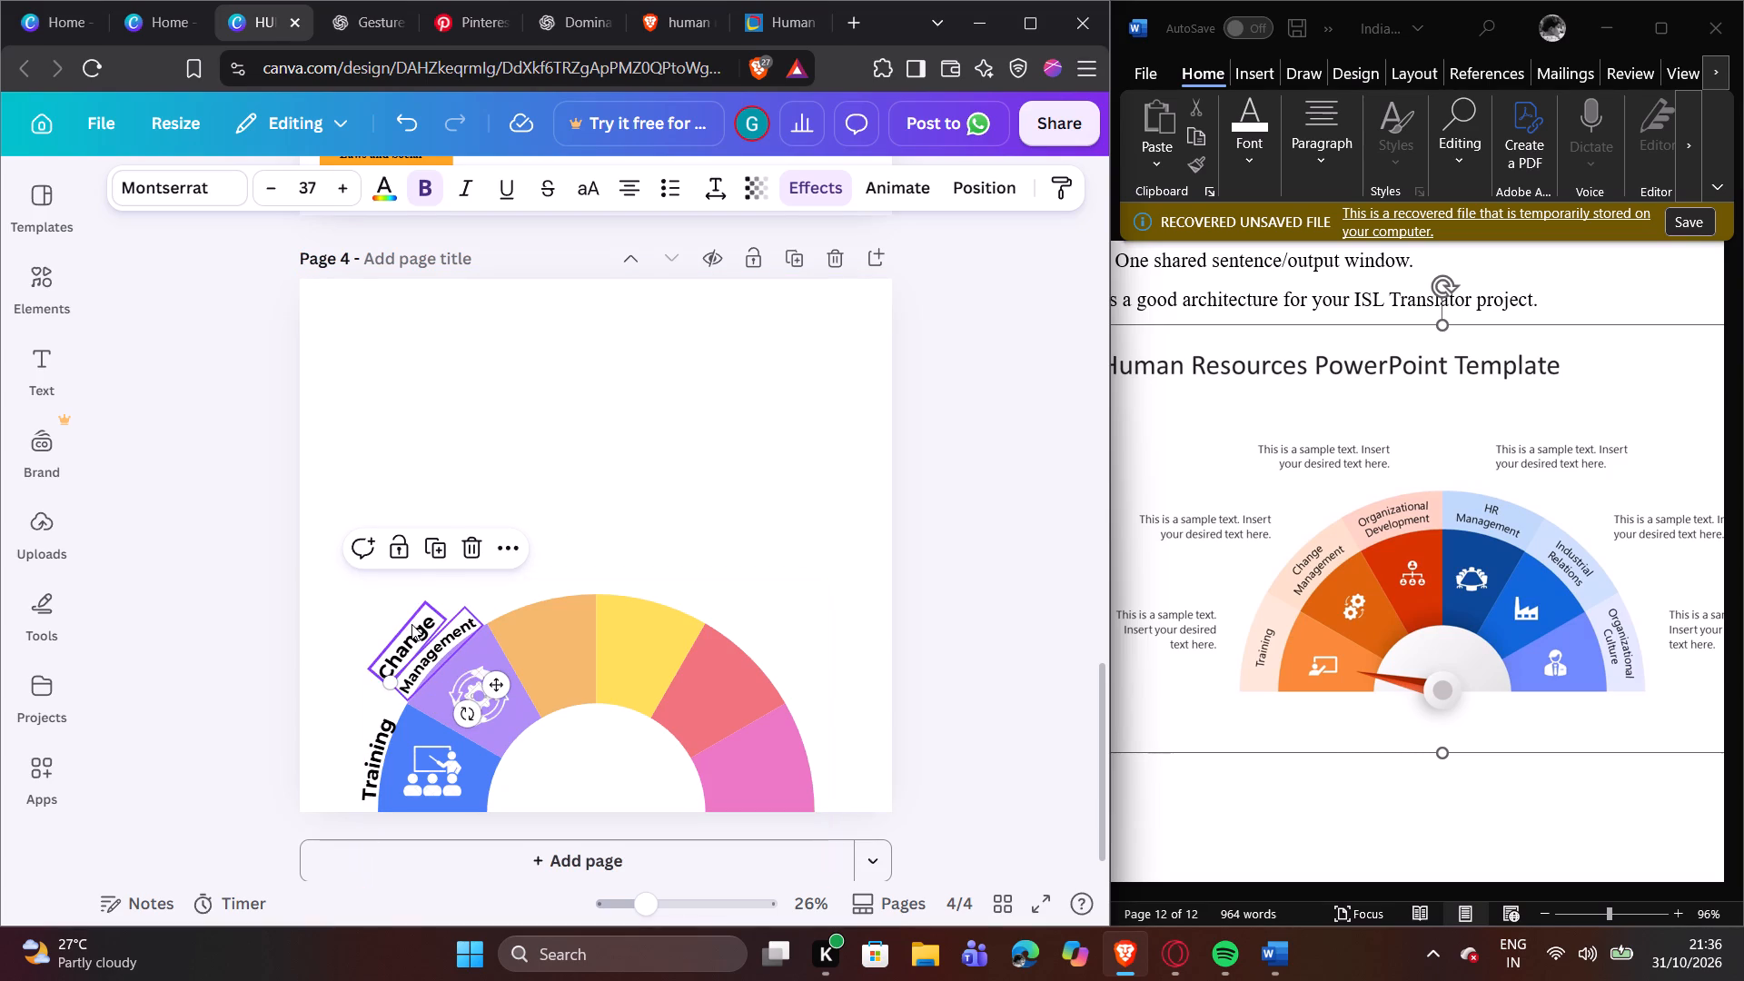
pyautogui.doubleClick(411, 624)
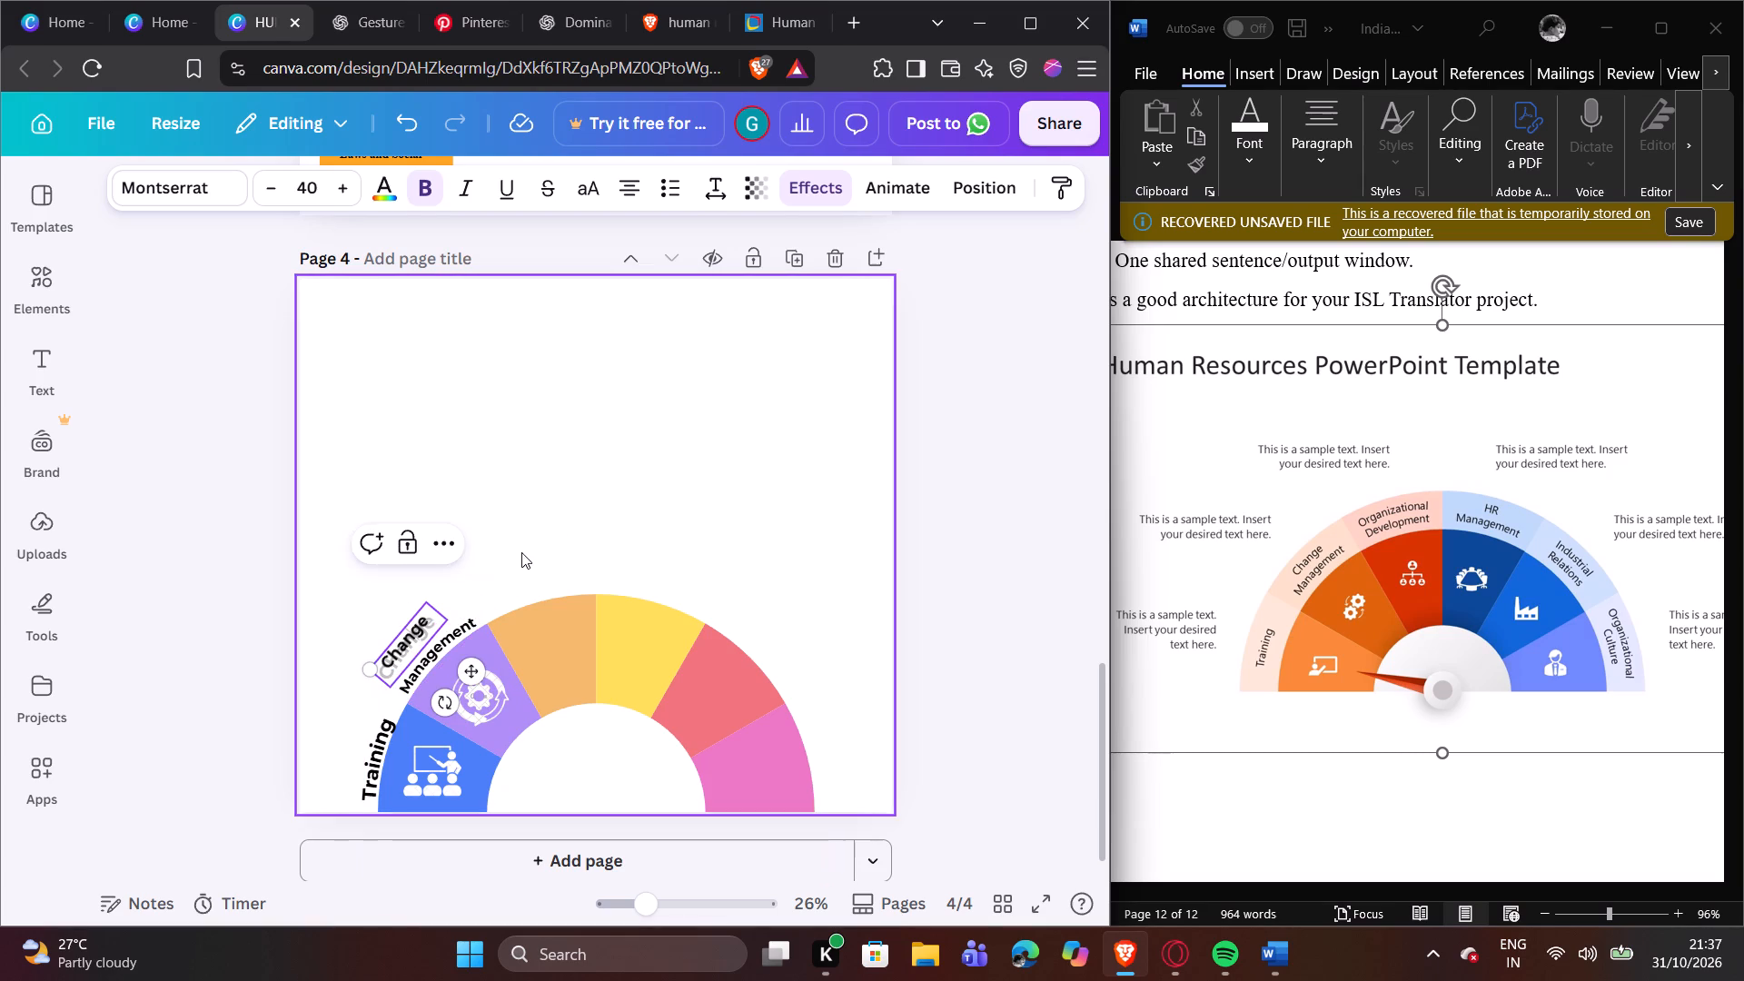
pyautogui.click(521, 552)
pyautogui.tripleClick(431, 623)
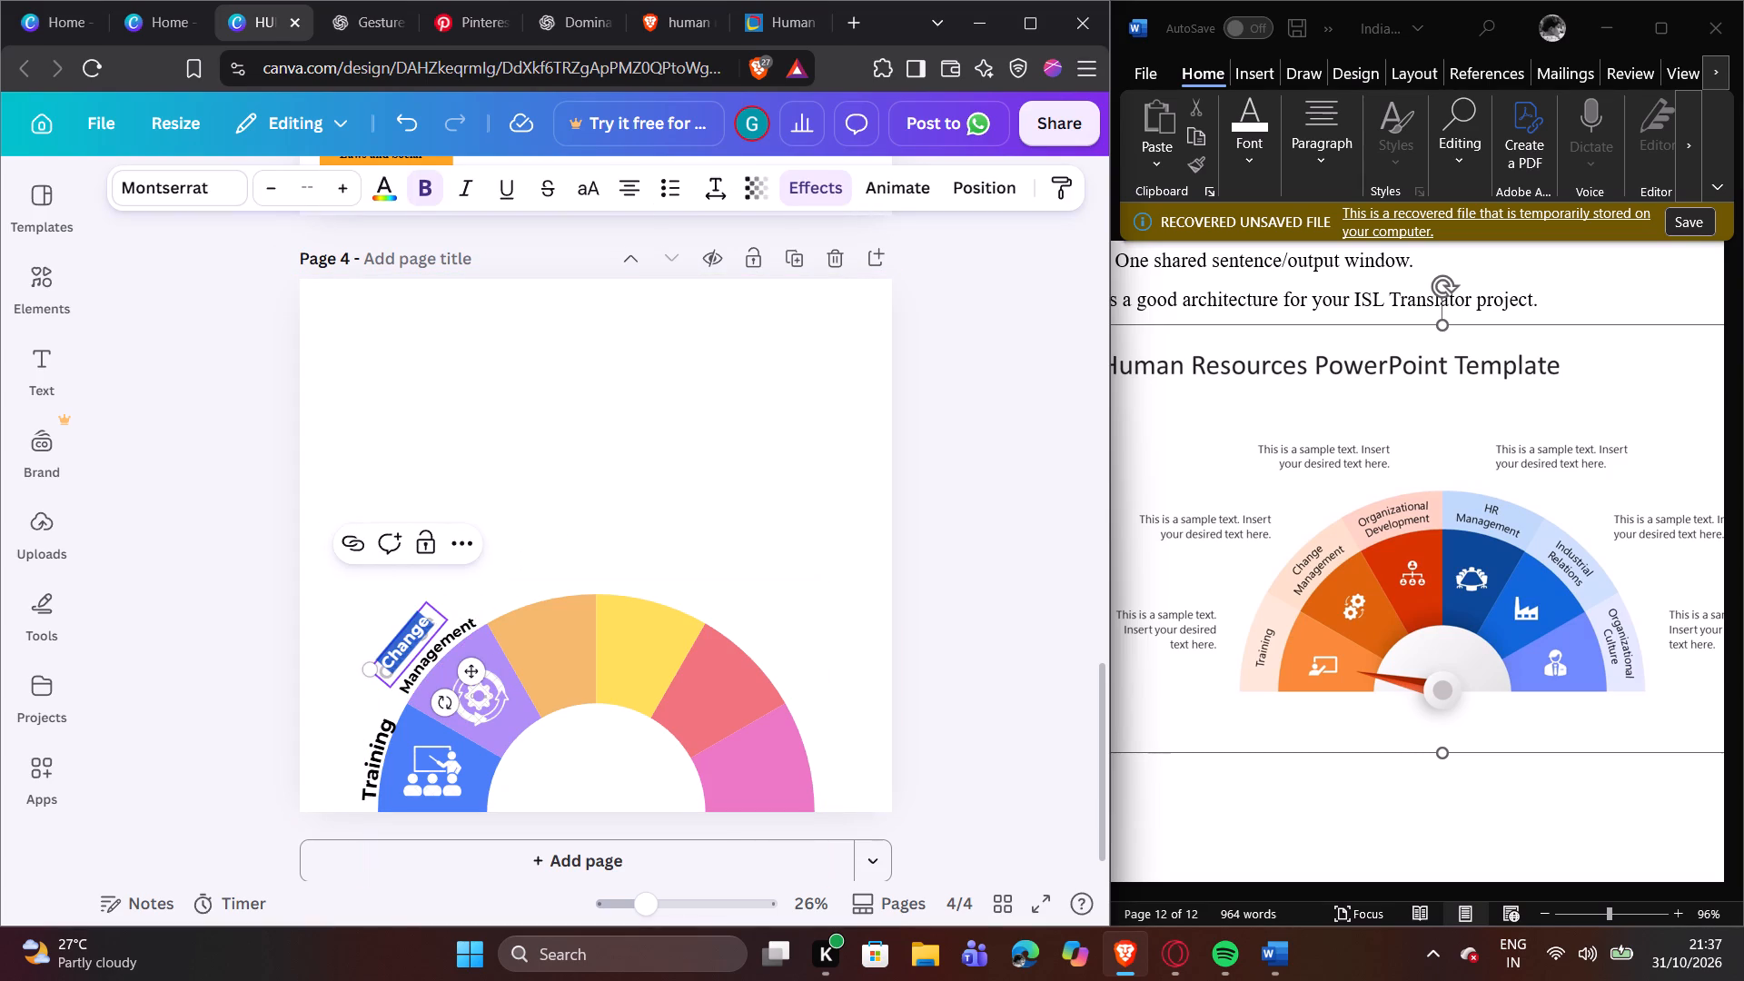
pyautogui.click(301, 197)
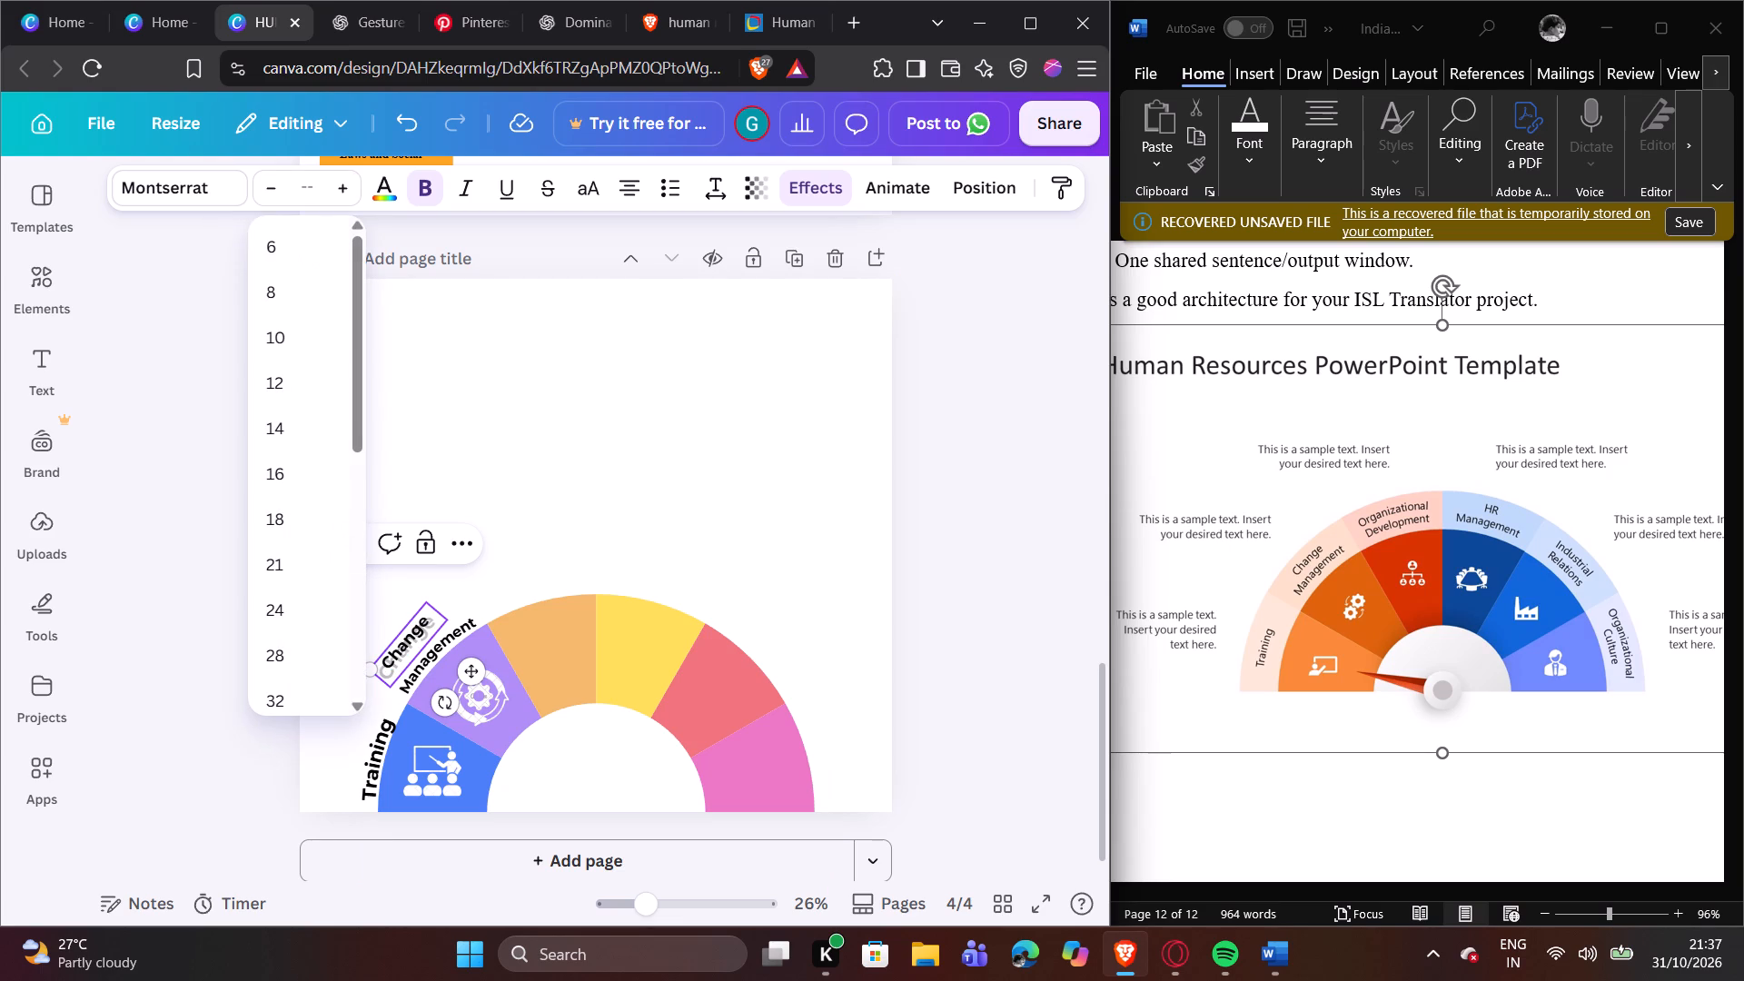
pyautogui.write('37')
pyautogui.press('Return')
pyautogui.click(429, 288)
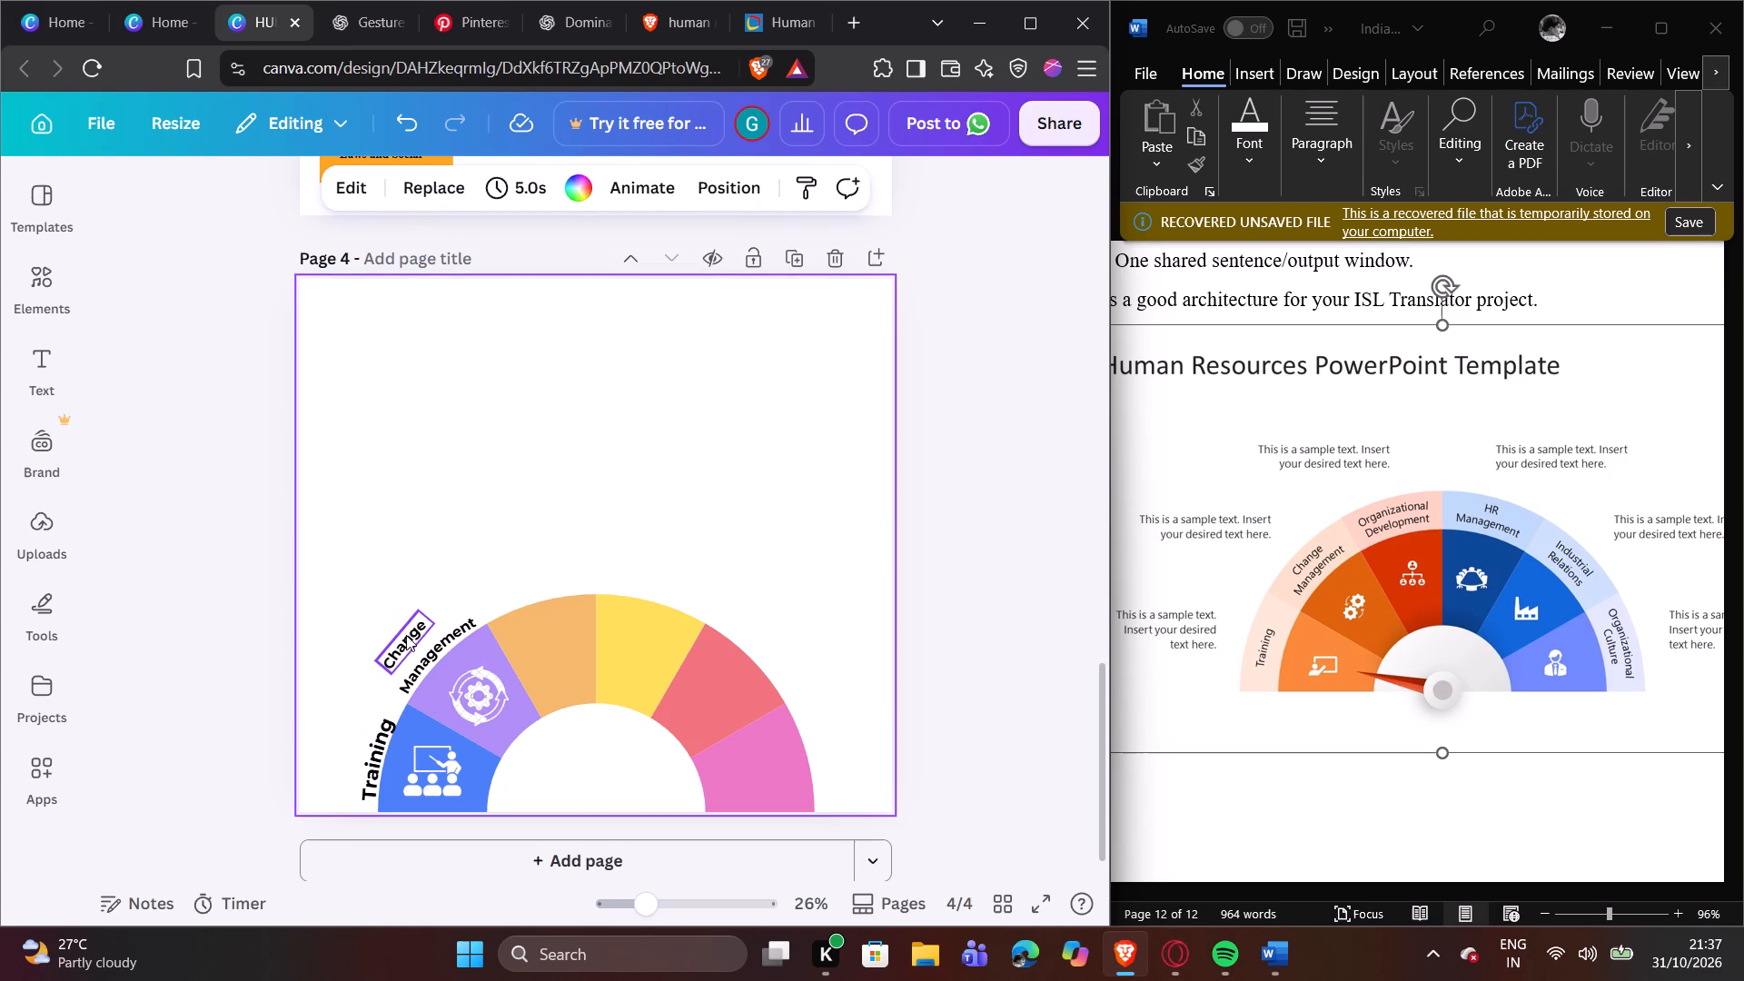
pyautogui.moveTo(406, 635); pyautogui.dragTo(416, 639)
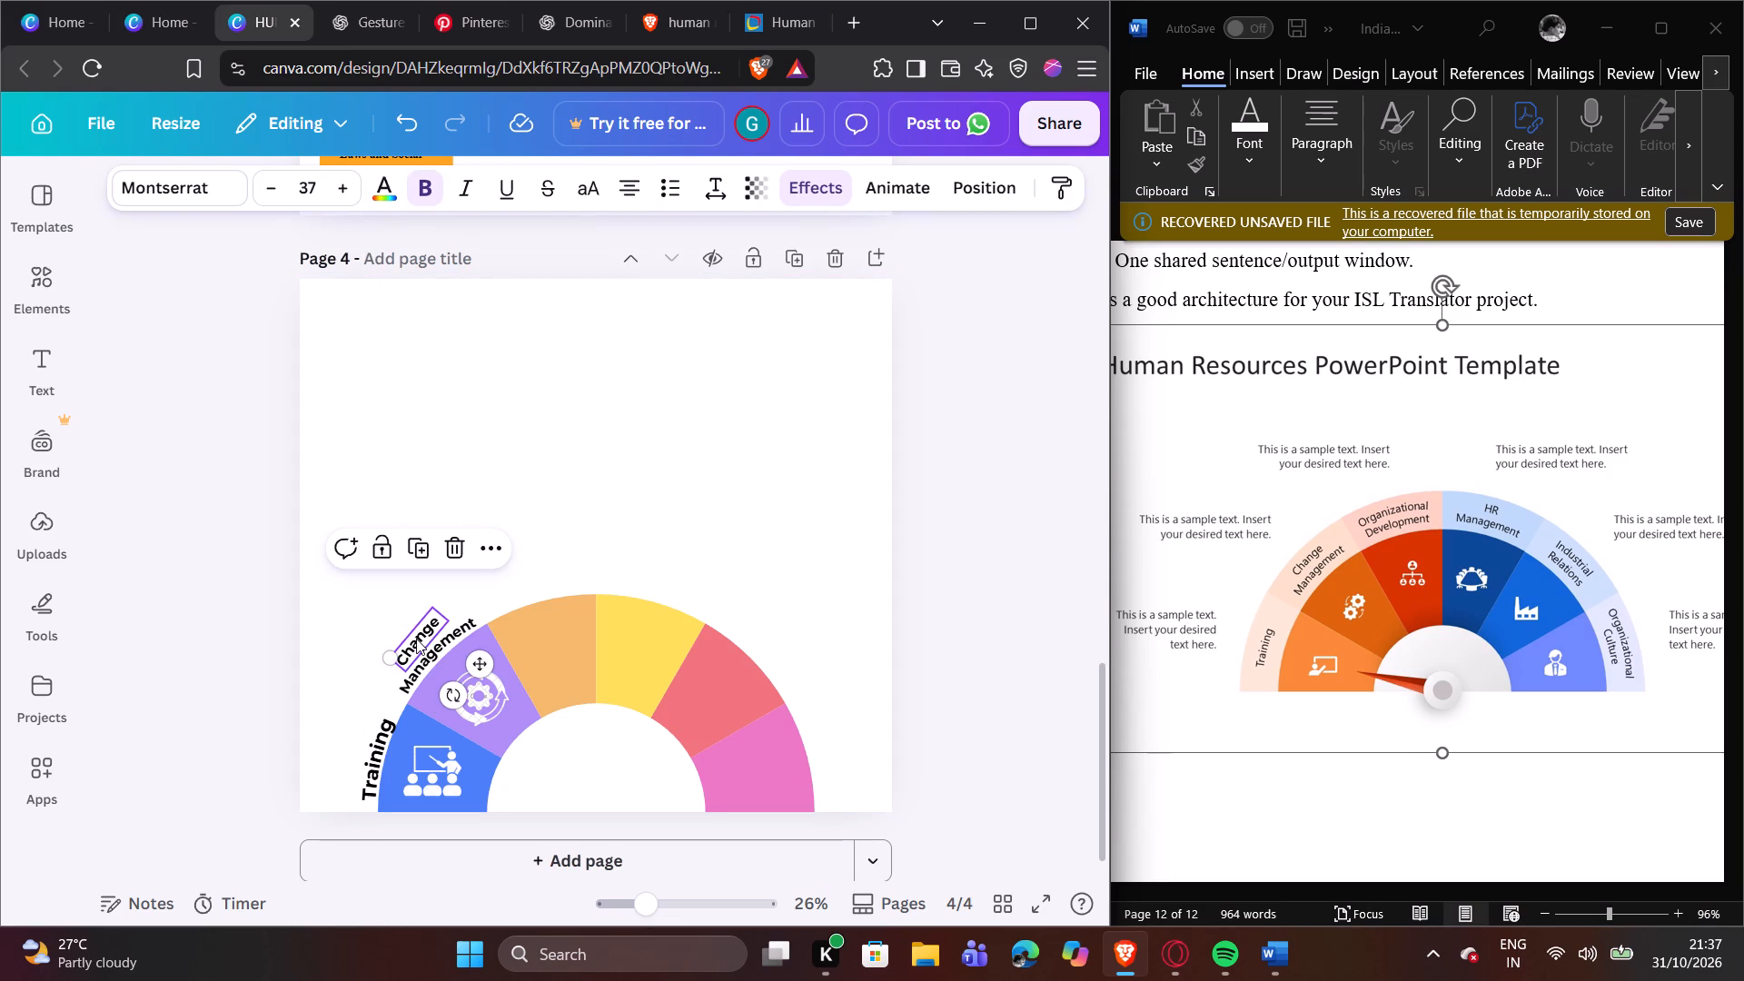
pyautogui.click(518, 512)
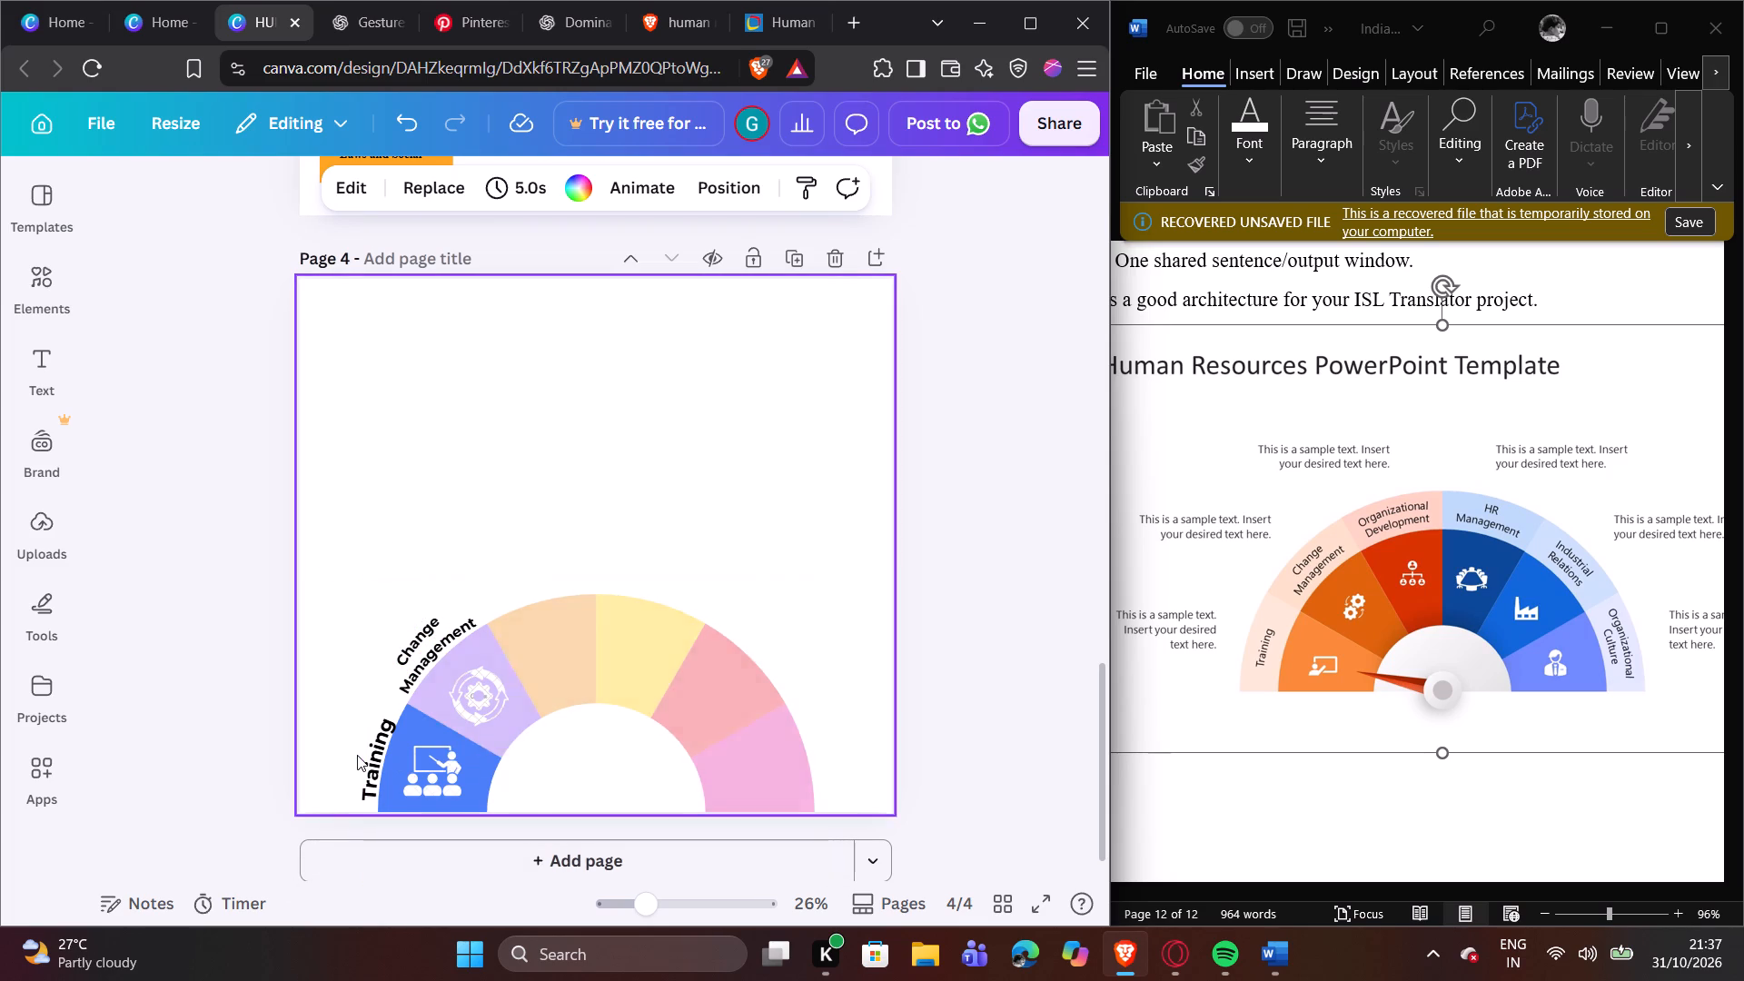
# Reduce the font size of the "Training" text beside the blue segment to 40.
pyautogui.doubleClick(381, 759)
pyautogui.doubleClick(381, 759)
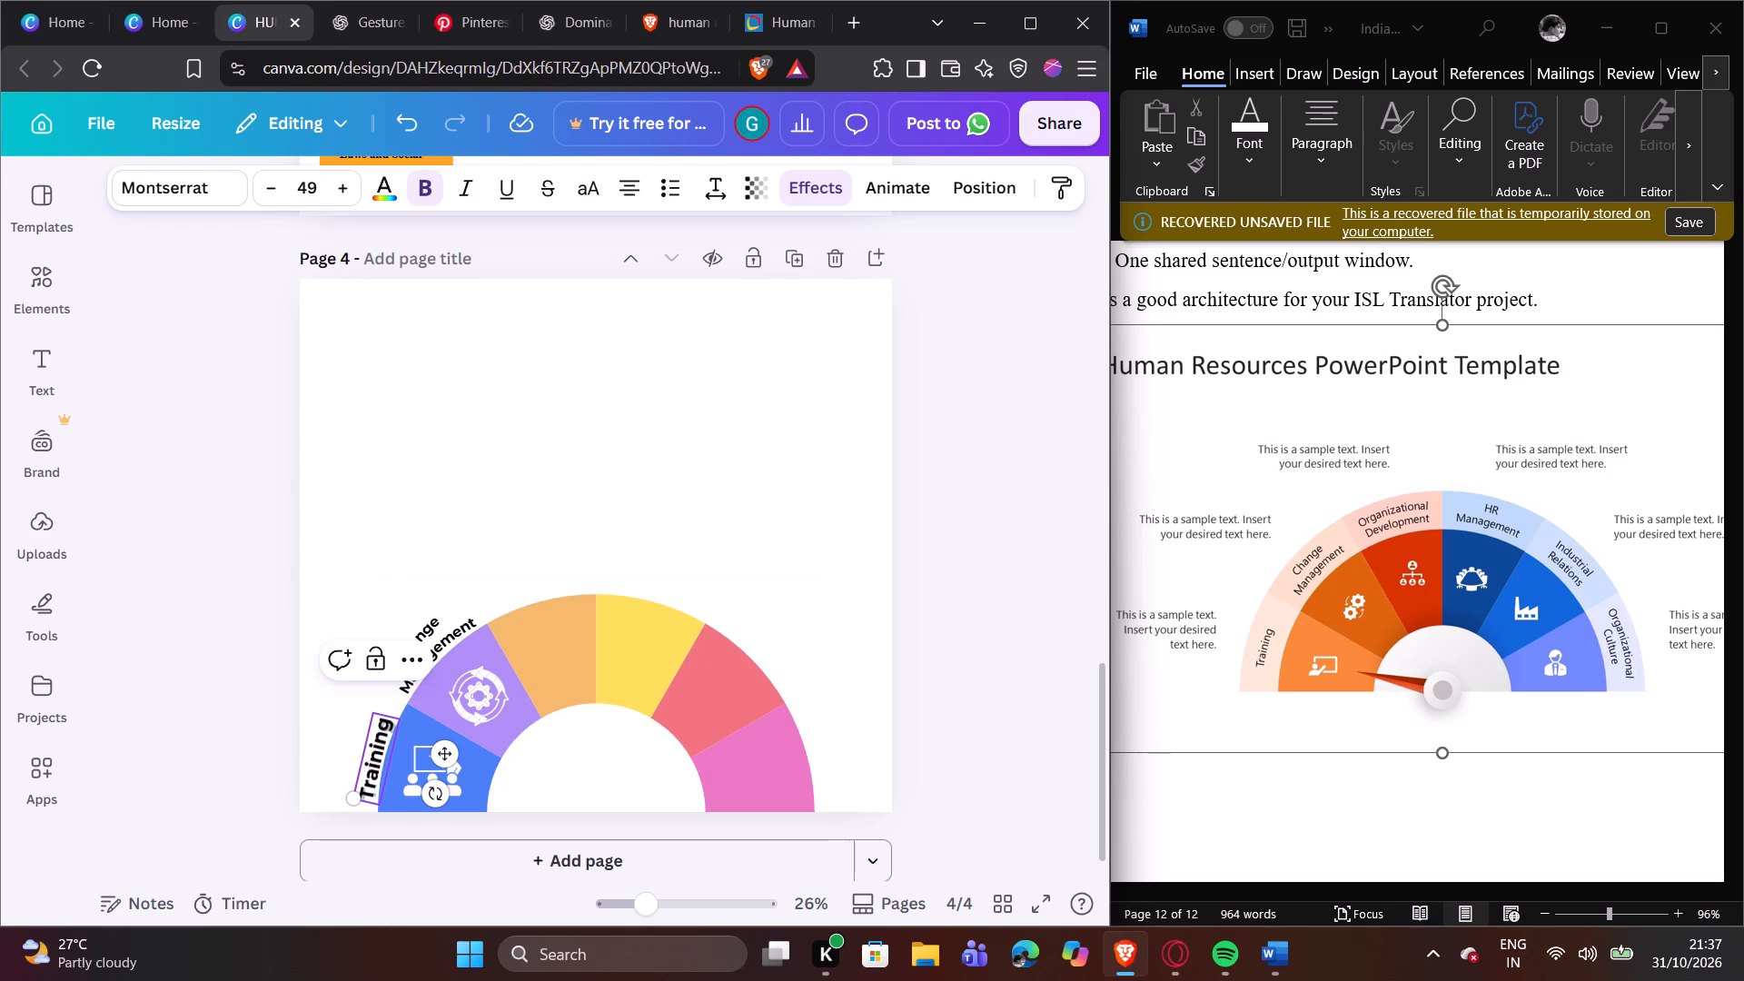
pyautogui.tripleClick(282, 184)
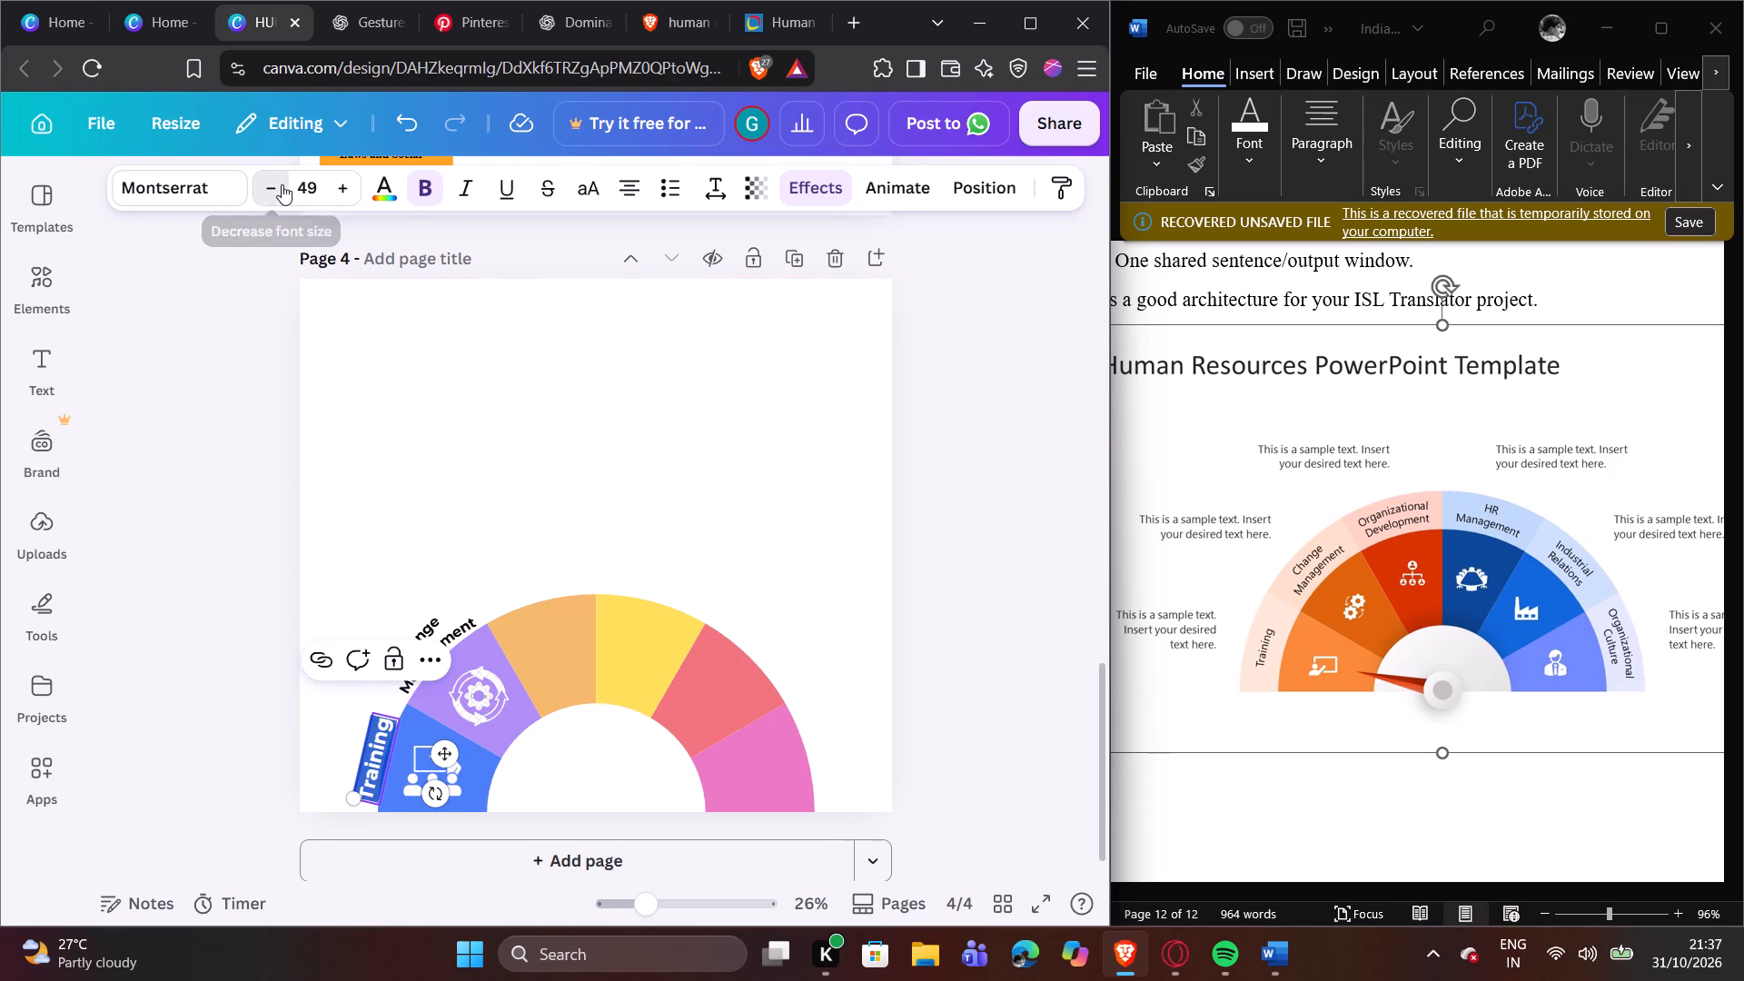
pyautogui.tripleClick(280, 183)
pyautogui.doubleClick(280, 183)
pyautogui.tripleClick(272, 187)
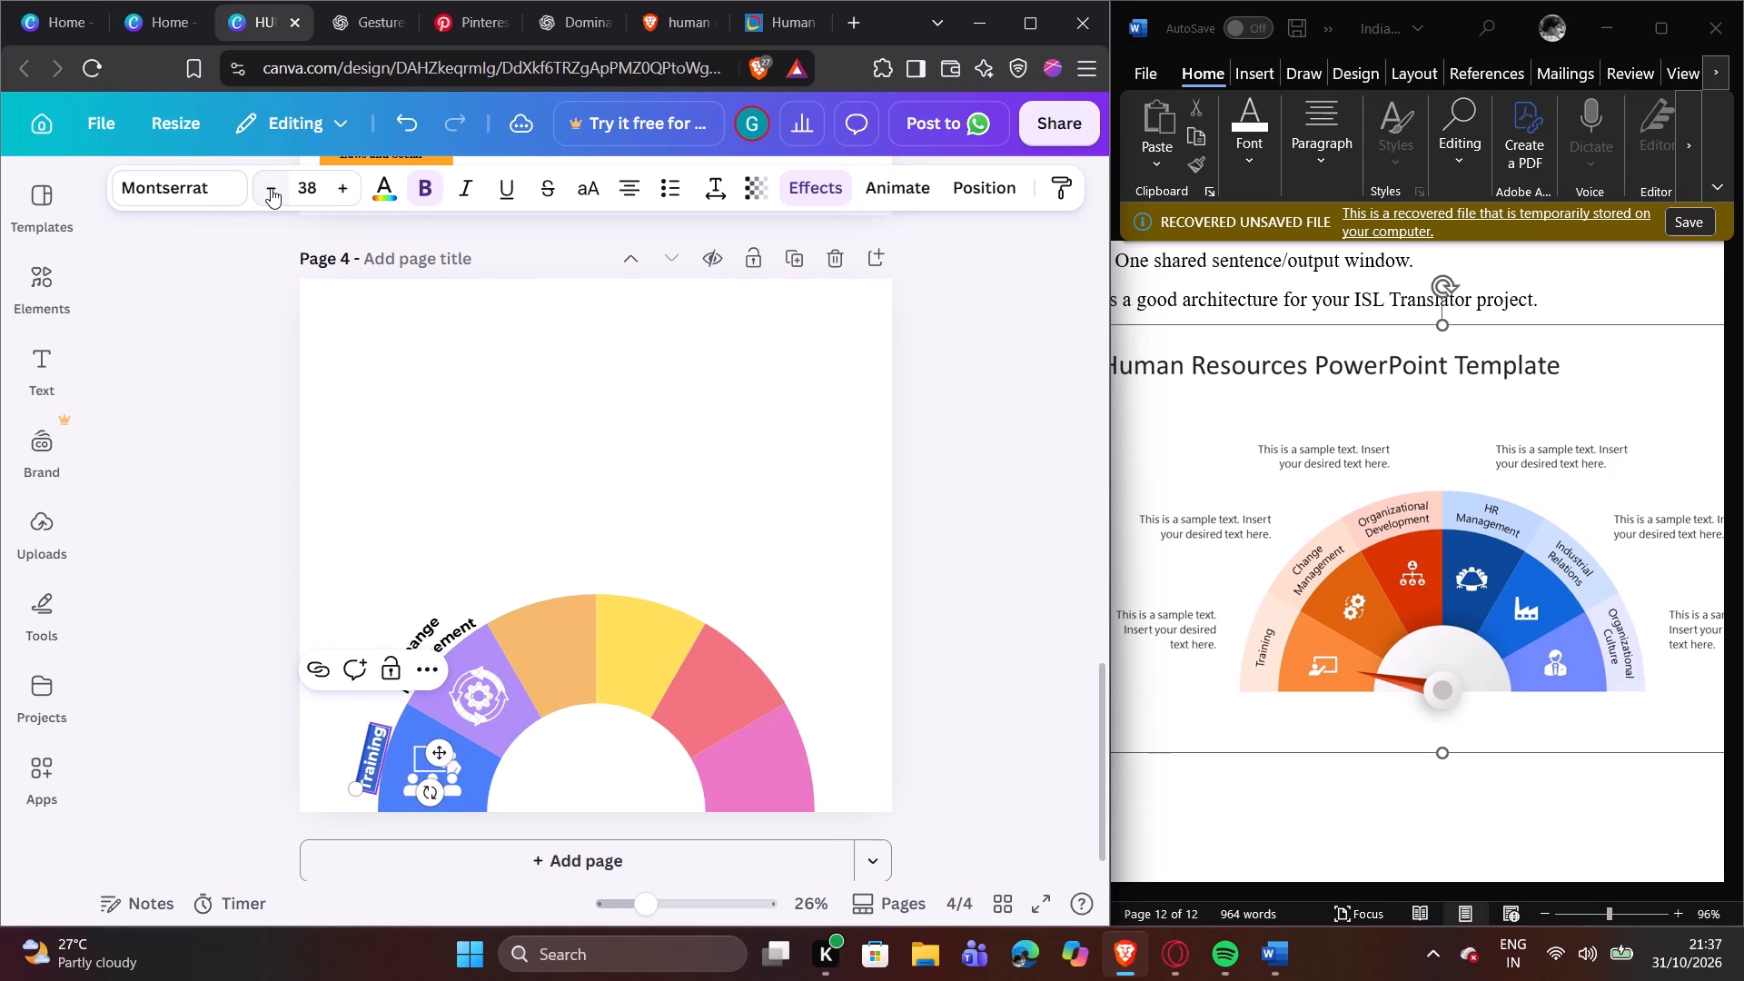
pyautogui.doubleClick(338, 188)
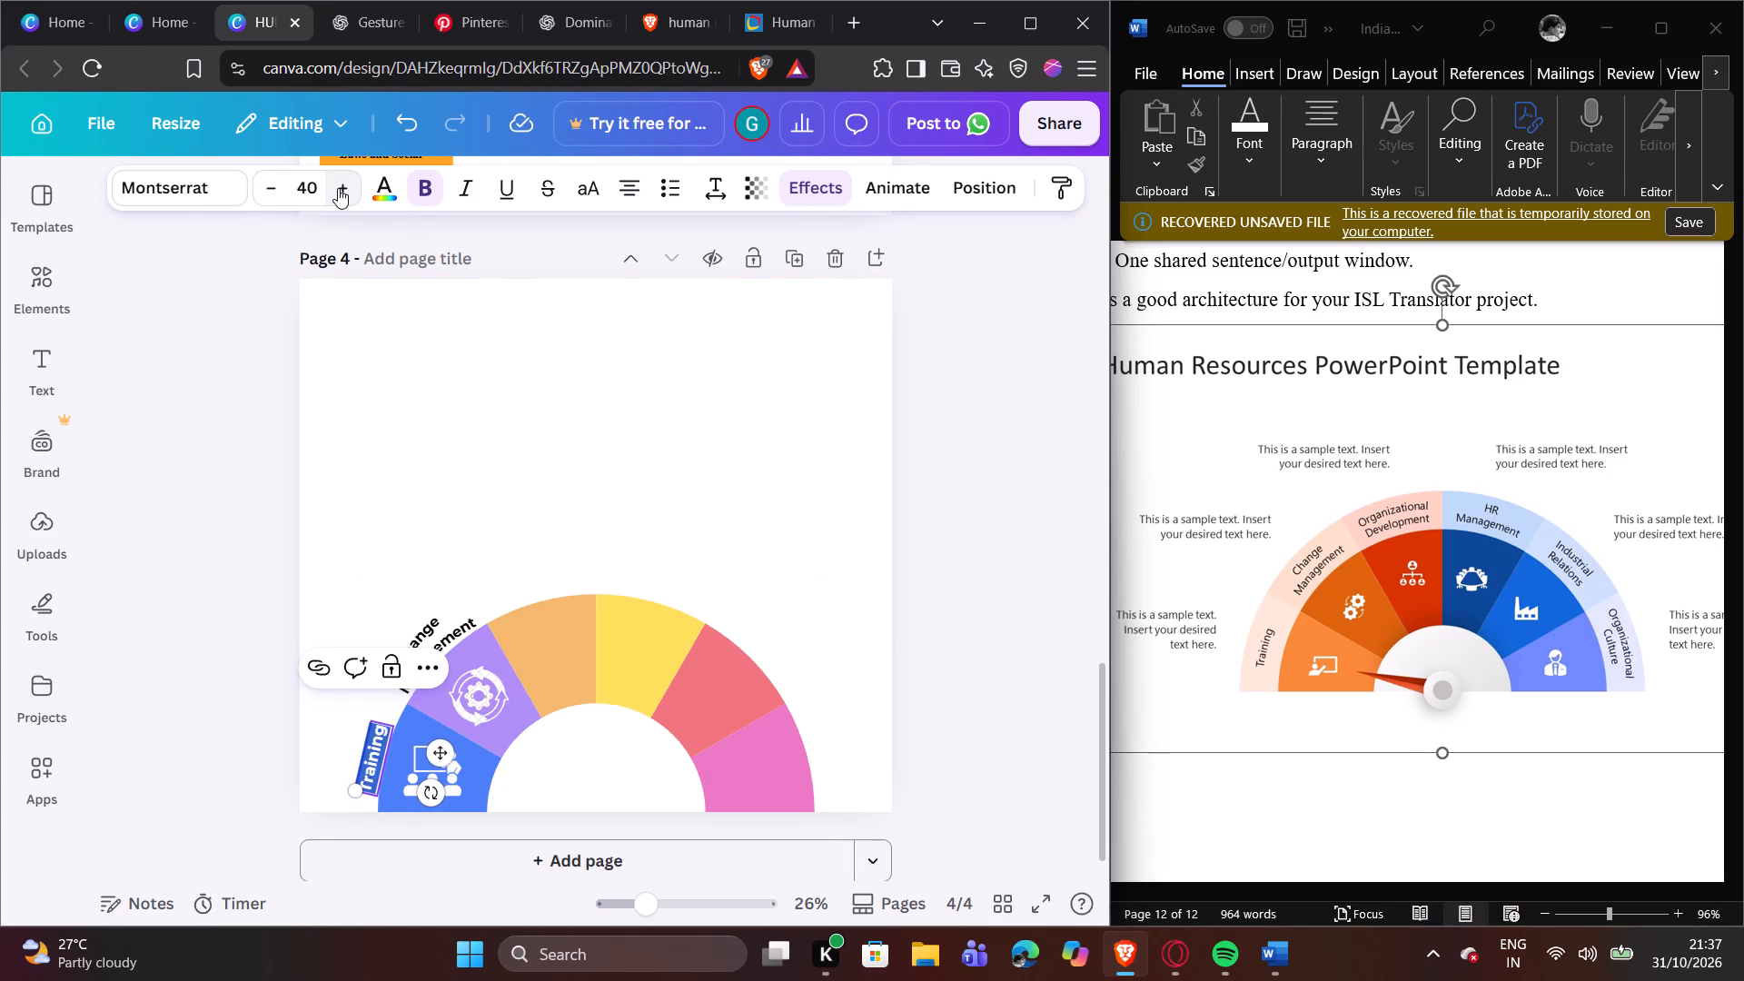
pyautogui.click(363, 364)
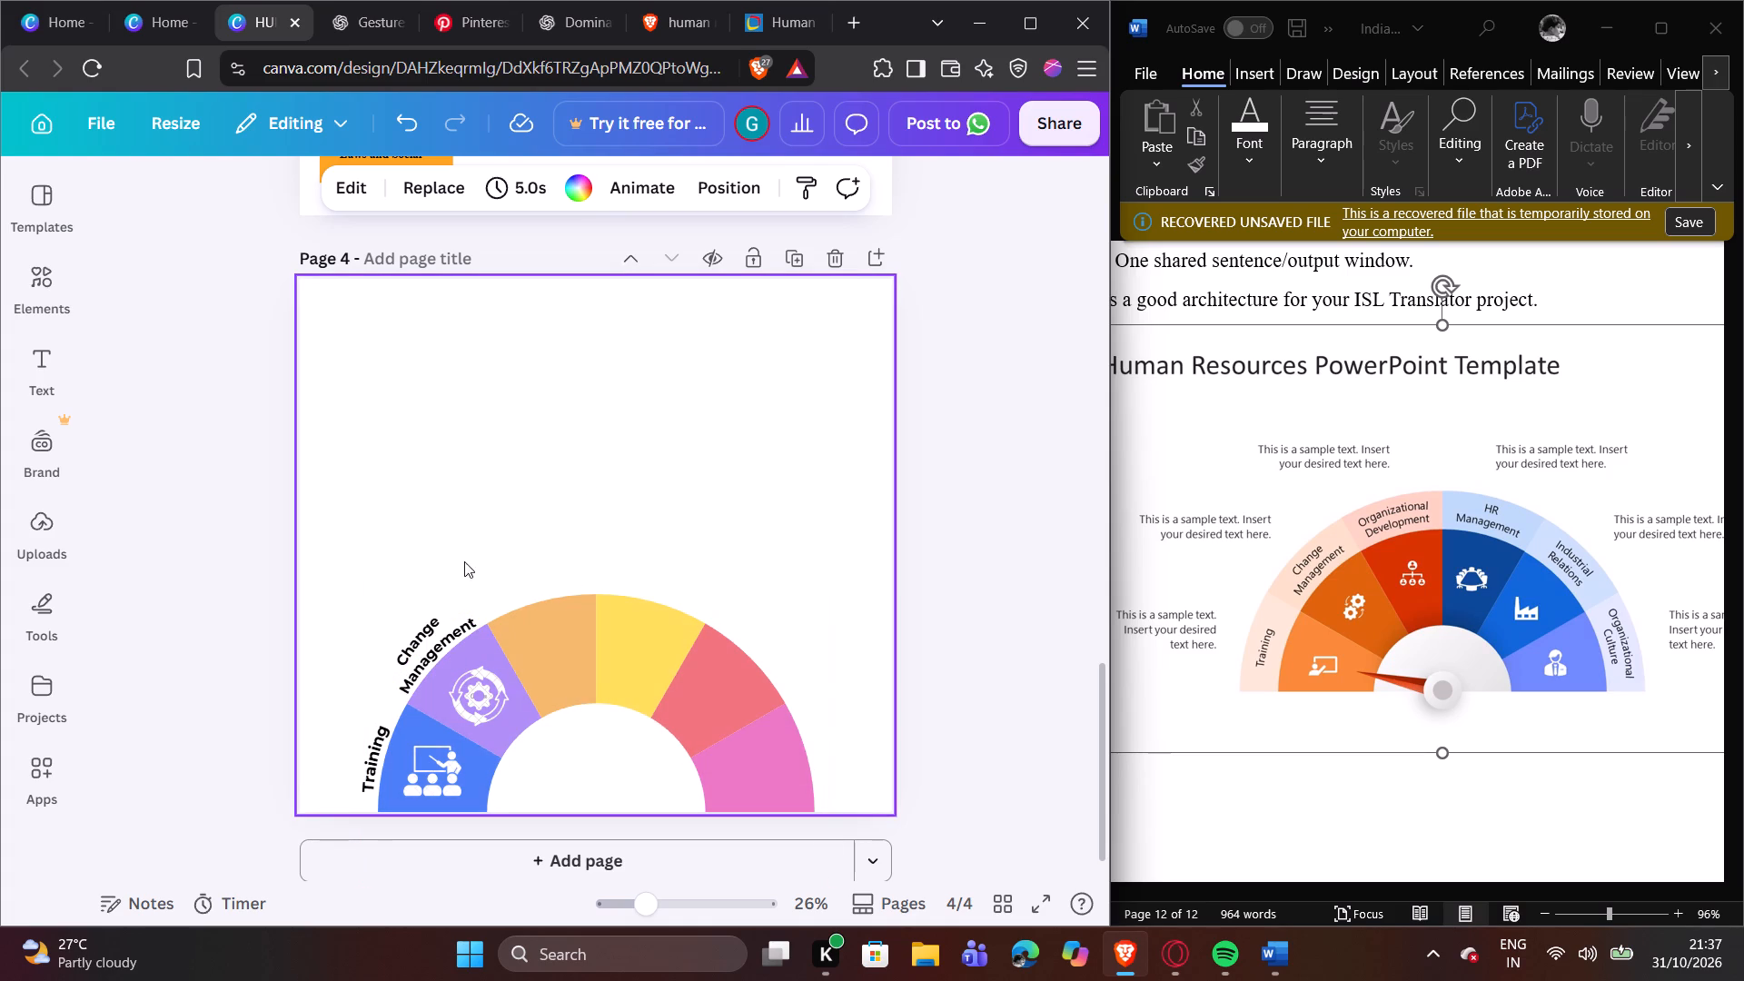
# Duplicate the "Management" text and place the copy just above the orange segment, rotated to follow its outer edge.
pyautogui.click(441, 644)
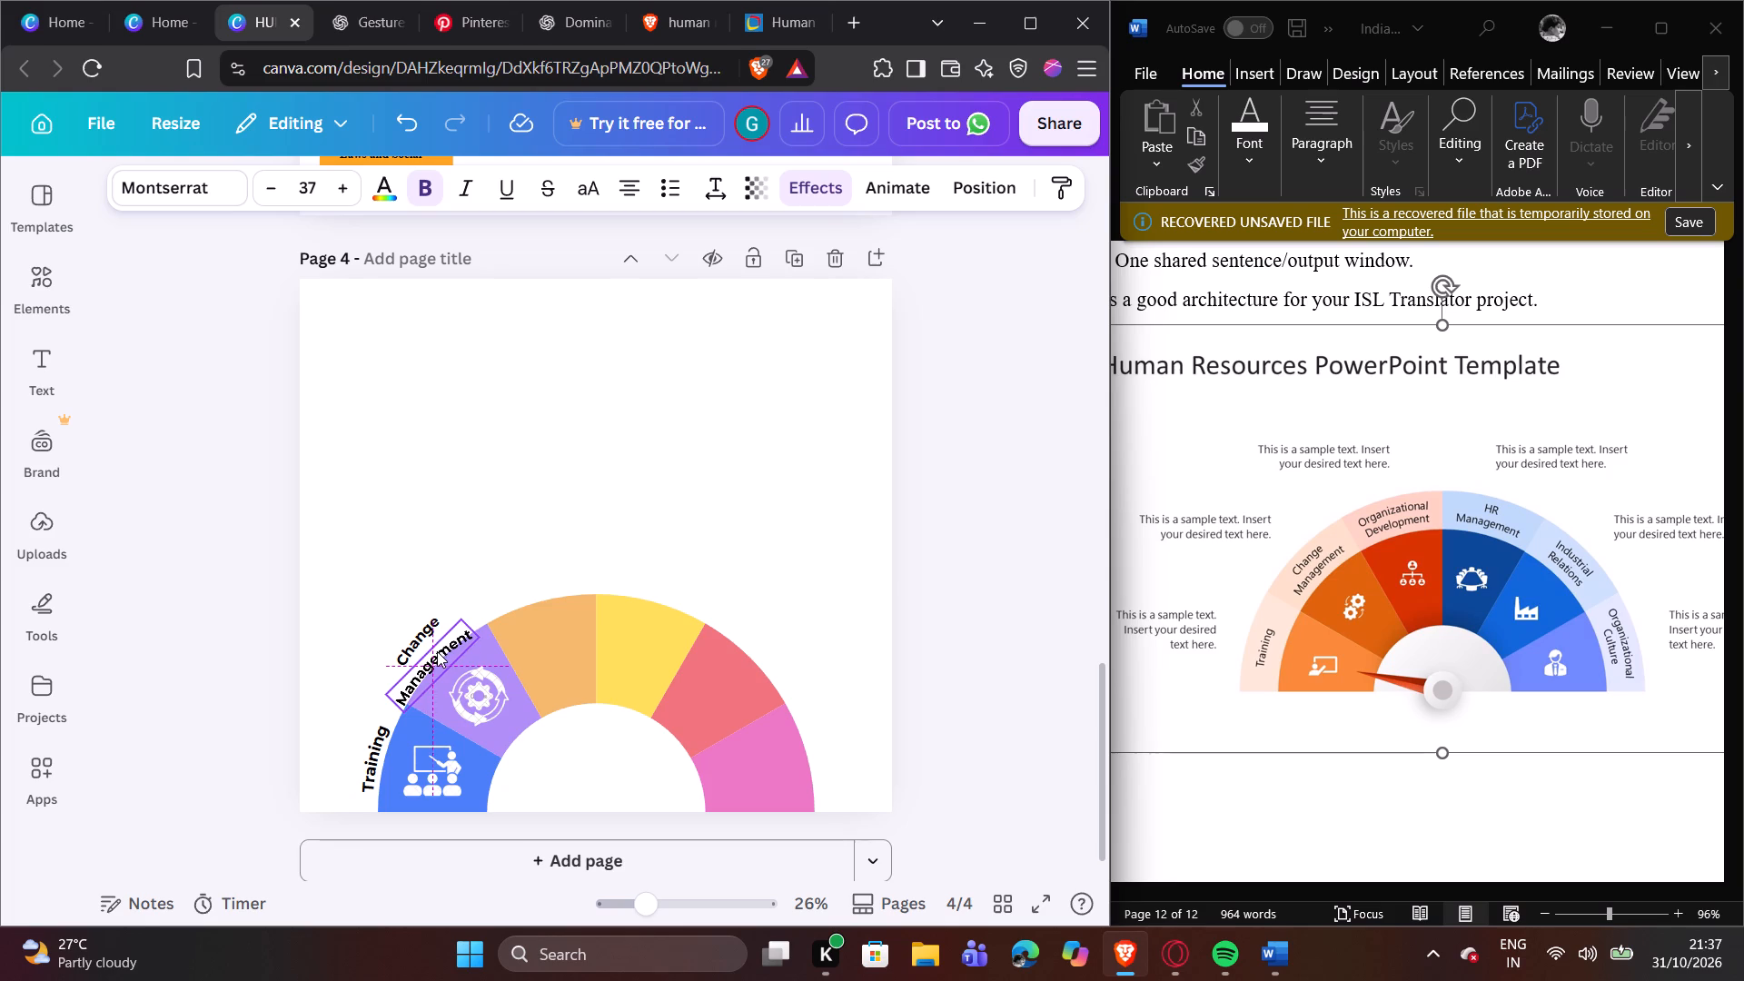
pyautogui.click(514, 521)
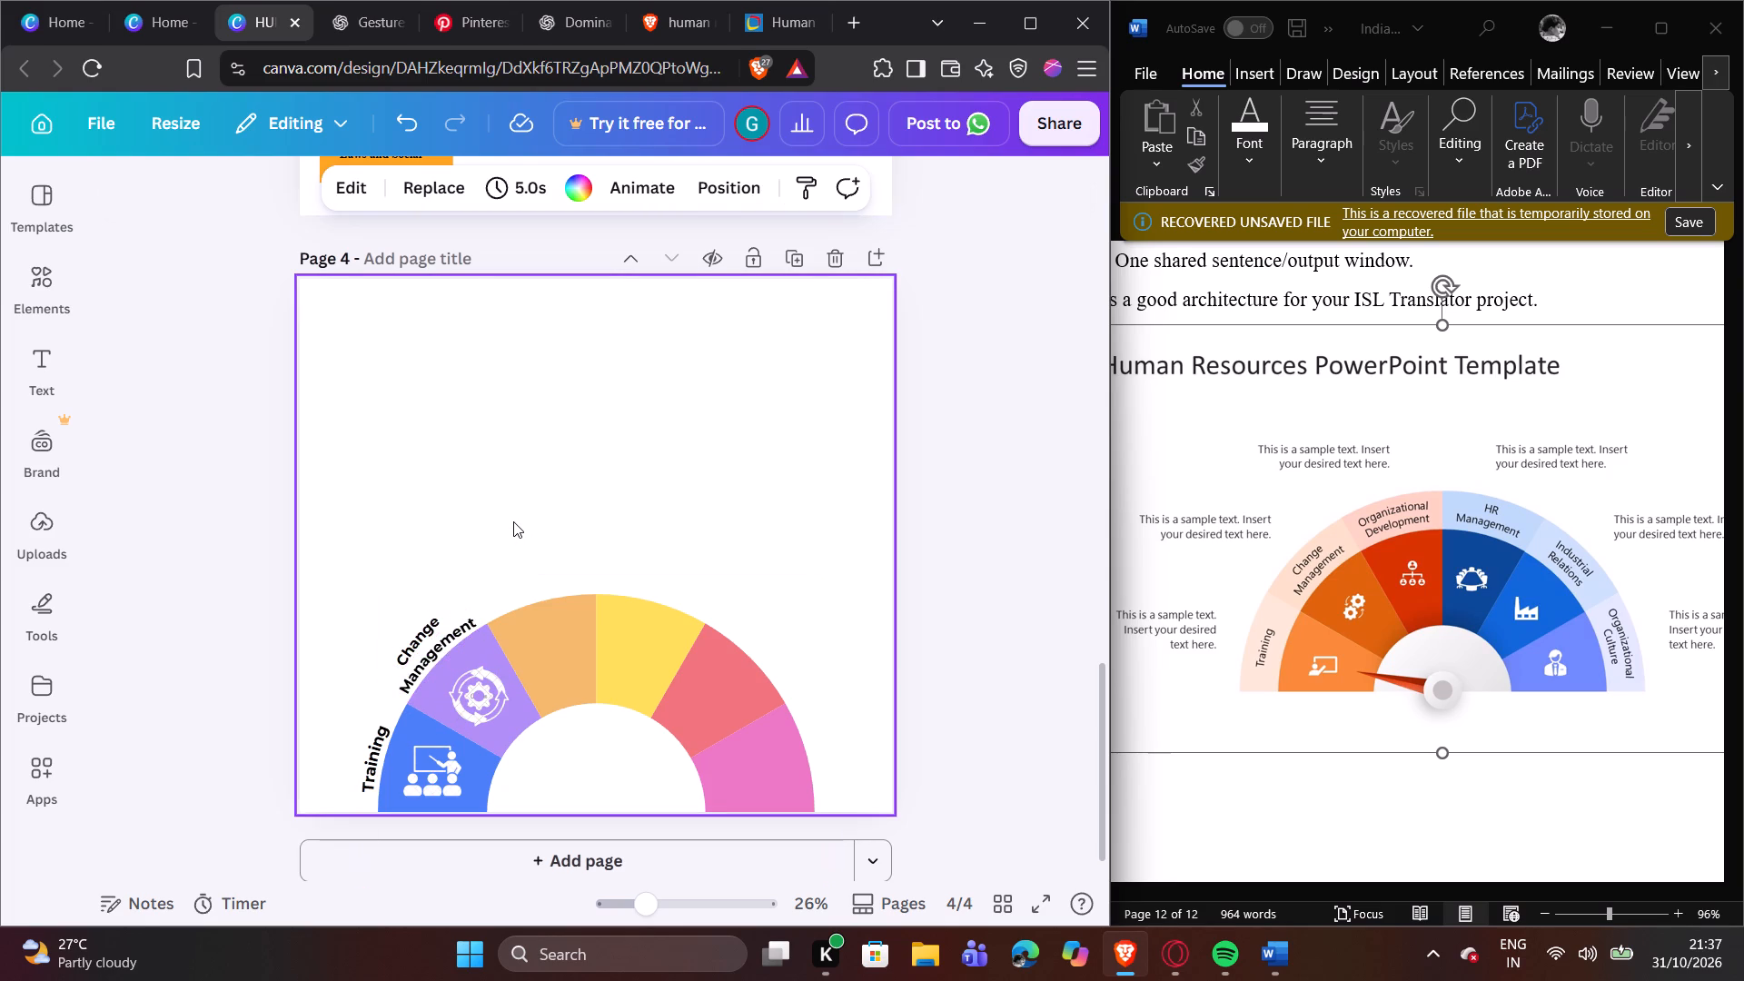
pyautogui.click(443, 640)
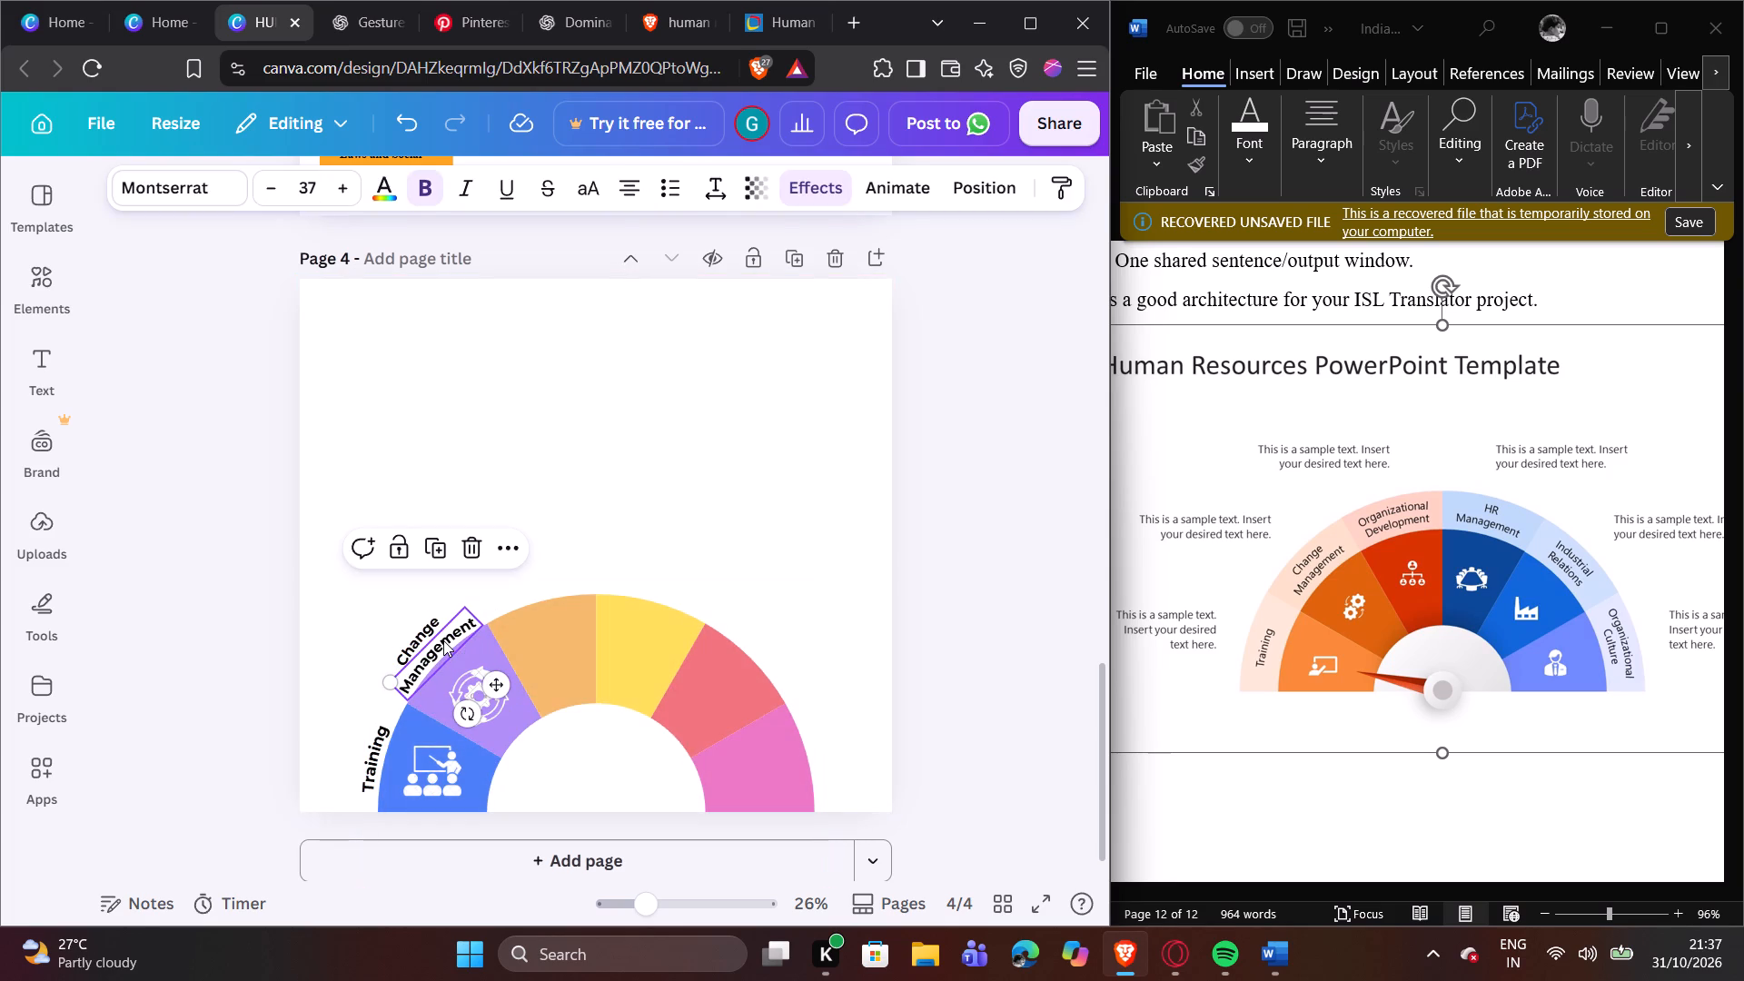
pyautogui.click(434, 542)
pyautogui.moveTo(440, 658); pyautogui.dragTo(517, 602)
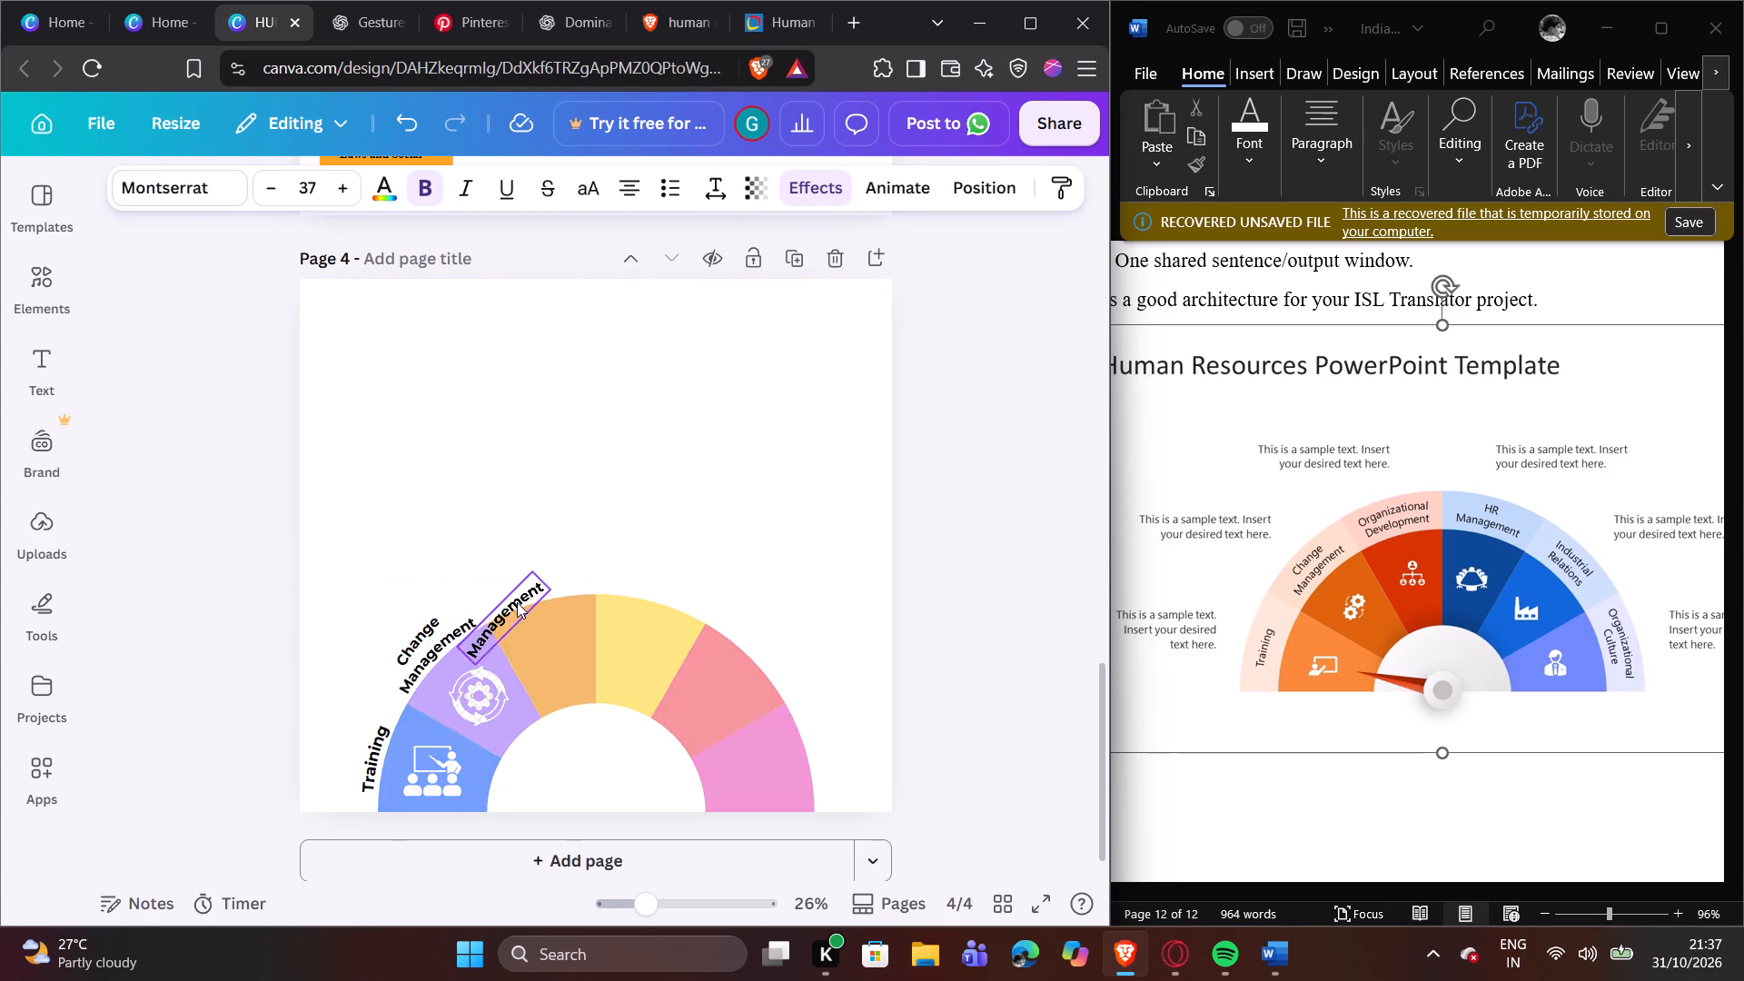
pyautogui.moveTo(517, 602); pyautogui.dragTo(537, 576)
pyautogui.moveTo(564, 642); pyautogui.dragTo(528, 634)
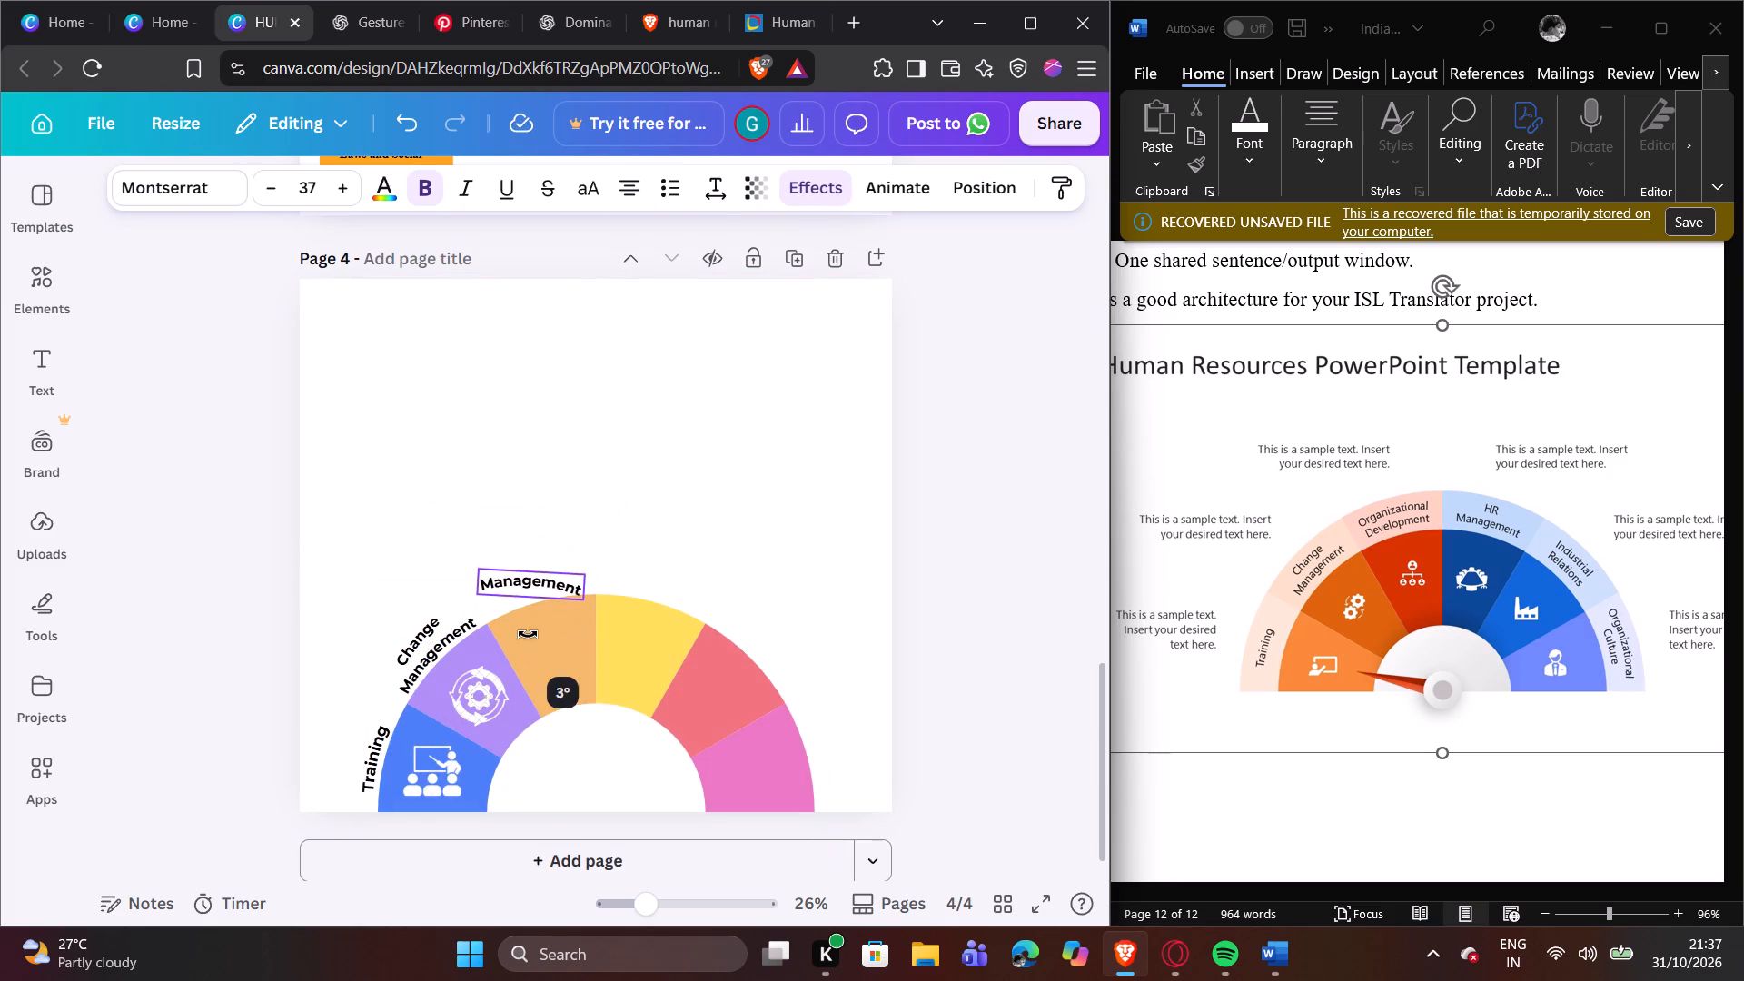
pyautogui.moveTo(528, 634); pyautogui.dragTo(547, 629)
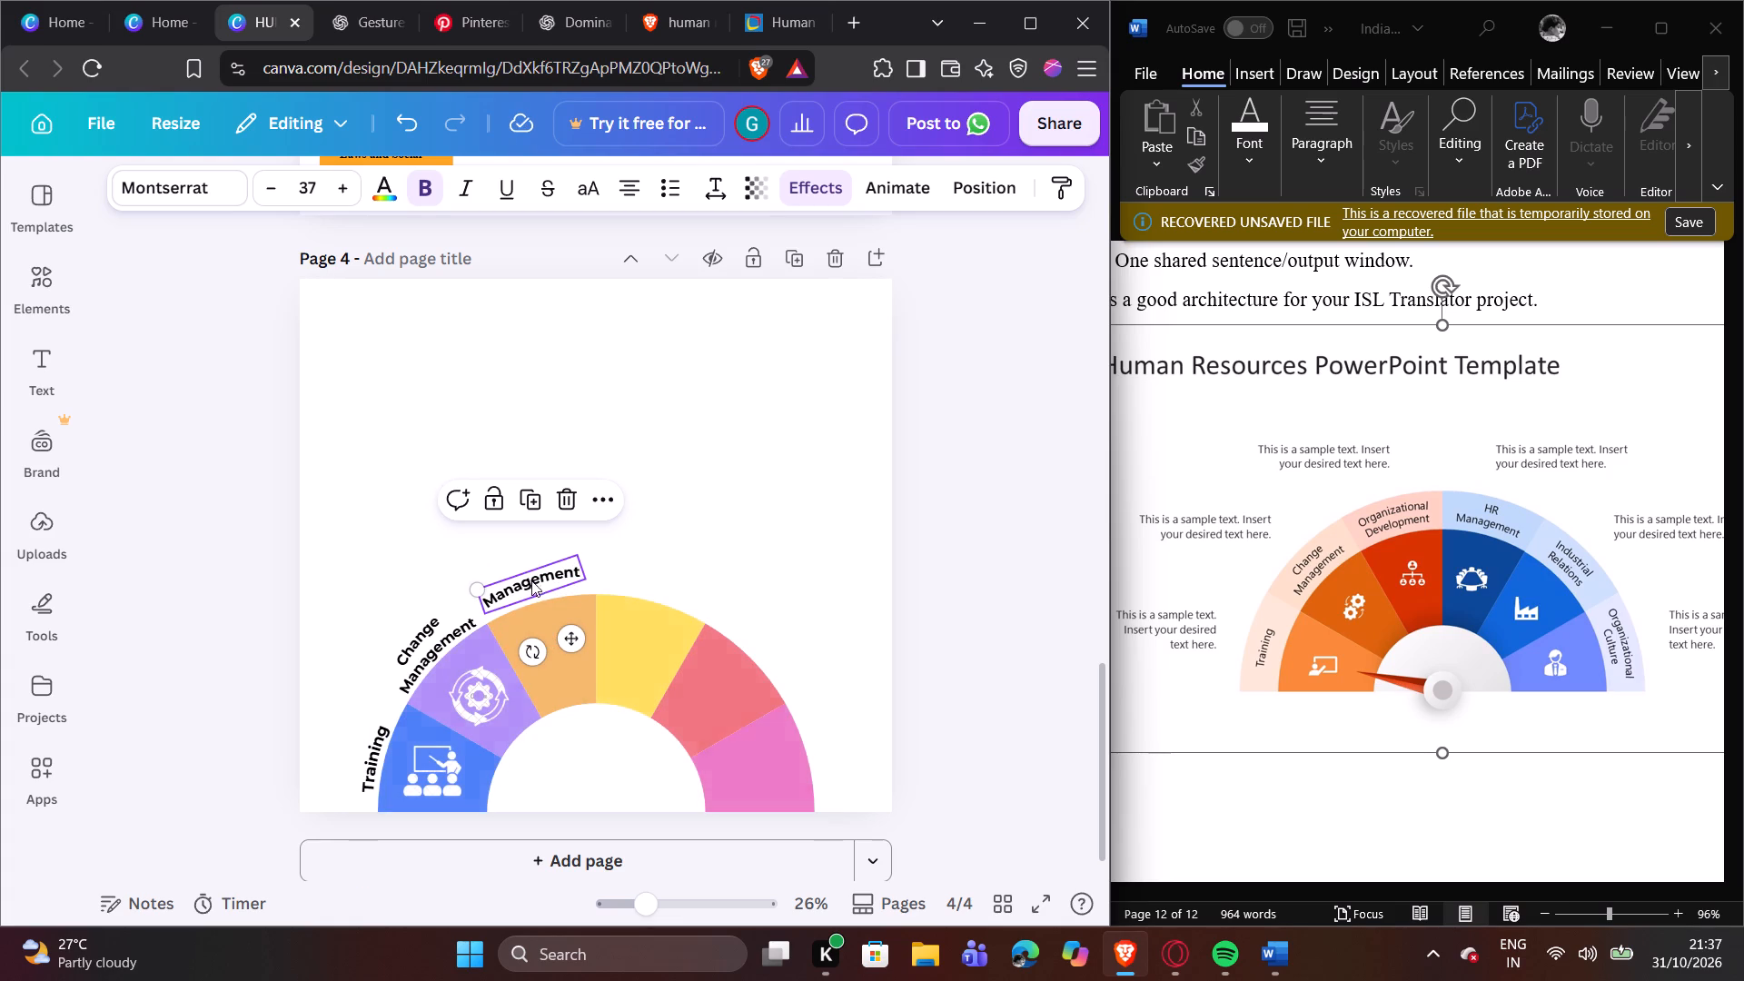
pyautogui.moveTo(529, 579); pyautogui.dragTo(530, 580)
pyautogui.moveTo(530, 580); pyautogui.dragTo(540, 590)
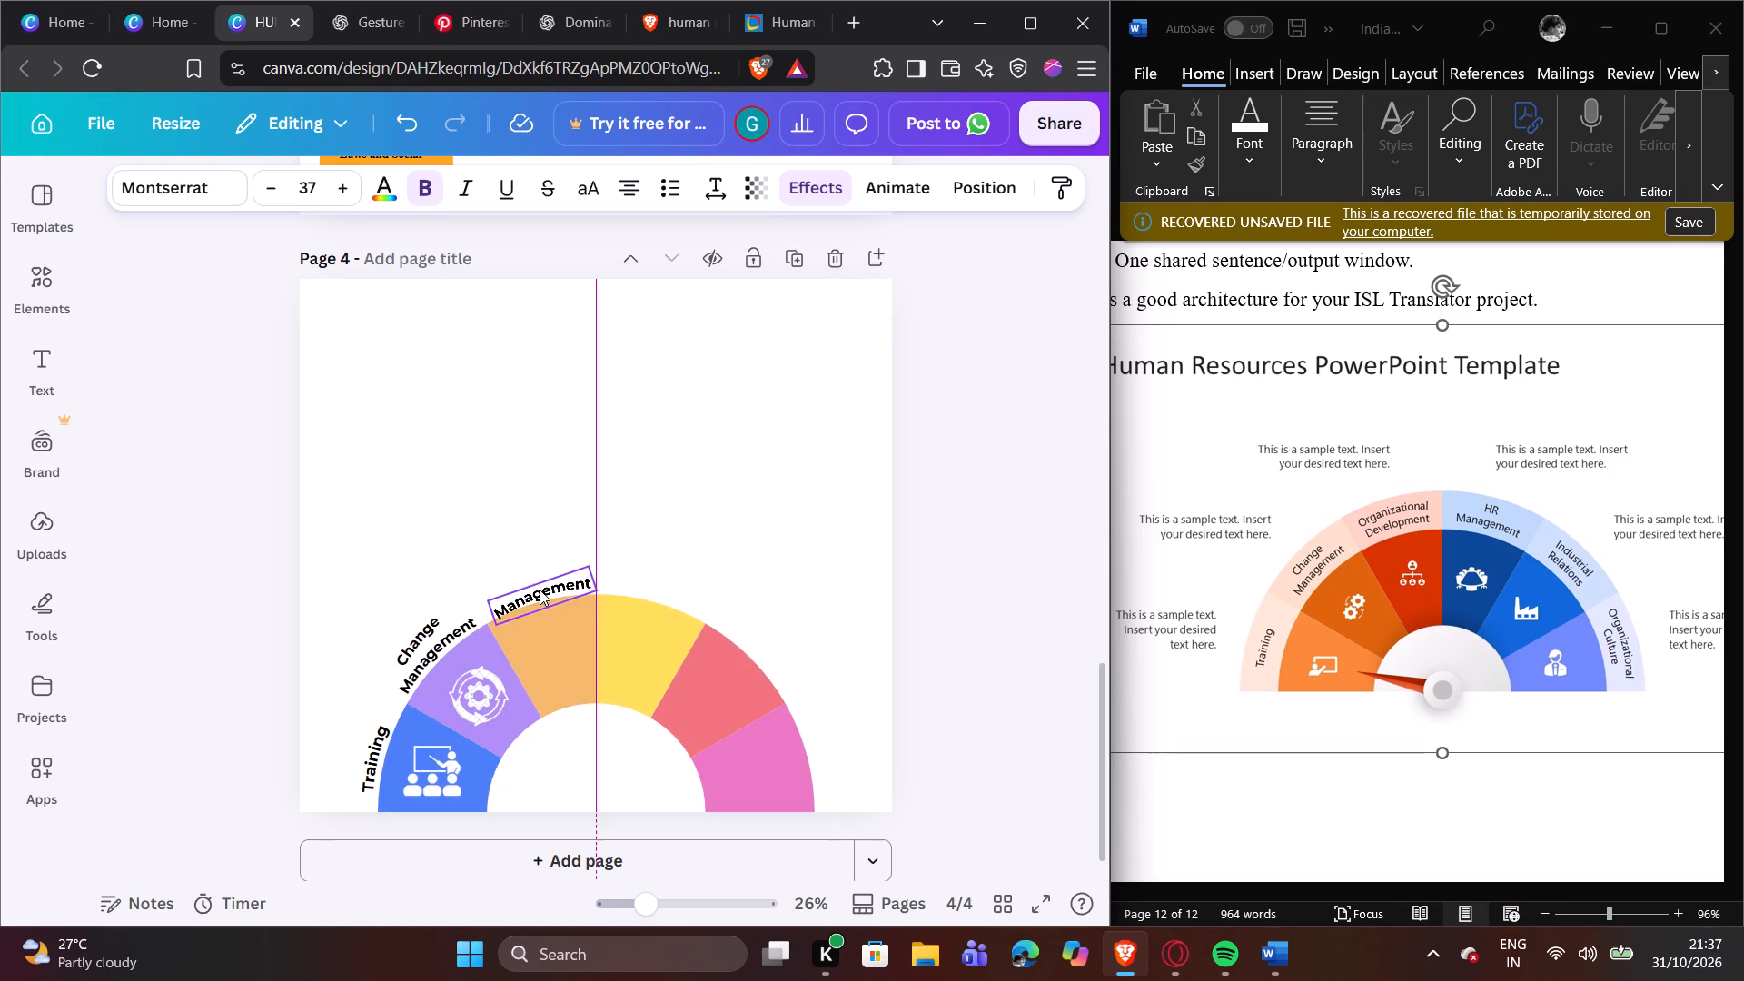
pyautogui.moveTo(540, 590); pyautogui.dragTo(531, 587)
pyautogui.click(543, 658)
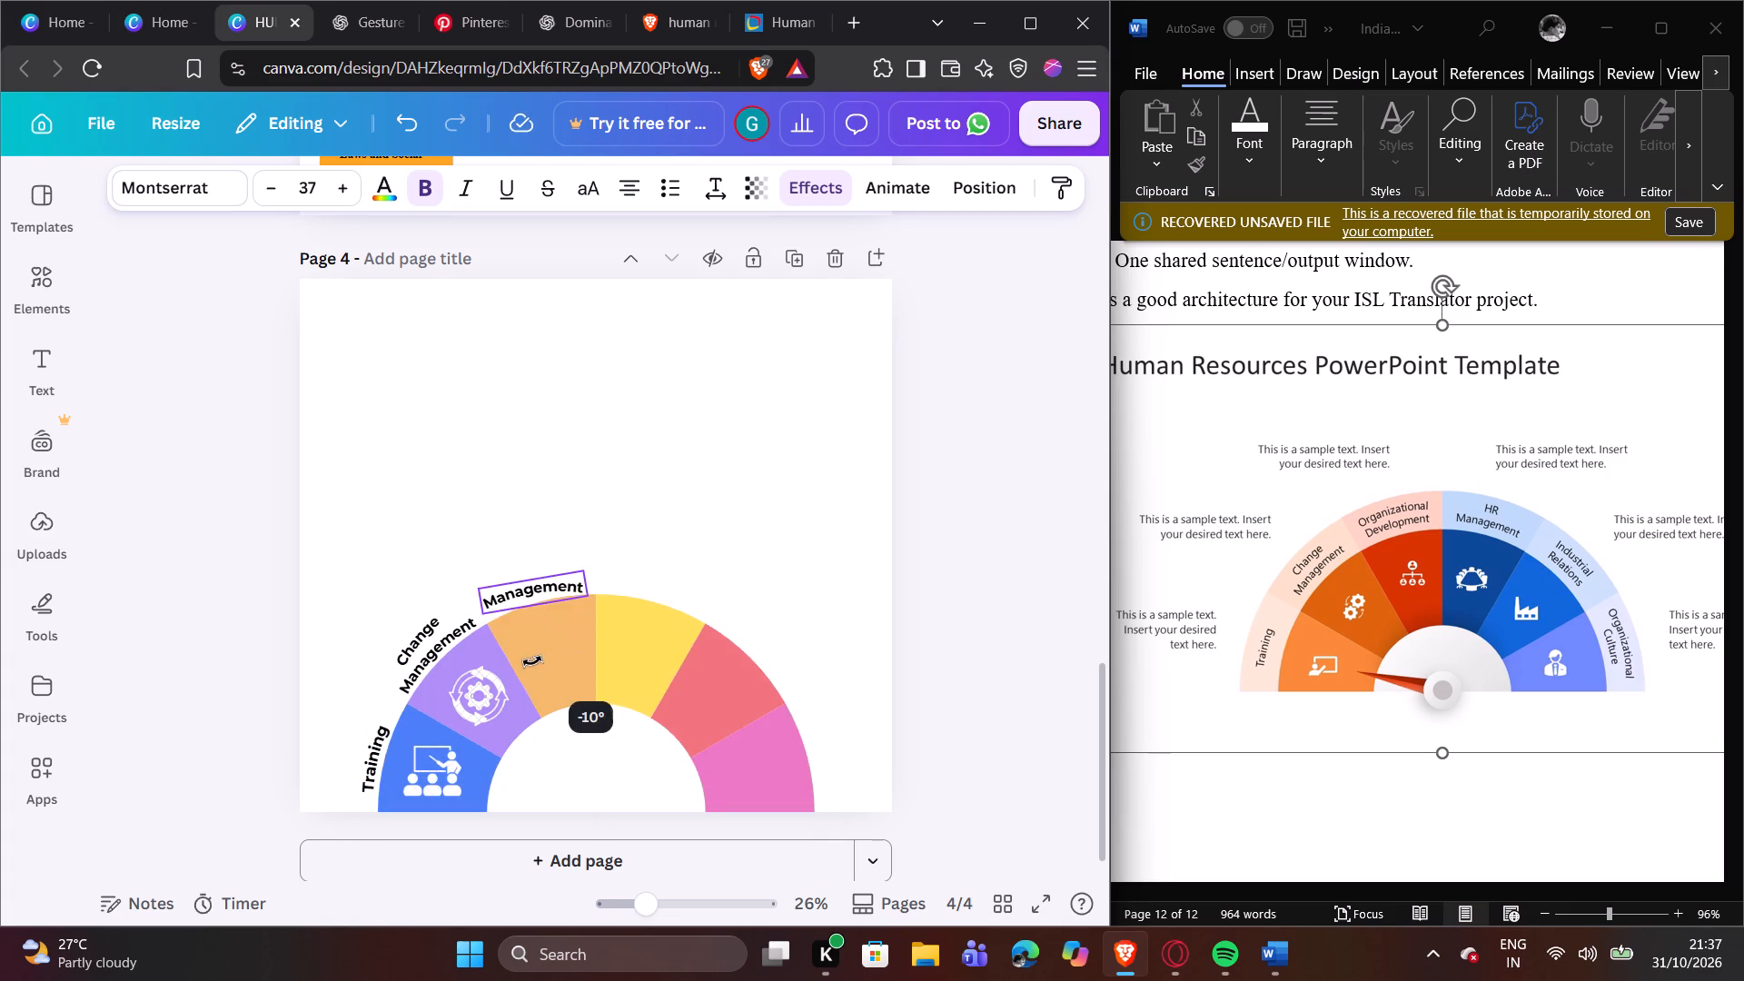
pyautogui.click(530, 590)
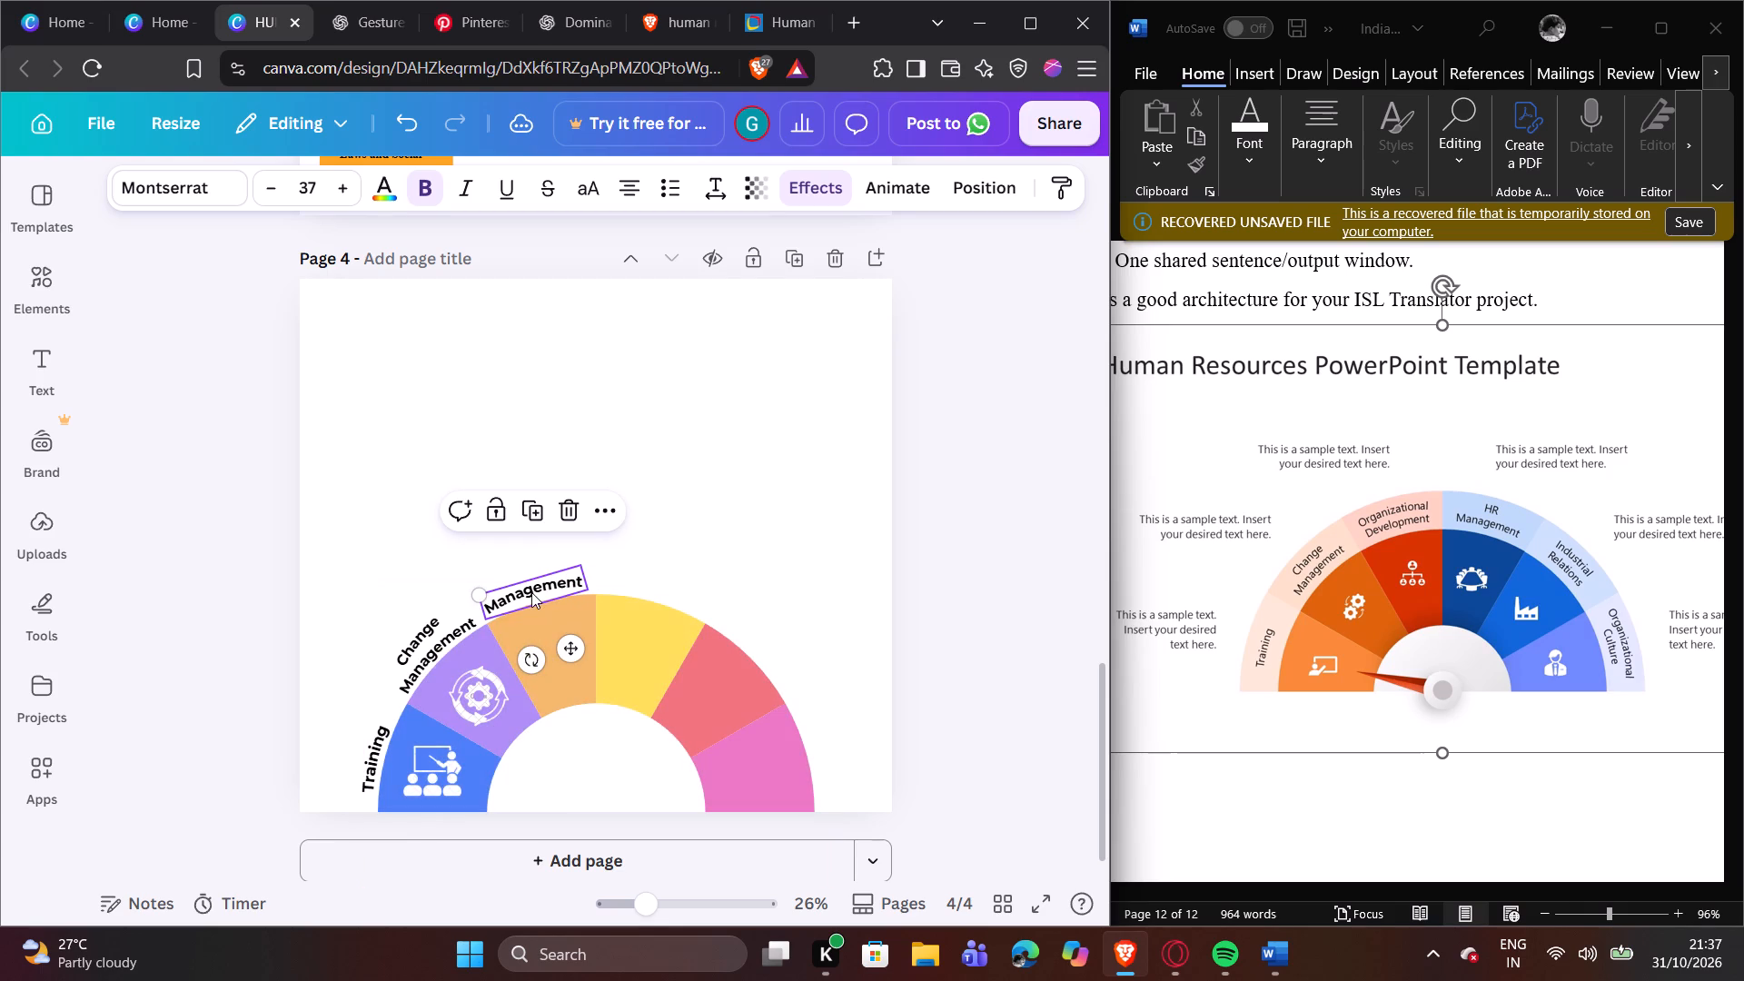
pyautogui.click(489, 558)
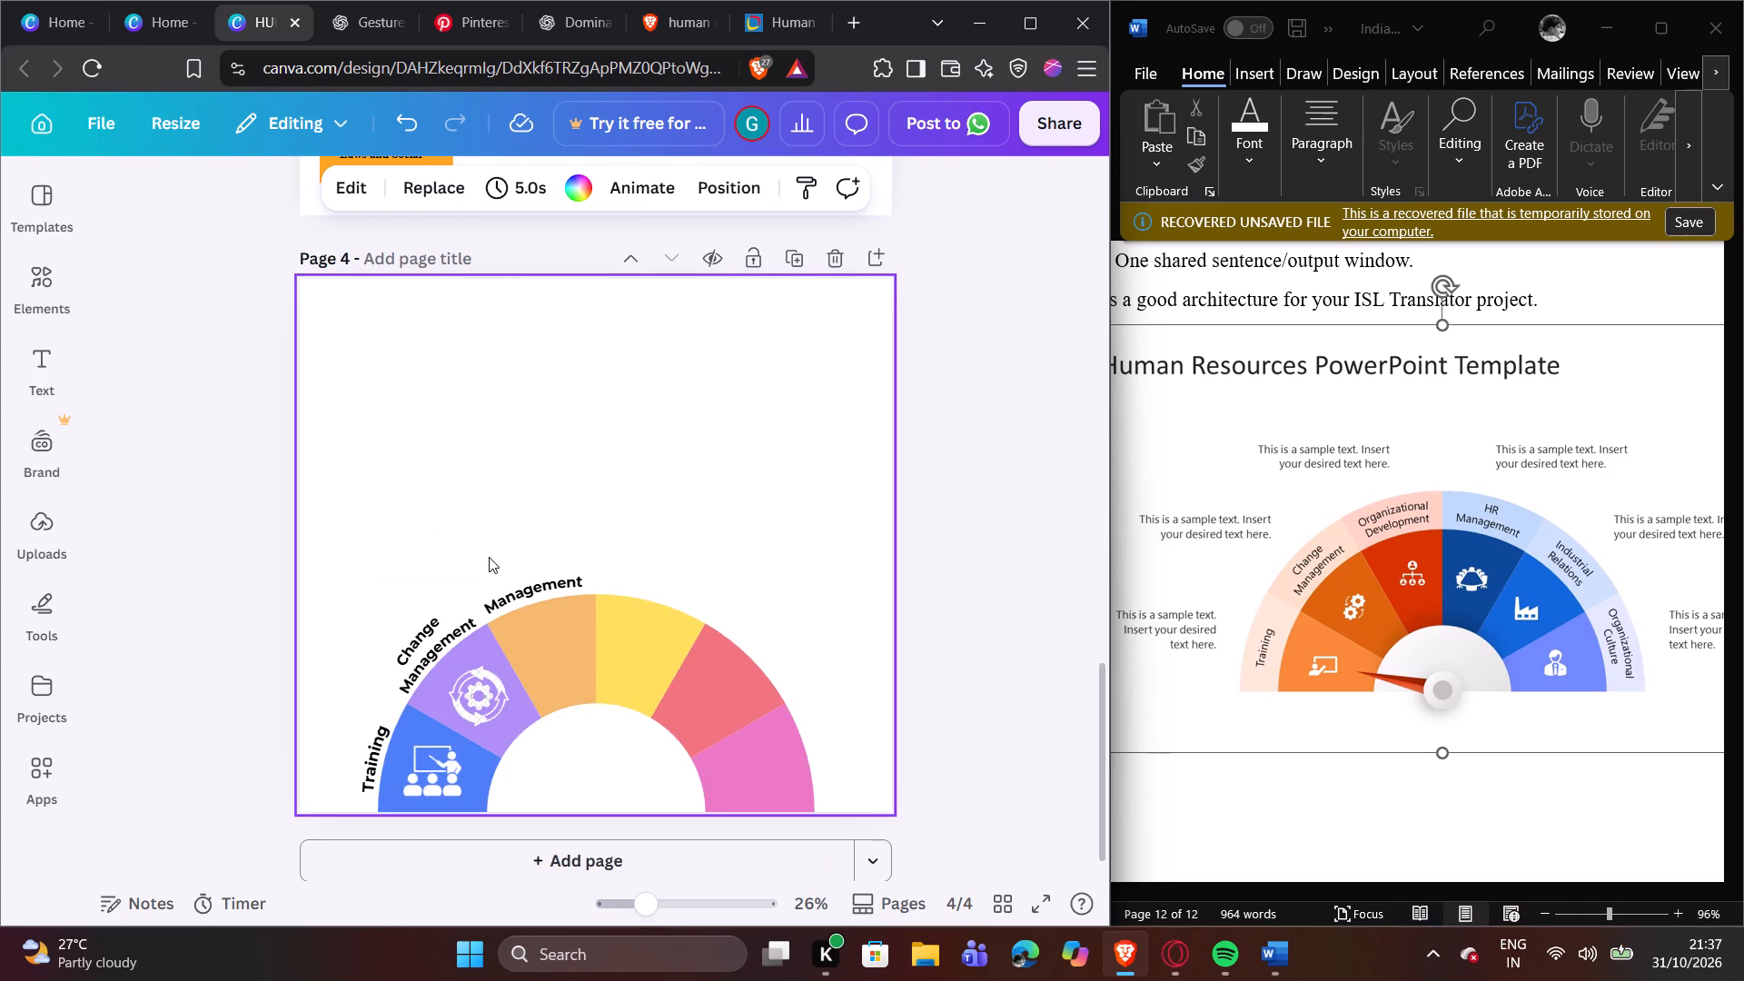
# Replace the wording of the copied text above the orange segment with "Development".
pyautogui.doubleClick(519, 587)
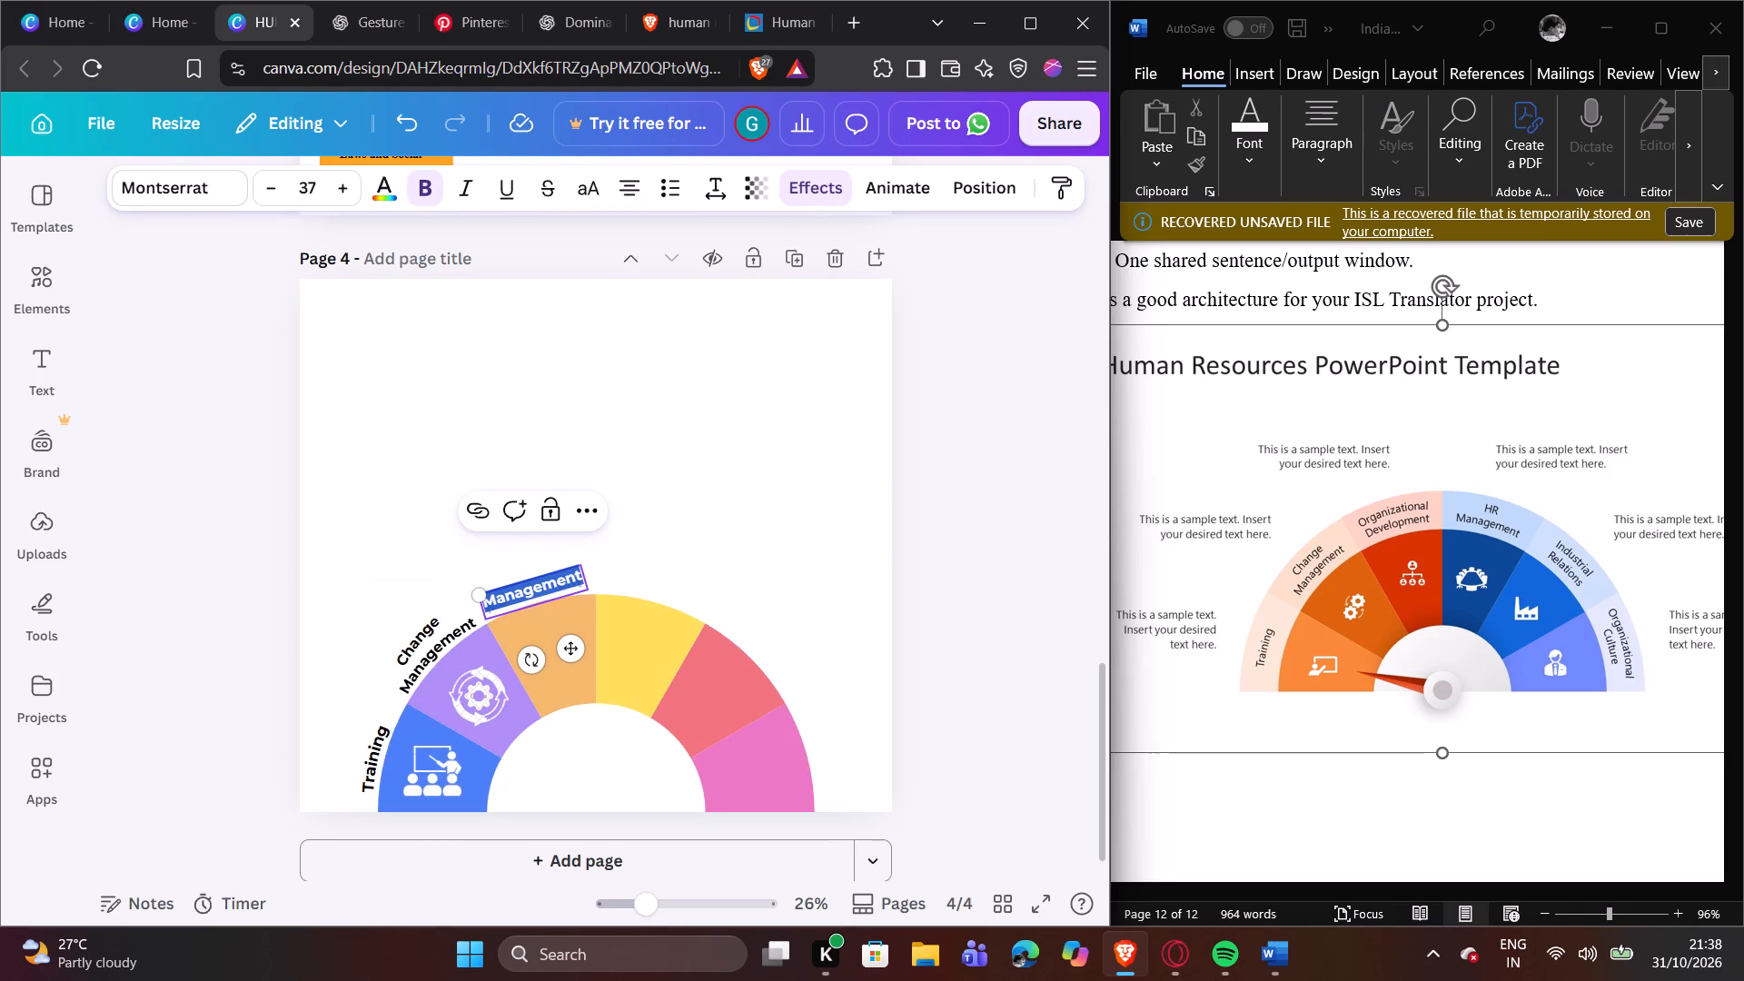
pyautogui.hotkey('shift', 'd')
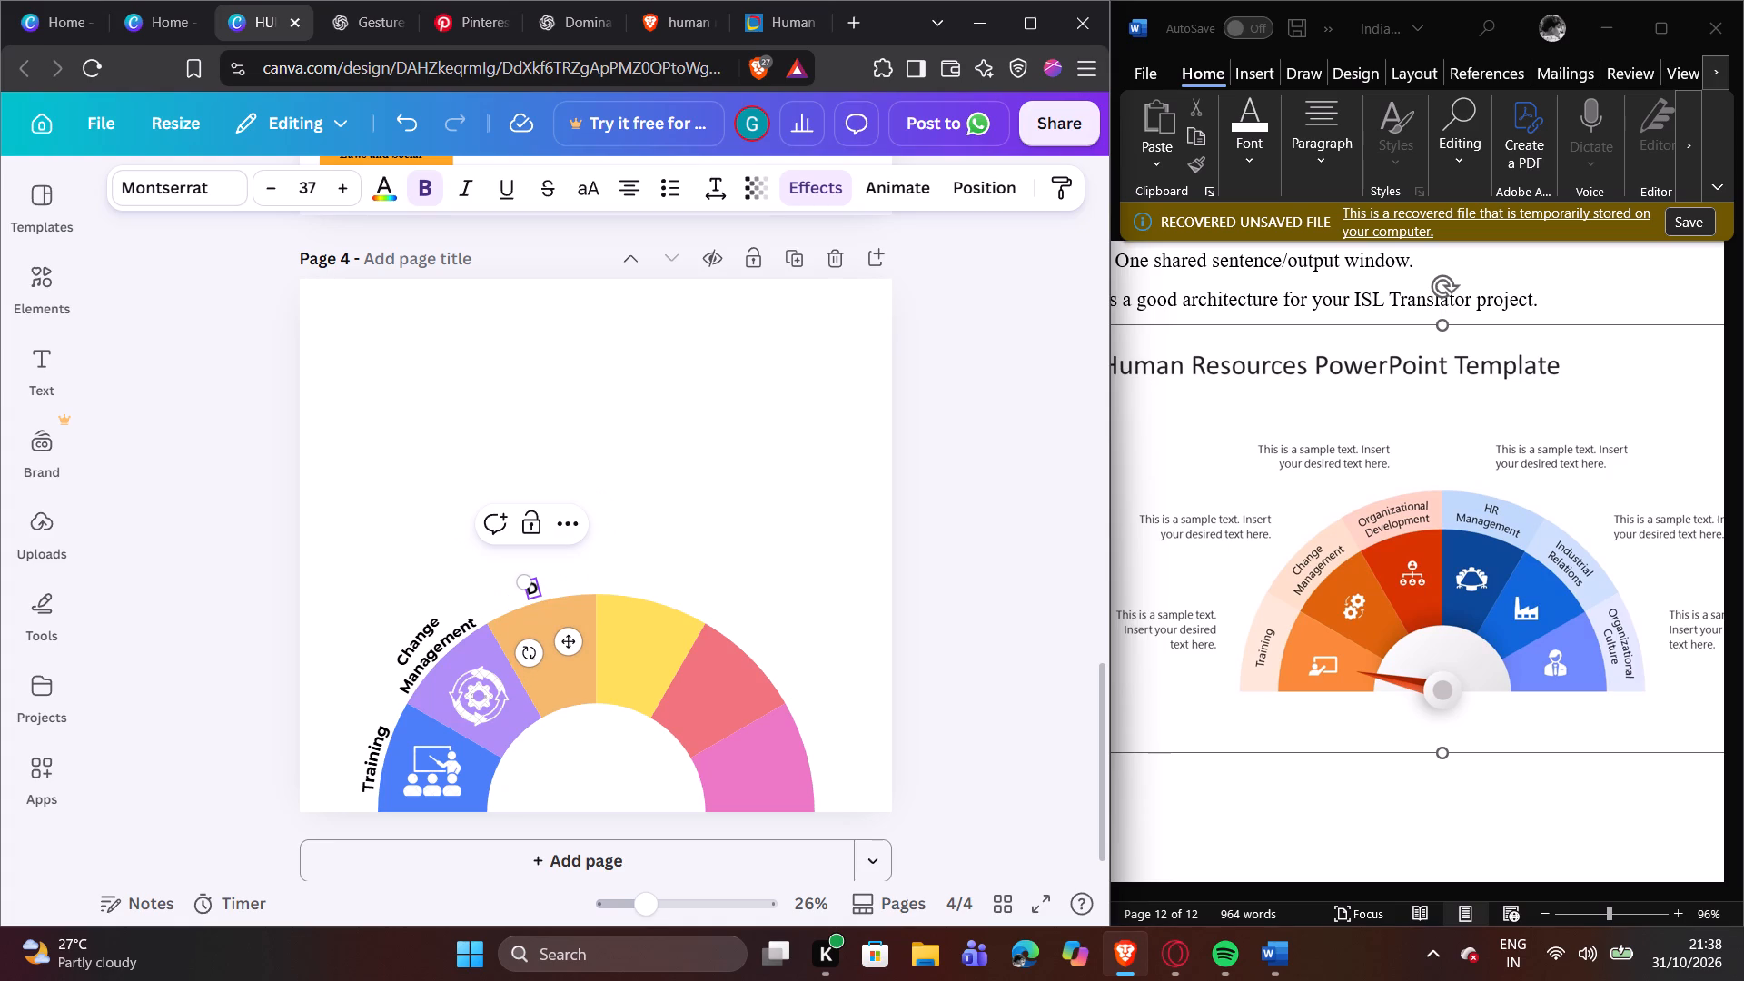
pyautogui.press('e')
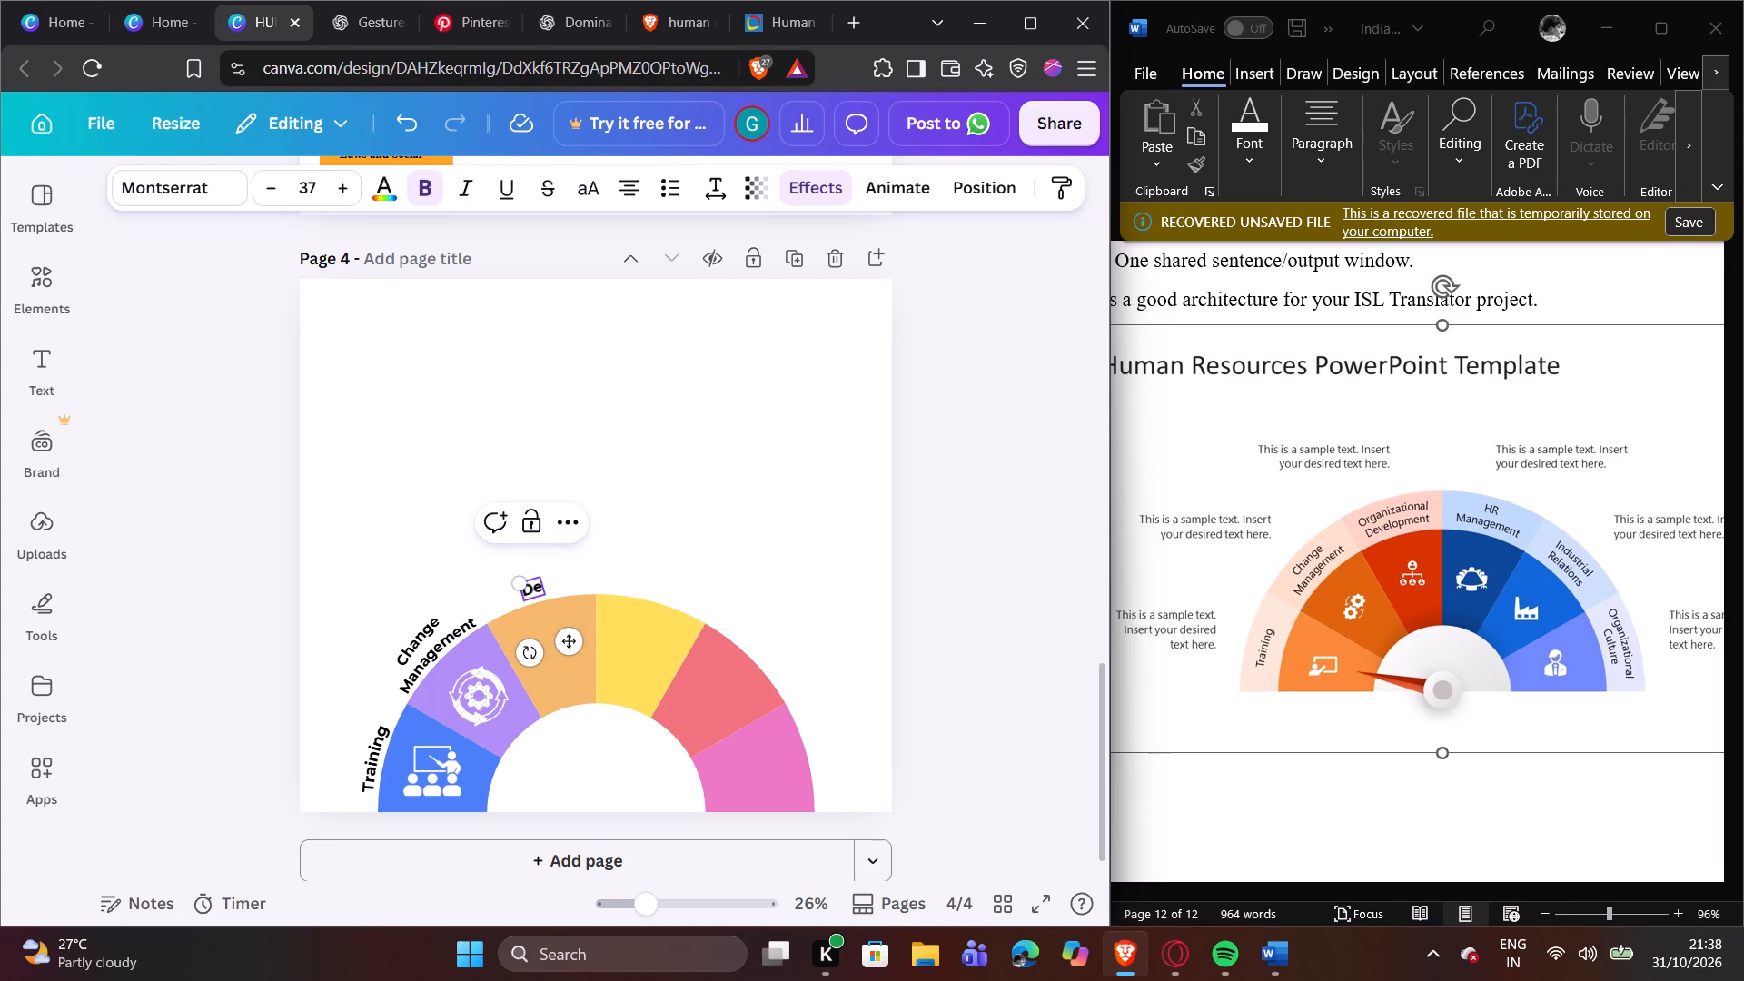
pyautogui.write('velop')
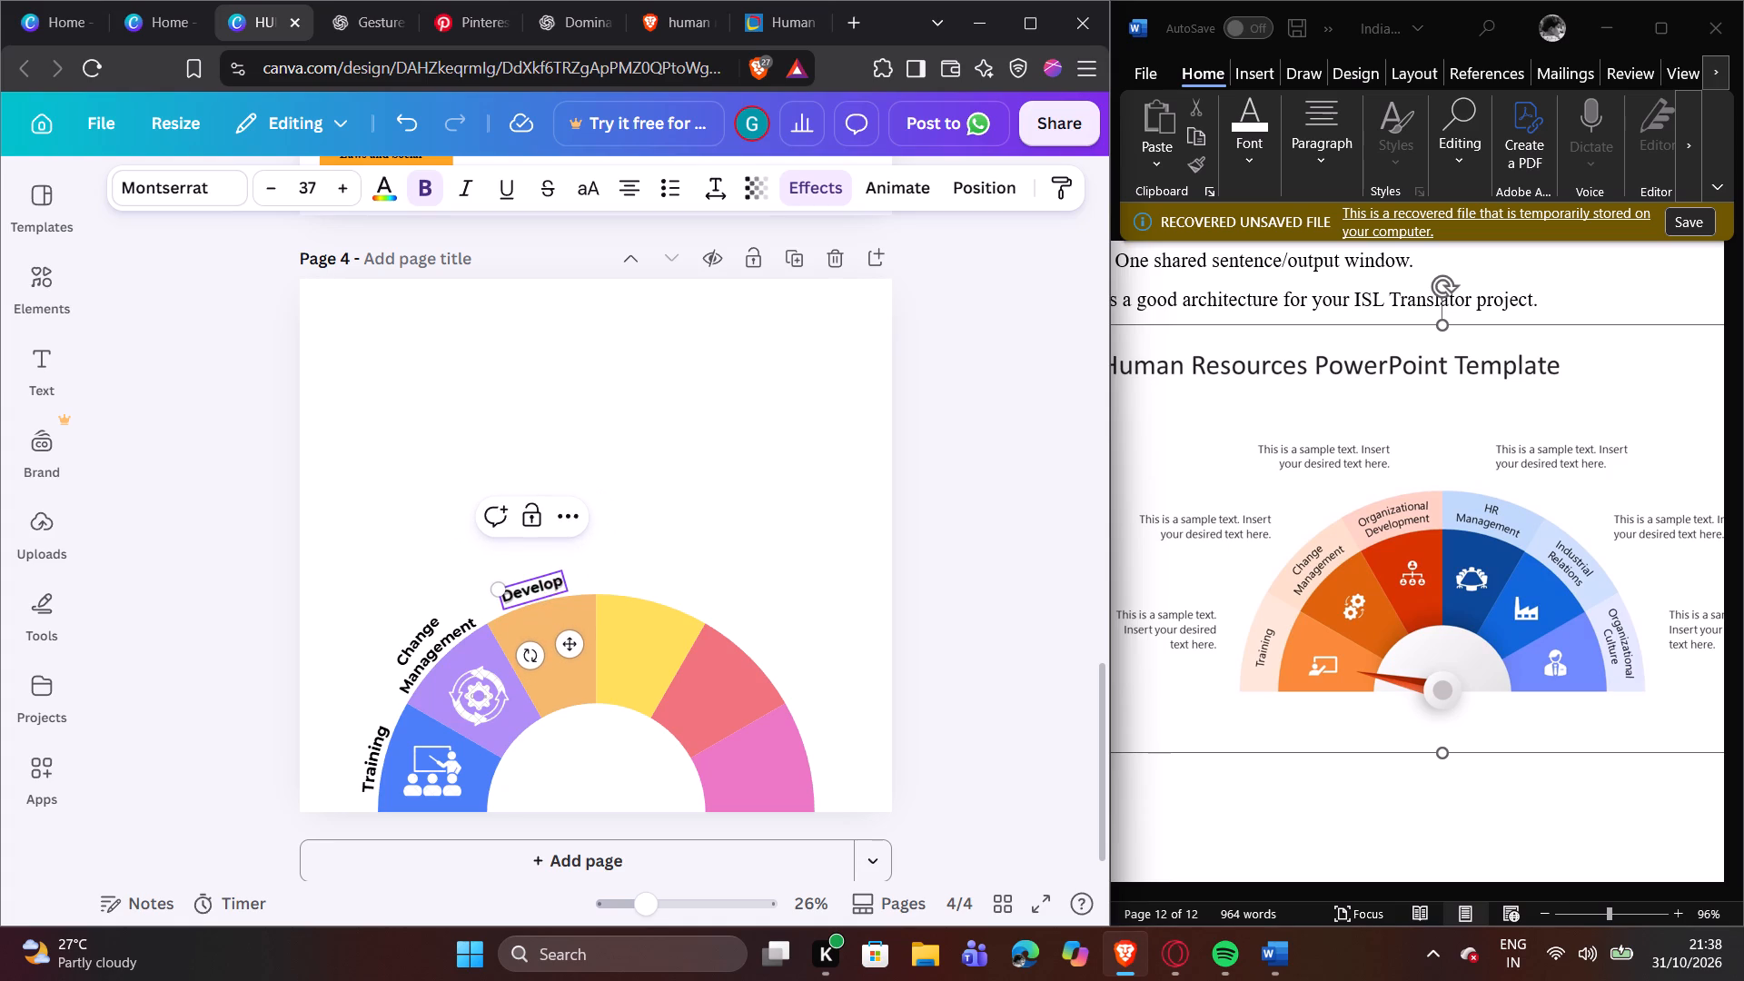
pyautogui.write('ment')
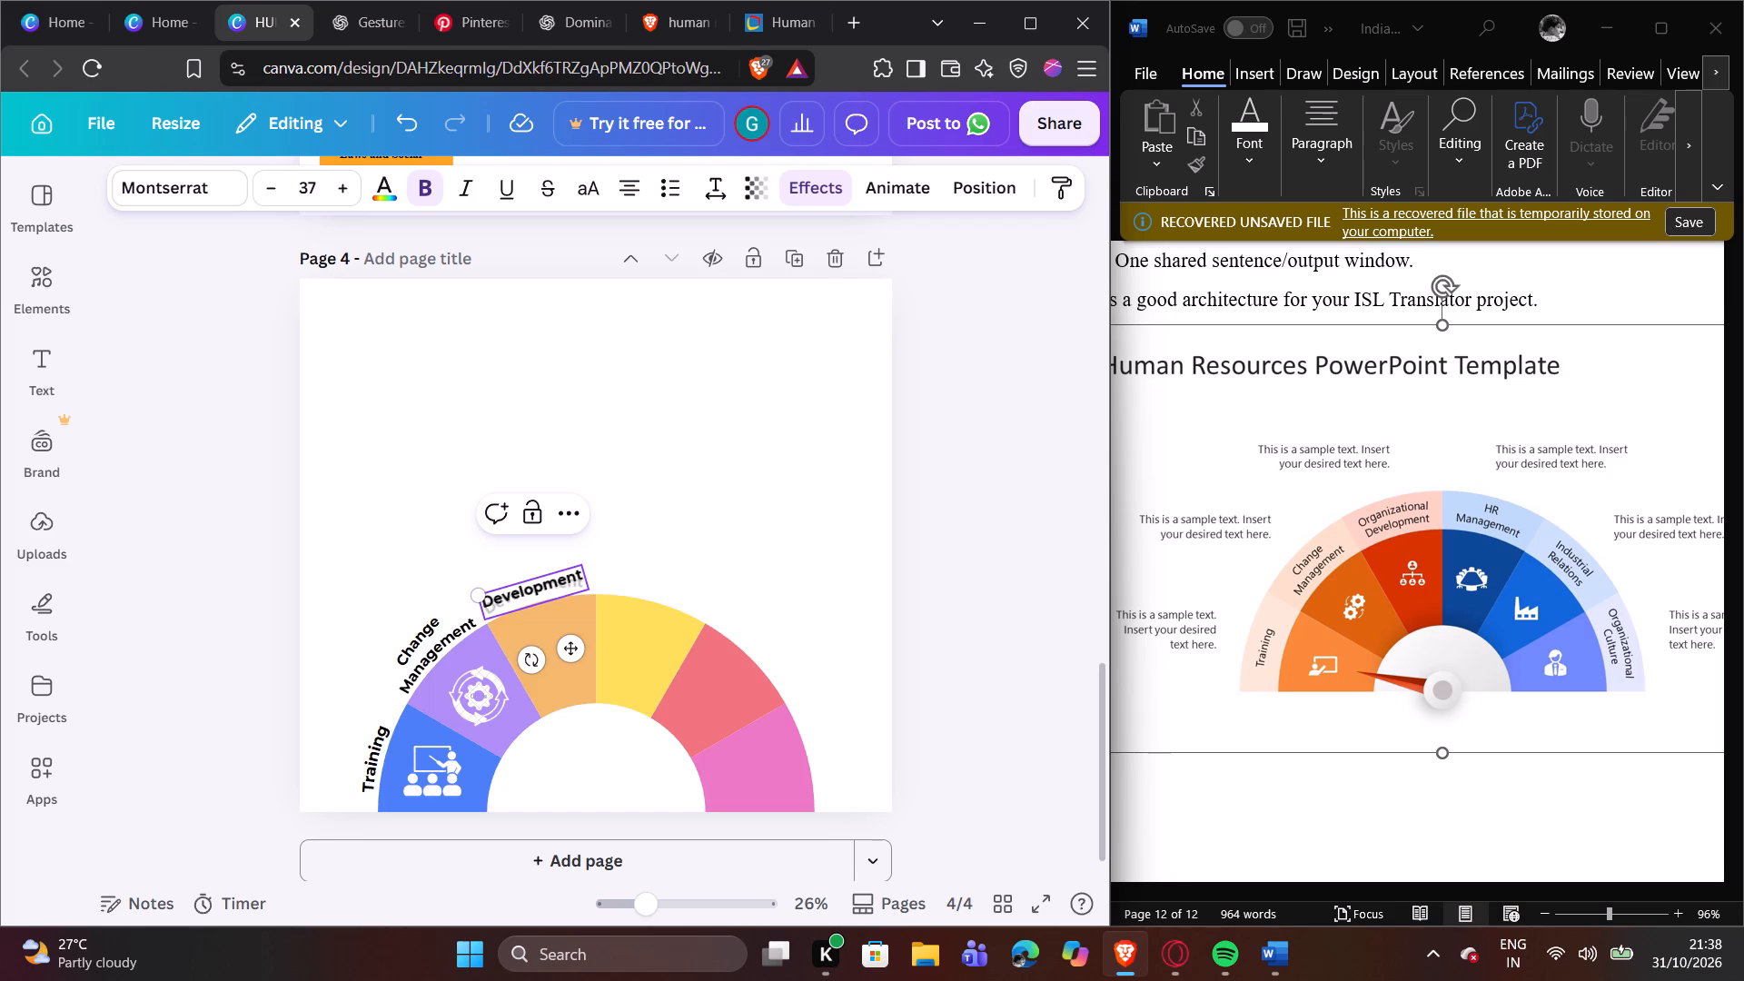
pyautogui.click(651, 552)
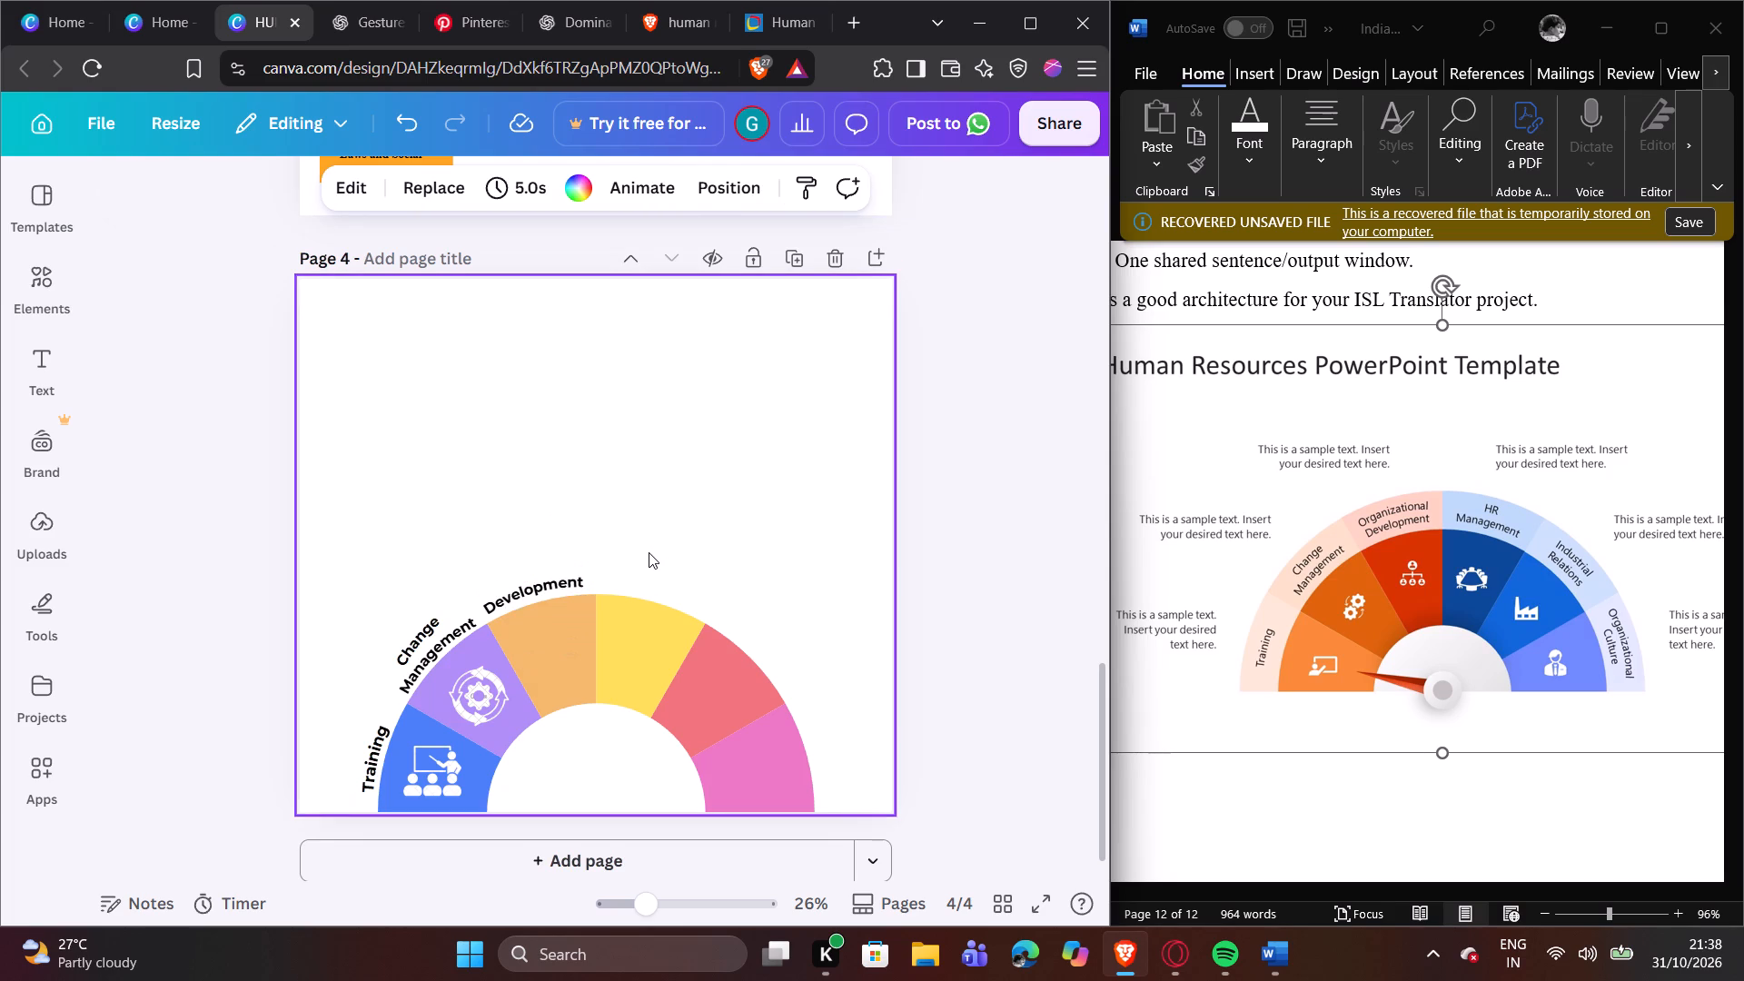
# Duplicate the "Change" text and place the copy above "Development", rotated to a similar slant.
pyautogui.click(420, 629)
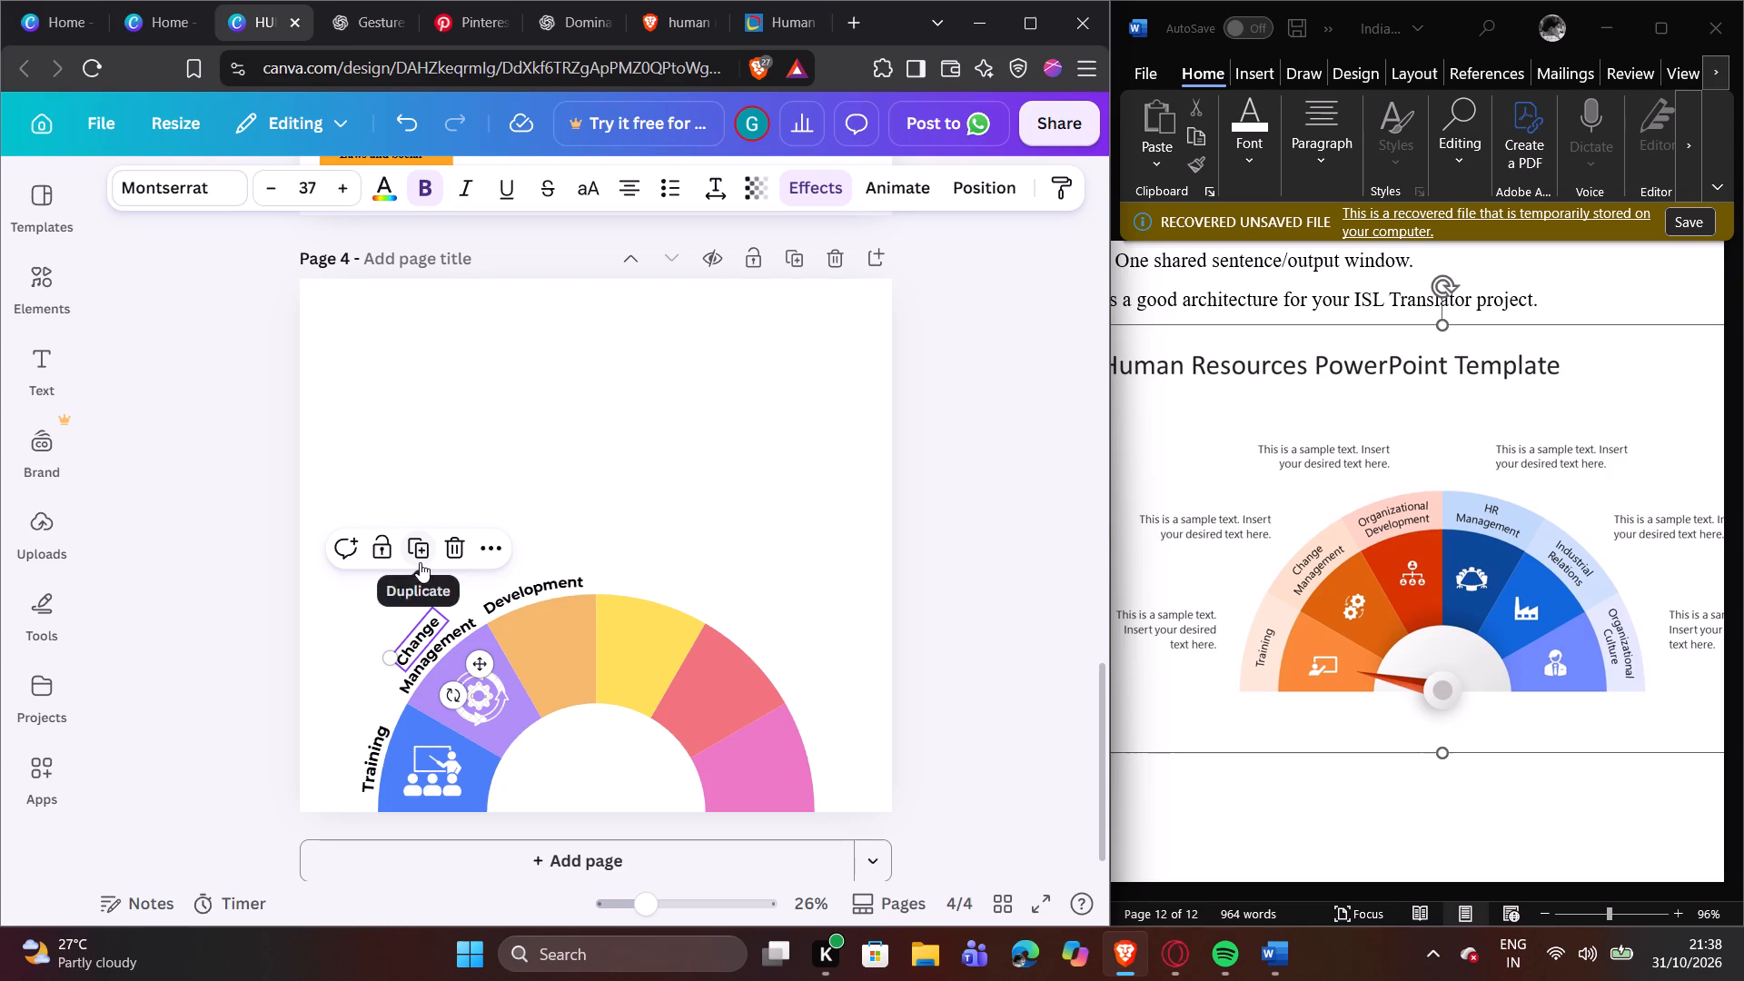
pyautogui.click(420, 562)
pyautogui.moveTo(427, 639); pyautogui.dragTo(510, 552)
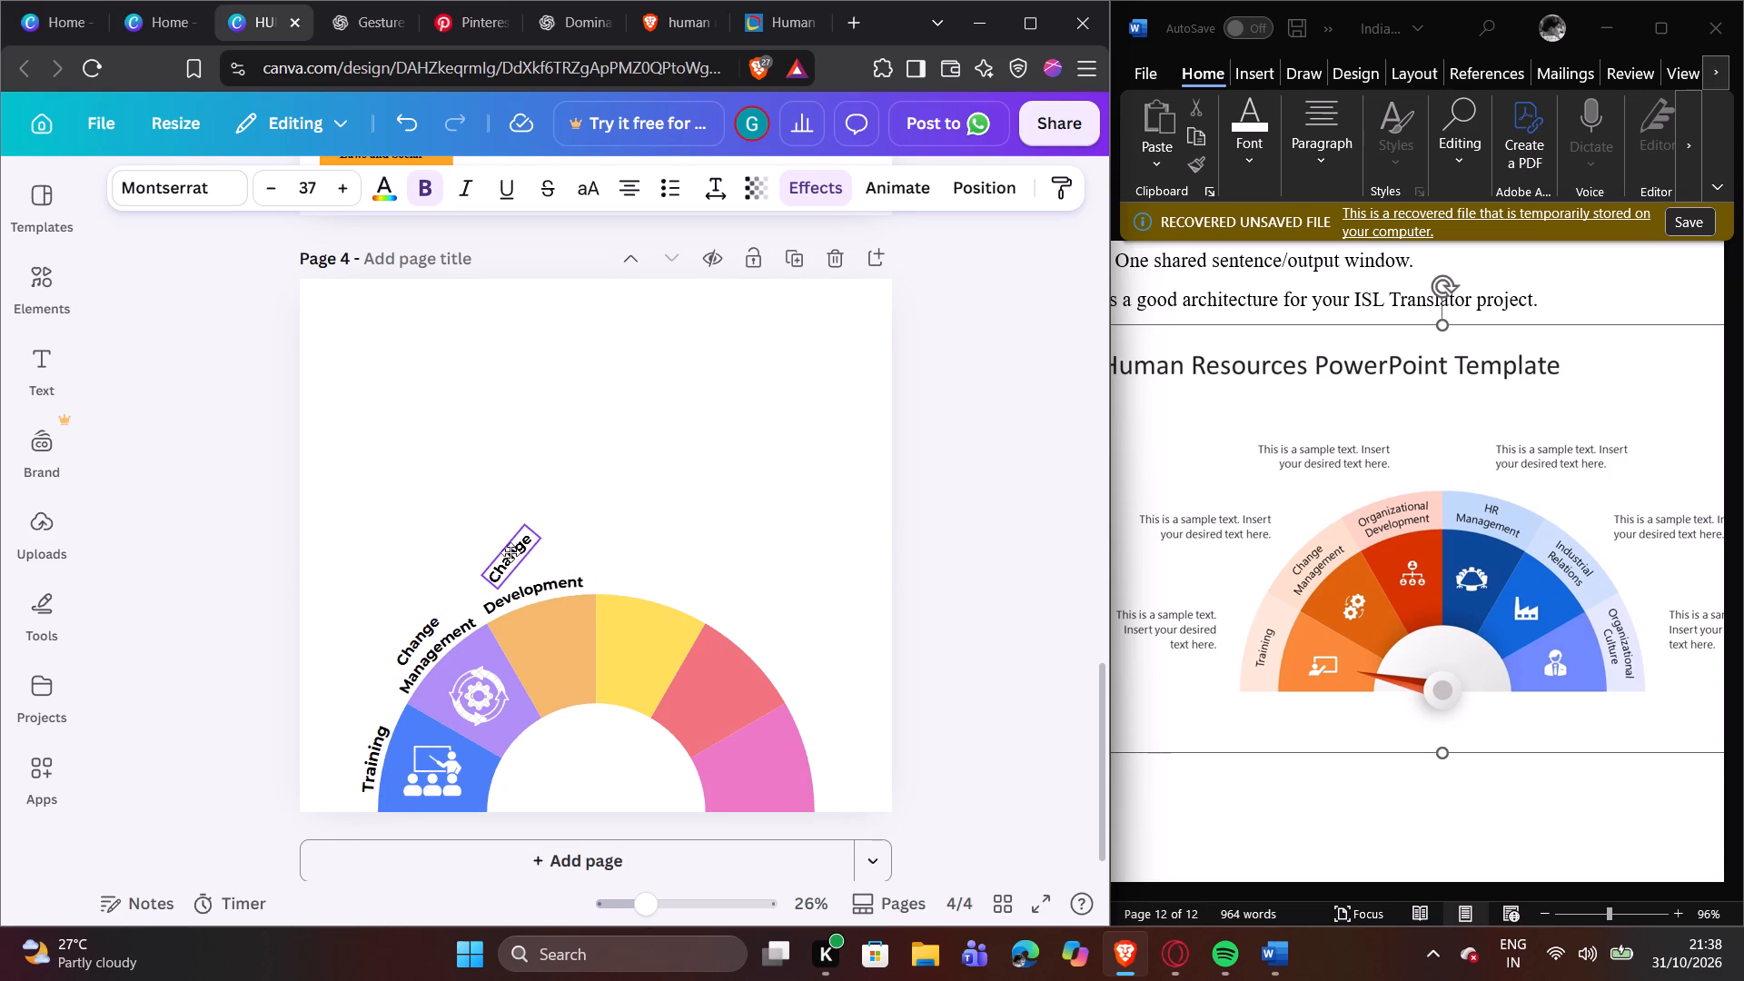
pyautogui.moveTo(510, 552); pyautogui.dragTo(511, 564)
pyautogui.moveTo(542, 630); pyautogui.dragTo(518, 624)
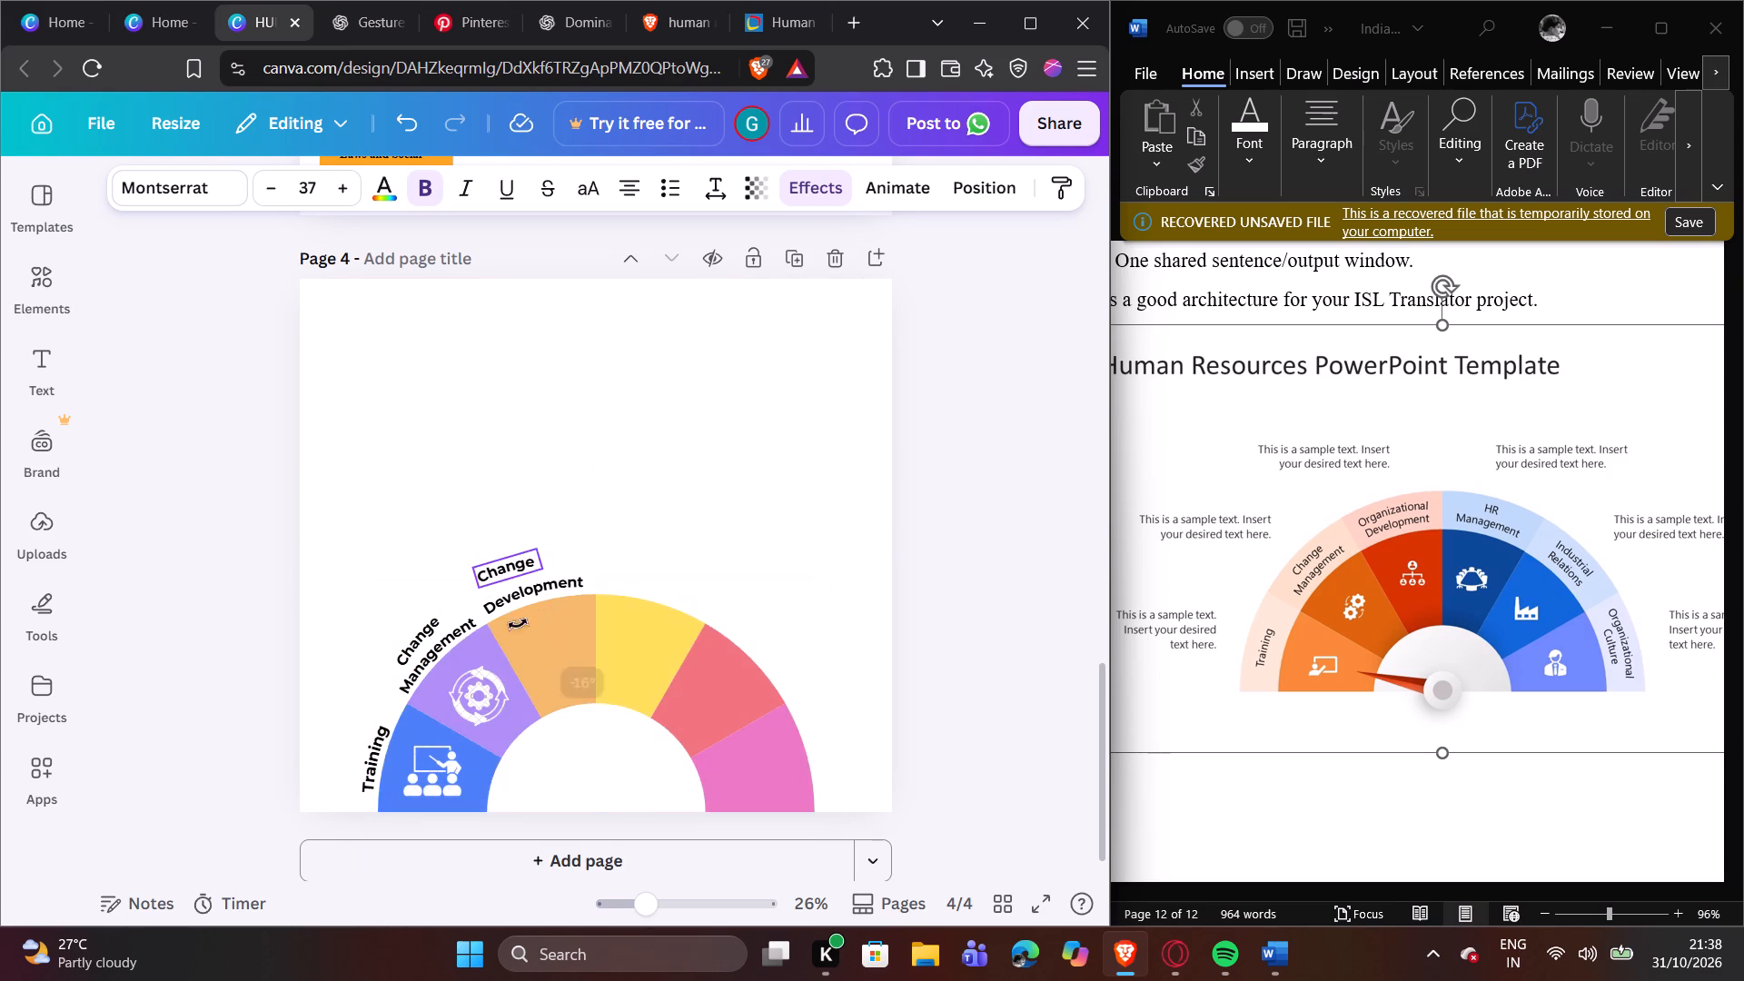
pyautogui.moveTo(518, 624); pyautogui.dragTo(529, 615)
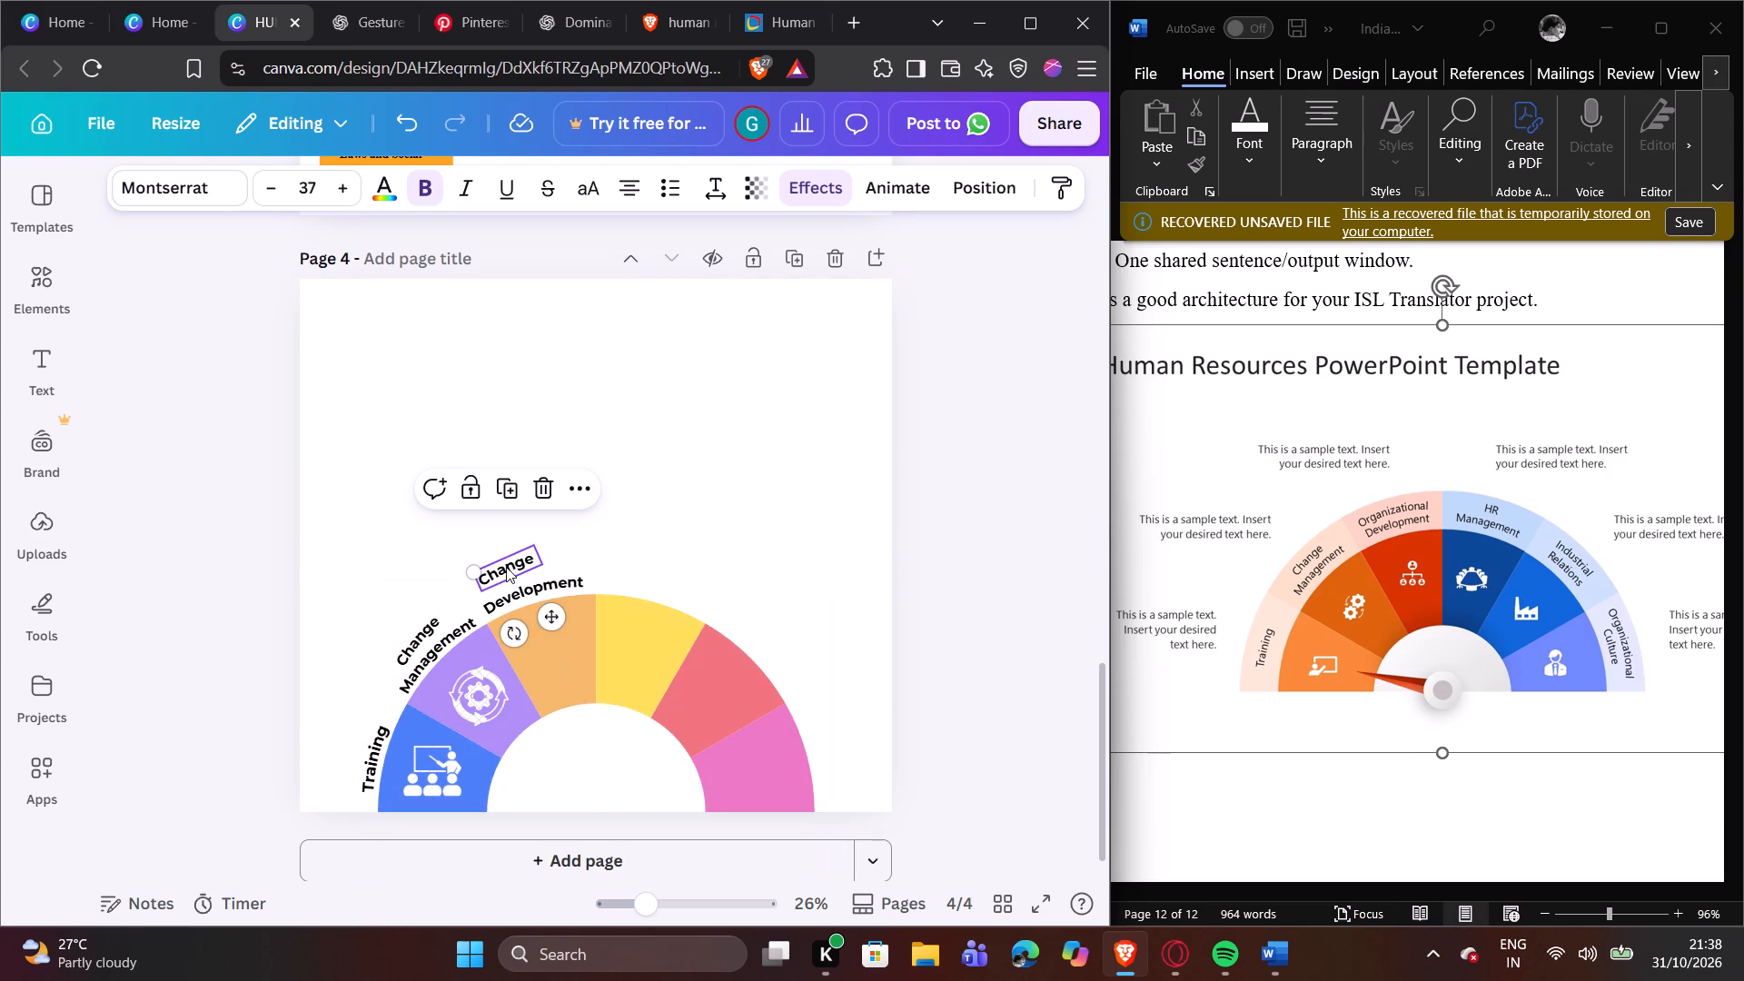
# Fine-tune the position and slant of the copied "Change" text so it sits just above "Development", following its angle.
pyautogui.moveTo(506, 567); pyautogui.dragTo(519, 577)
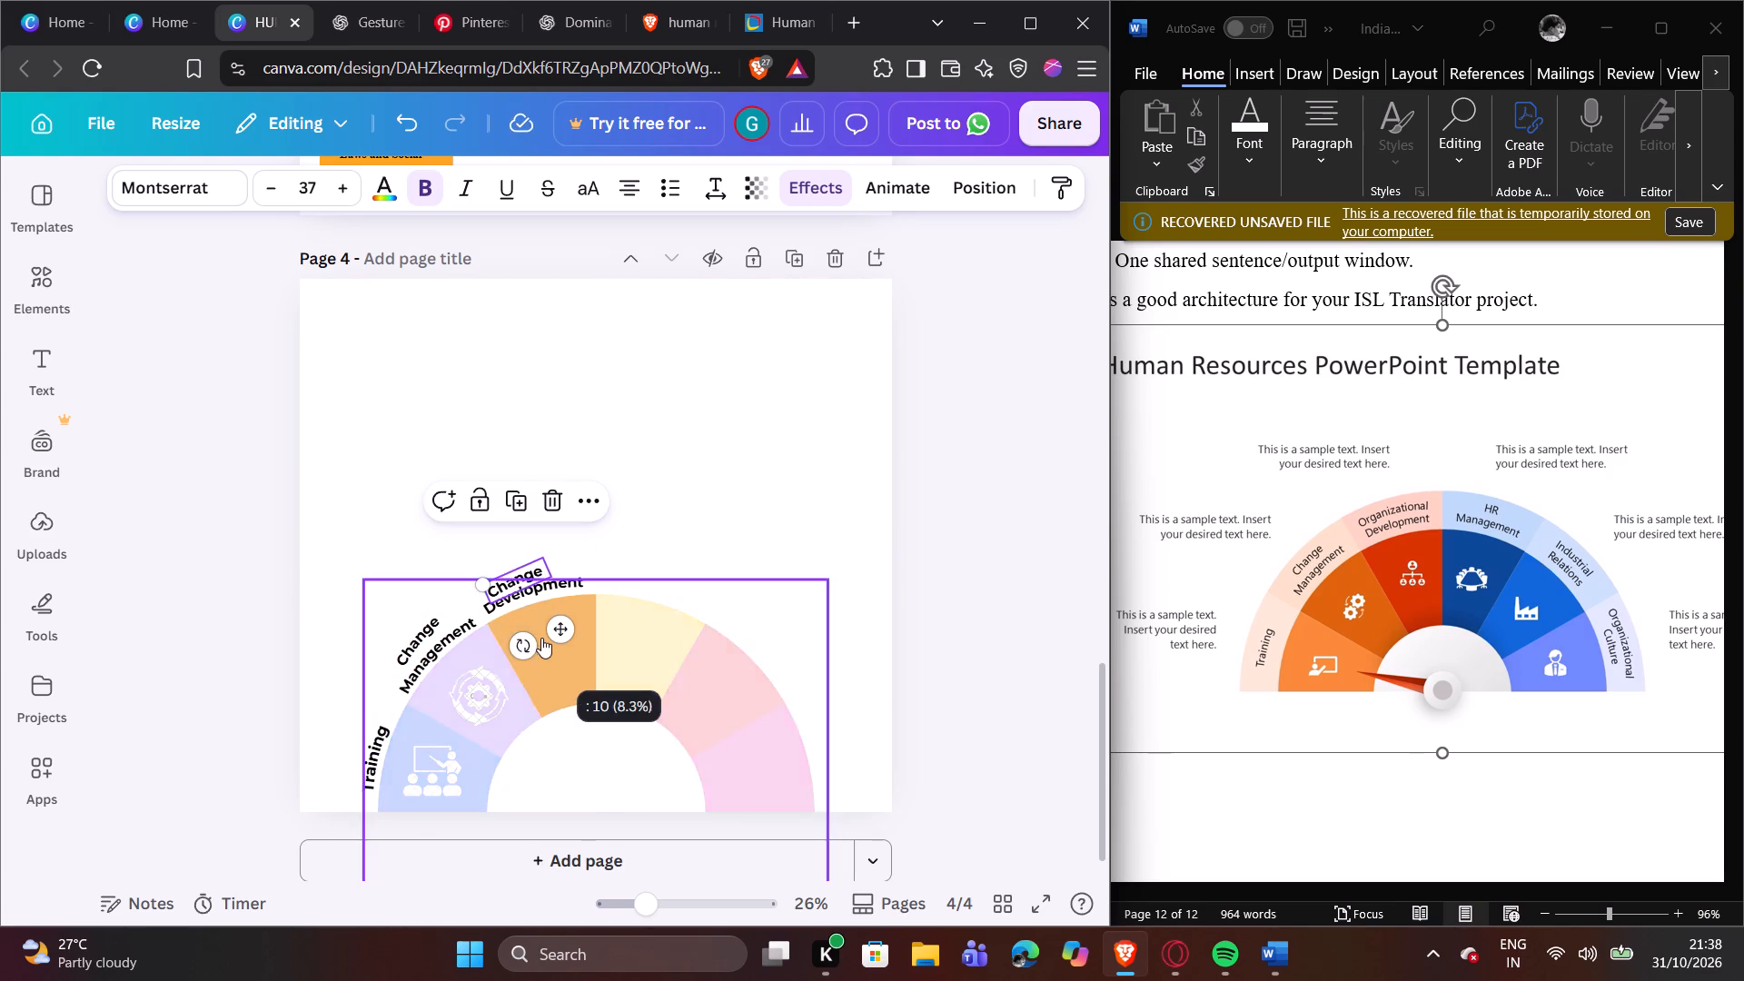
pyautogui.click(530, 634)
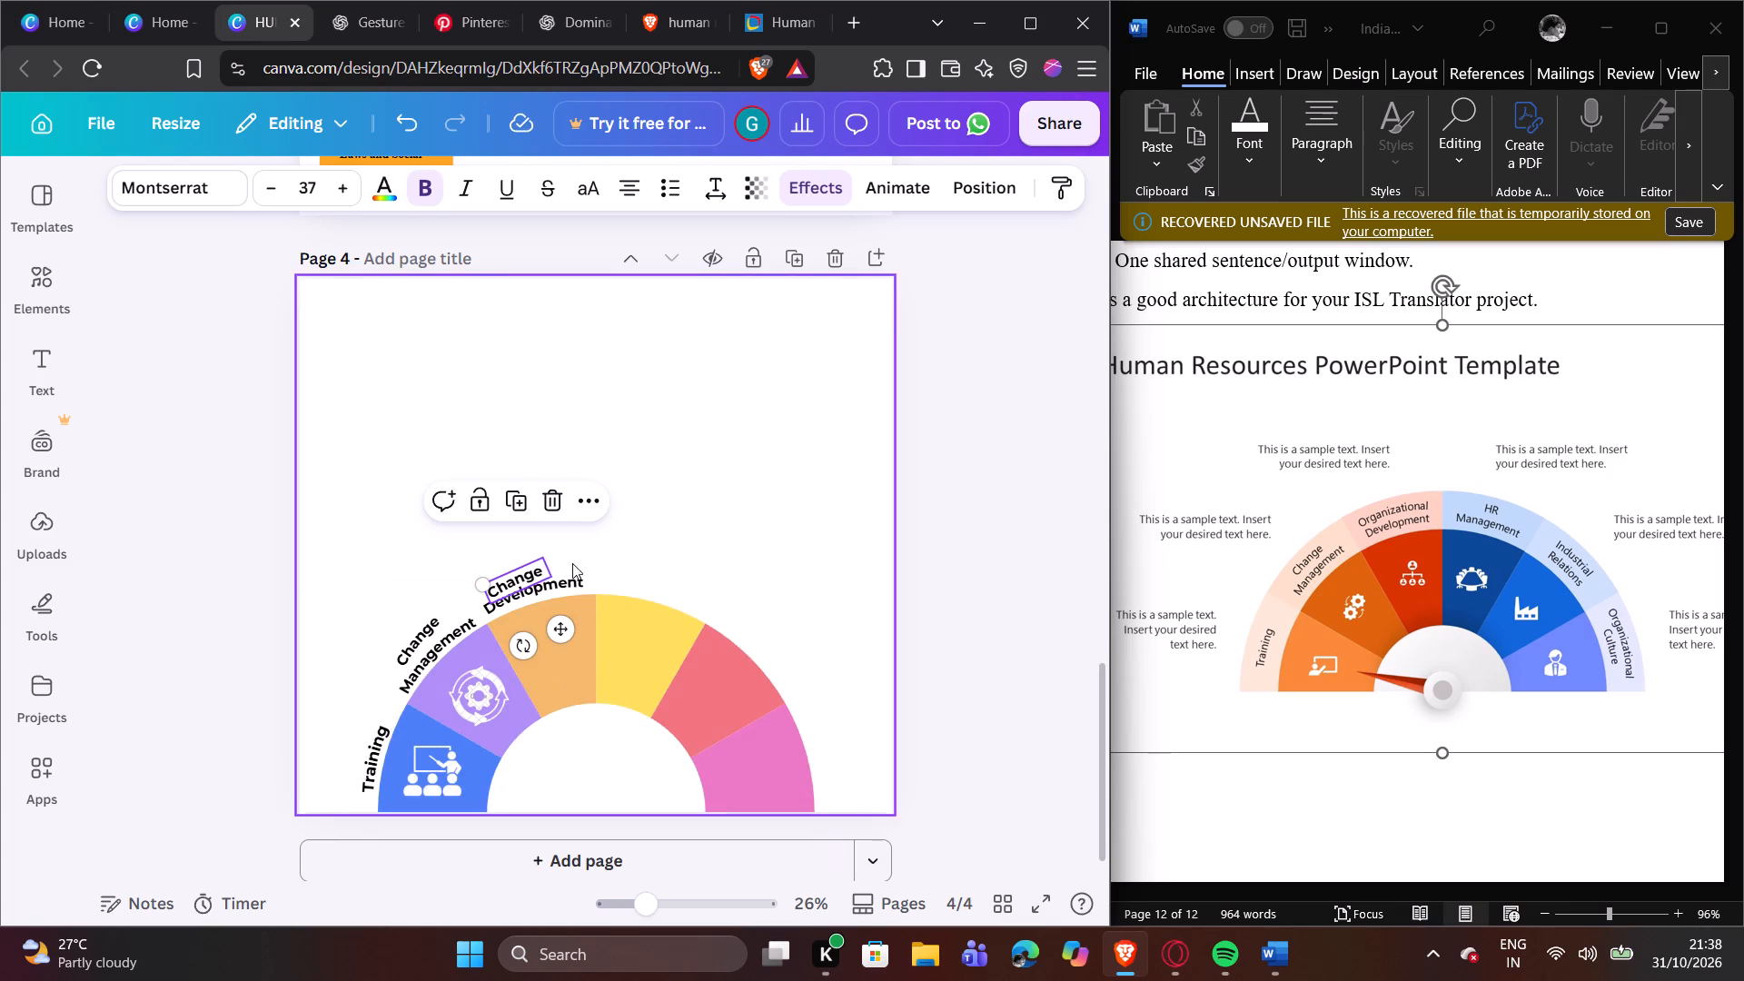
pyautogui.moveTo(522, 576); pyautogui.dragTo(520, 567)
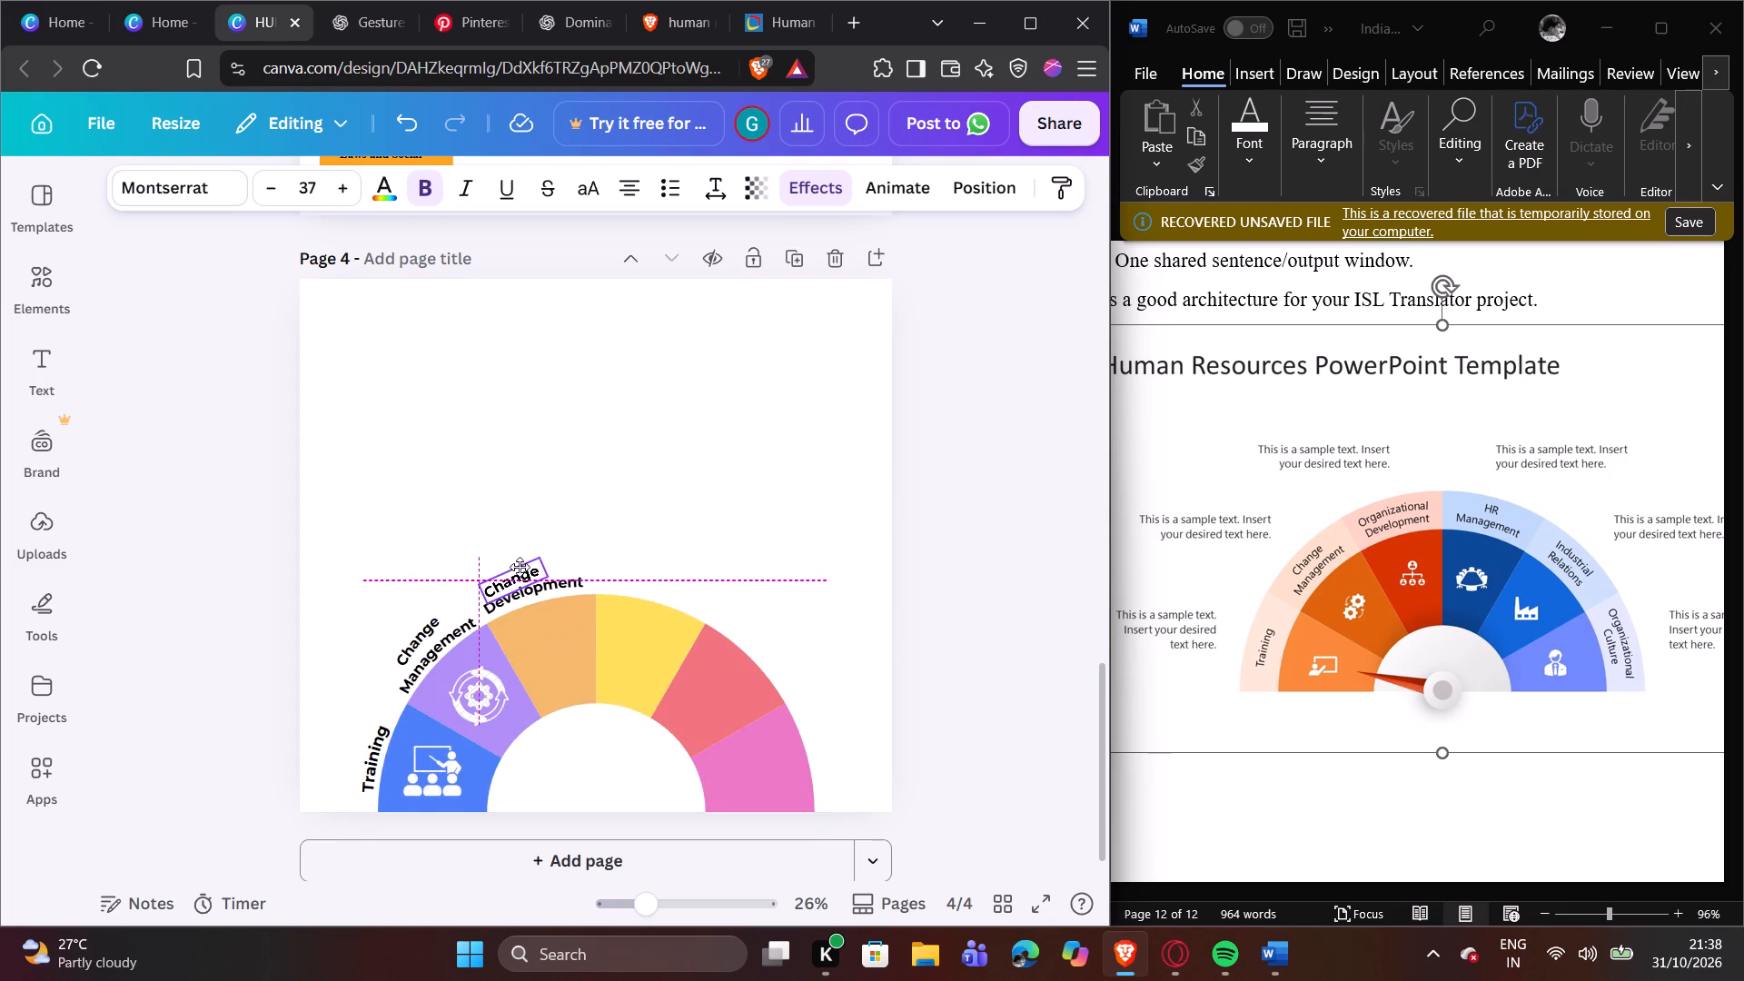
pyautogui.moveTo(520, 567); pyautogui.dragTo(519, 571)
pyautogui.moveTo(519, 571); pyautogui.dragTo(520, 568)
pyautogui.click(519, 618)
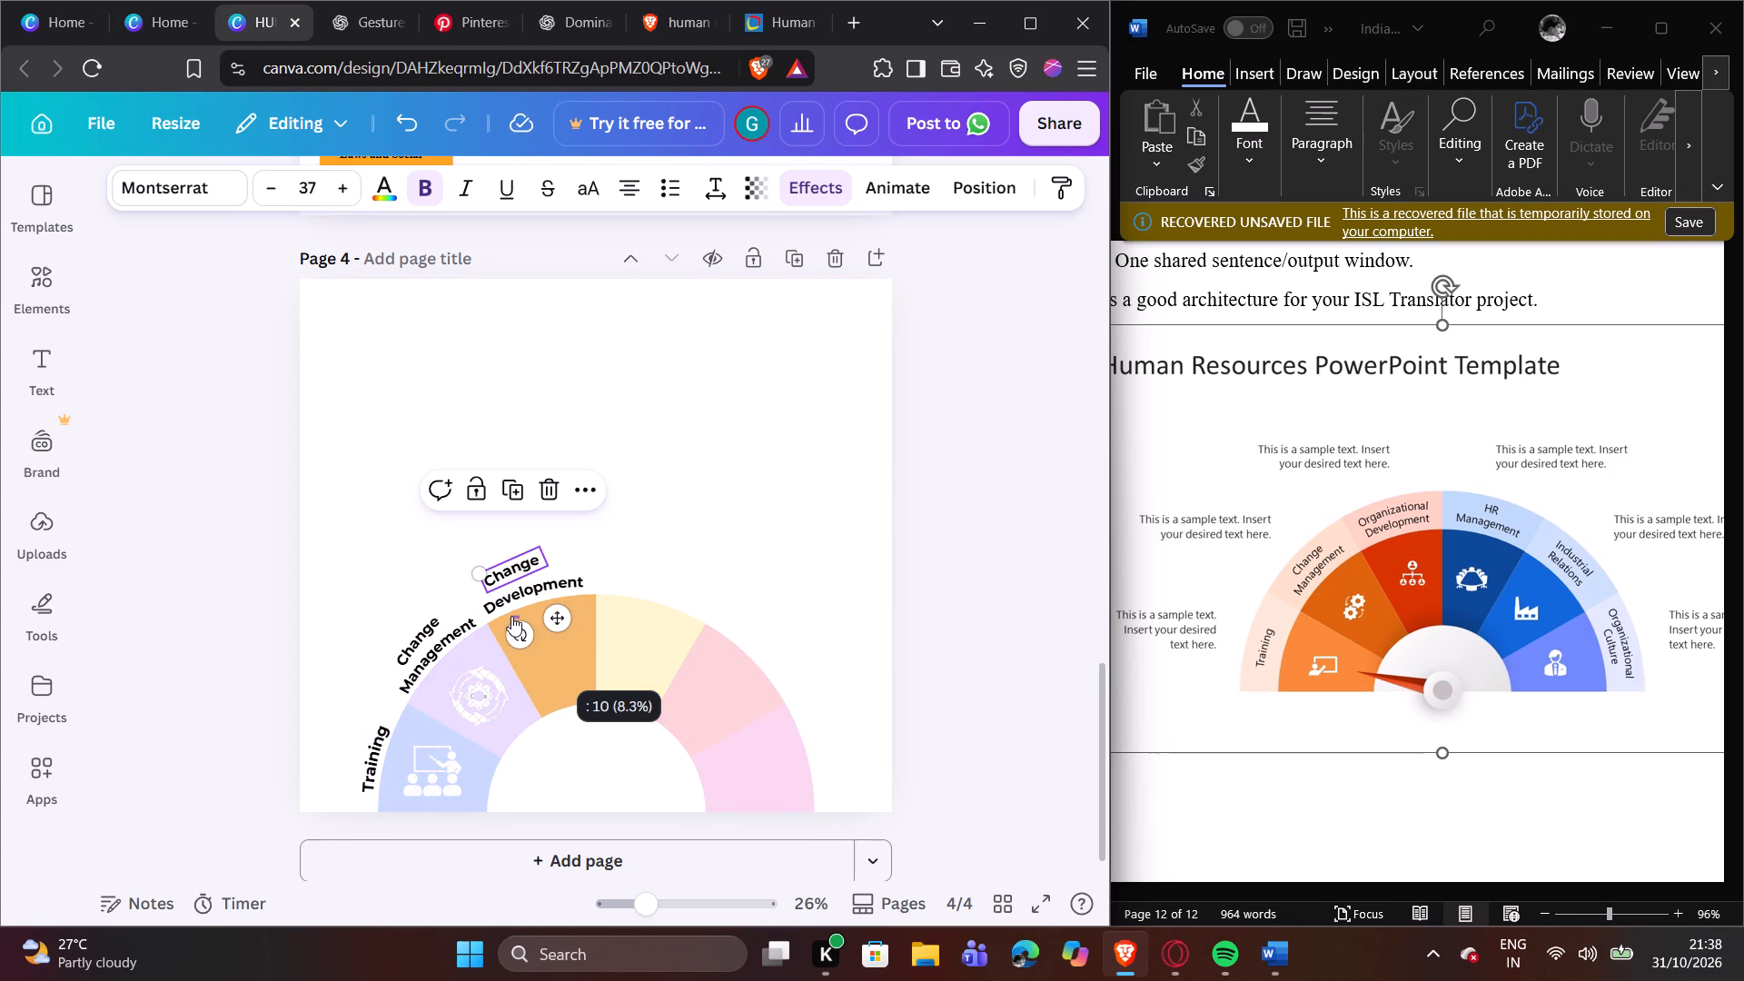
pyautogui.click(528, 564)
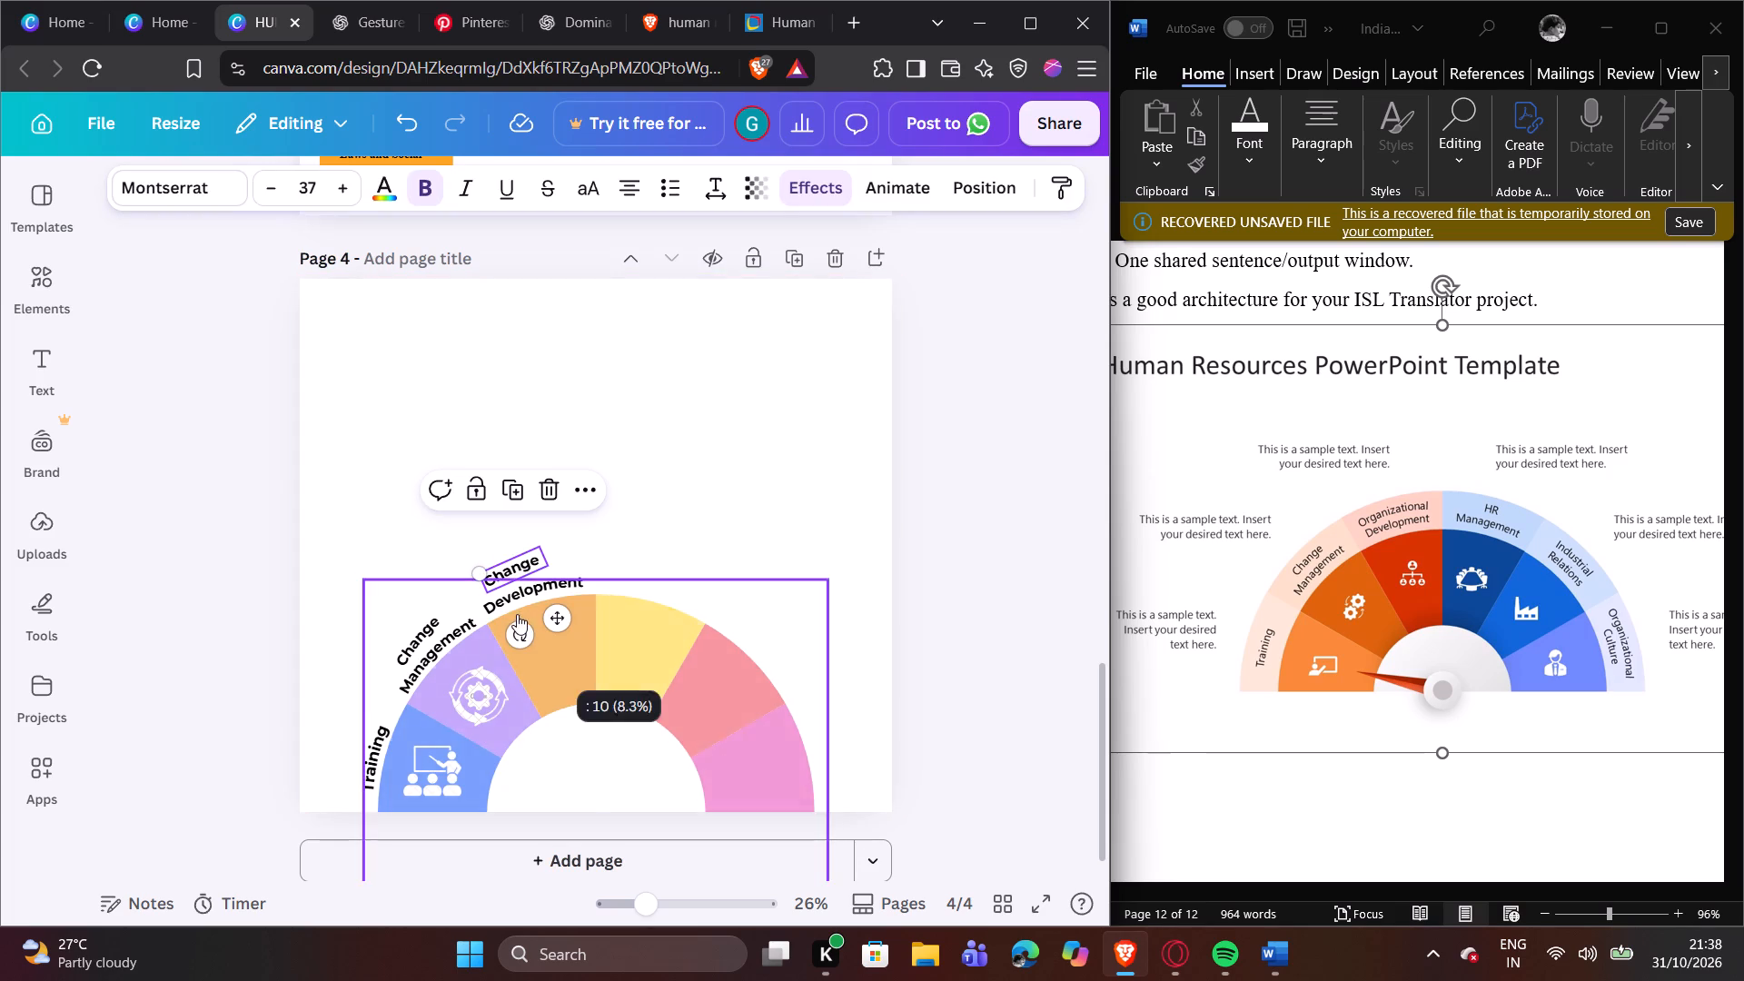
pyautogui.click(514, 629)
pyautogui.click(619, 529)
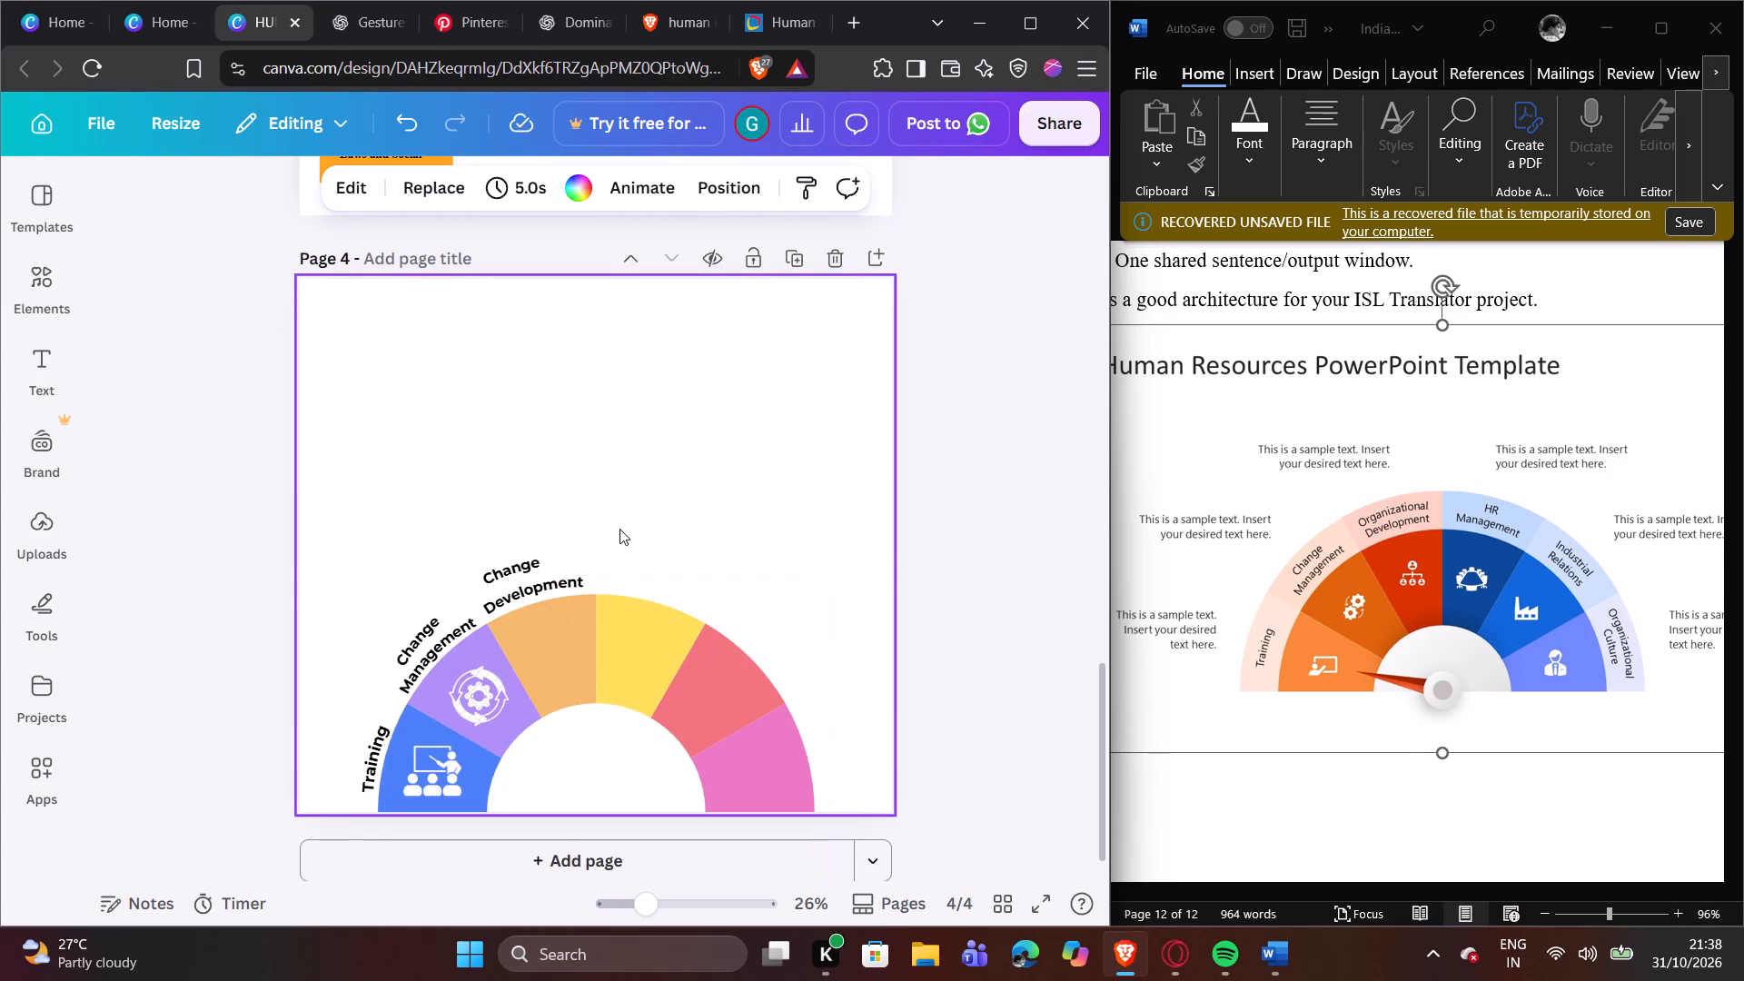
# Replace the wording of the copied "Change" text above "Development" with "Organizational".
pyautogui.doubleClick(501, 573)
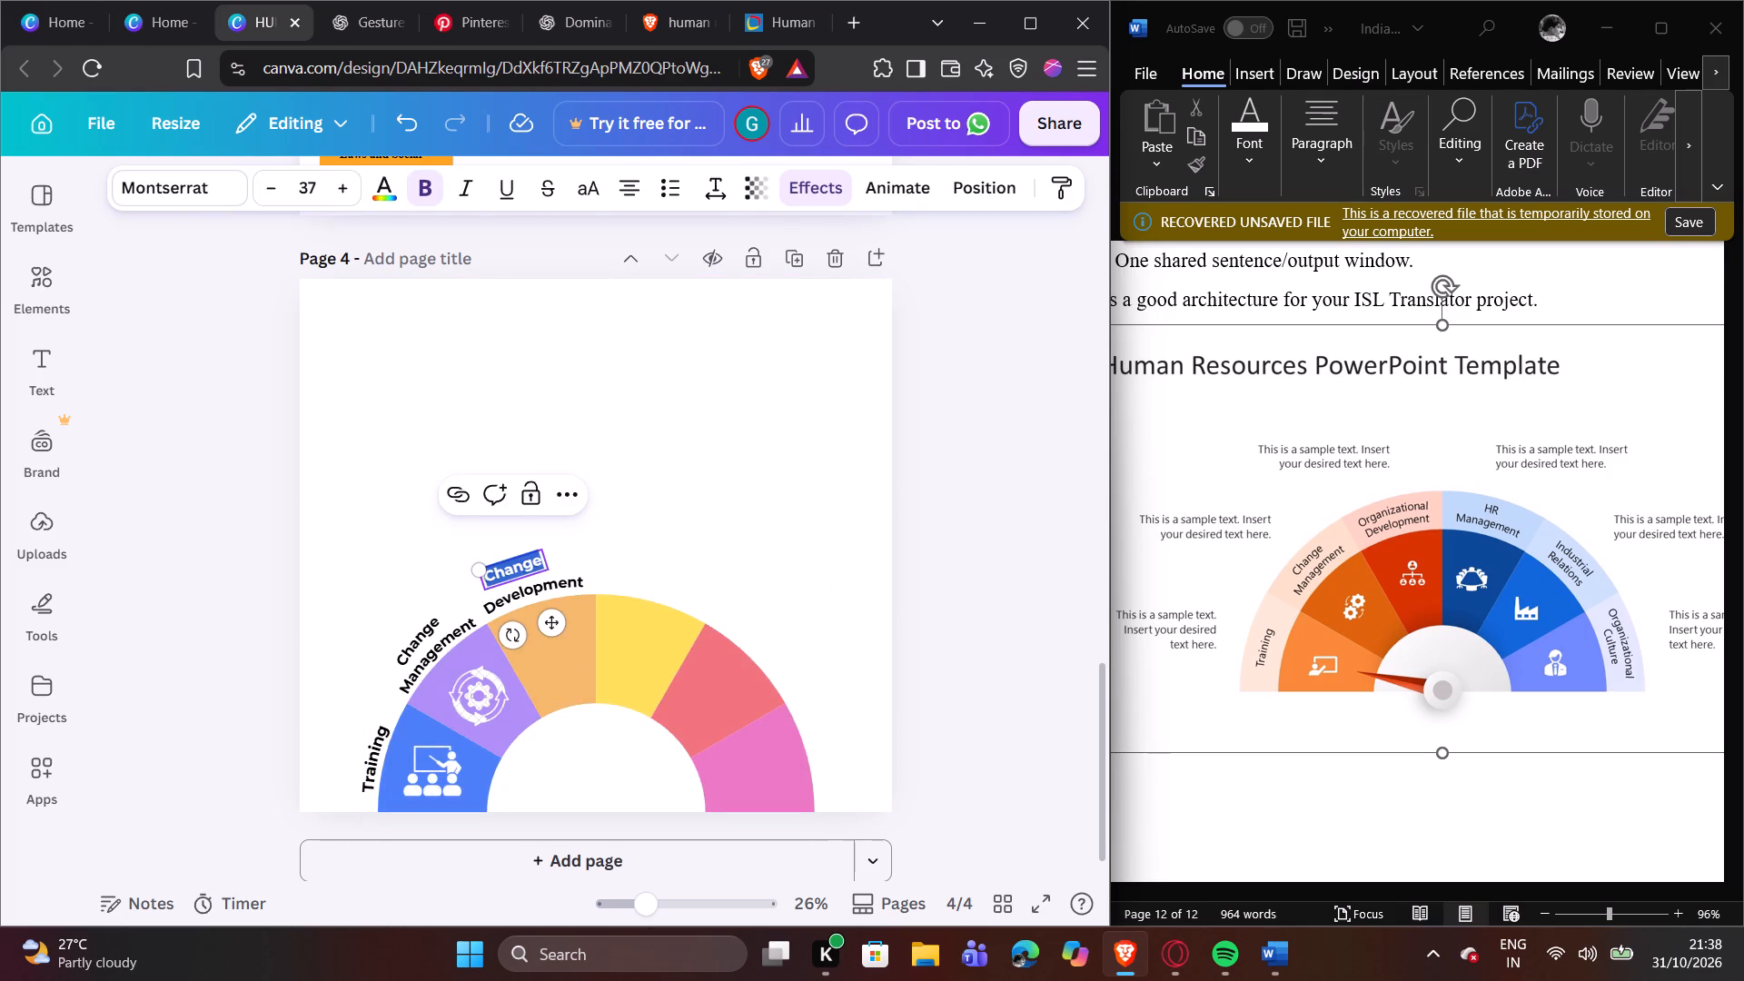
pyautogui.hotkey('shift', 'o')
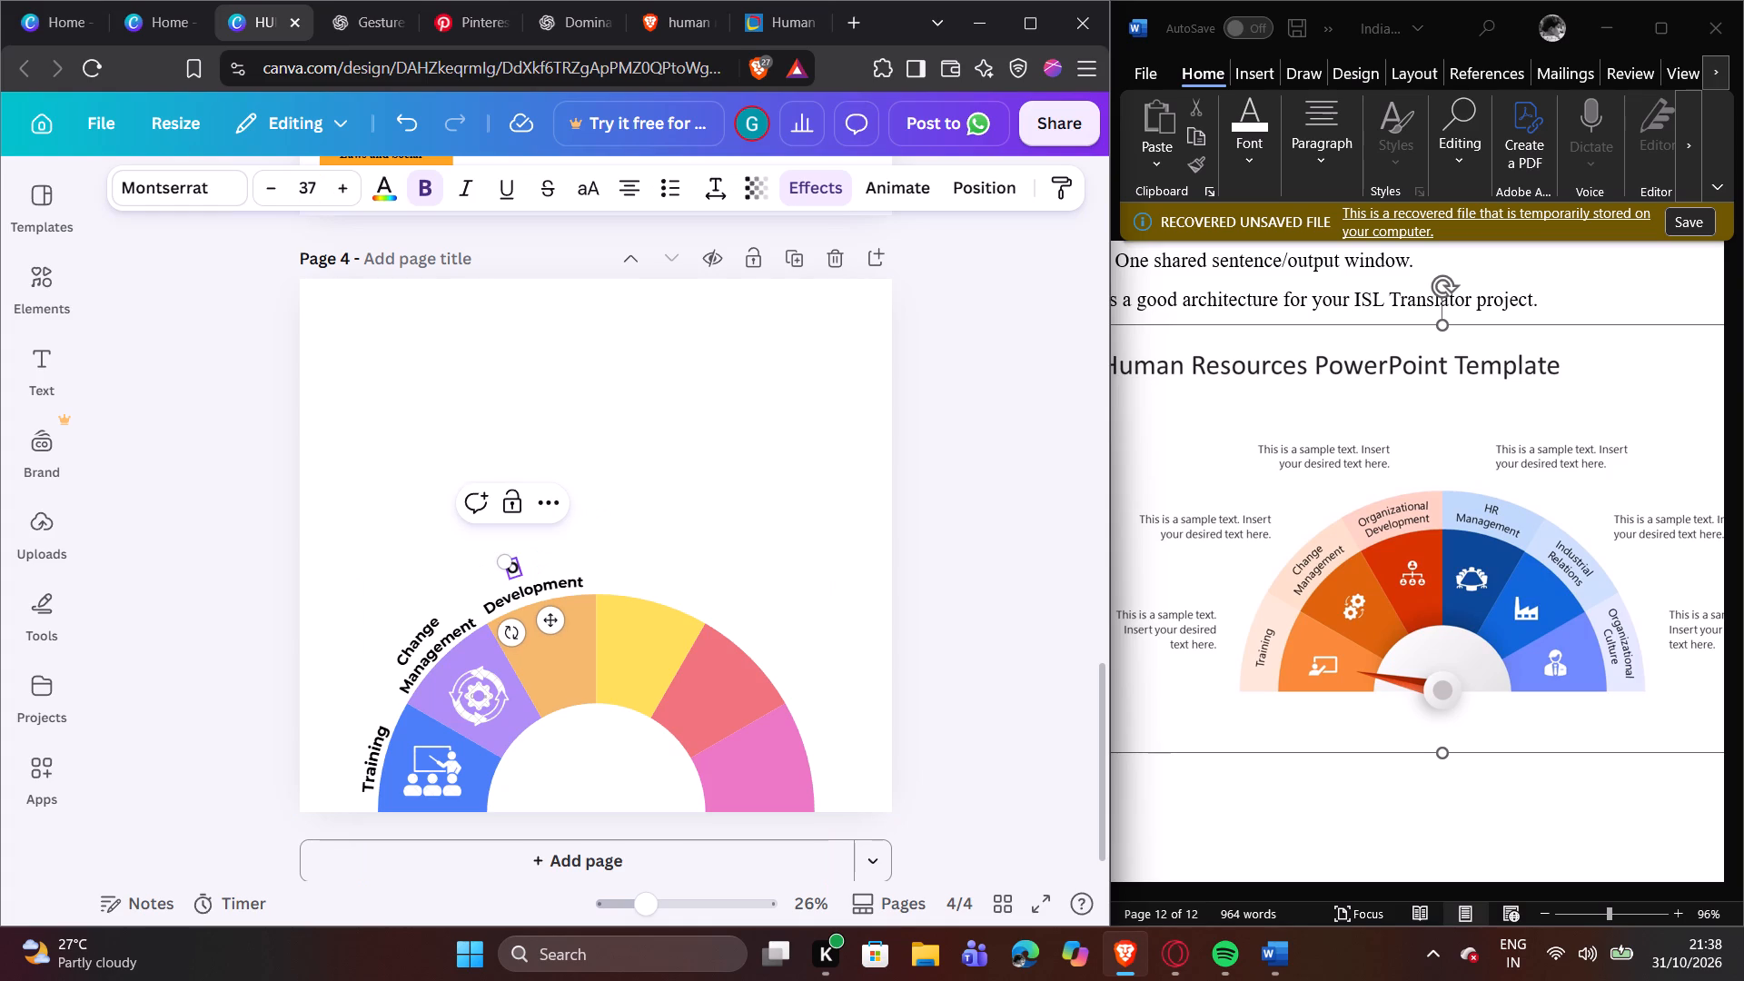
pyautogui.write('rg')
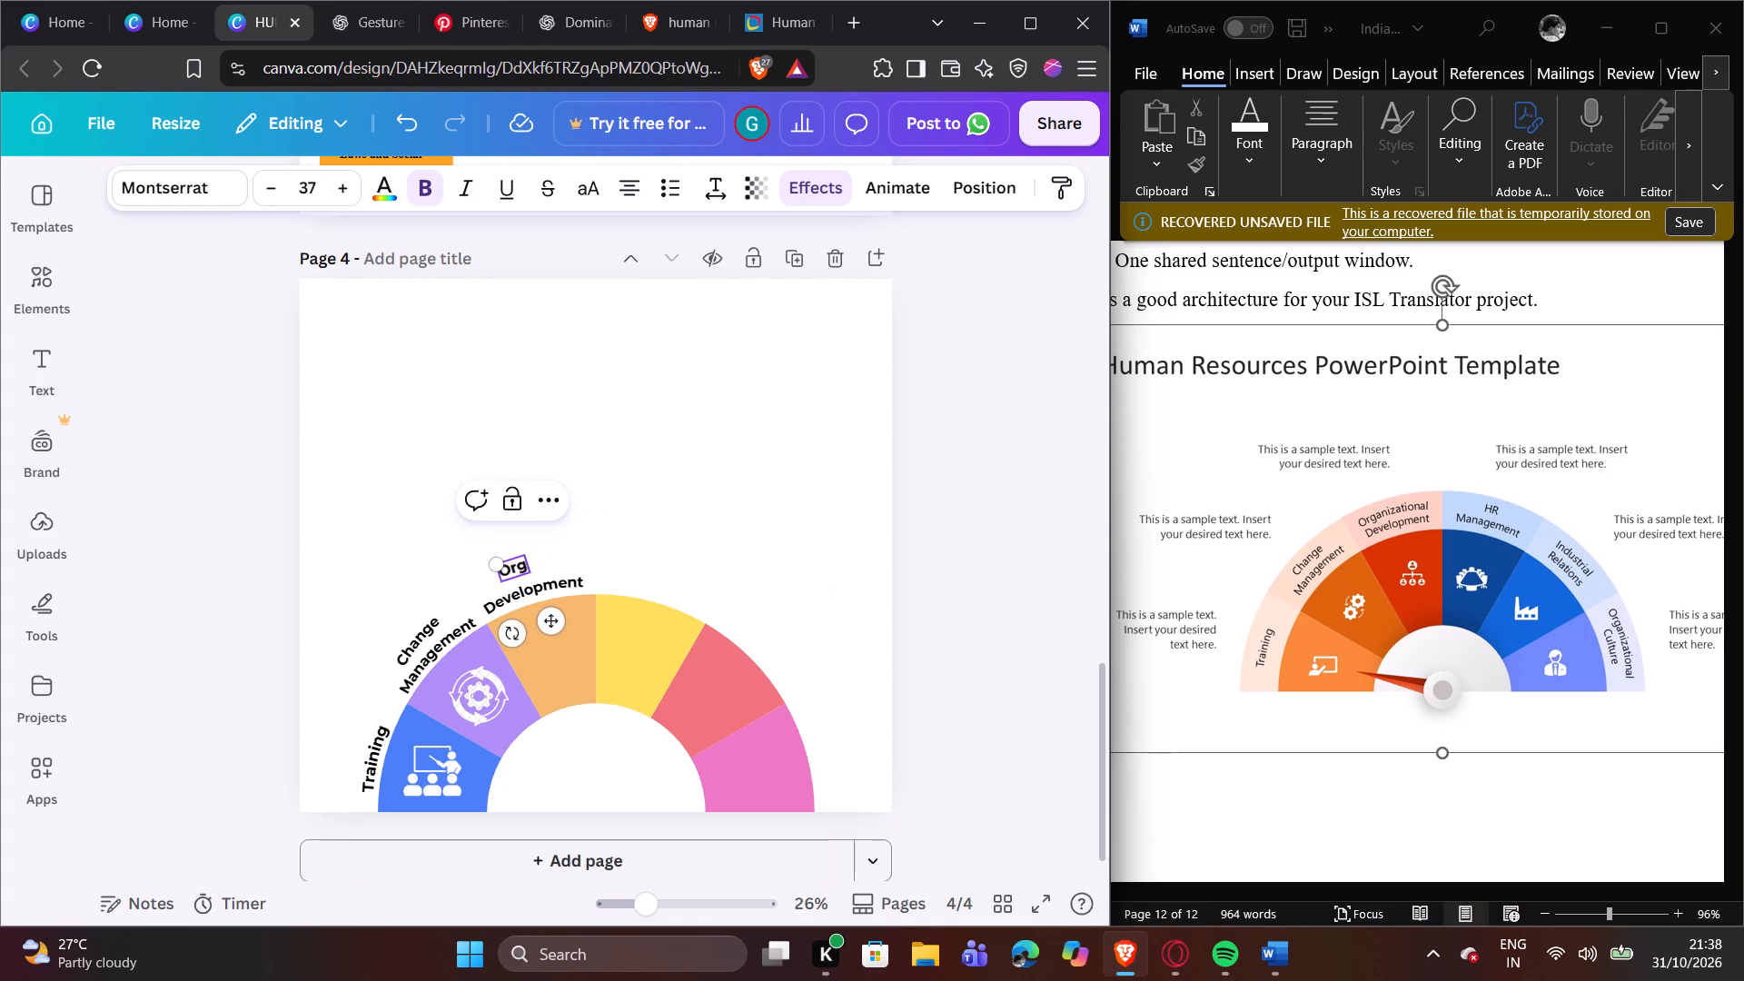
pyautogui.write('ani')
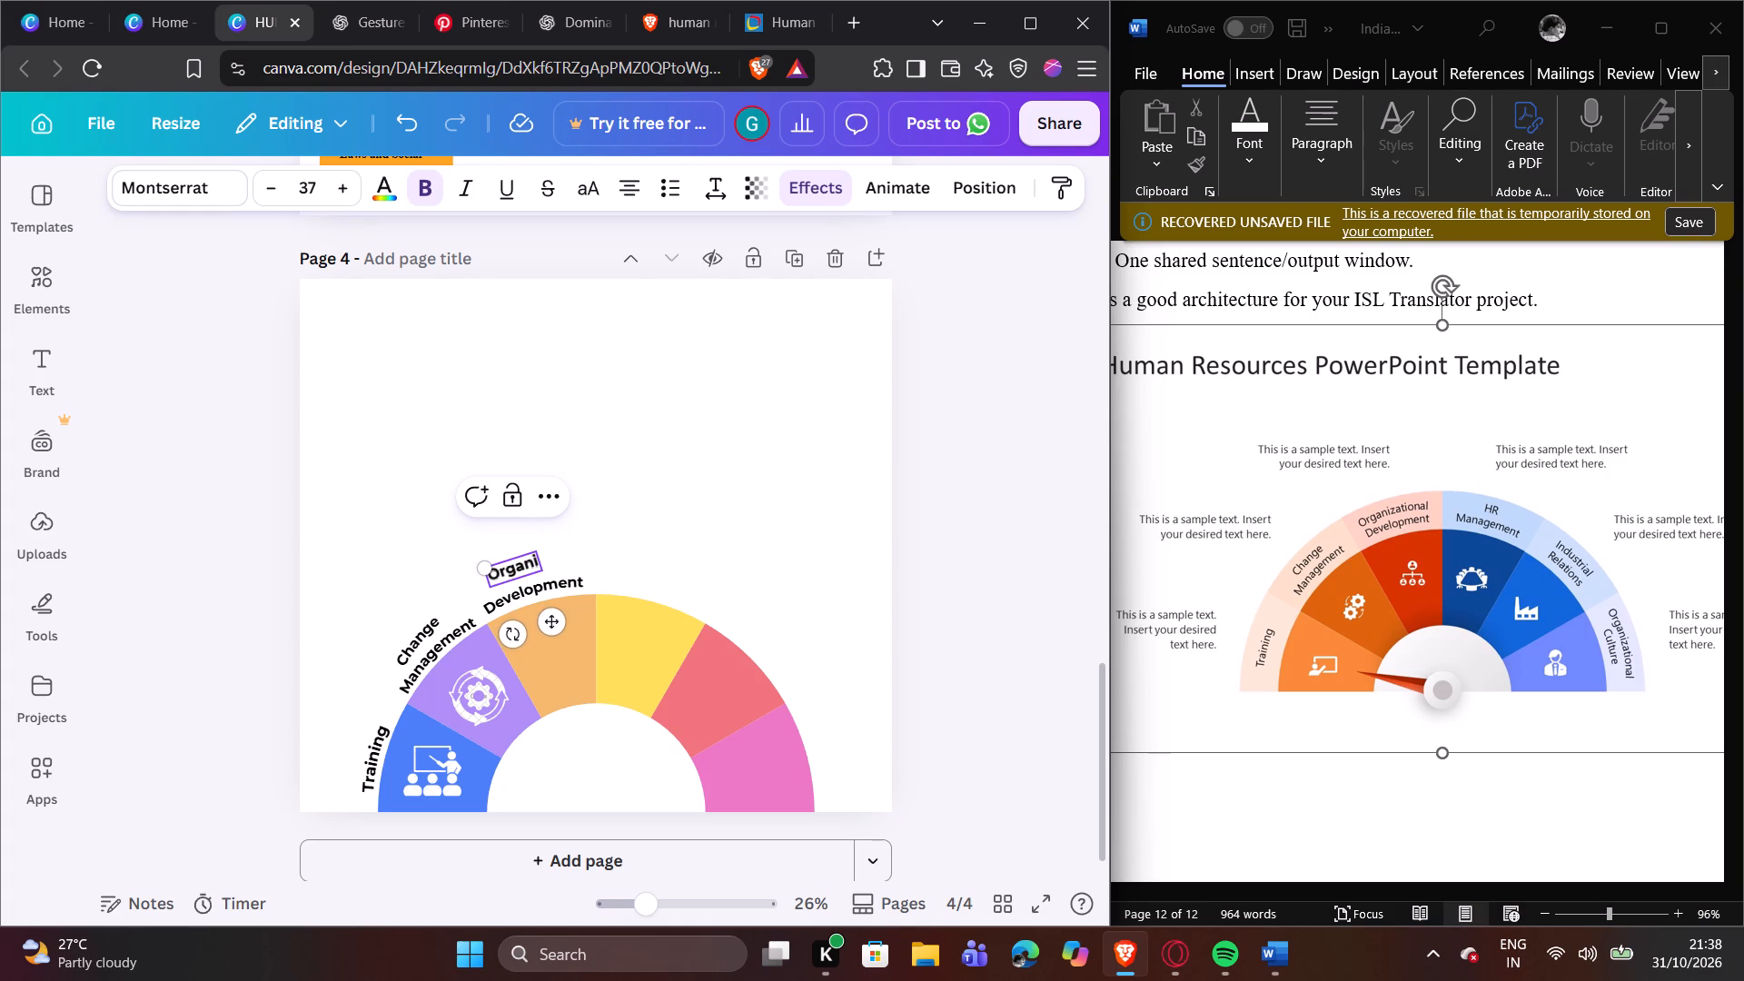
pyautogui.write('za')
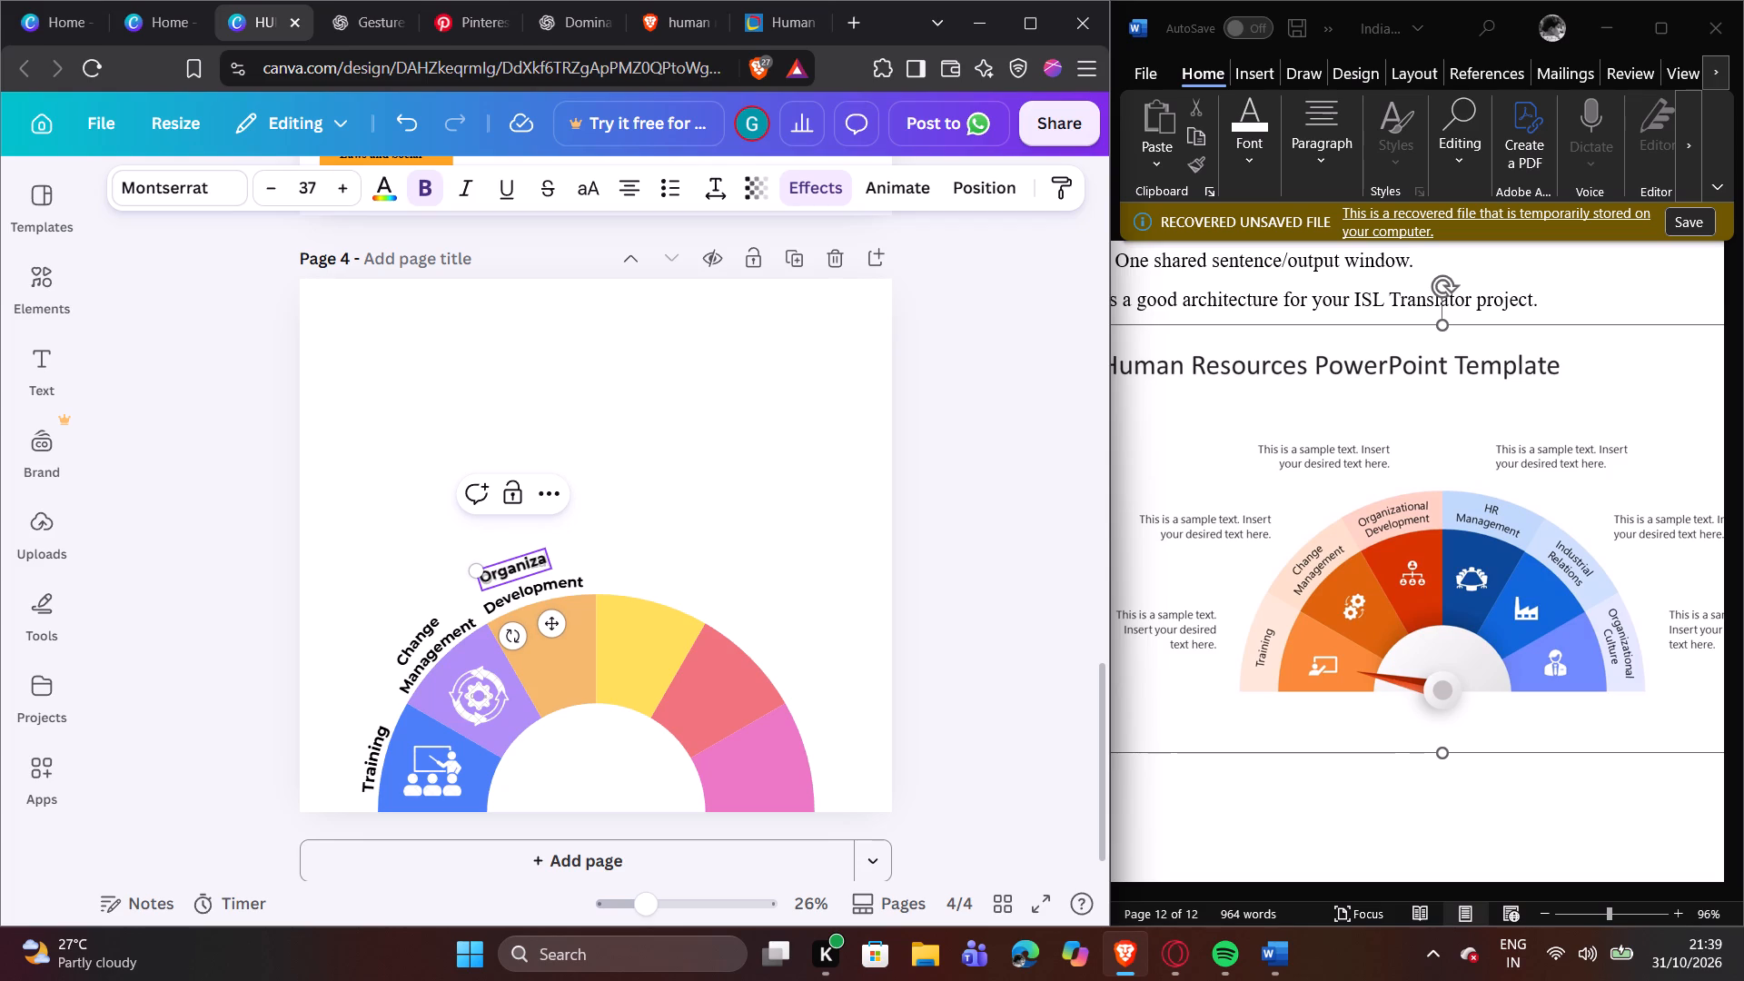
pyautogui.write('tio')
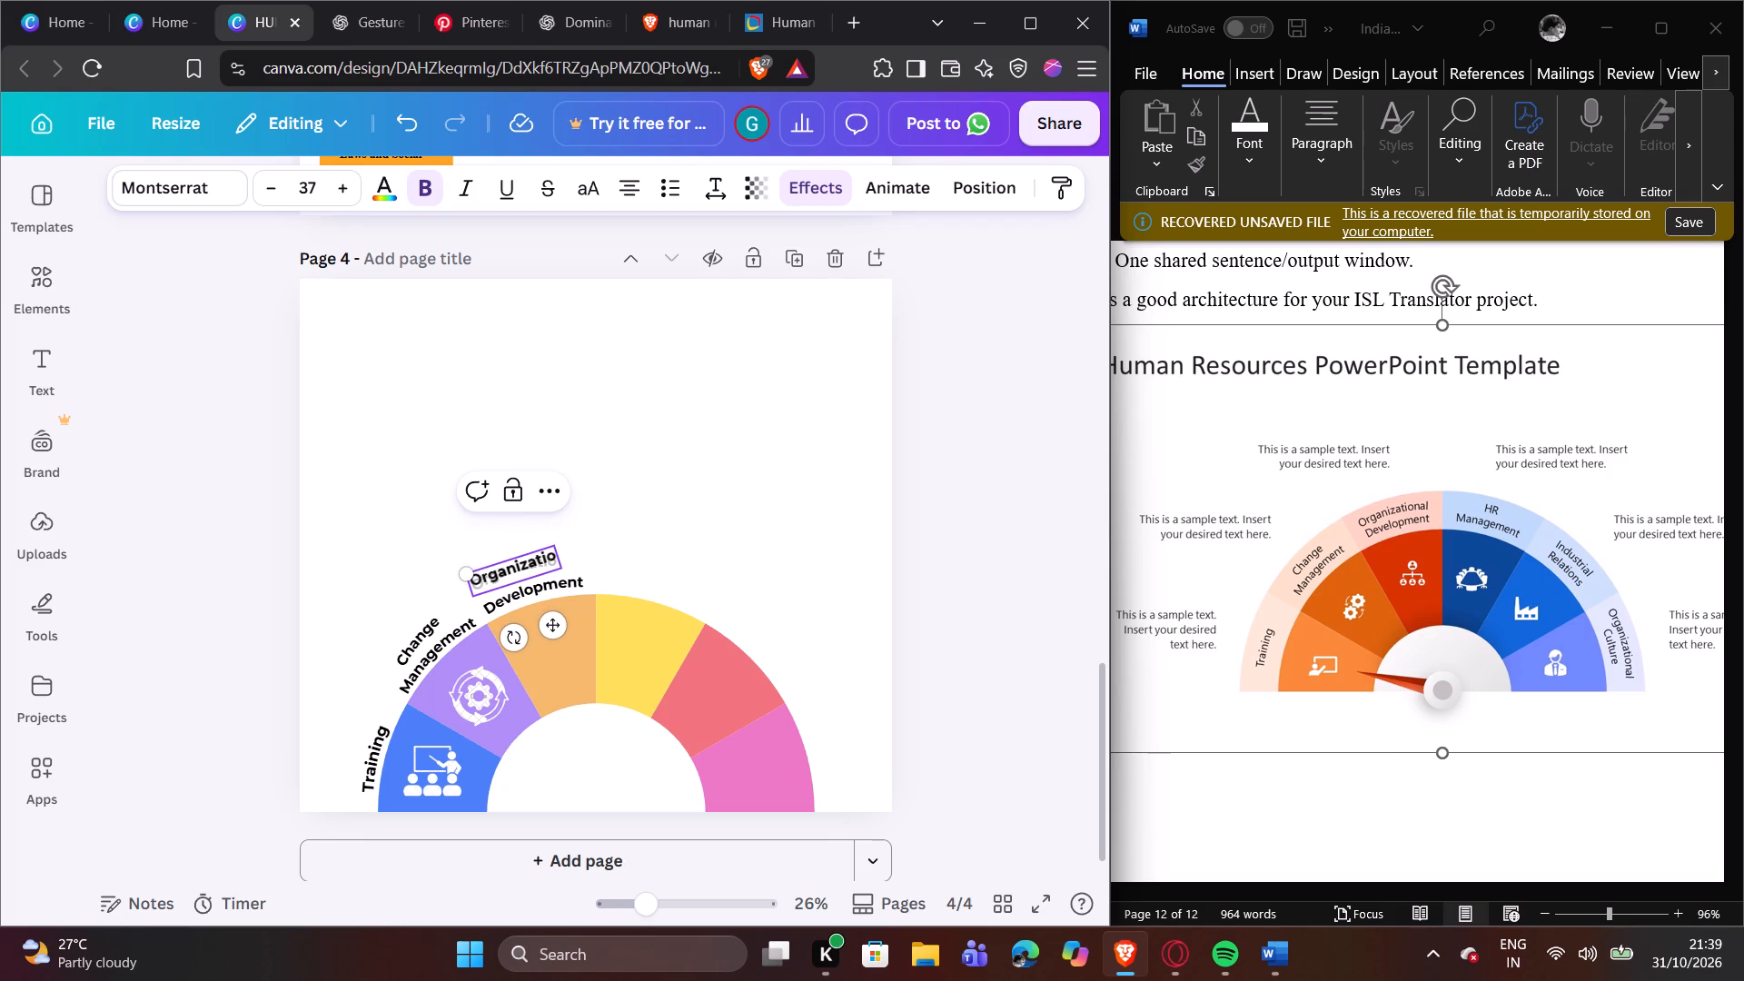
pyautogui.press('n')
pyautogui.write('al')
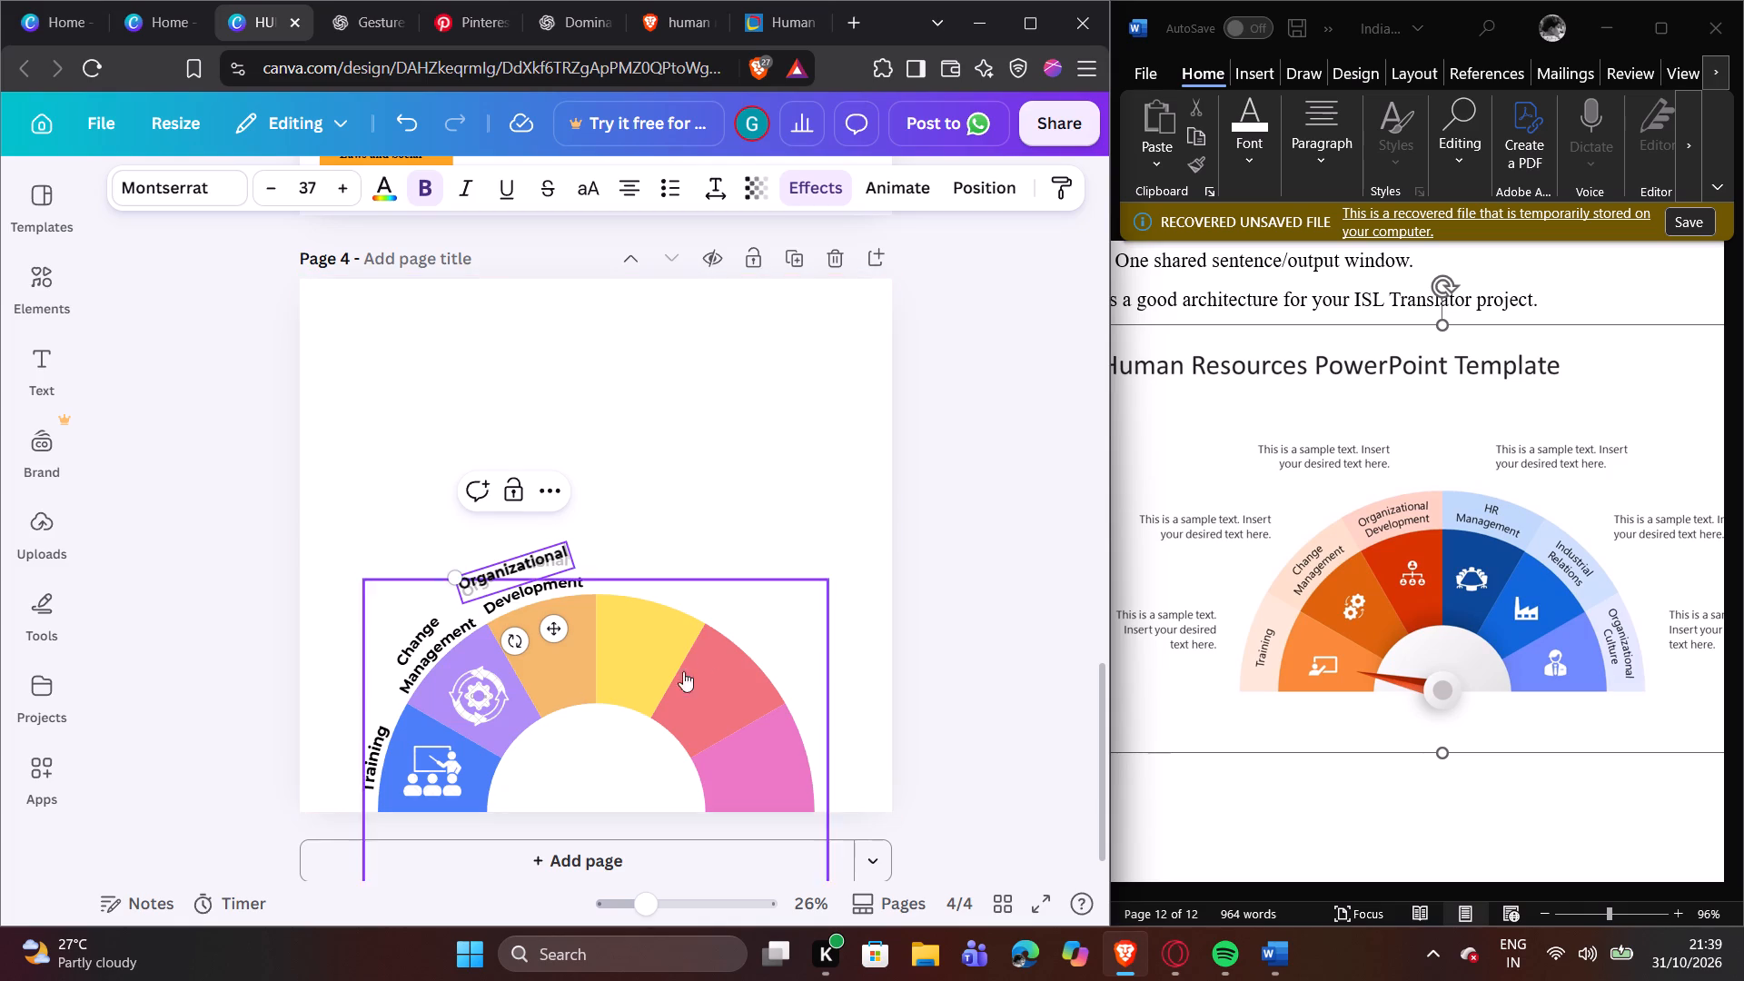
pyautogui.click(665, 508)
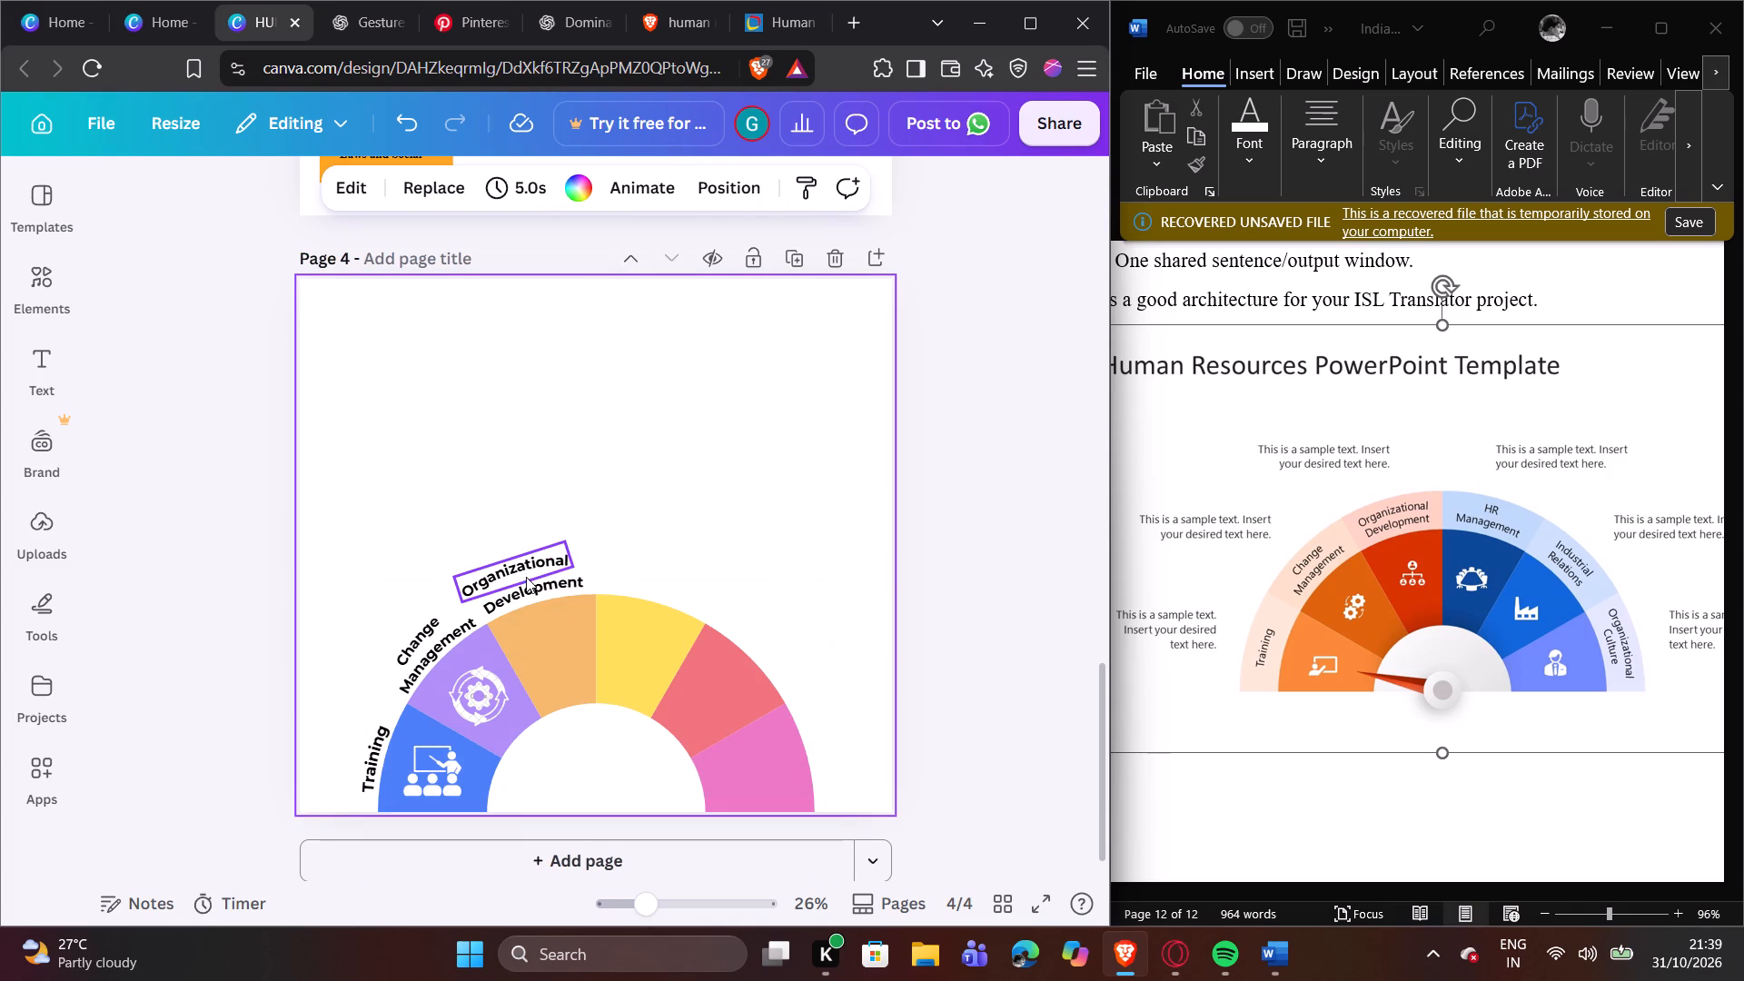
# Move the "Organizational" text slightly so it lines up directly above "Development" over the orange segment.
pyautogui.moveTo(524, 577); pyautogui.dragTo(536, 577)
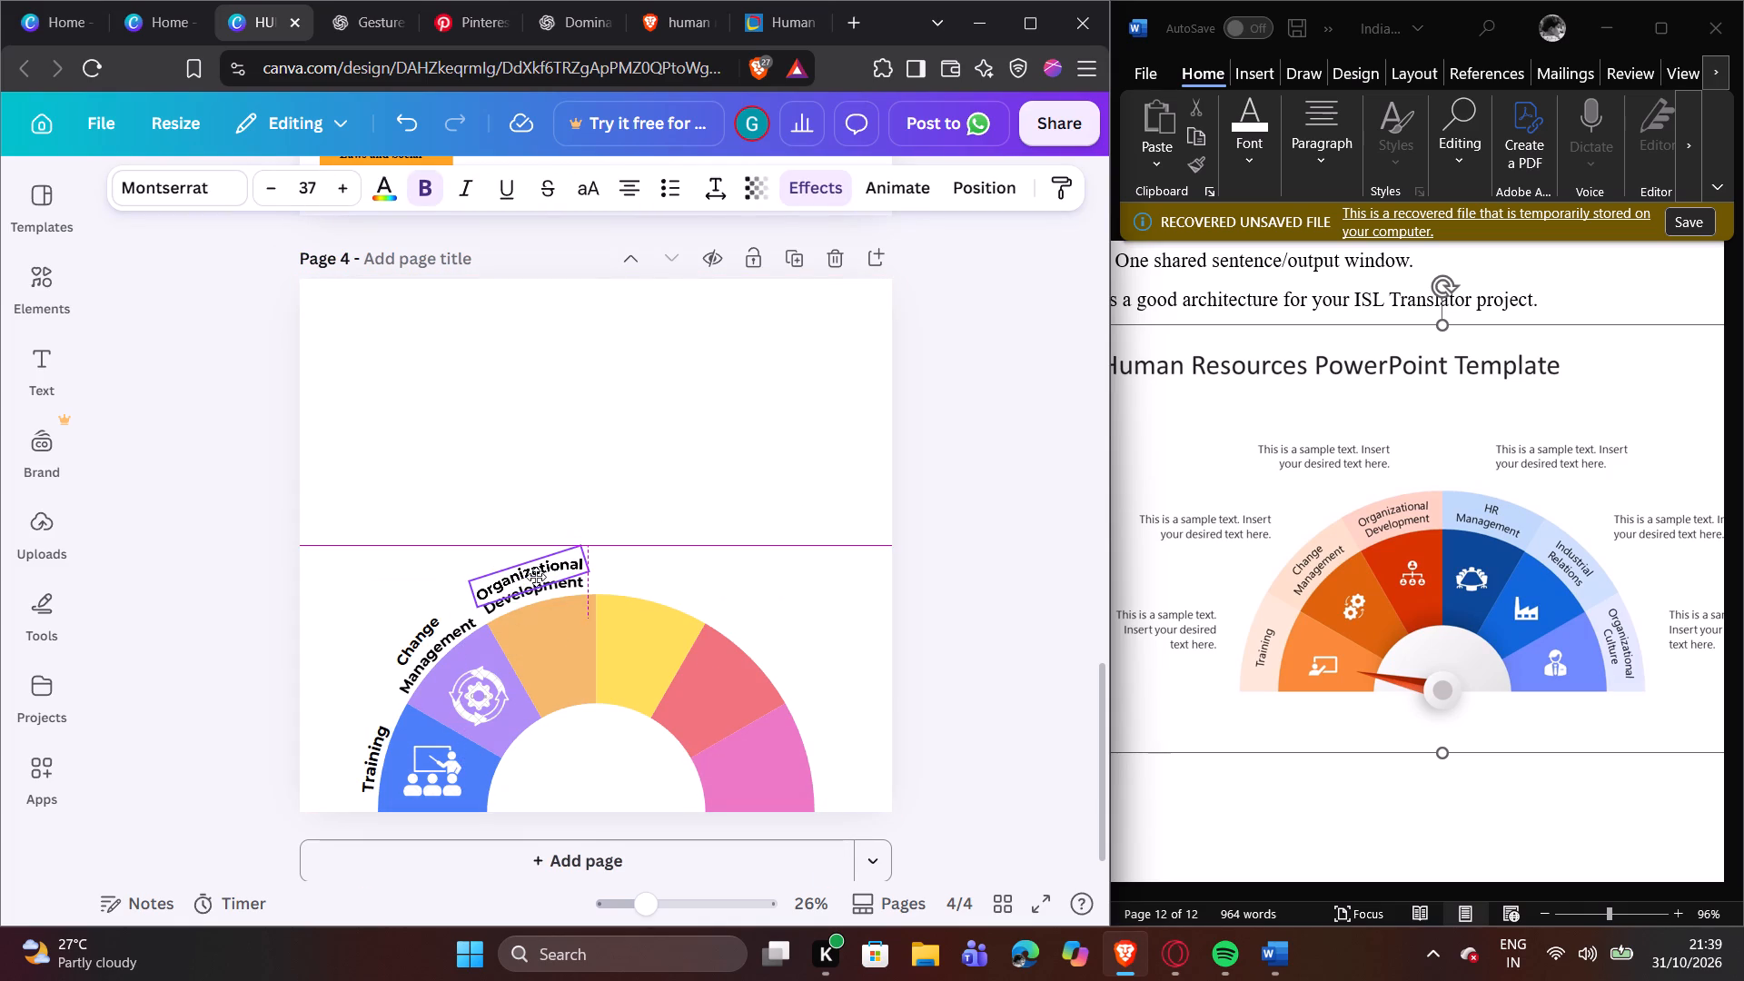
pyautogui.moveTo(536, 577); pyautogui.dragTo(540, 576)
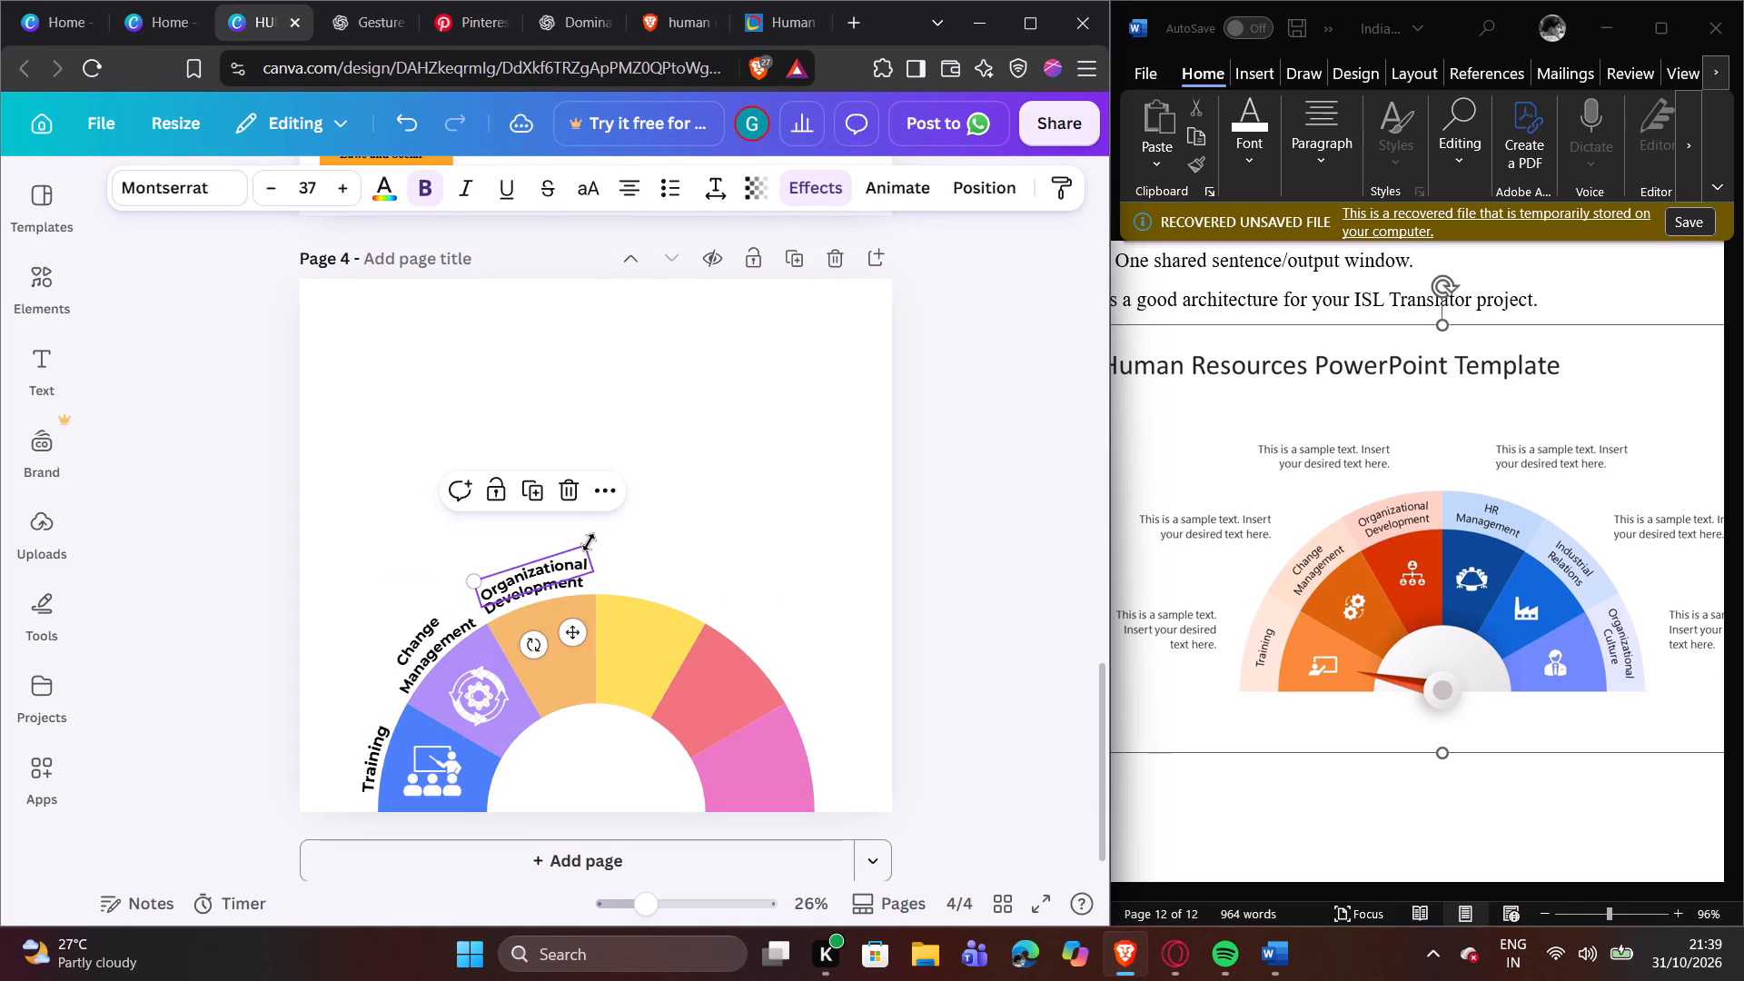
pyautogui.click(621, 518)
pyautogui.click(549, 568)
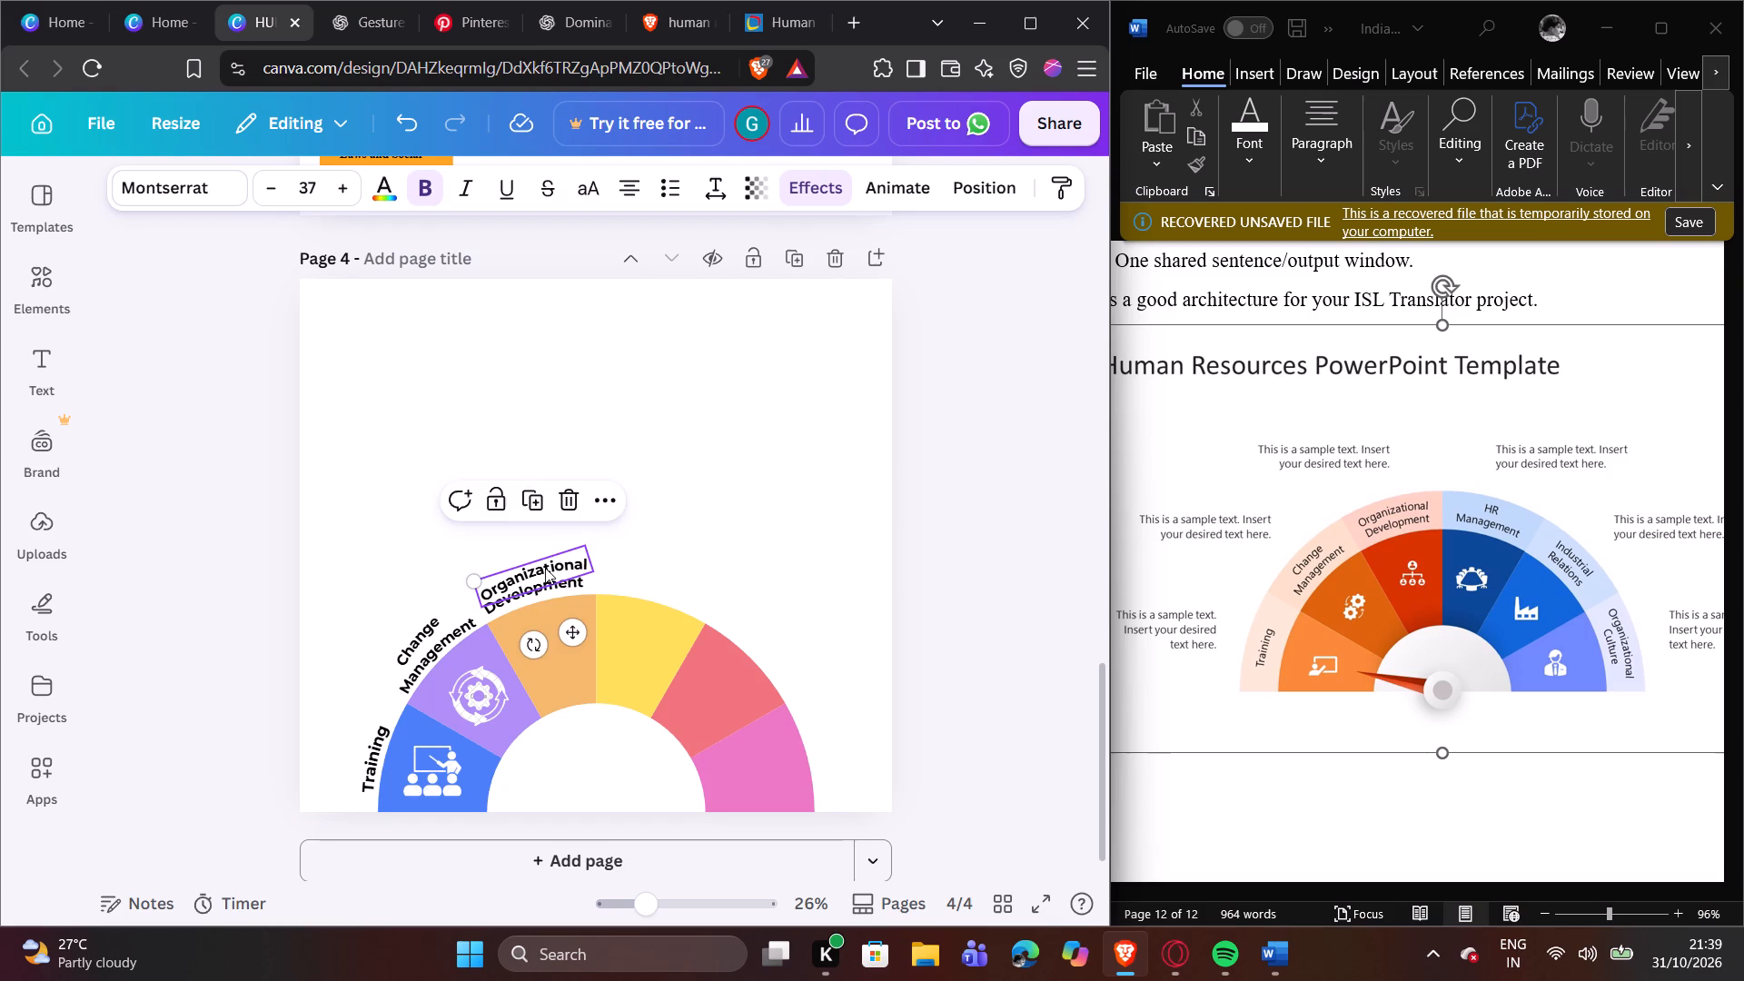
pyautogui.click(664, 554)
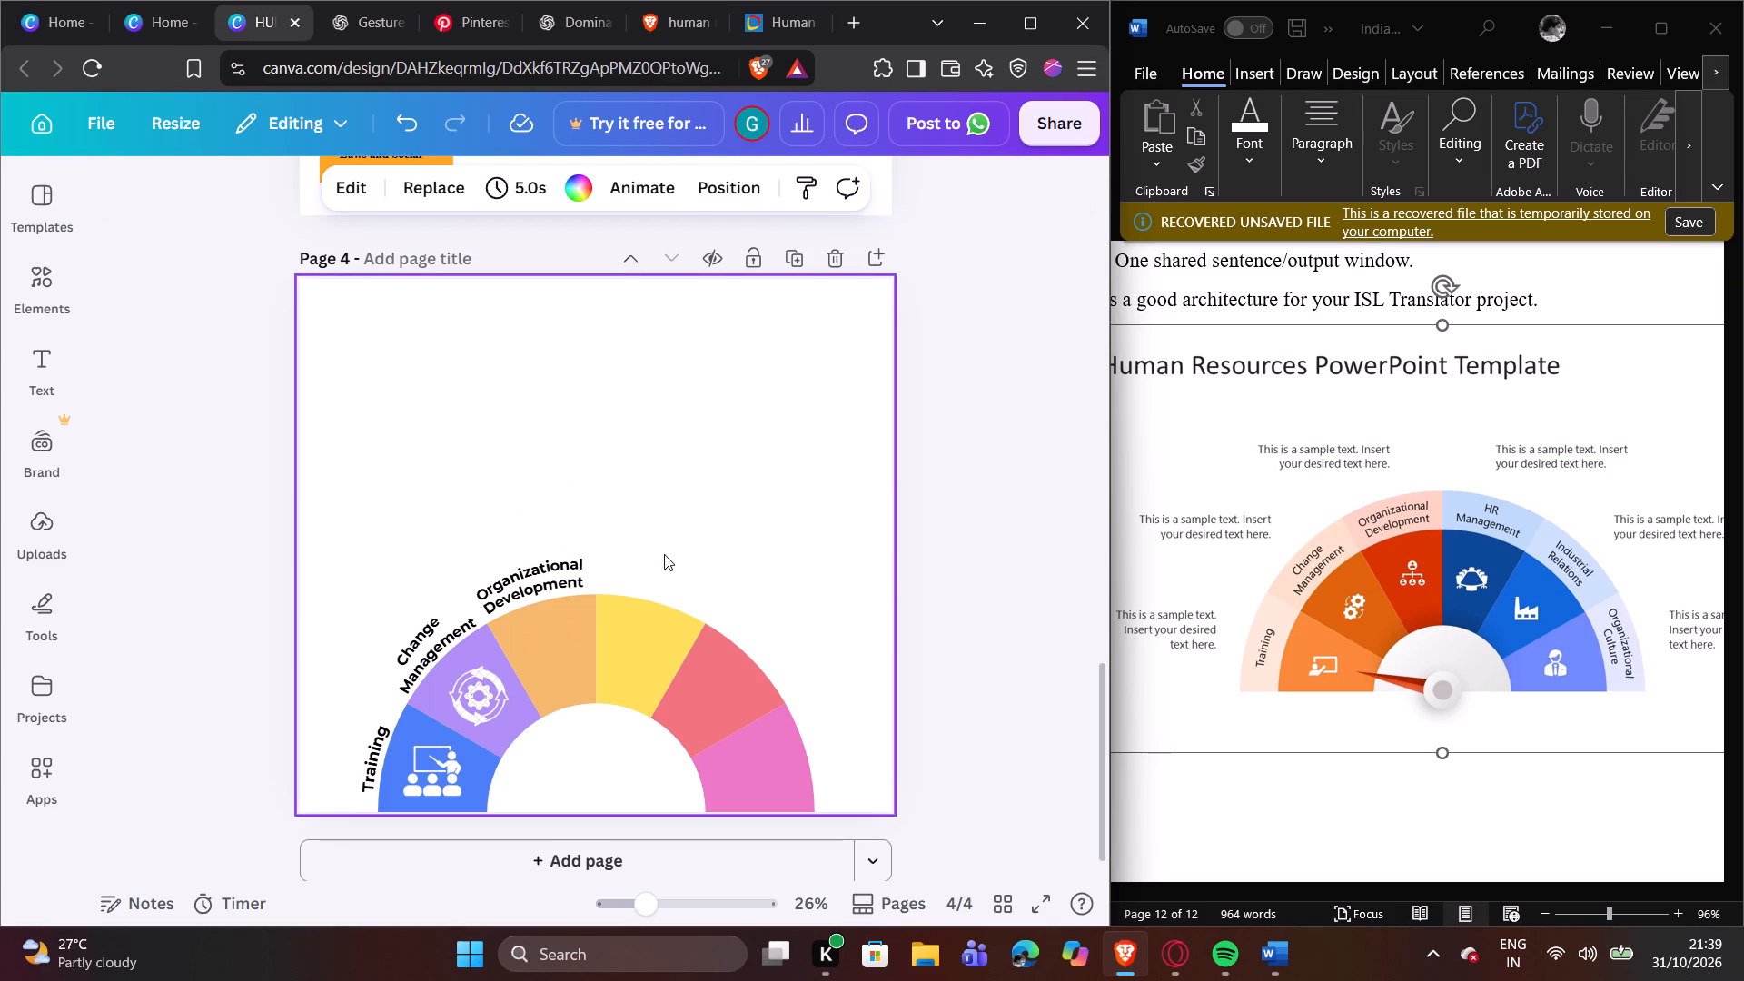
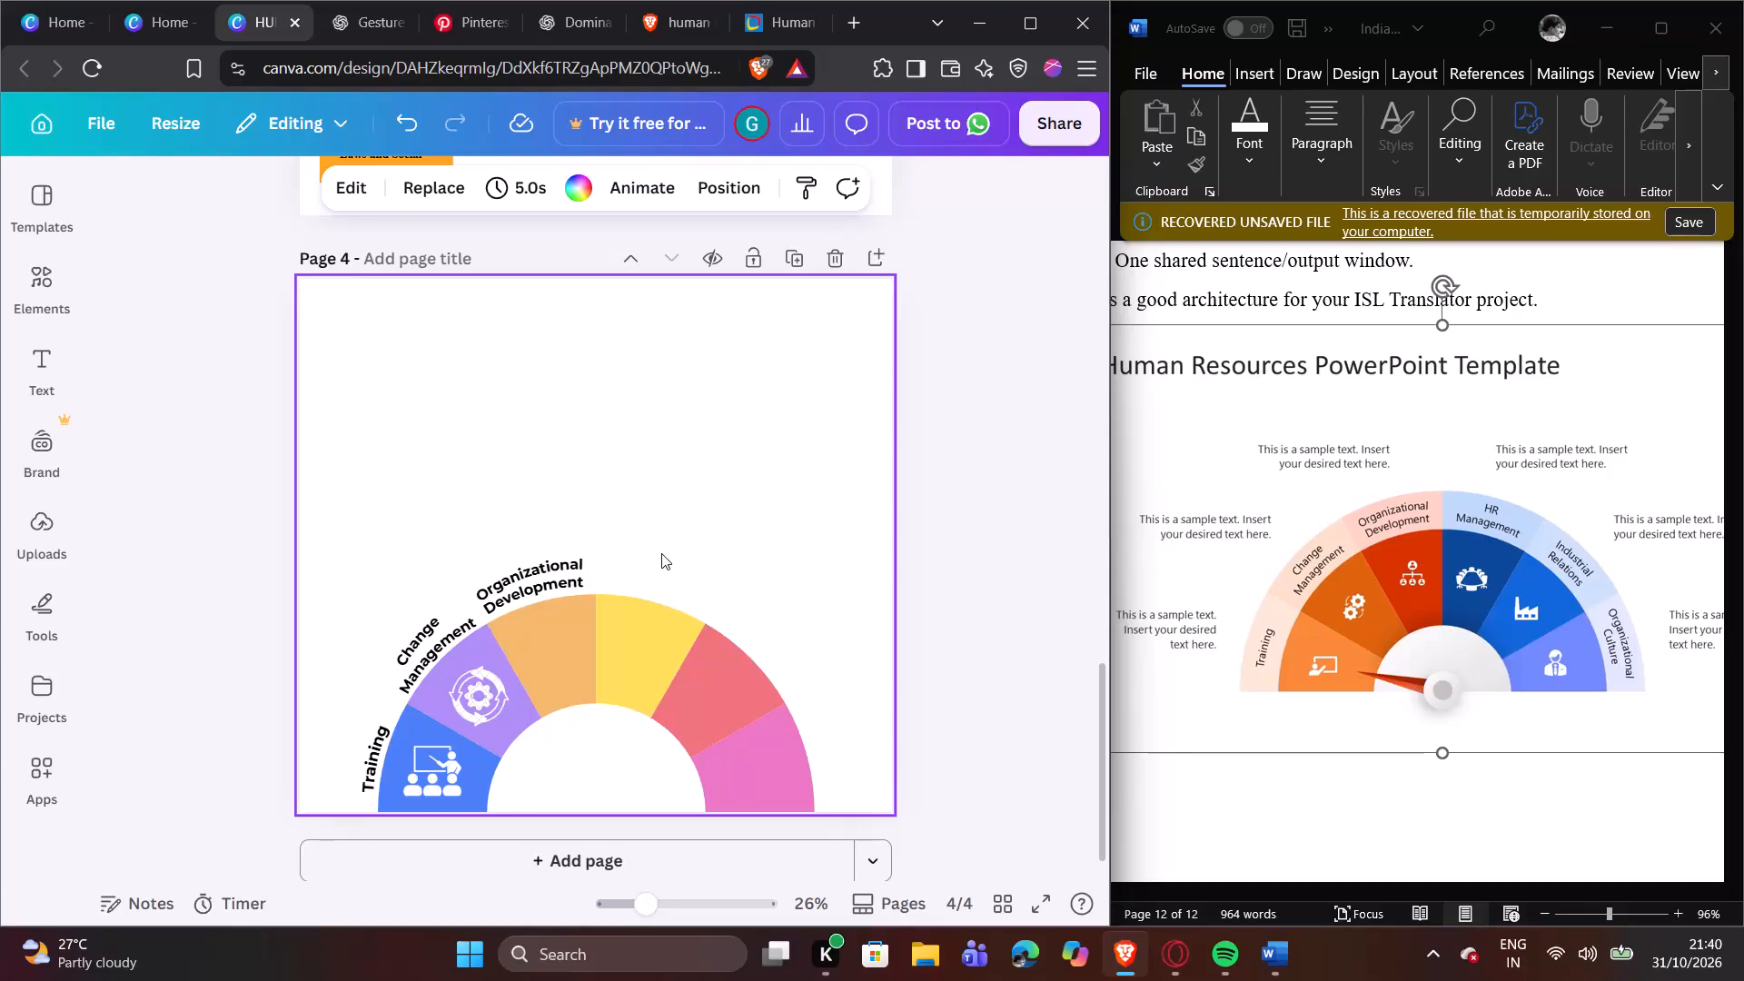
# Duplicate the "Development" text and place the copy along the yellow segment's outer edge, rotated to about 13° so it slopes downward.
pyautogui.click(560, 580)
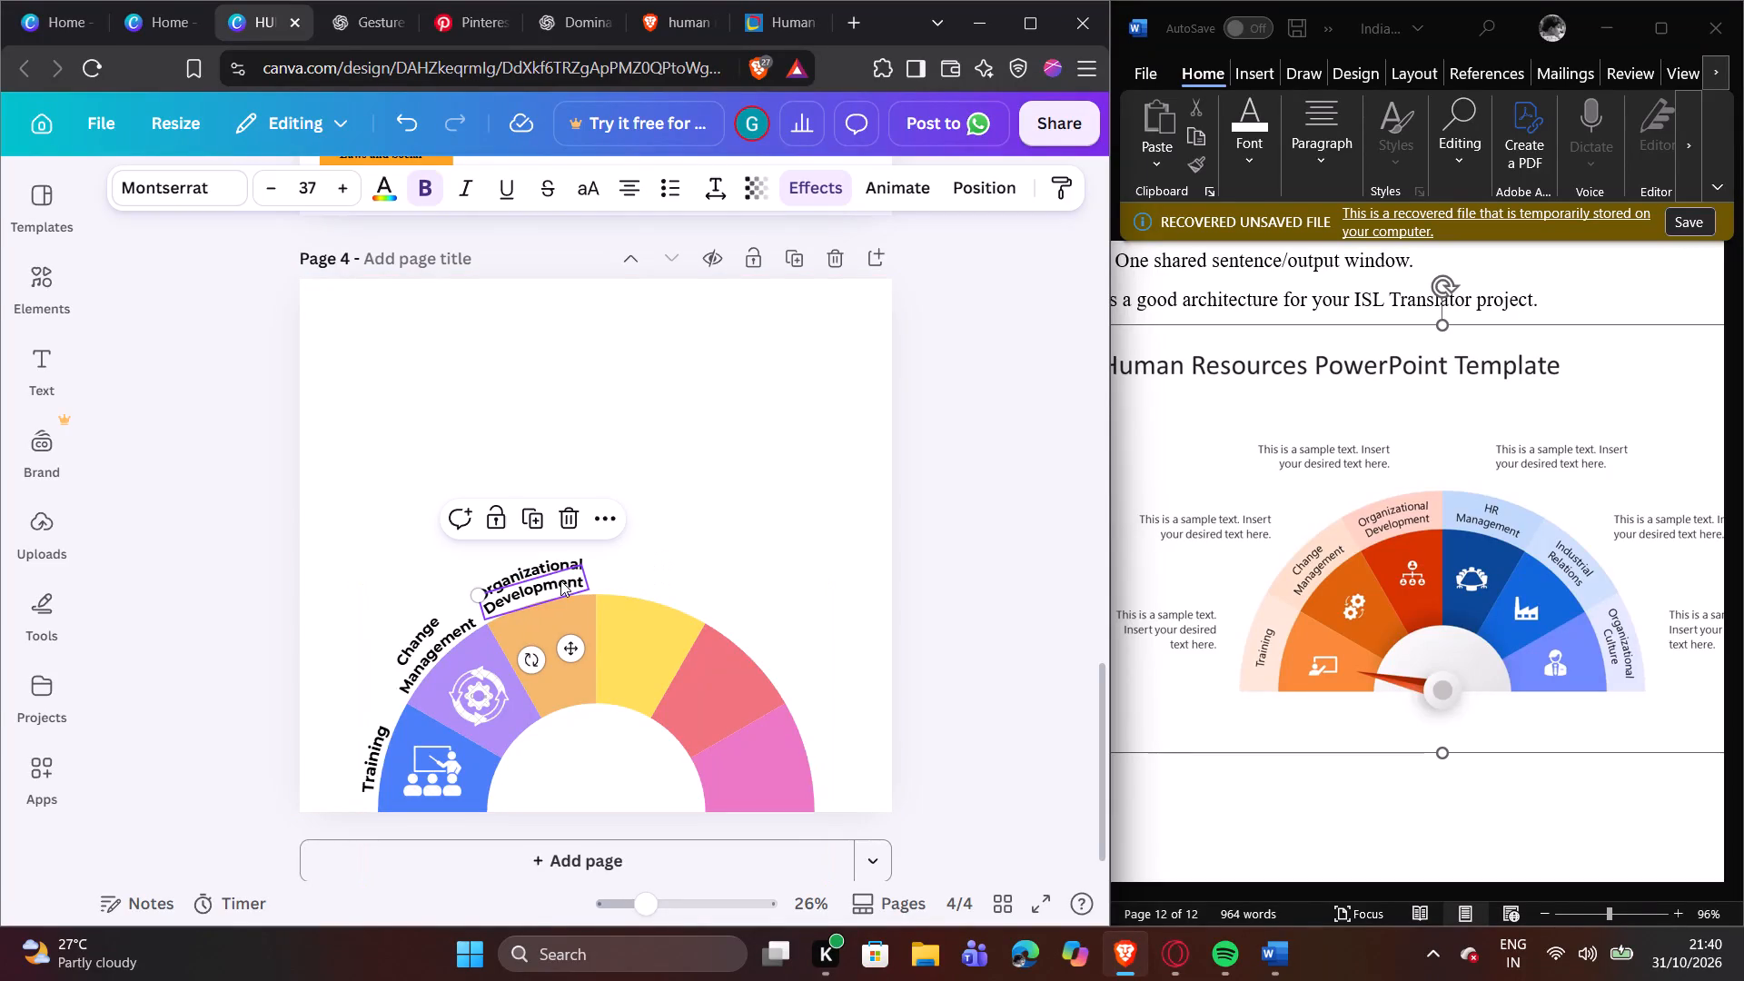
pyautogui.click(531, 507)
pyautogui.moveTo(547, 595); pyautogui.dragTo(588, 598)
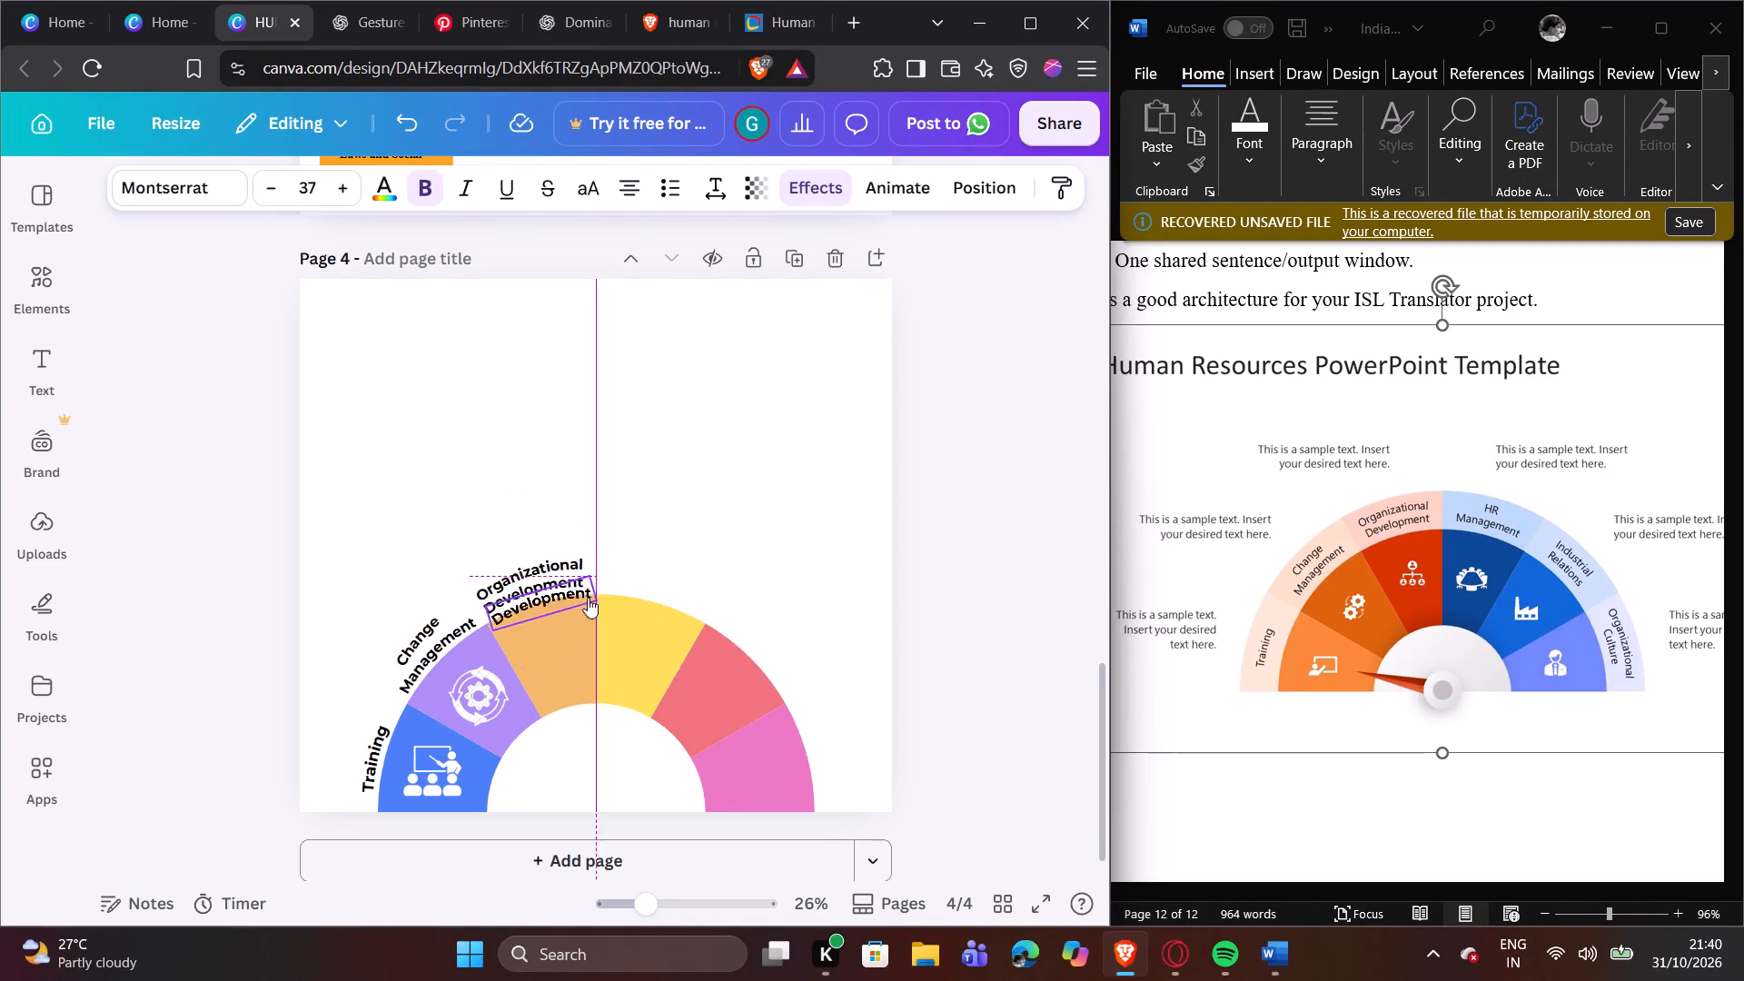
pyautogui.moveTo(588, 598); pyautogui.dragTo(664, 564)
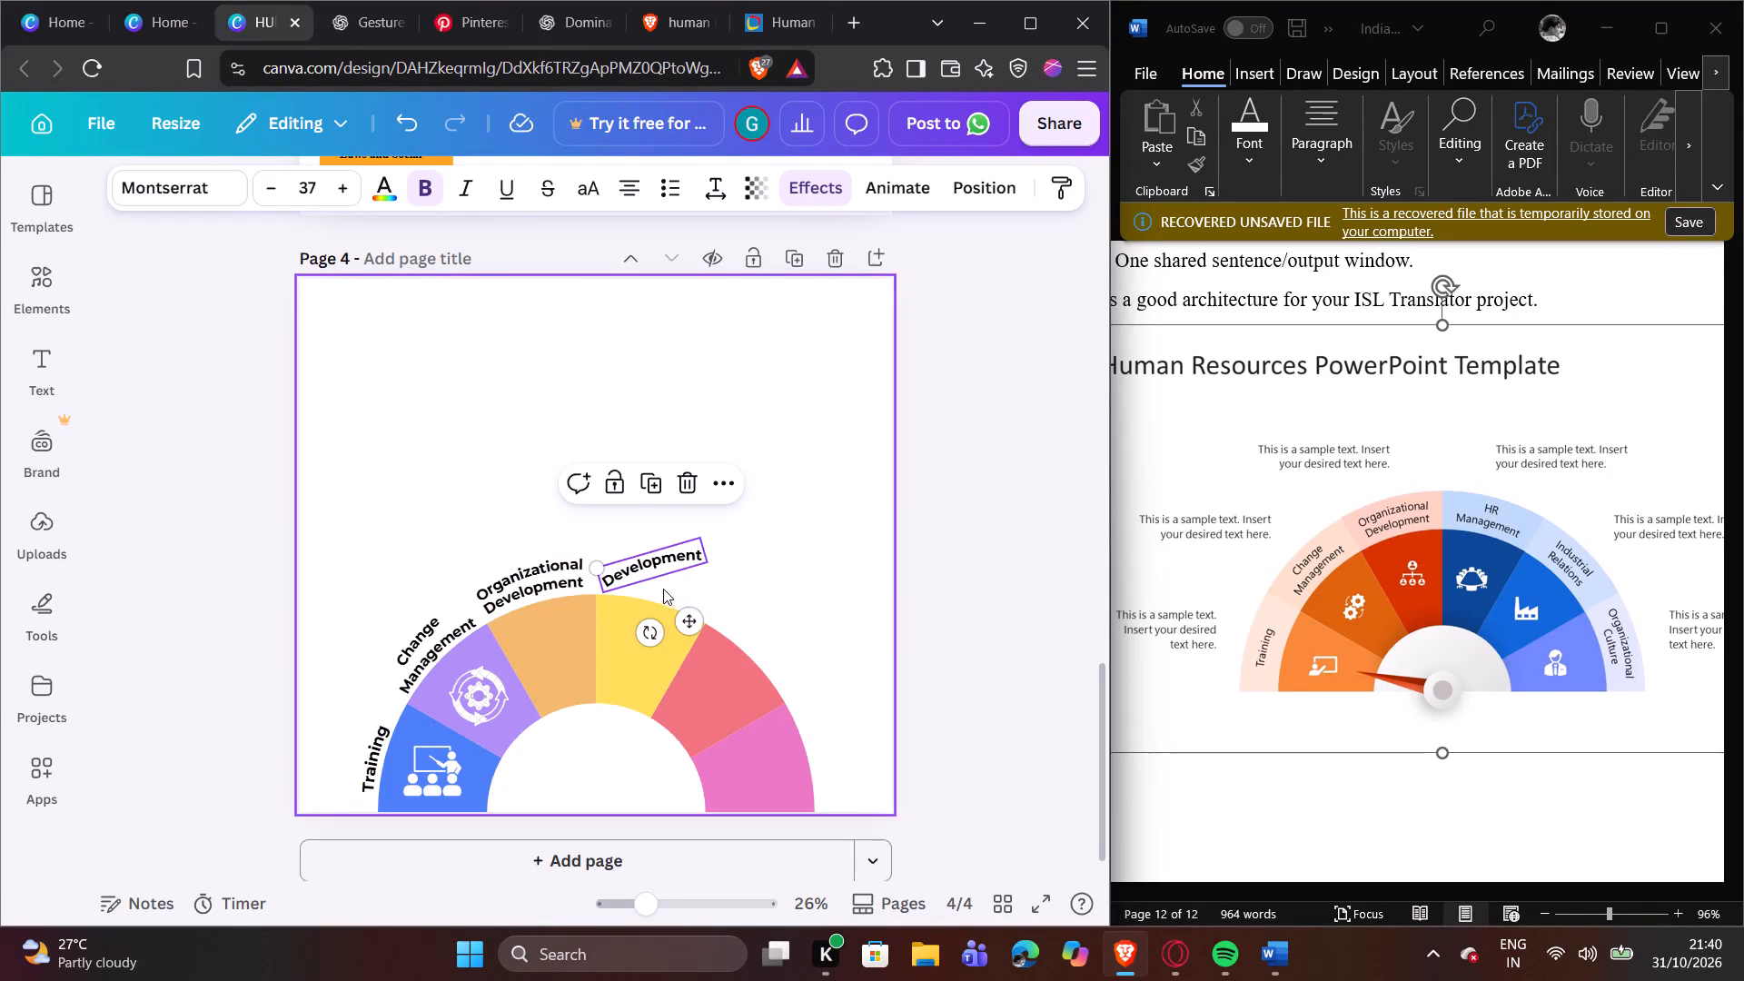
pyautogui.moveTo(658, 629); pyautogui.dragTo(620, 623)
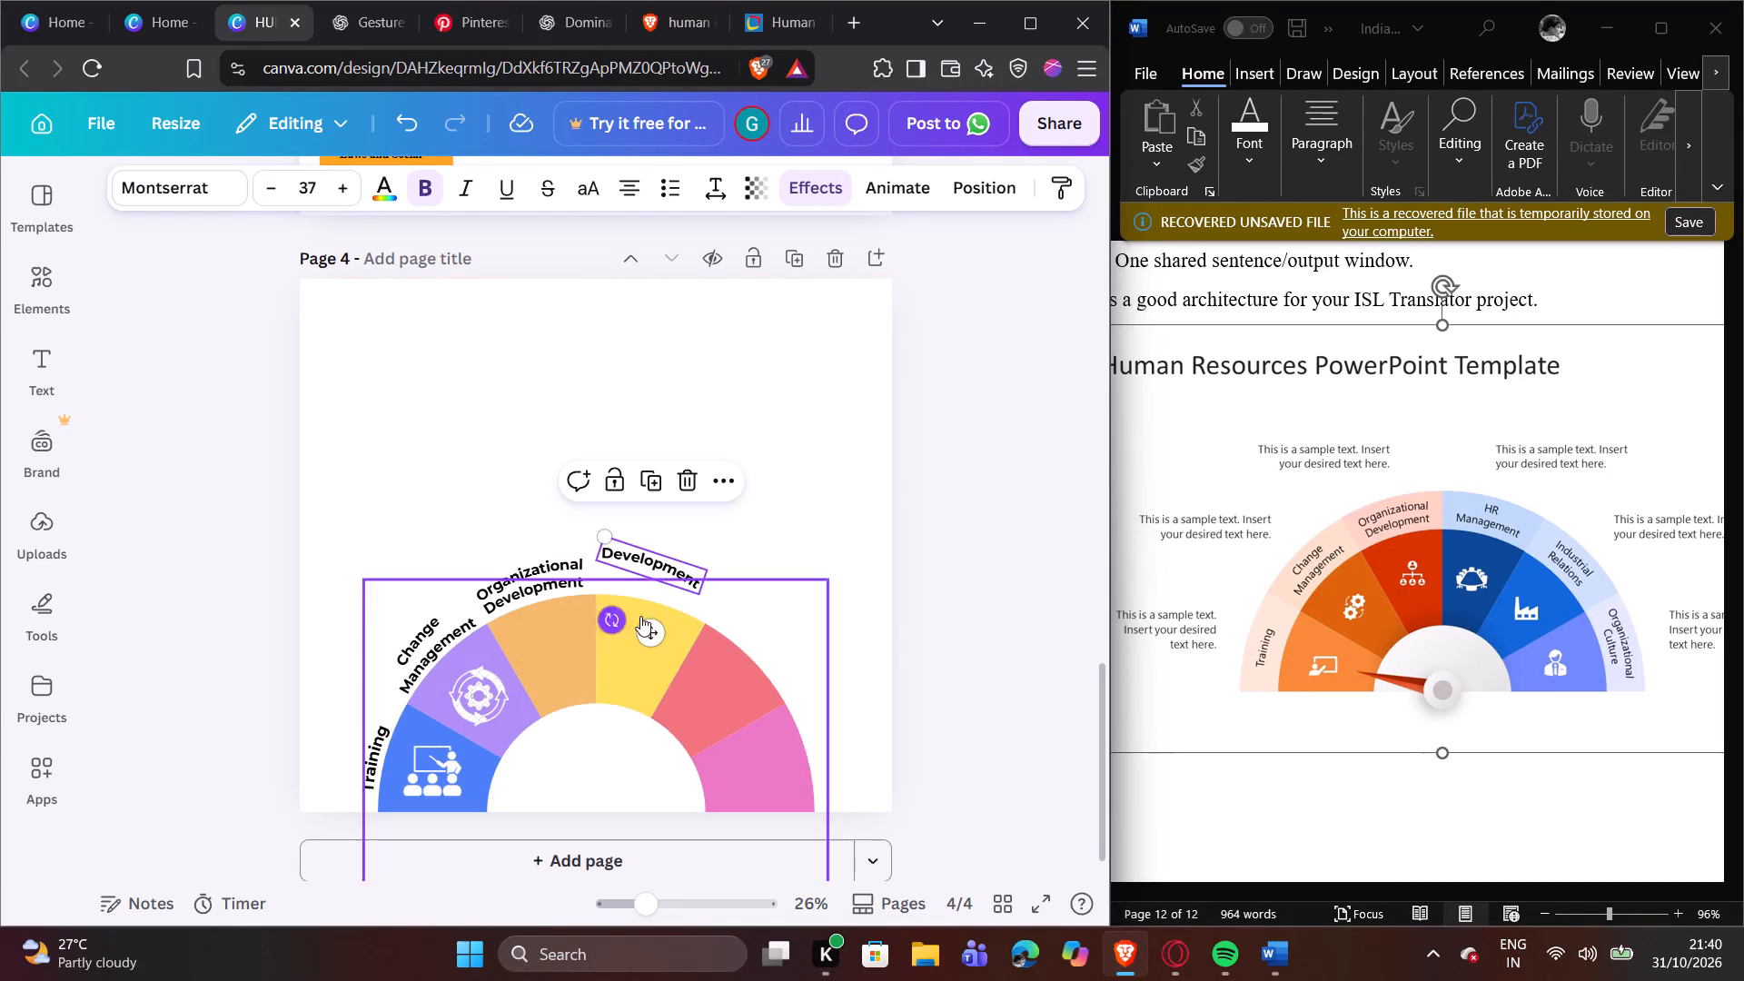
pyautogui.click(756, 542)
pyautogui.moveTo(669, 568); pyautogui.dragTo(679, 589)
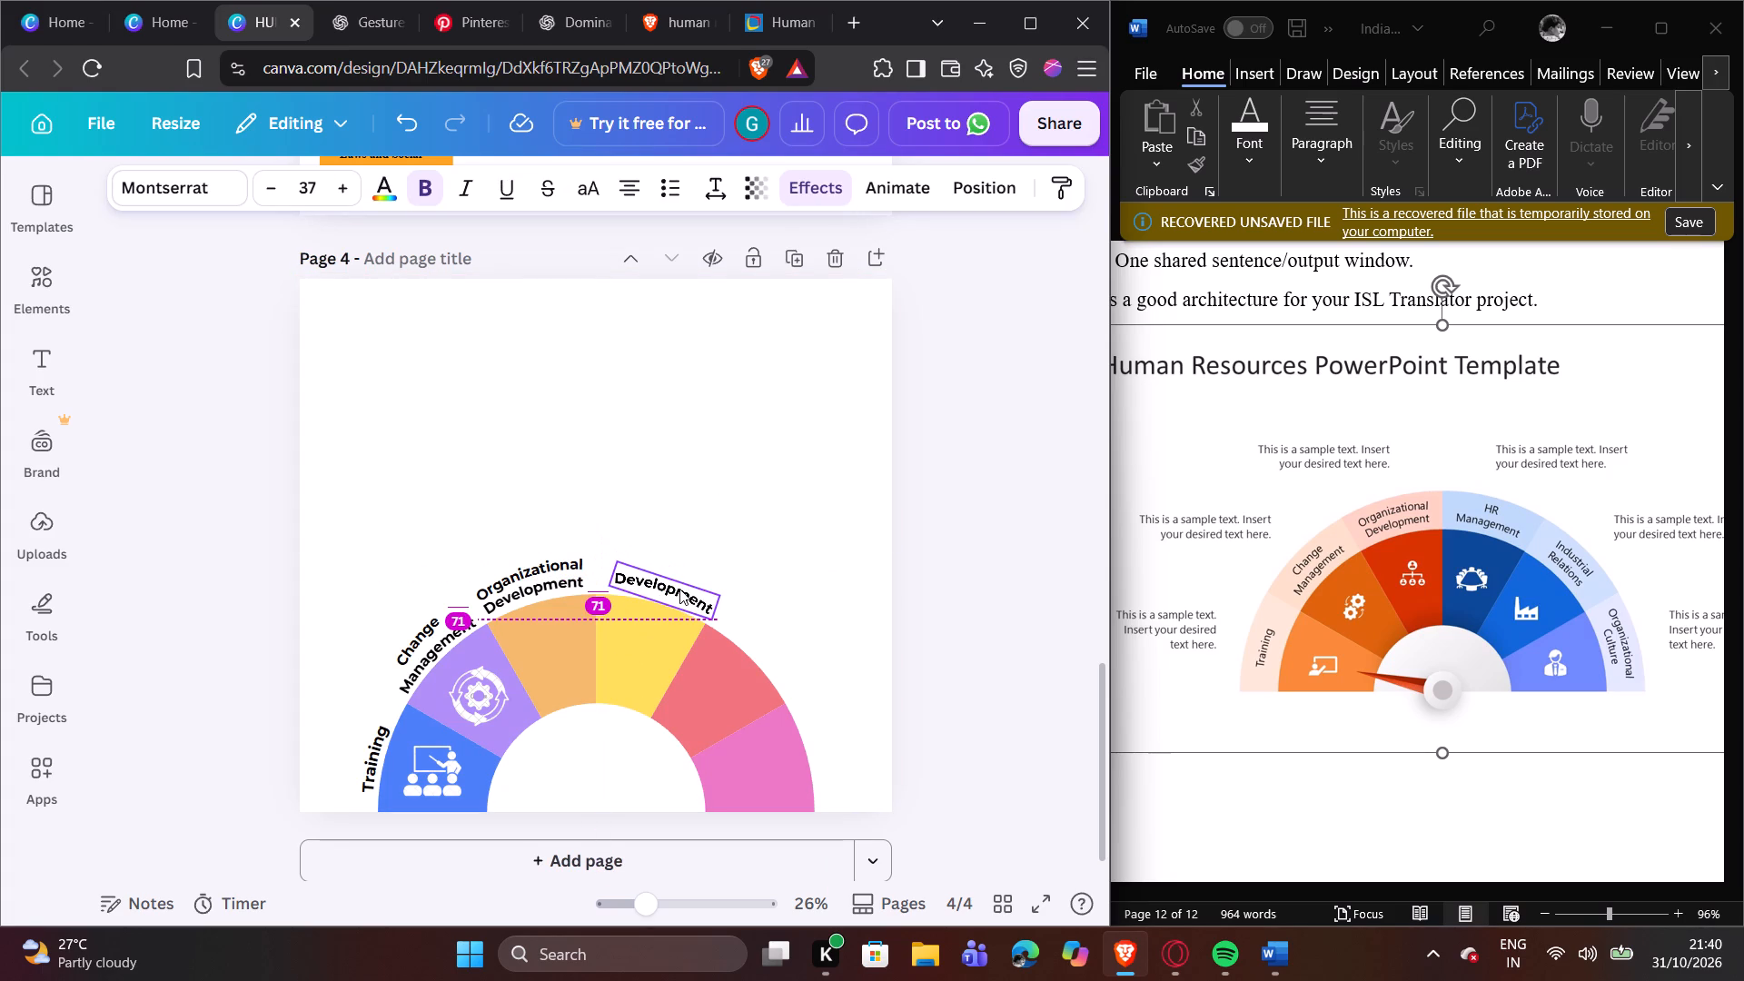
pyautogui.moveTo(679, 589); pyautogui.dragTo(677, 590)
pyautogui.moveTo(677, 590); pyautogui.dragTo(673, 590)
pyautogui.click(719, 564)
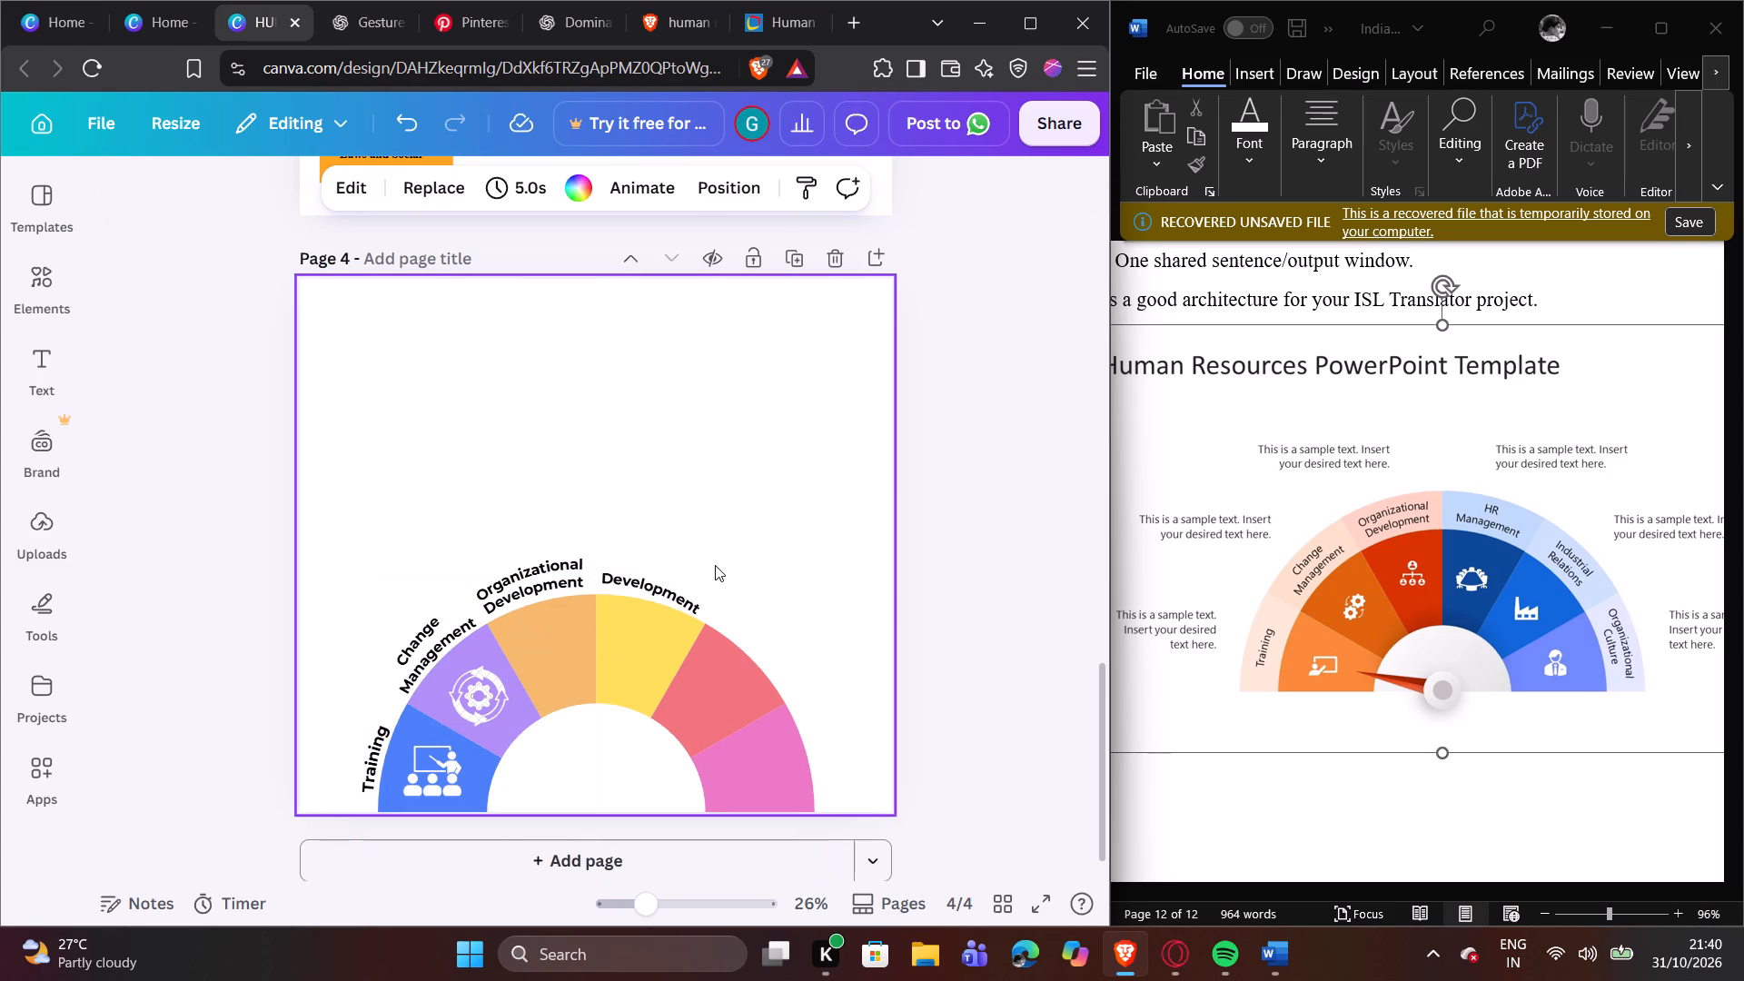
pyautogui.click(646, 589)
pyautogui.click(606, 646)
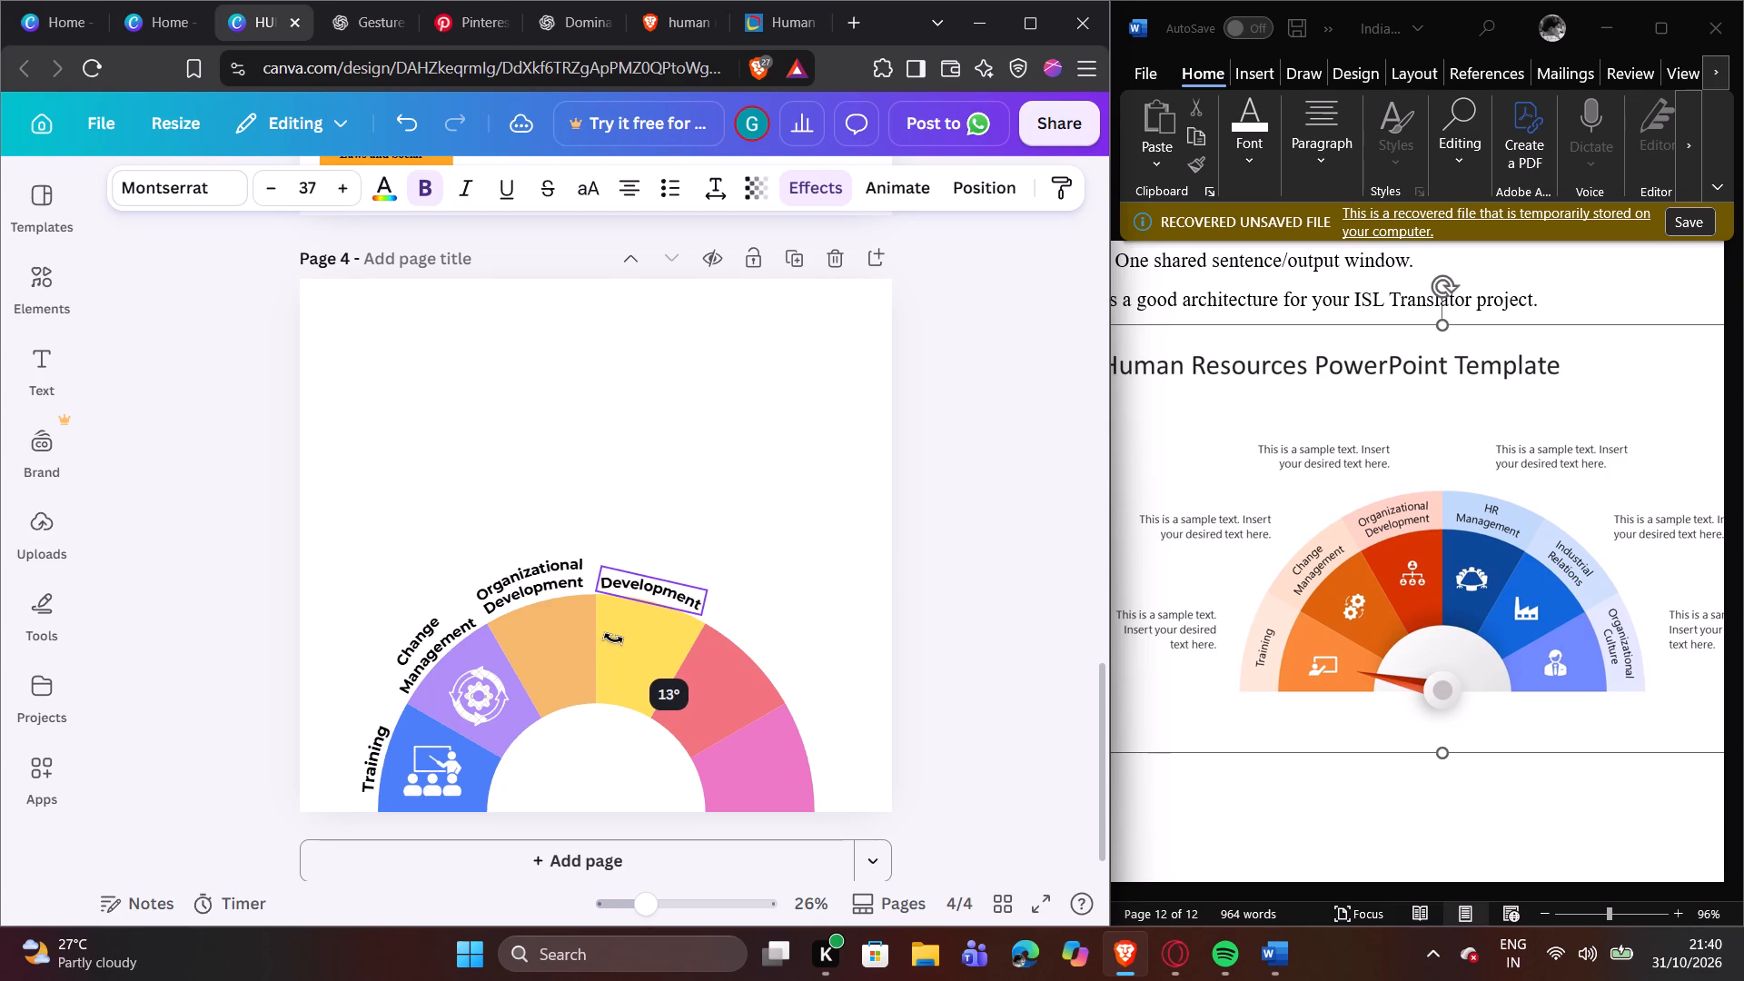
pyautogui.click(726, 591)
pyautogui.click(733, 536)
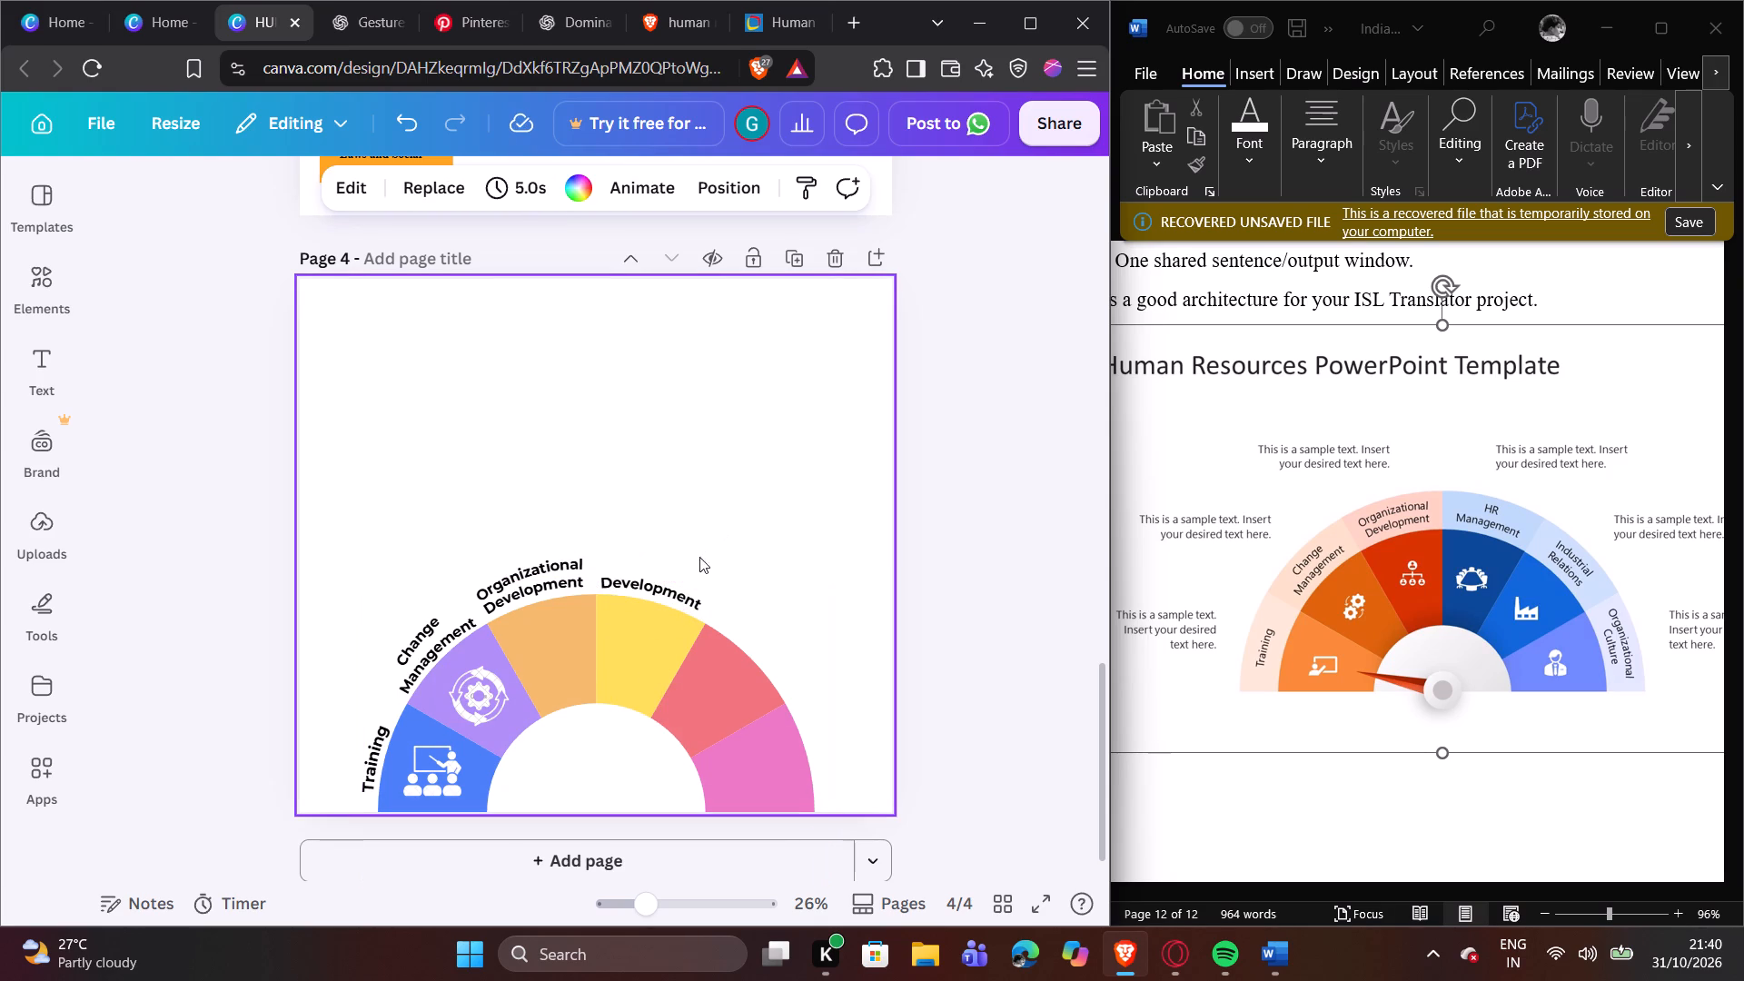
# Replace the wording of the copied "Development" text above the yellow segment with "Management".
pyautogui.doubleClick(671, 587)
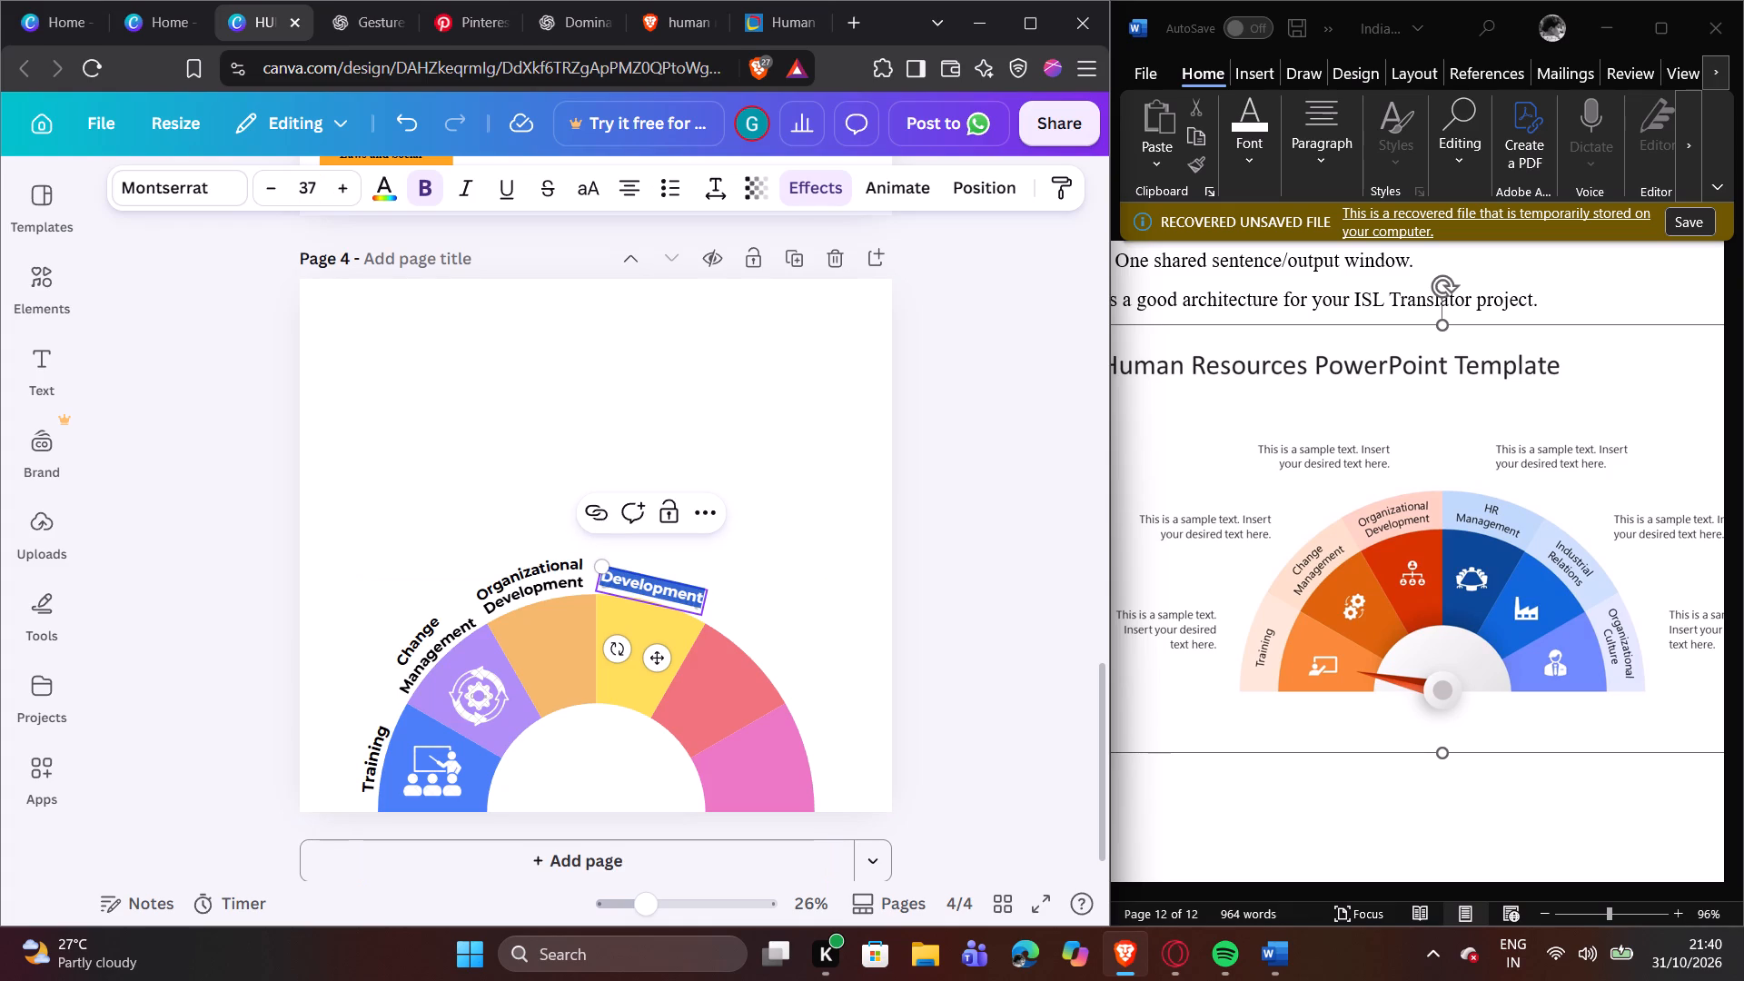
pyautogui.hotkey('shift', 'm')
pyautogui.press('a')
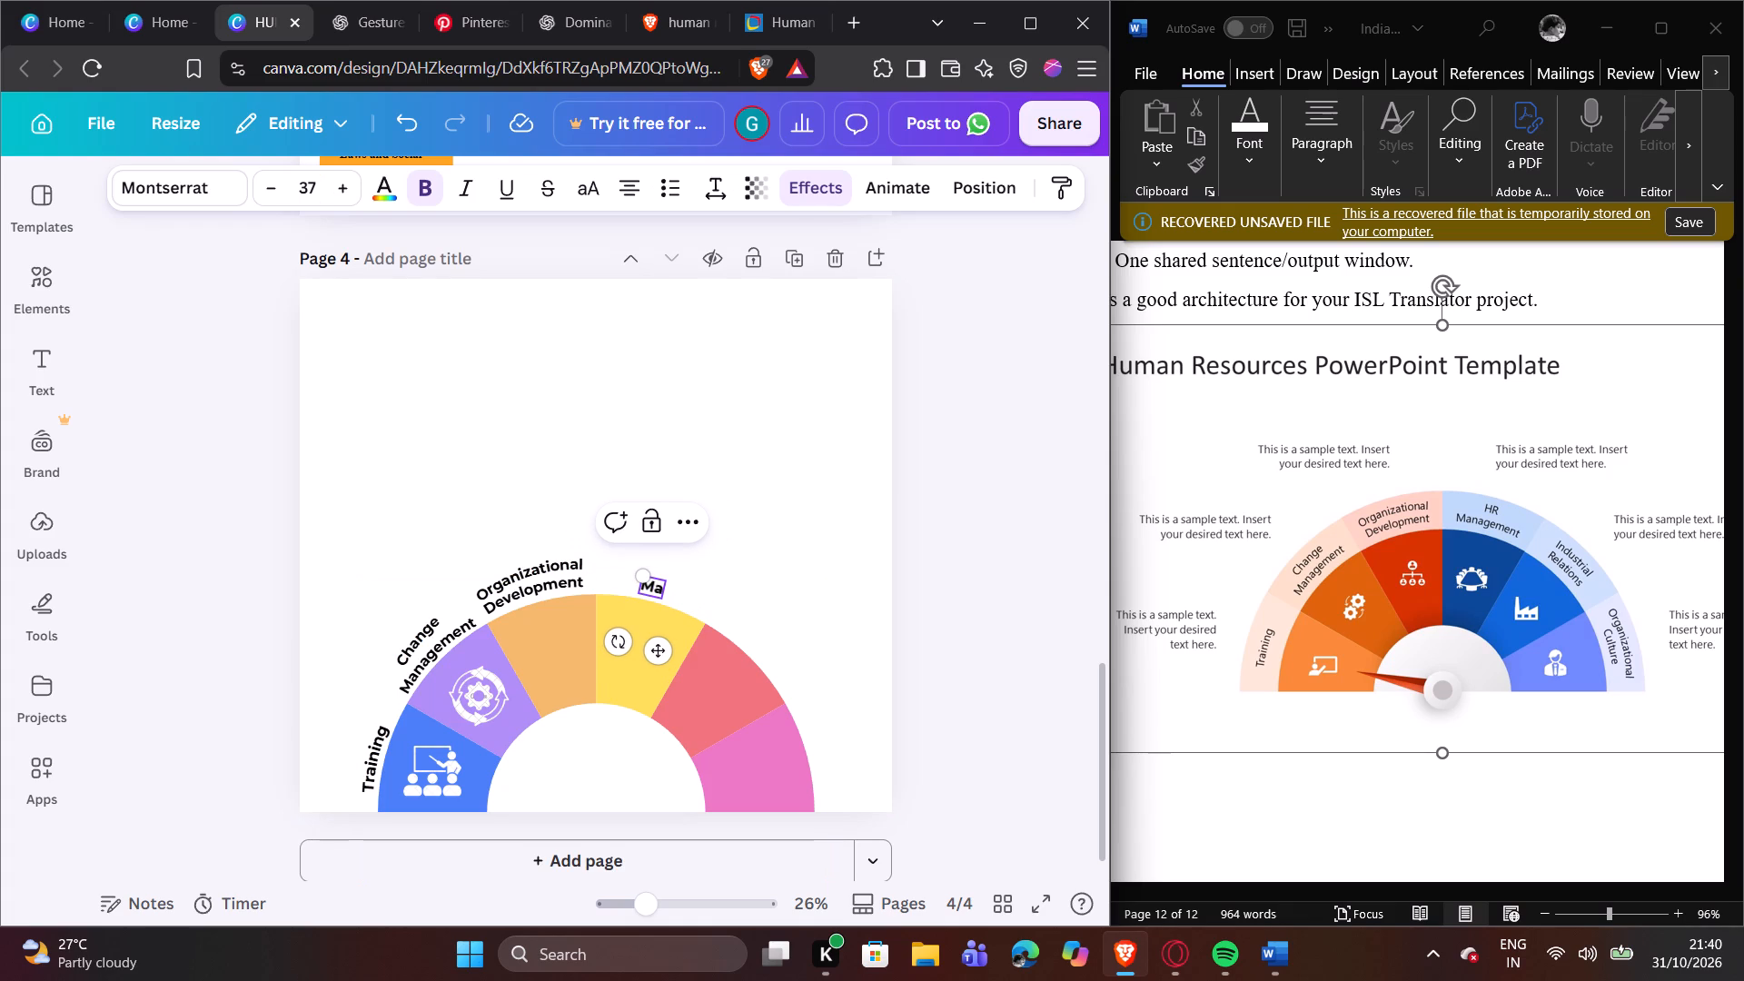
pyautogui.write('nage')
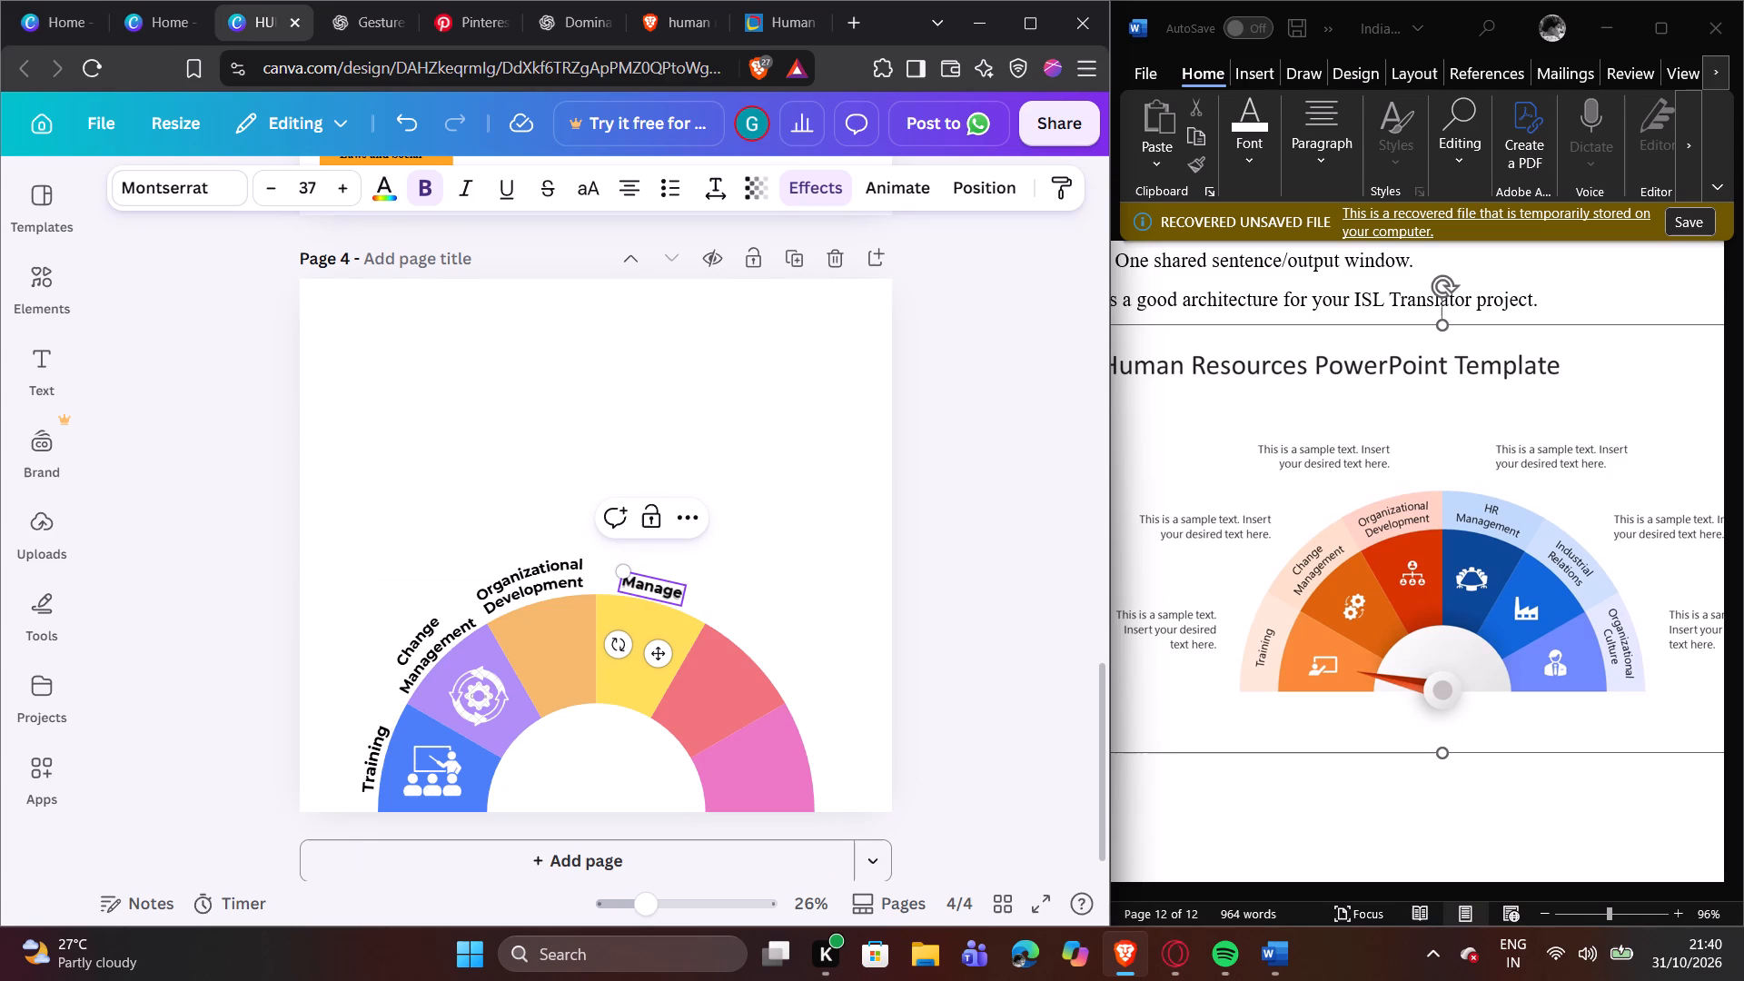
pyautogui.write('ment')
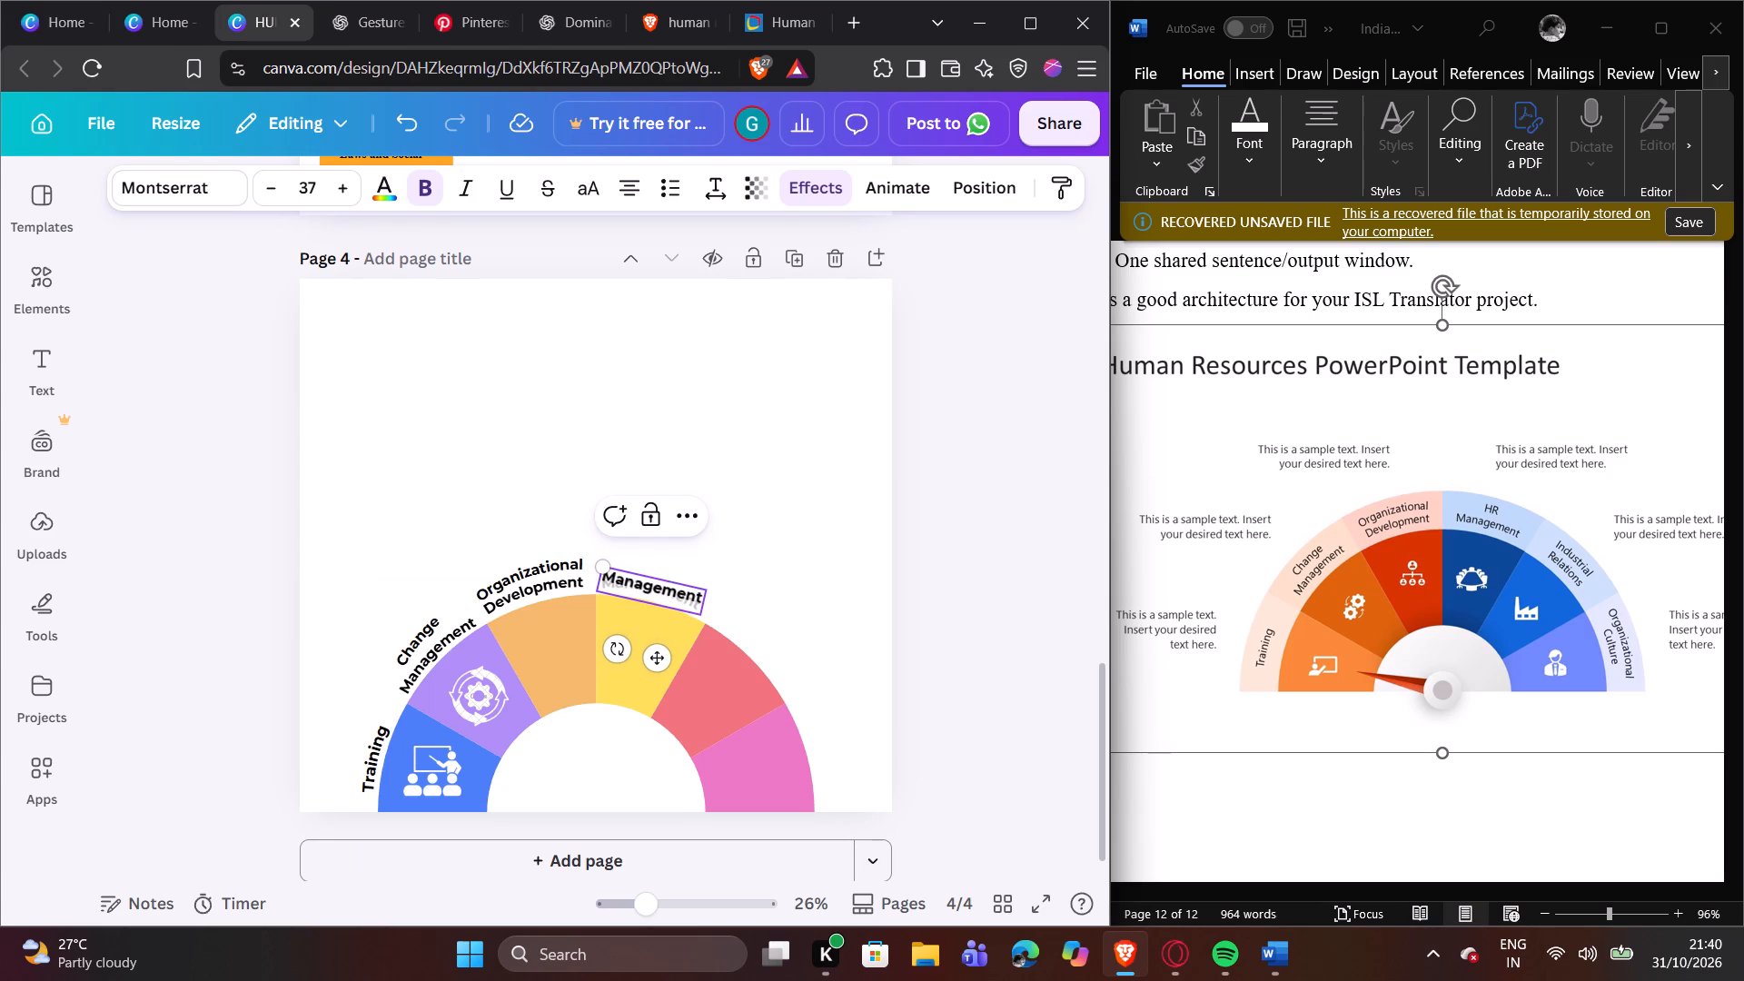
pyautogui.click(821, 514)
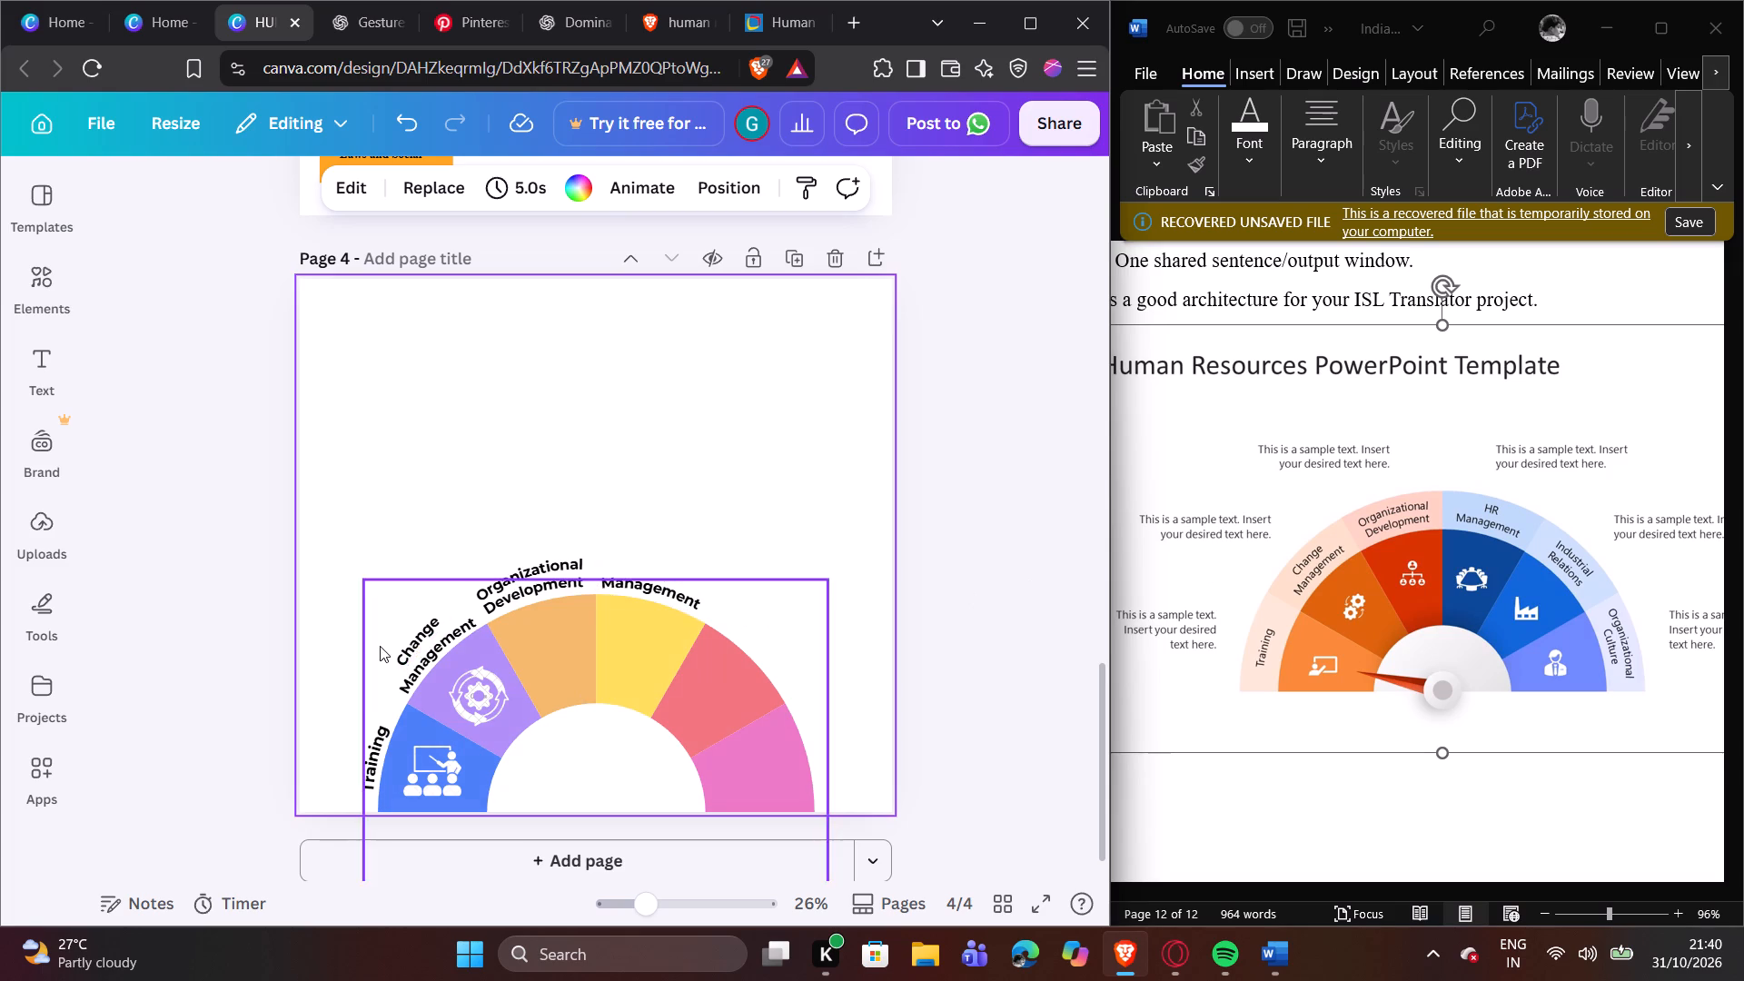
# Duplicate the "Change" text and place the copy just above the yellow segment's "Management", rotated to about 14° to match its slant.
pyautogui.click(410, 643)
pyautogui.click(421, 546)
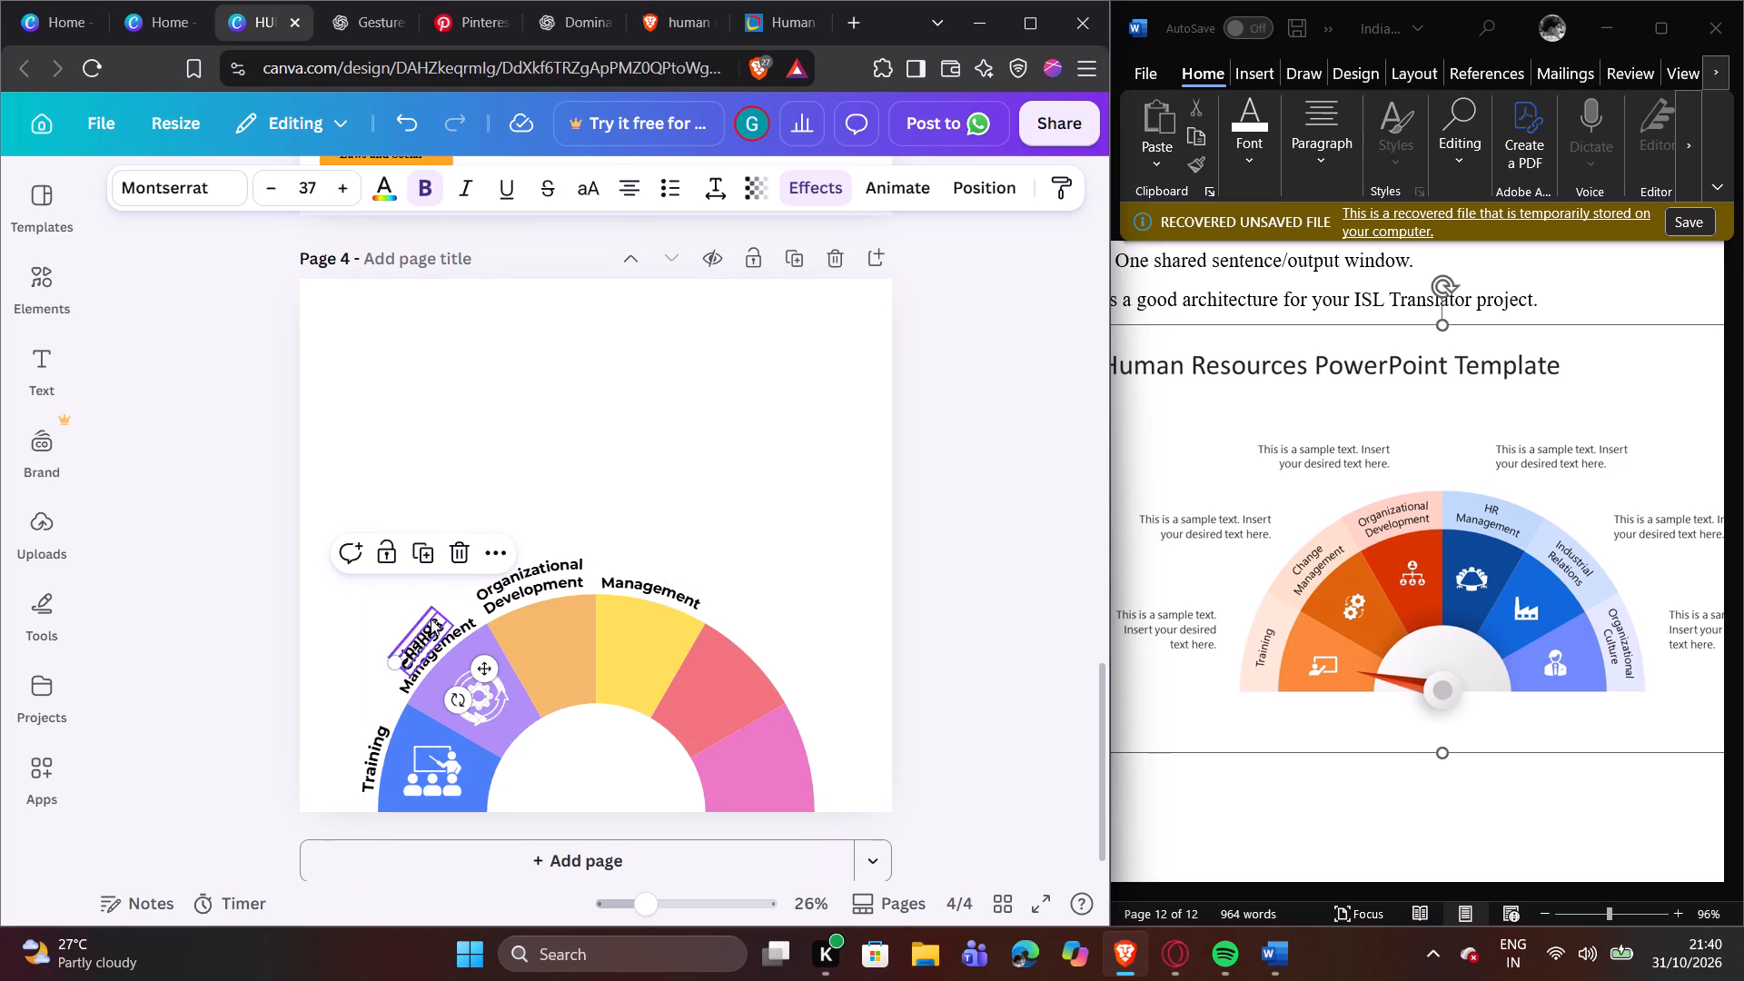
pyautogui.moveTo(433, 635); pyautogui.dragTo(652, 545)
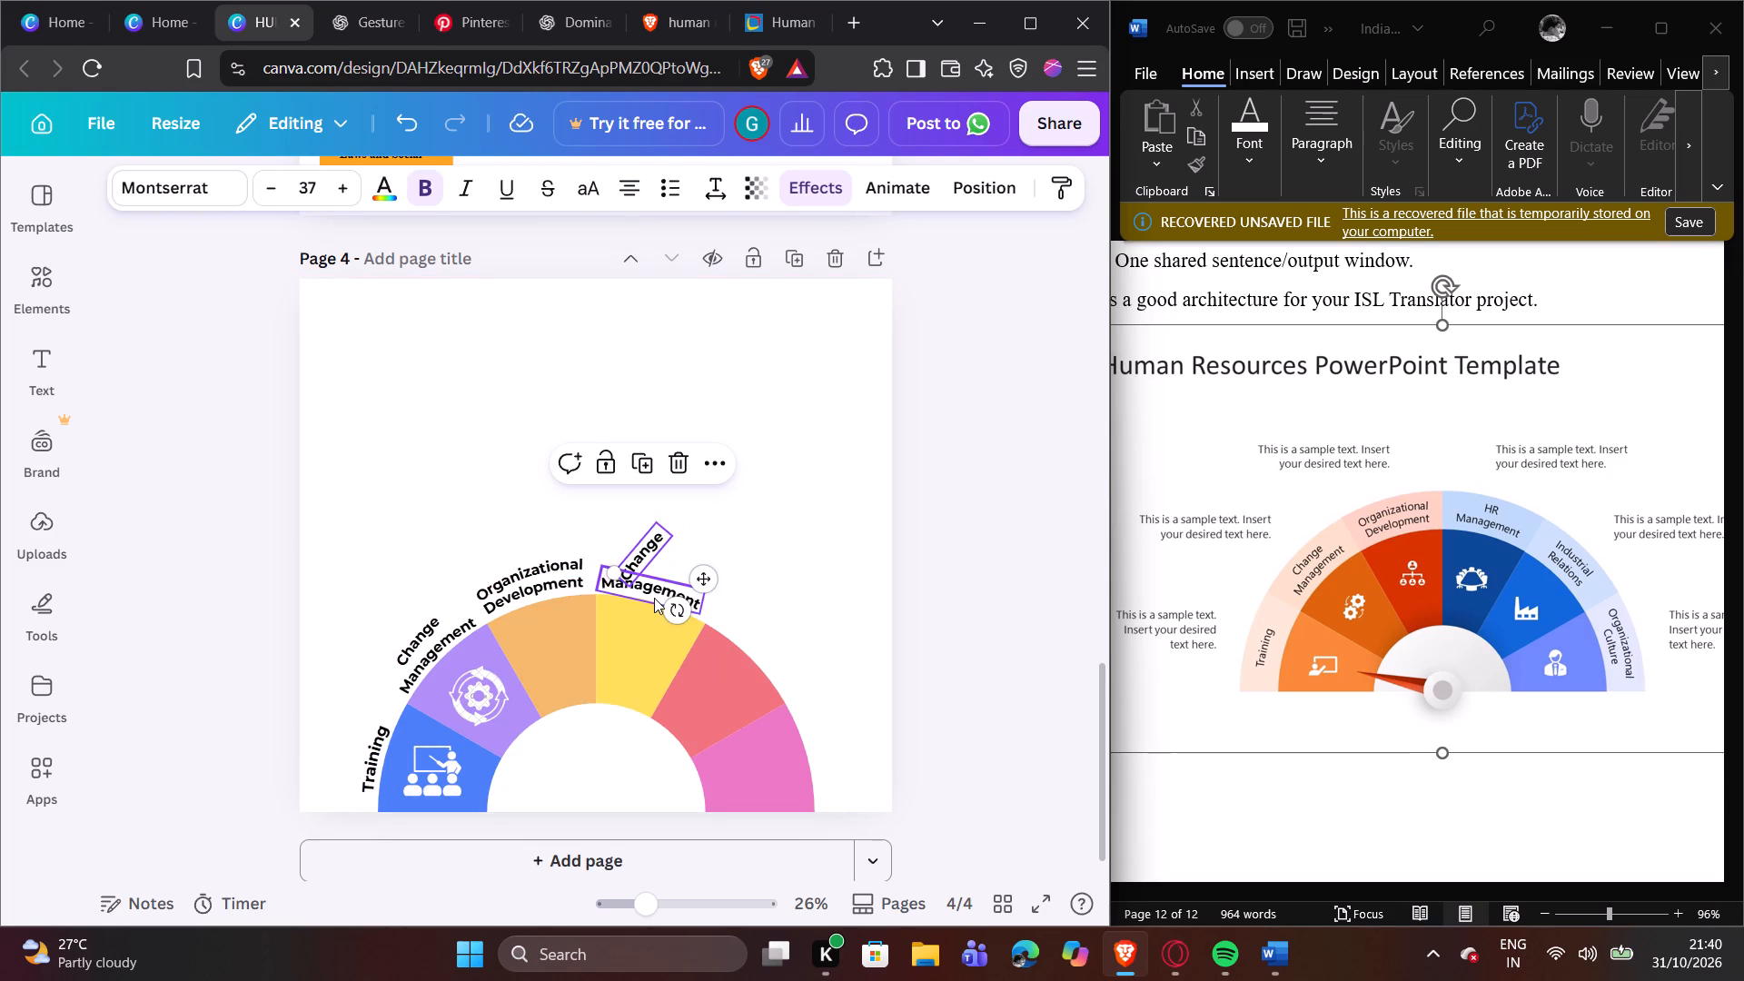
pyautogui.moveTo(672, 611); pyautogui.dragTo(604, 603)
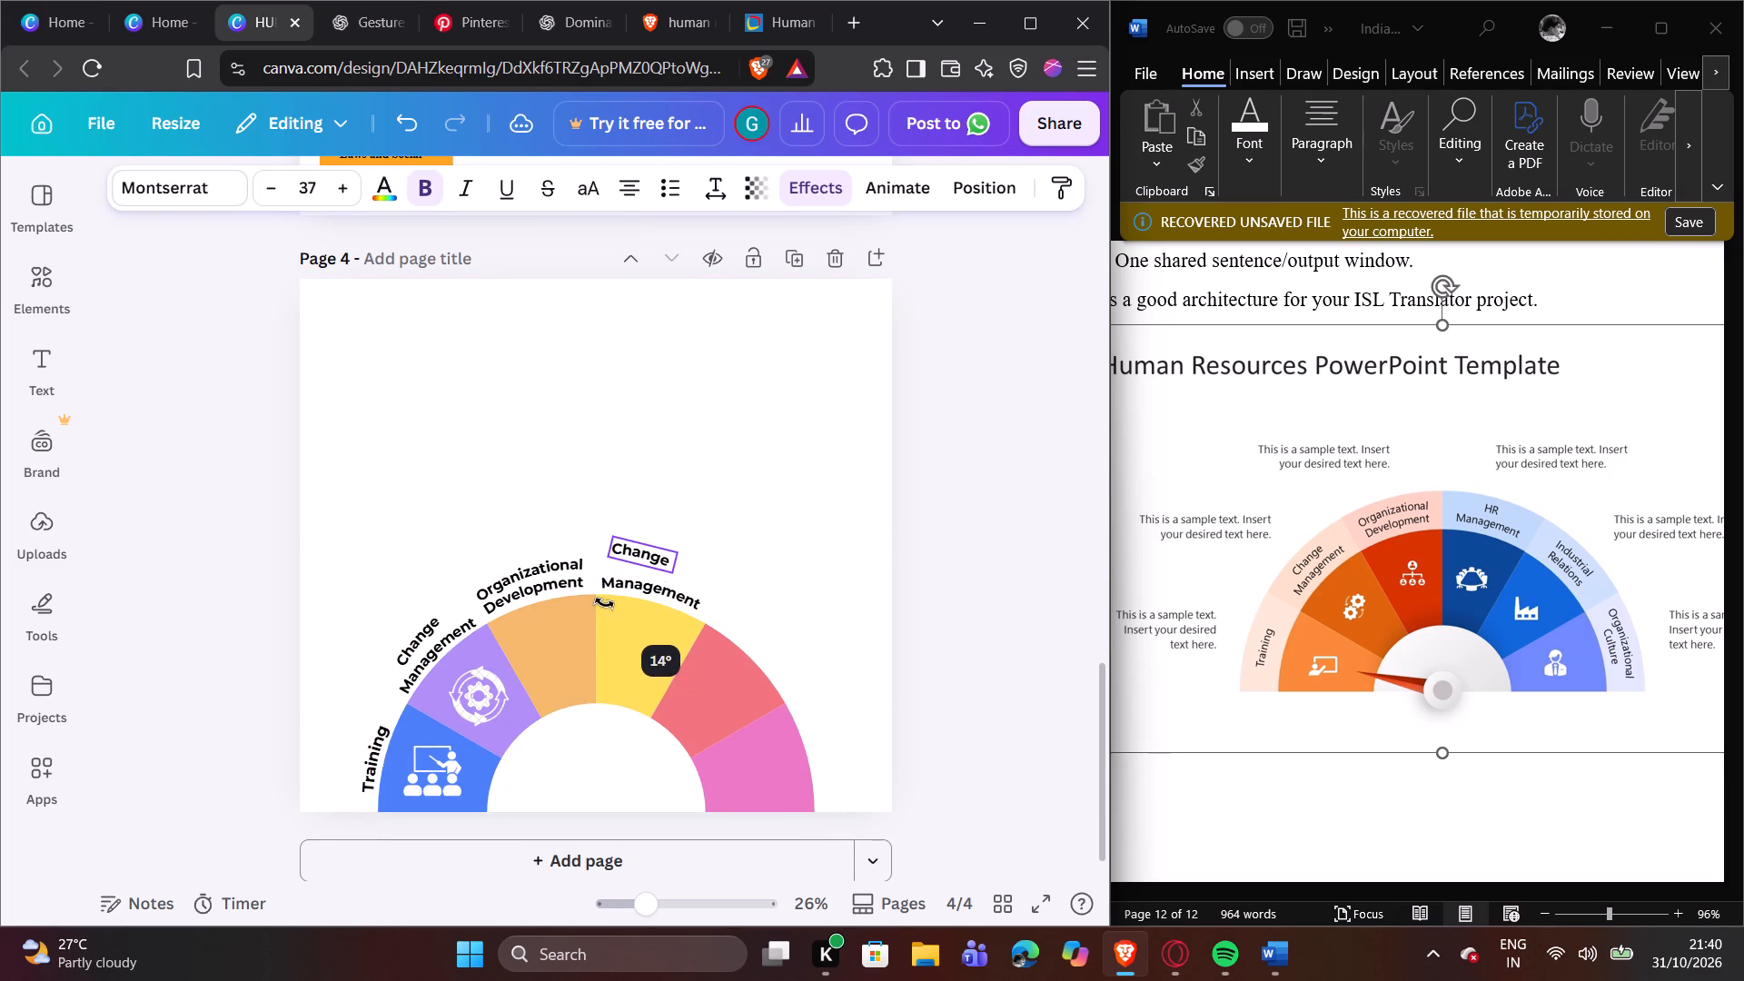
pyautogui.moveTo(604, 603); pyautogui.dragTo(609, 603)
pyautogui.click(728, 559)
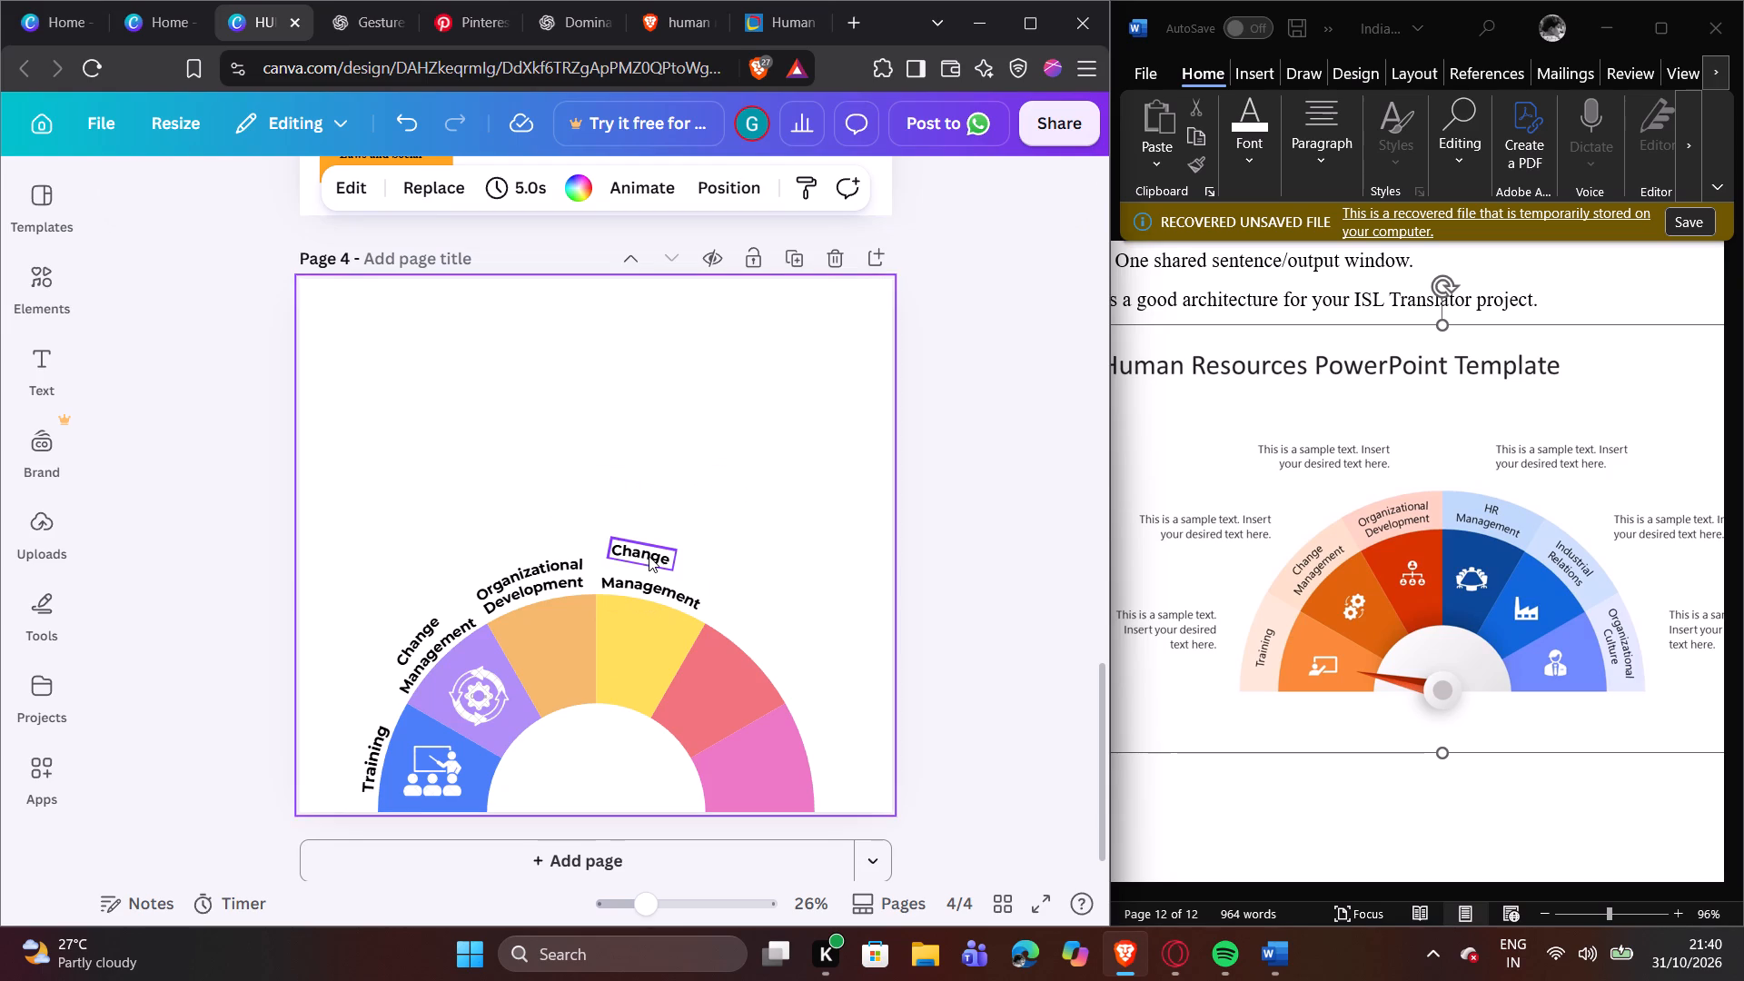
pyautogui.moveTo(646, 555); pyautogui.dragTo(664, 572)
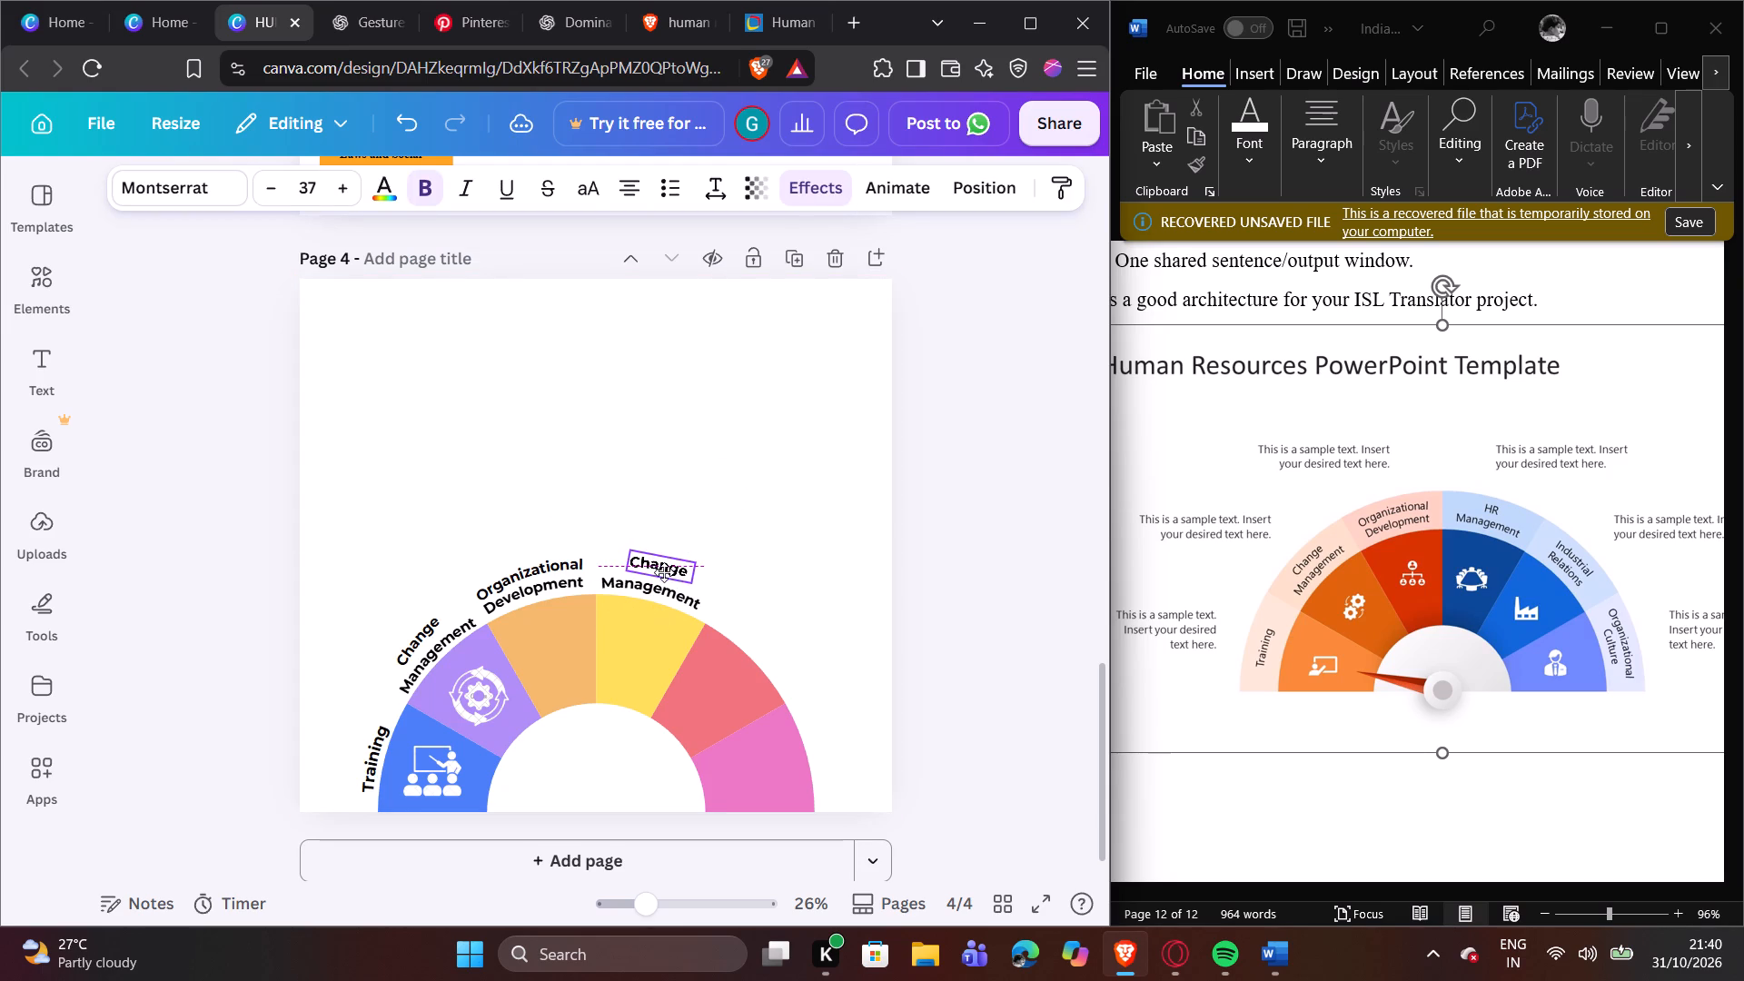
pyautogui.moveTo(664, 572); pyautogui.dragTo(665, 574)
# Replace the wording of the copied "Change" text above the yellow segment's "Management" with "HR".
pyautogui.doubleClick(666, 574)
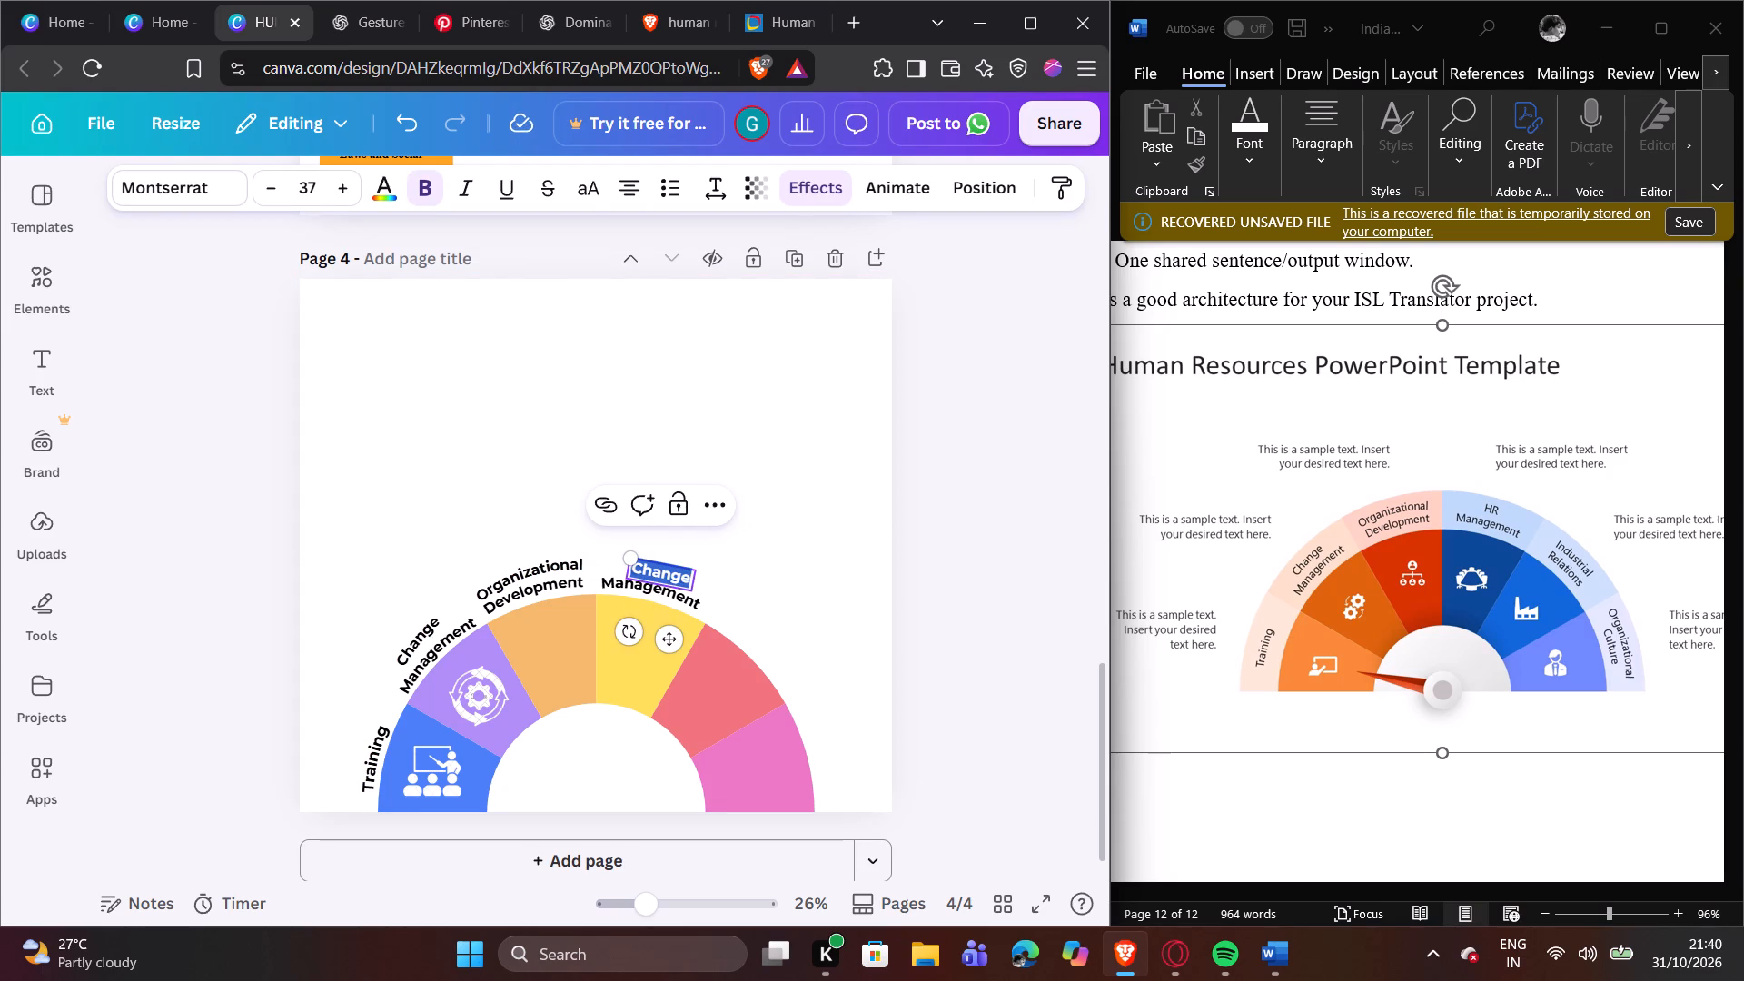
pyautogui.hotkey('shift', 'h')
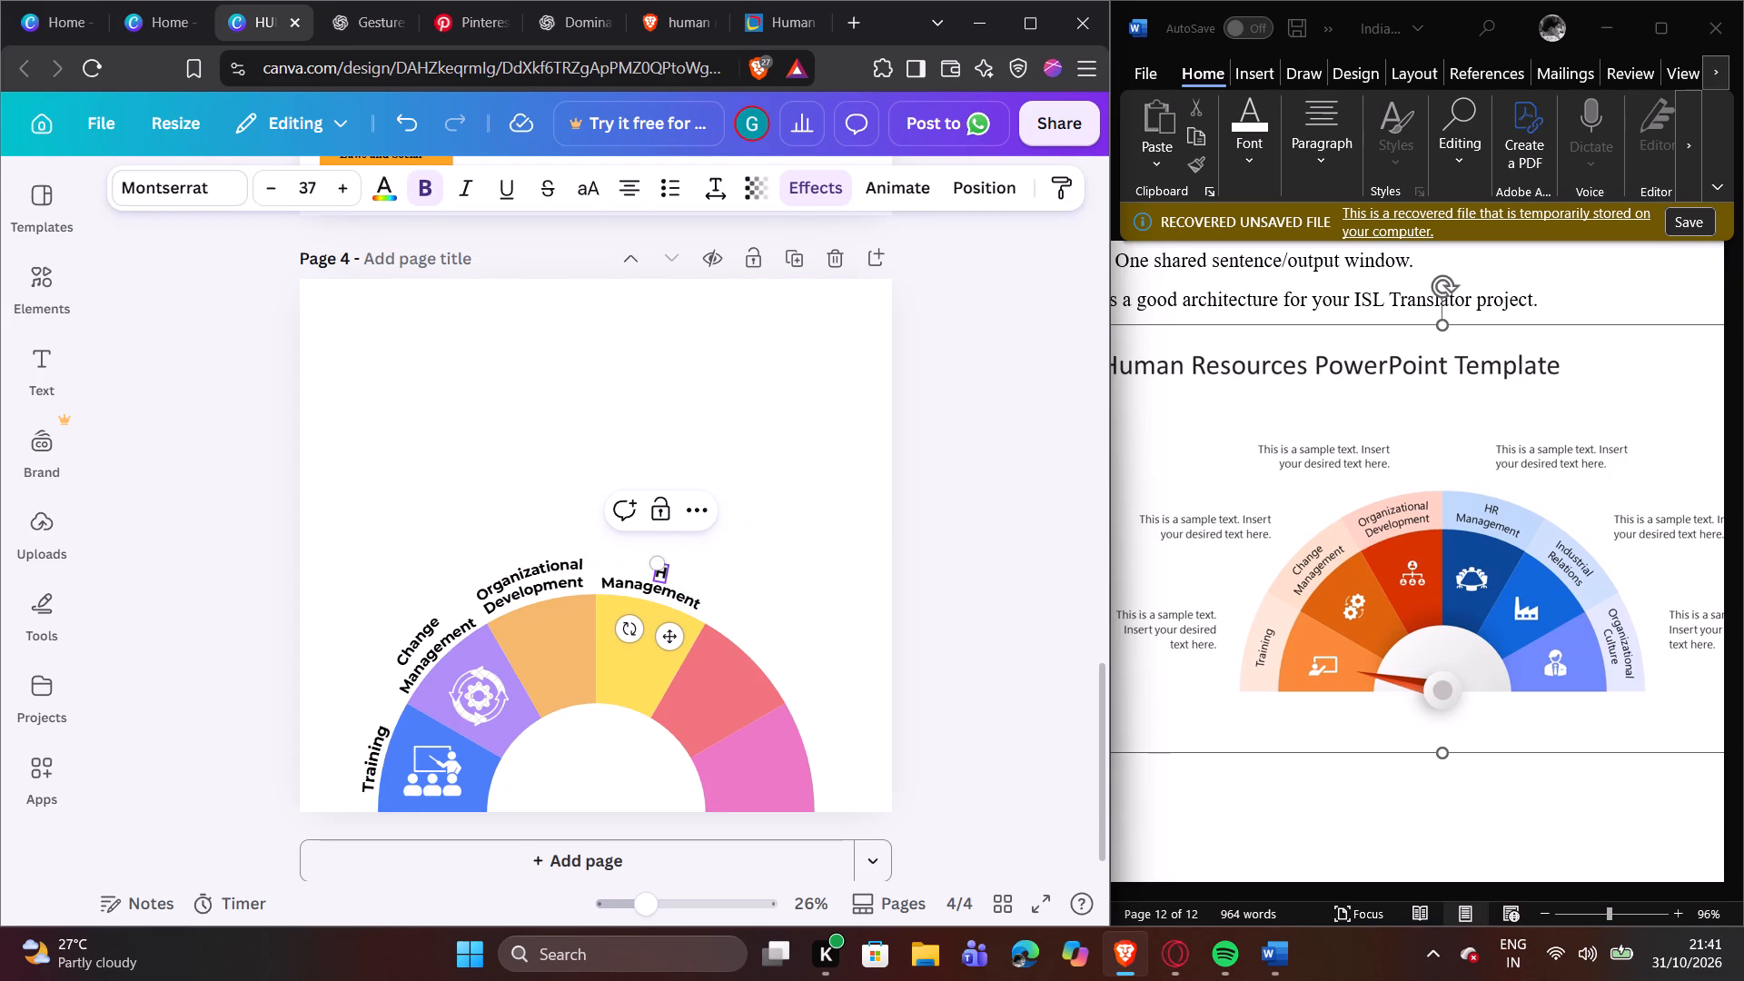
pyautogui.hotkey('shift', 'r')
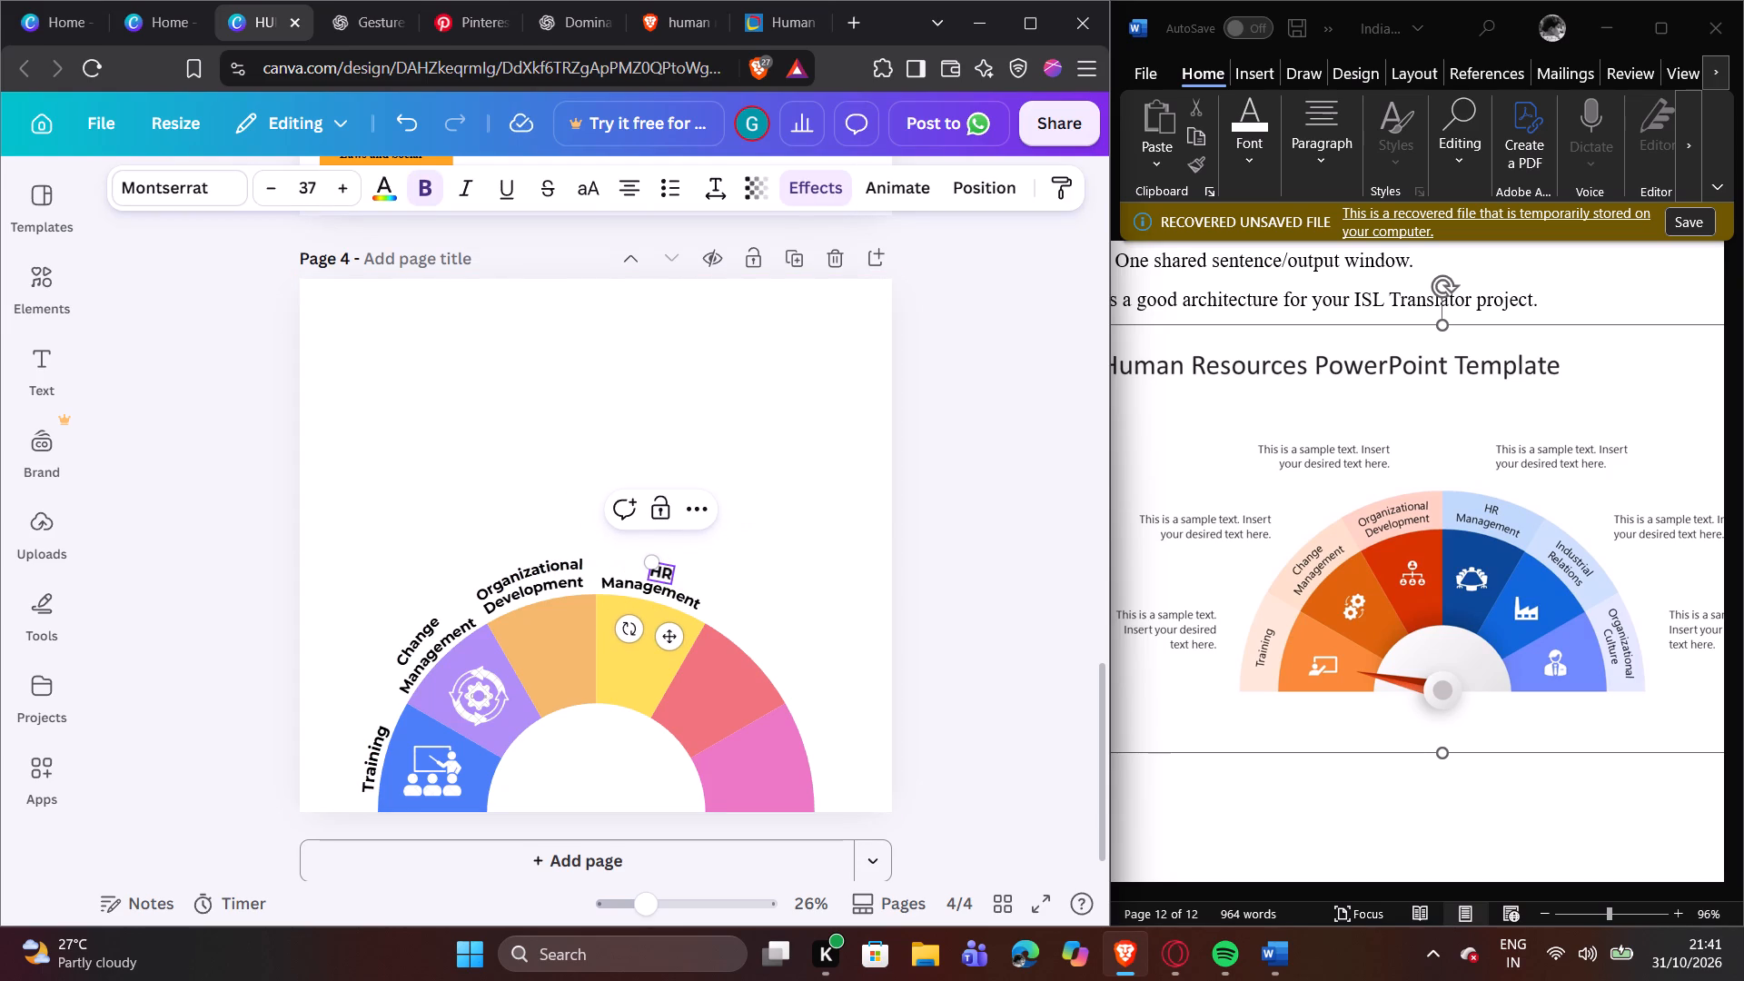
pyautogui.click(755, 538)
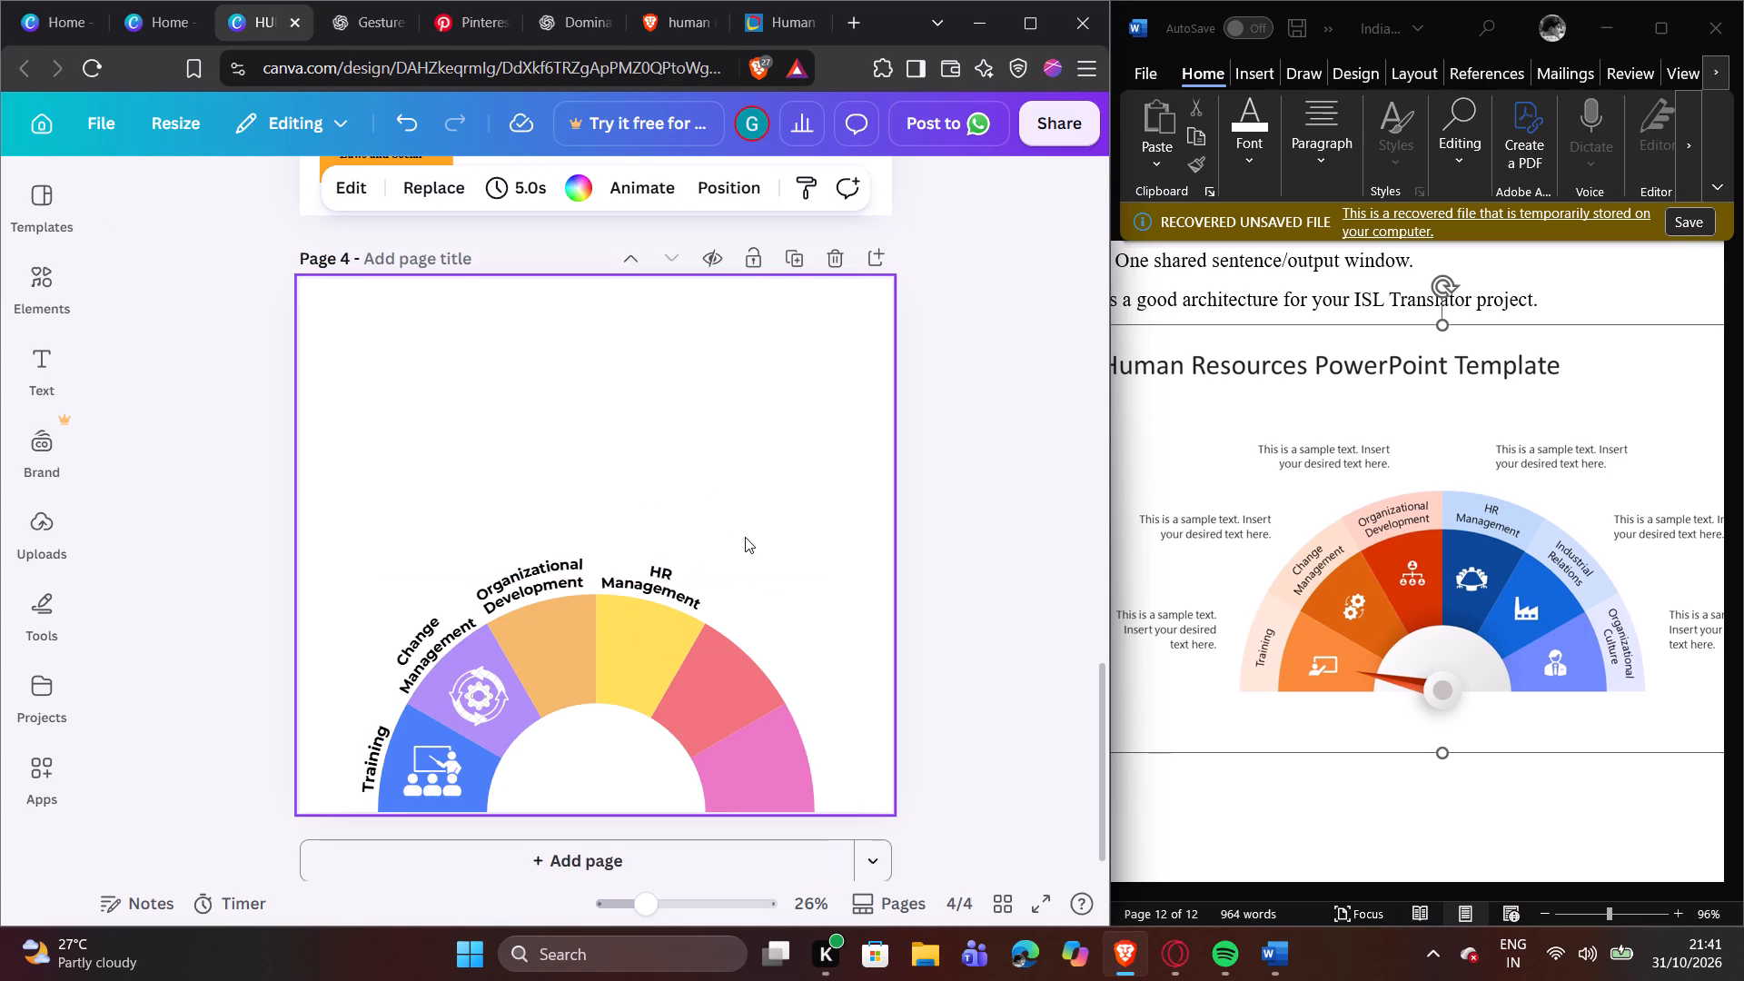
# Duplicate the yellow segment's "Management" text and place the copy along the red segment's outer edge, rotated to follow its steeper slope.
pyautogui.click(658, 596)
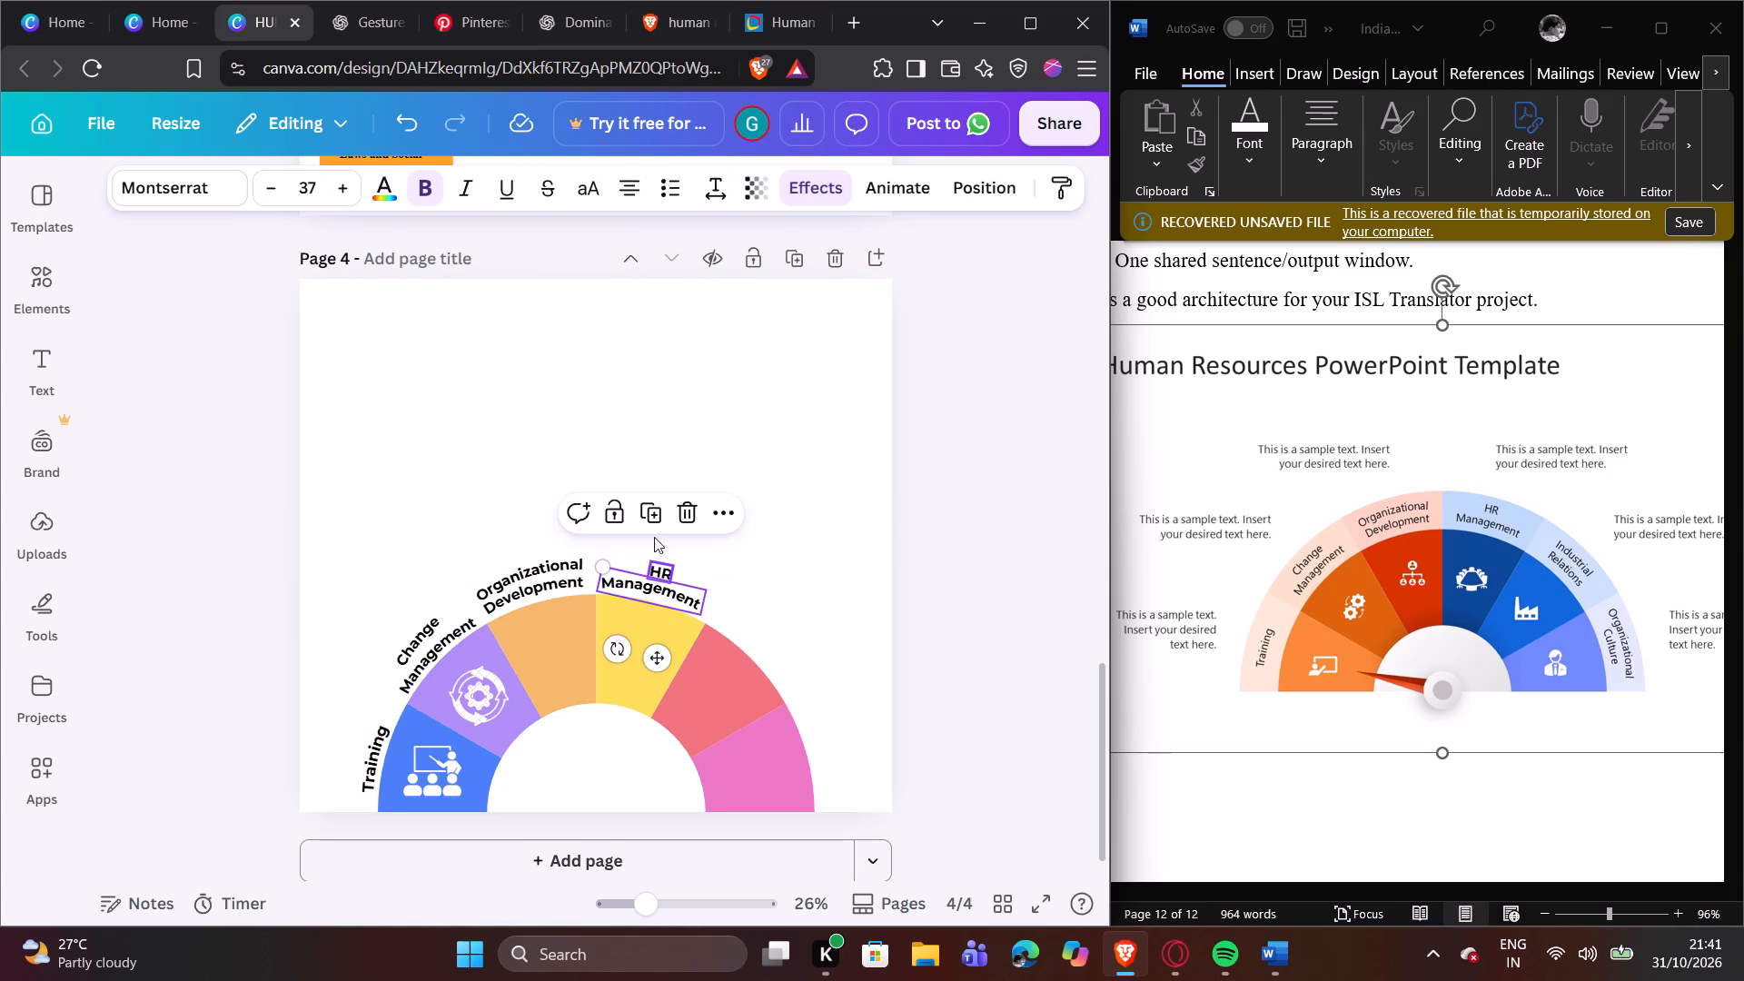
pyautogui.click(646, 520)
pyautogui.moveTo(669, 598); pyautogui.dragTo(778, 649)
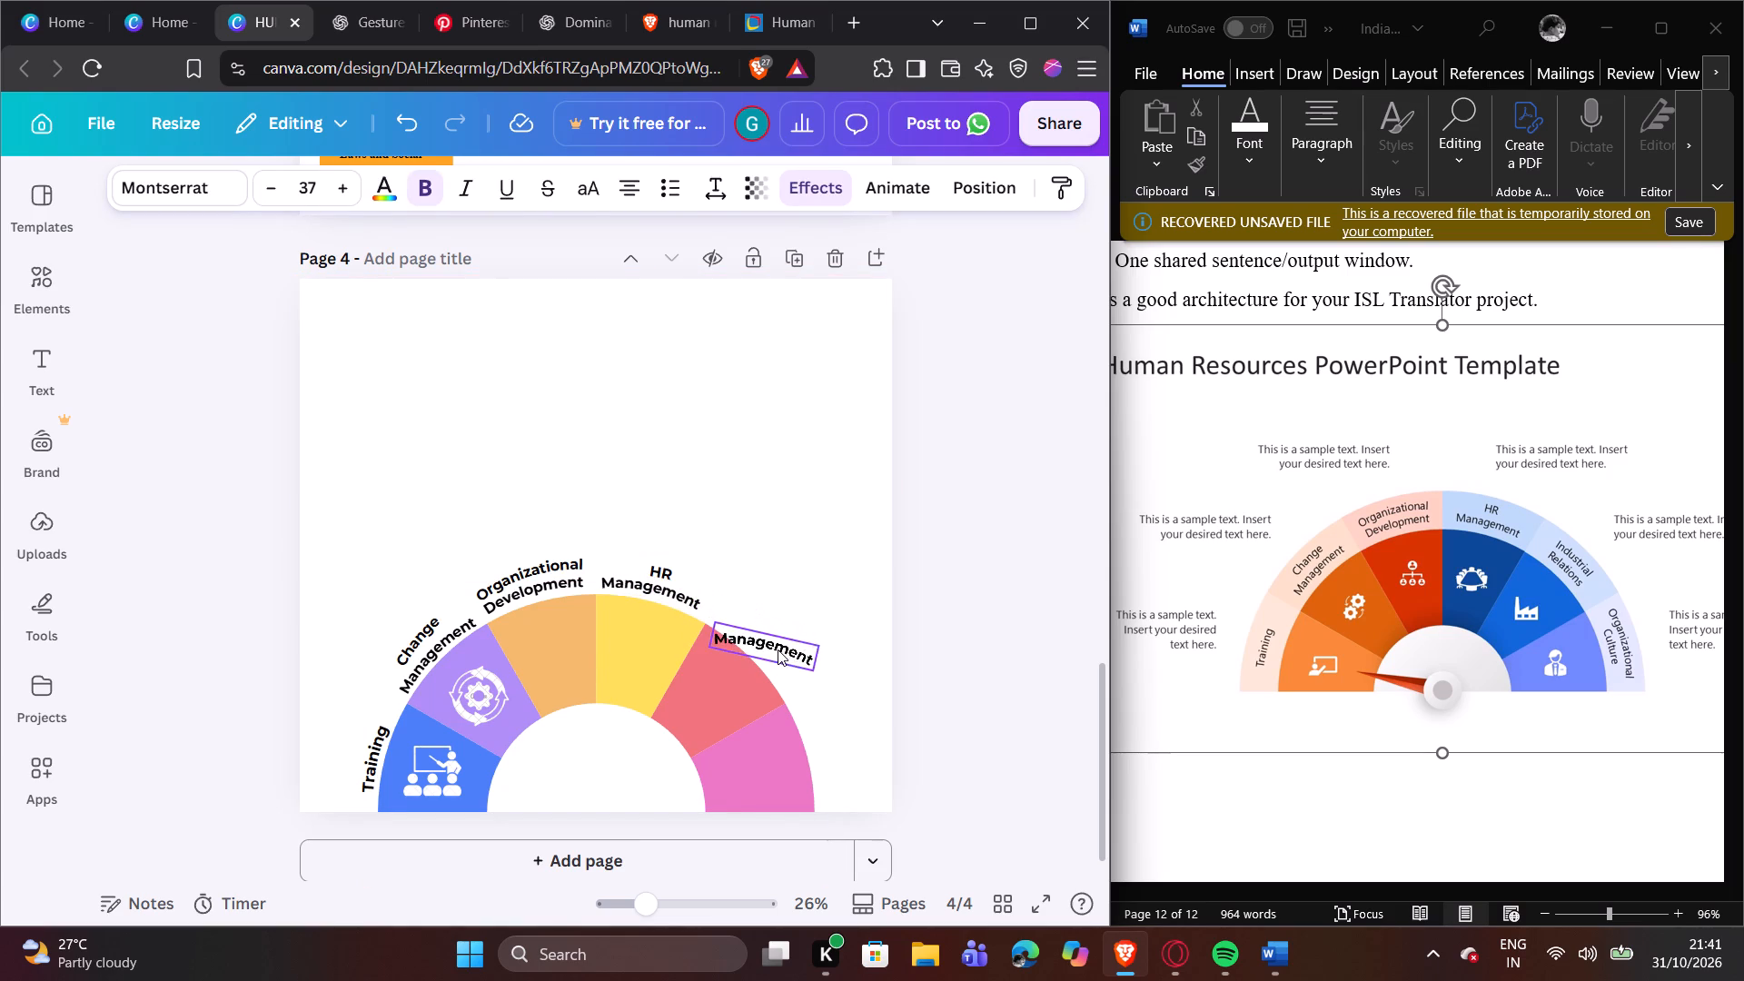
pyautogui.moveTo(778, 649); pyautogui.dragTo(778, 642)
pyautogui.moveTo(731, 697); pyautogui.dragTo(696, 691)
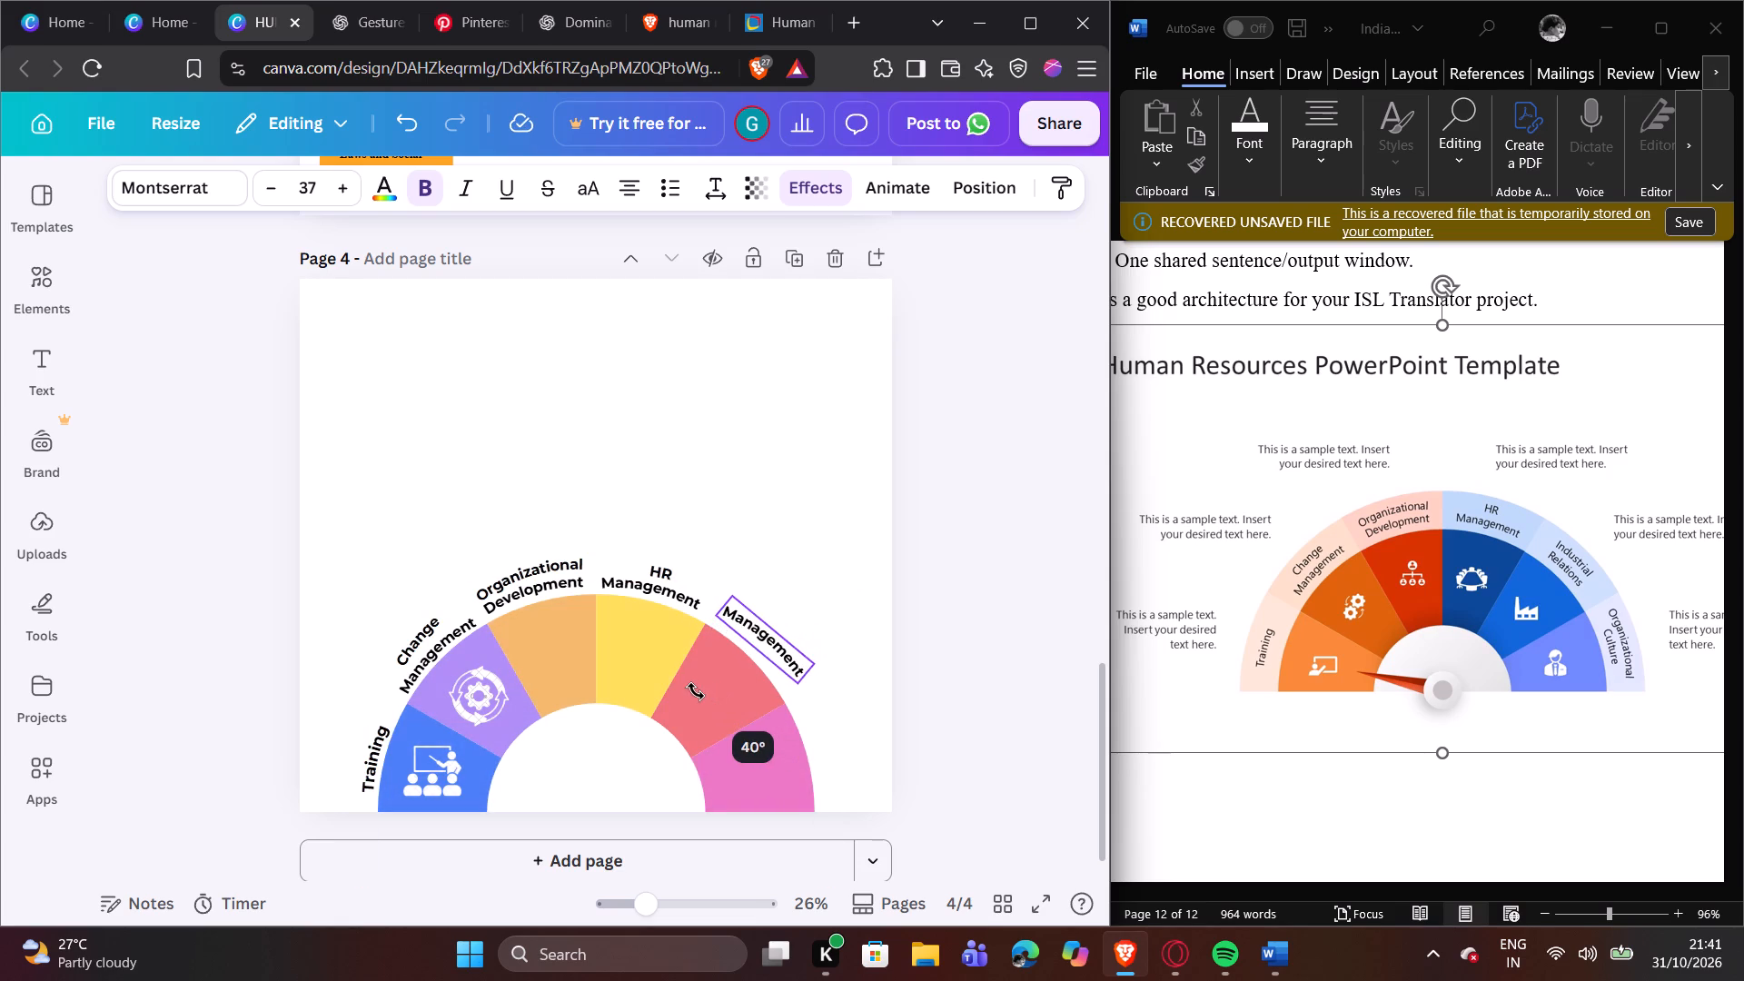
pyautogui.moveTo(696, 691); pyautogui.dragTo(692, 688)
pyautogui.click(848, 590)
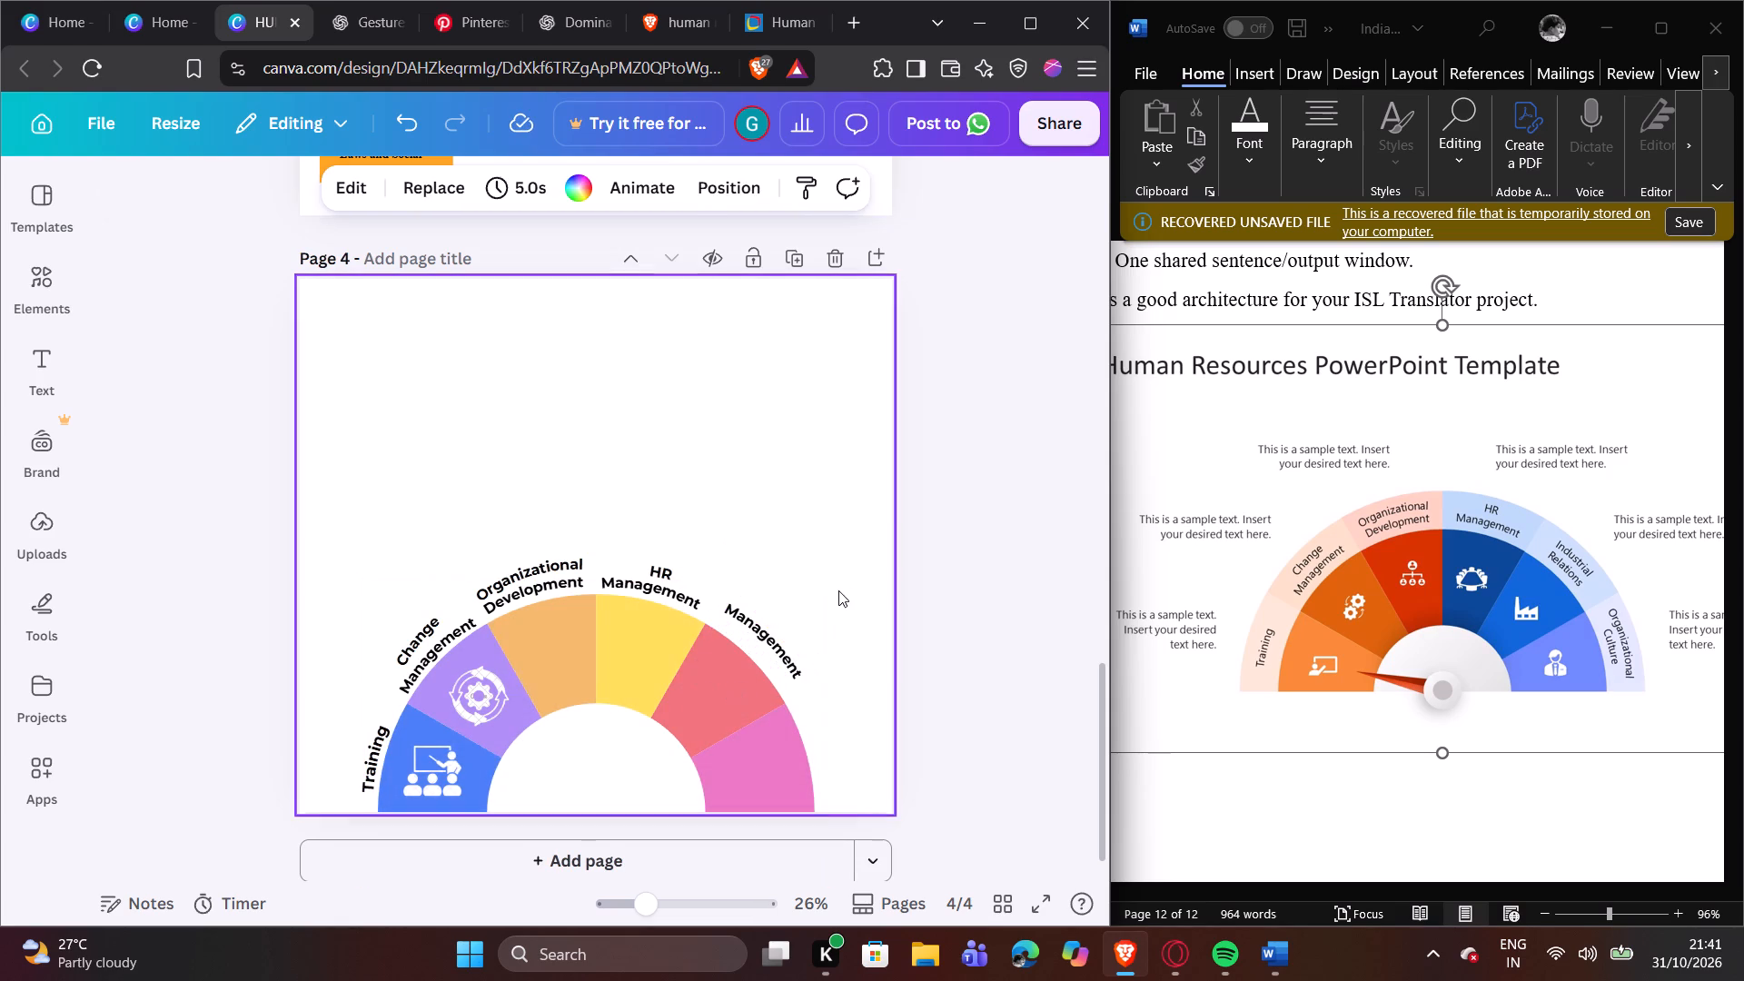
pyautogui.moveTo(766, 637); pyautogui.dragTo(764, 648)
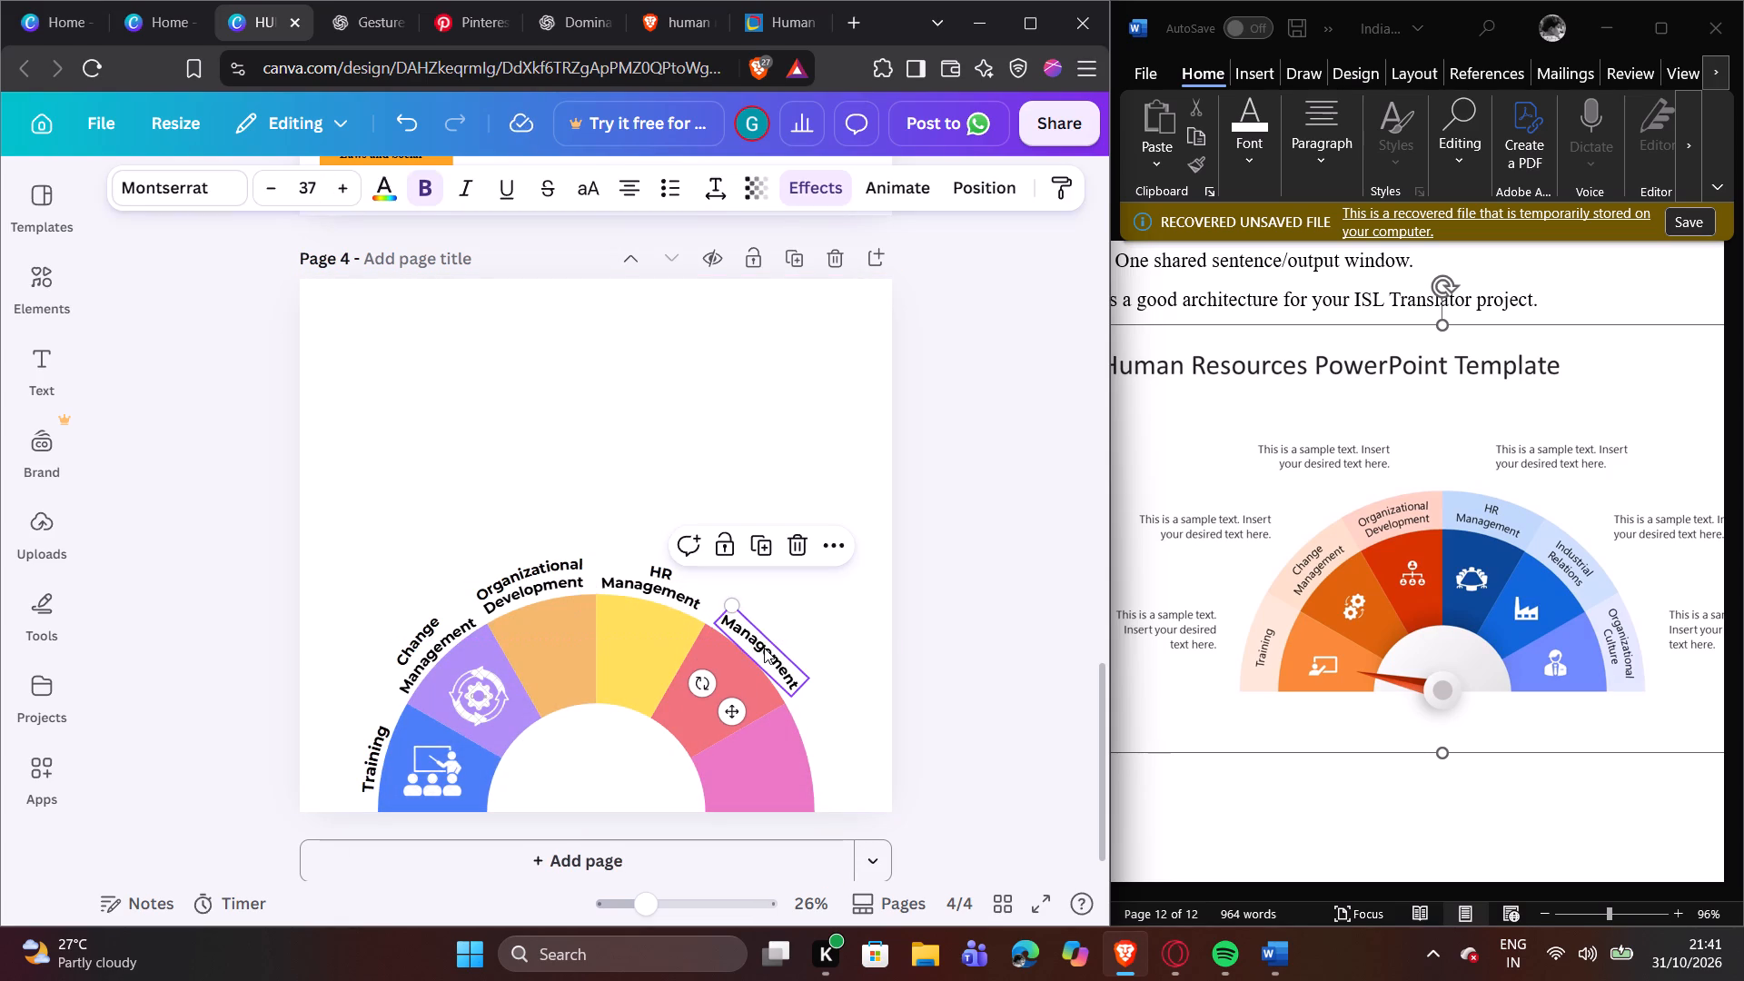
pyautogui.click(787, 609)
pyautogui.click(736, 565)
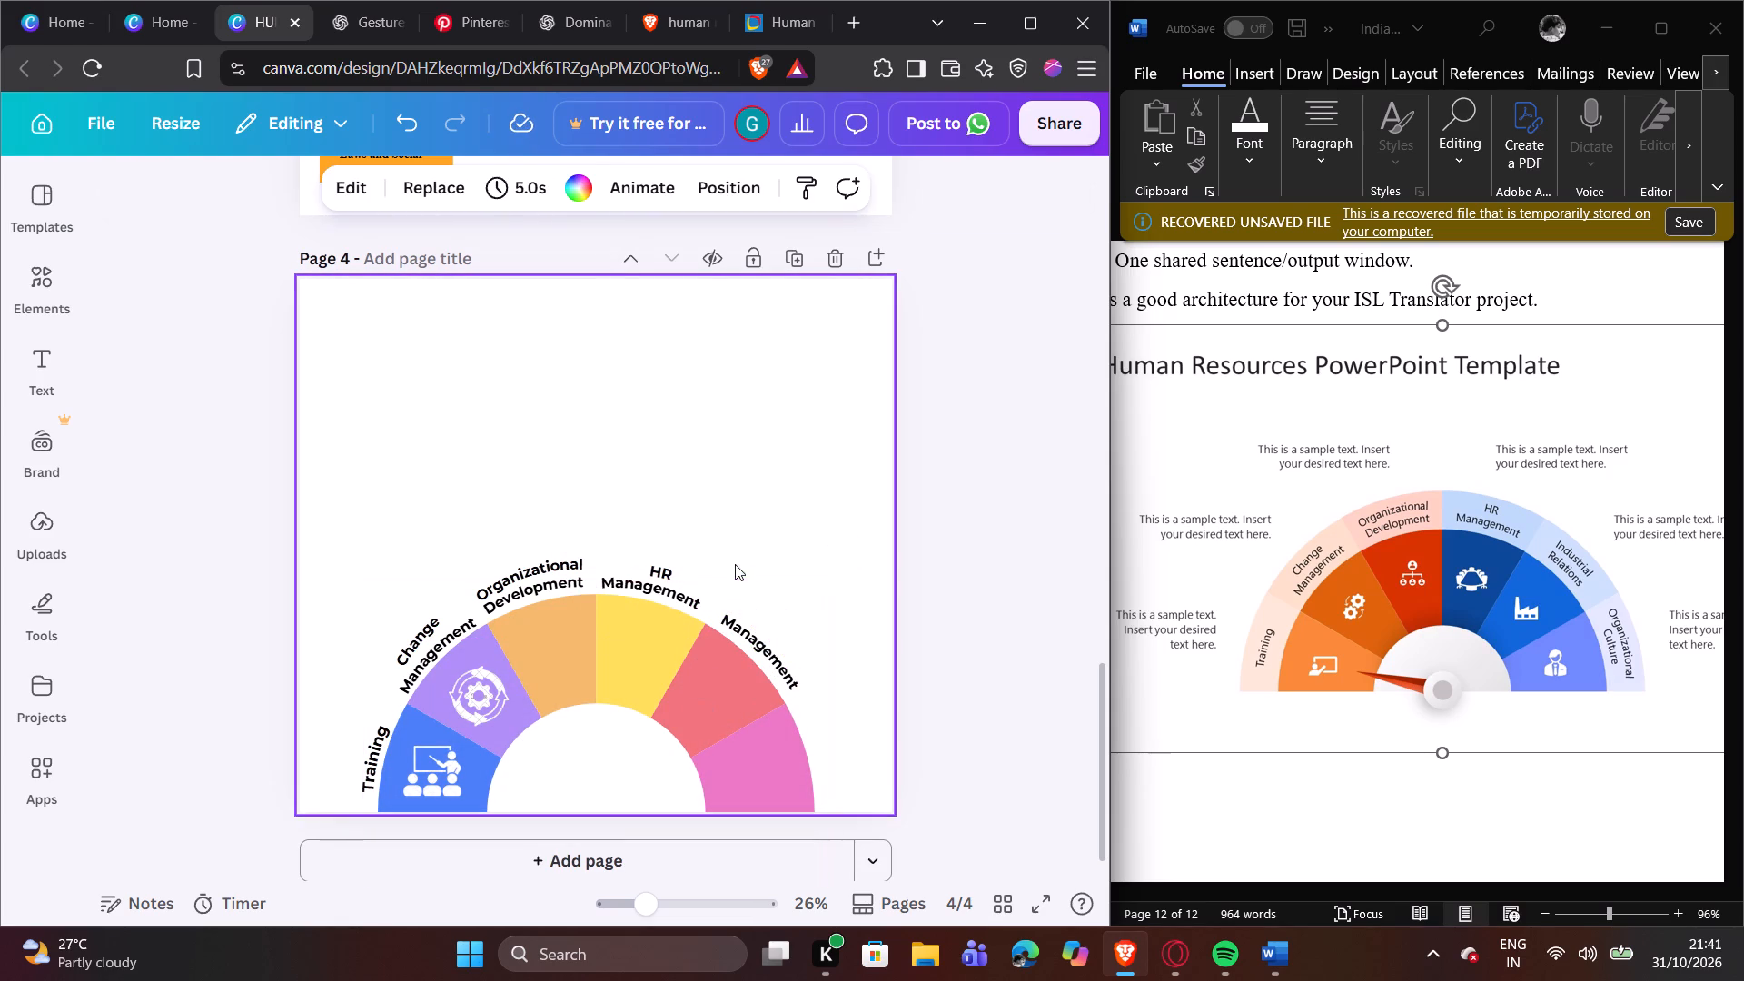
# Duplicate the "HR" text and place the copy just outside the "Management" text on the red segment's edge.
pyautogui.click(665, 573)
pyautogui.click(659, 502)
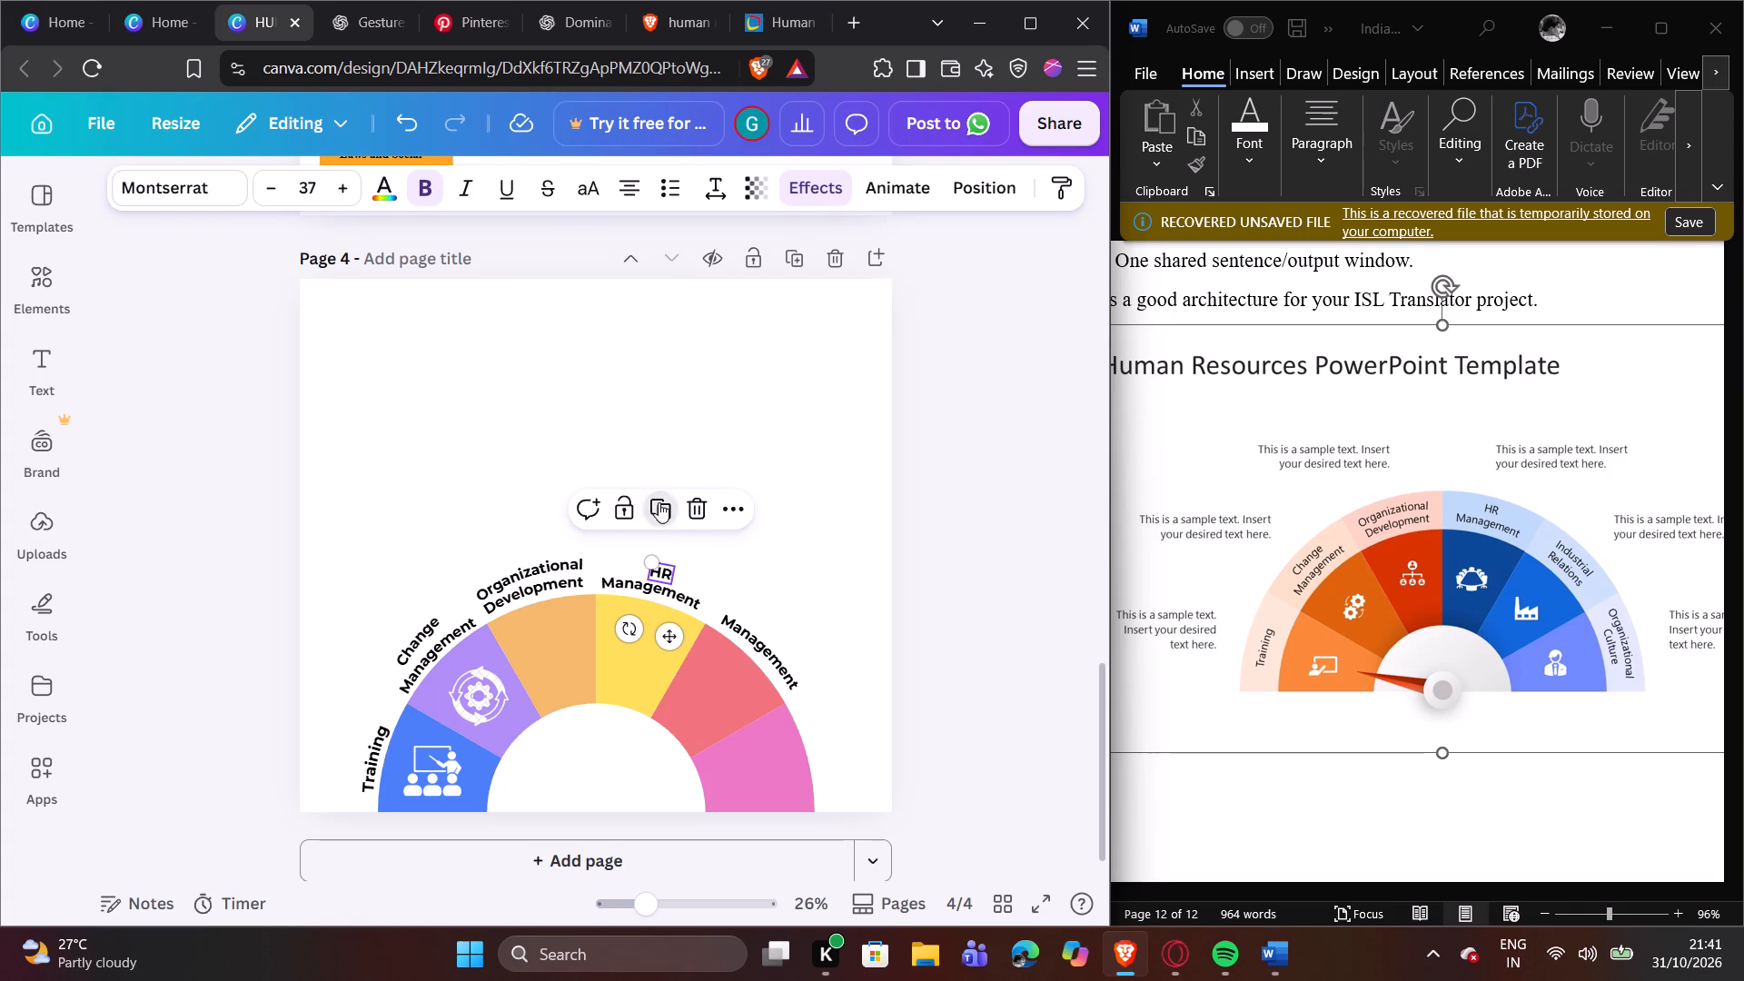
pyautogui.moveTo(669, 575); pyautogui.dragTo(778, 619)
# Replace the wording of the copied "HR" text beside the red segment with "Industrial".
pyautogui.click(776, 621)
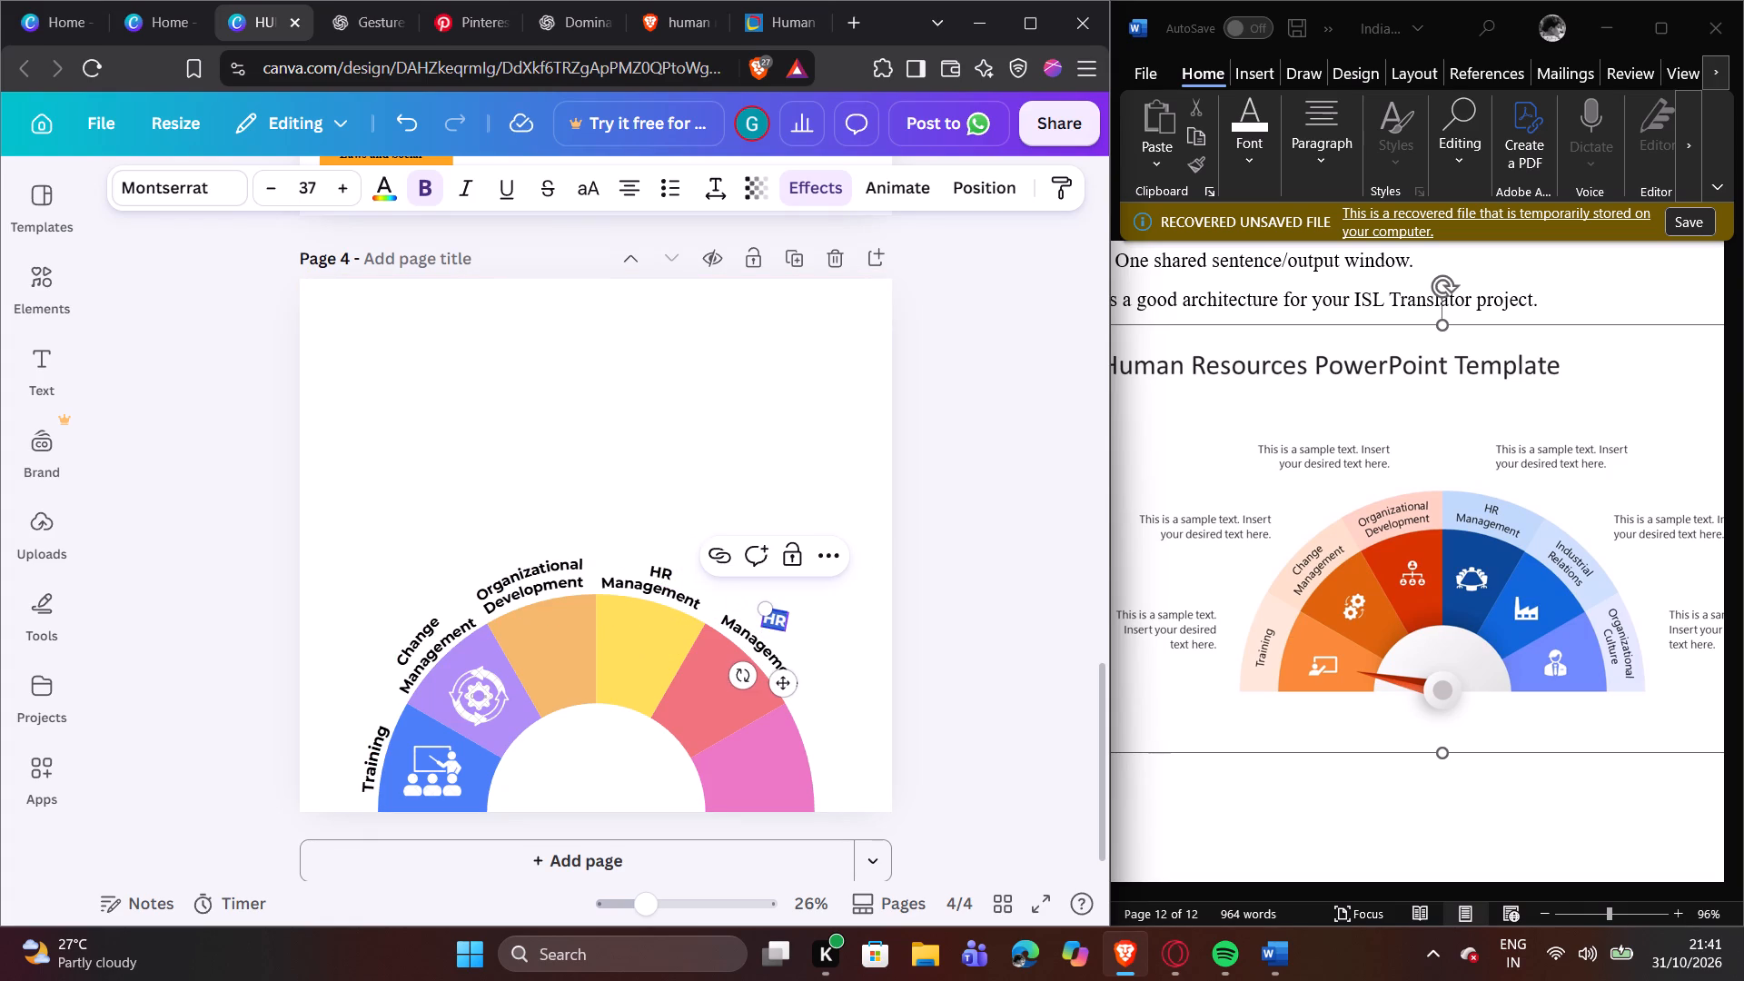
pyautogui.write('In')
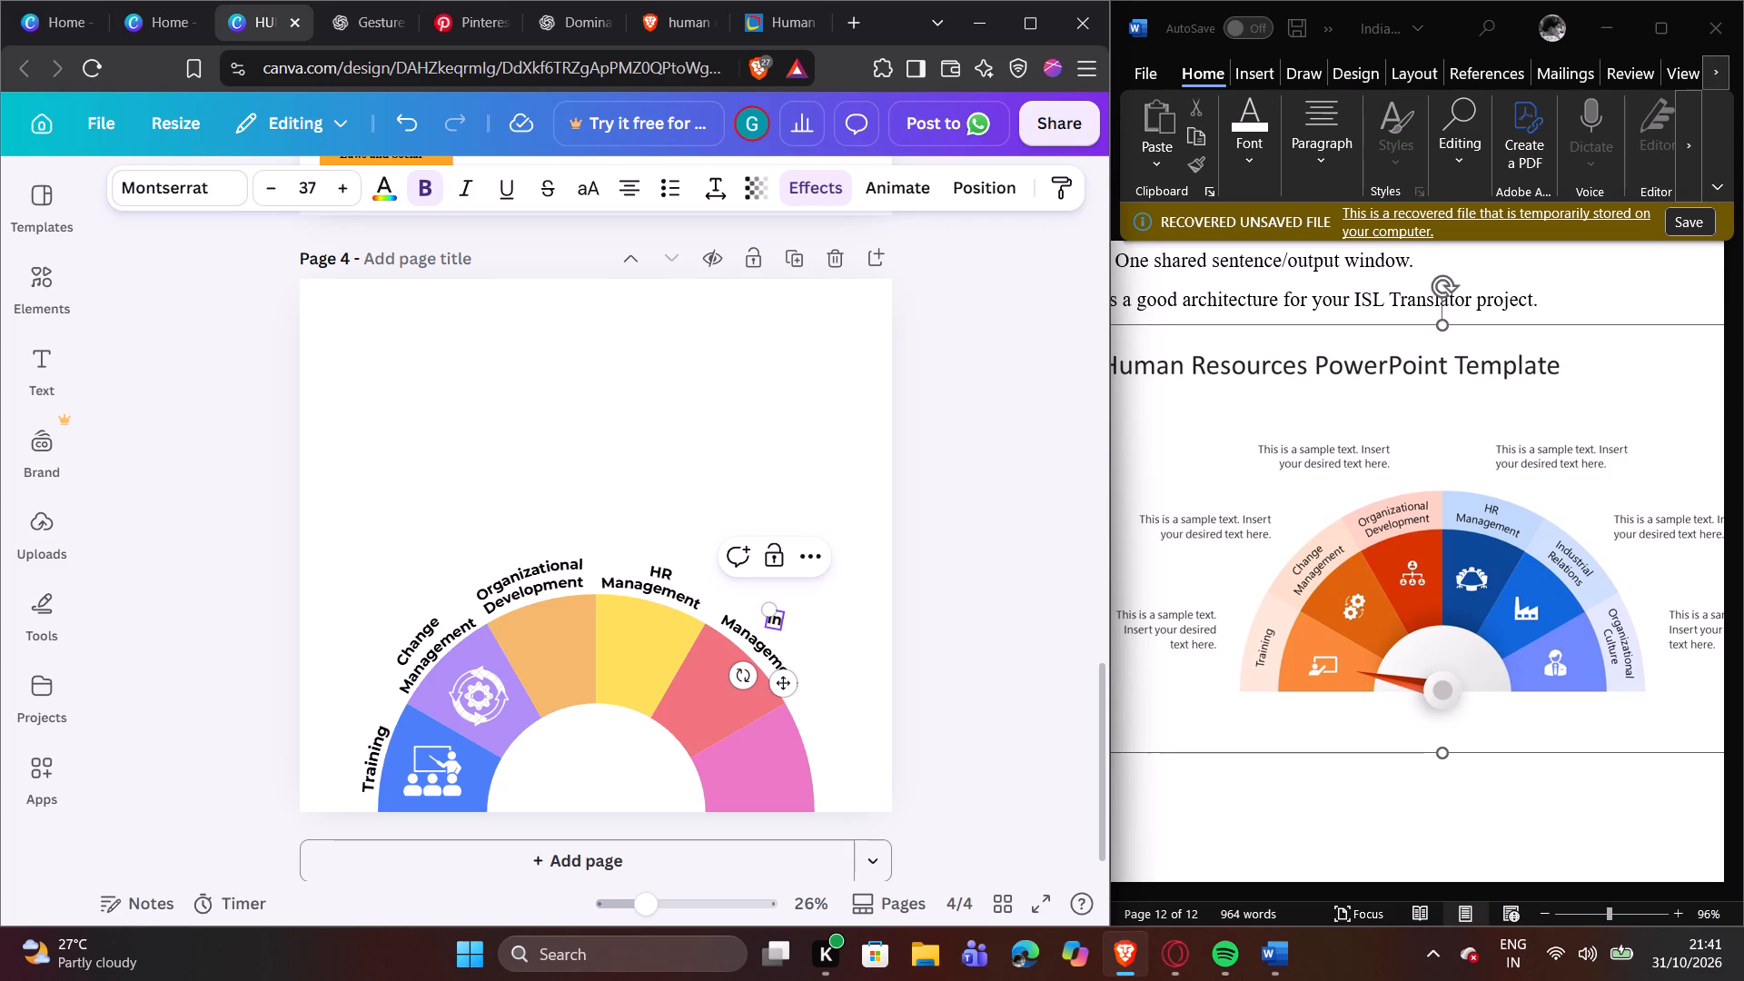
pyautogui.write('du')
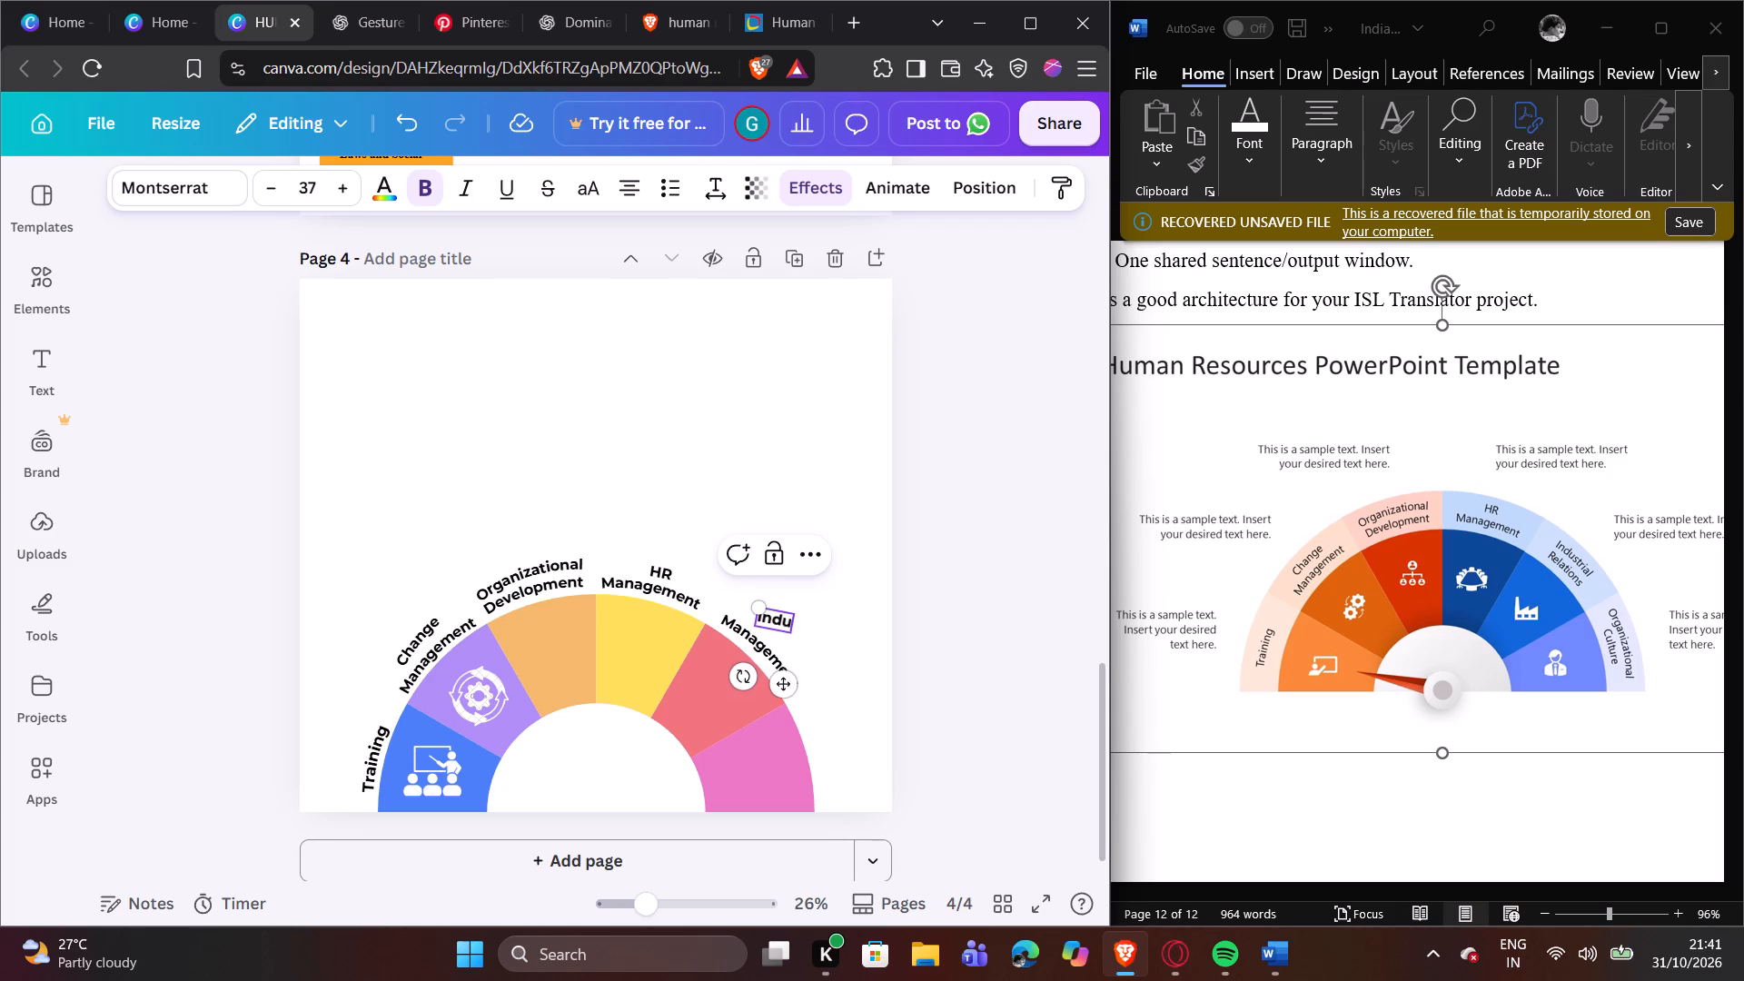
pyautogui.press('s')
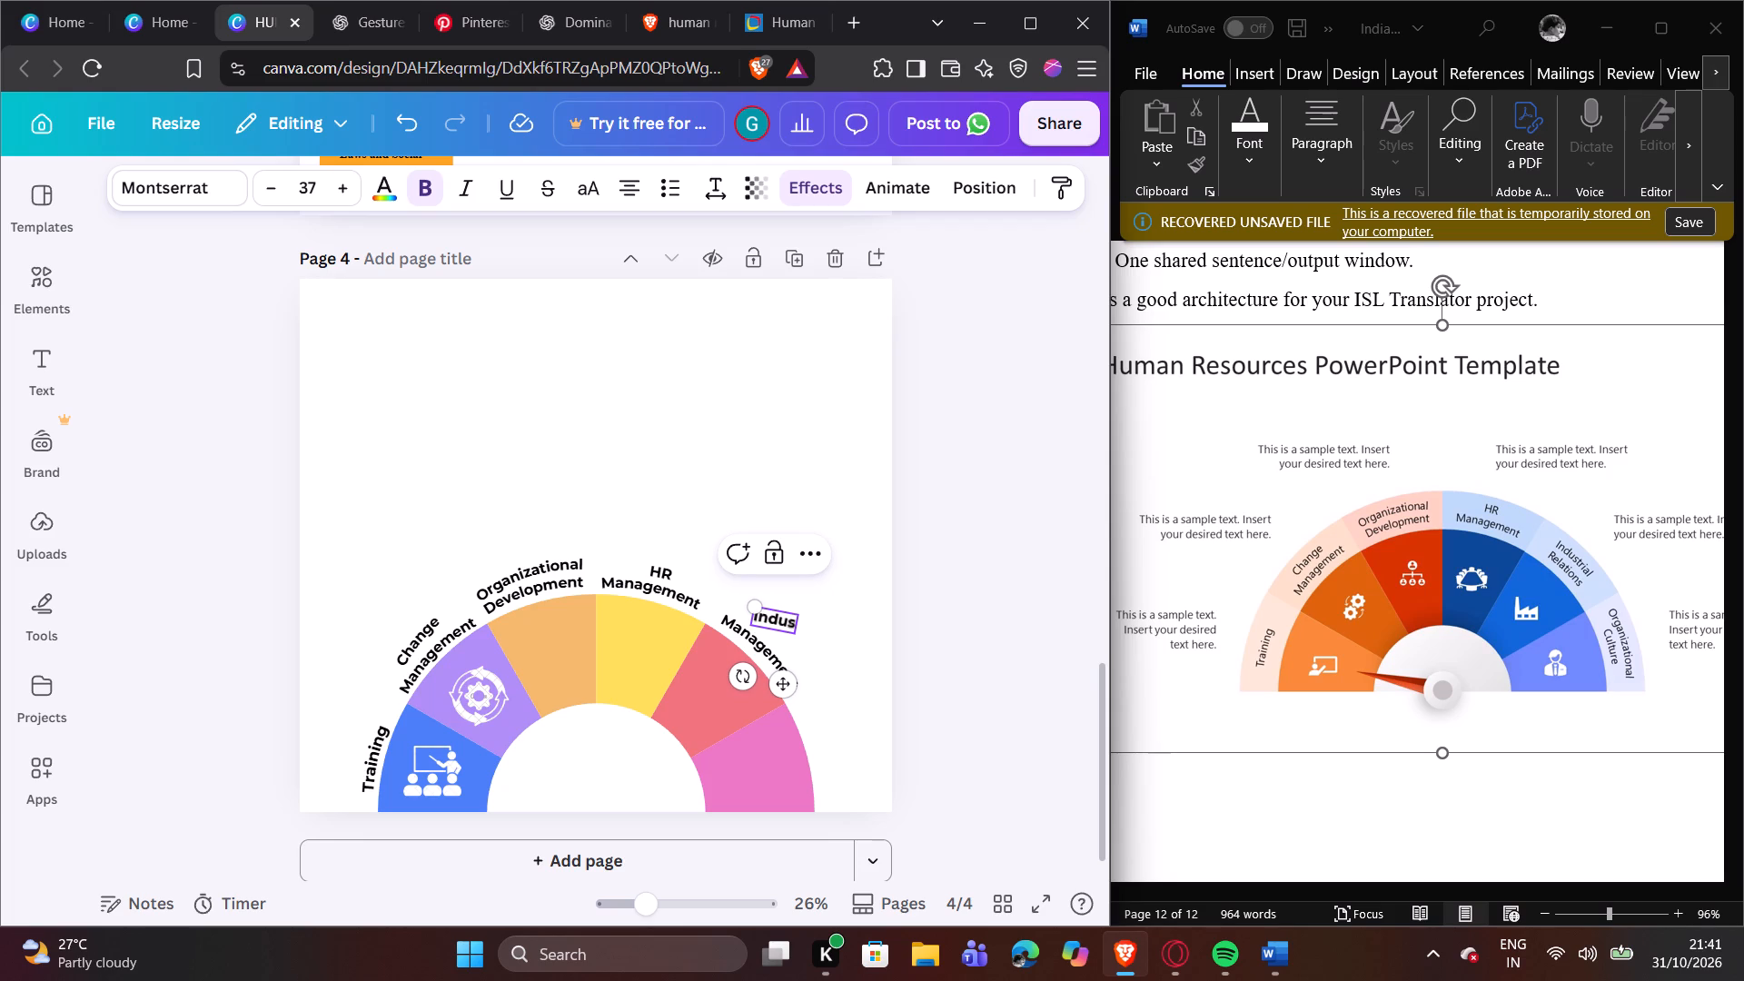
pyautogui.press('t')
pyautogui.press('r')
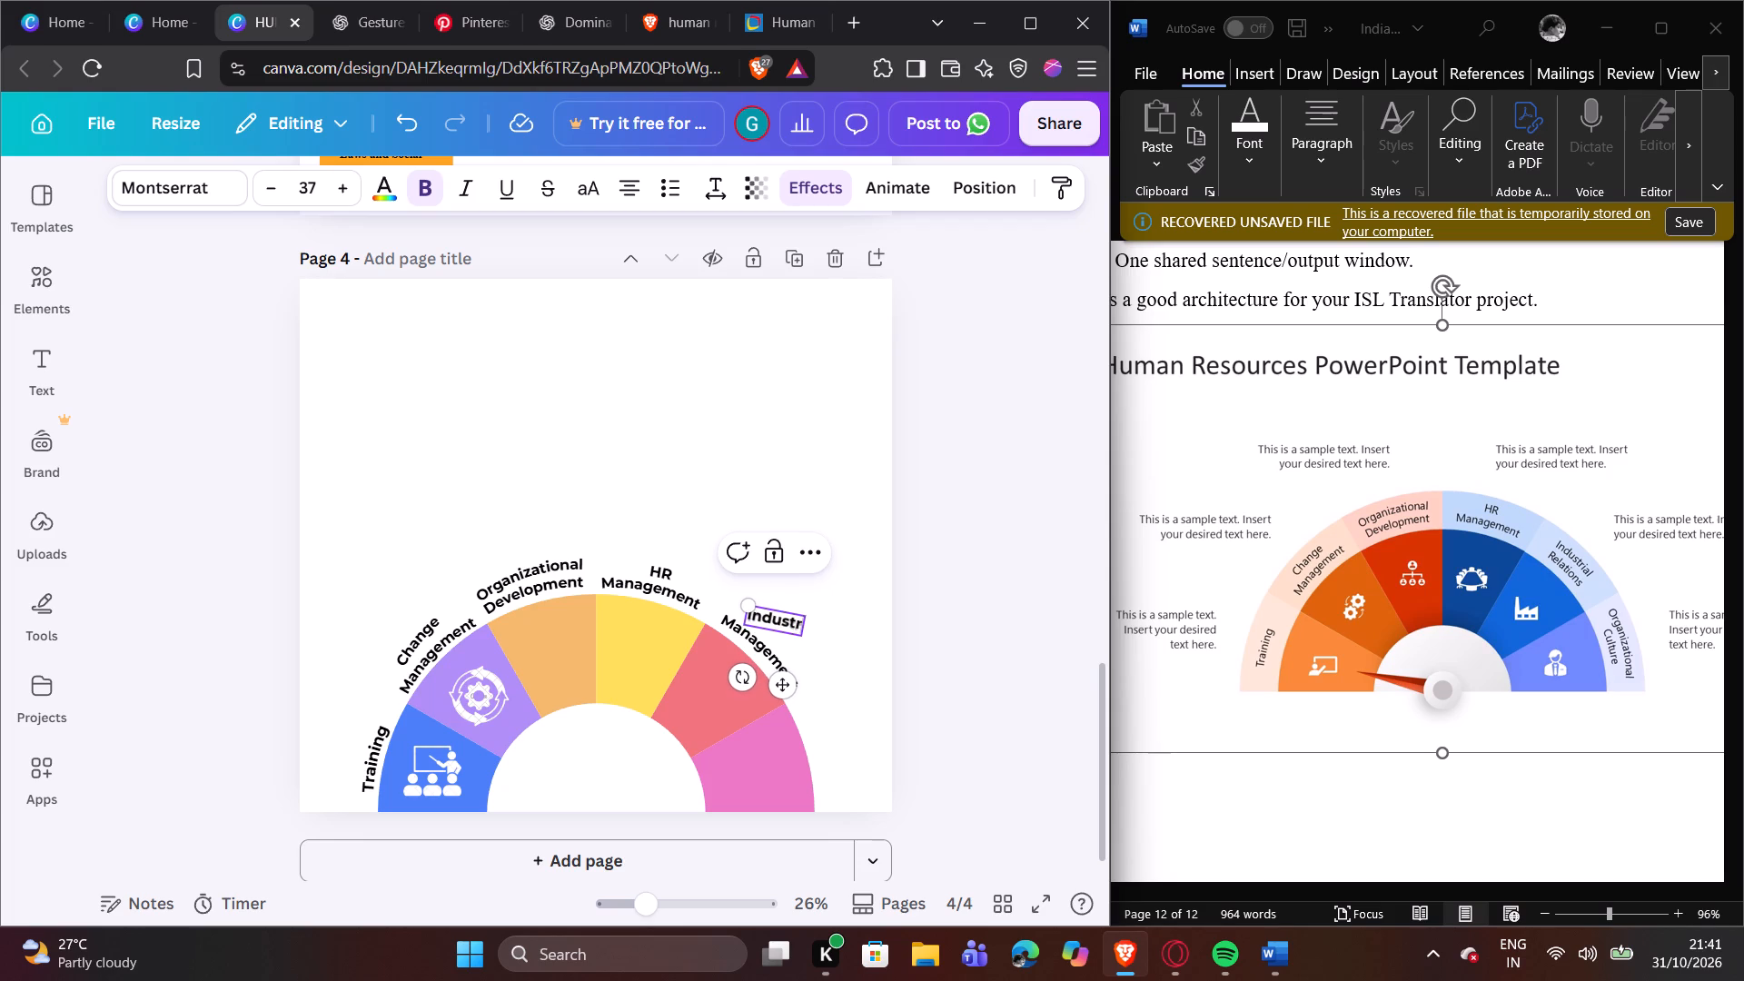
pyautogui.press('i')
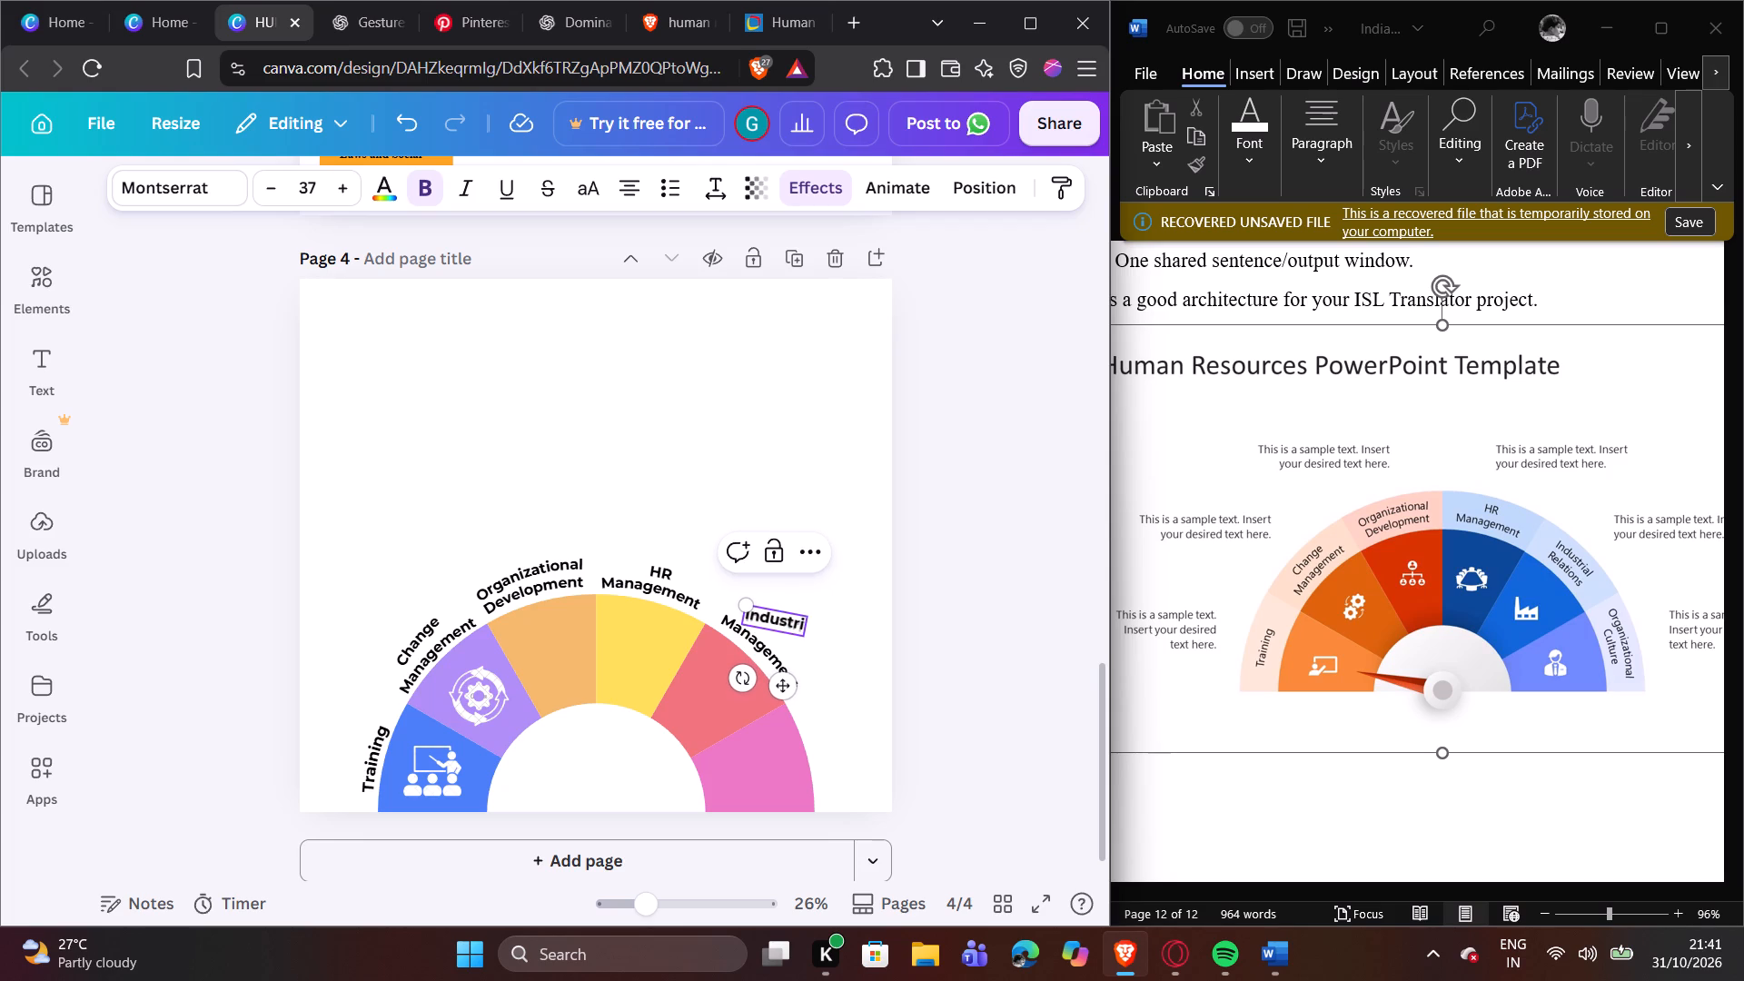
pyautogui.write('al')
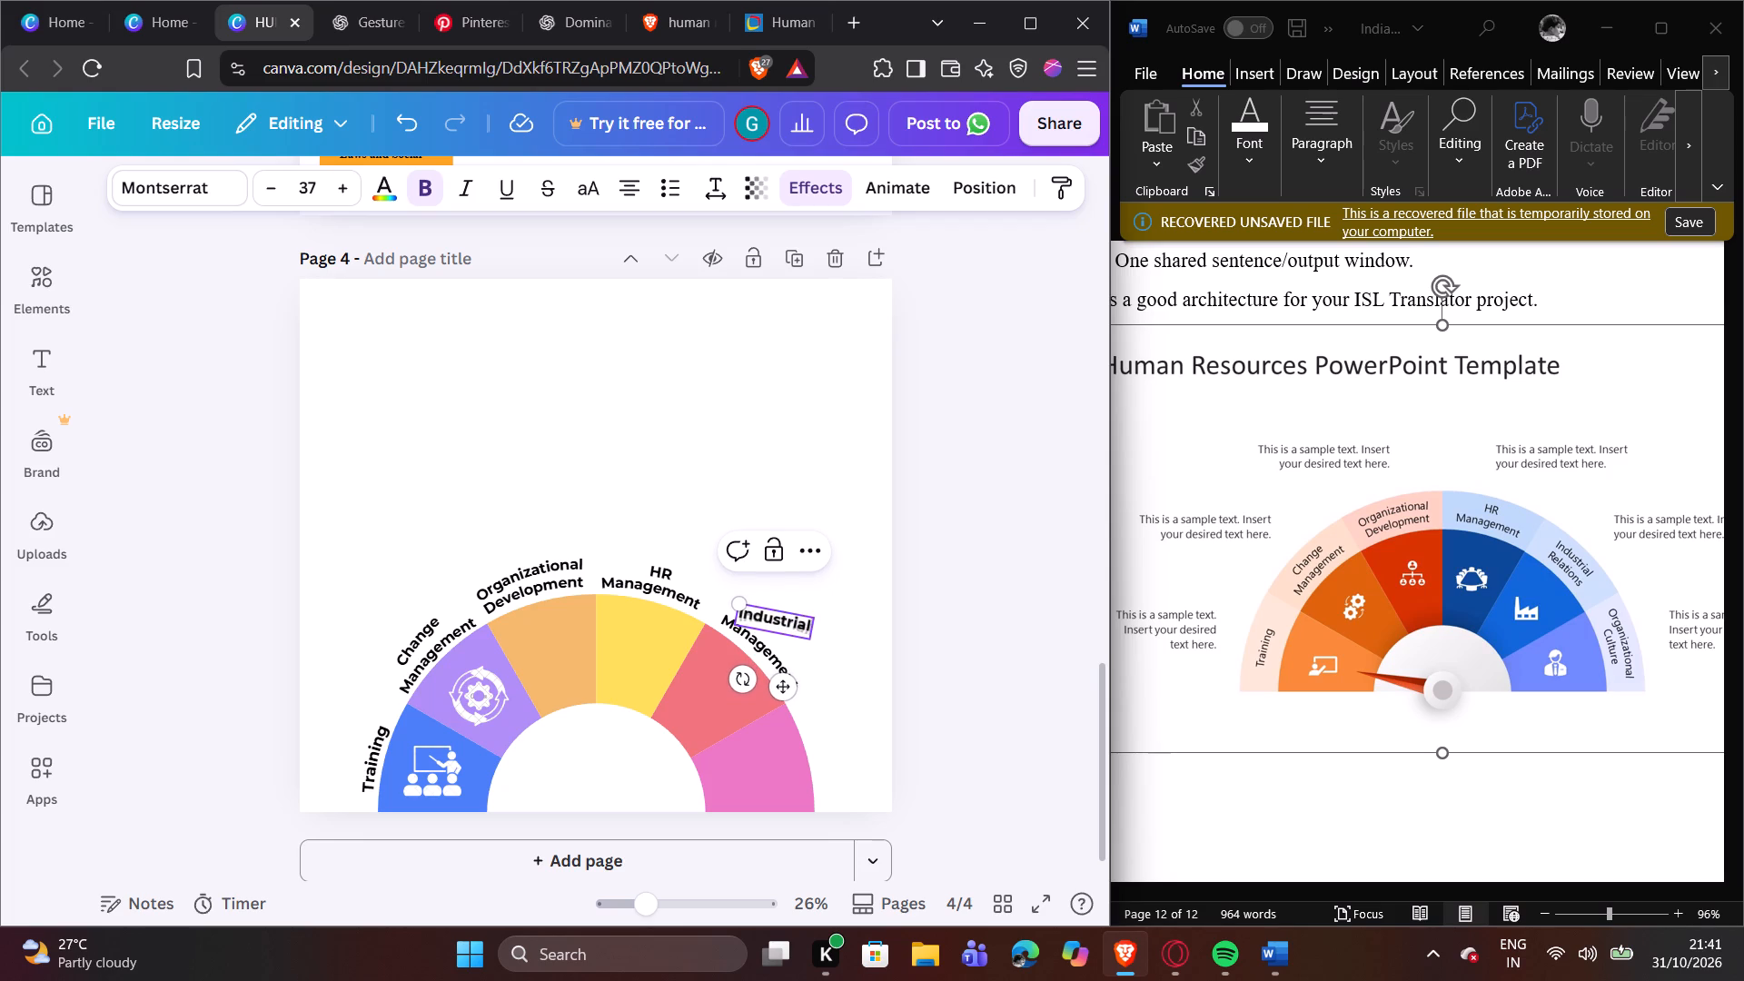
pyautogui.click(822, 576)
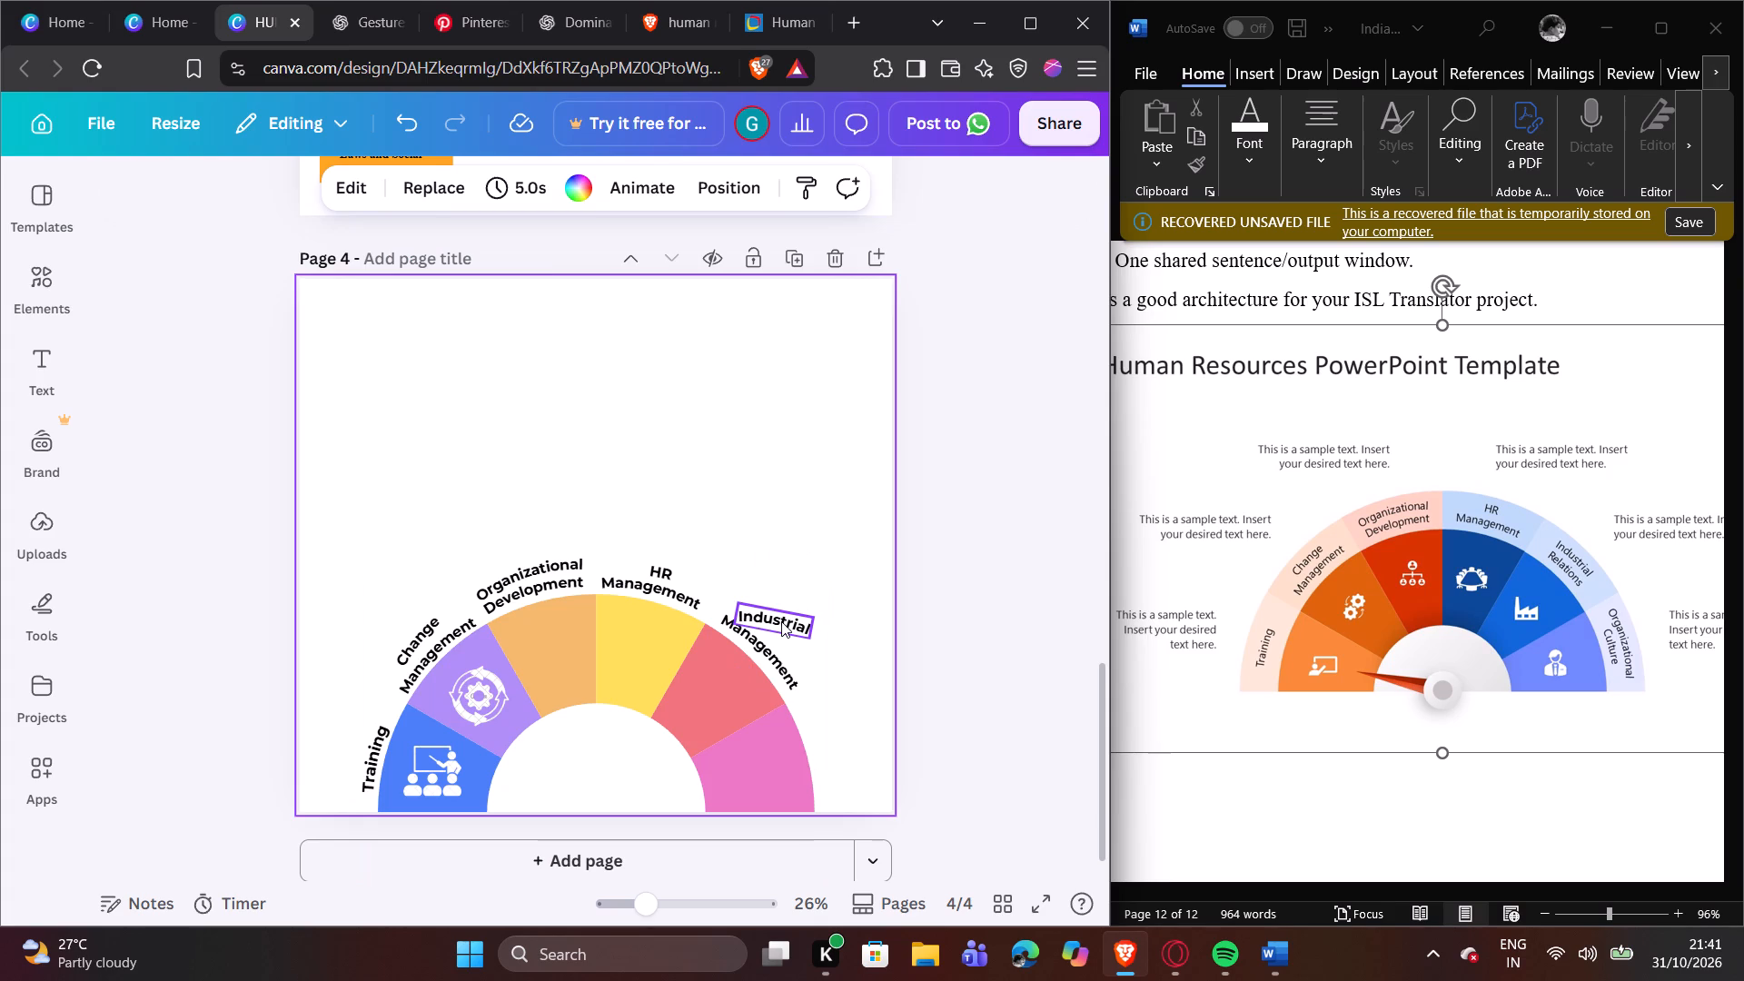
# Rotate the "Industrial" text to about 38° and place it close along the outer side of the red segment's "Management" text.
pyautogui.click(780, 621)
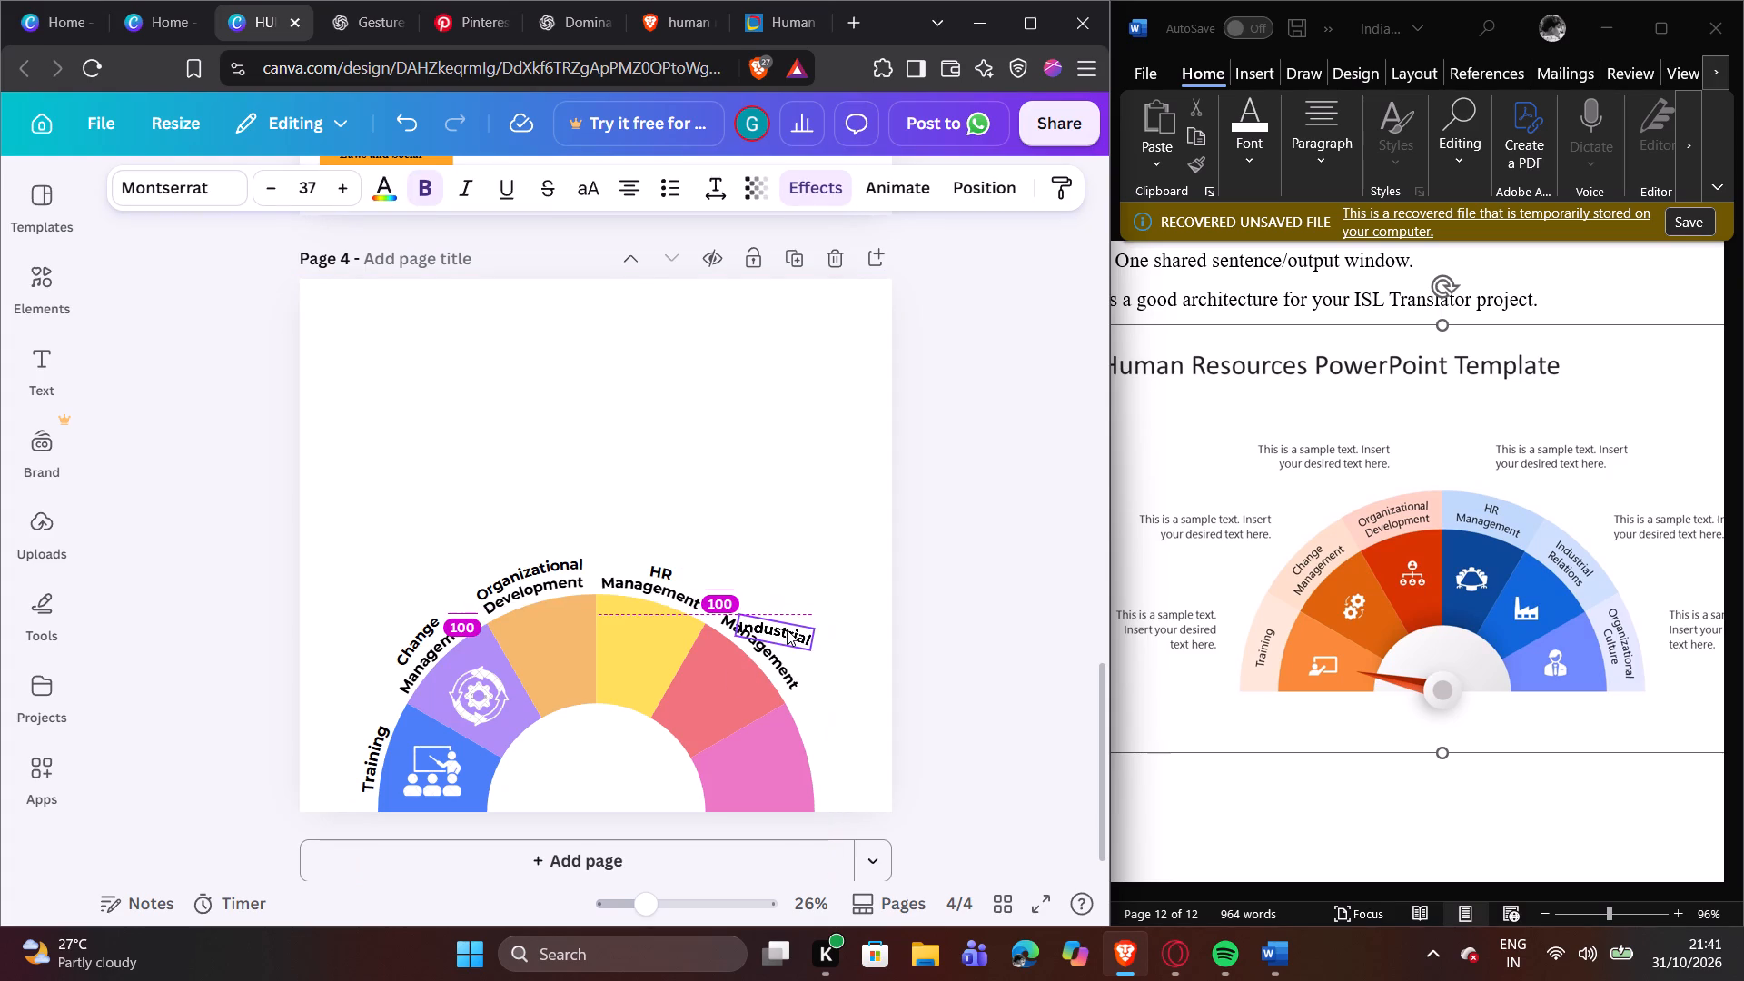
pyautogui.moveTo(751, 674); pyautogui.dragTo(739, 671)
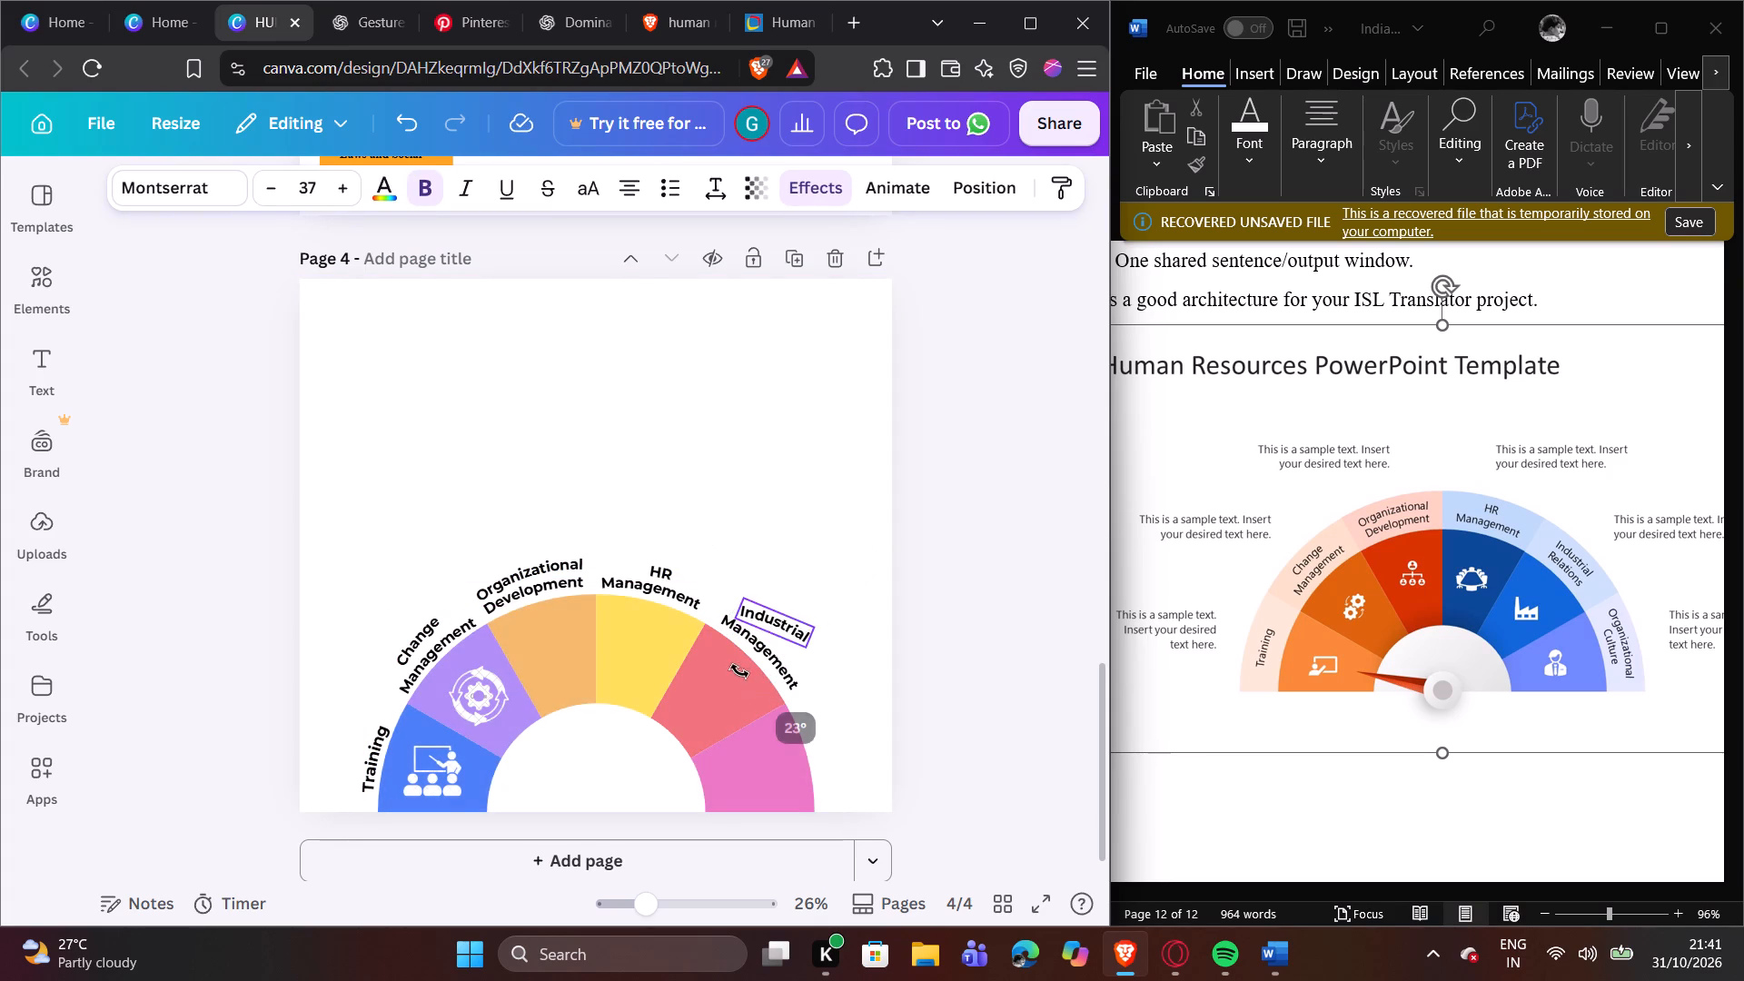
pyautogui.moveTo(739, 671); pyautogui.dragTo(720, 667)
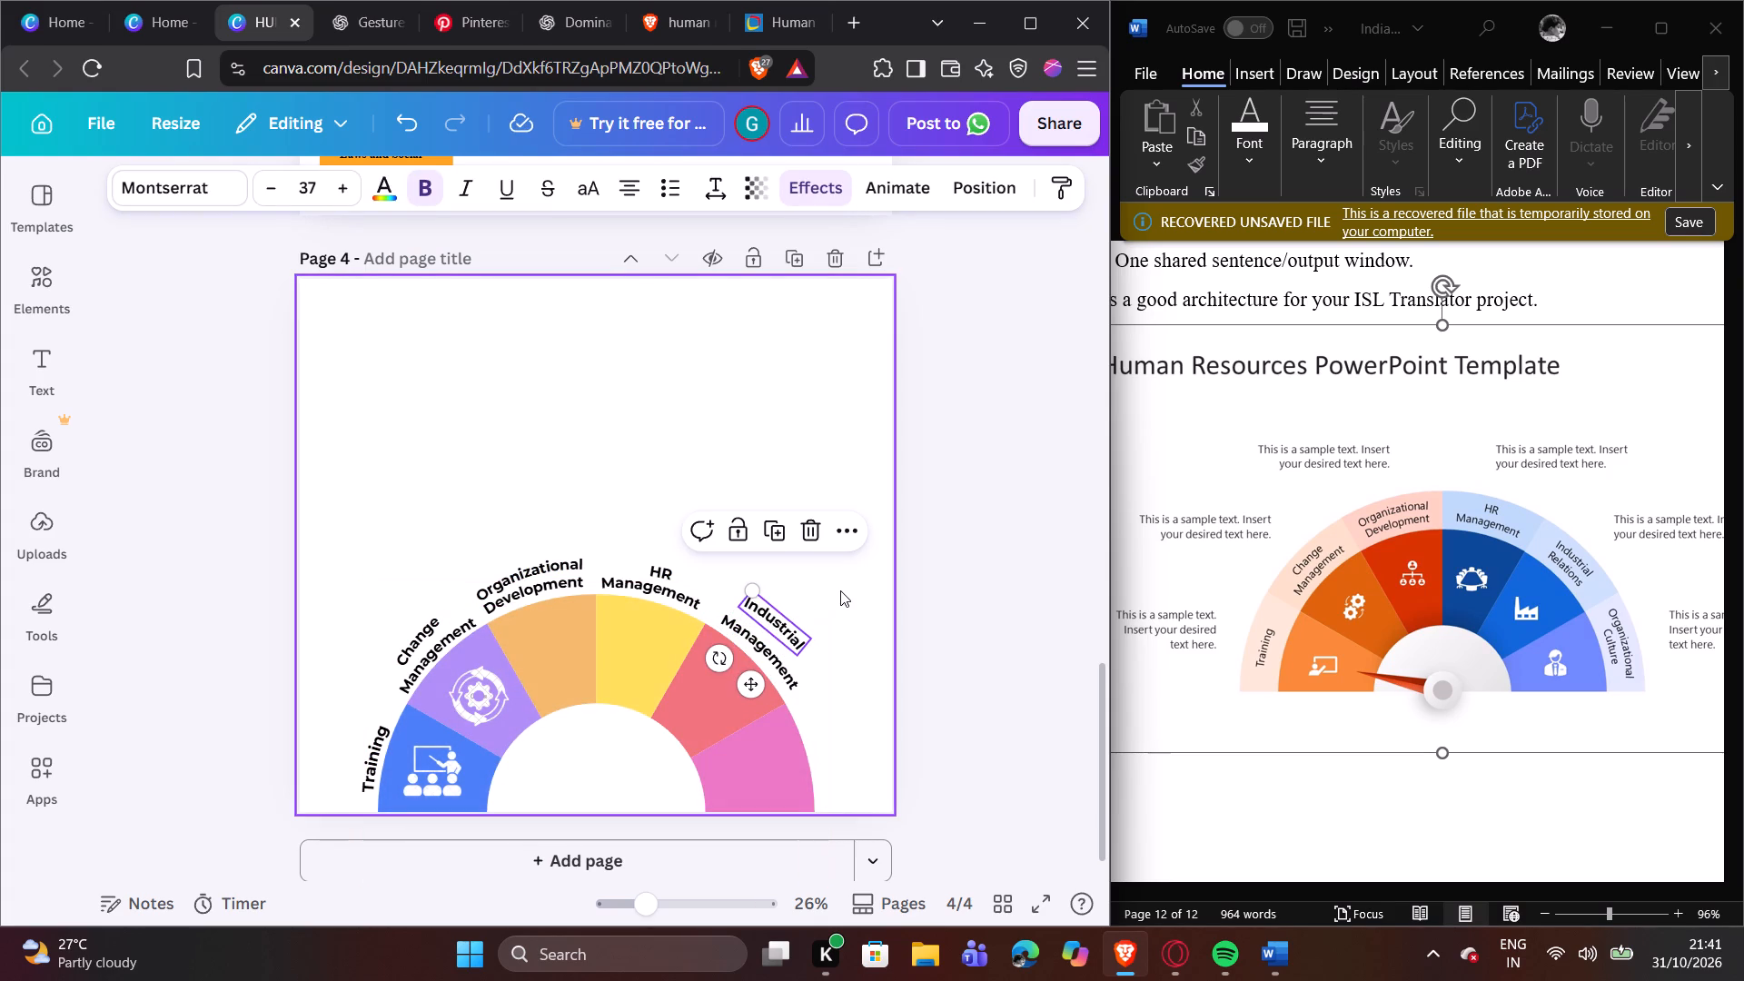
pyautogui.click(841, 590)
pyautogui.moveTo(783, 619); pyautogui.dragTo(778, 635)
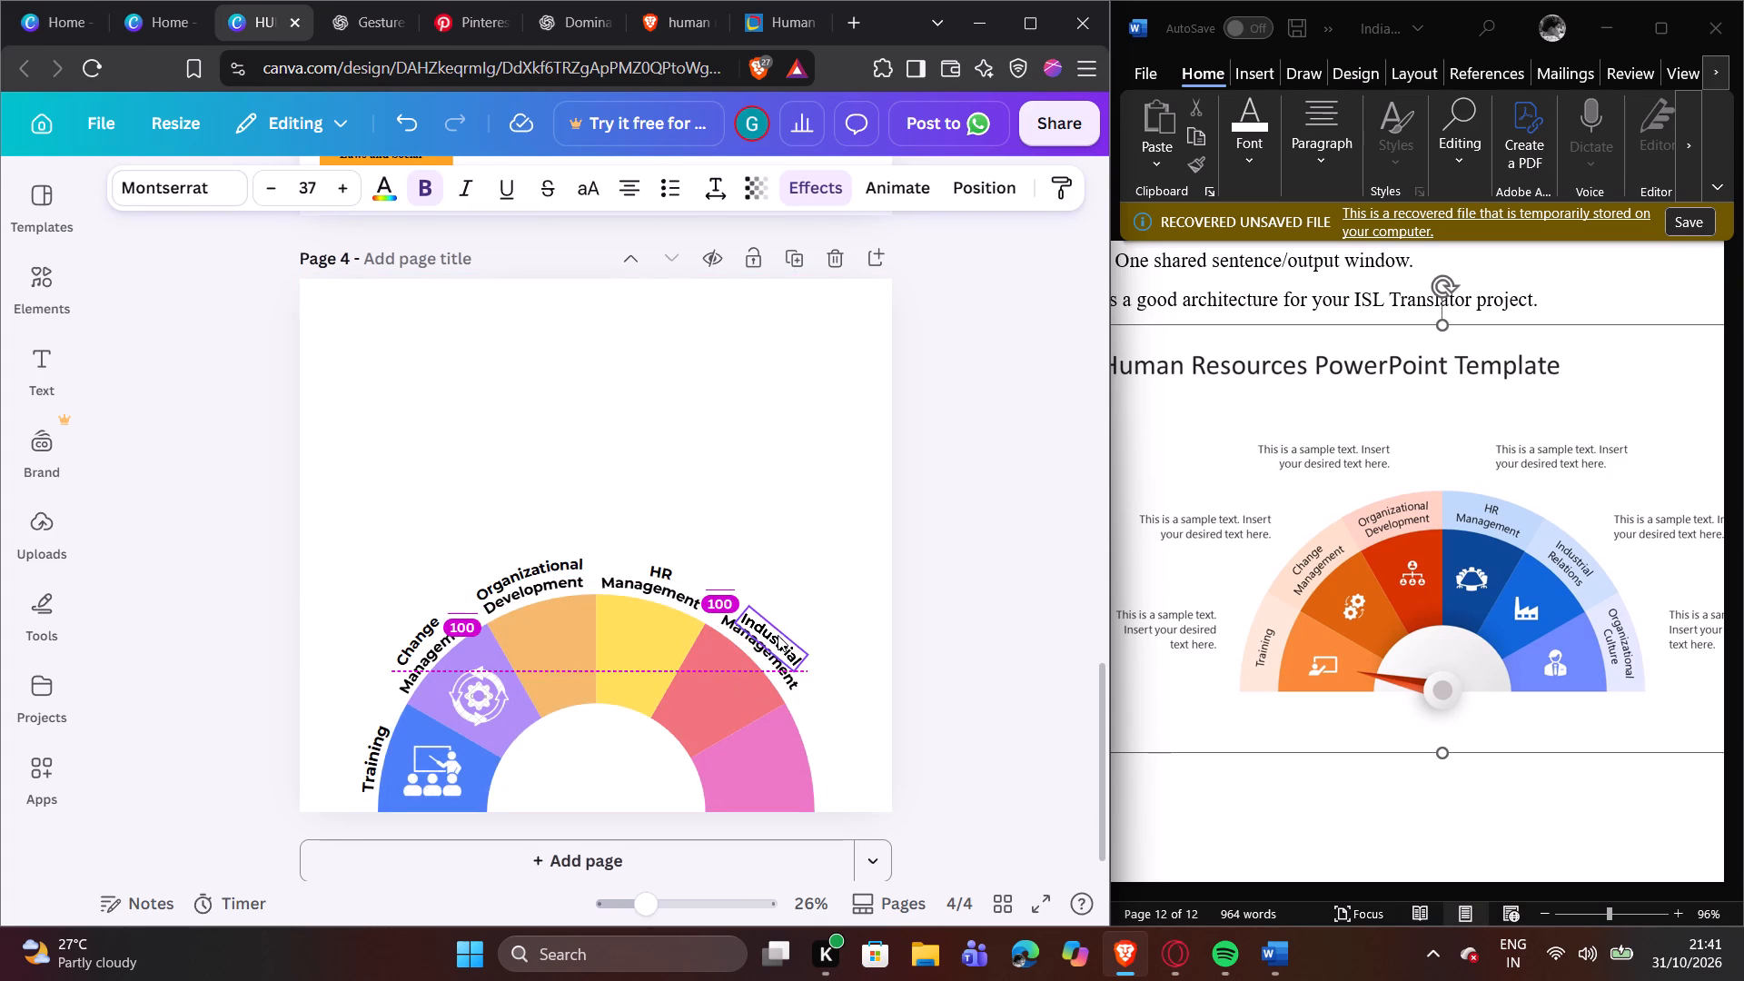
pyautogui.moveTo(778, 635); pyautogui.dragTo(784, 629)
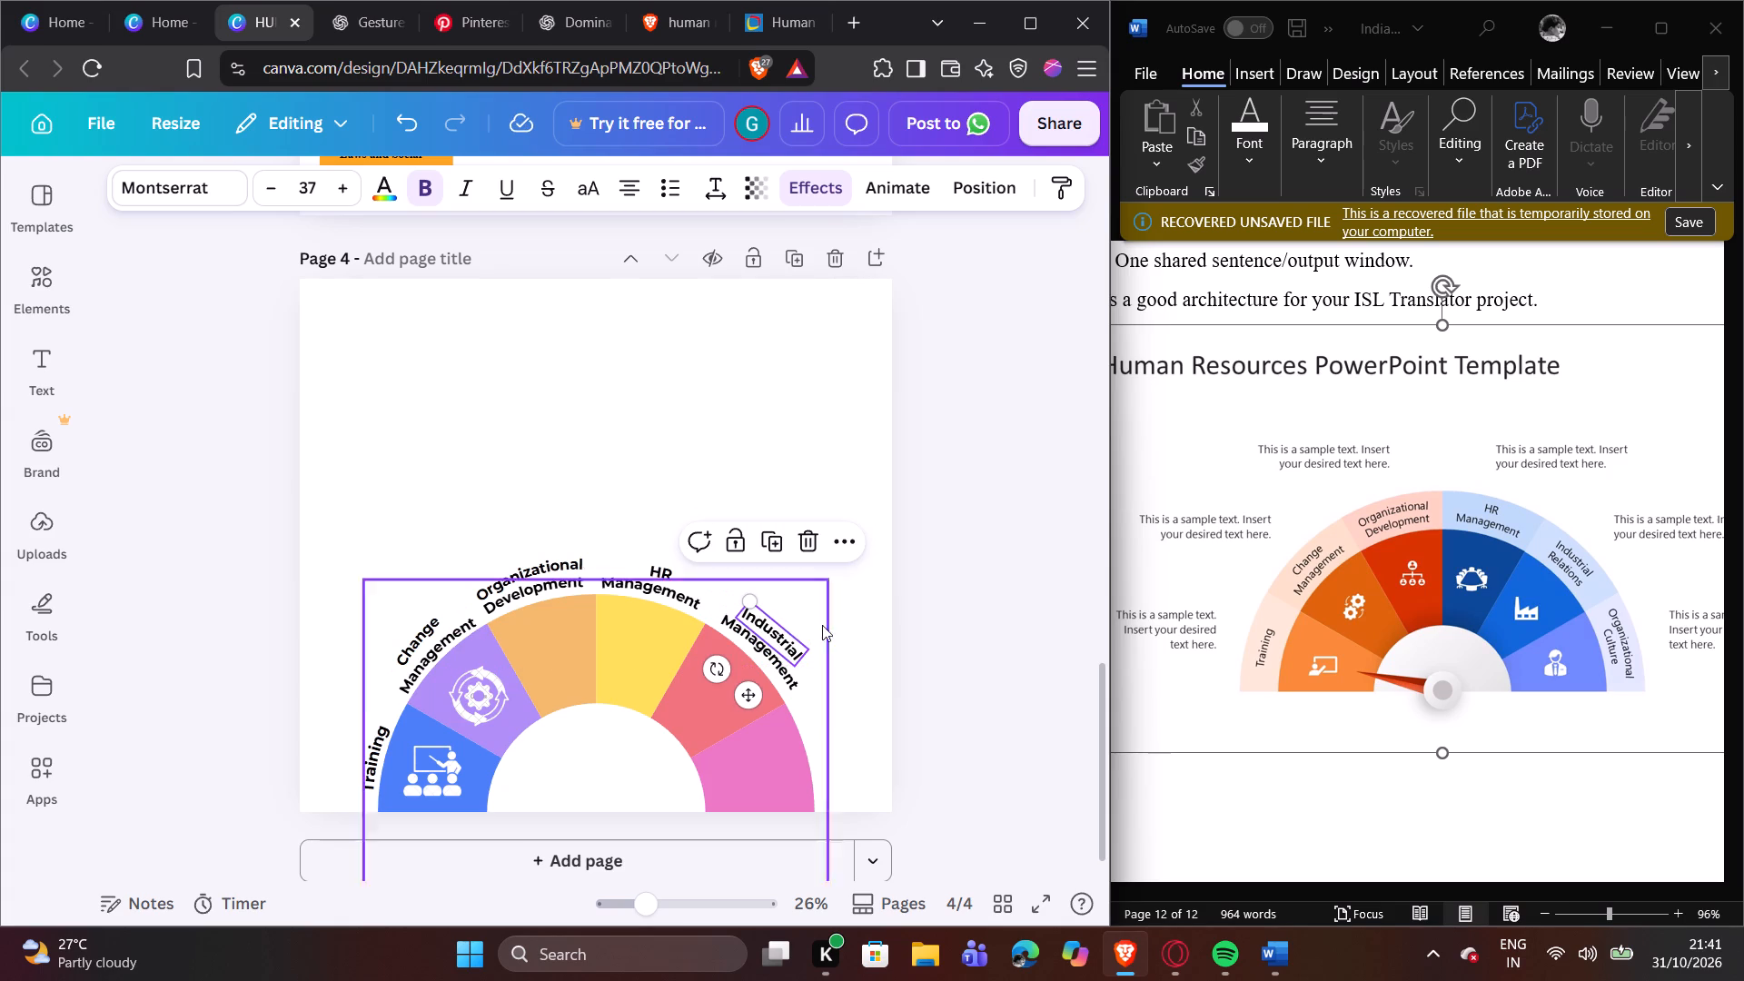
pyautogui.click(858, 615)
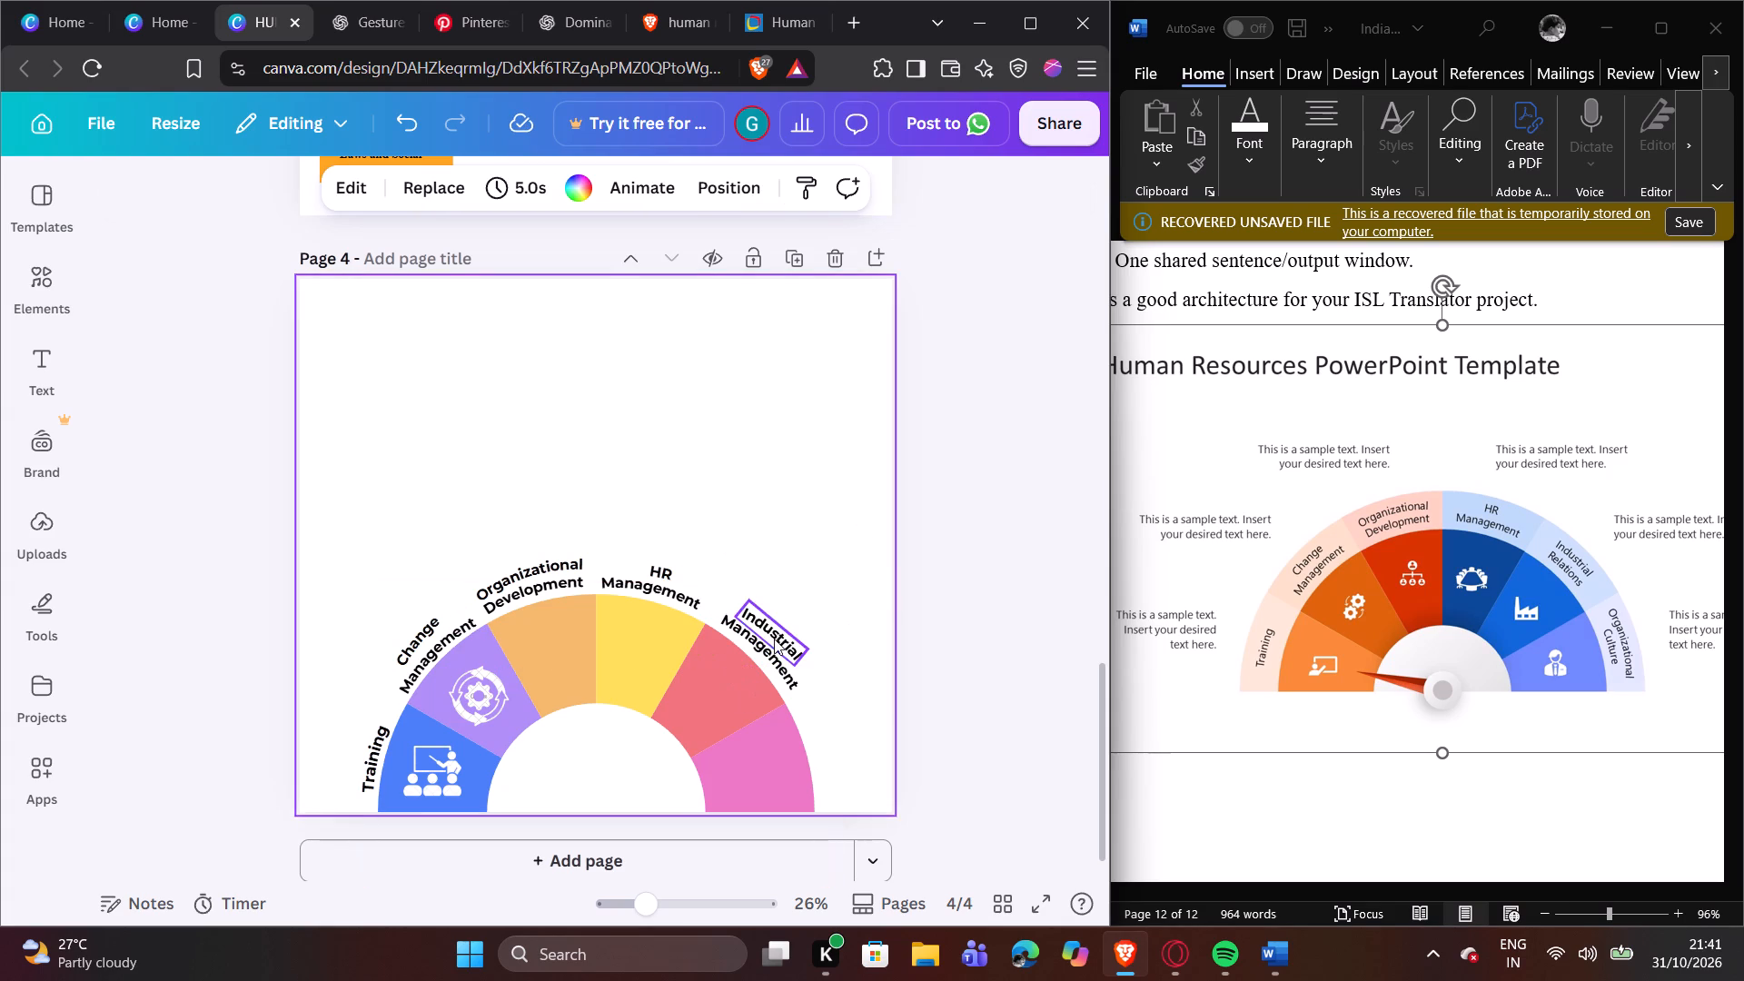
pyautogui.click(771, 640)
pyautogui.click(725, 660)
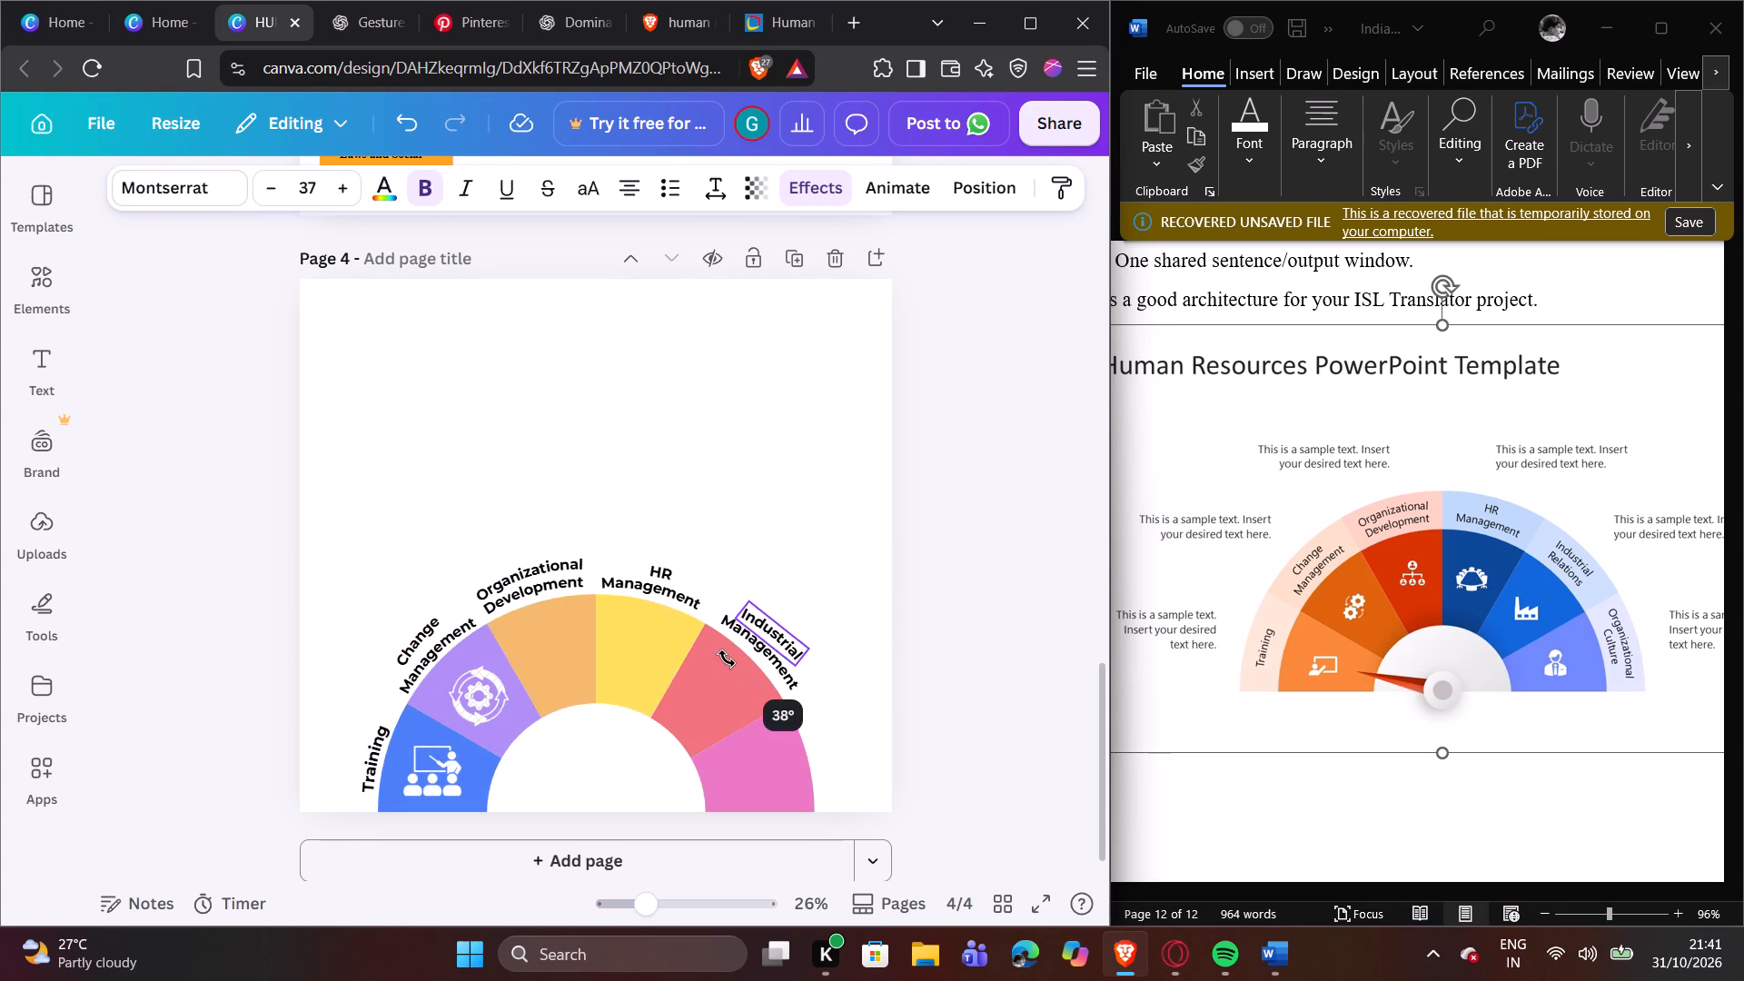
pyautogui.click(849, 613)
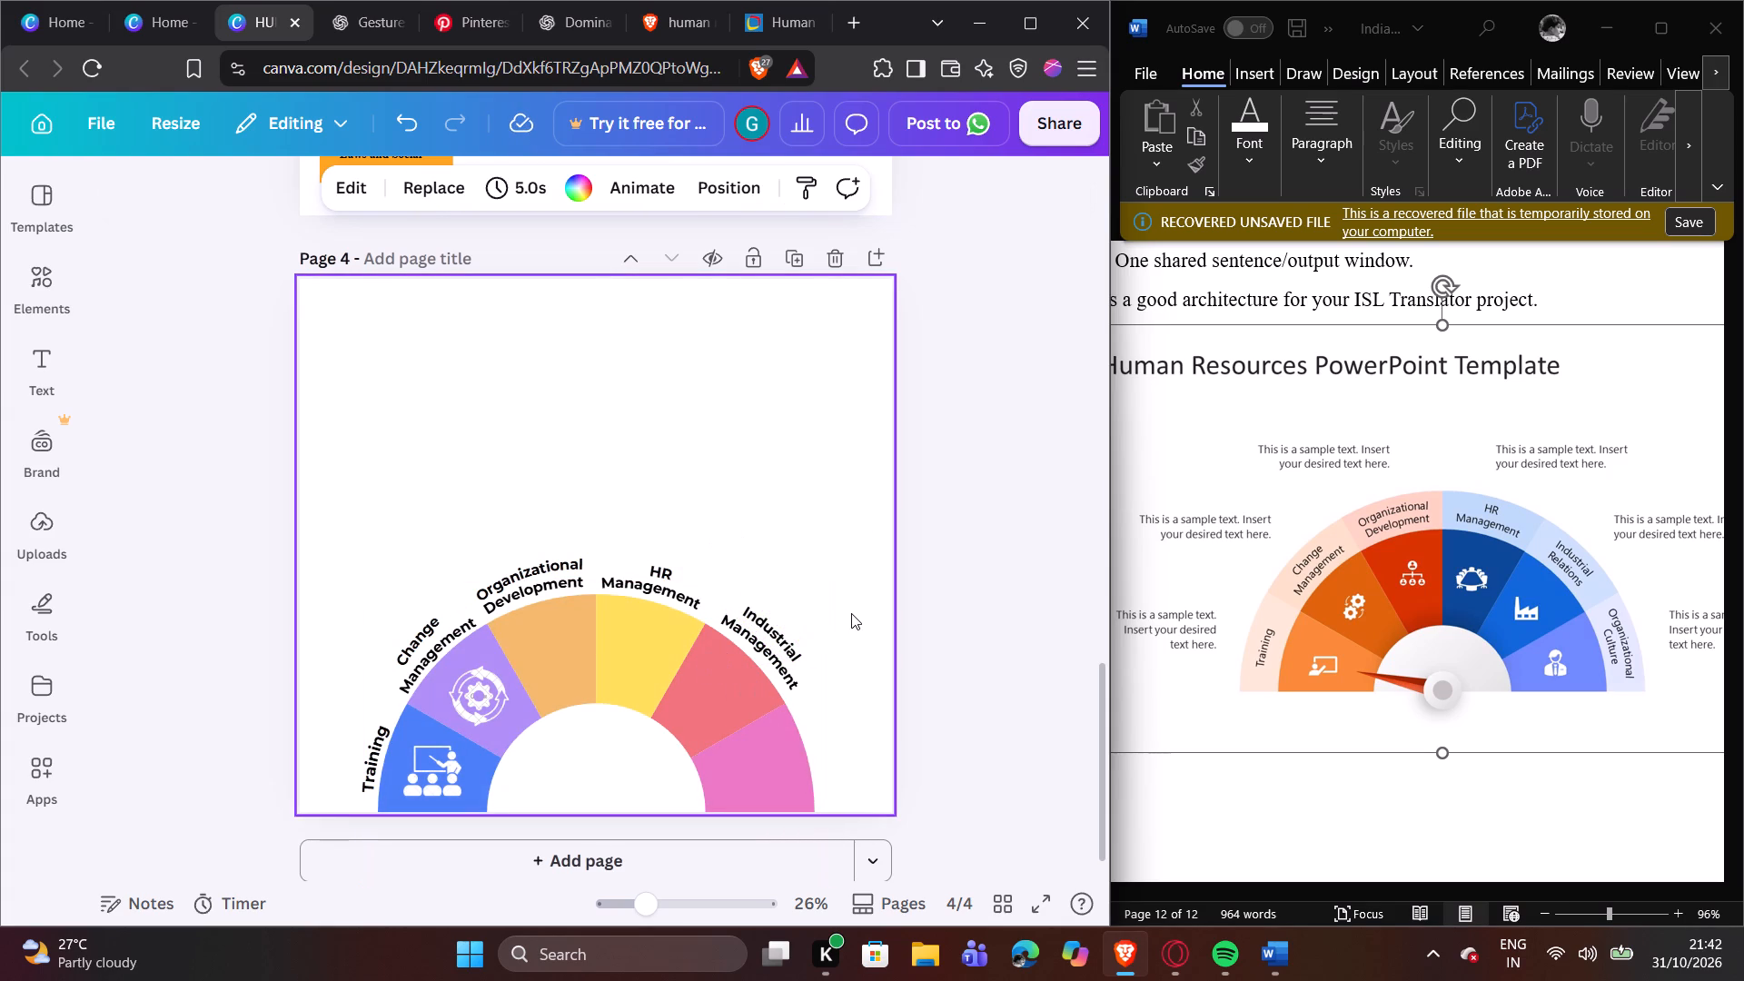
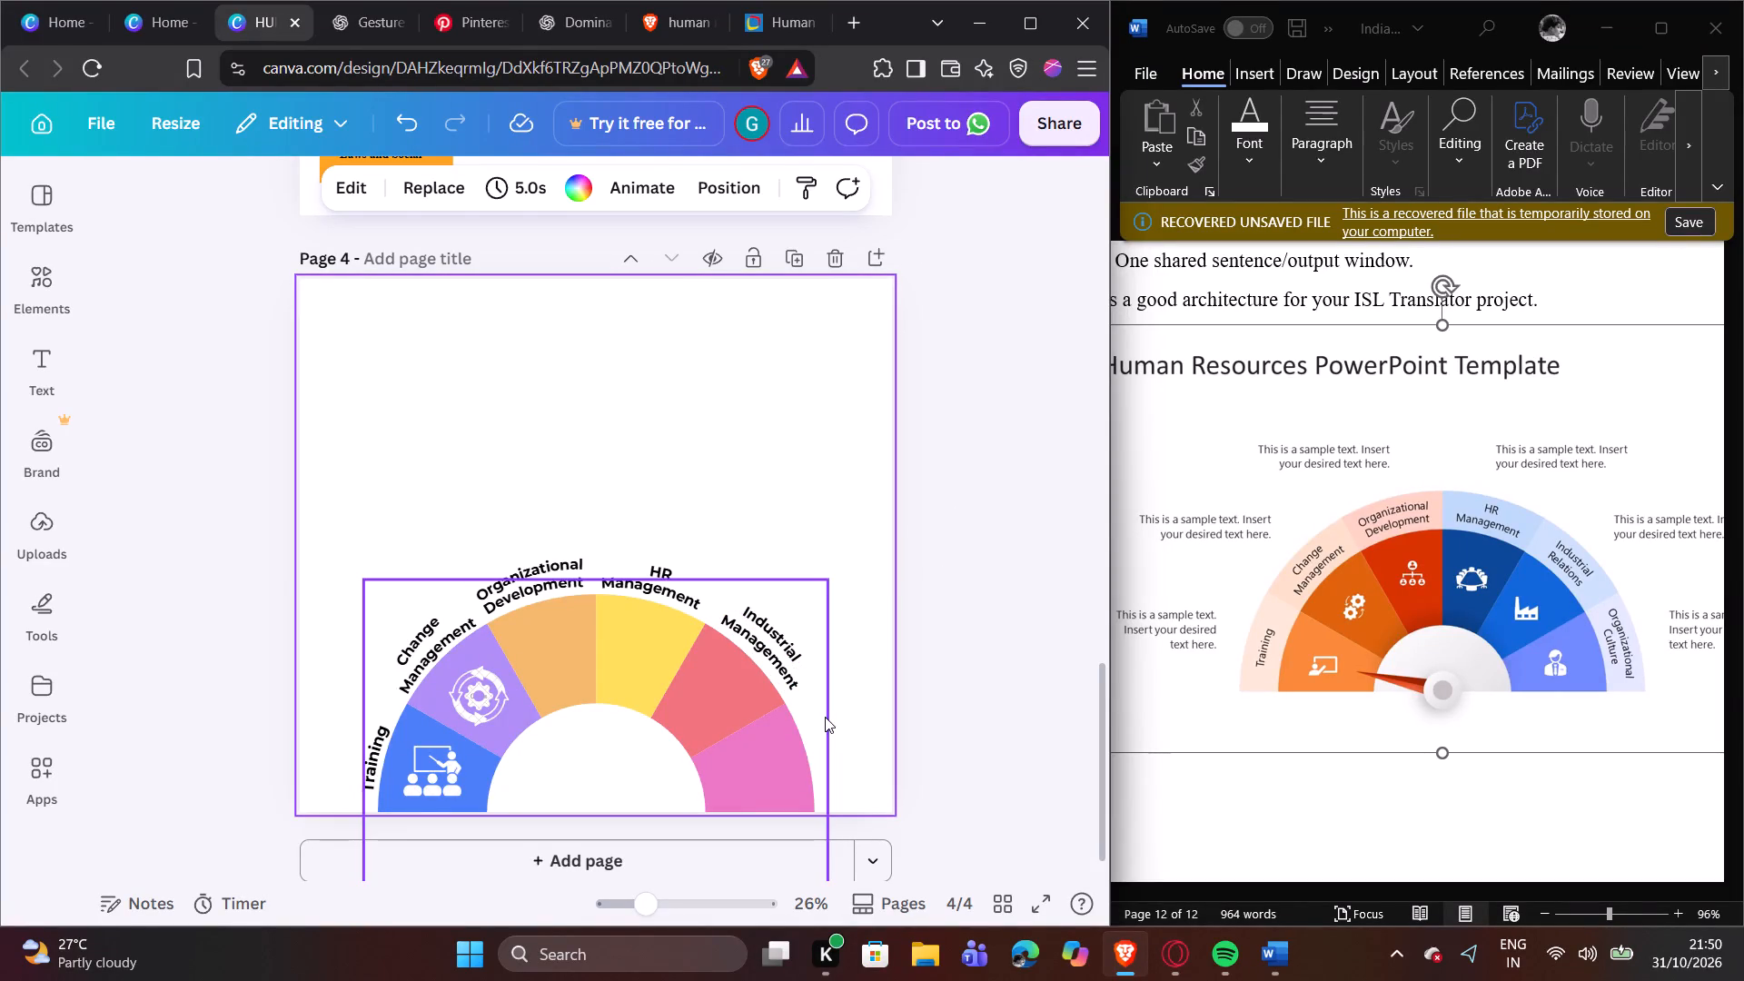
# Replace the wording of the red segment's "Management" text with "Relations".
pyautogui.doubleClick(777, 675)
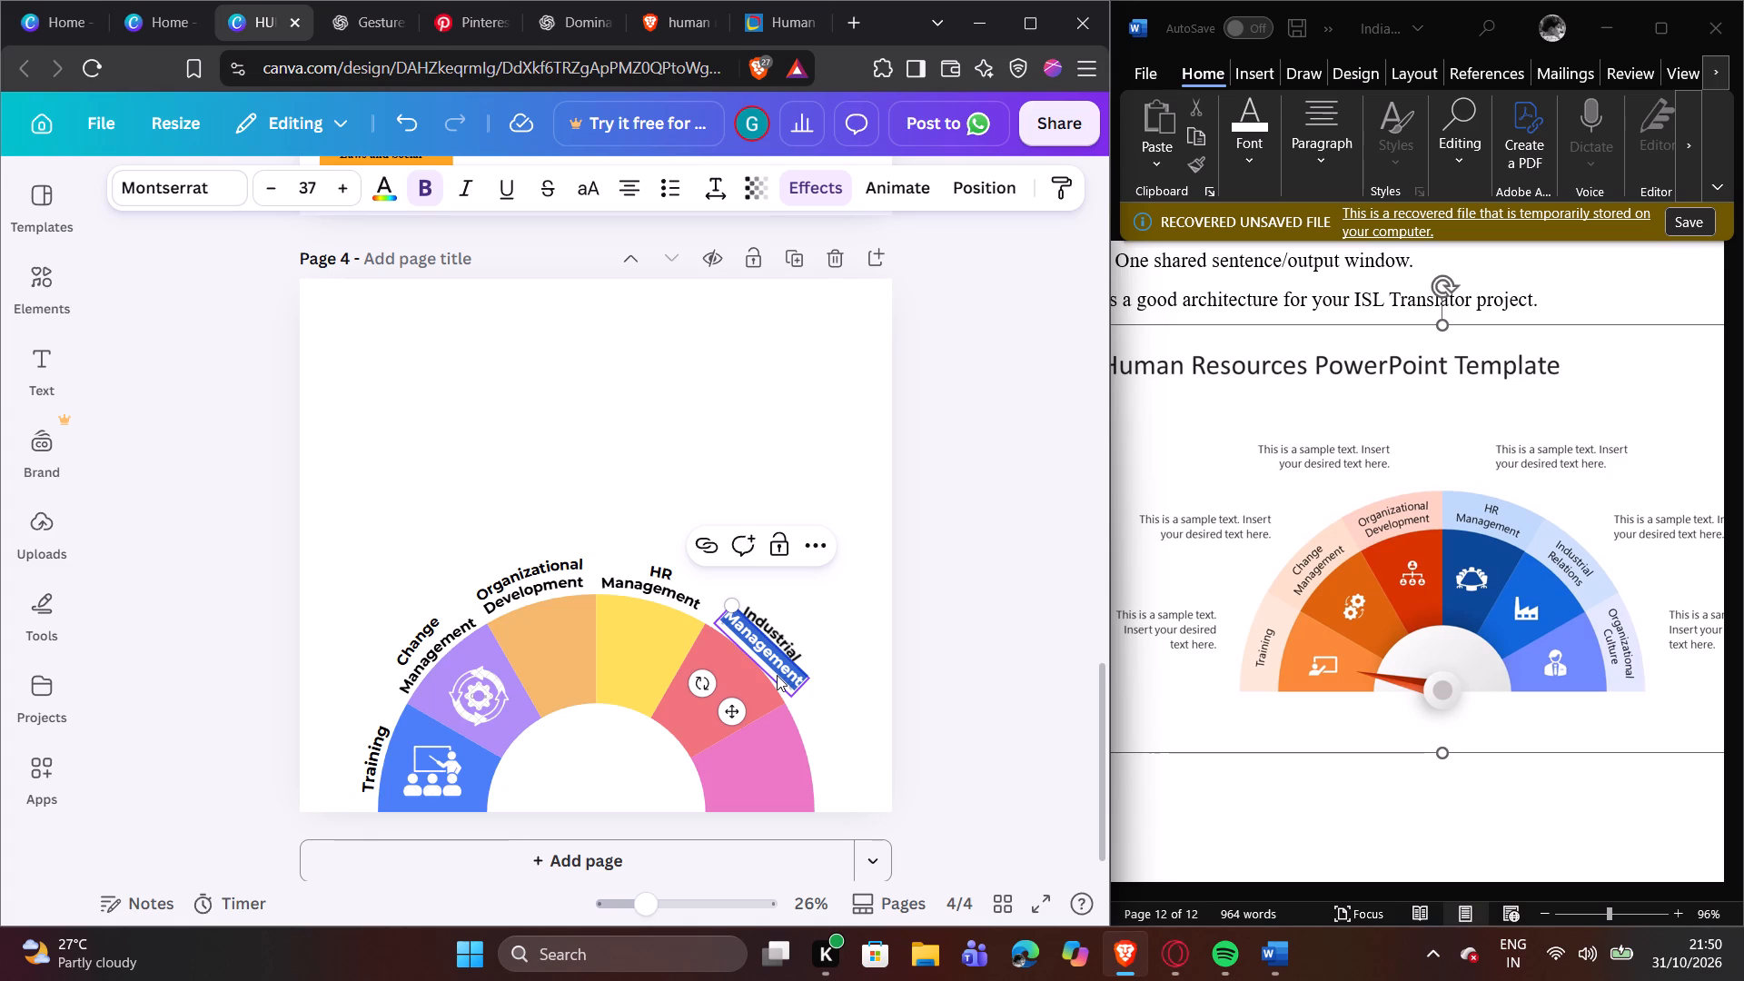
pyautogui.hotkey('shift', 'r')
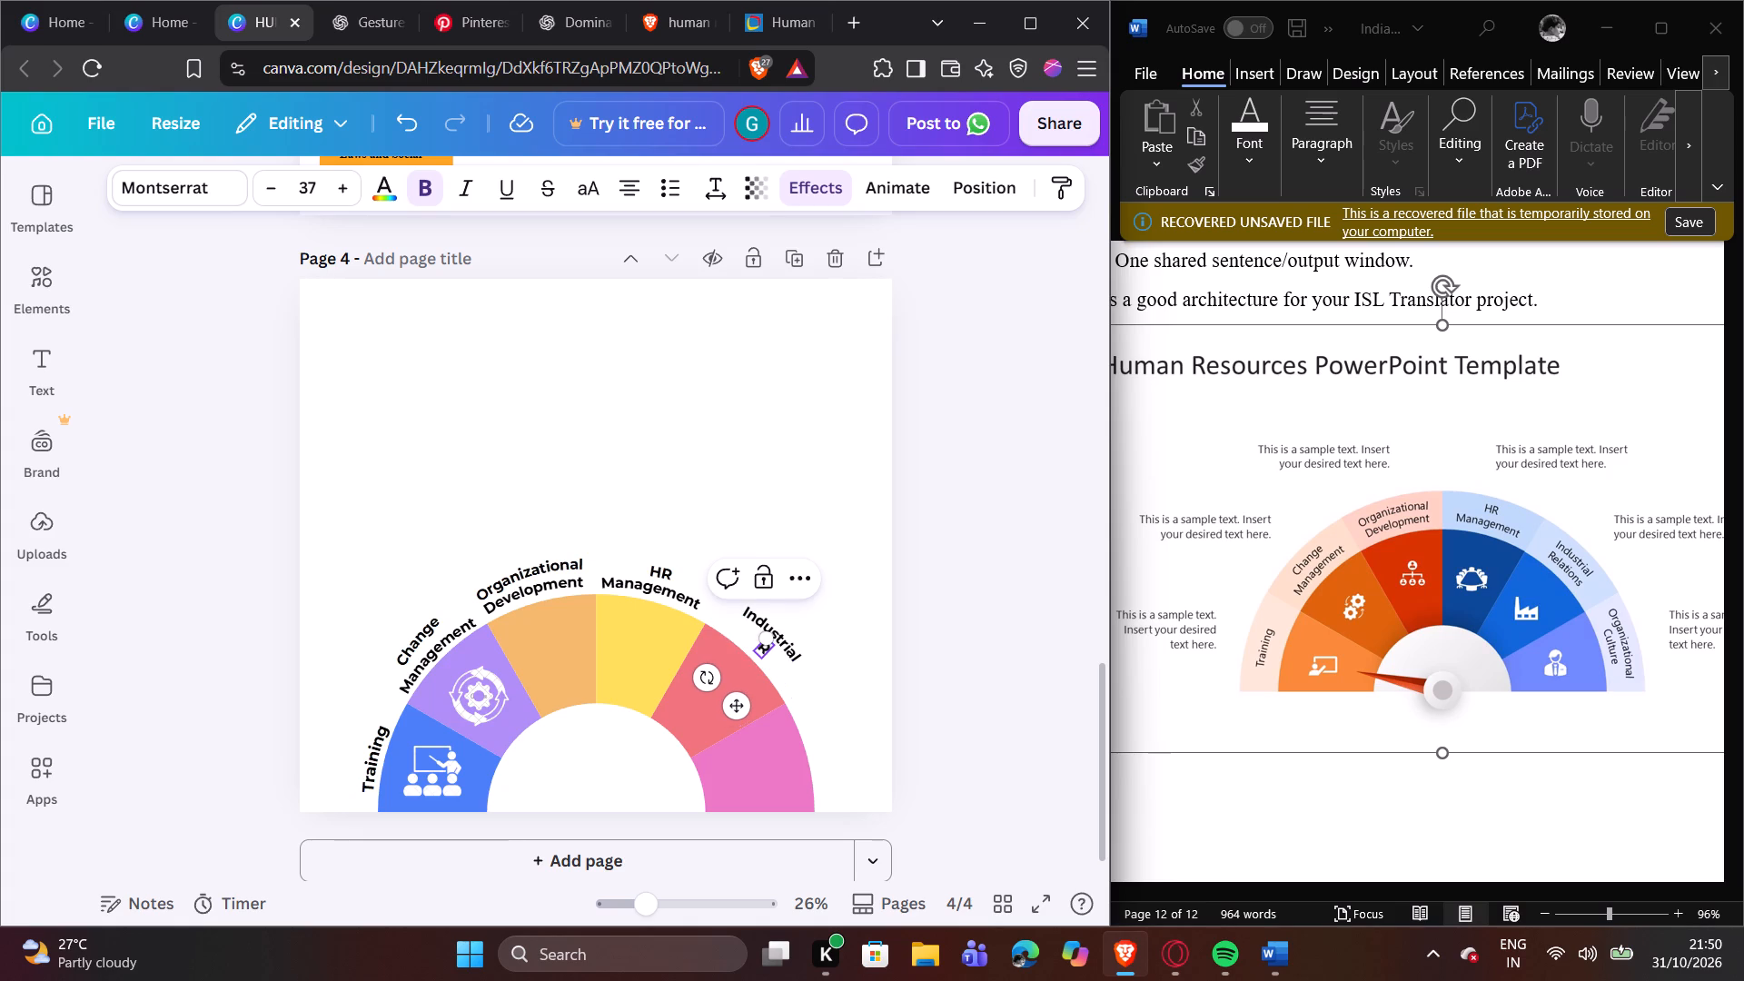
pyautogui.write('el')
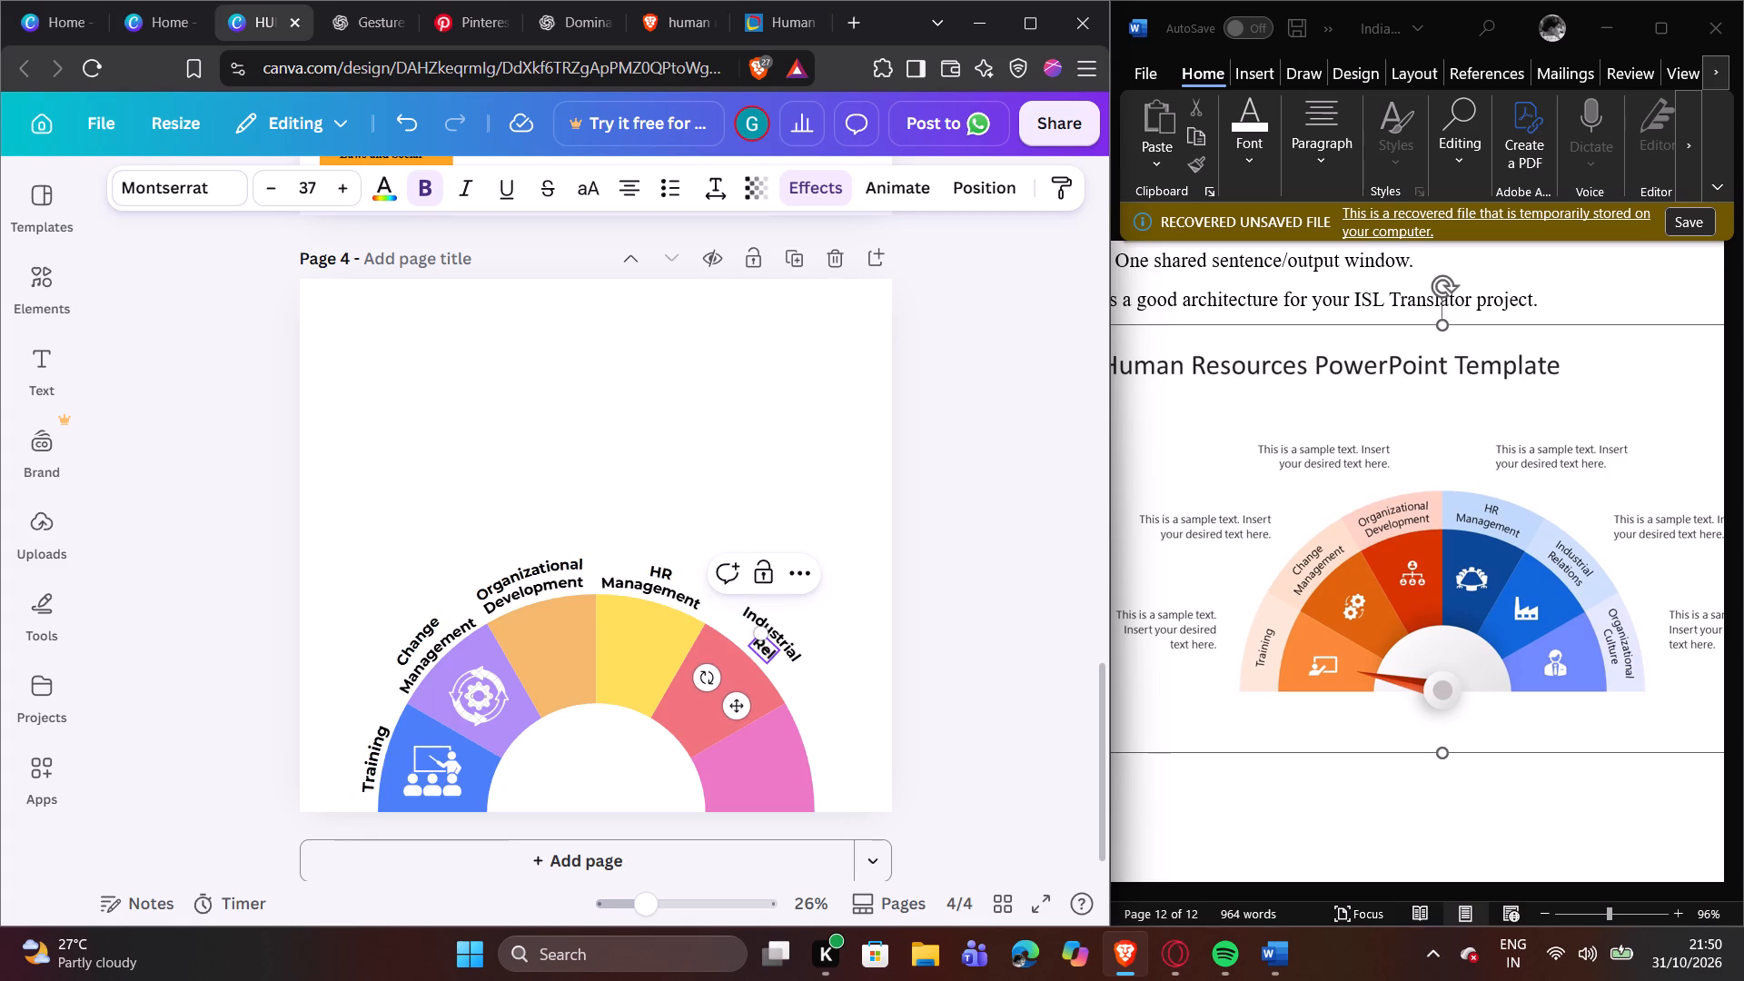
pyautogui.write('atio')
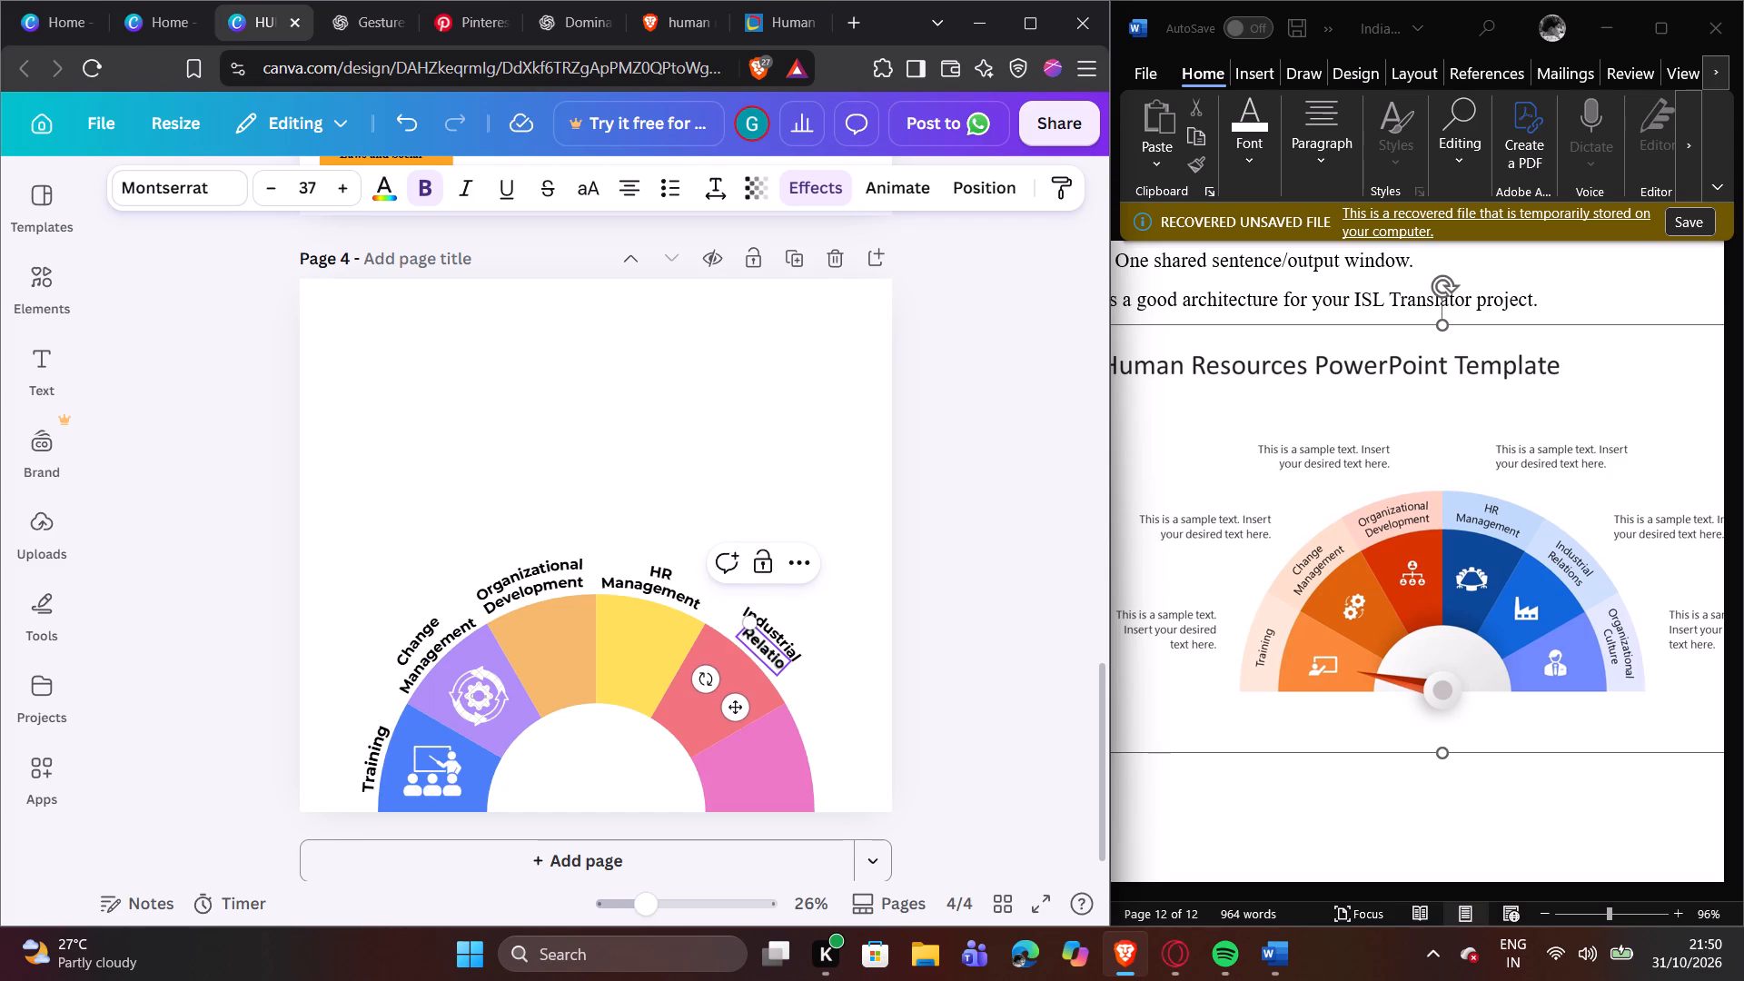
pyautogui.write('ns')
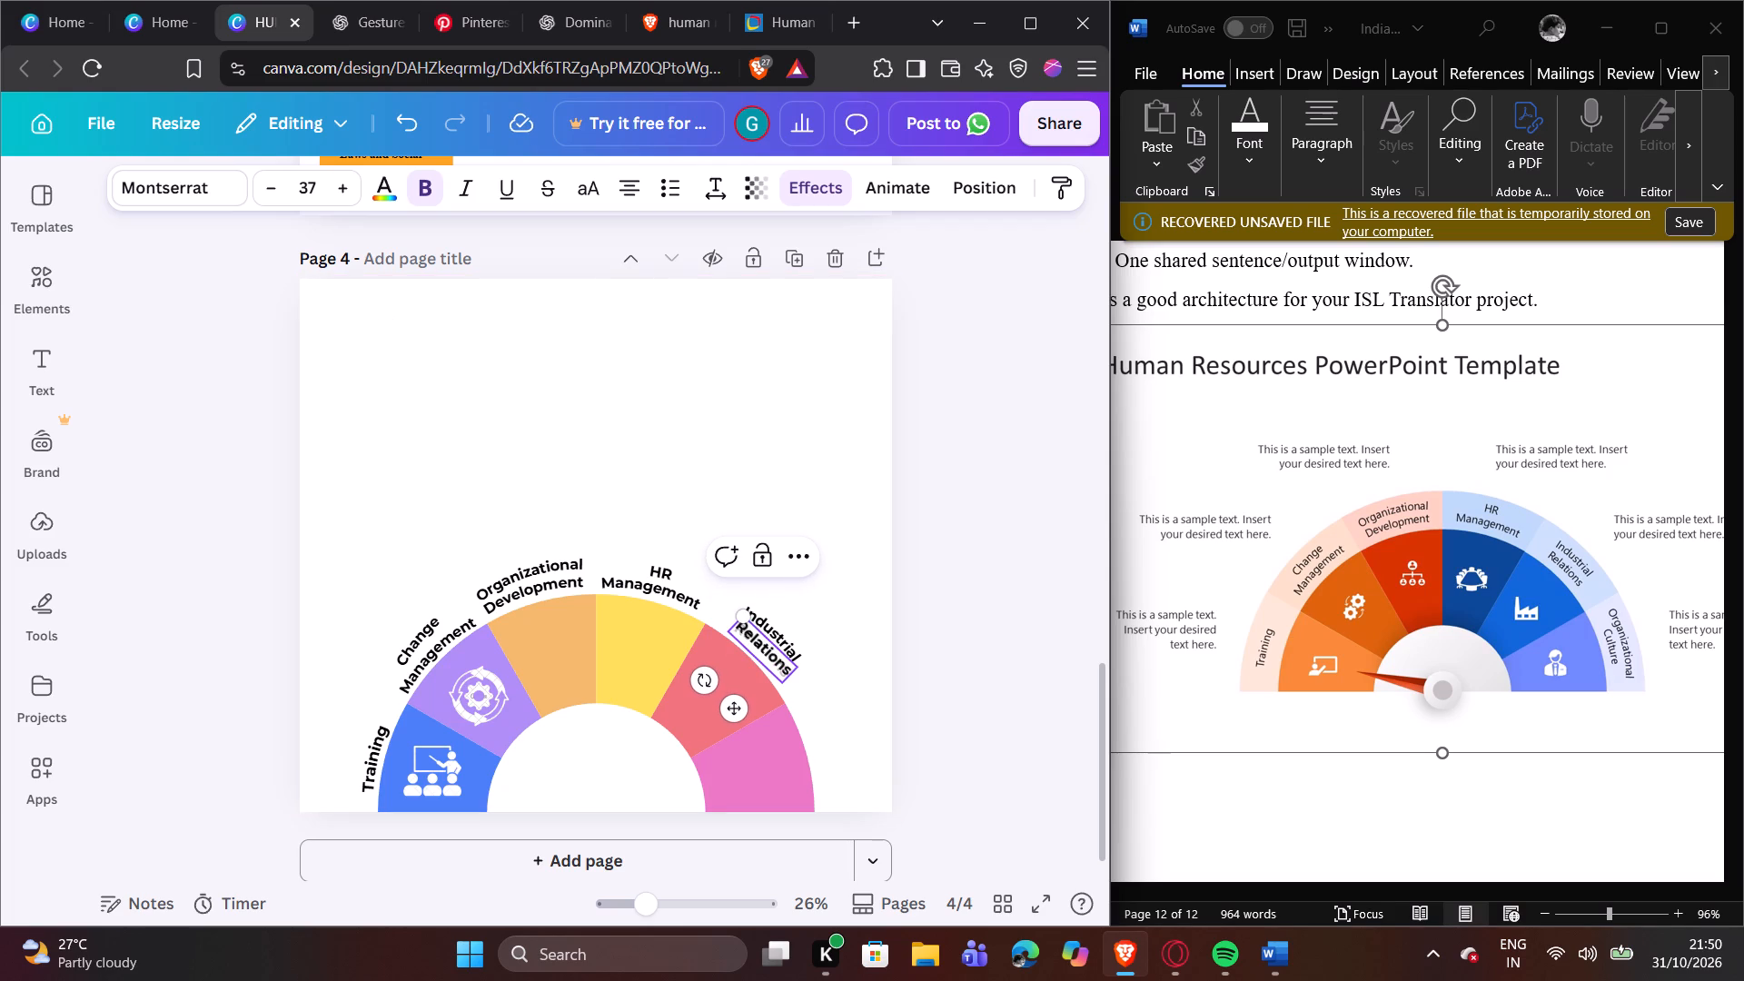
pyautogui.click(503, 325)
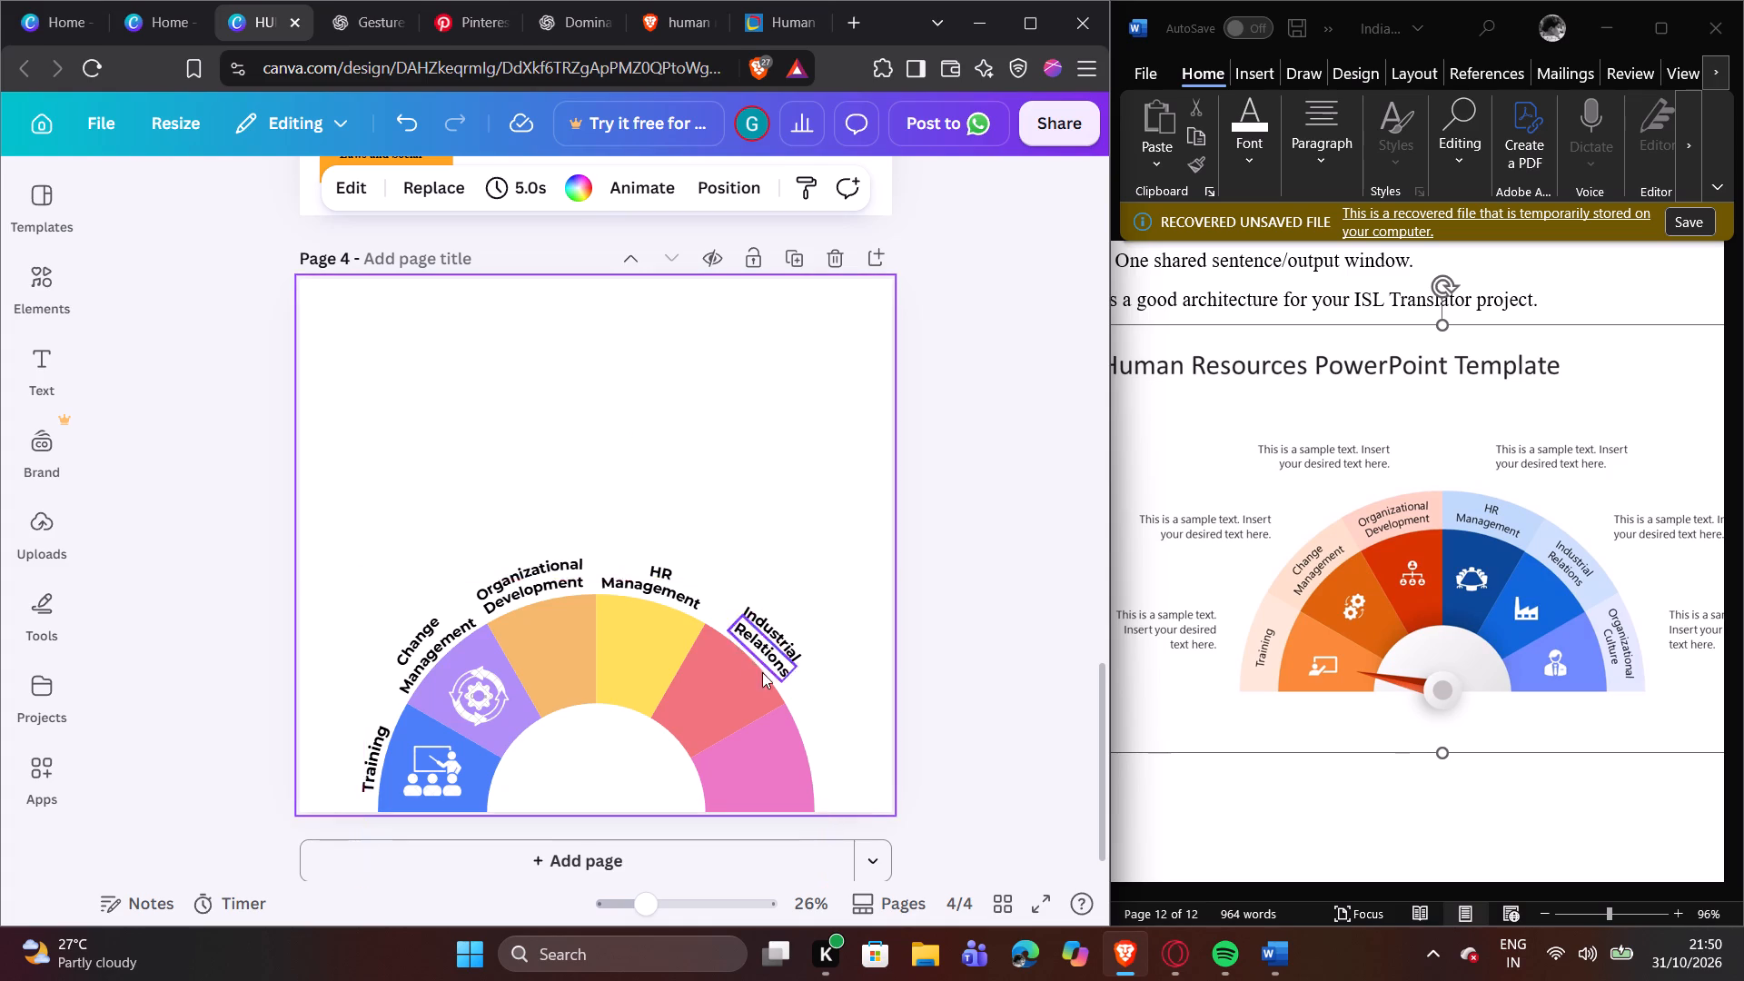
# Nudge the "Relations" text slightly closer to the red segment's outer edge, lining it up under "Industrial".
pyautogui.moveTo(768, 654); pyautogui.dragTo(760, 653)
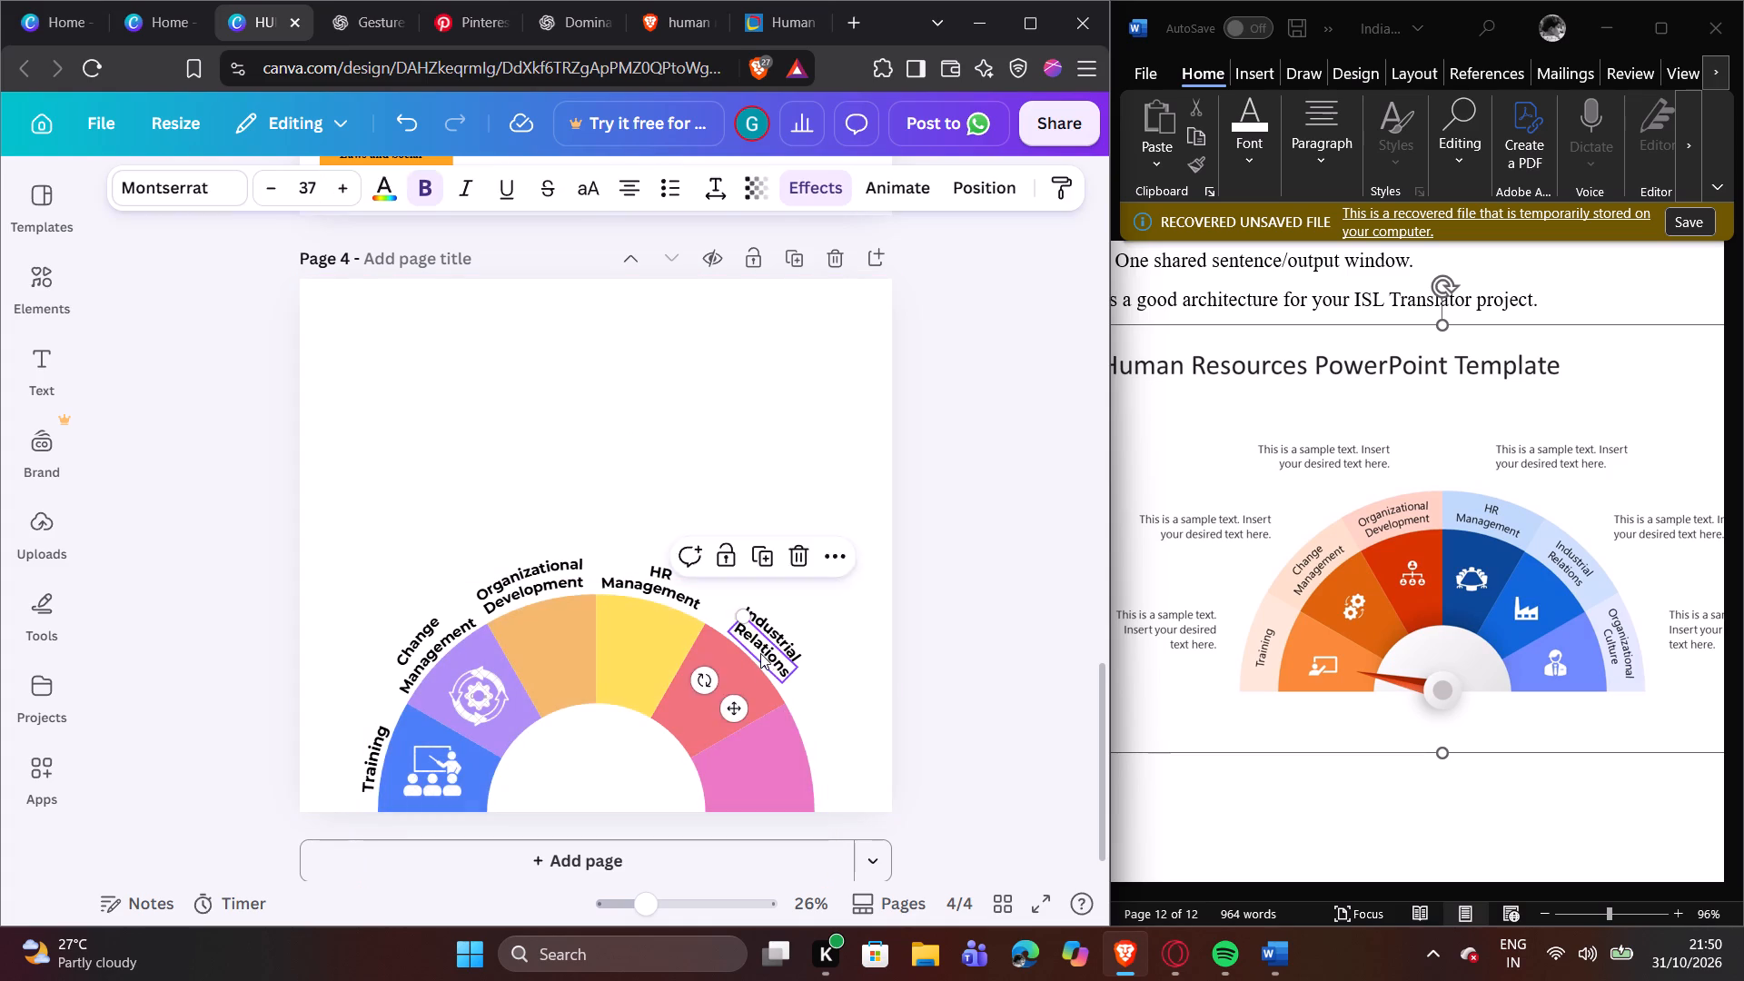
pyautogui.moveTo(760, 653); pyautogui.dragTo(759, 653)
pyautogui.click(771, 636)
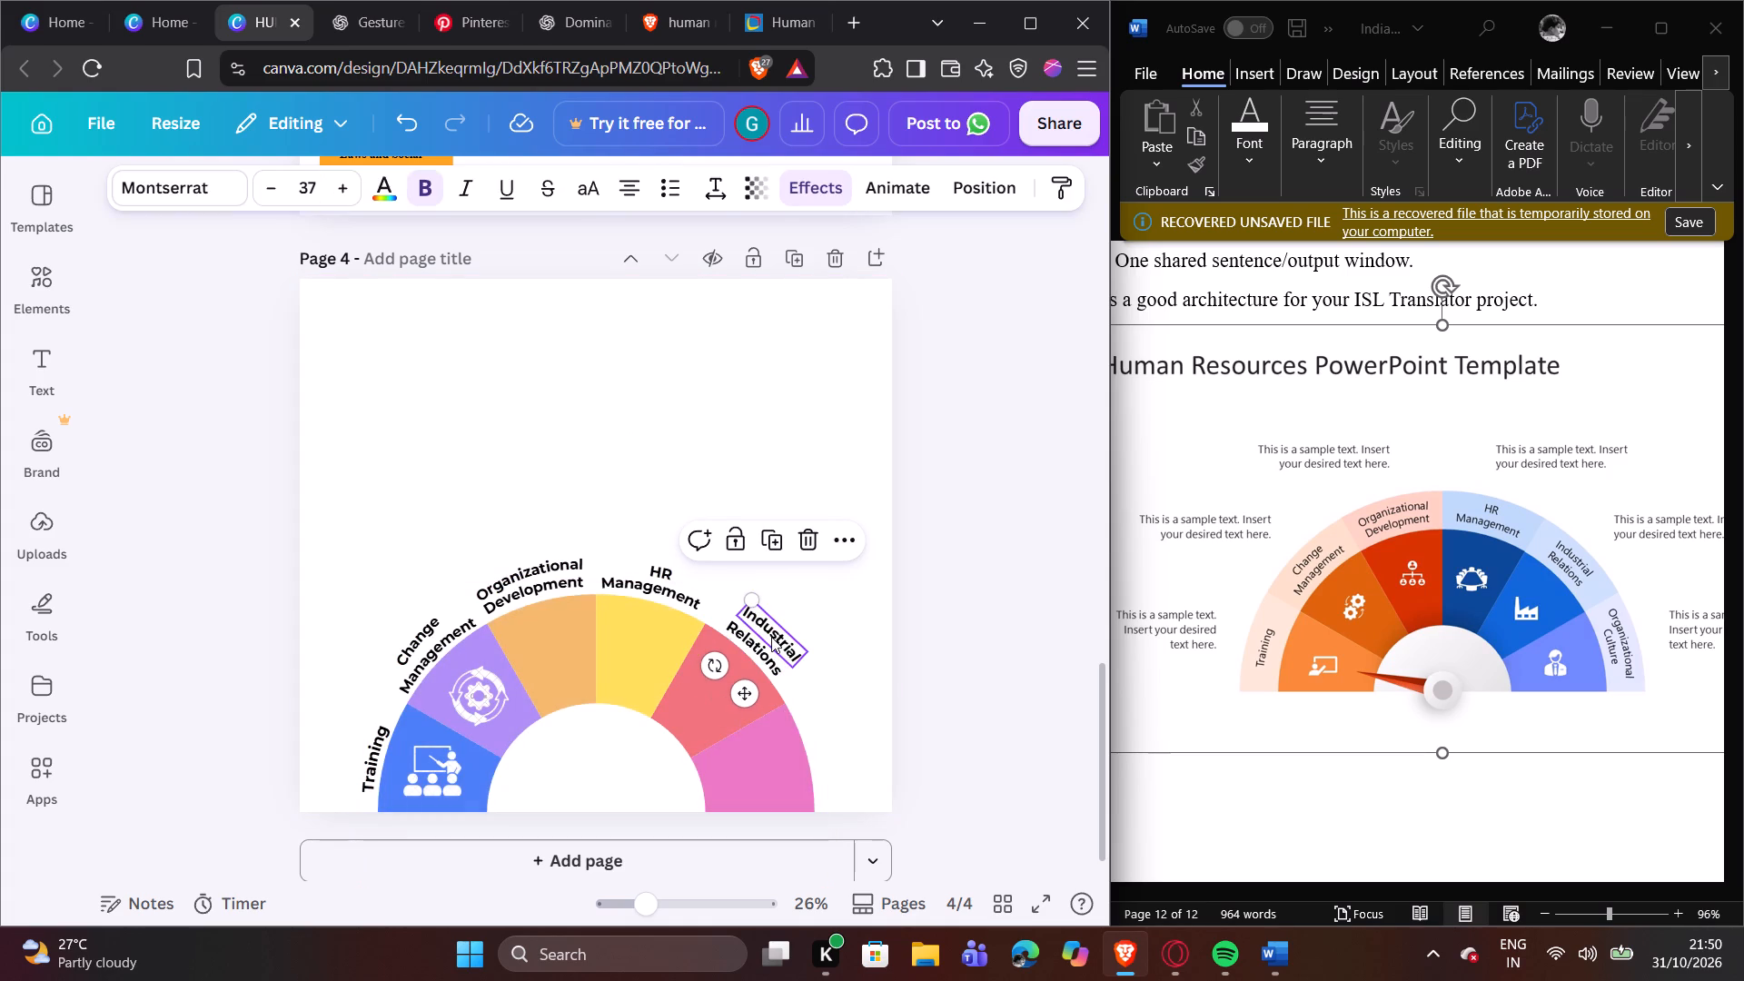
pyautogui.click(840, 613)
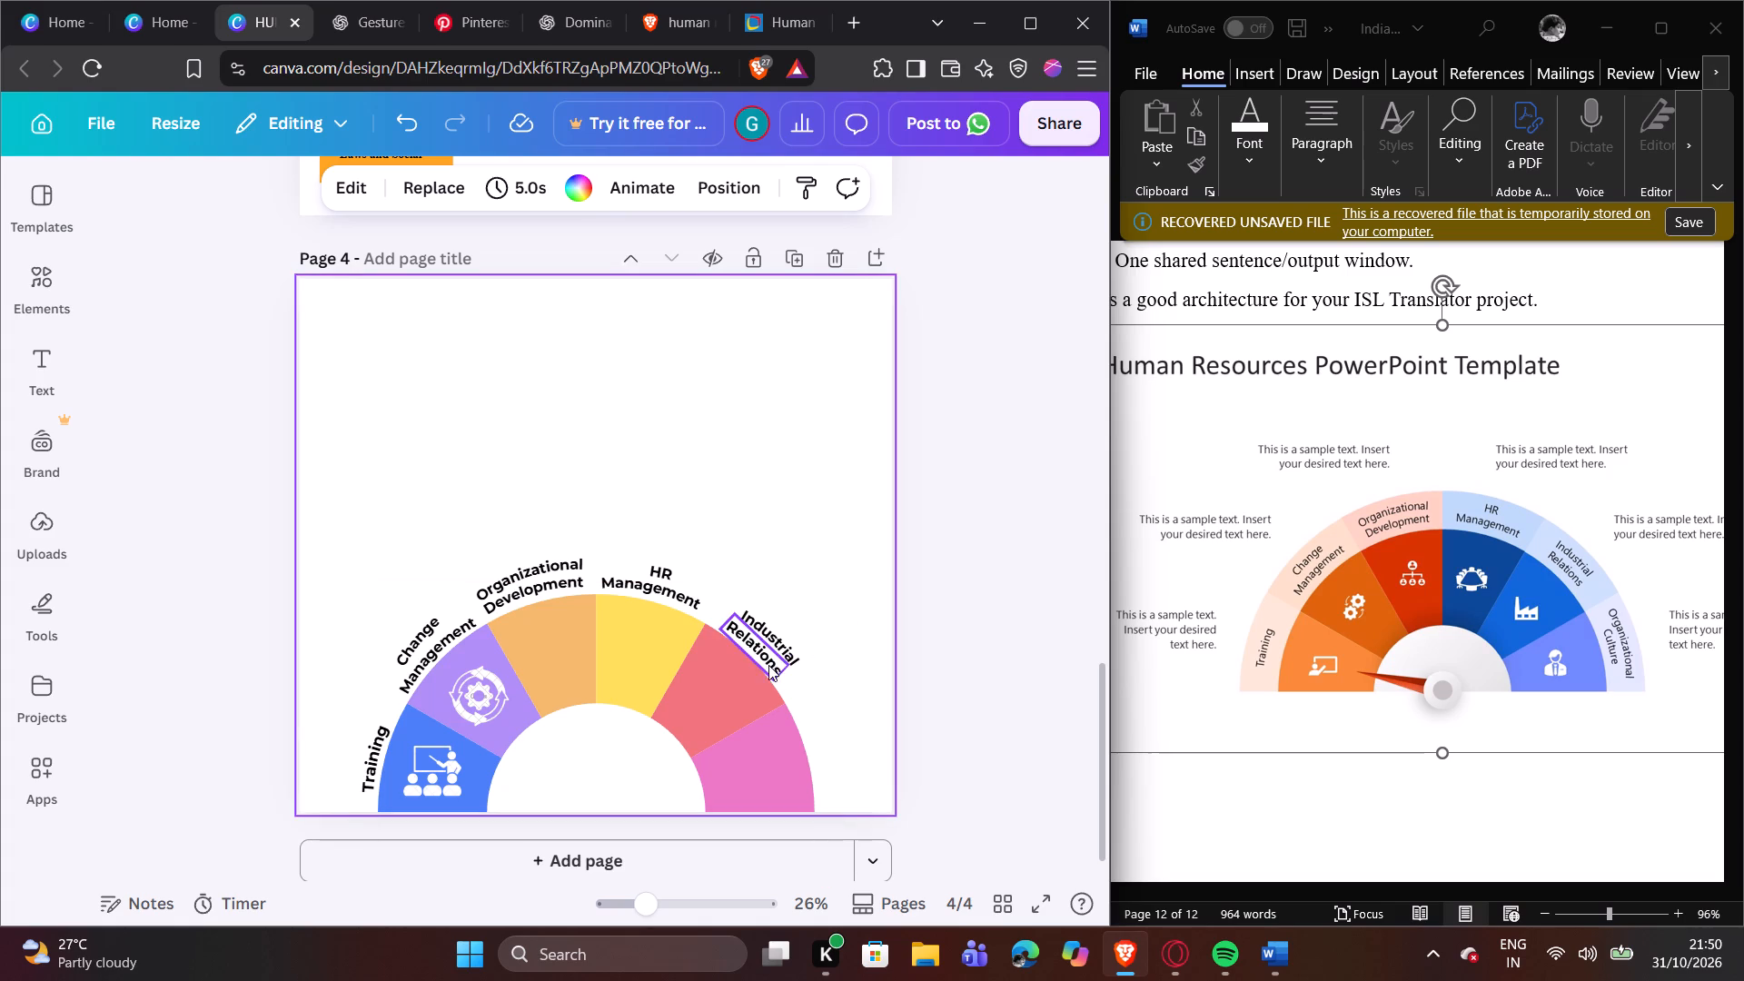
# Duplicate the "Relations" text and place the copy along the pink segment's outer edge, rotated to follow its near-vertical slope.
pyautogui.click(766, 664)
pyautogui.click(756, 550)
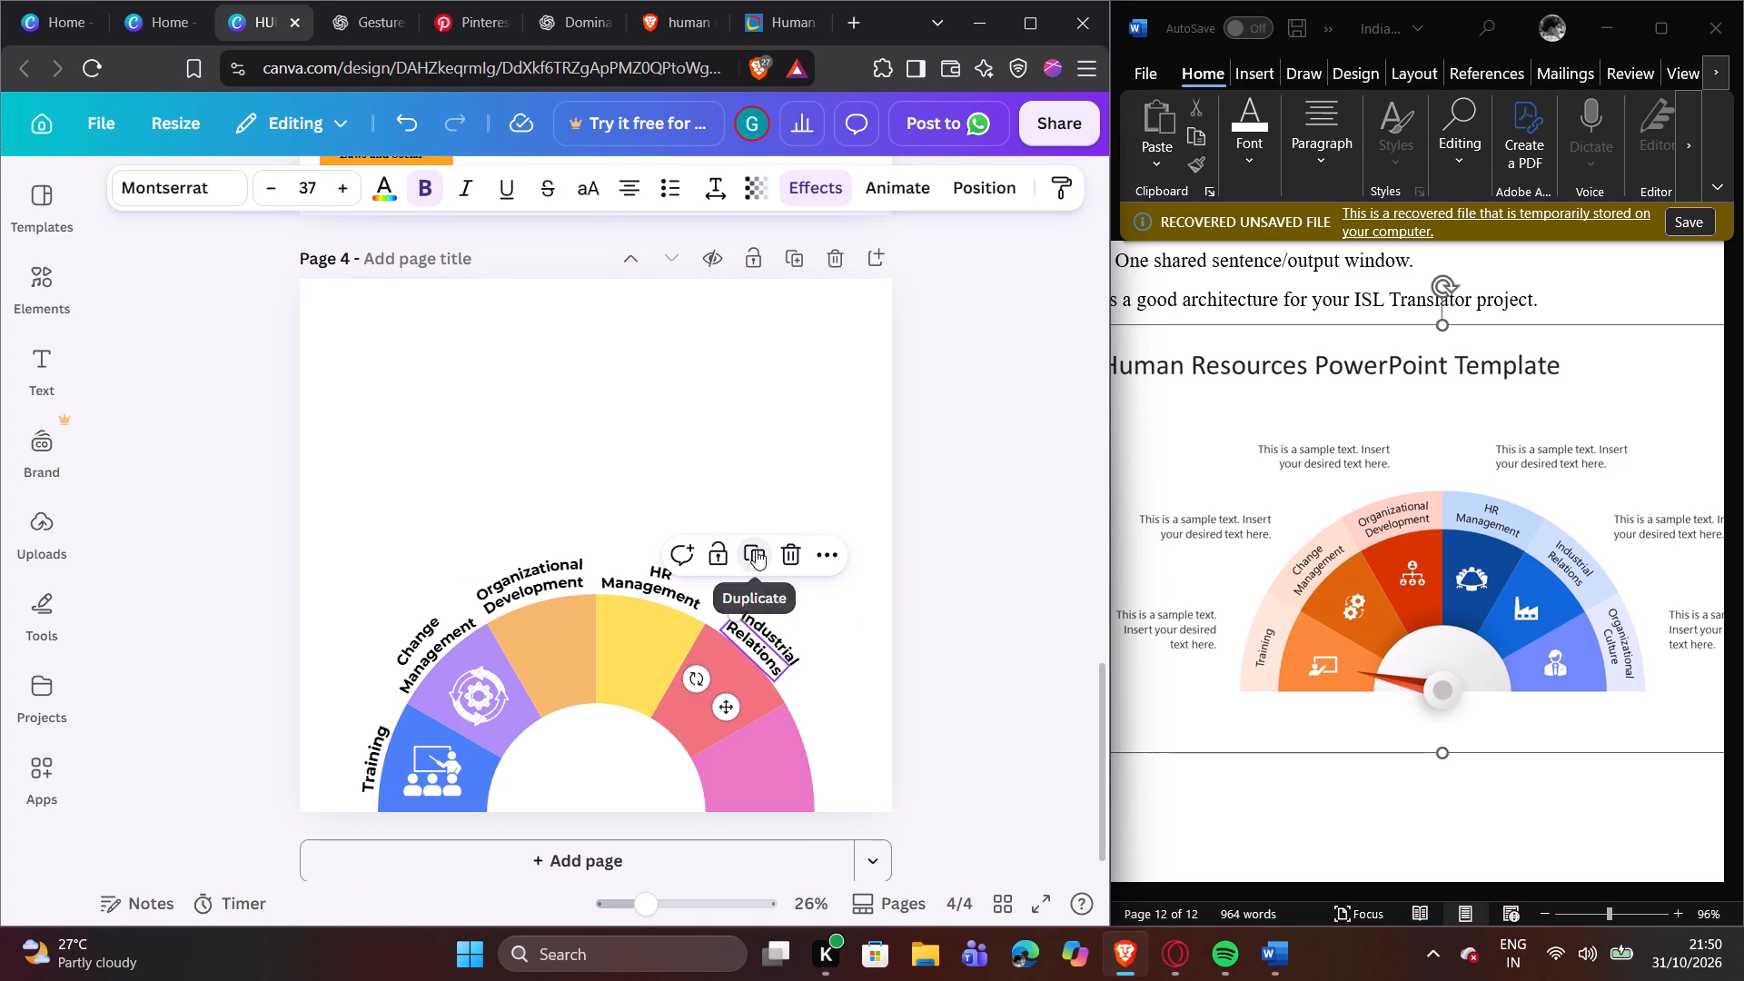
pyautogui.moveTo(766, 655); pyautogui.dragTo(828, 738)
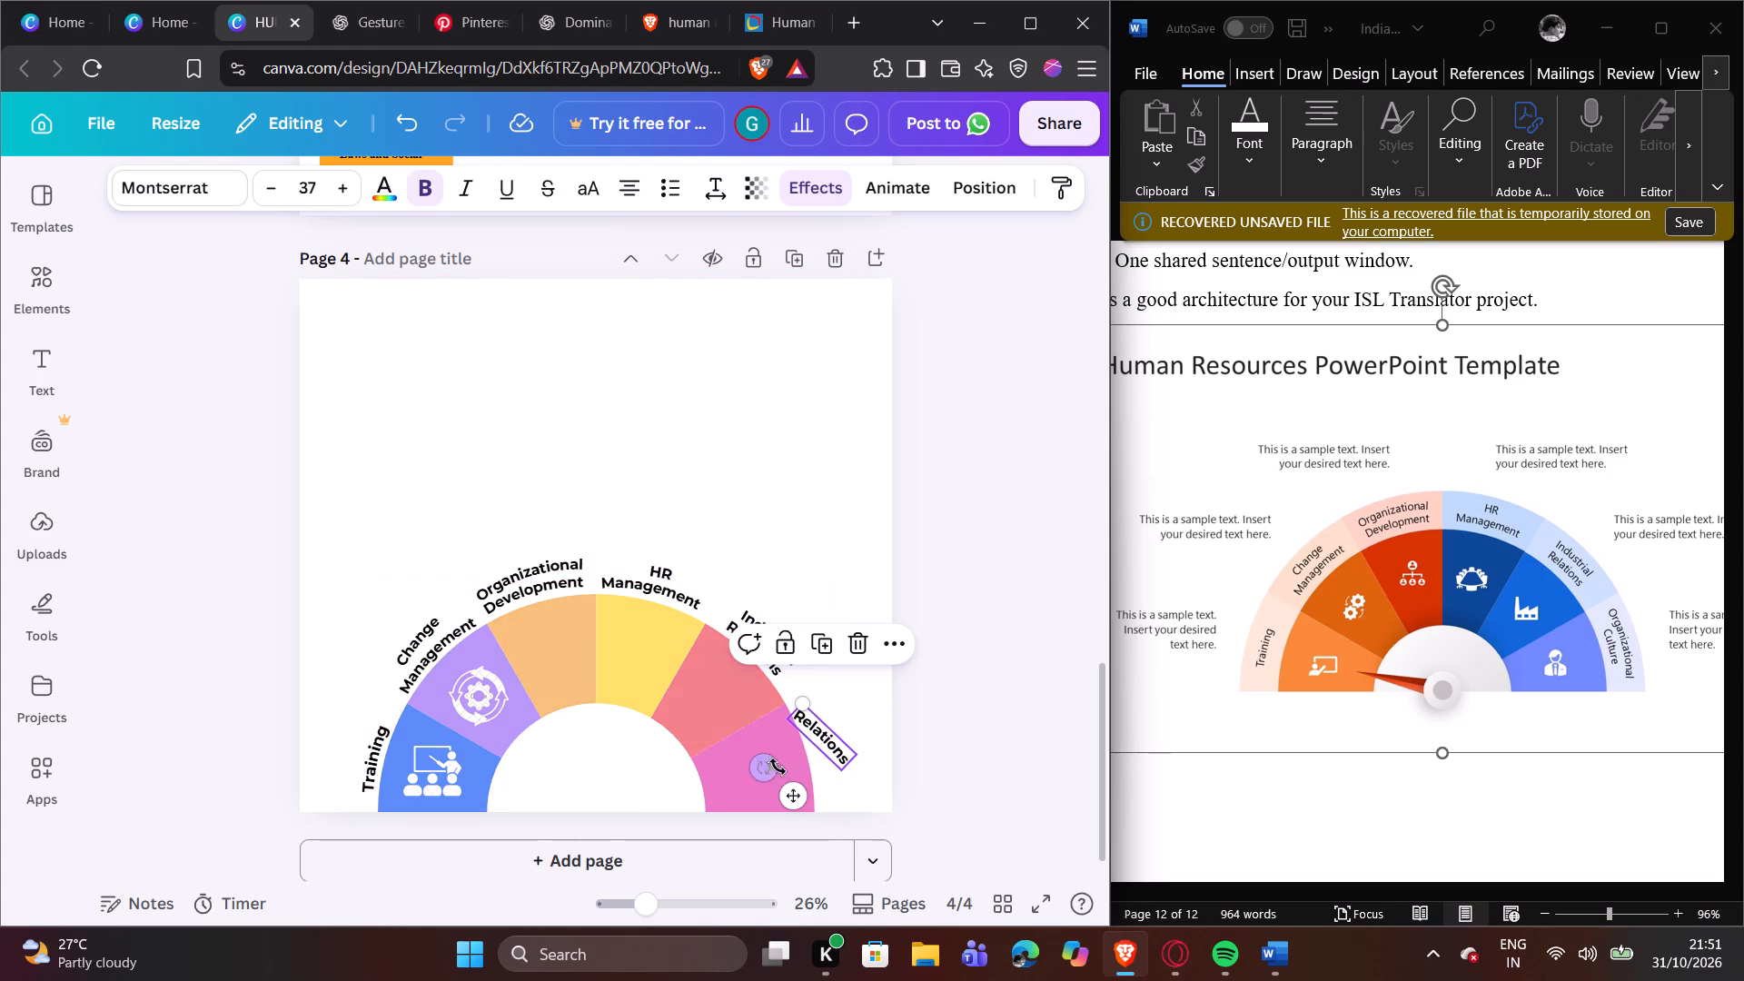
pyautogui.moveTo(767, 765); pyautogui.dragTo(751, 734)
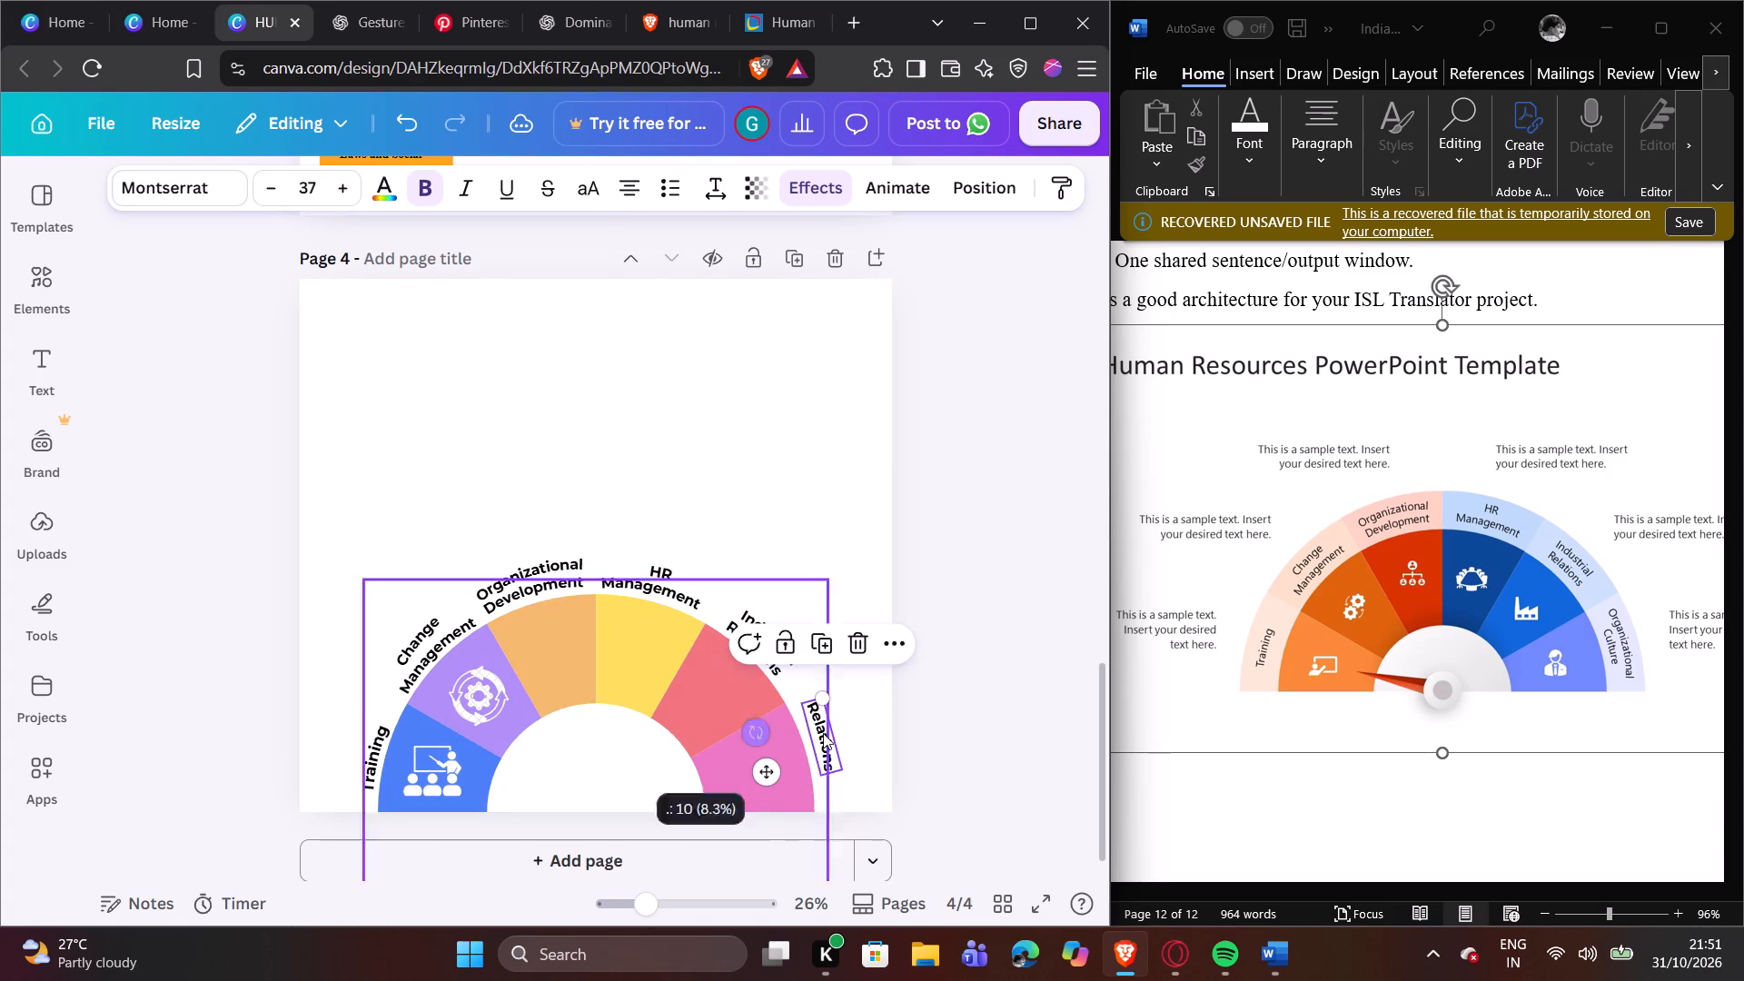
pyautogui.click(878, 727)
pyautogui.click(823, 731)
pyautogui.moveTo(822, 731); pyautogui.dragTo(822, 747)
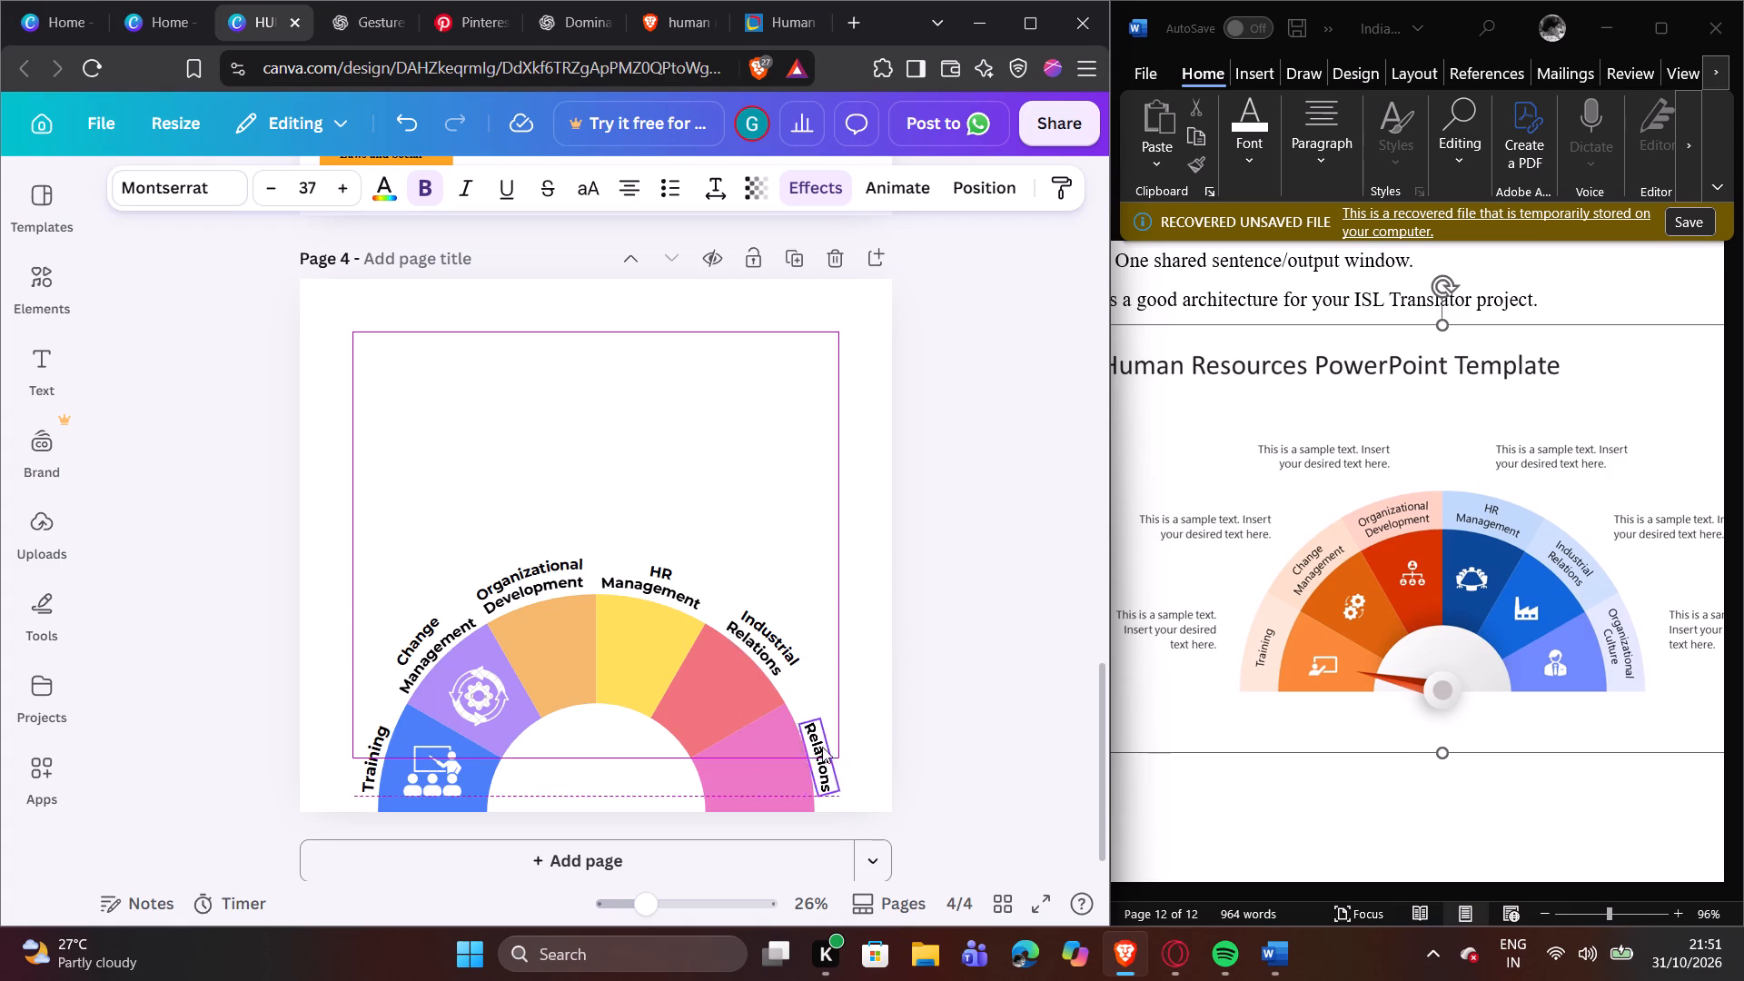
pyautogui.moveTo(822, 747); pyautogui.dragTo(821, 746)
pyautogui.click(864, 726)
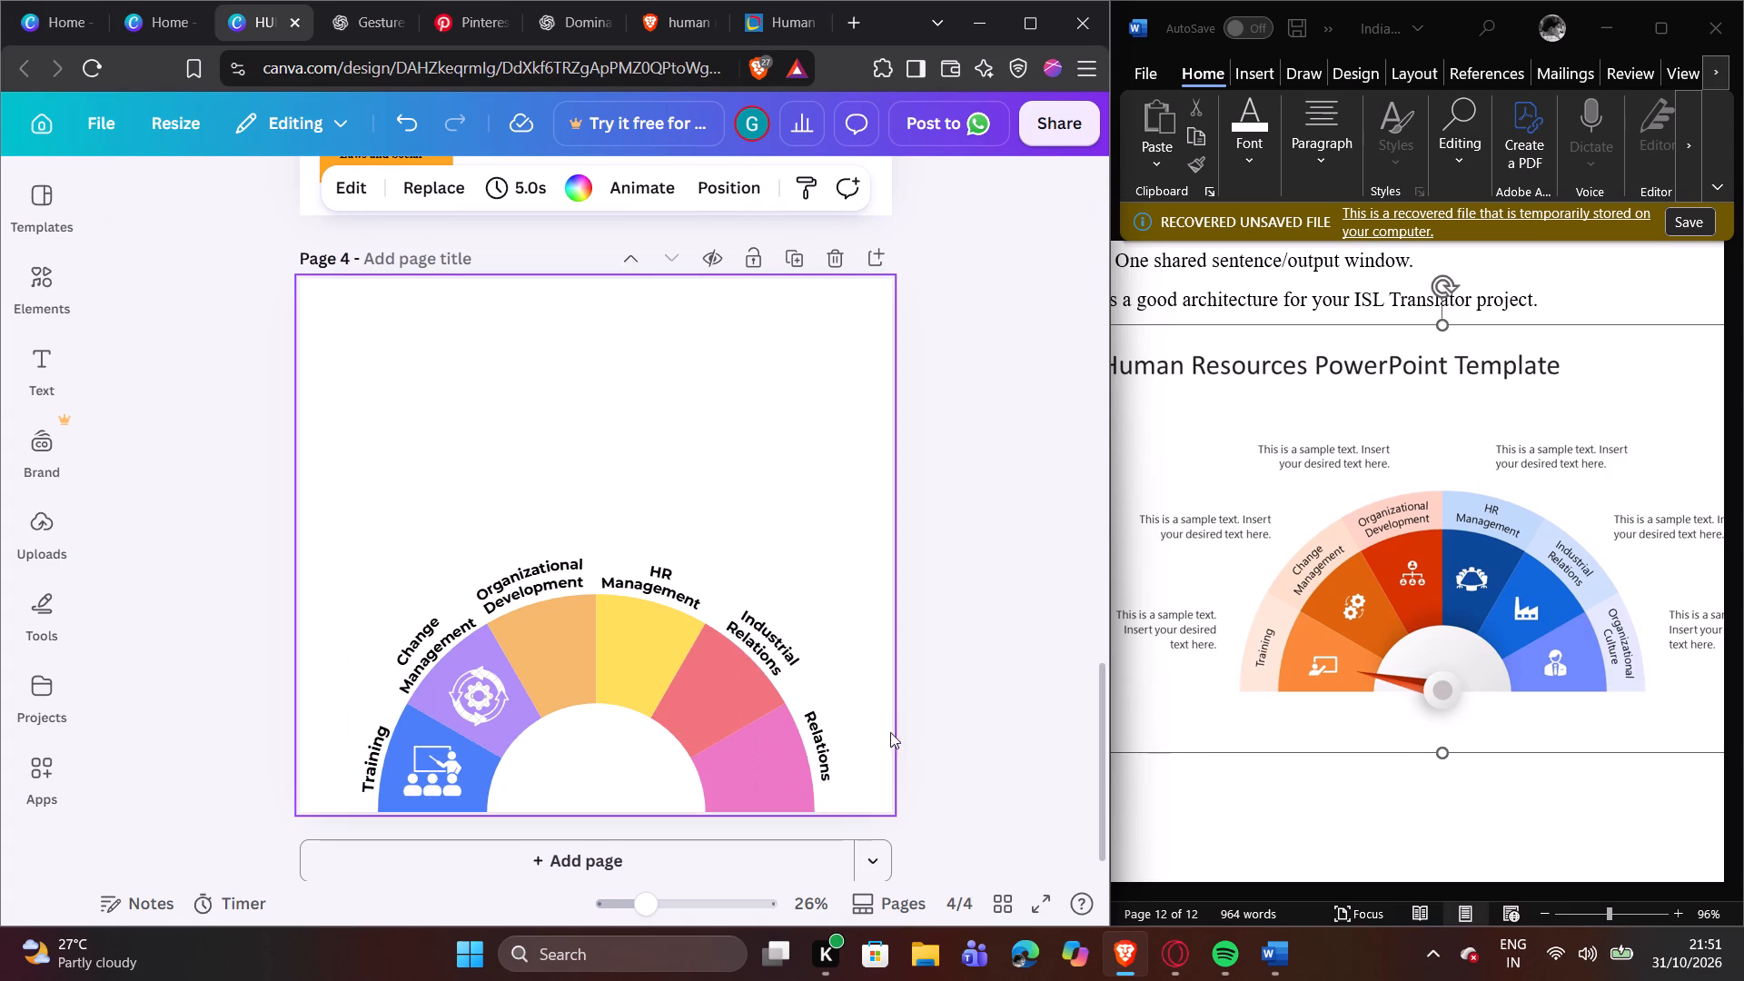
# Replace the wording of the copied "Relations" text beside the pink segment with "Culture".
pyautogui.doubleClick(821, 741)
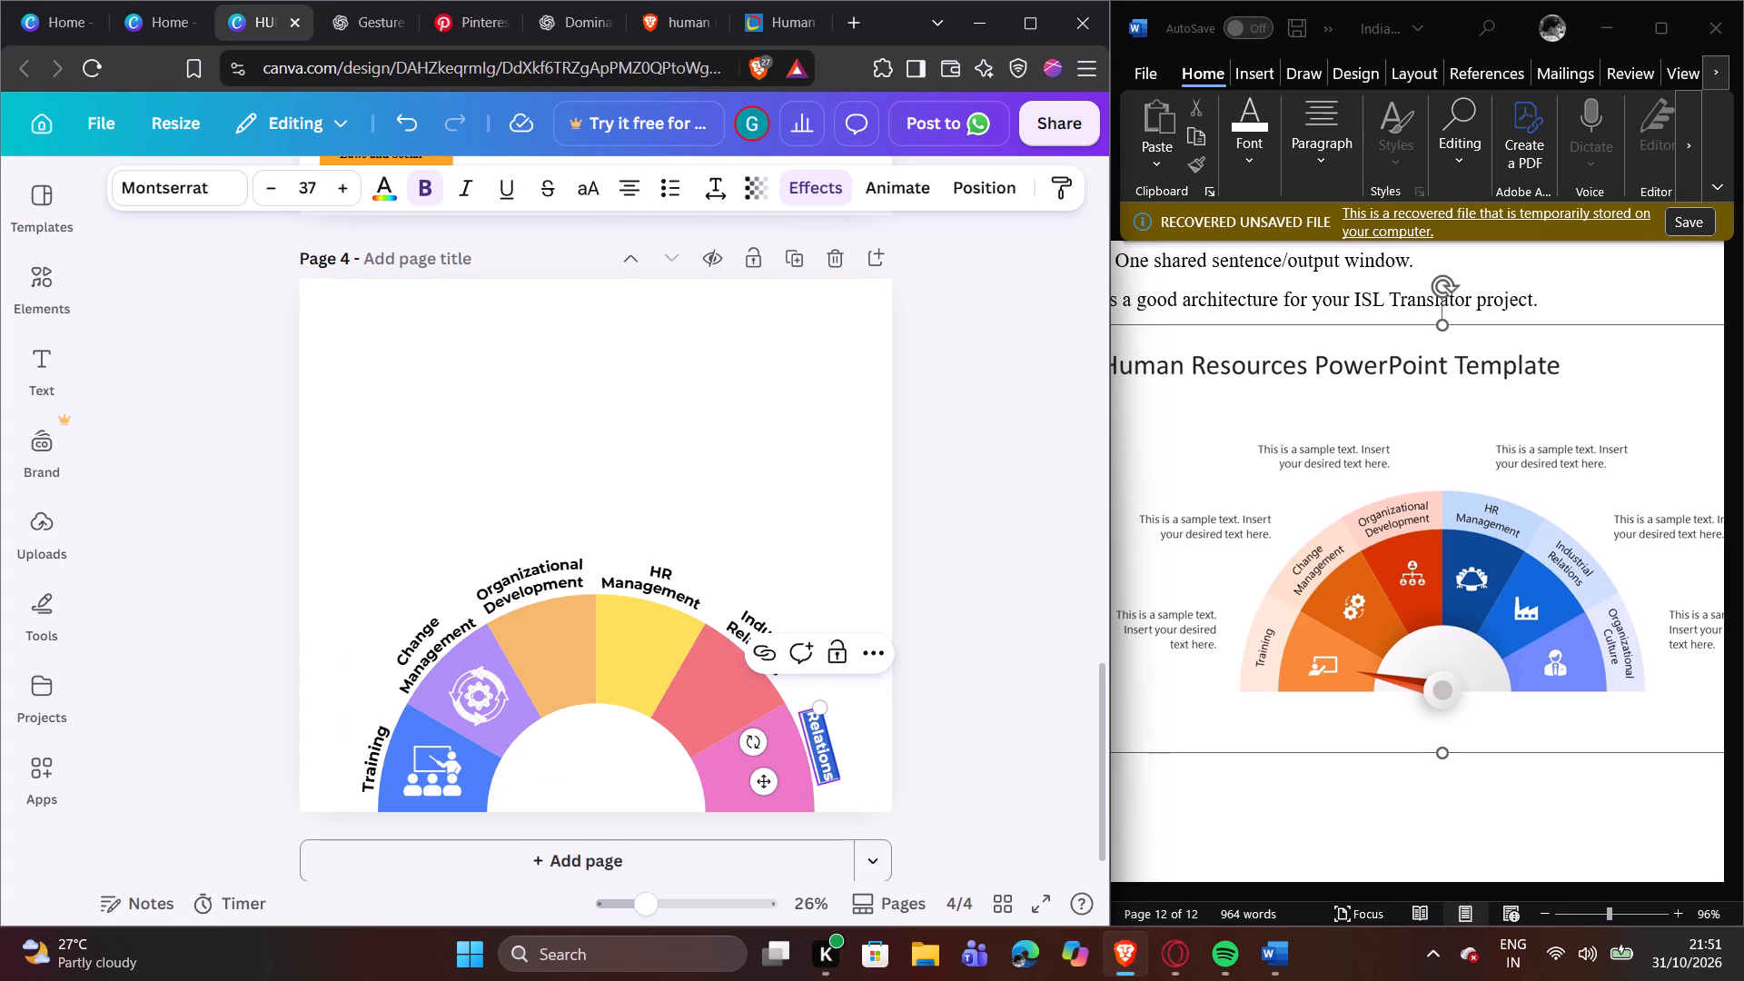
pyautogui.hotkey('shift', 'c')
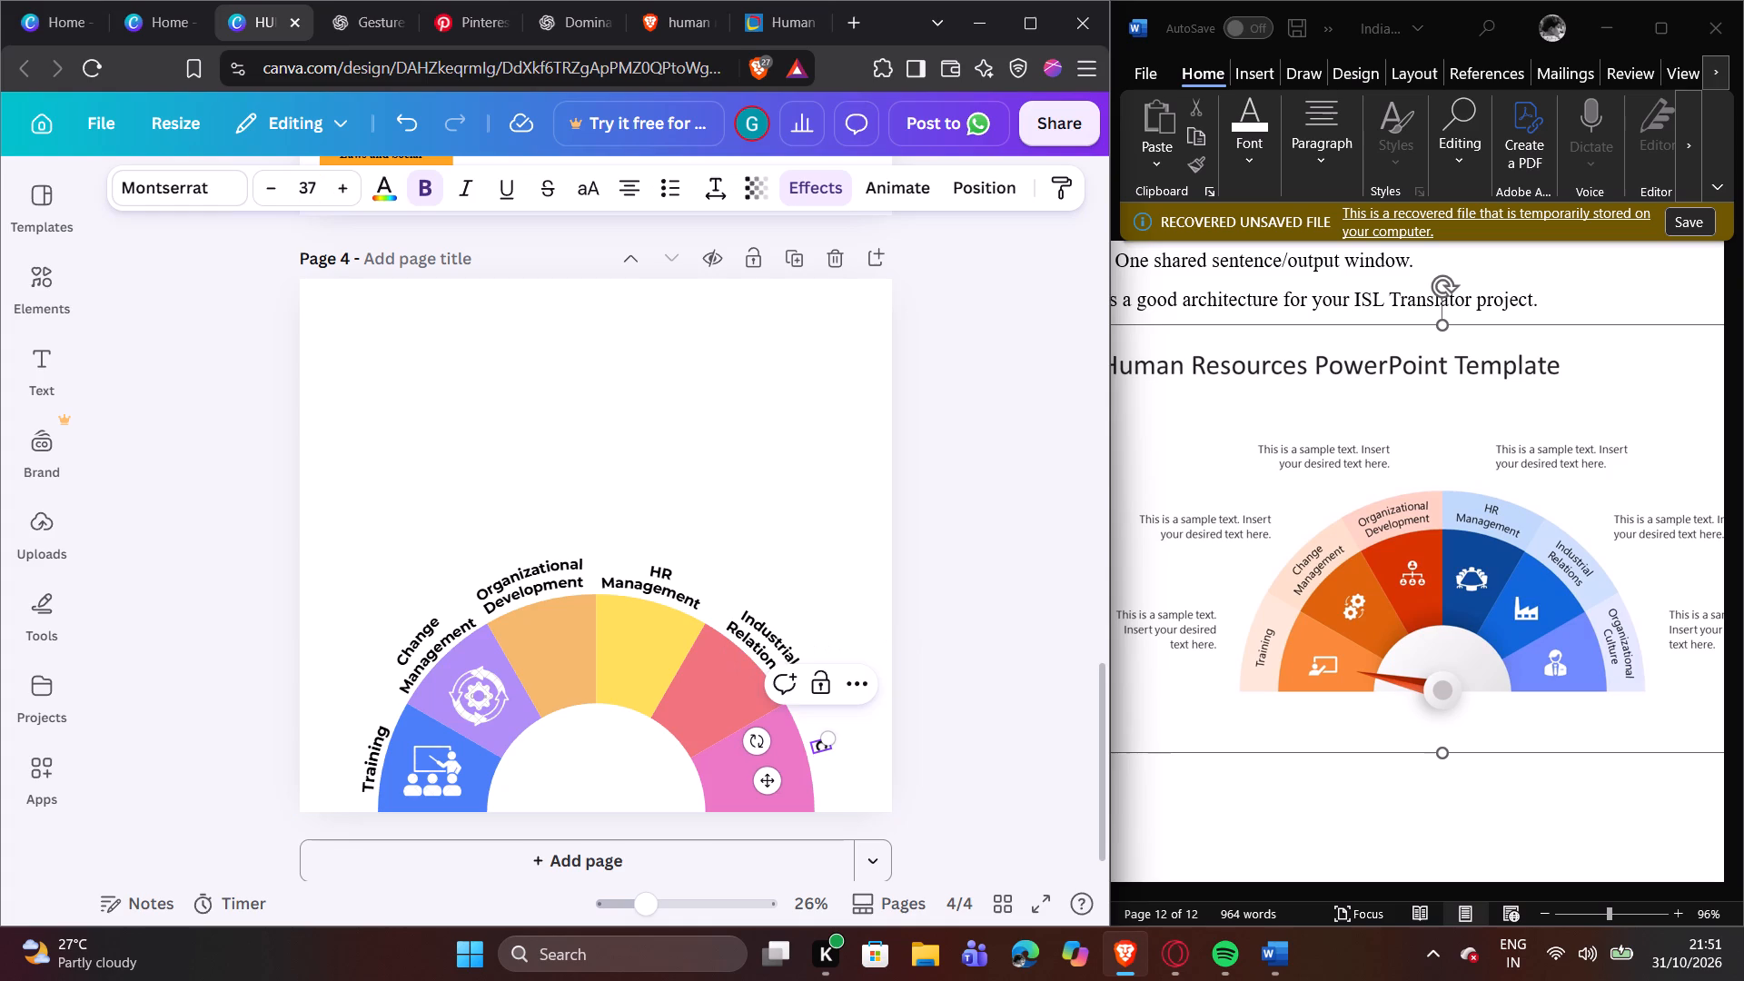
pyautogui.write('ul')
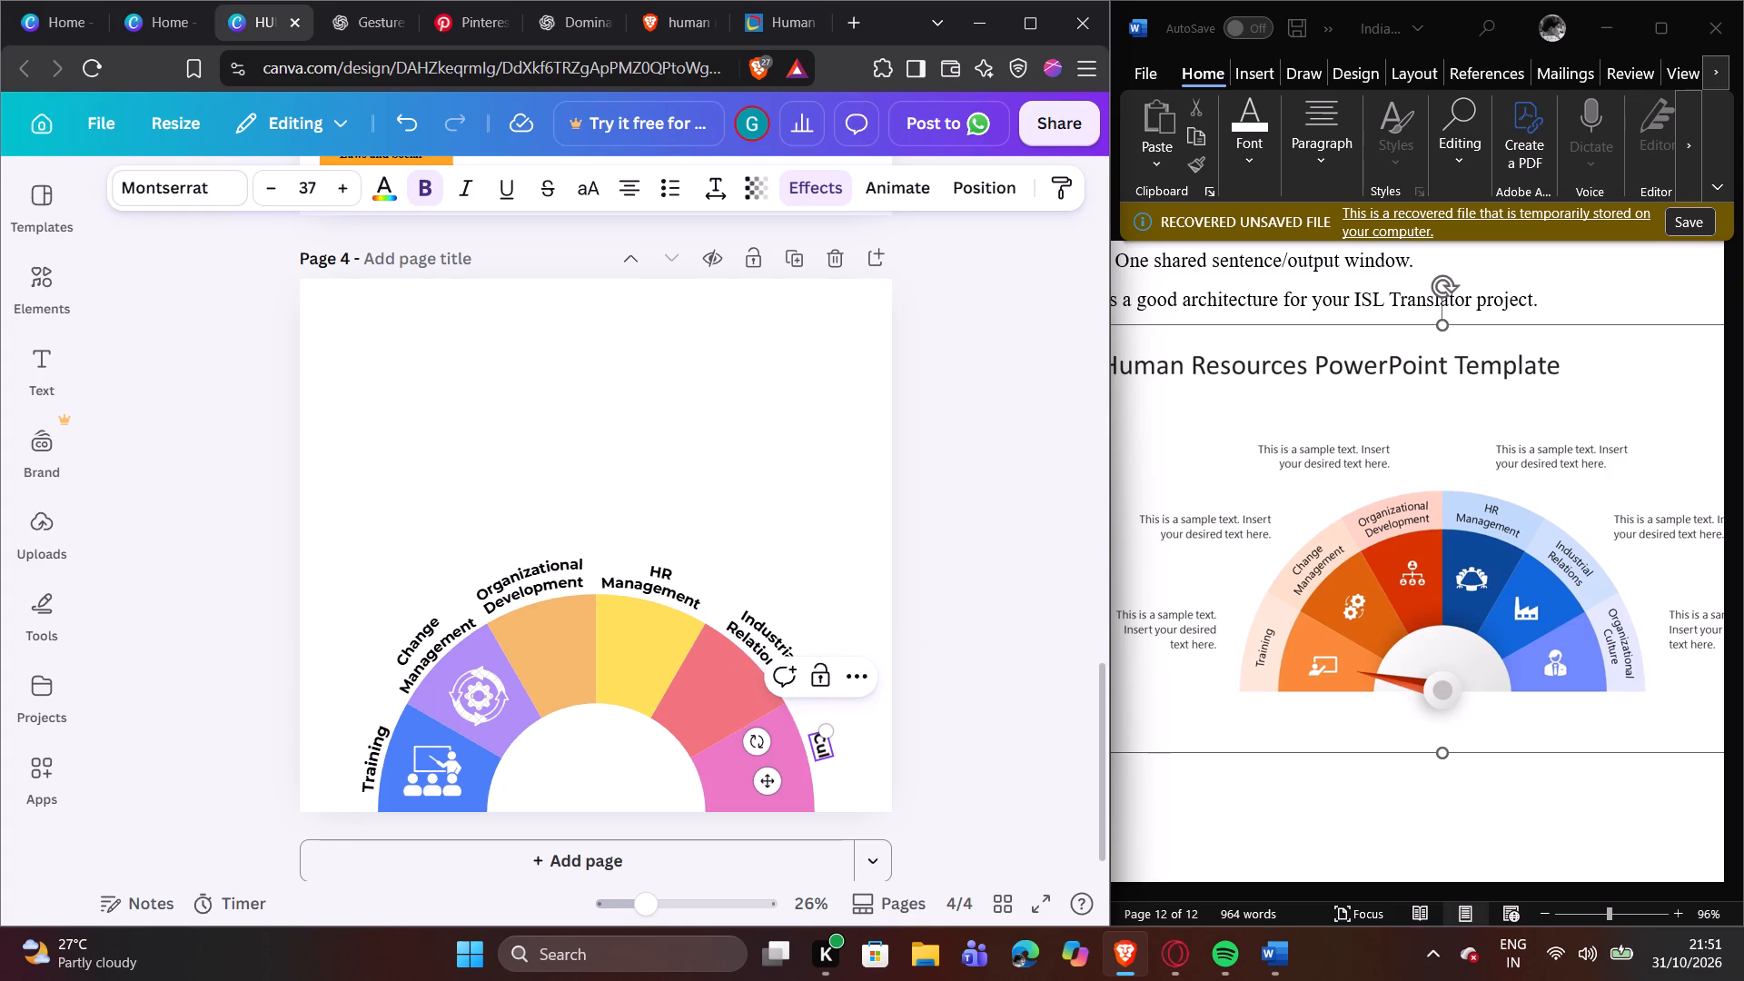
pyautogui.write('ture')
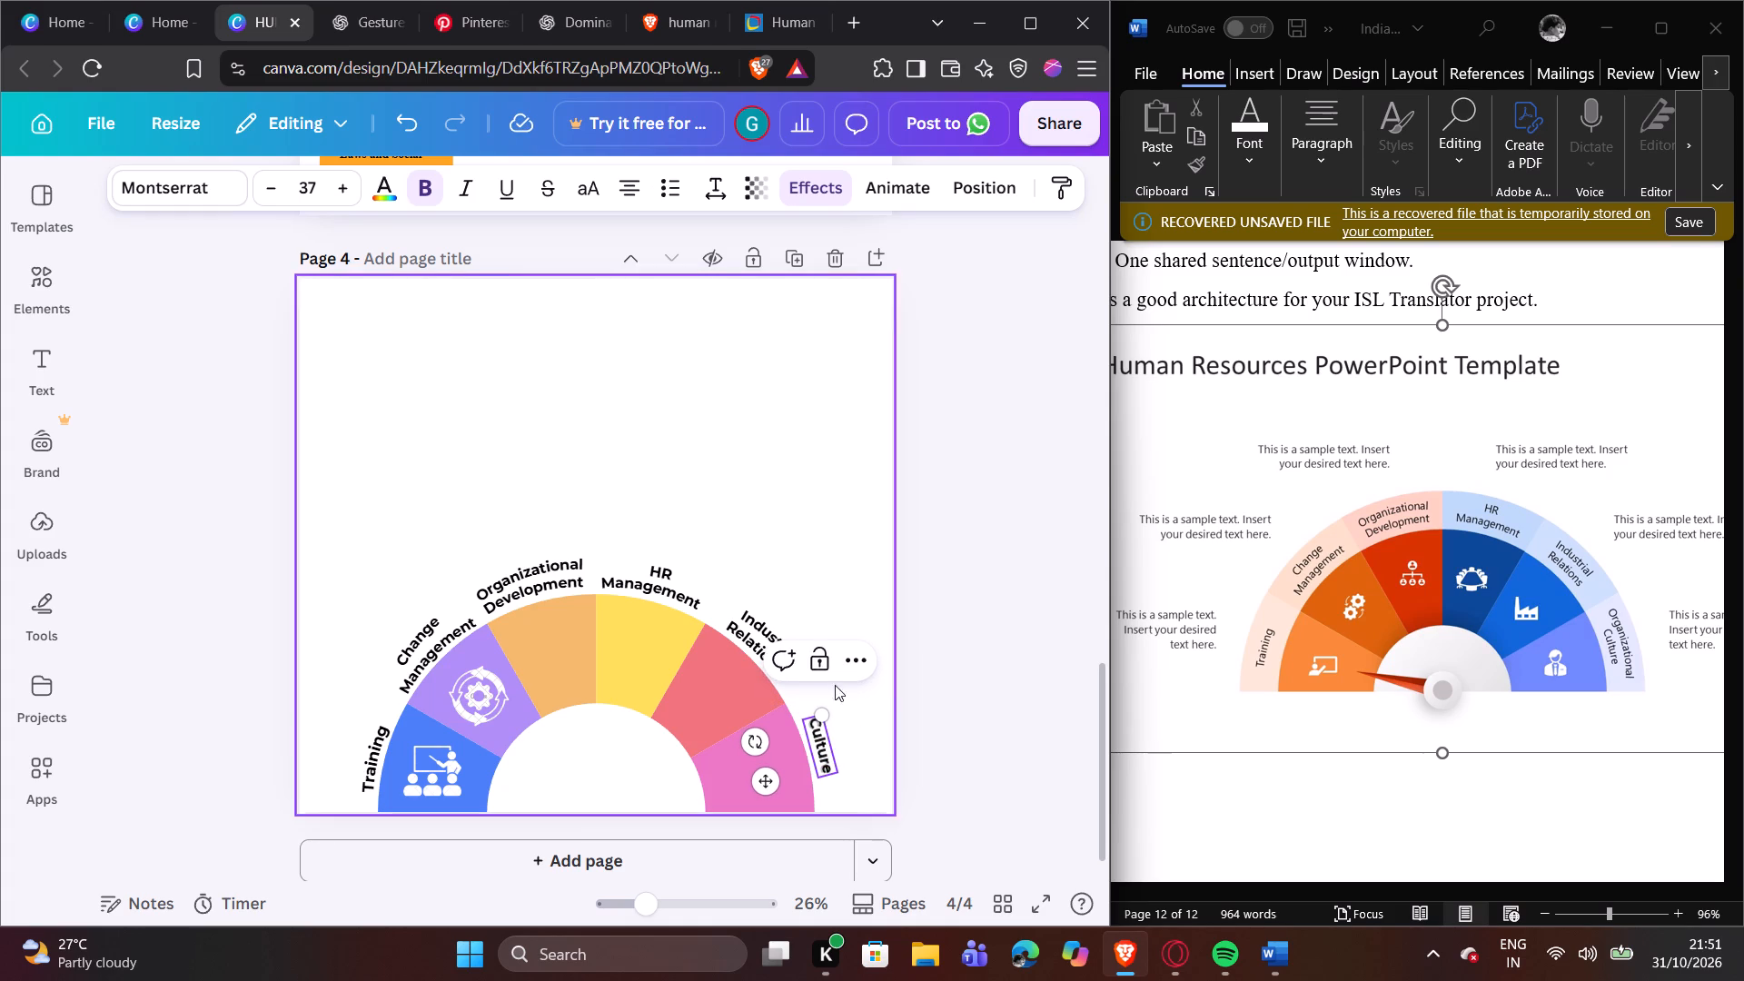
pyautogui.click(969, 716)
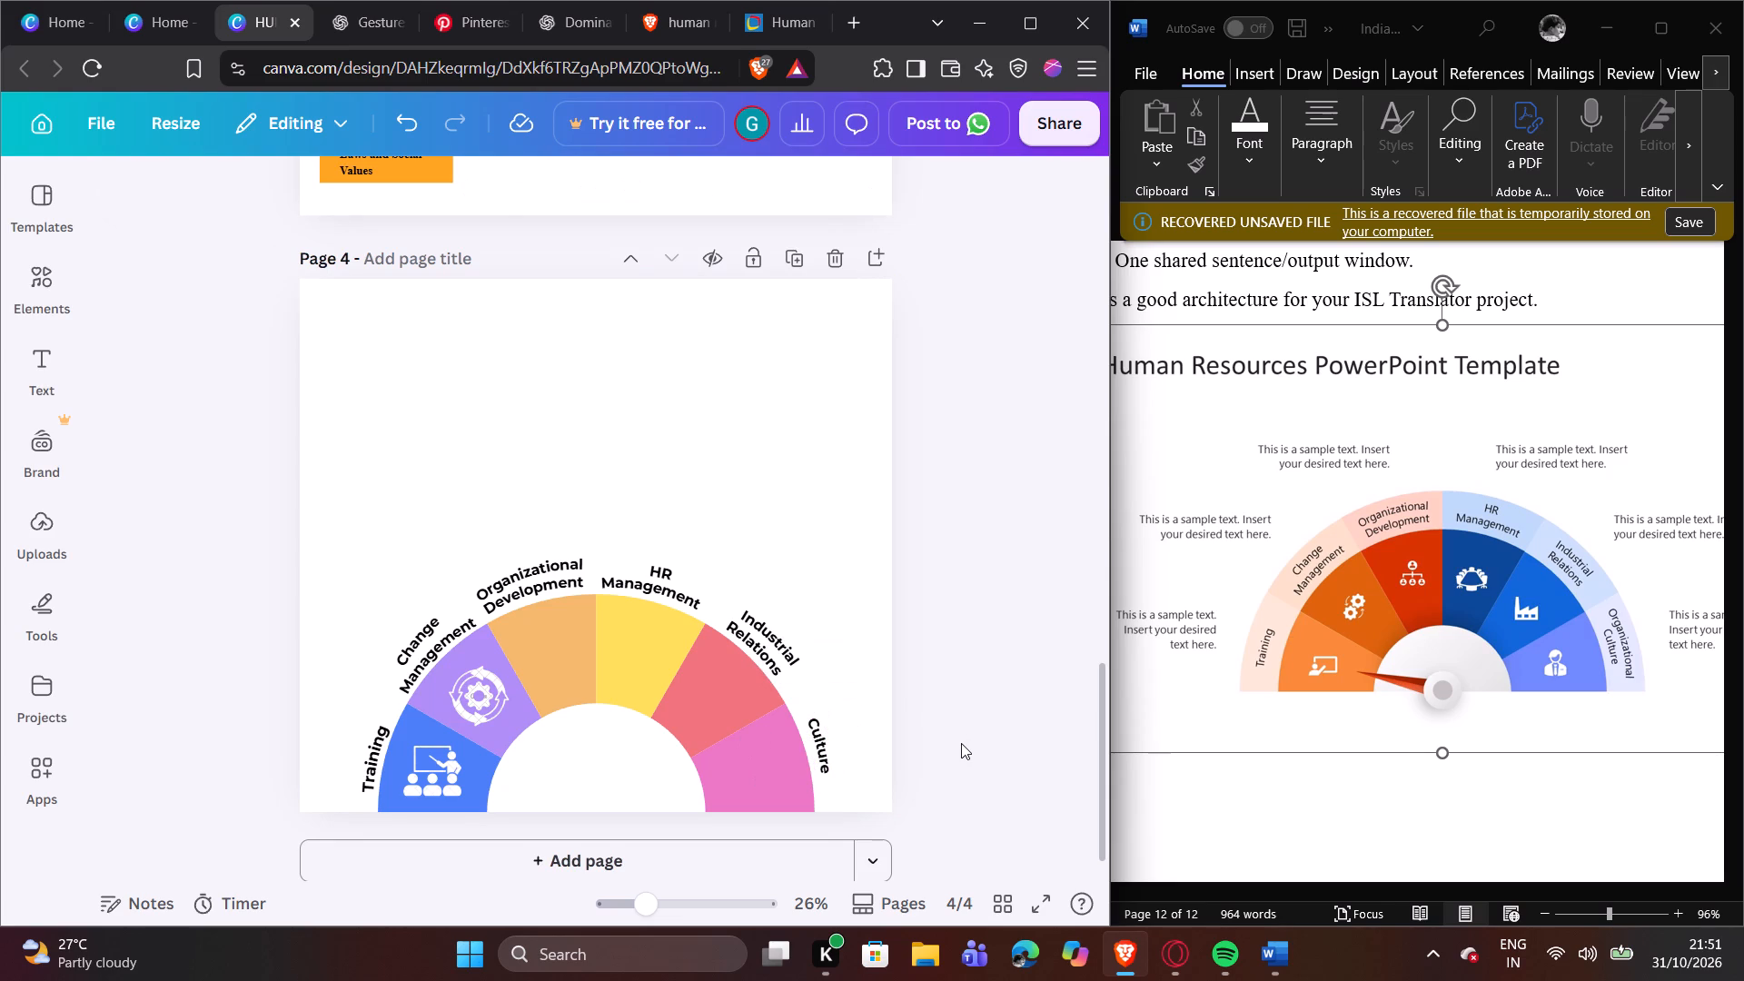
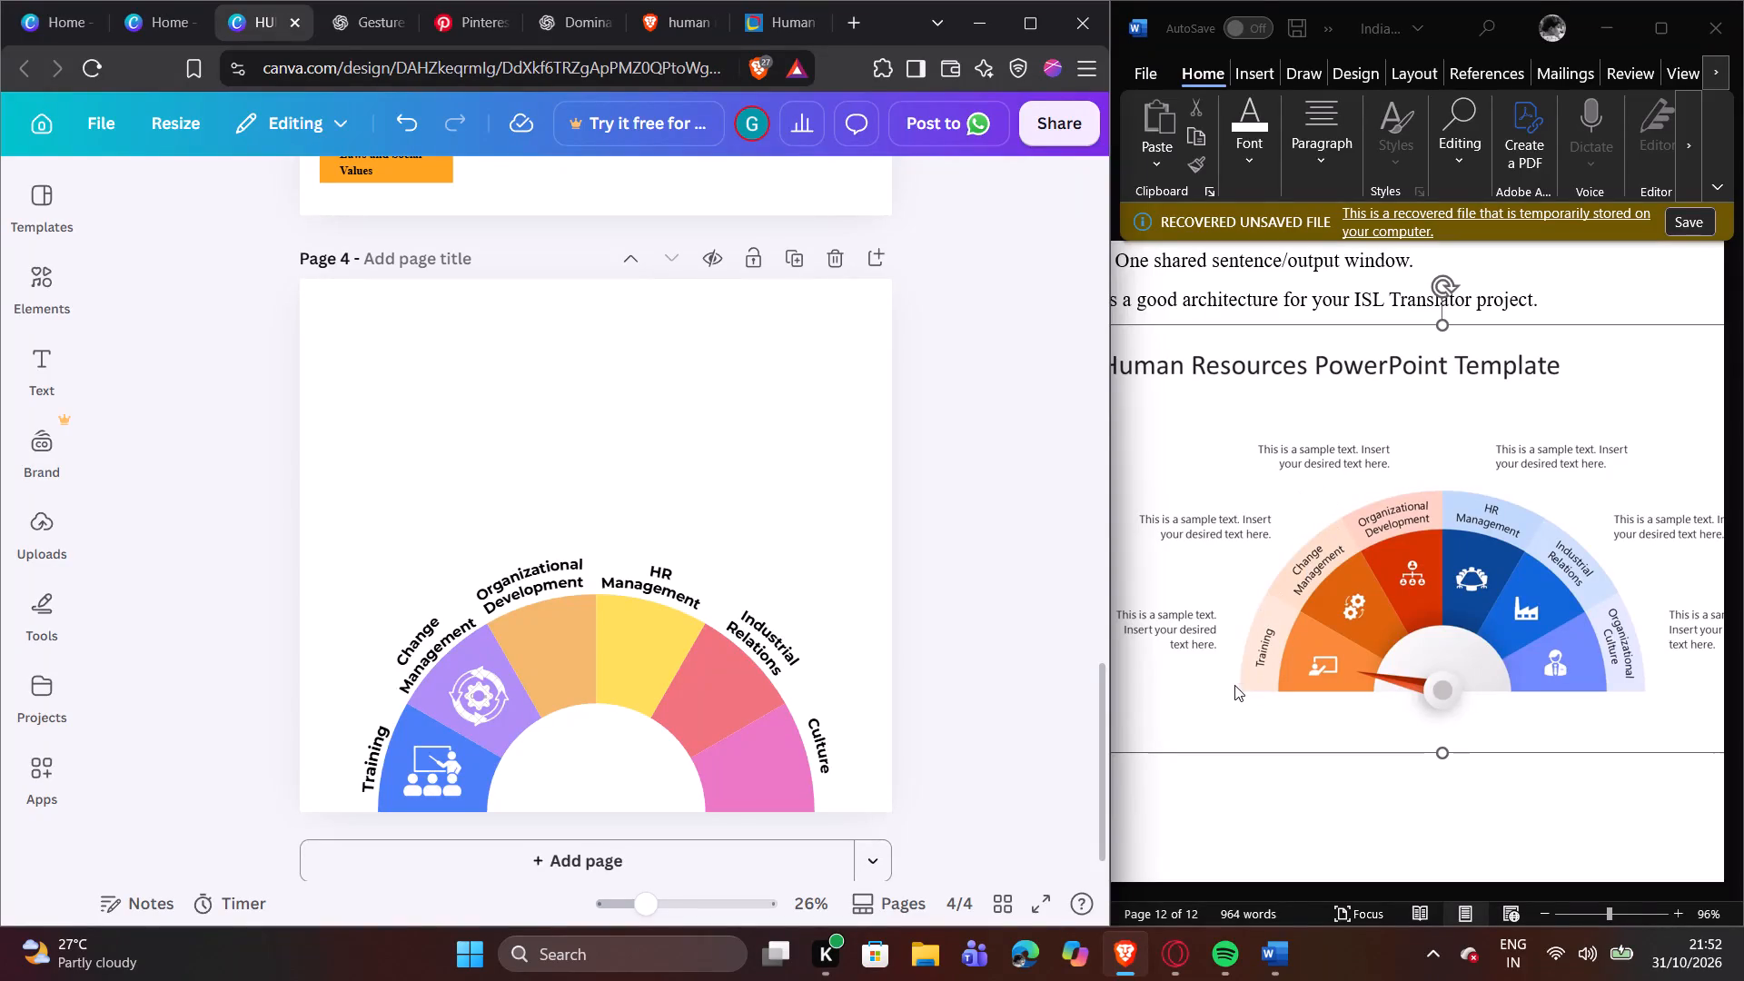
# Duplicate the "Industrial" text and place the copy just outside "Culture" beside the pink segment, rotated to match its near-vertical slope.
pyautogui.click(757, 622)
pyautogui.click(761, 543)
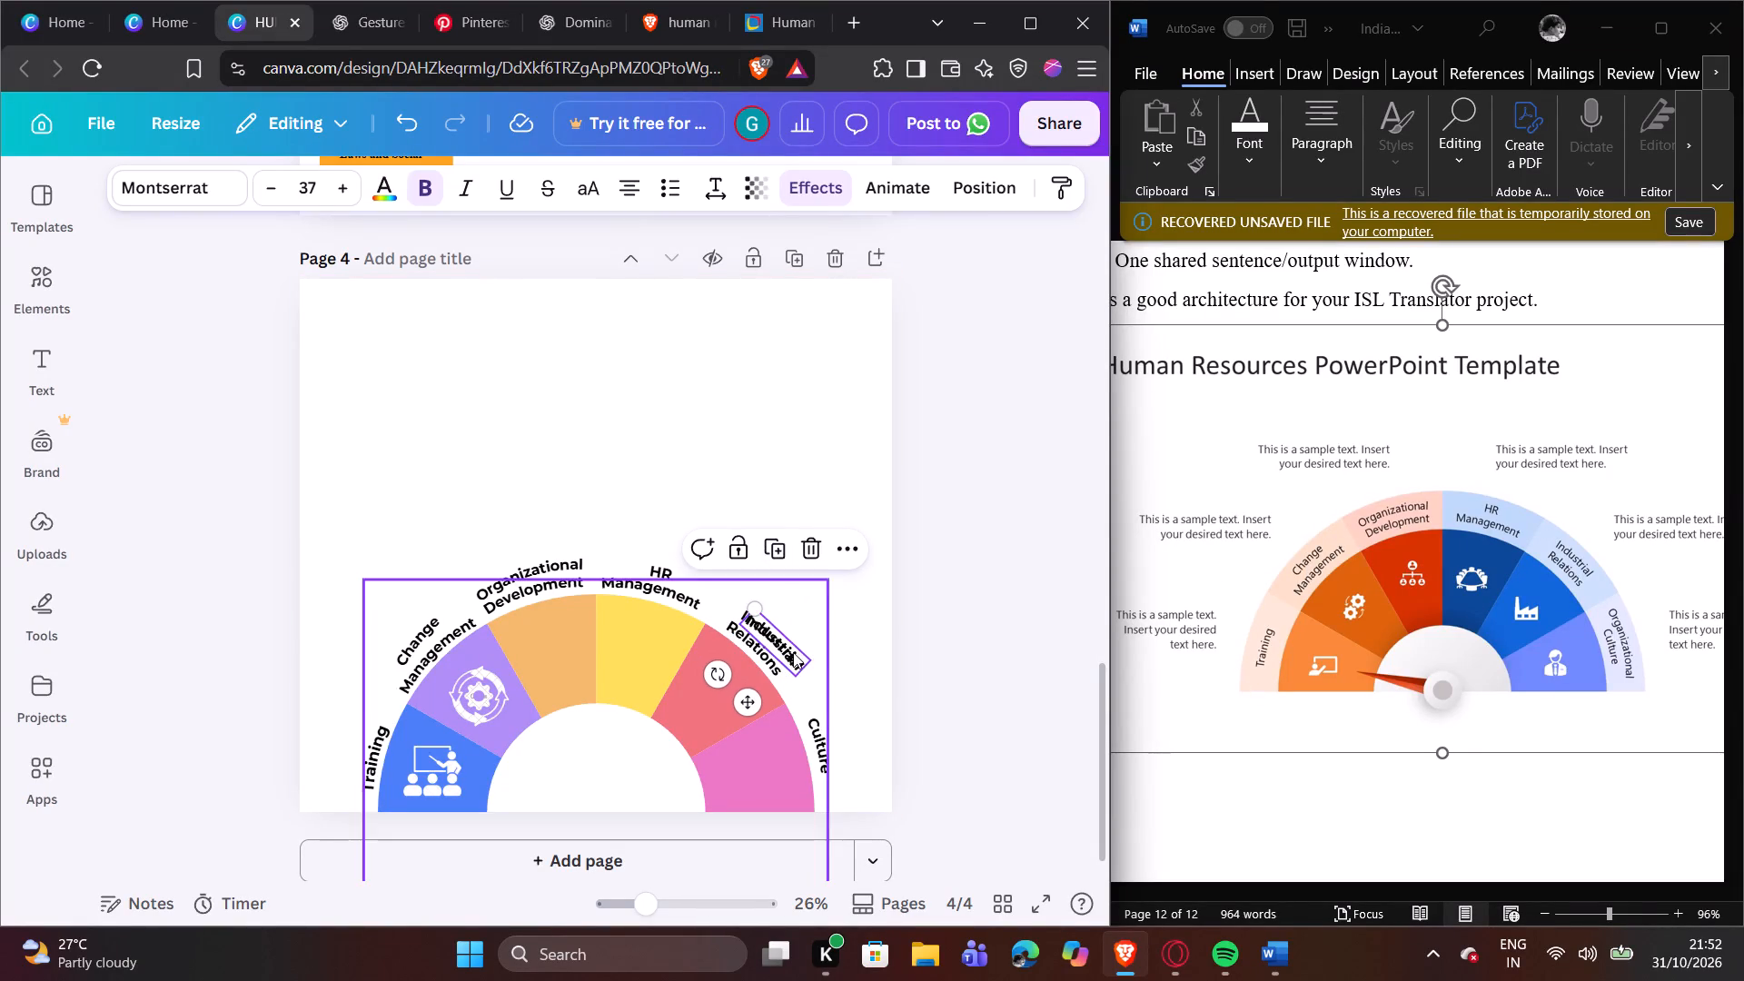
pyautogui.moveTo(793, 652); pyautogui.dragTo(859, 749)
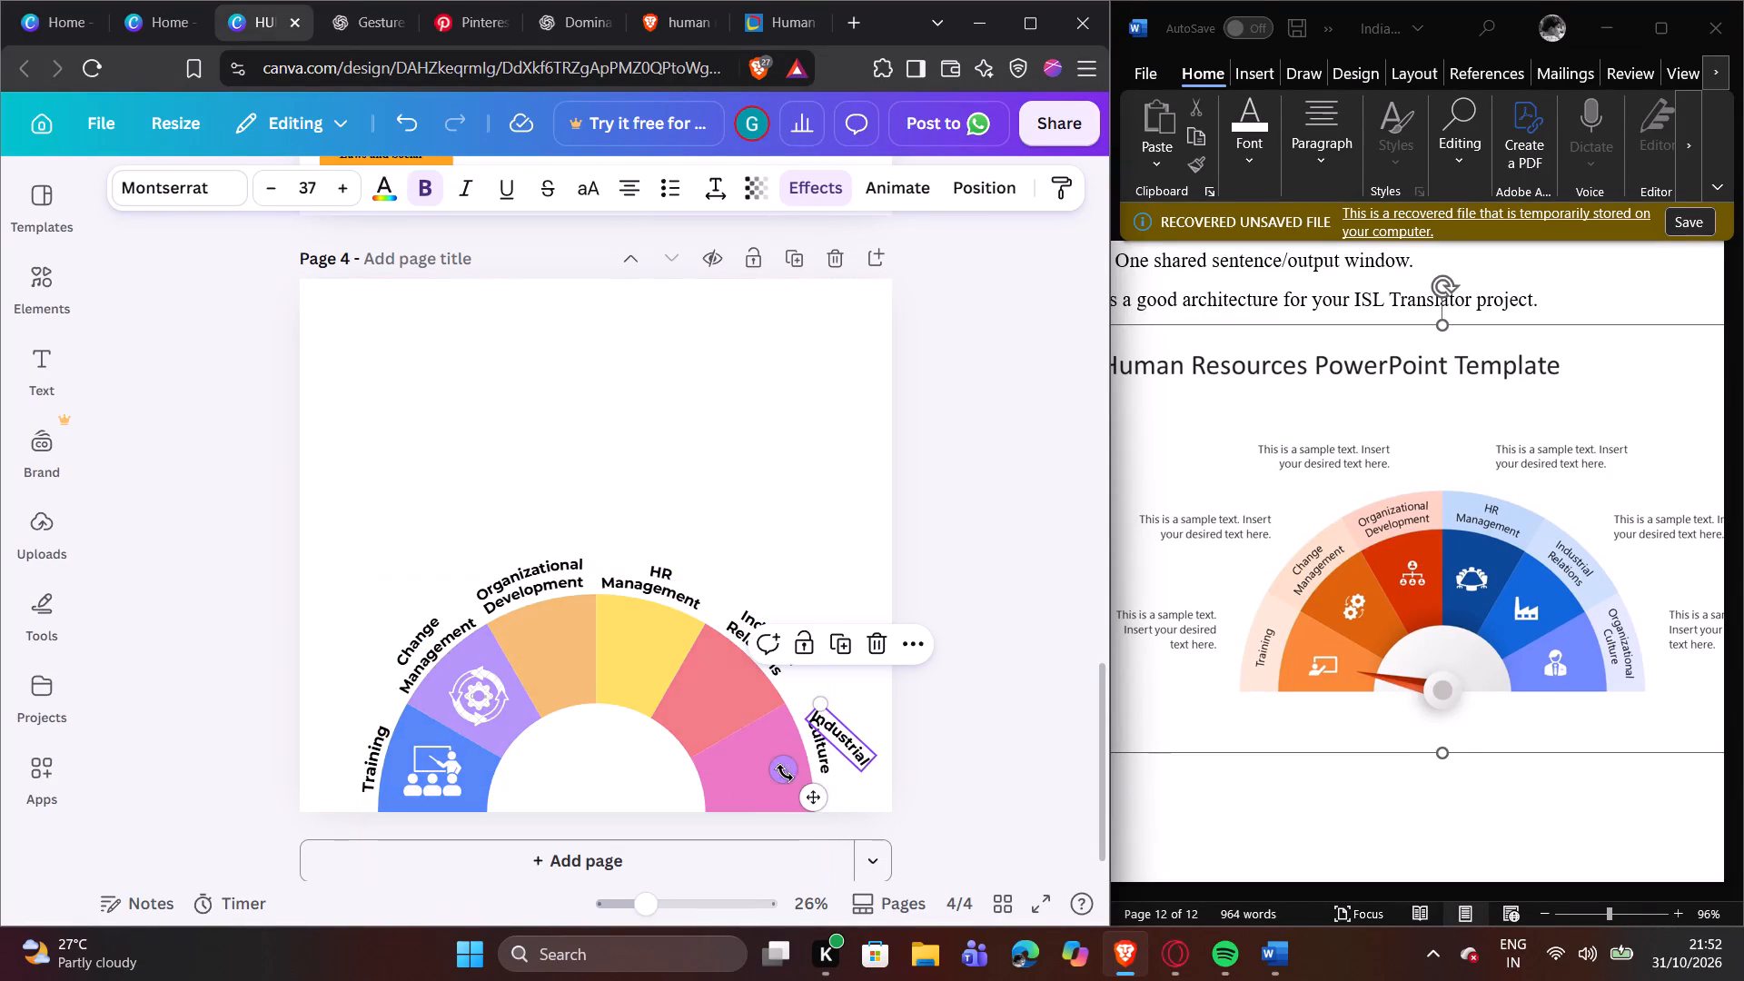
pyautogui.moveTo(785, 772); pyautogui.dragTo(749, 739)
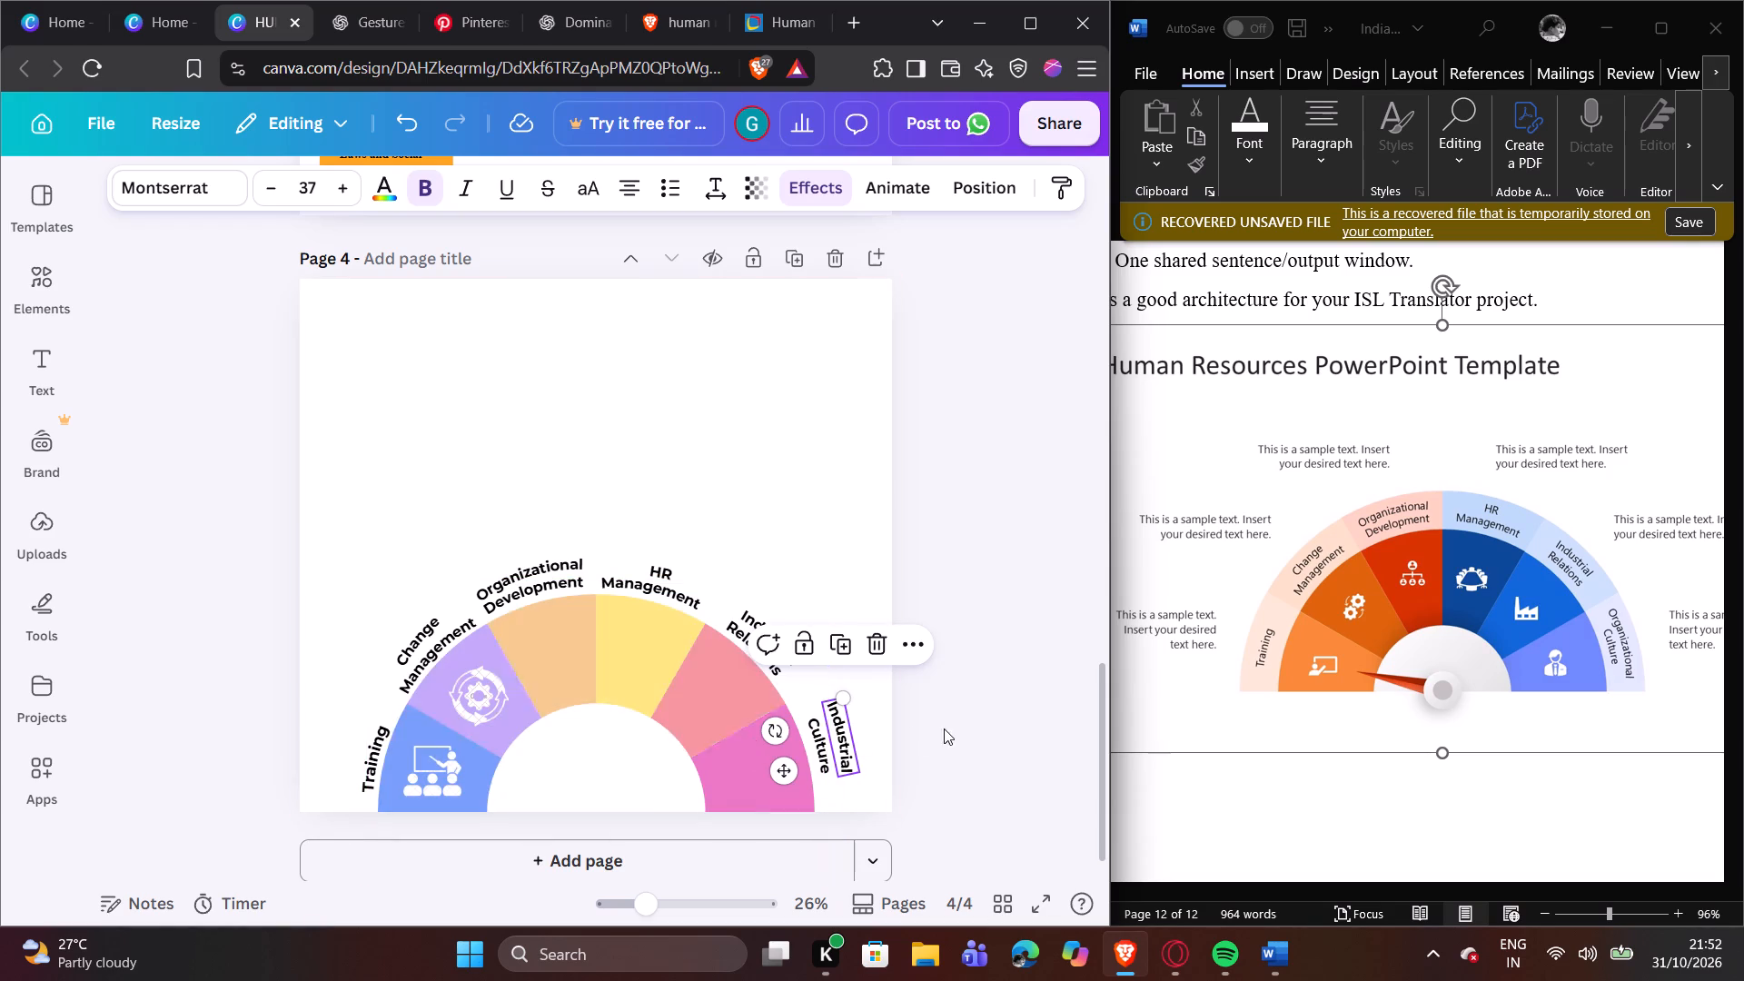
pyautogui.click(961, 728)
pyautogui.click(849, 738)
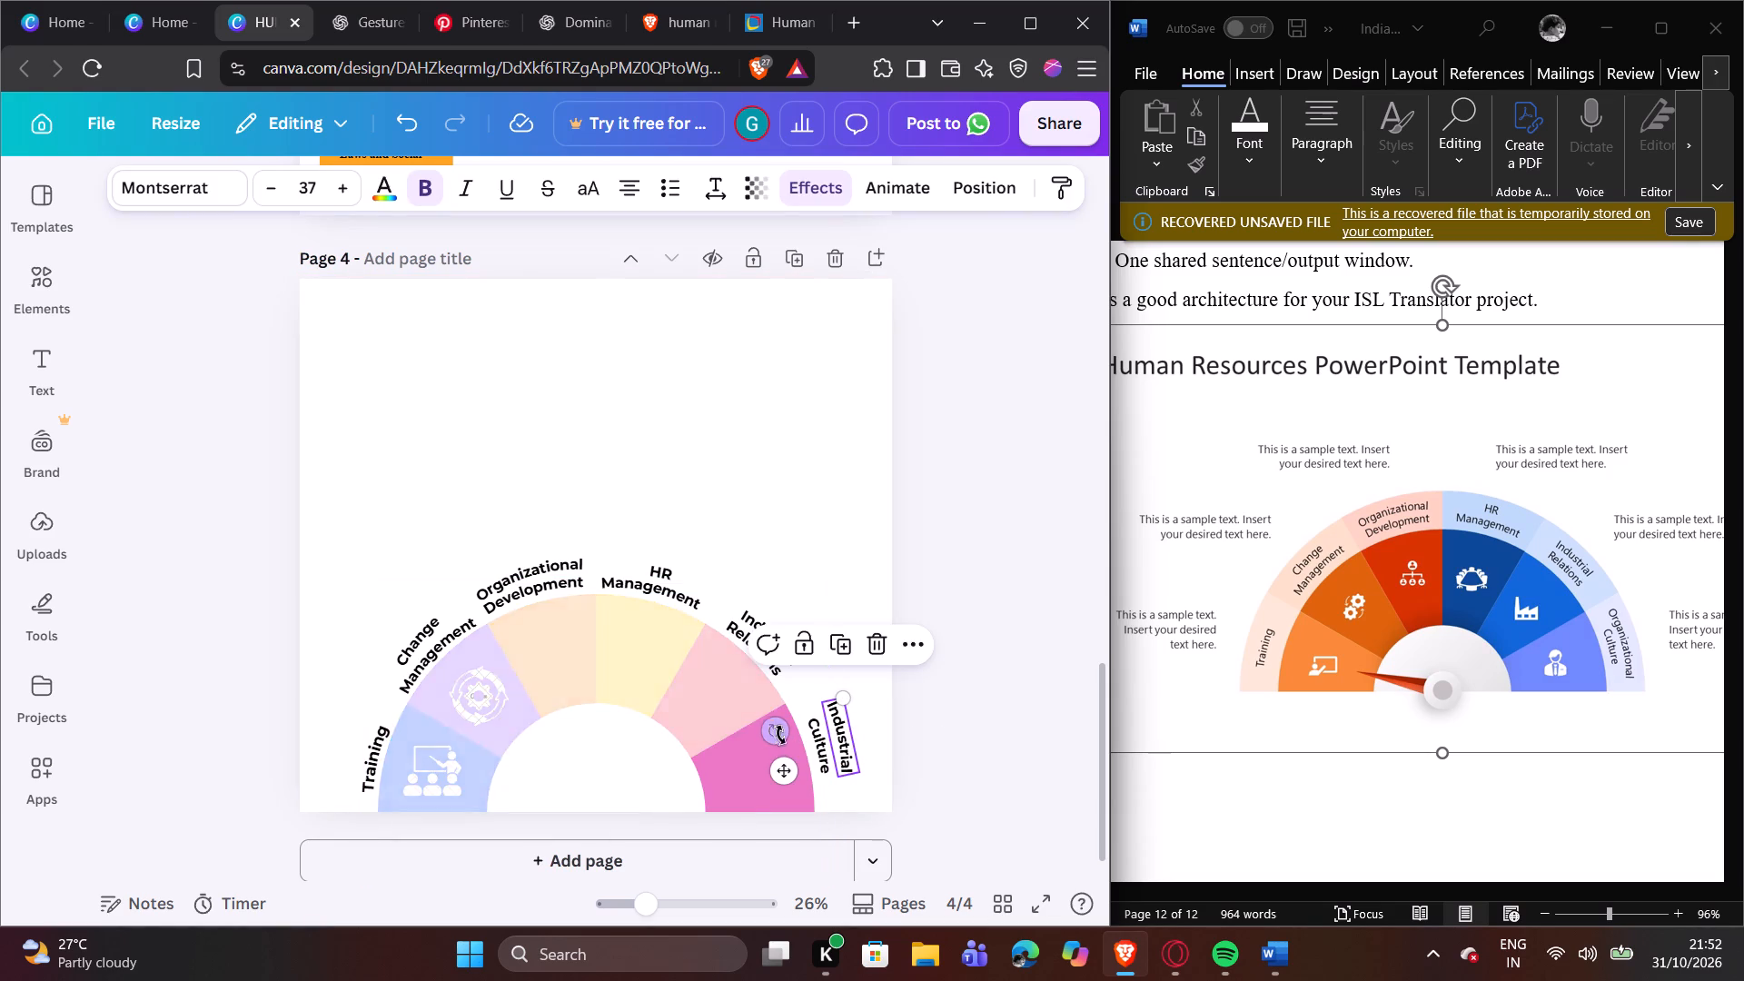
pyautogui.click(776, 730)
pyautogui.click(782, 736)
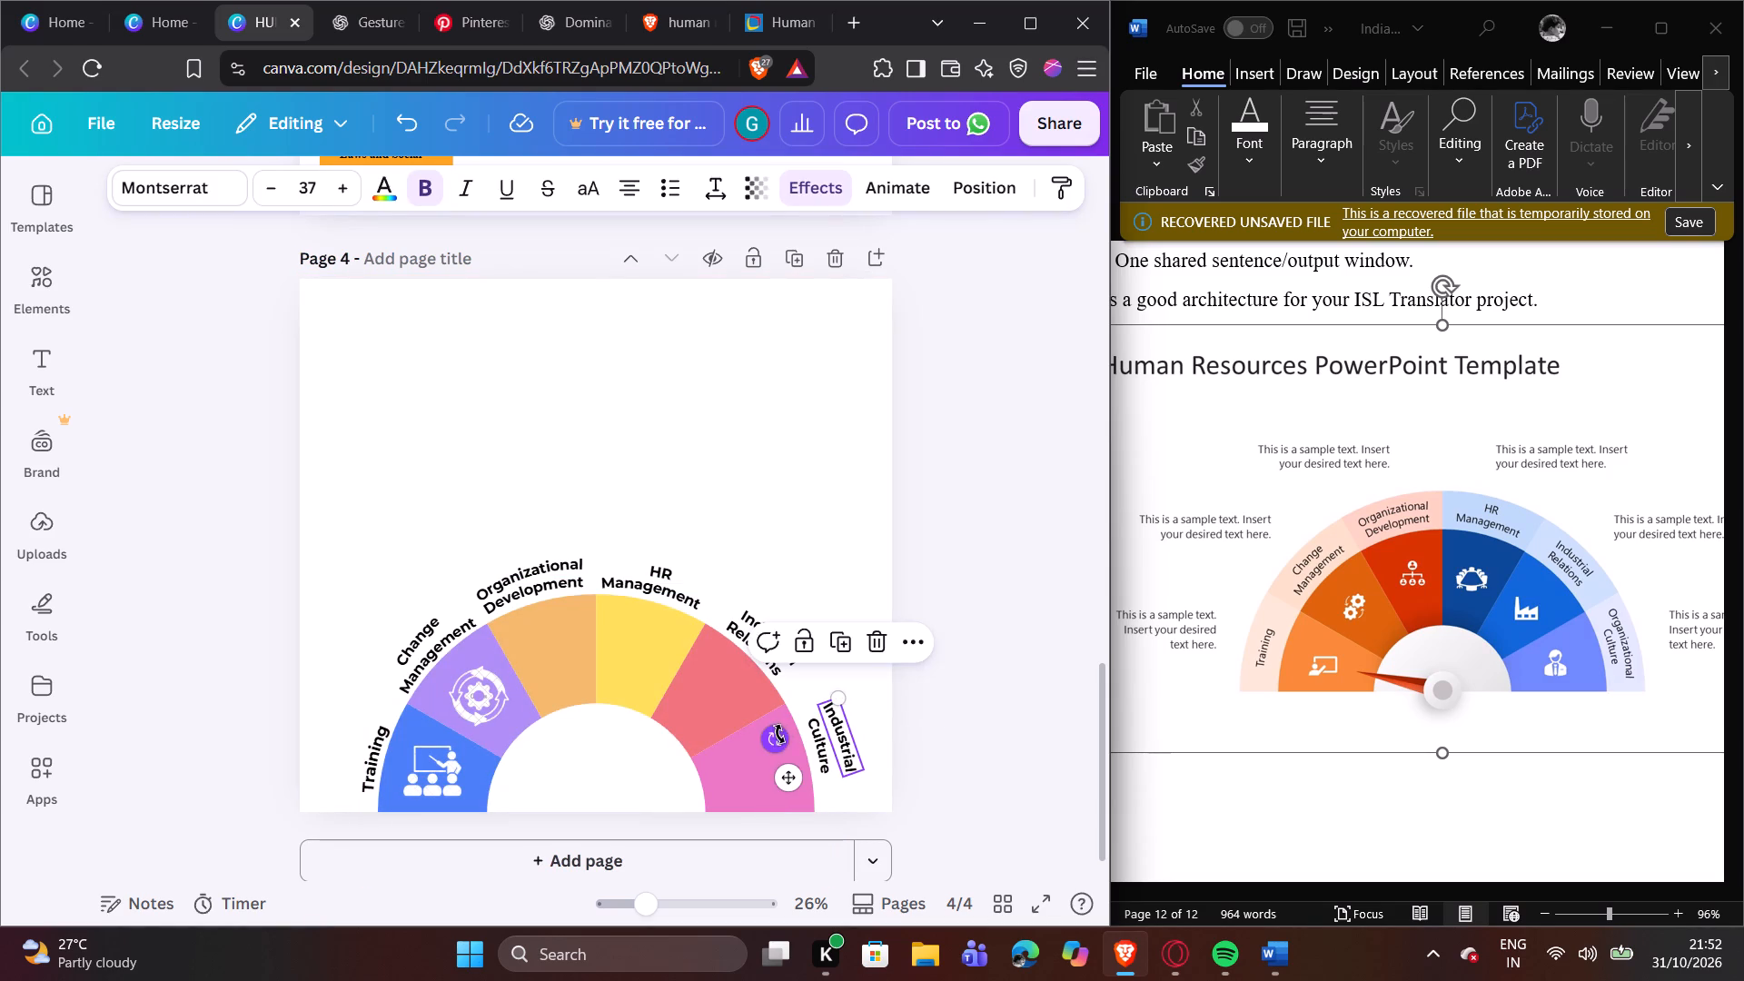
pyautogui.click(964, 736)
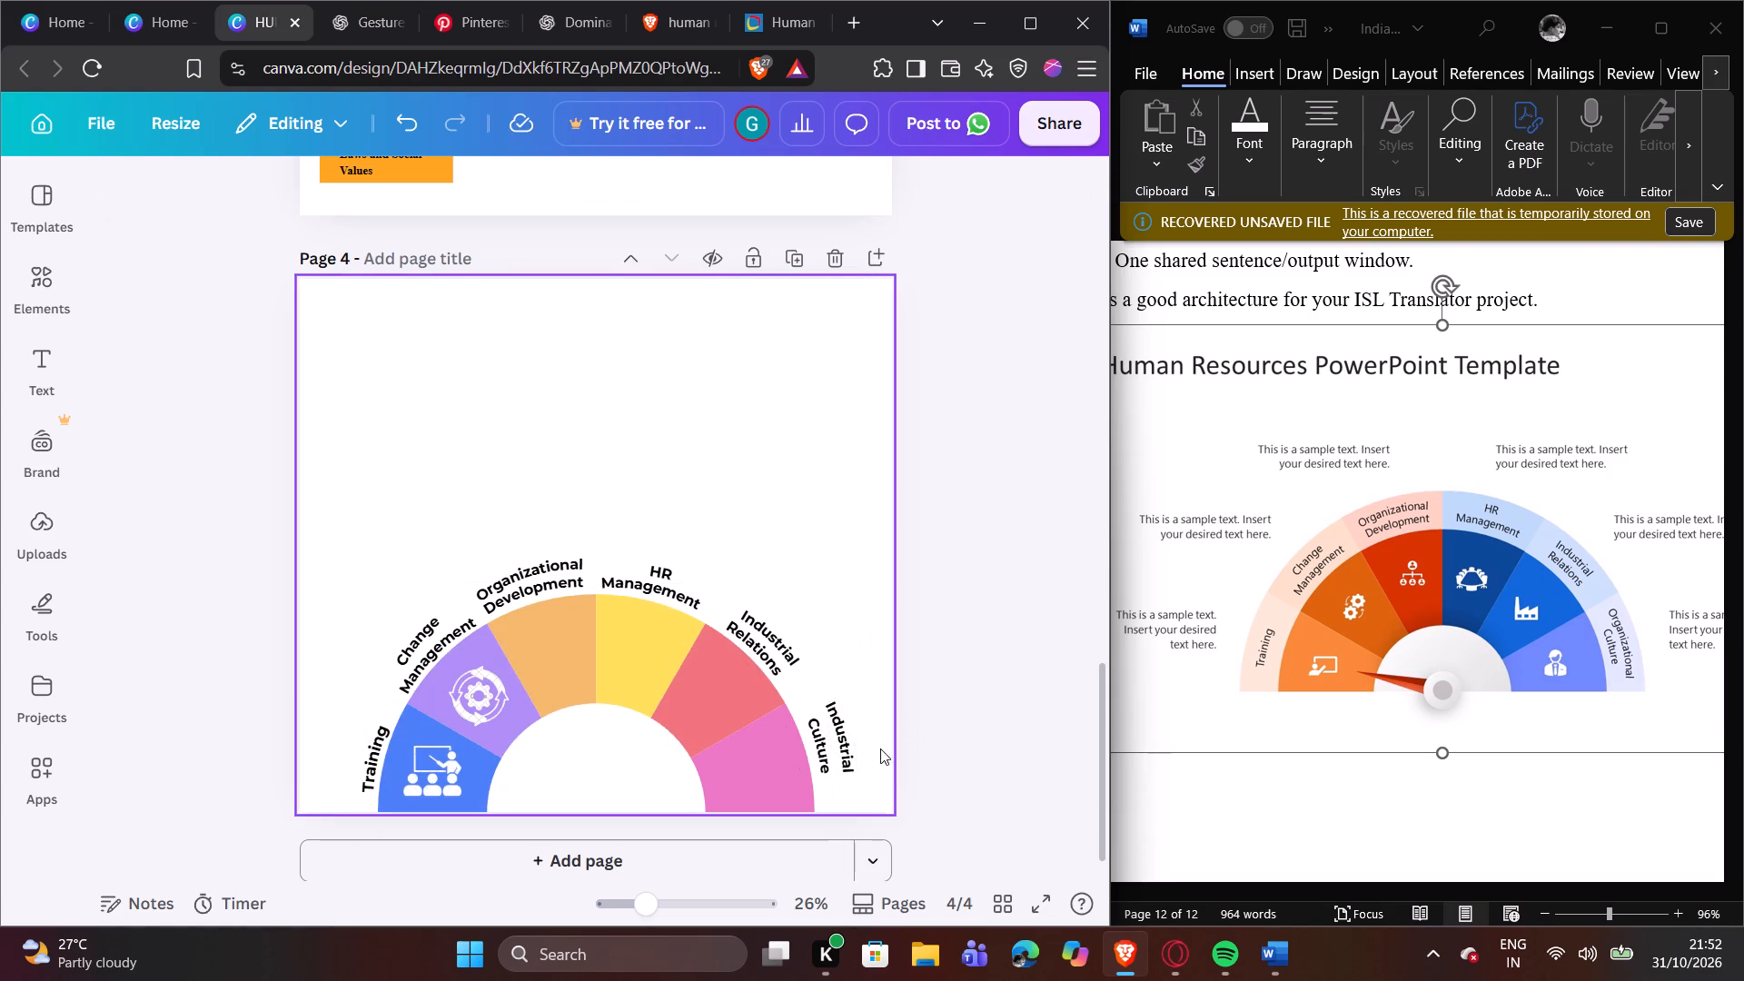
# Replace the wording of the copied "Industrial" text beside "Culture" with "Organizational".
pyautogui.click(848, 743)
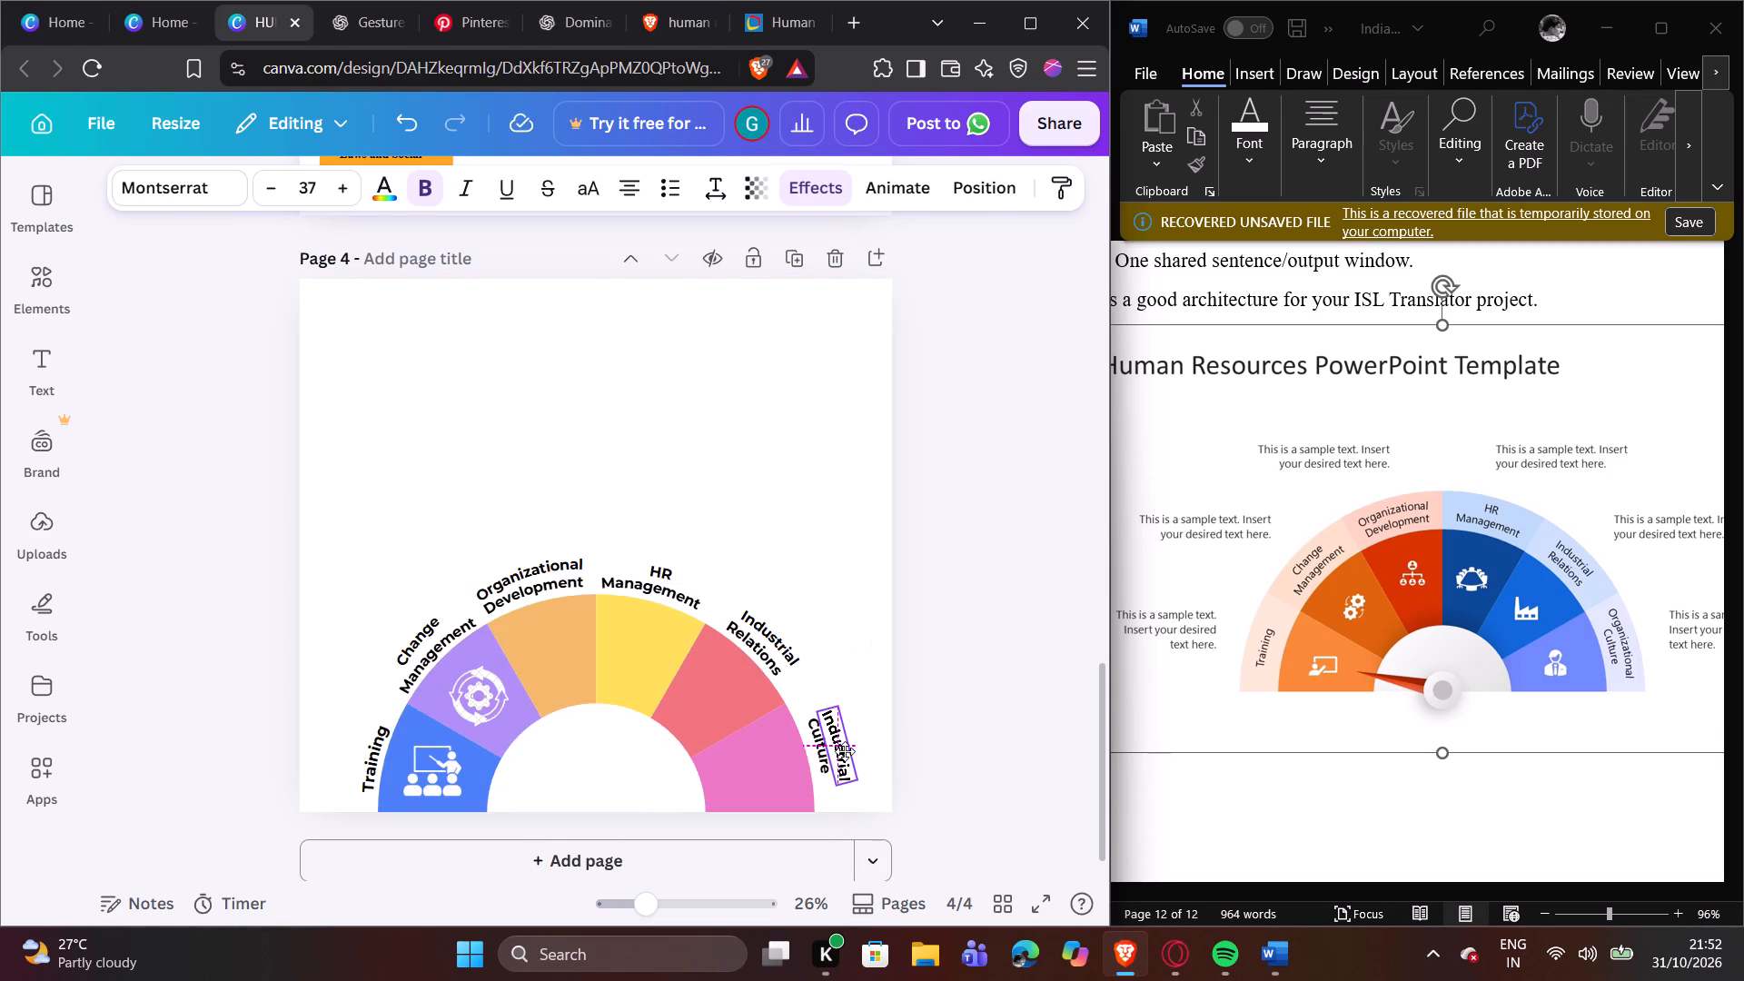
pyautogui.click(842, 746)
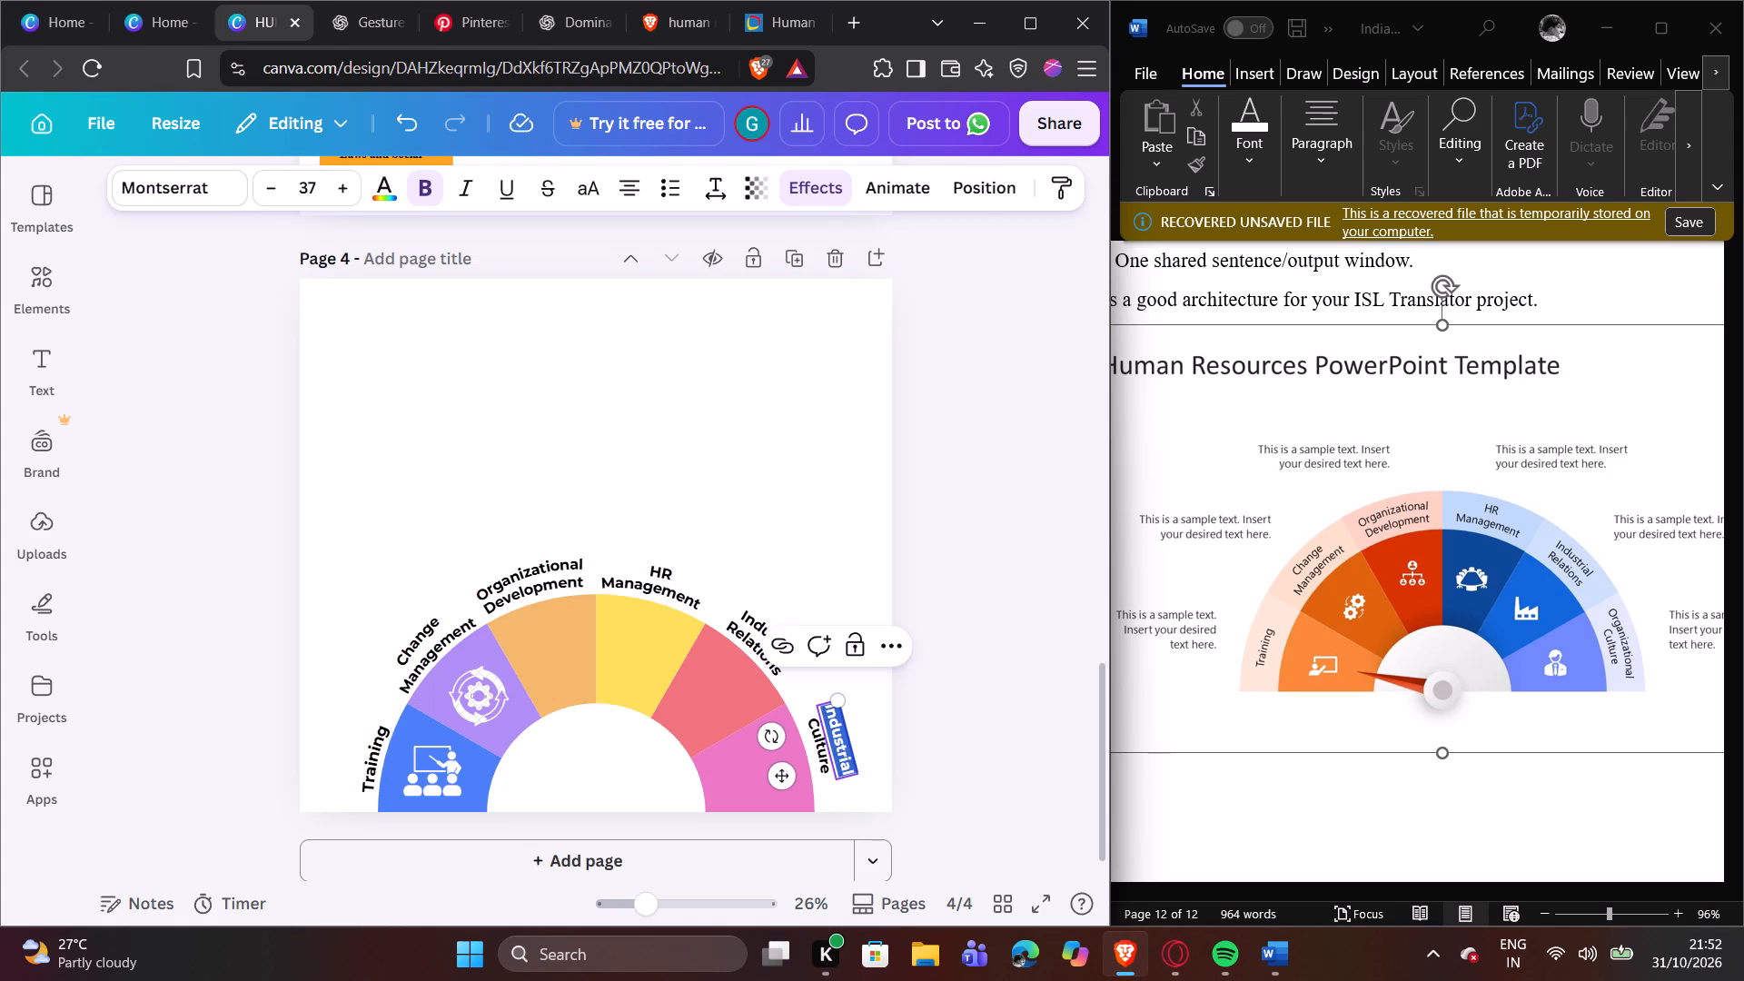
pyautogui.hotkey('shift', 'o')
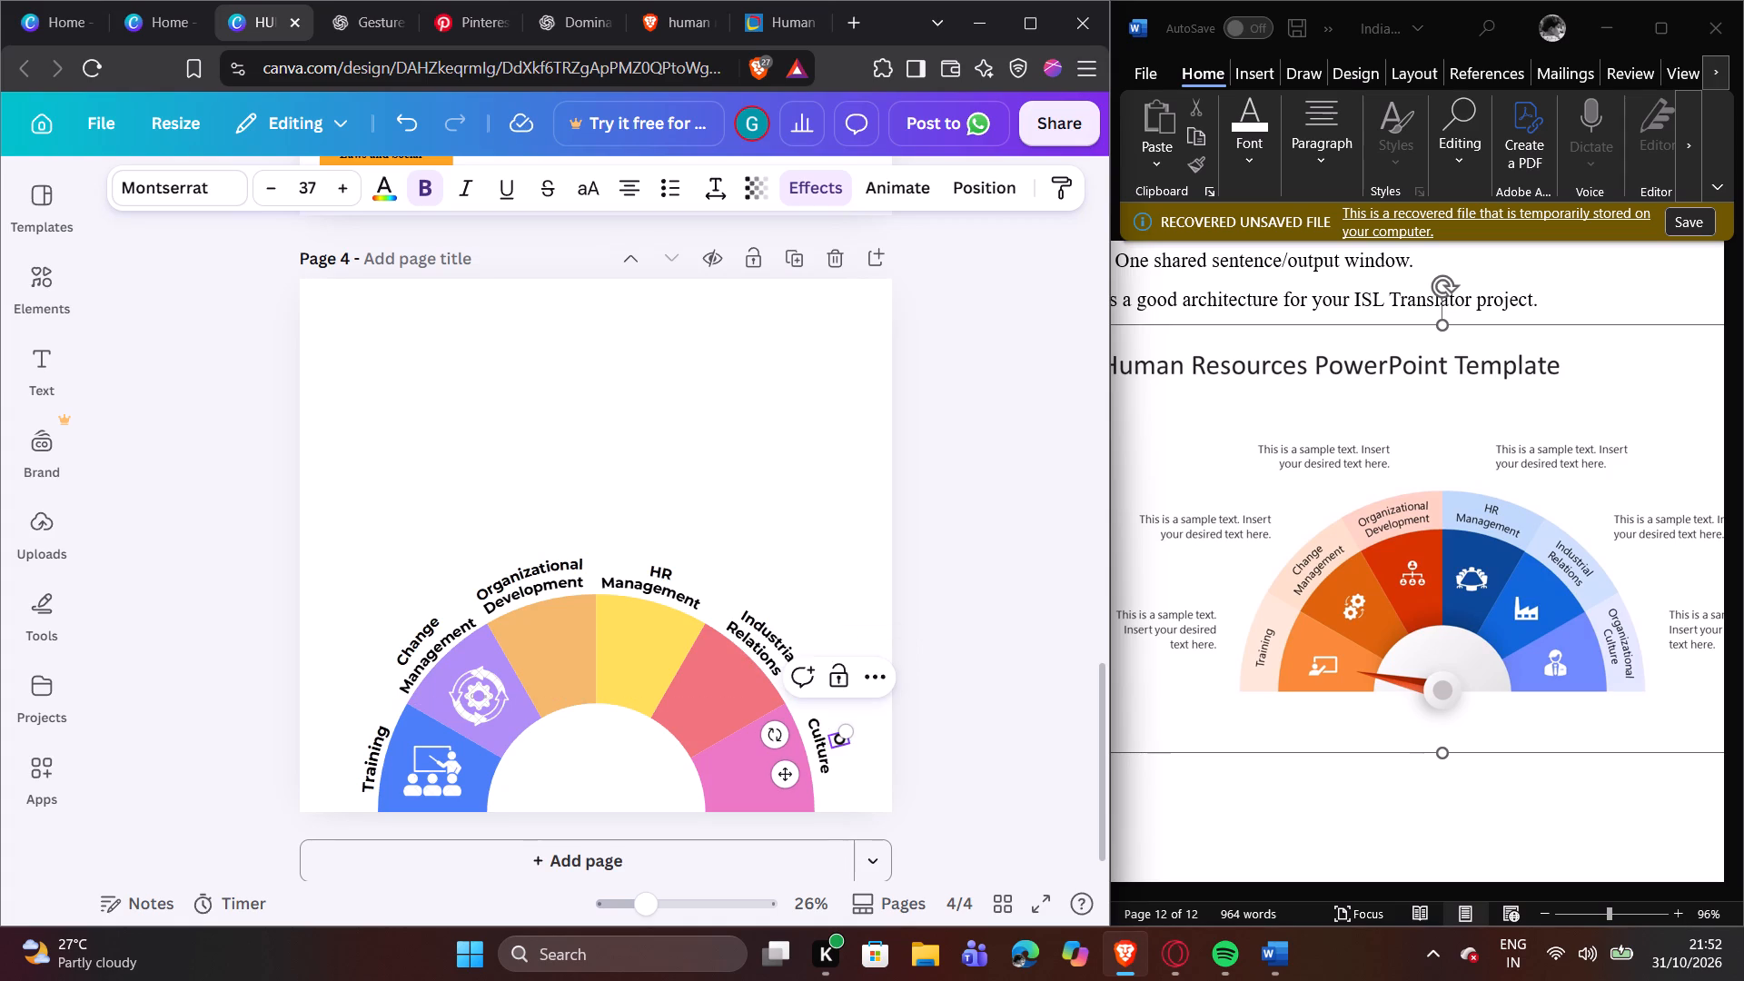
pyautogui.press('r')
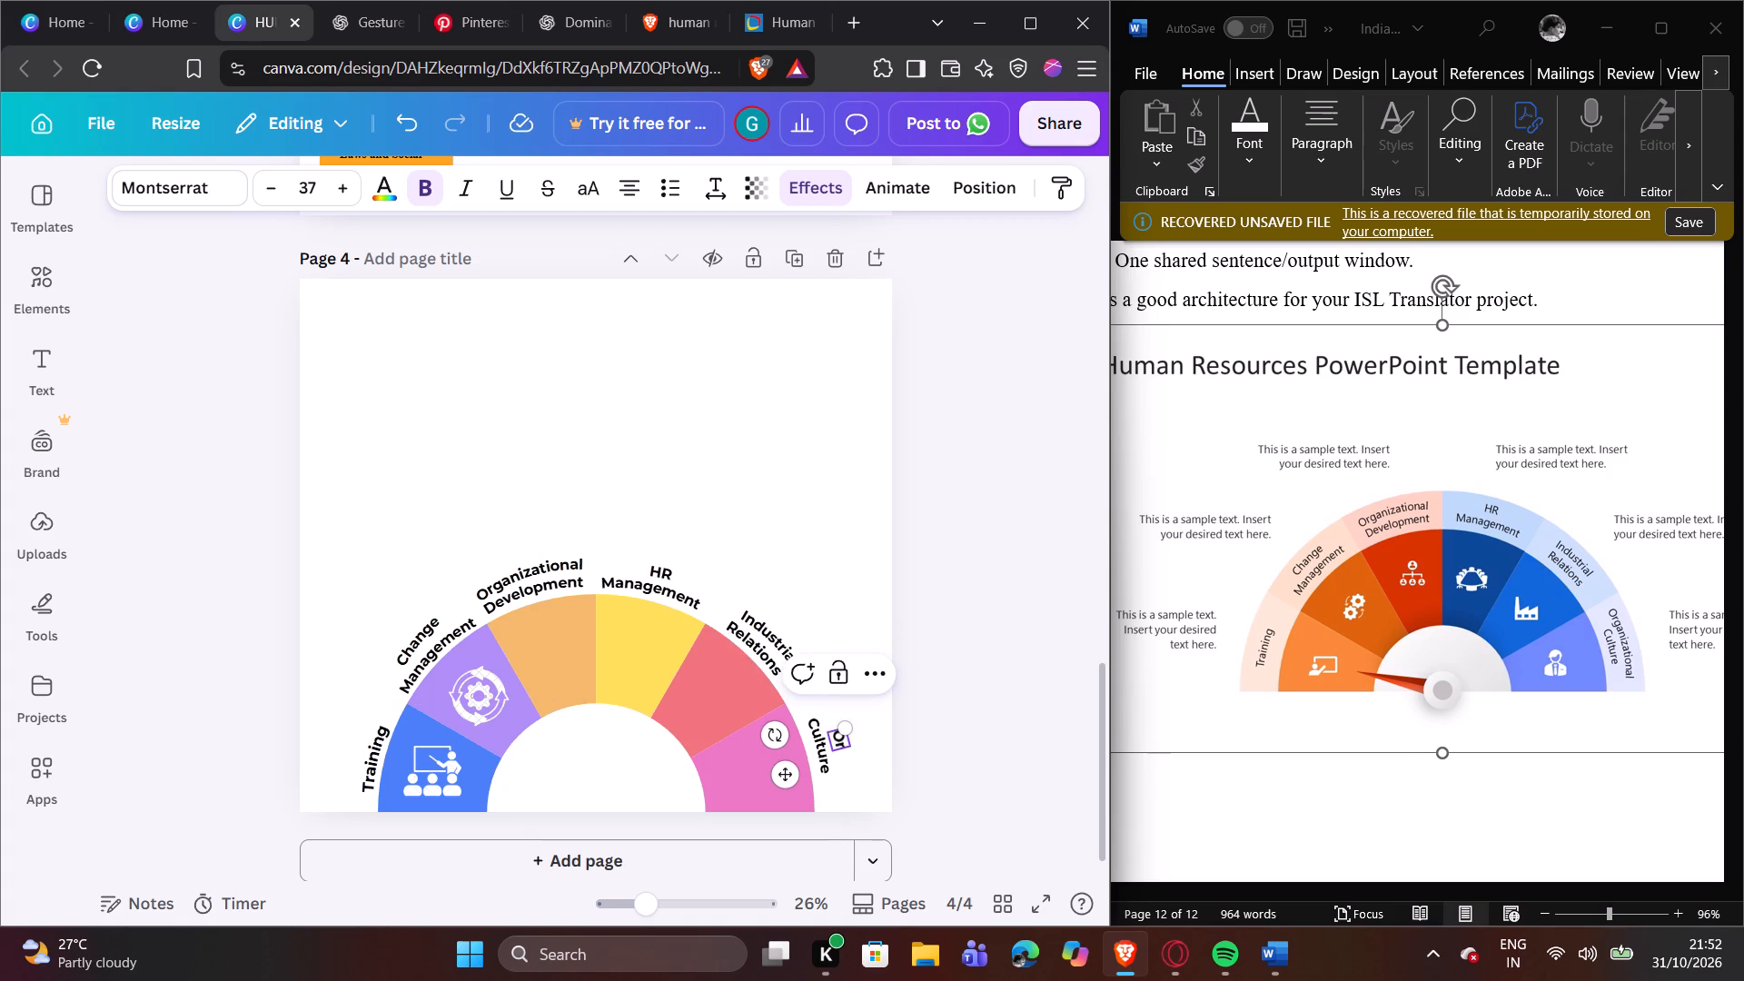
pyautogui.write('gani')
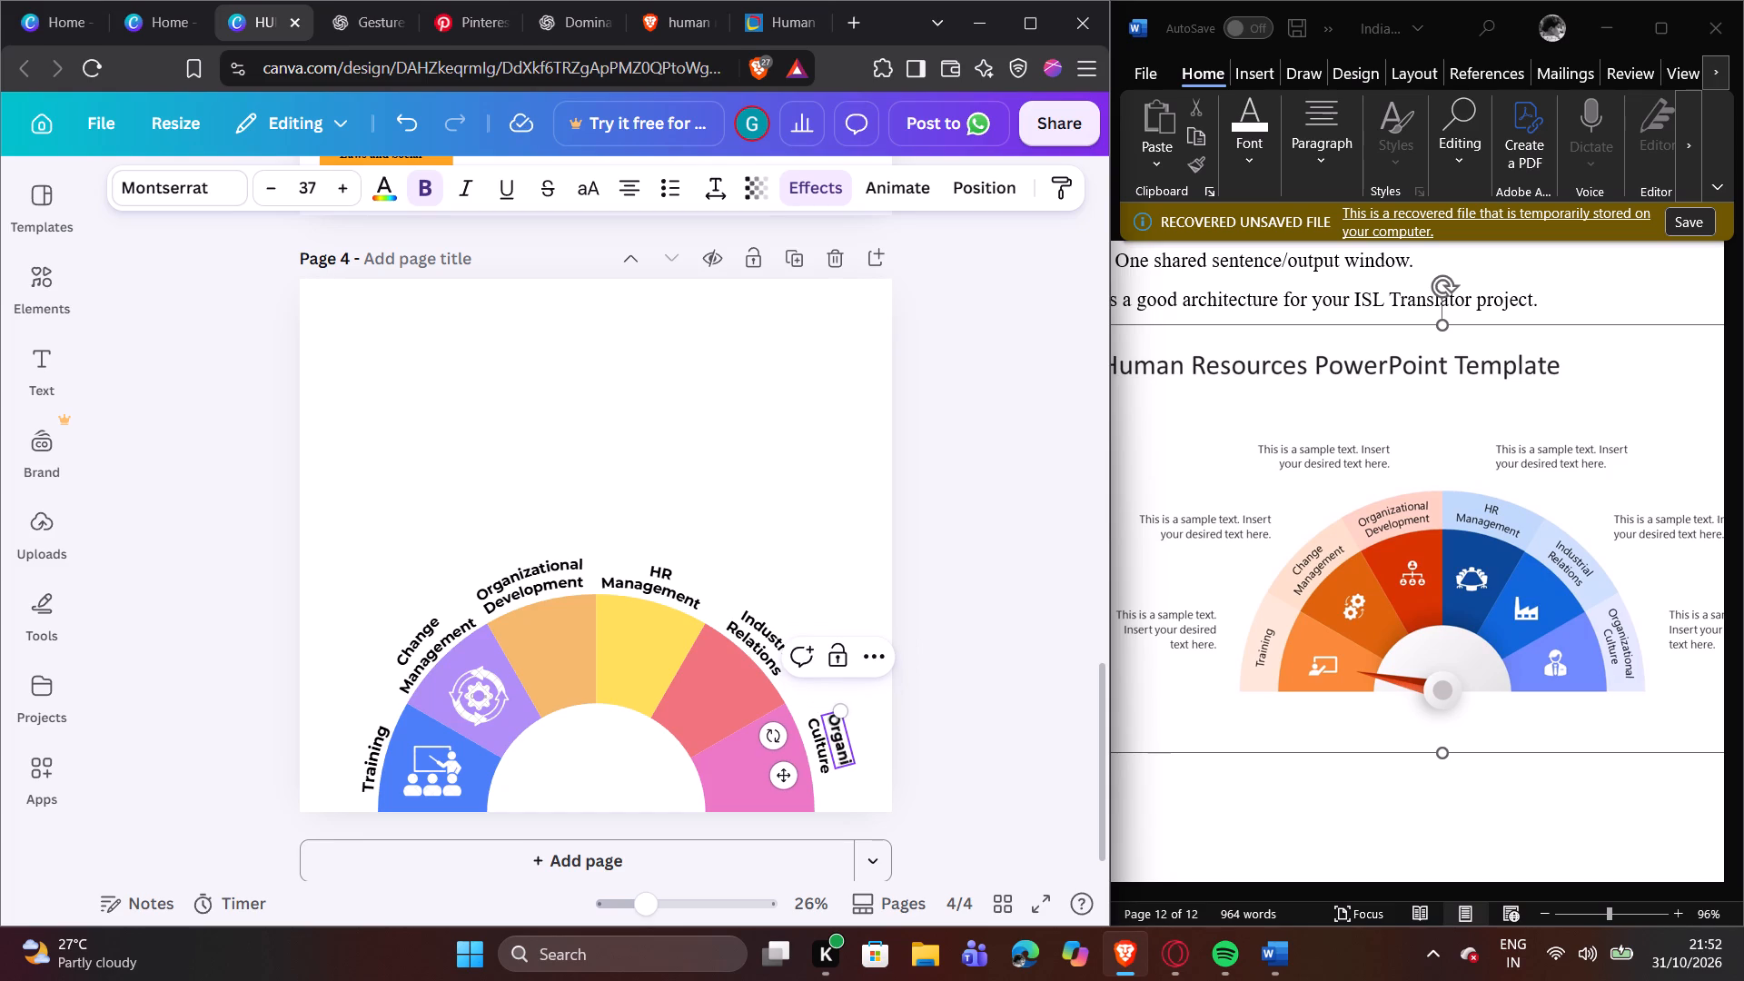
pyautogui.write('za')
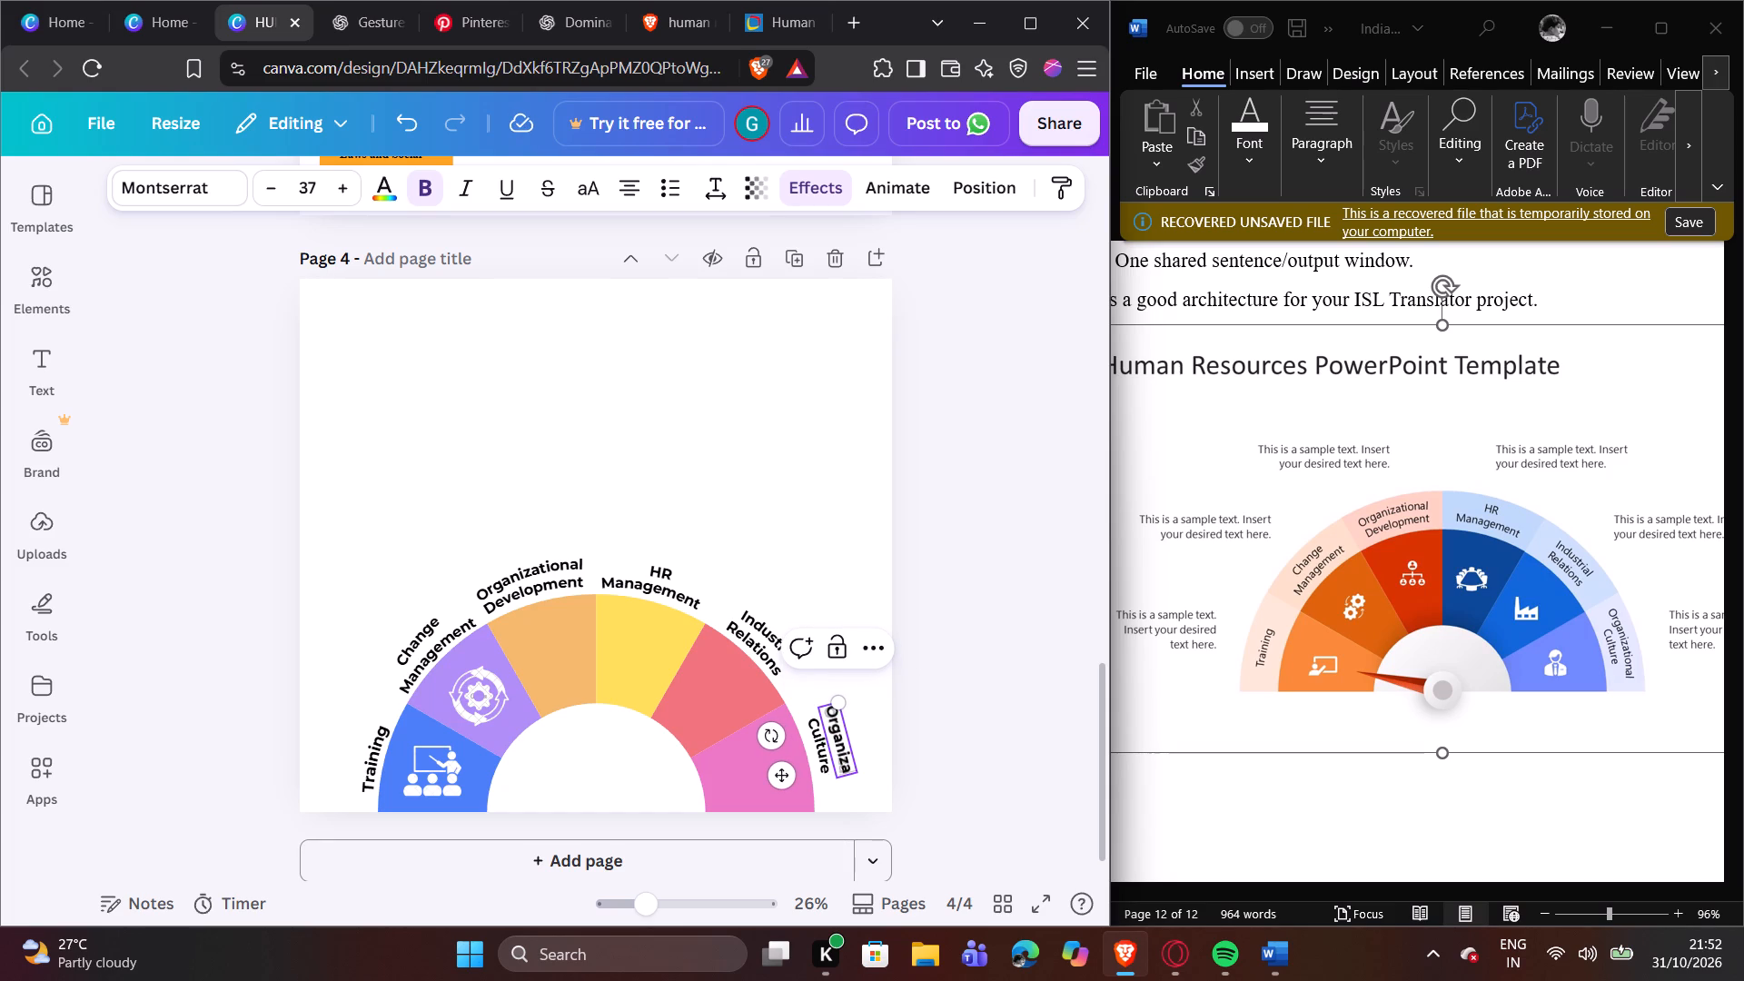
pyautogui.write('ti')
pyautogui.press('o')
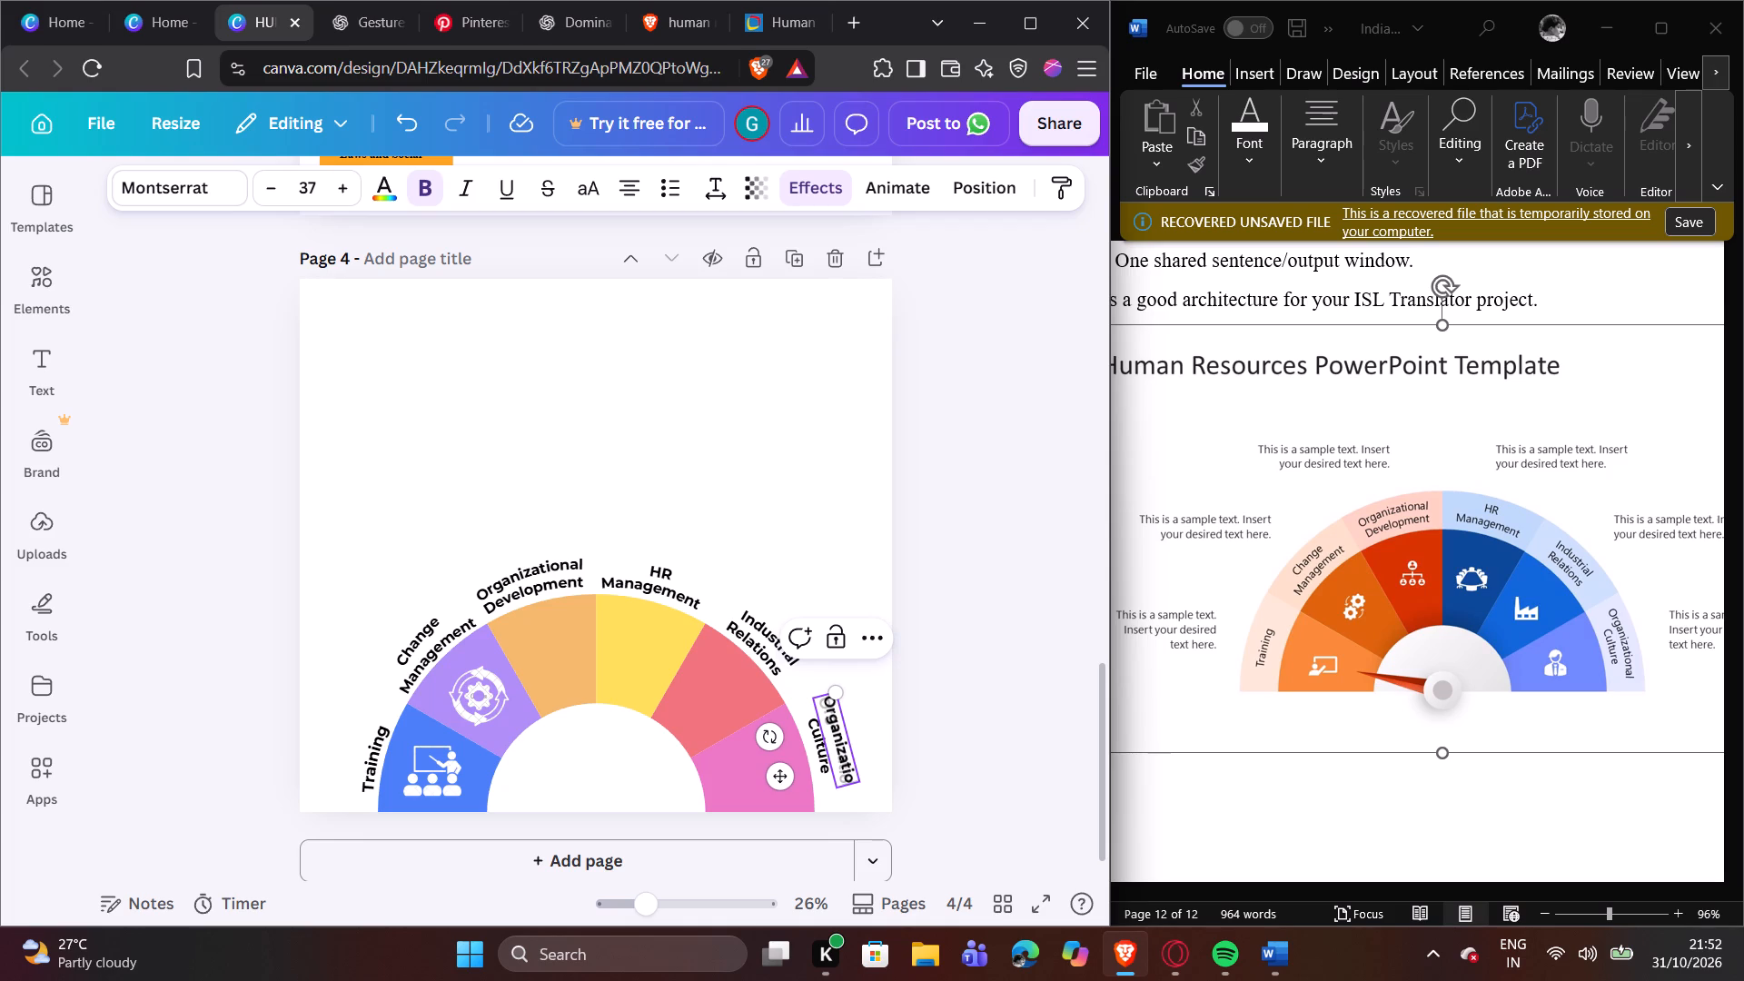
pyautogui.write('na')
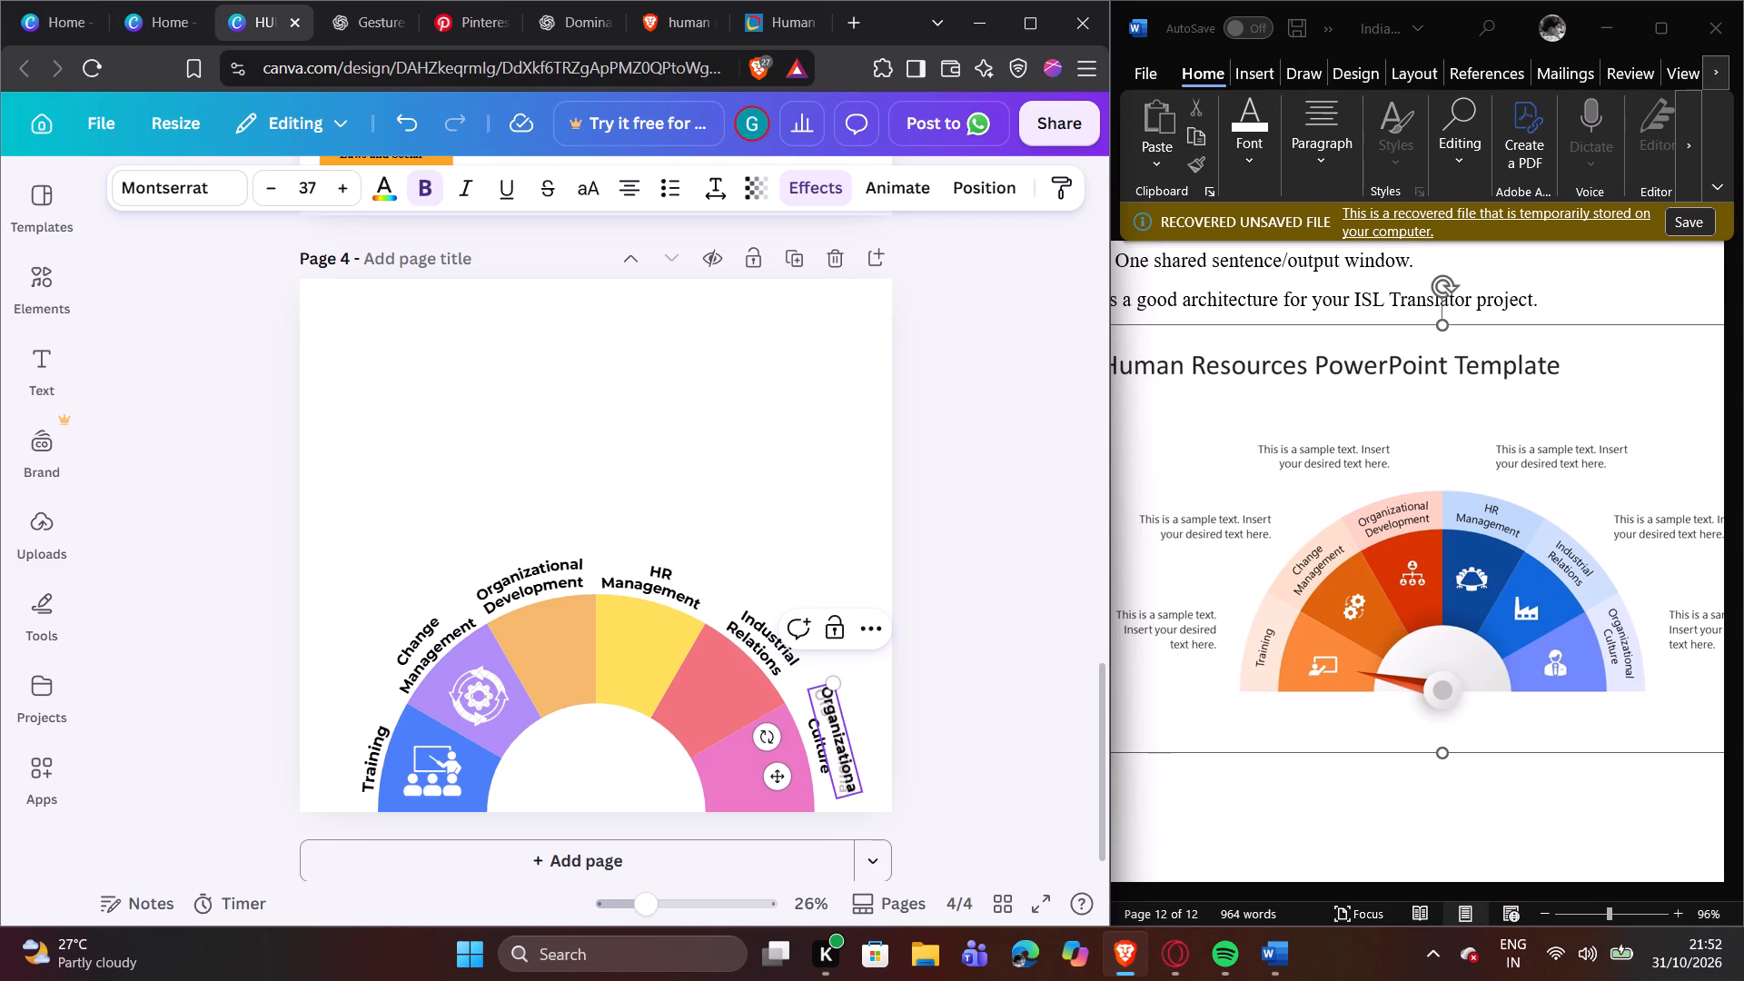
pyautogui.press('l')
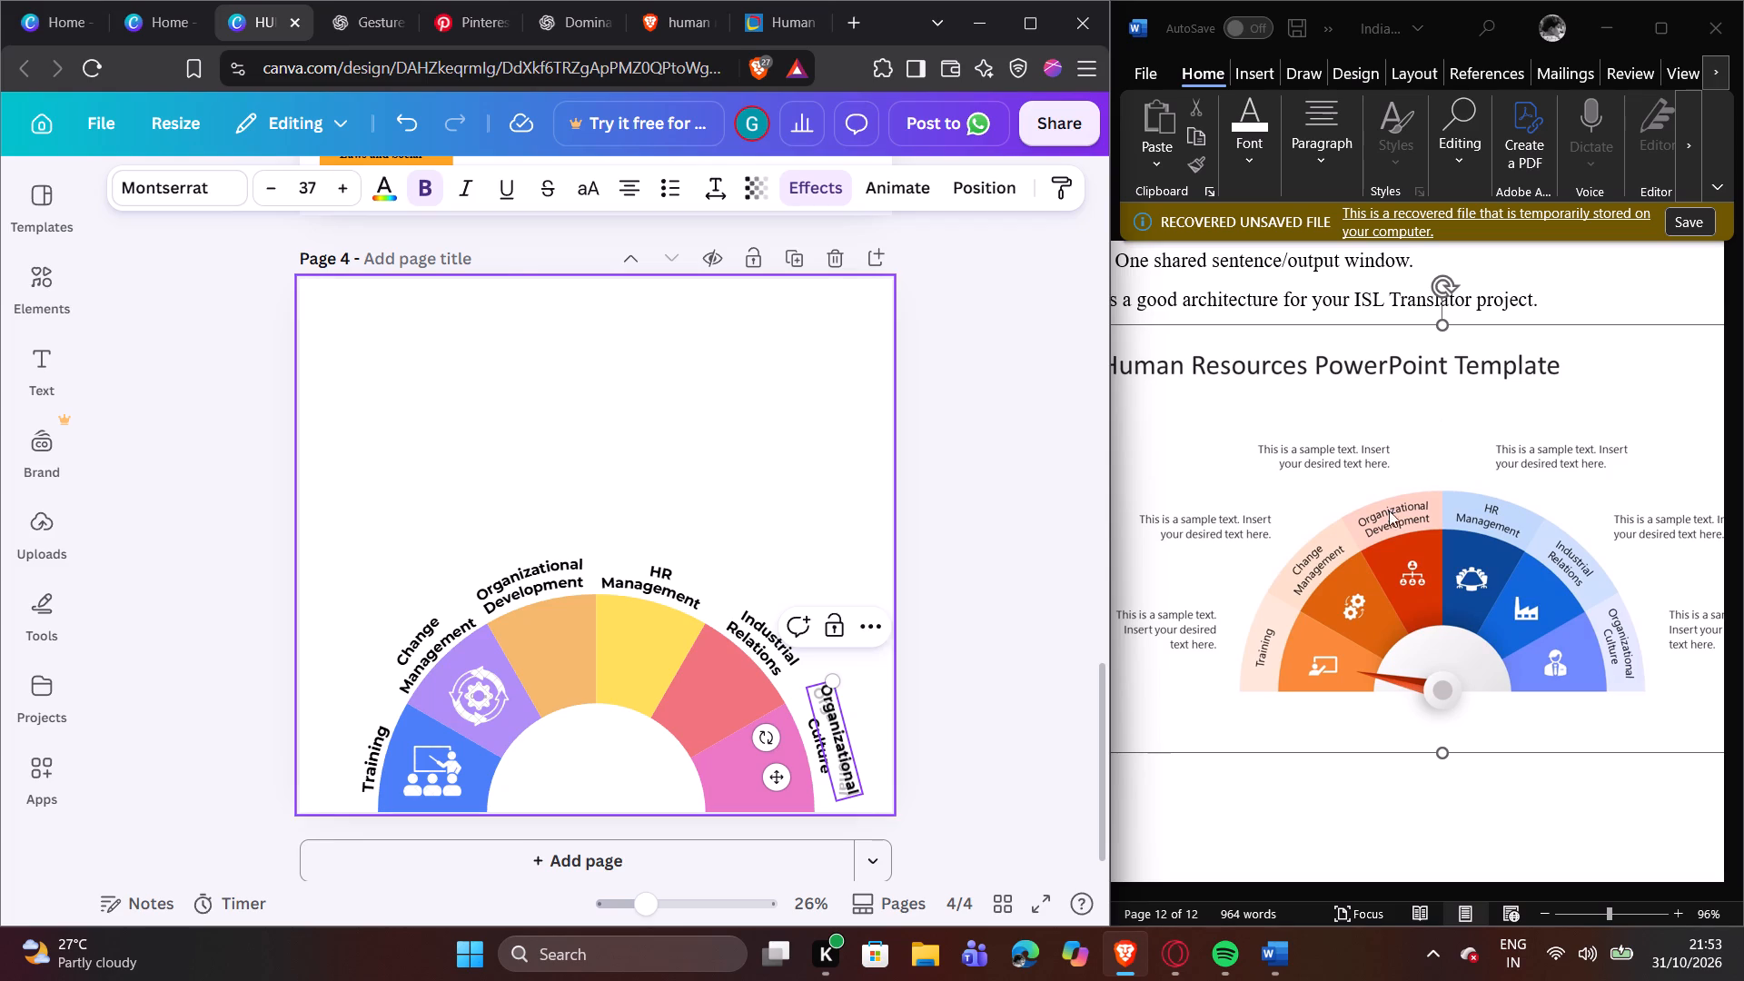
pyautogui.click(989, 608)
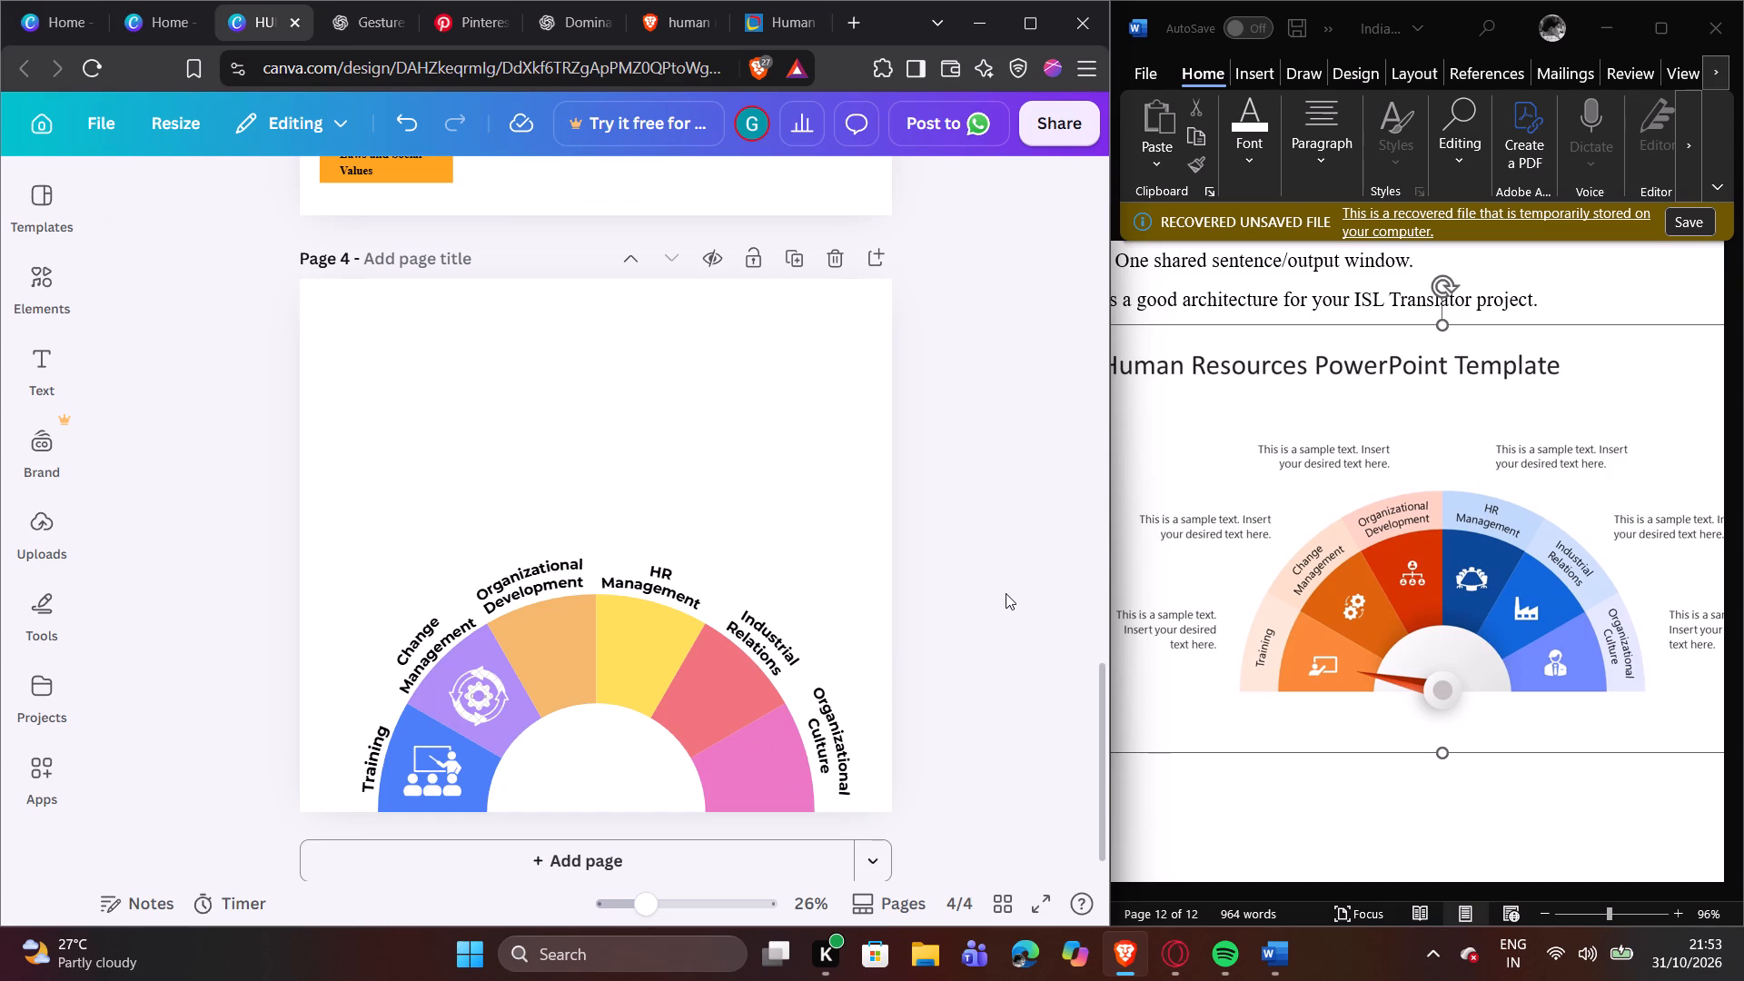
pyautogui.click(1006, 593)
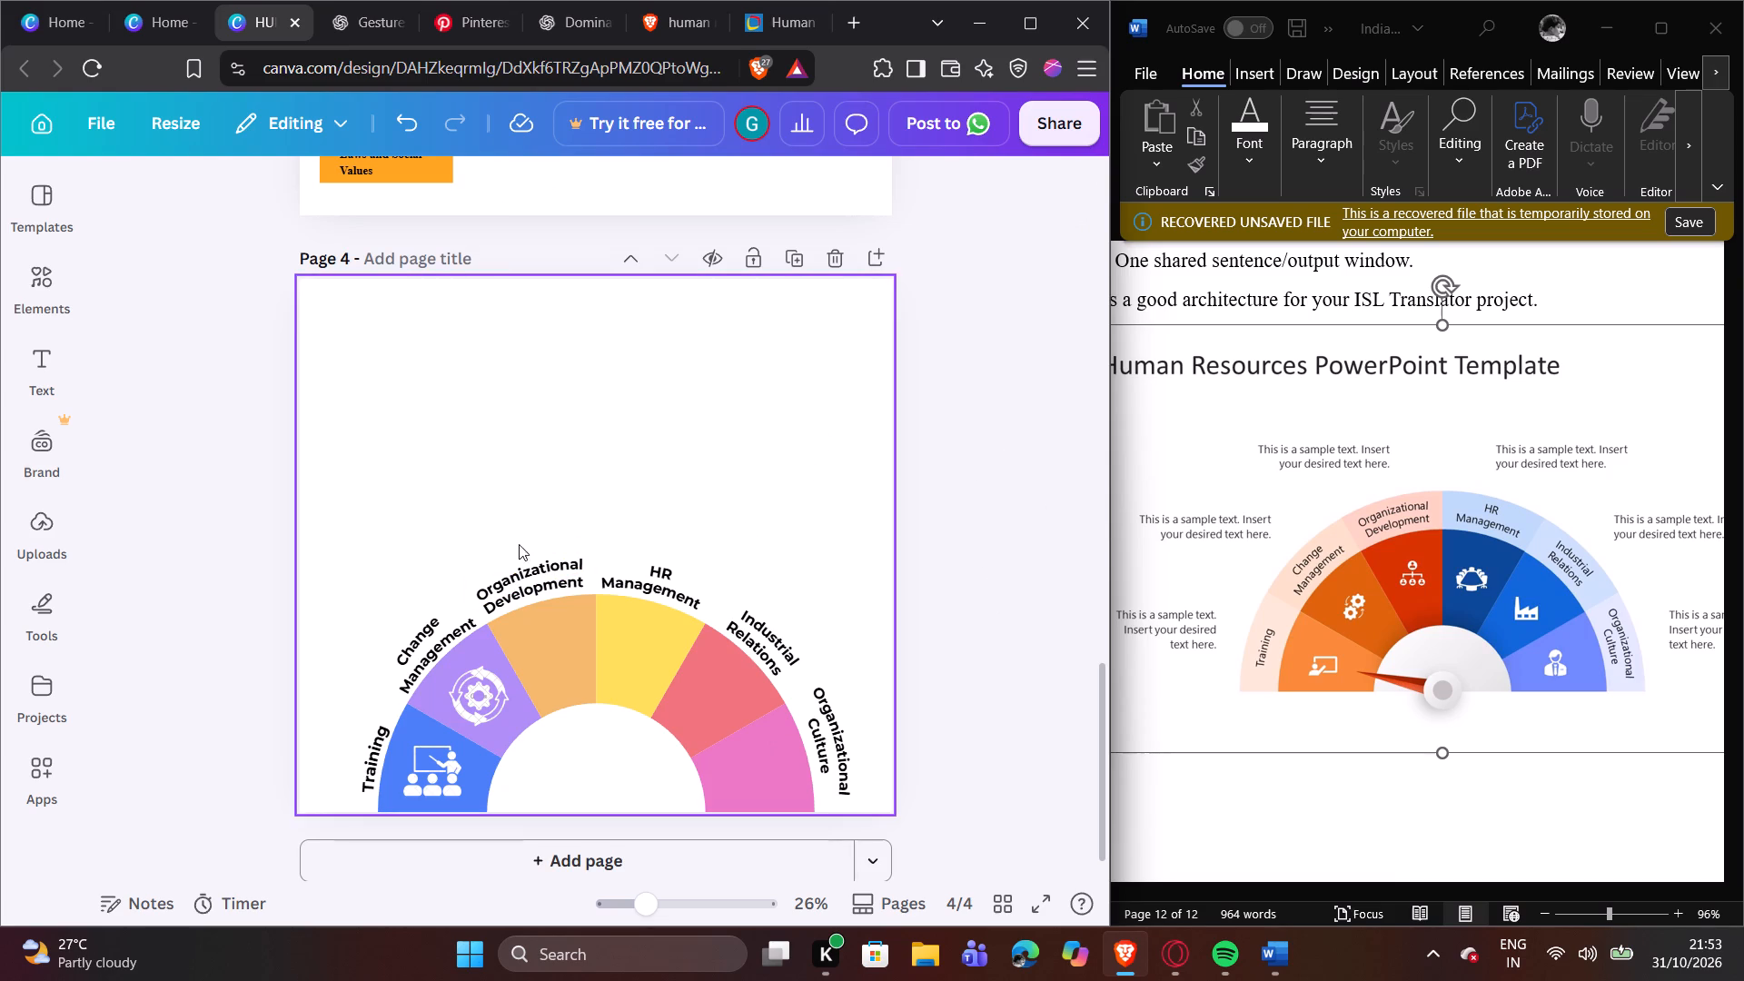
# Search the elements library for "development", replacing the earlier "change management" search.
pyautogui.click(17, 281)
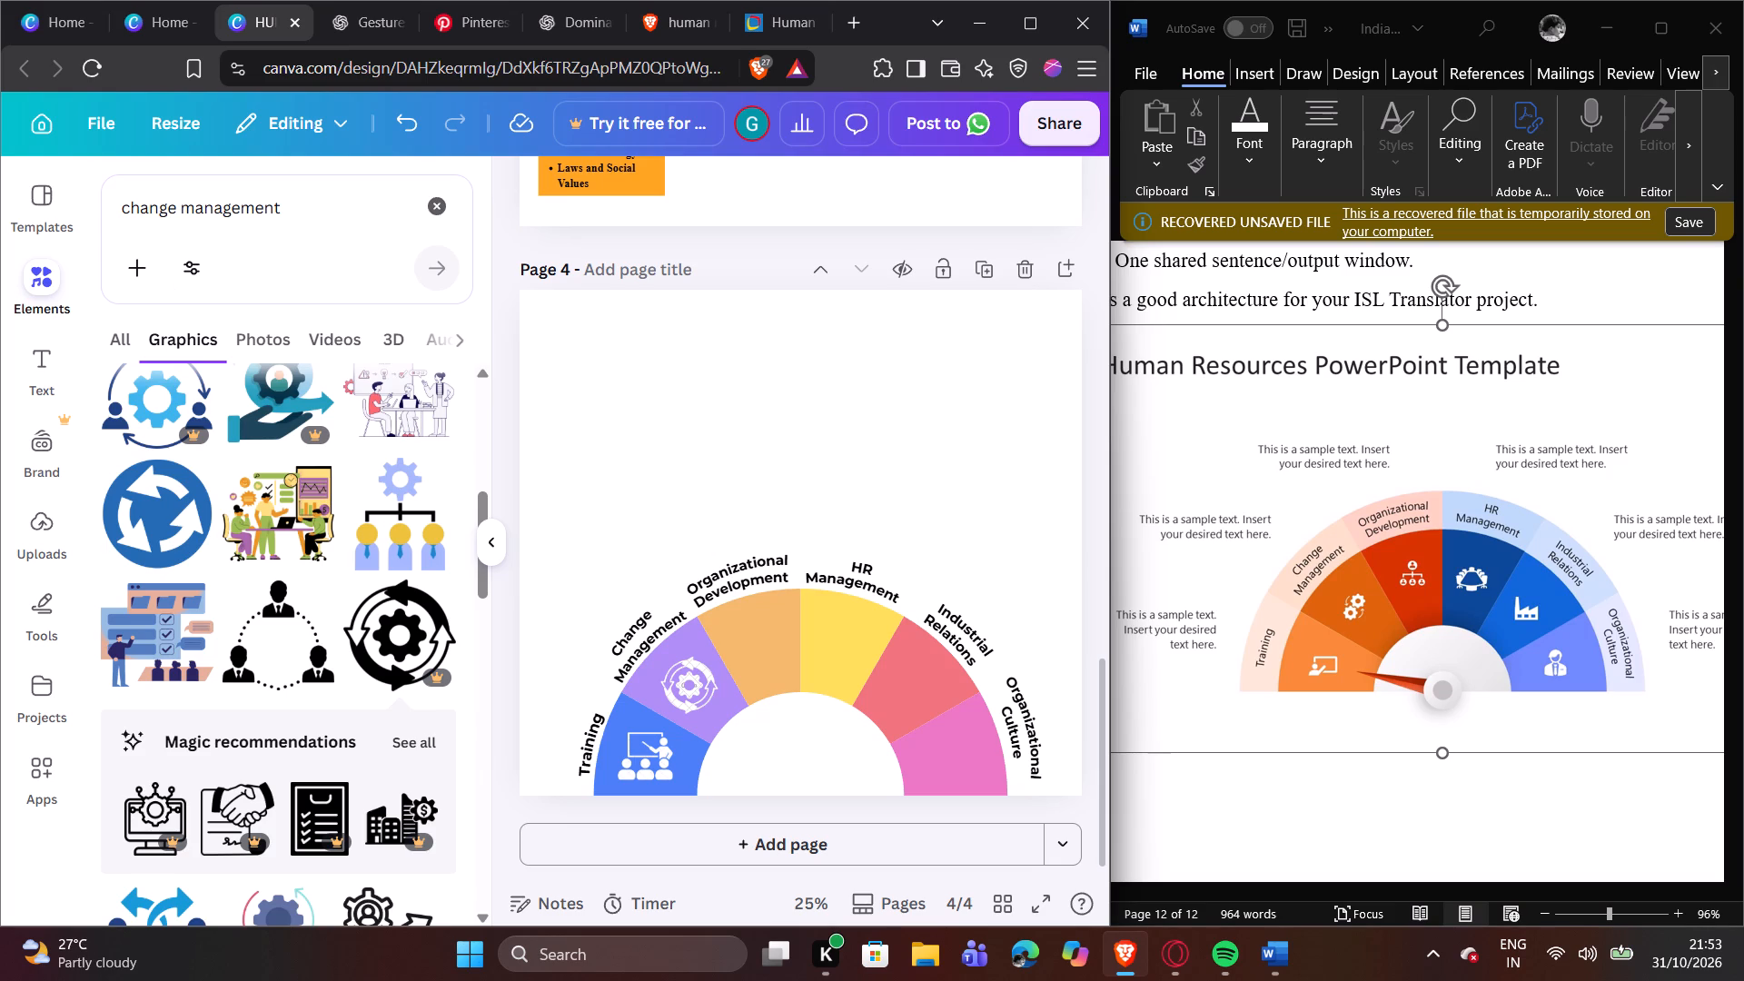
pyautogui.click(443, 195)
pyautogui.write('org')
pyautogui.press('a')
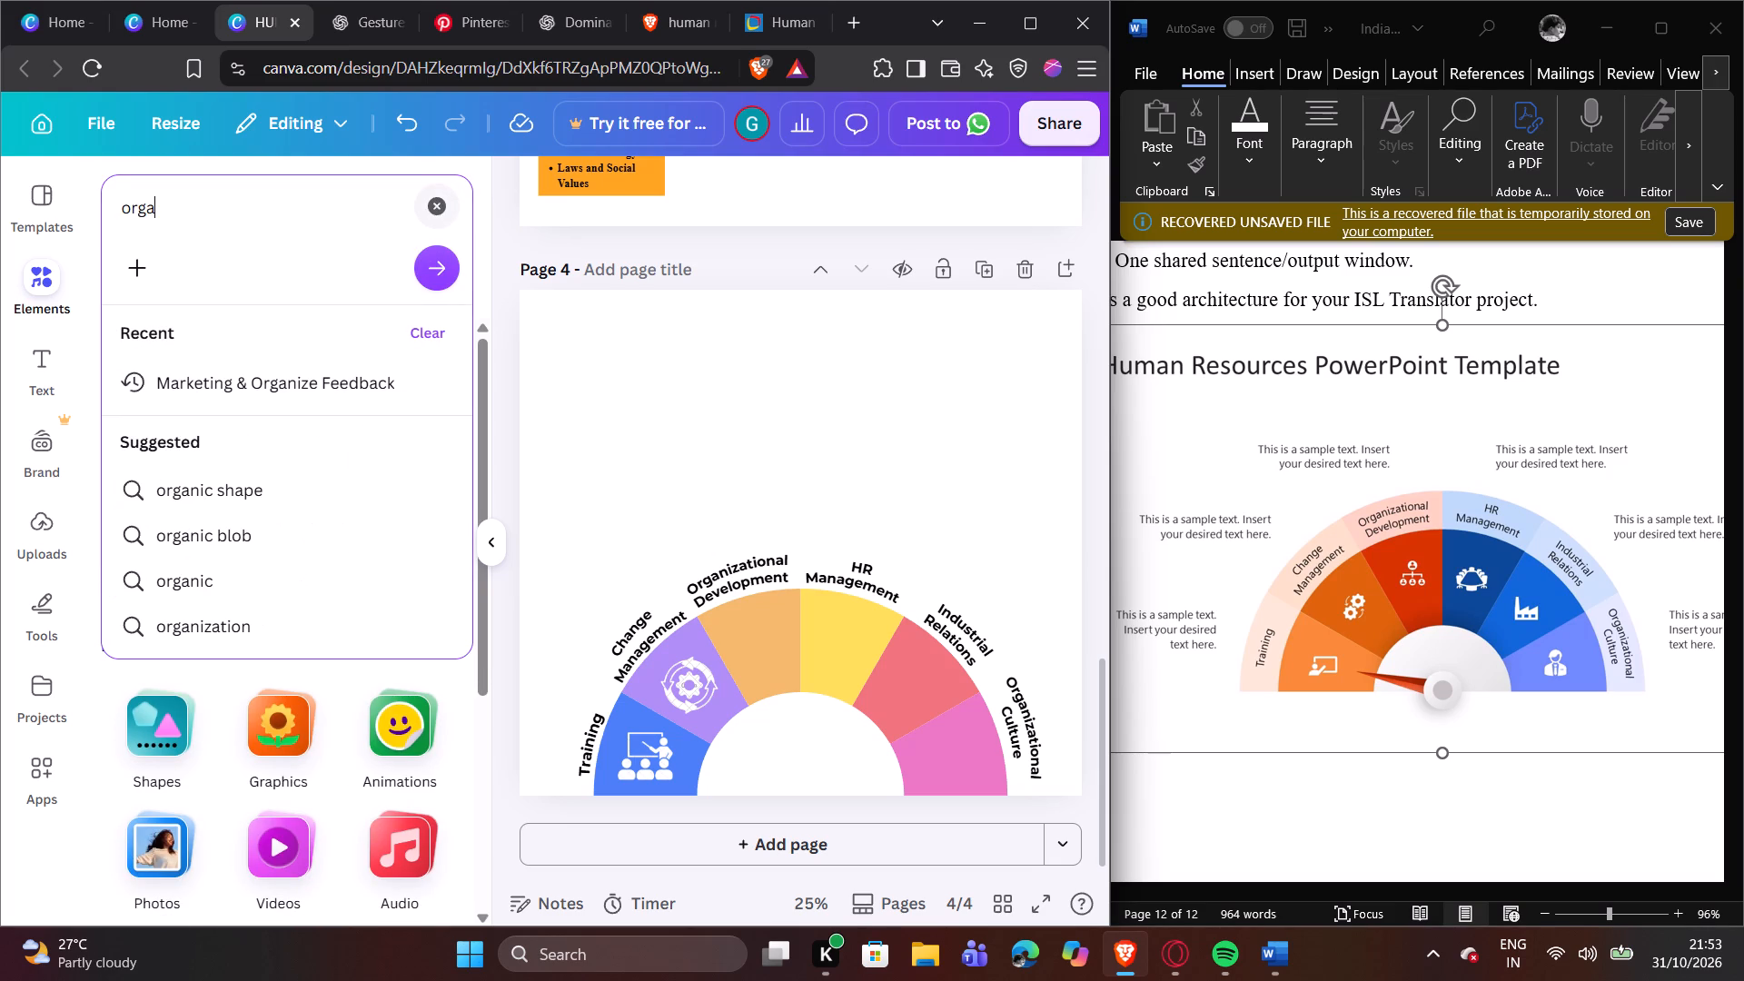
pyautogui.write('ni')
pyautogui.write('za')
pyautogui.write('tio')
pyautogui.write('nal')
pyautogui.press('space')
pyautogui.press('s')
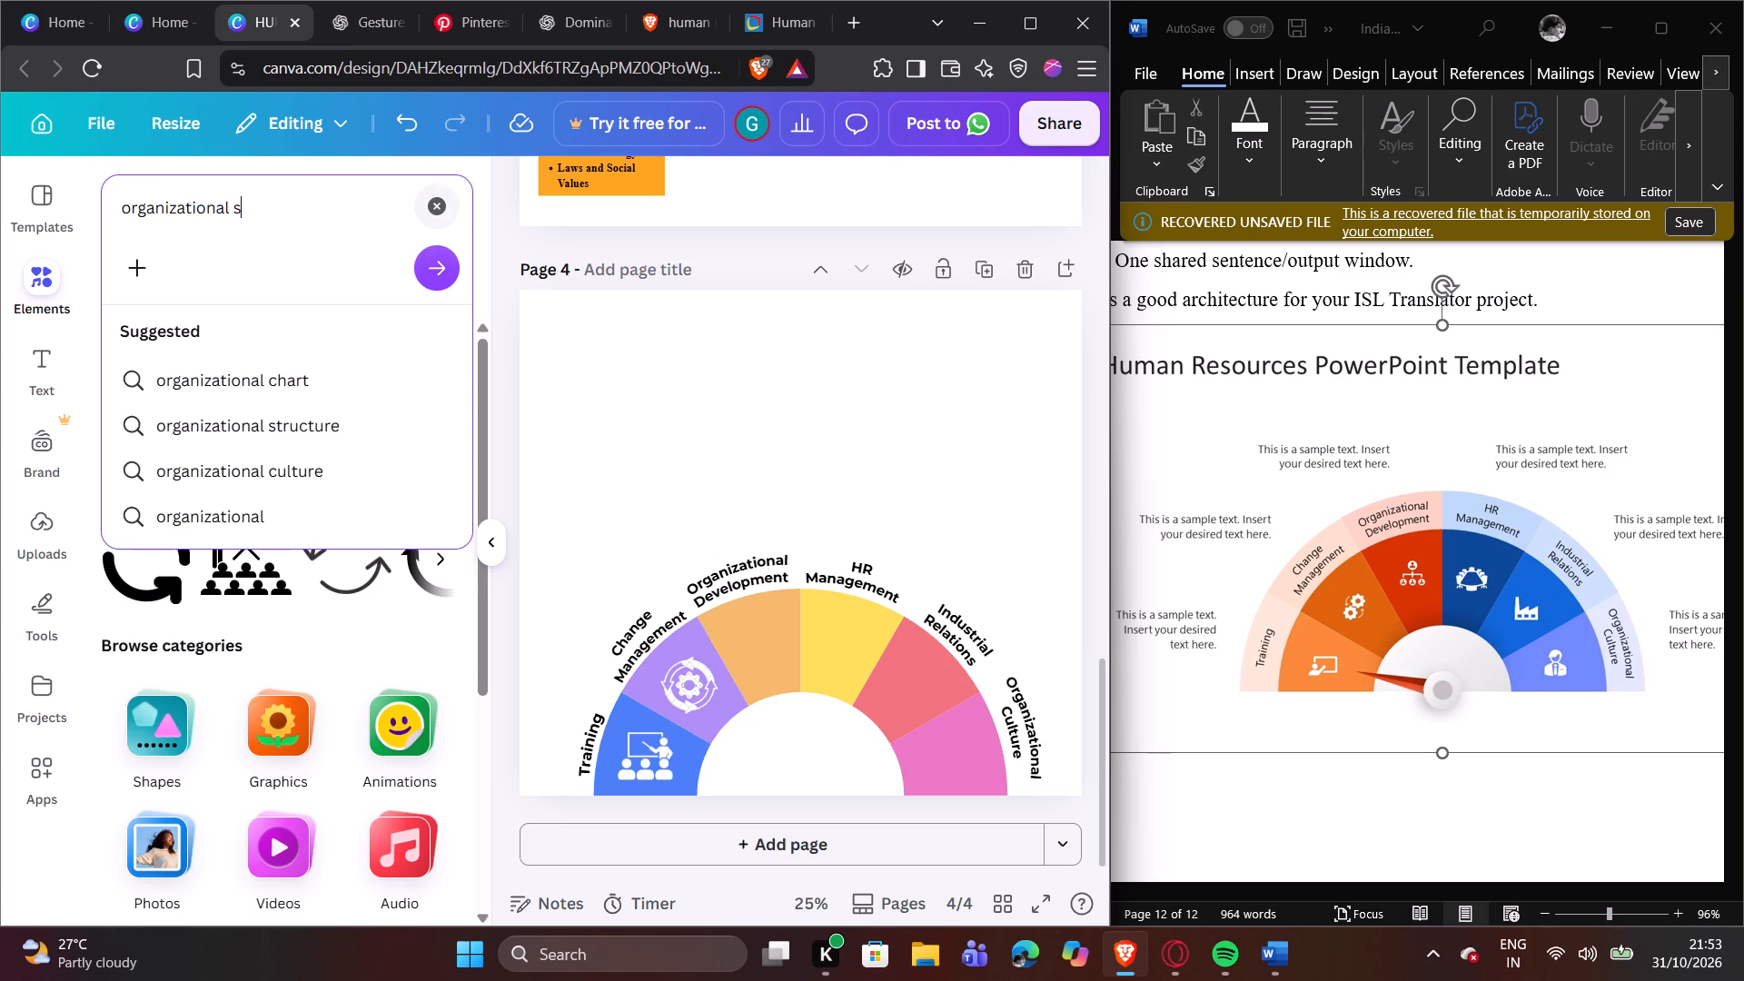
pyautogui.press('BackSpace')
pyautogui.write('de')
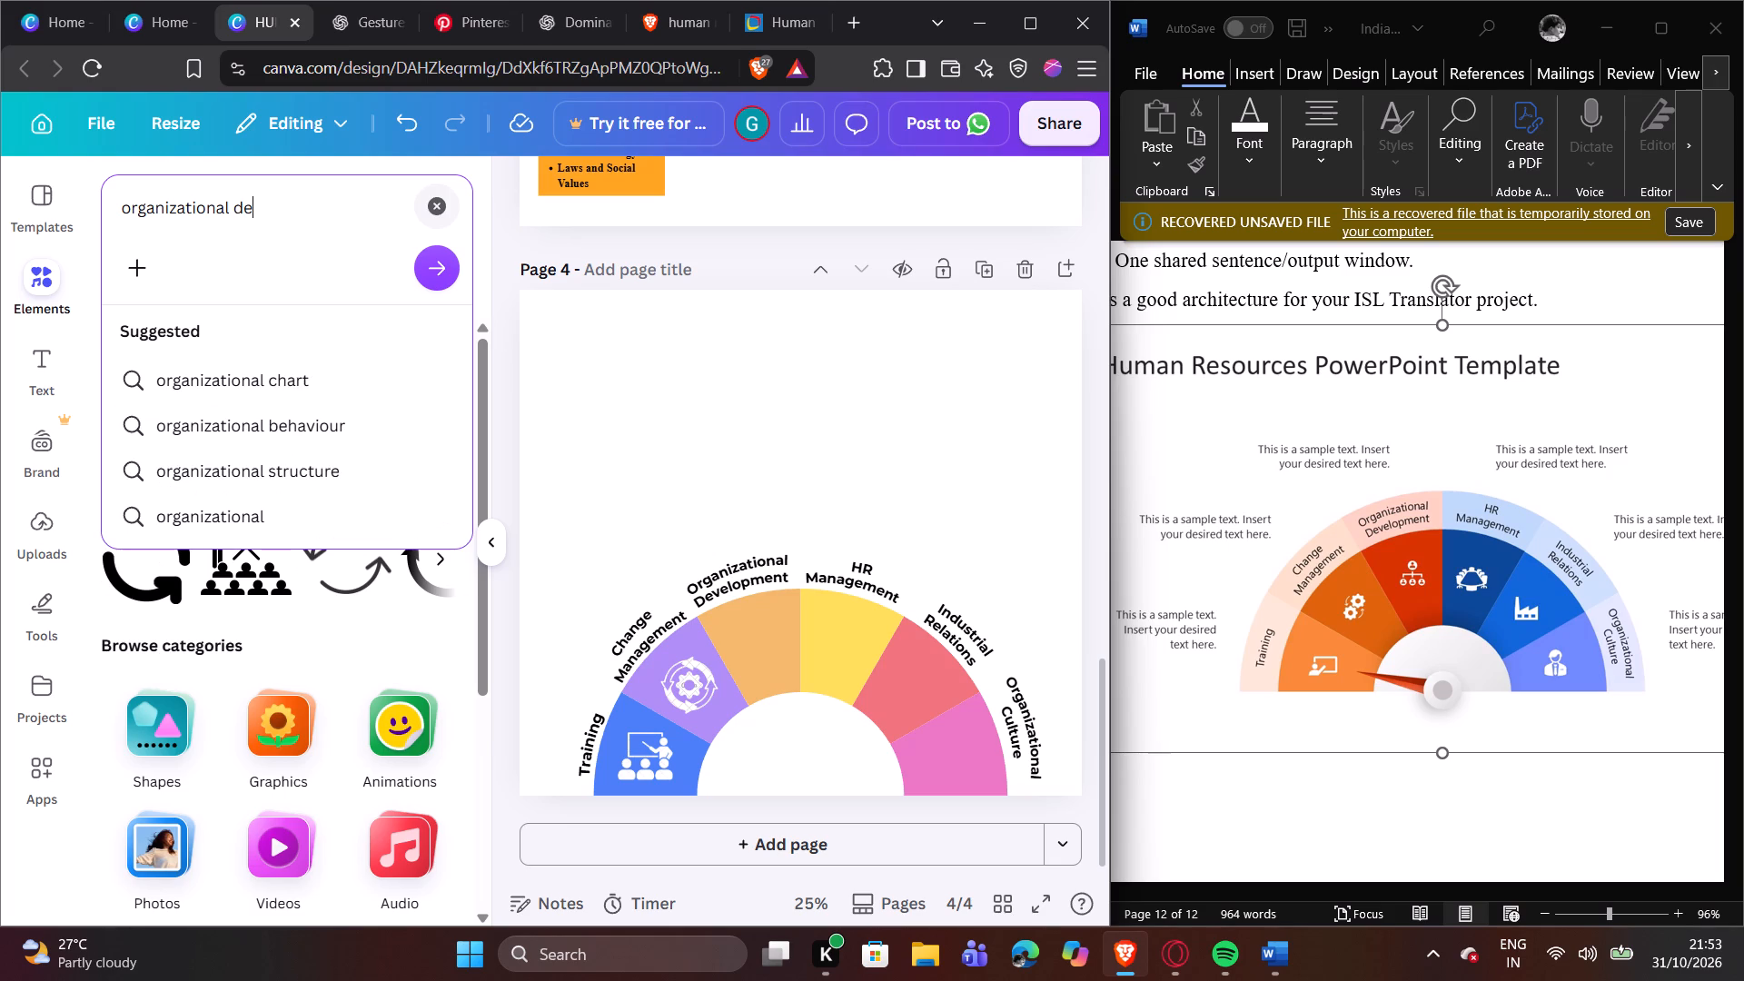
pyautogui.write('ve')
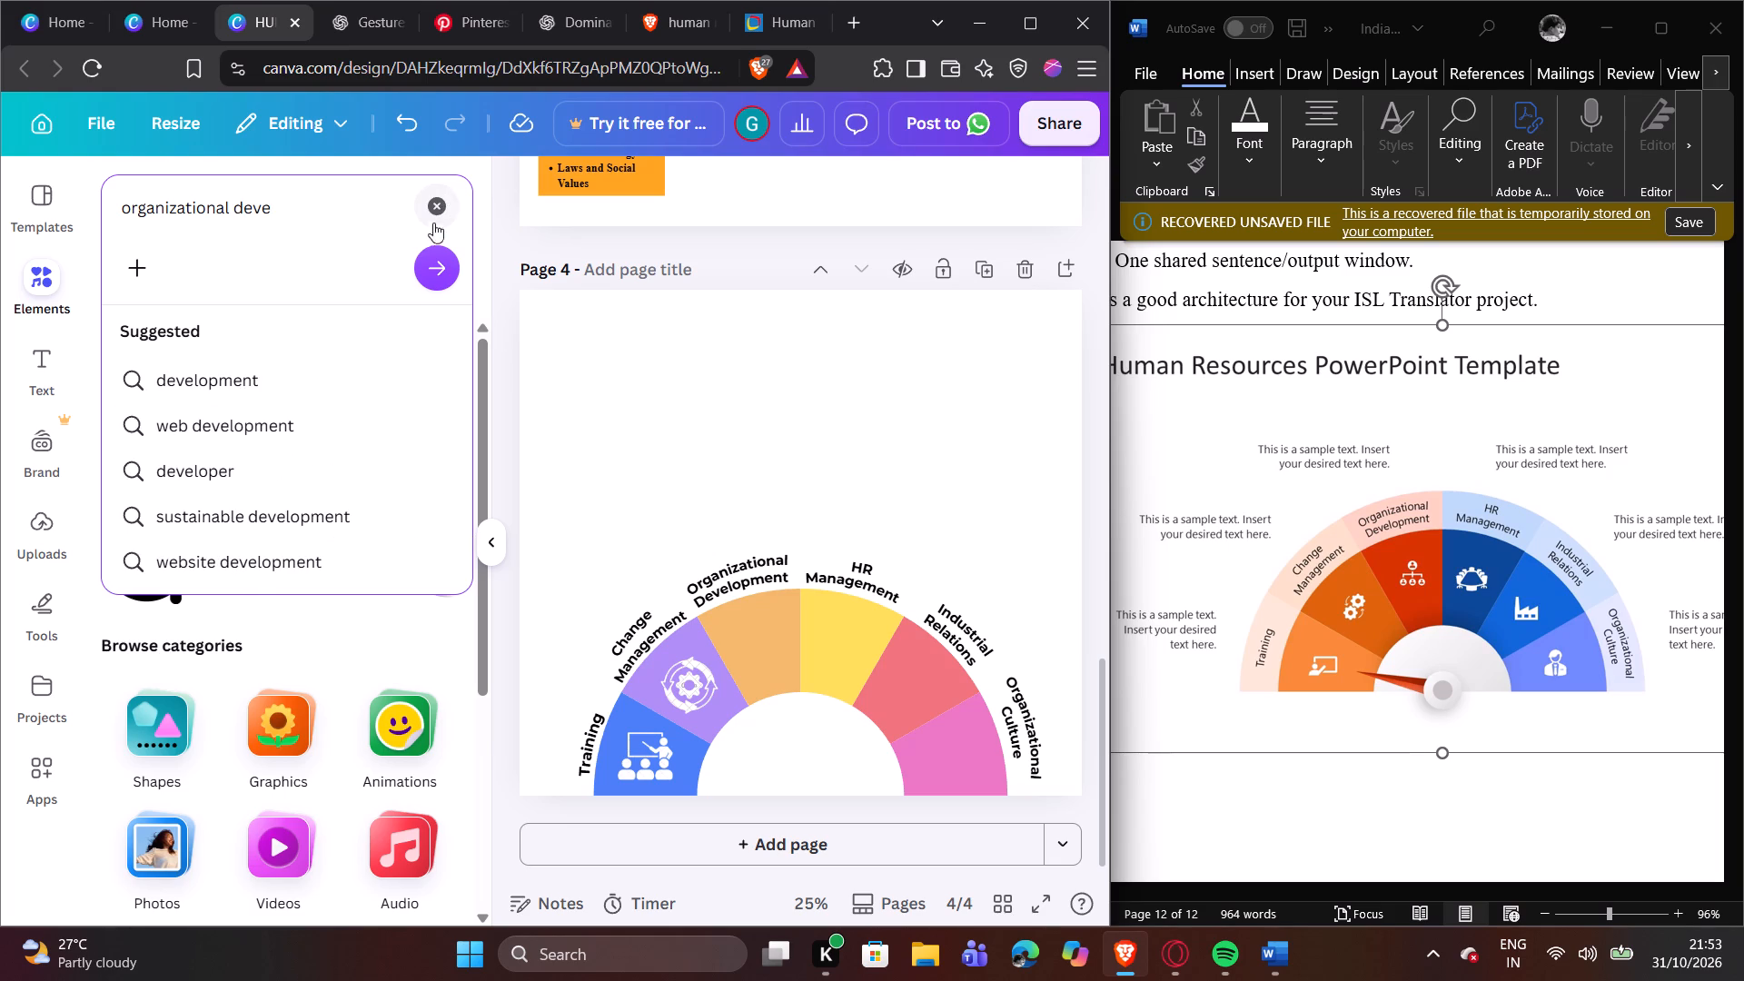
pyautogui.click(317, 374)
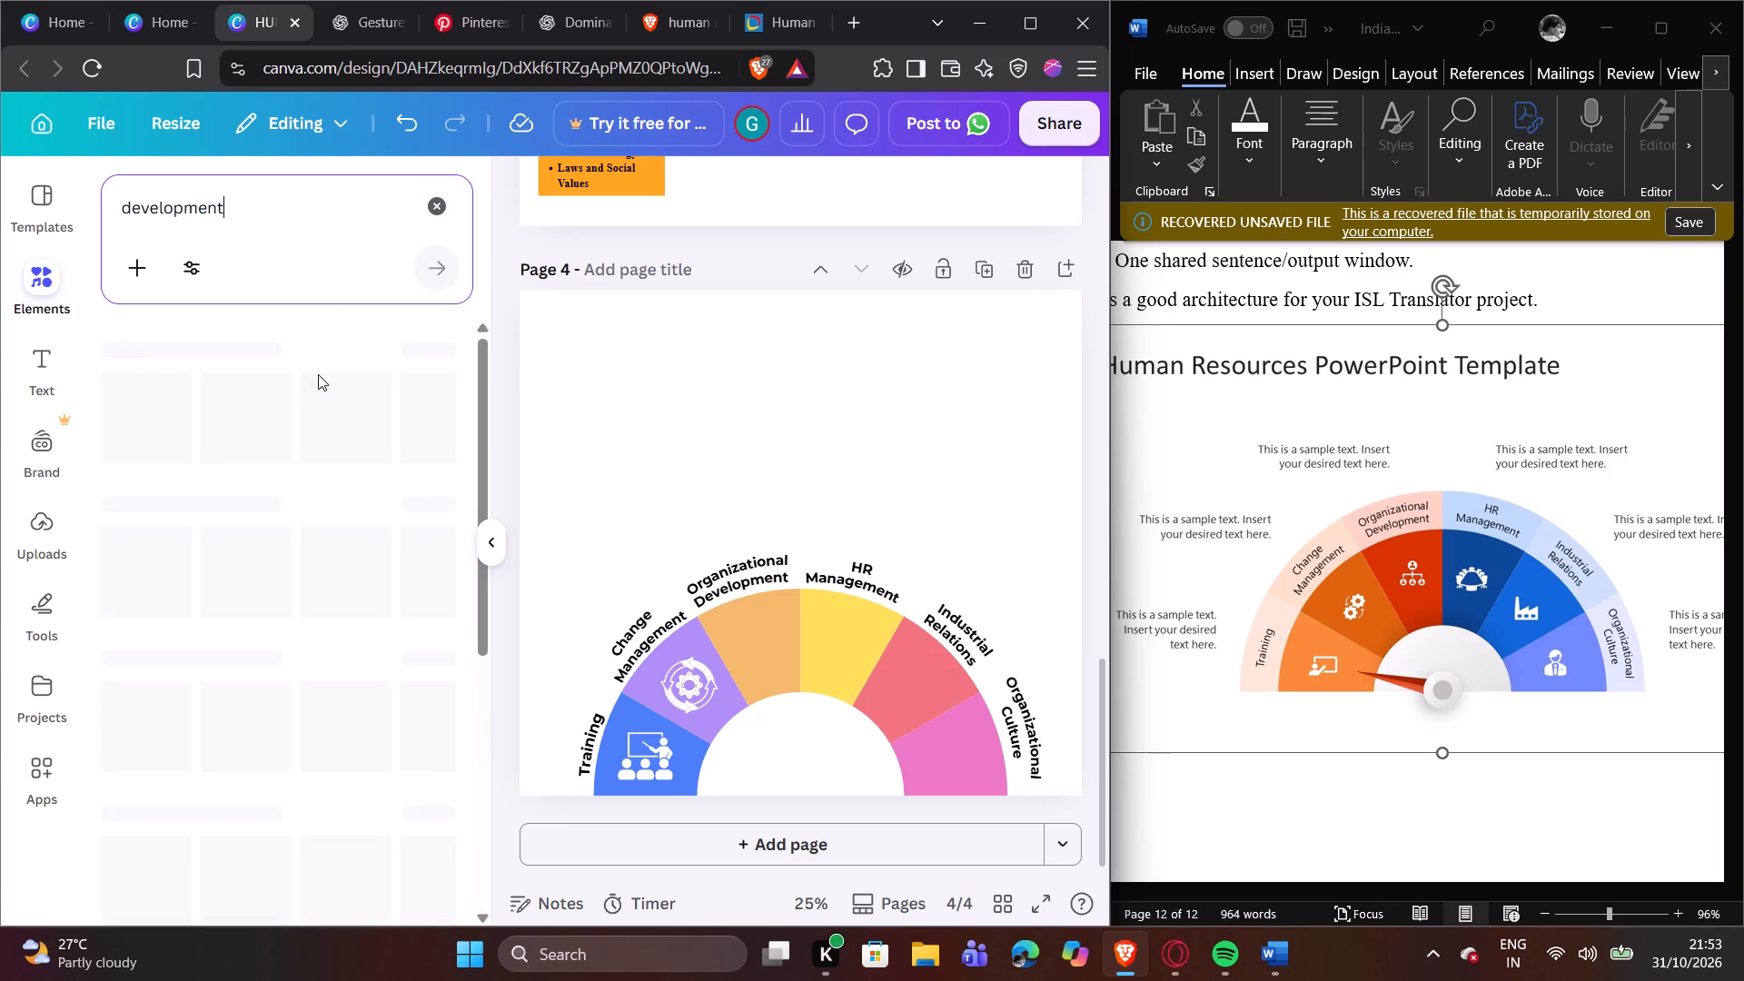
# Search the elements library for "organizational development" and add the black graphic of three people beneath a gear with circling arrows to page 4.
pyautogui.click(122, 206)
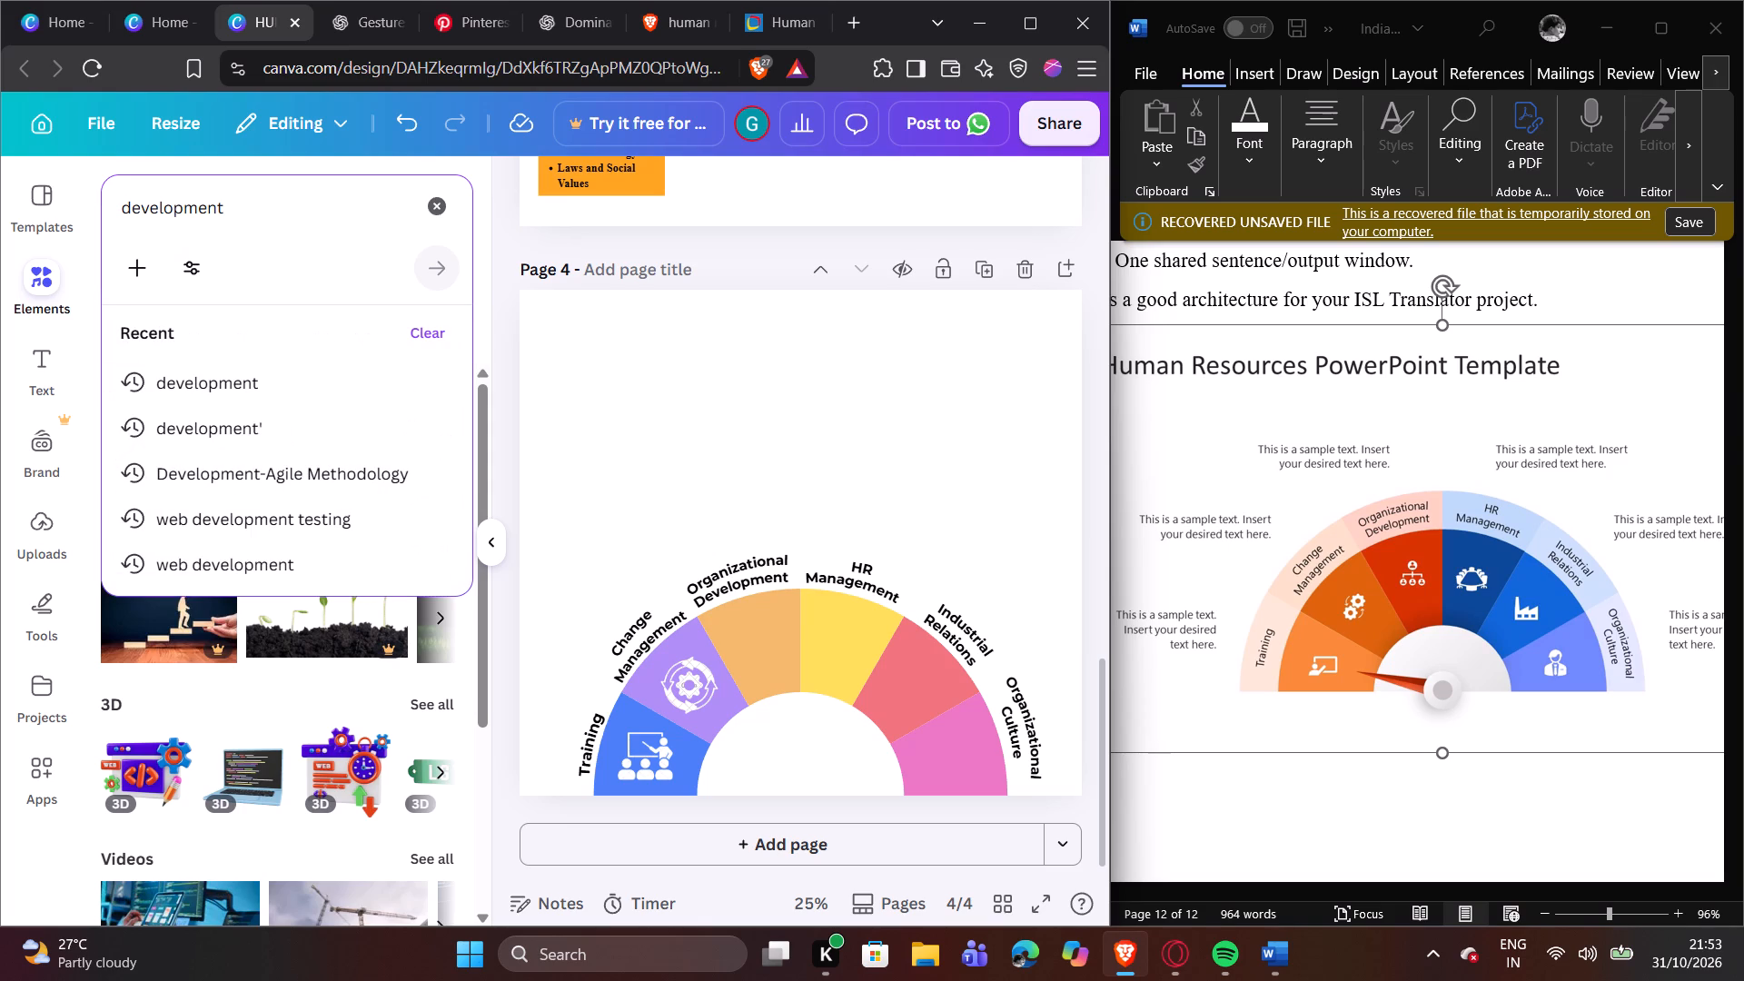
pyautogui.write('orga')
pyautogui.write('ni')
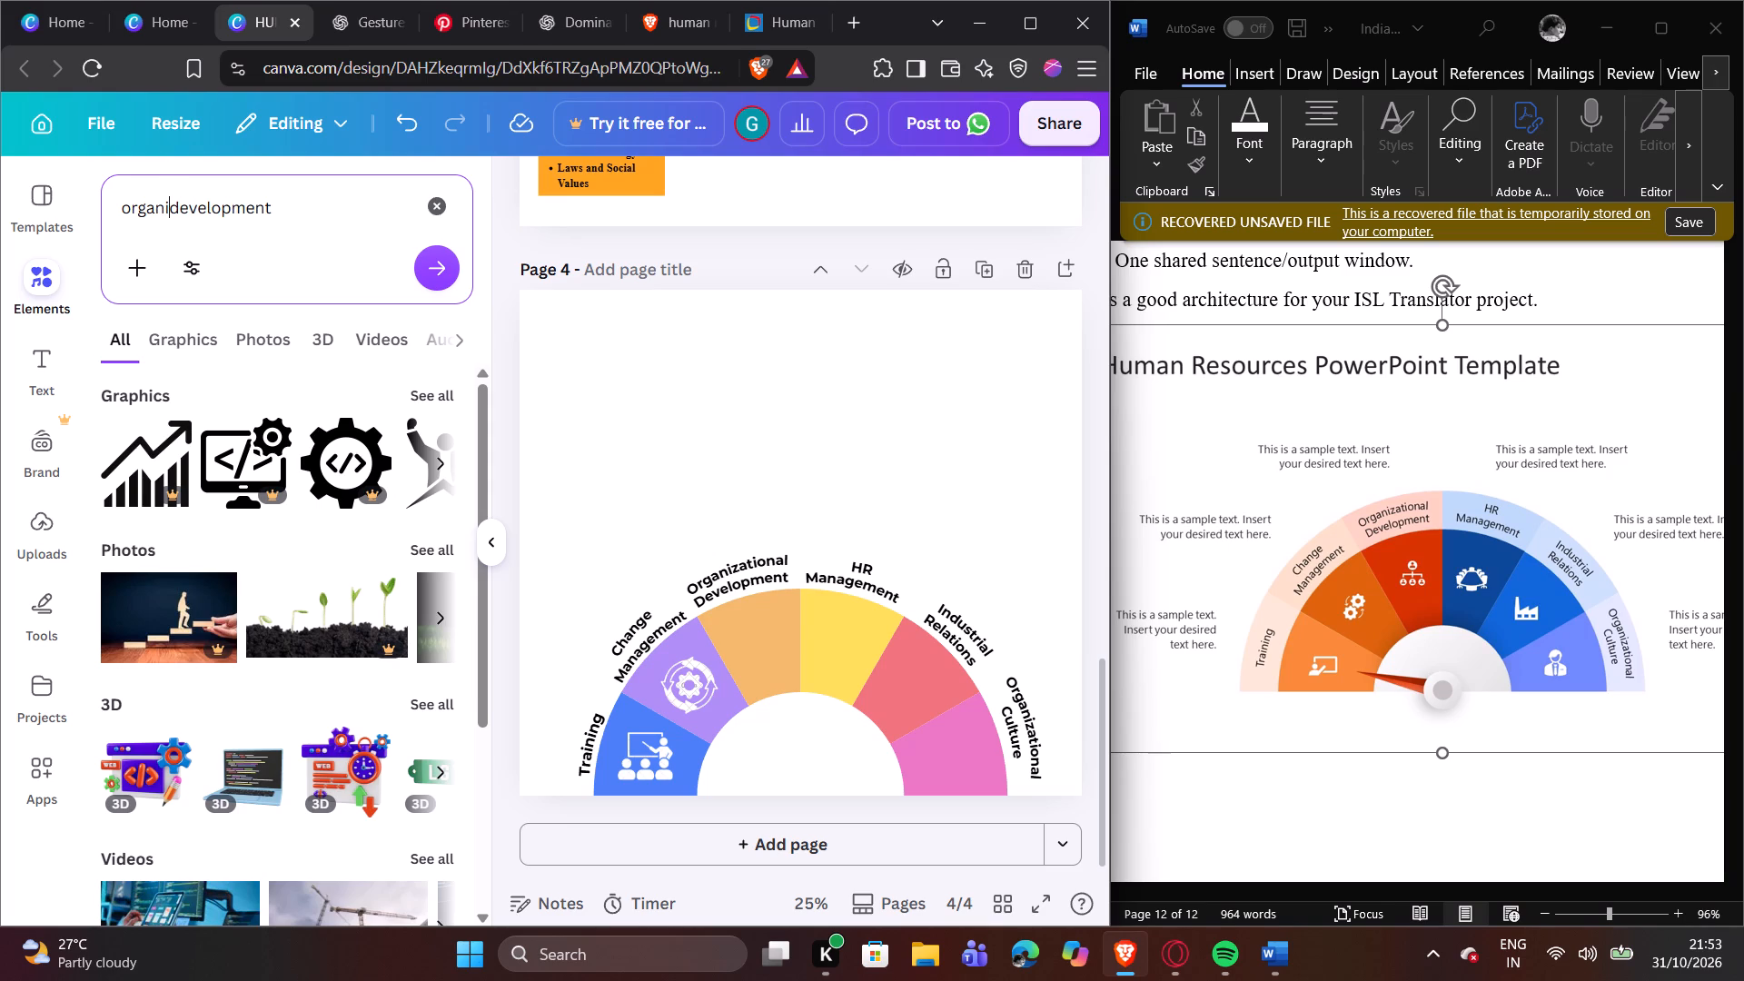
pyautogui.write('za')
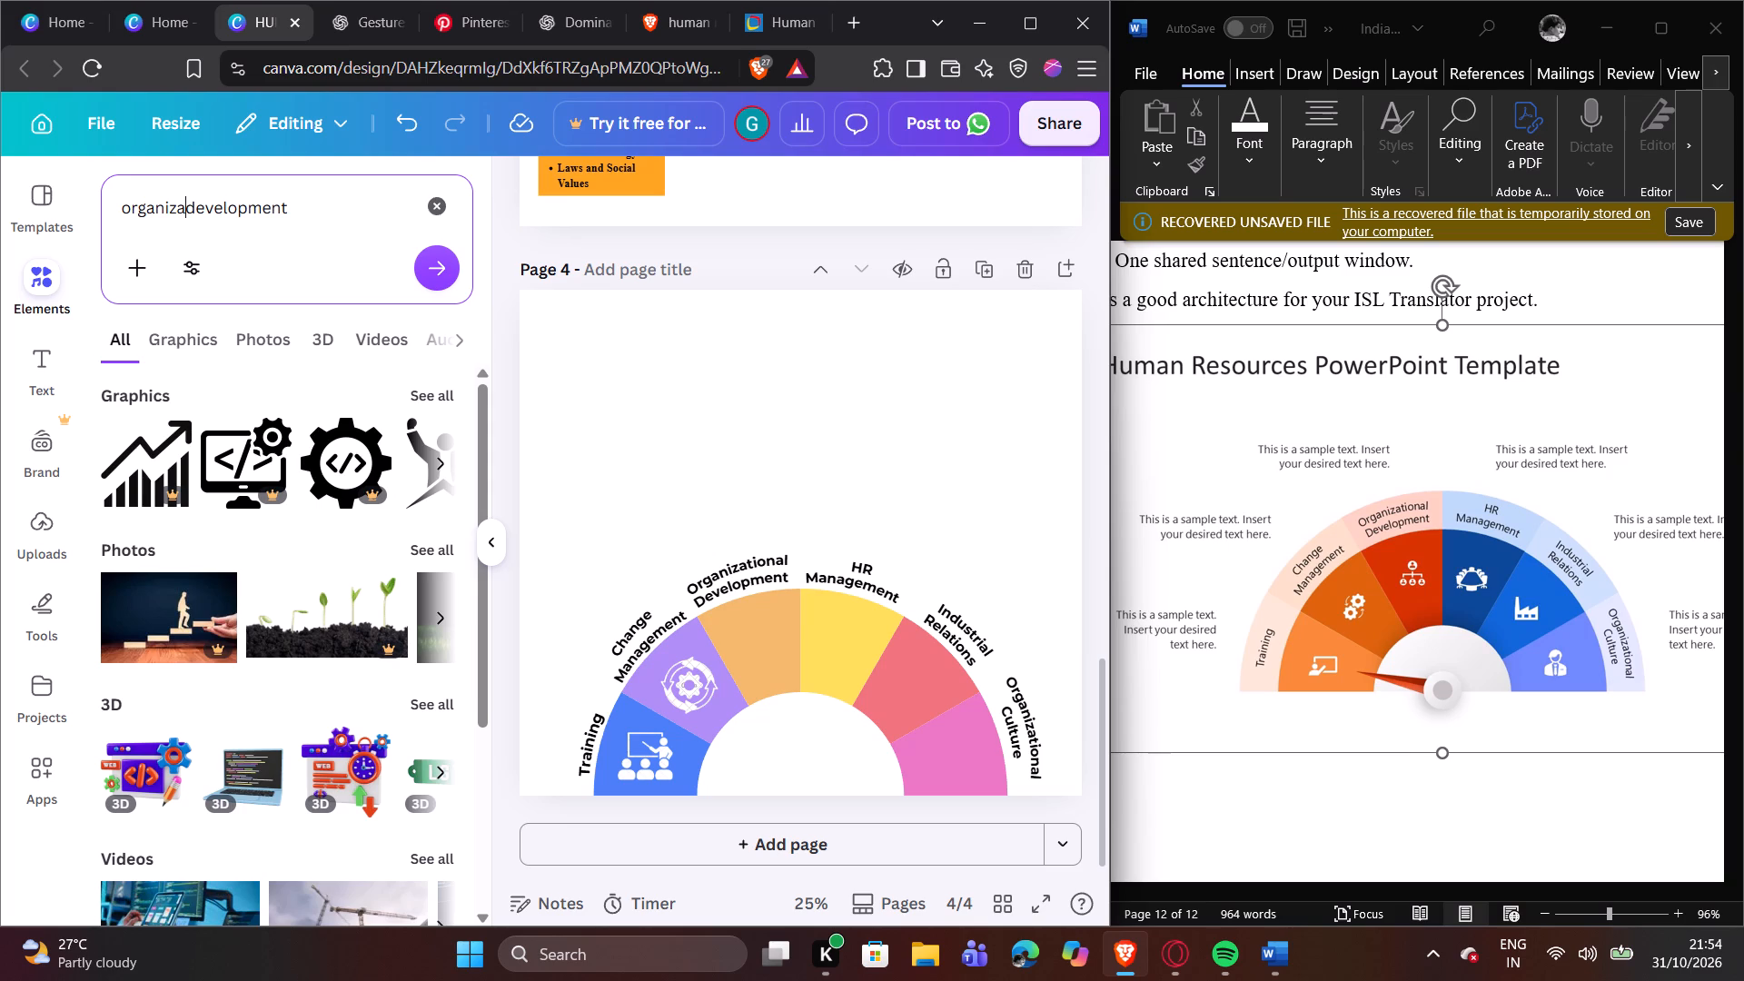
pyautogui.write('tional')
pyautogui.press('space')
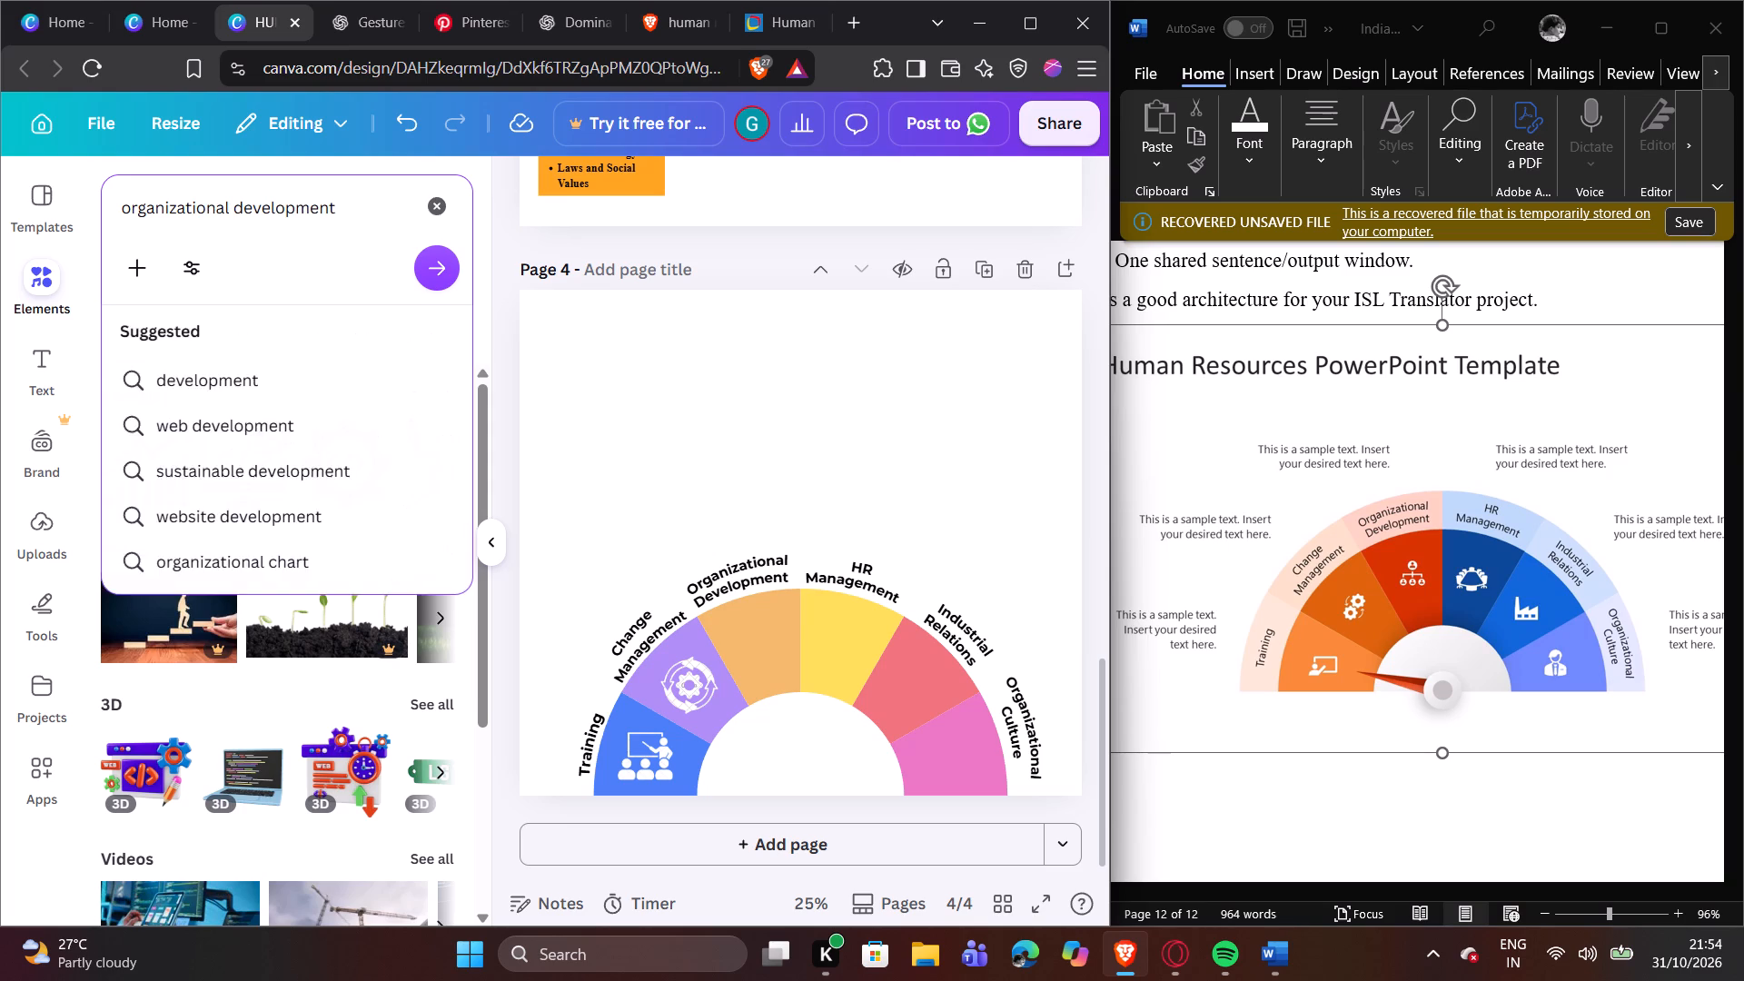
pyautogui.press('Return')
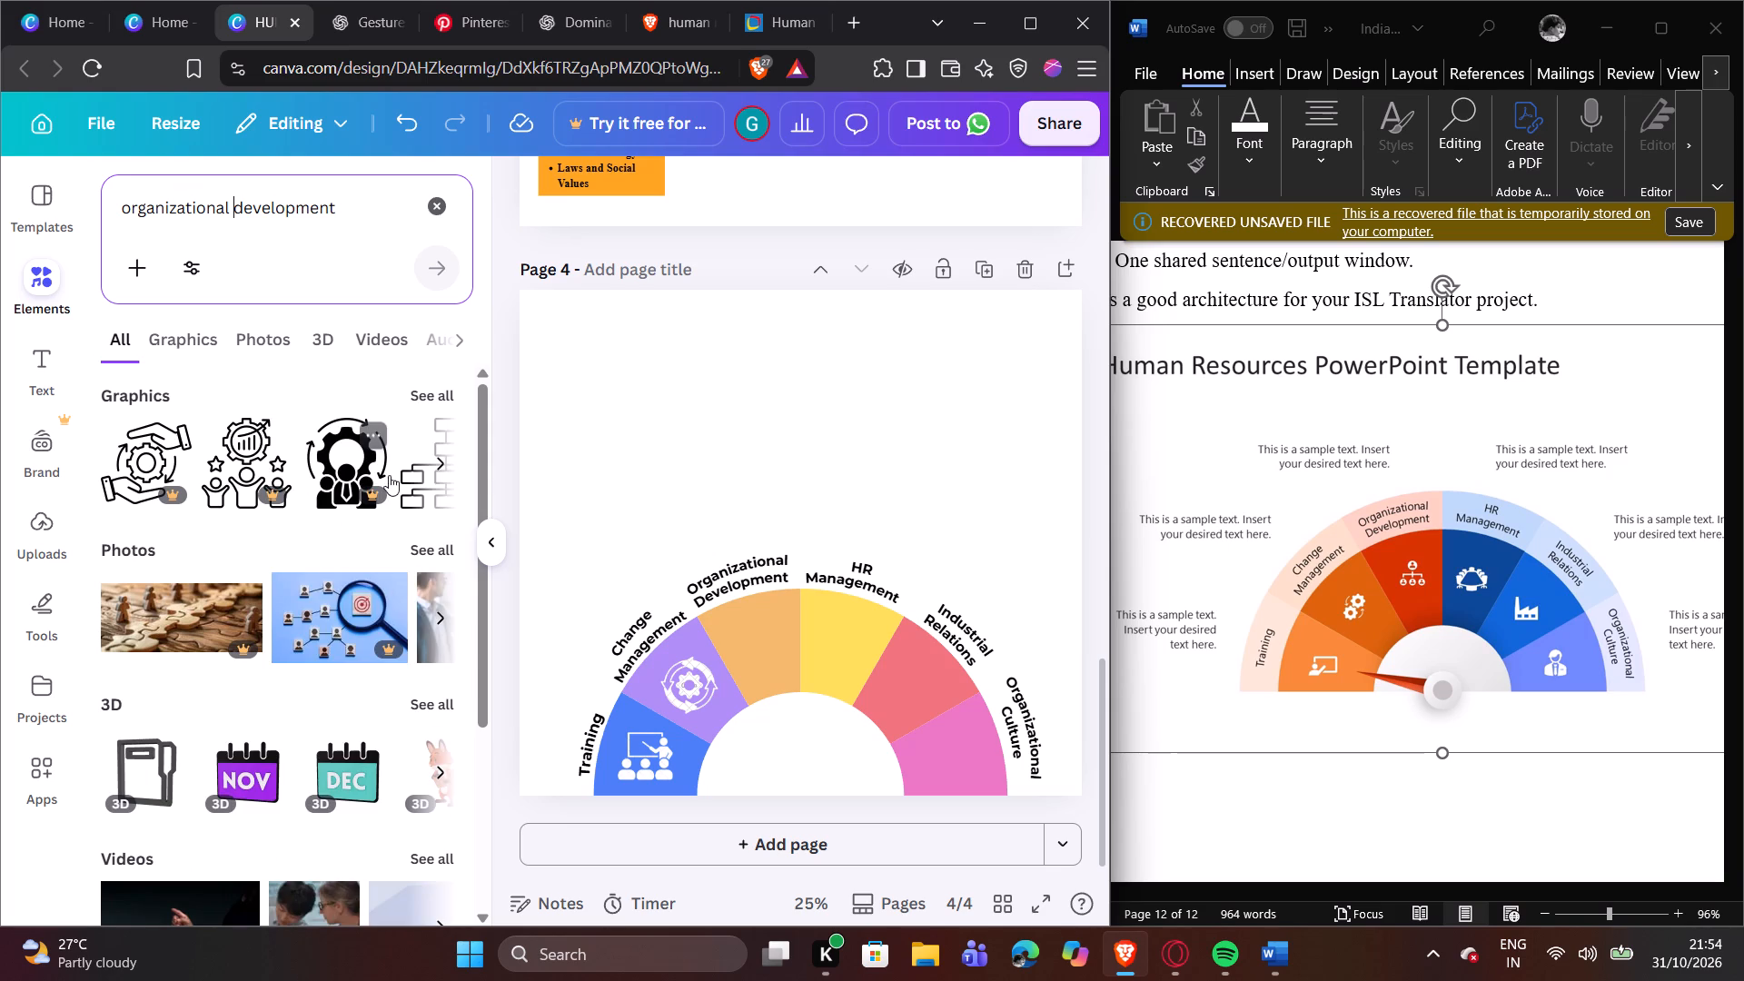
pyautogui.click(337, 449)
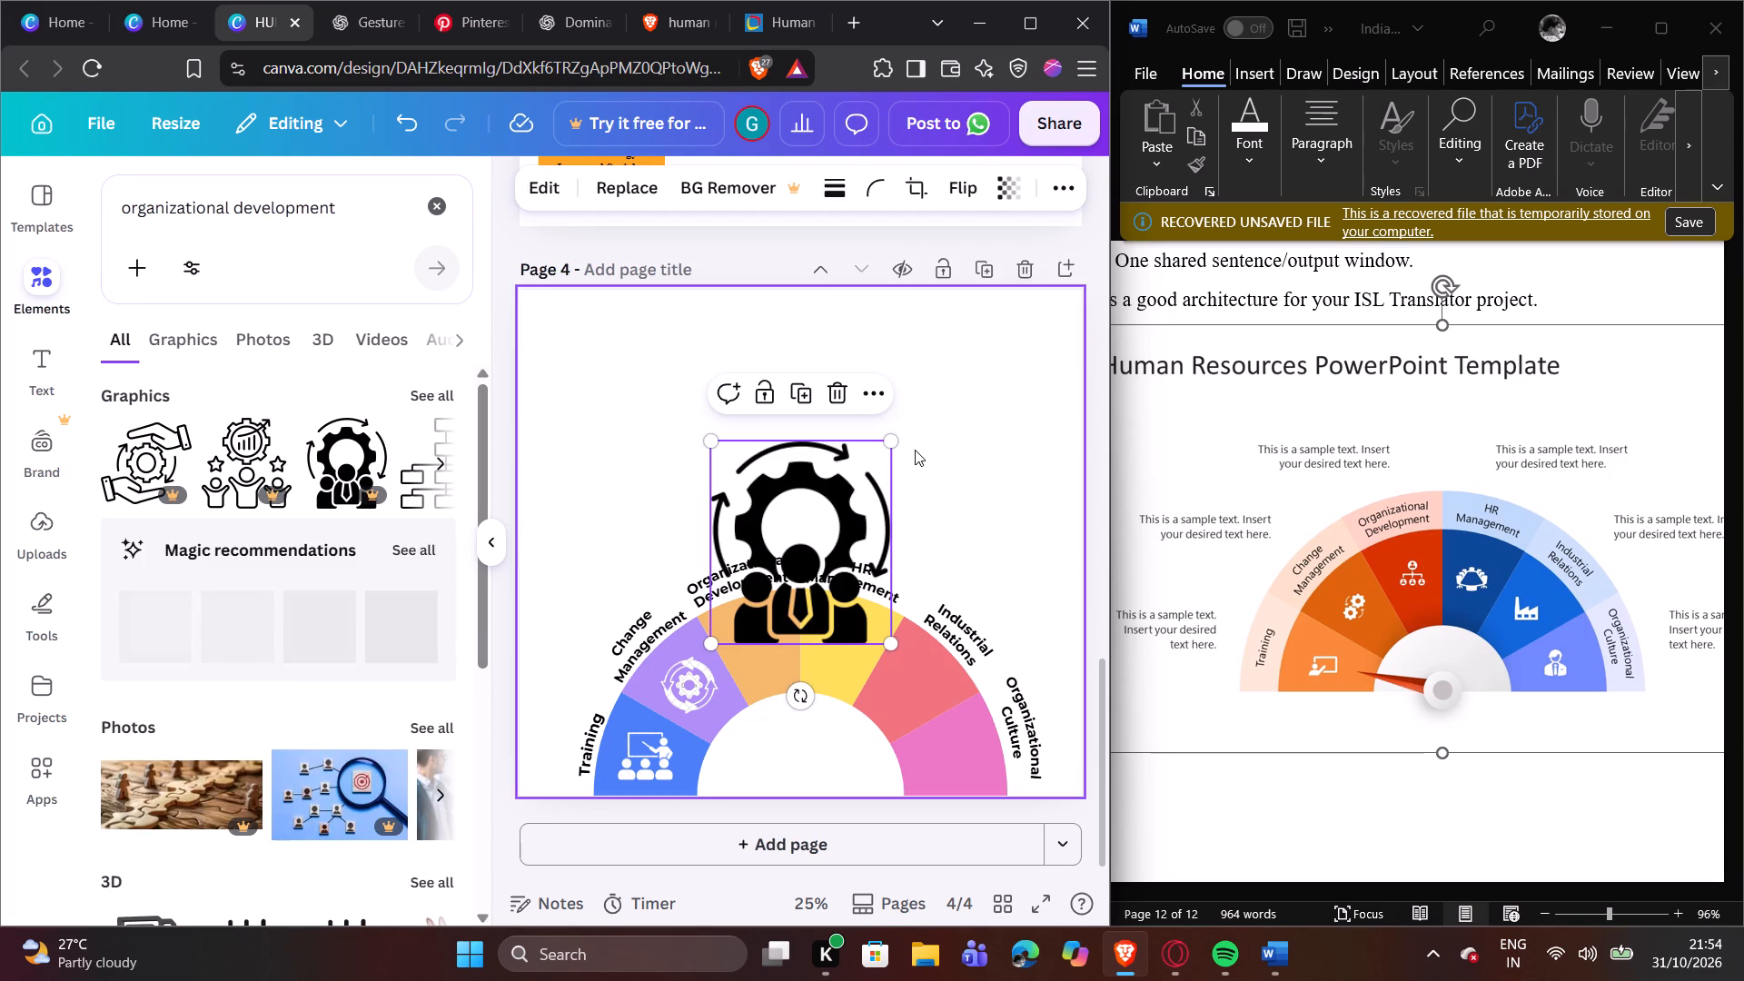
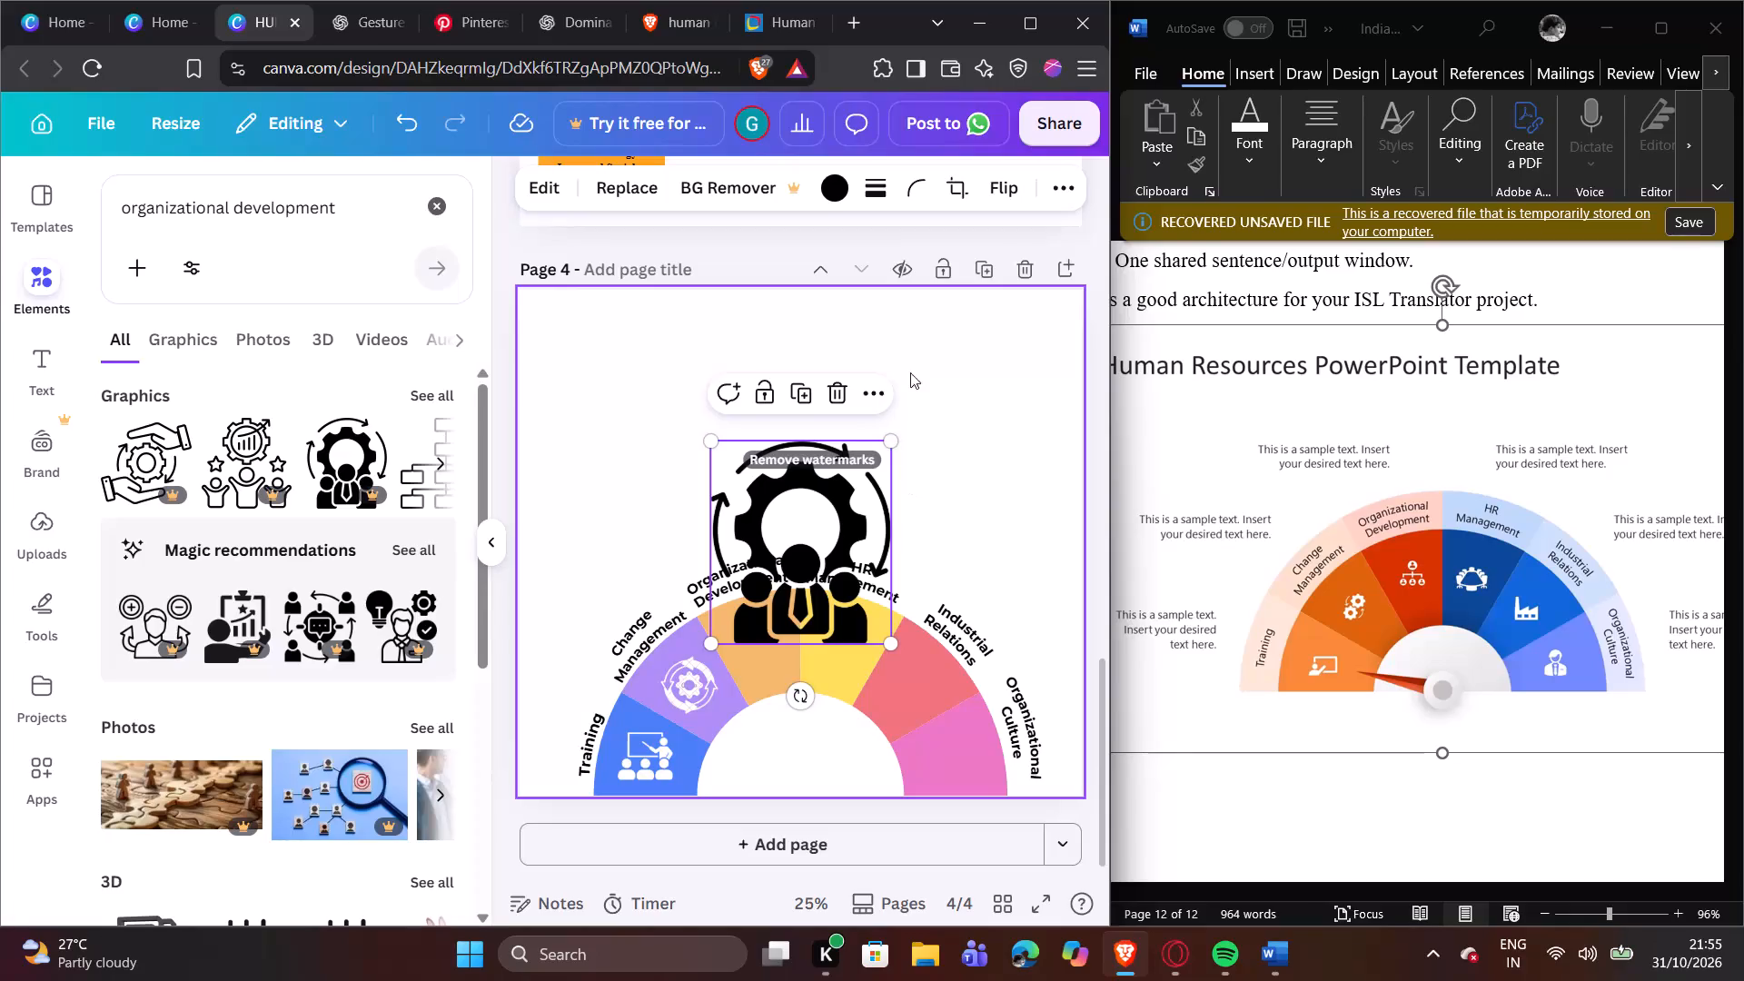
# Shrink the black gear-and-people graphic to icon size and centre it in the orange segment beneath "Organizational Development".
pyautogui.moveTo(892, 441); pyautogui.dragTo(803, 583)
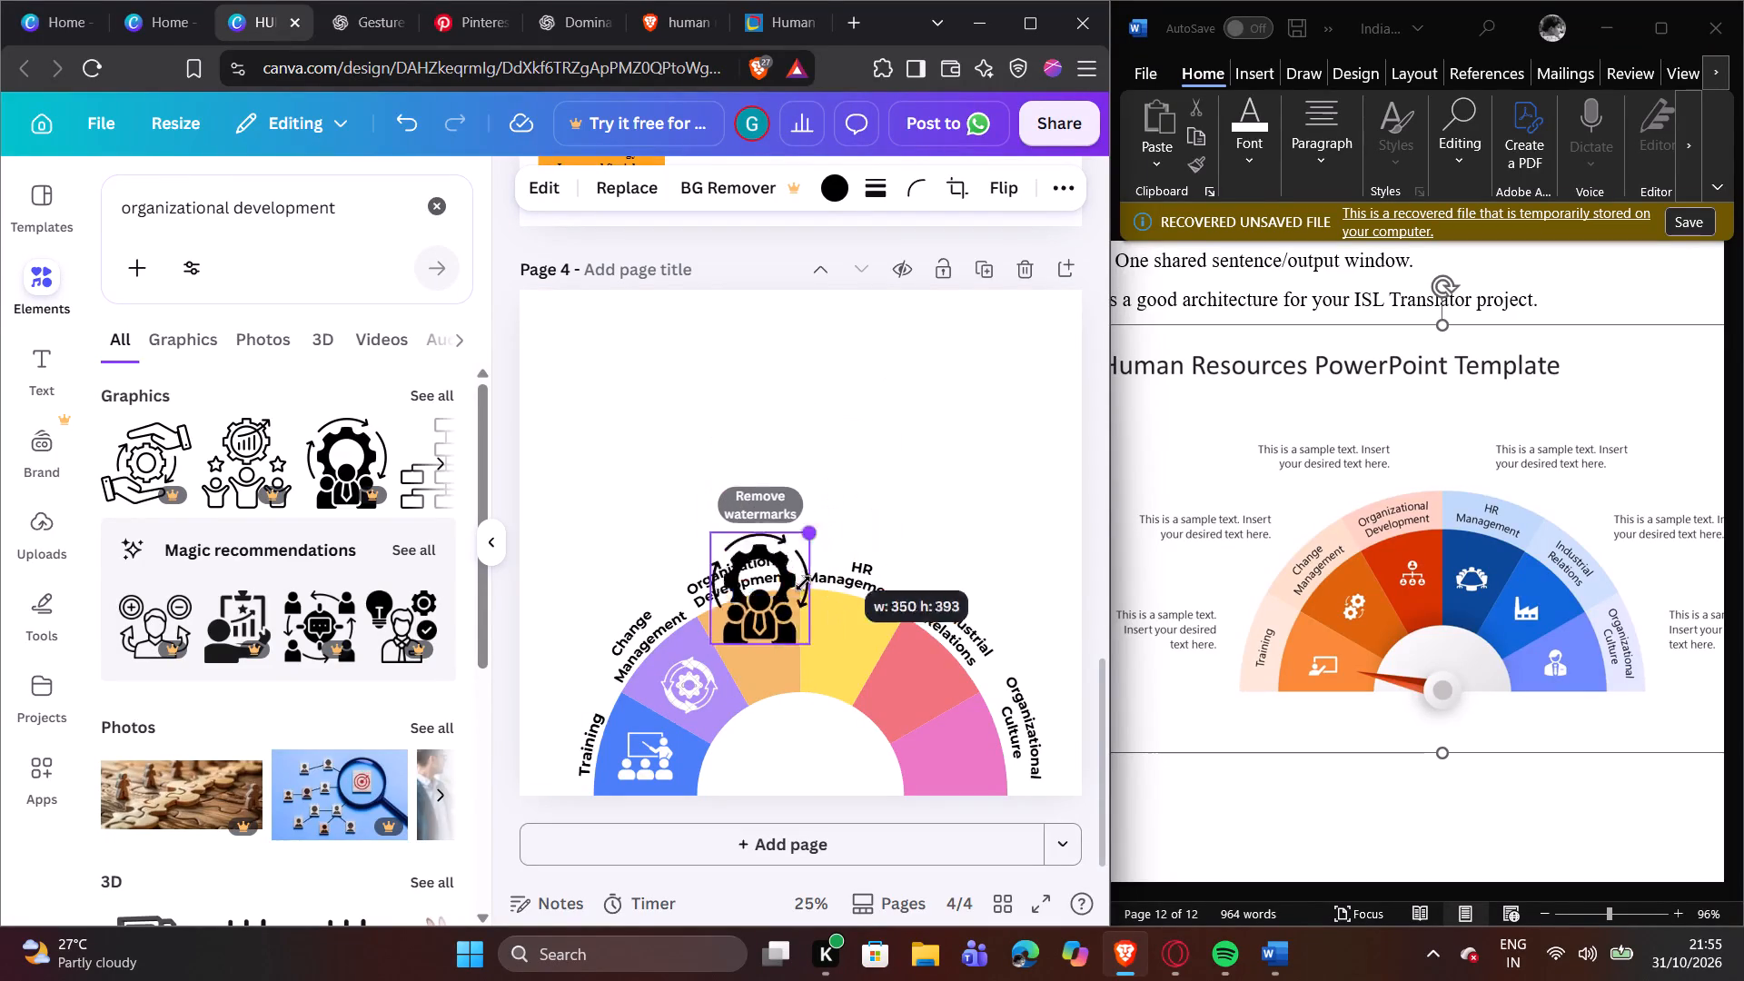
pyautogui.moveTo(803, 583); pyautogui.dragTo(788, 608)
pyautogui.click(928, 462)
pyautogui.moveTo(733, 610); pyautogui.dragTo(756, 640)
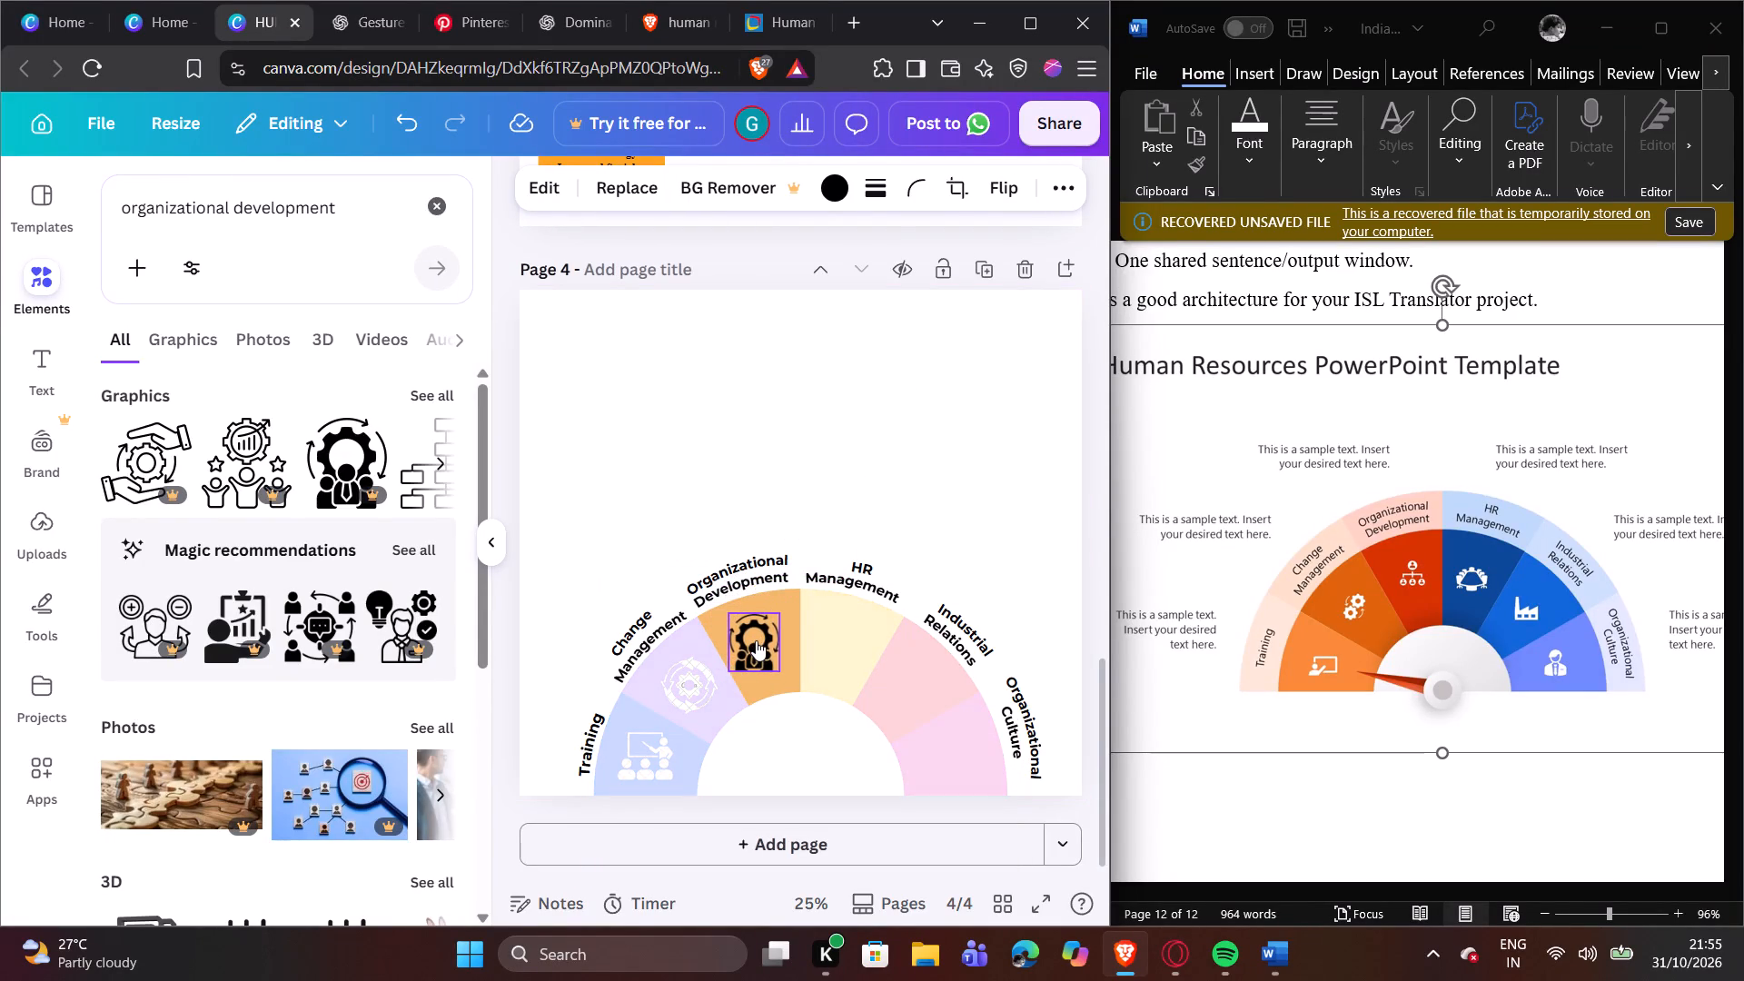
pyautogui.moveTo(756, 640); pyautogui.dragTo(758, 642)
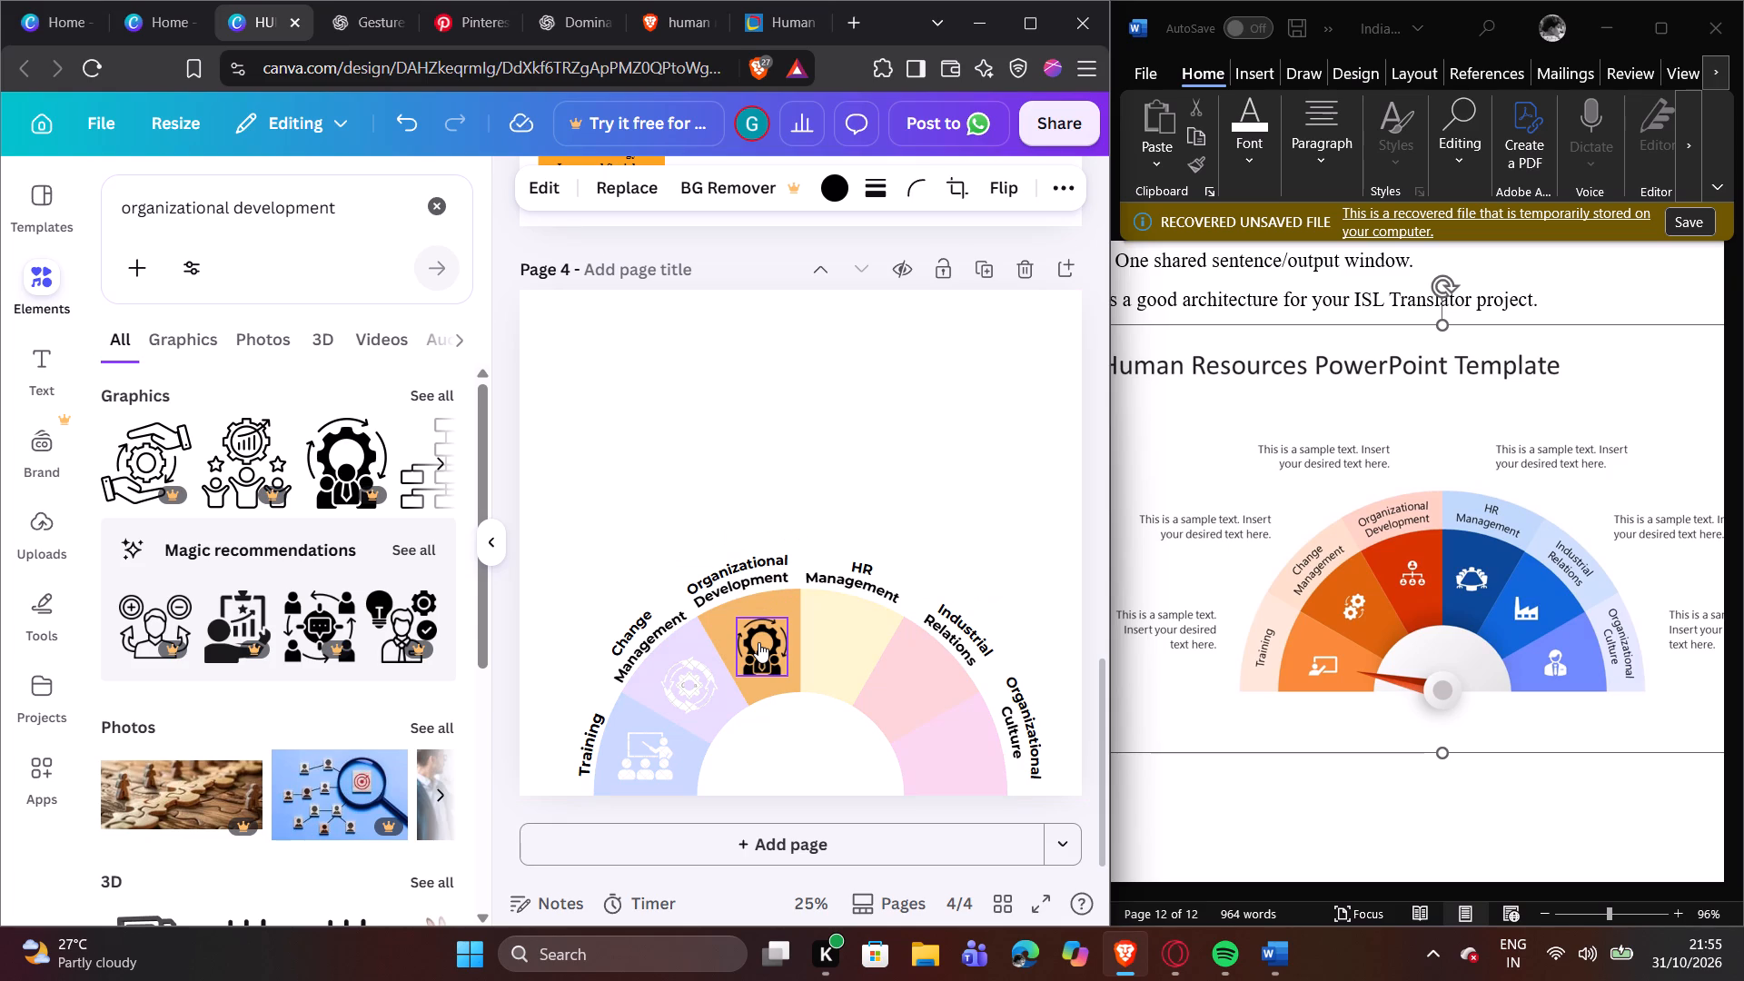
pyautogui.moveTo(758, 642); pyautogui.dragTo(757, 644)
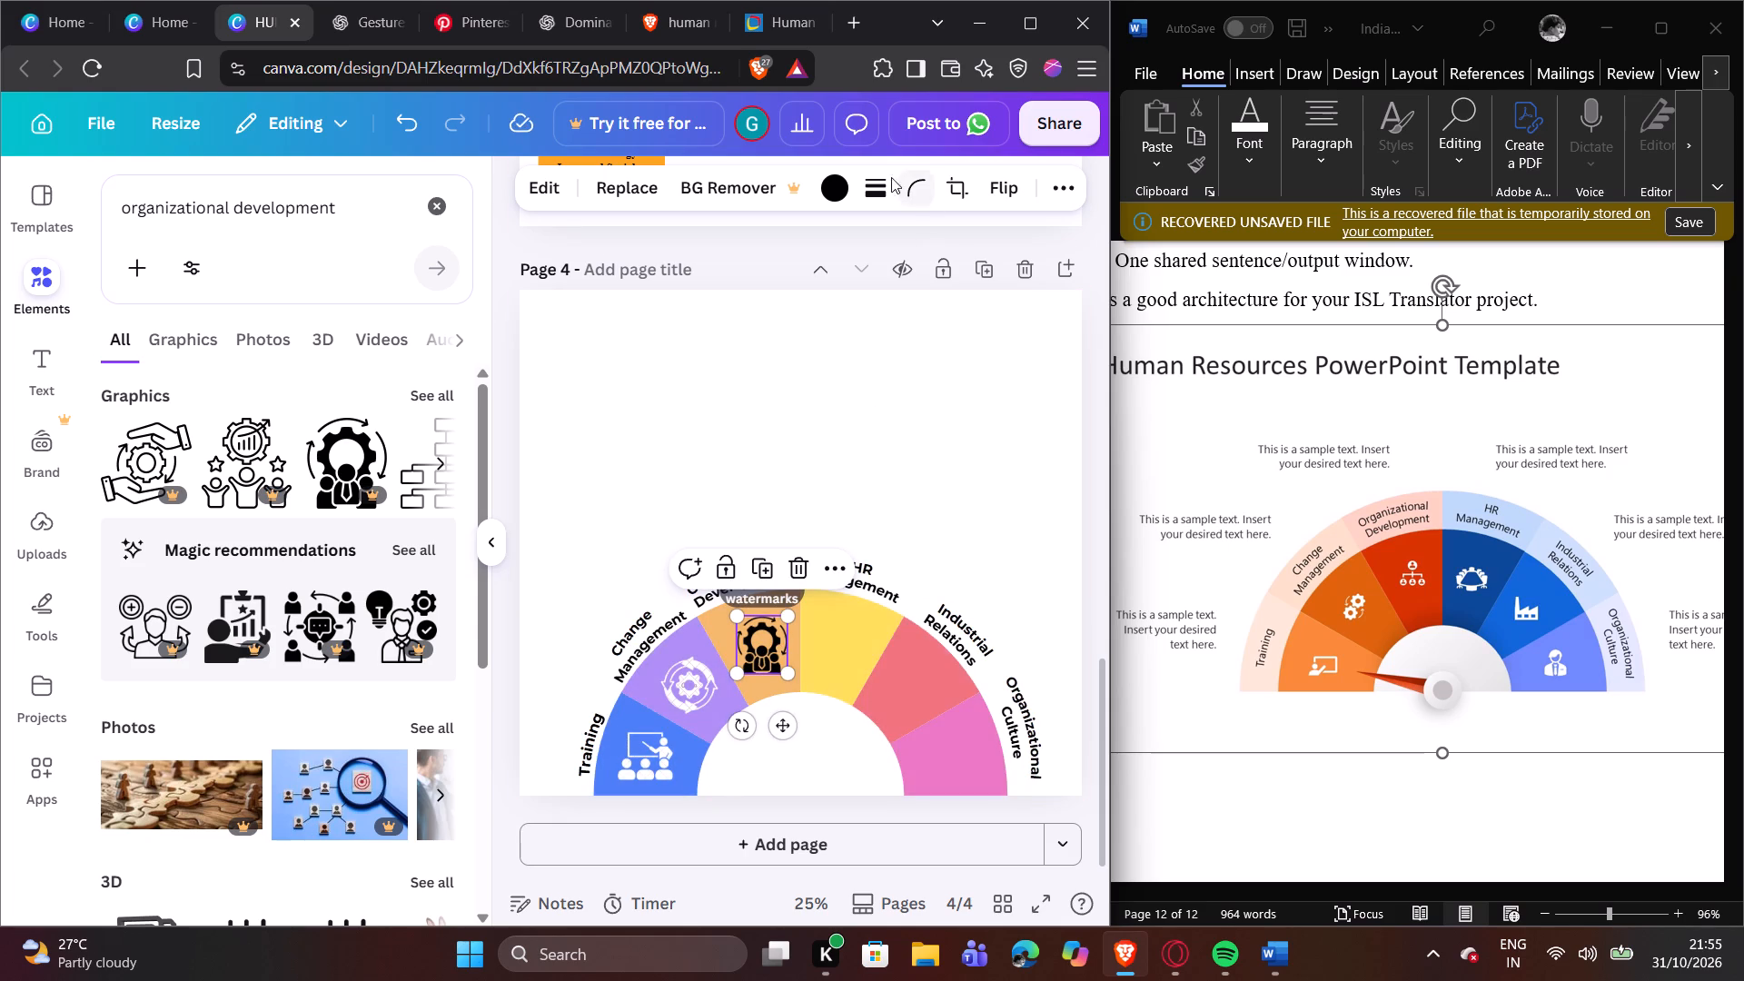
# Recolour the gear-and-people icon in the orange segment from black to white.
pyautogui.click(837, 173)
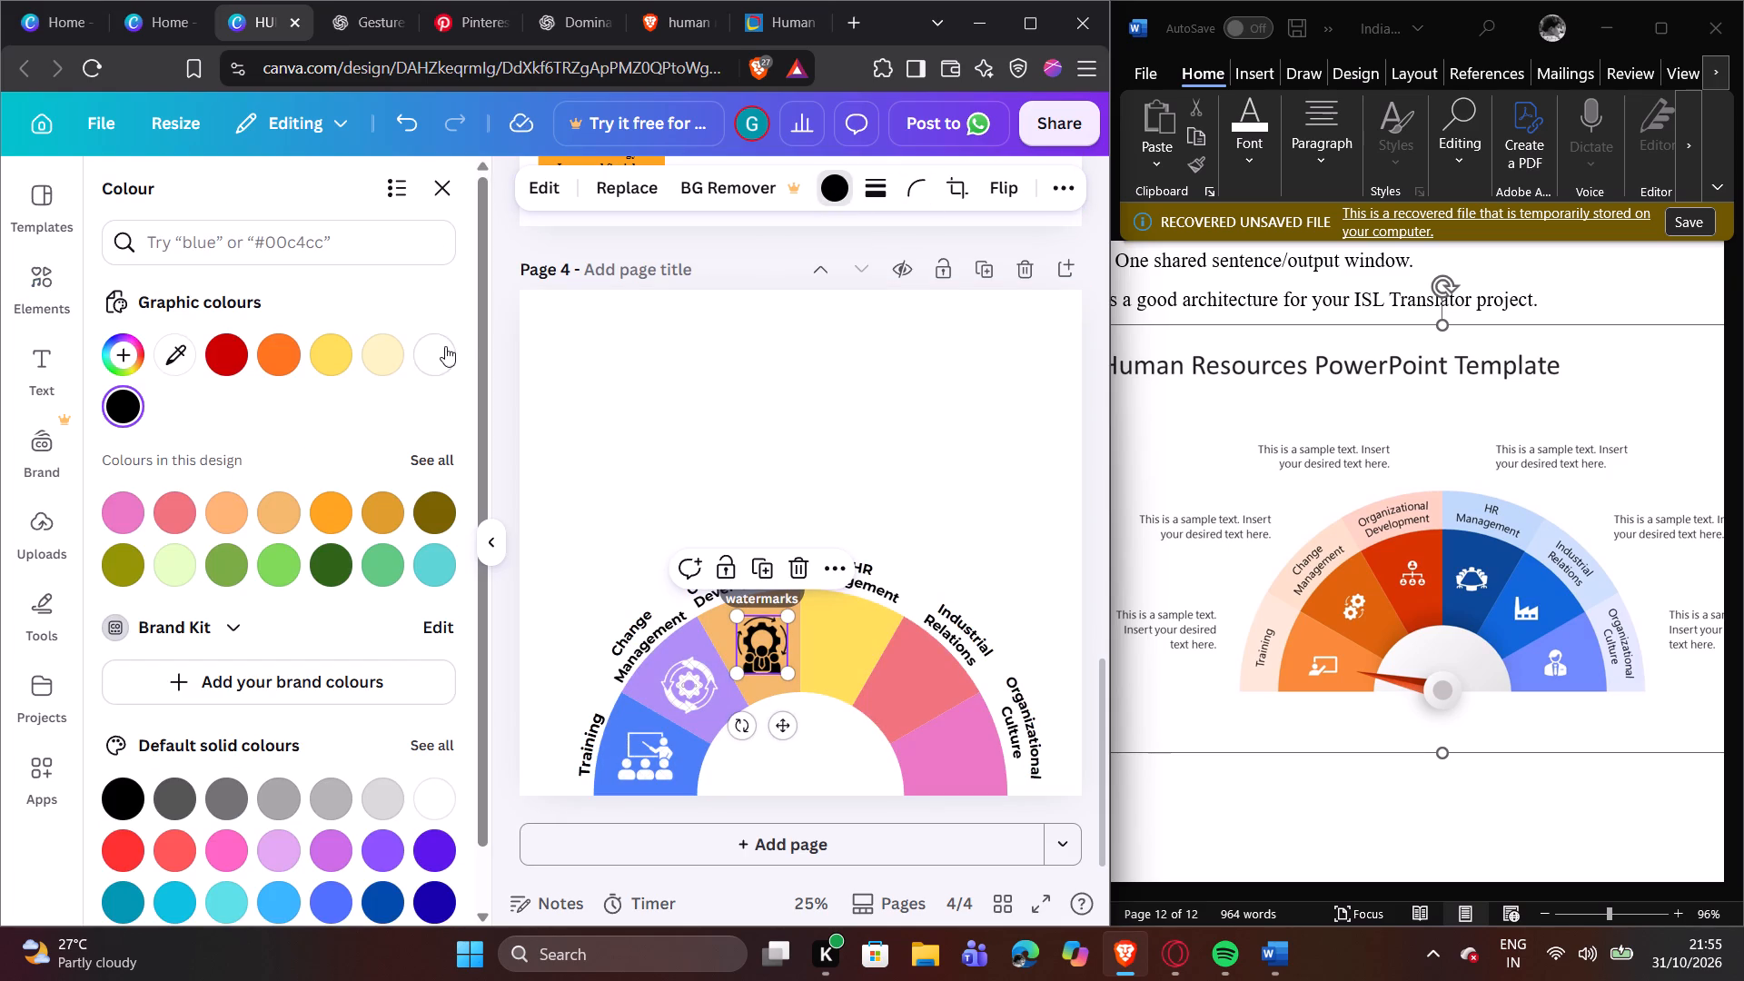
pyautogui.click(442, 347)
pyautogui.click(668, 390)
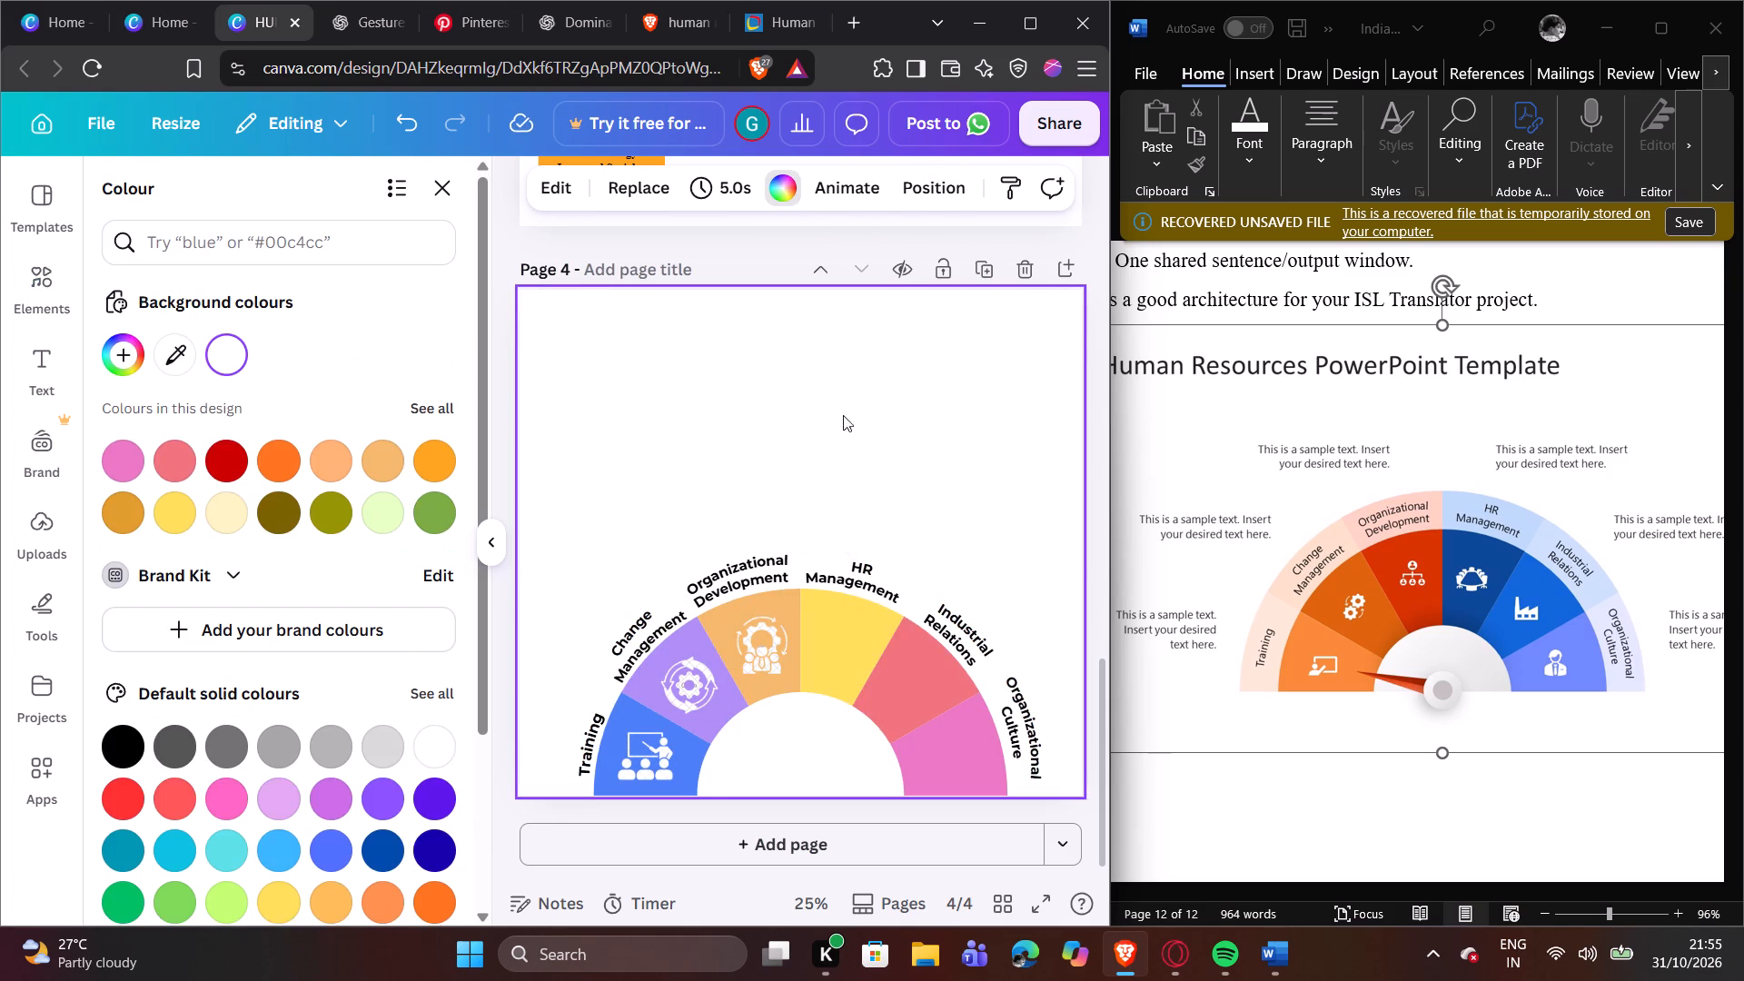
pyautogui.click(751, 643)
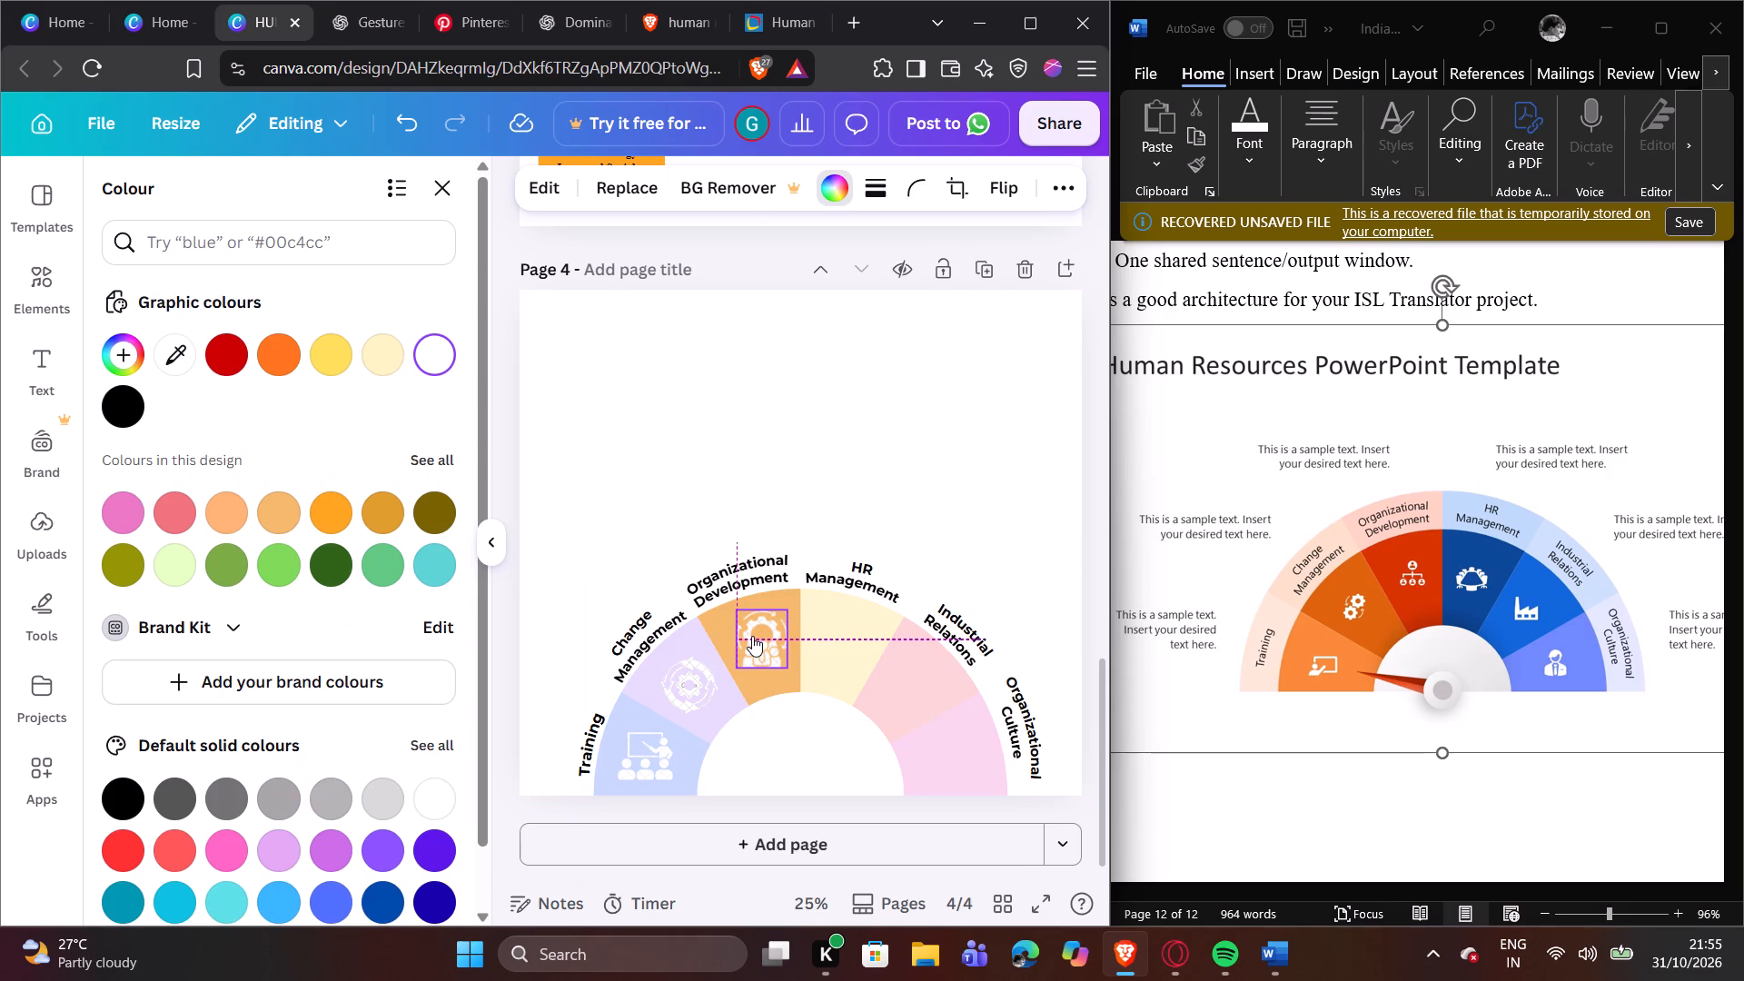
pyautogui.click(861, 401)
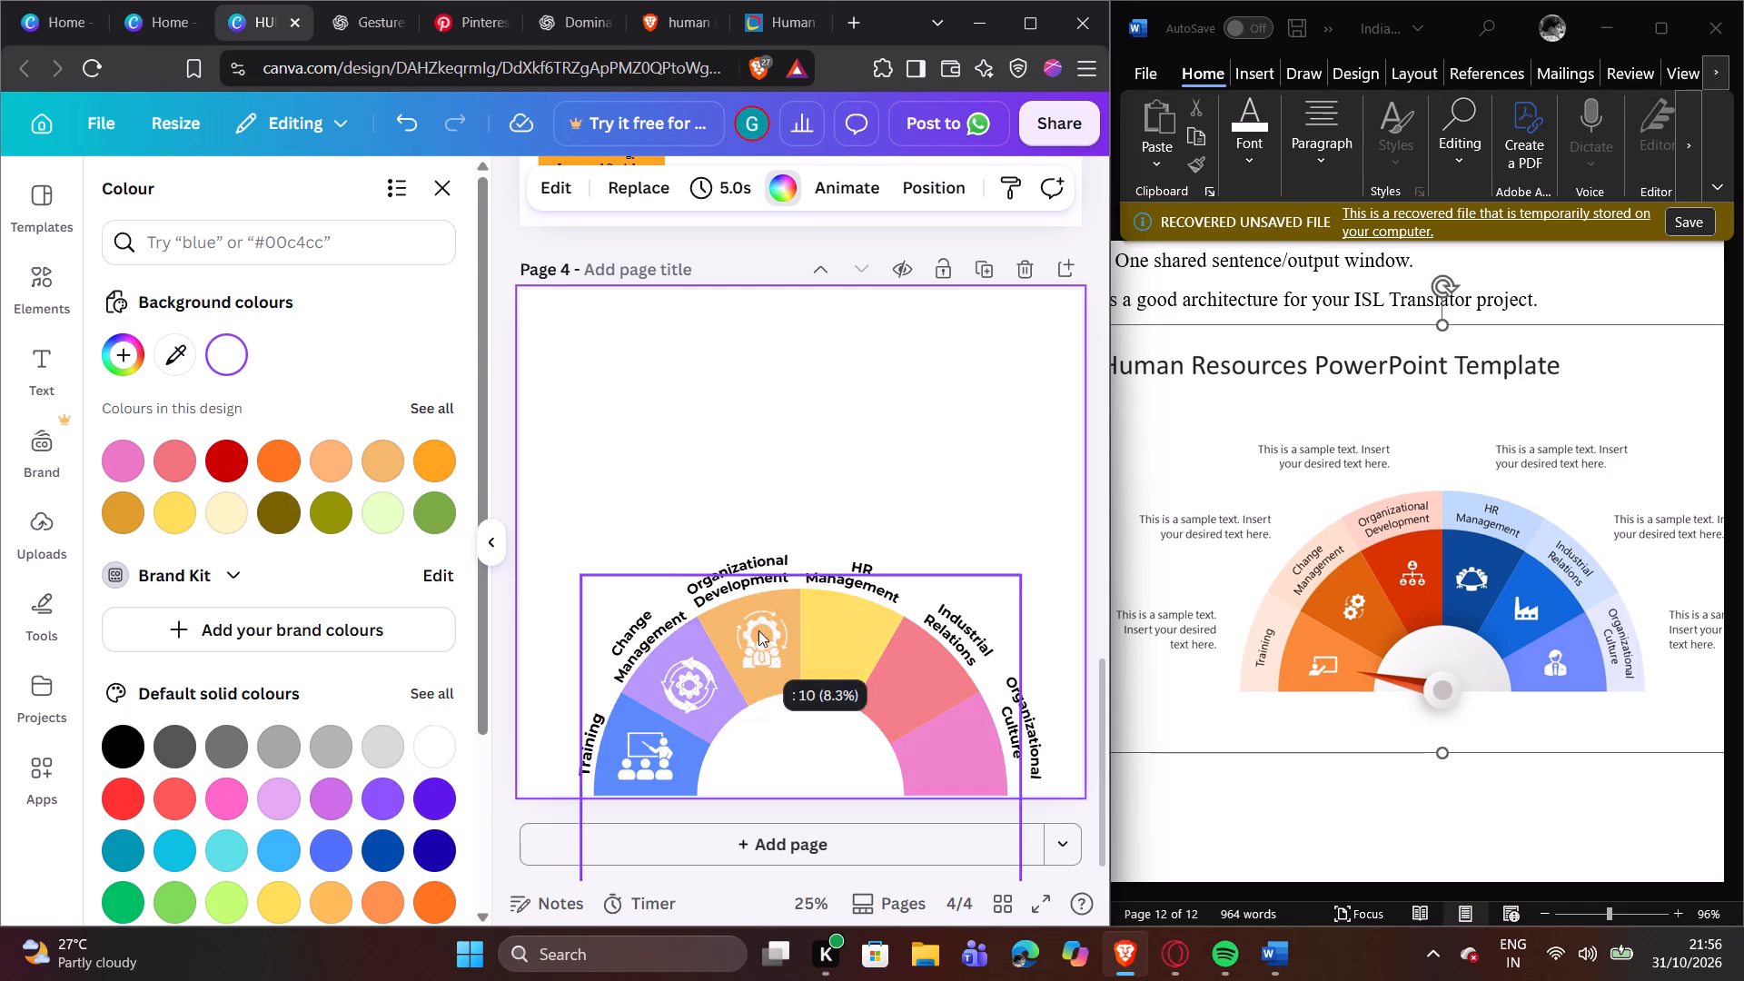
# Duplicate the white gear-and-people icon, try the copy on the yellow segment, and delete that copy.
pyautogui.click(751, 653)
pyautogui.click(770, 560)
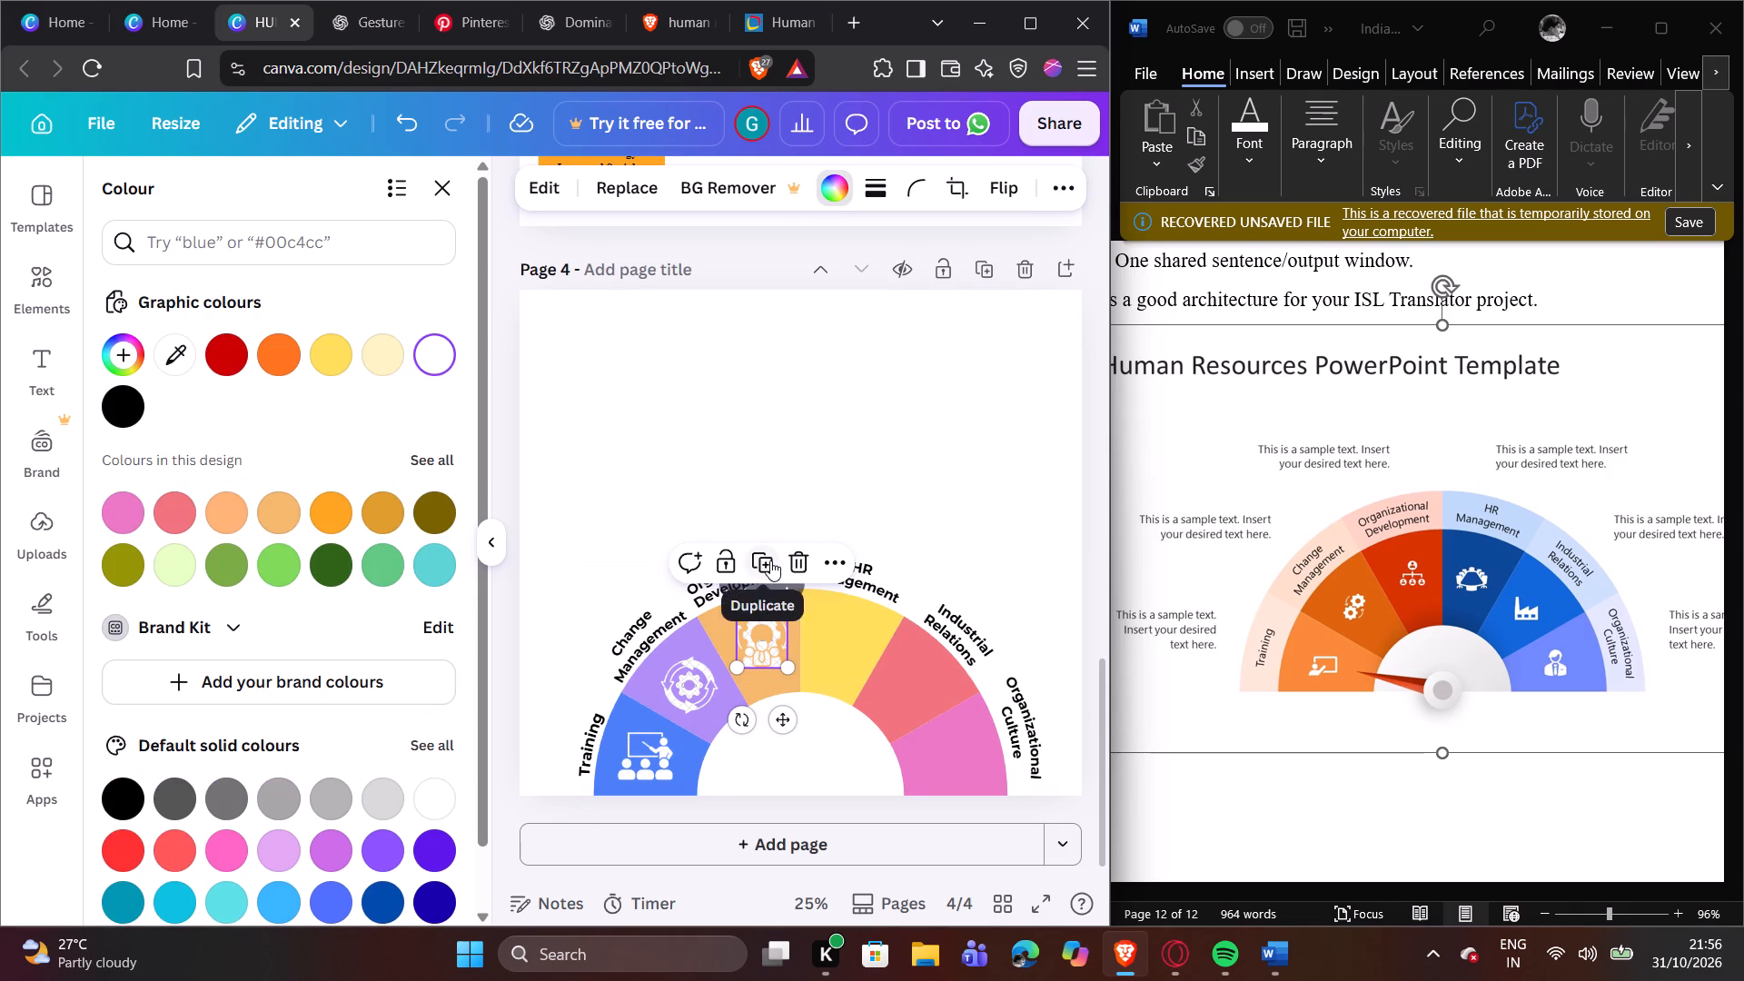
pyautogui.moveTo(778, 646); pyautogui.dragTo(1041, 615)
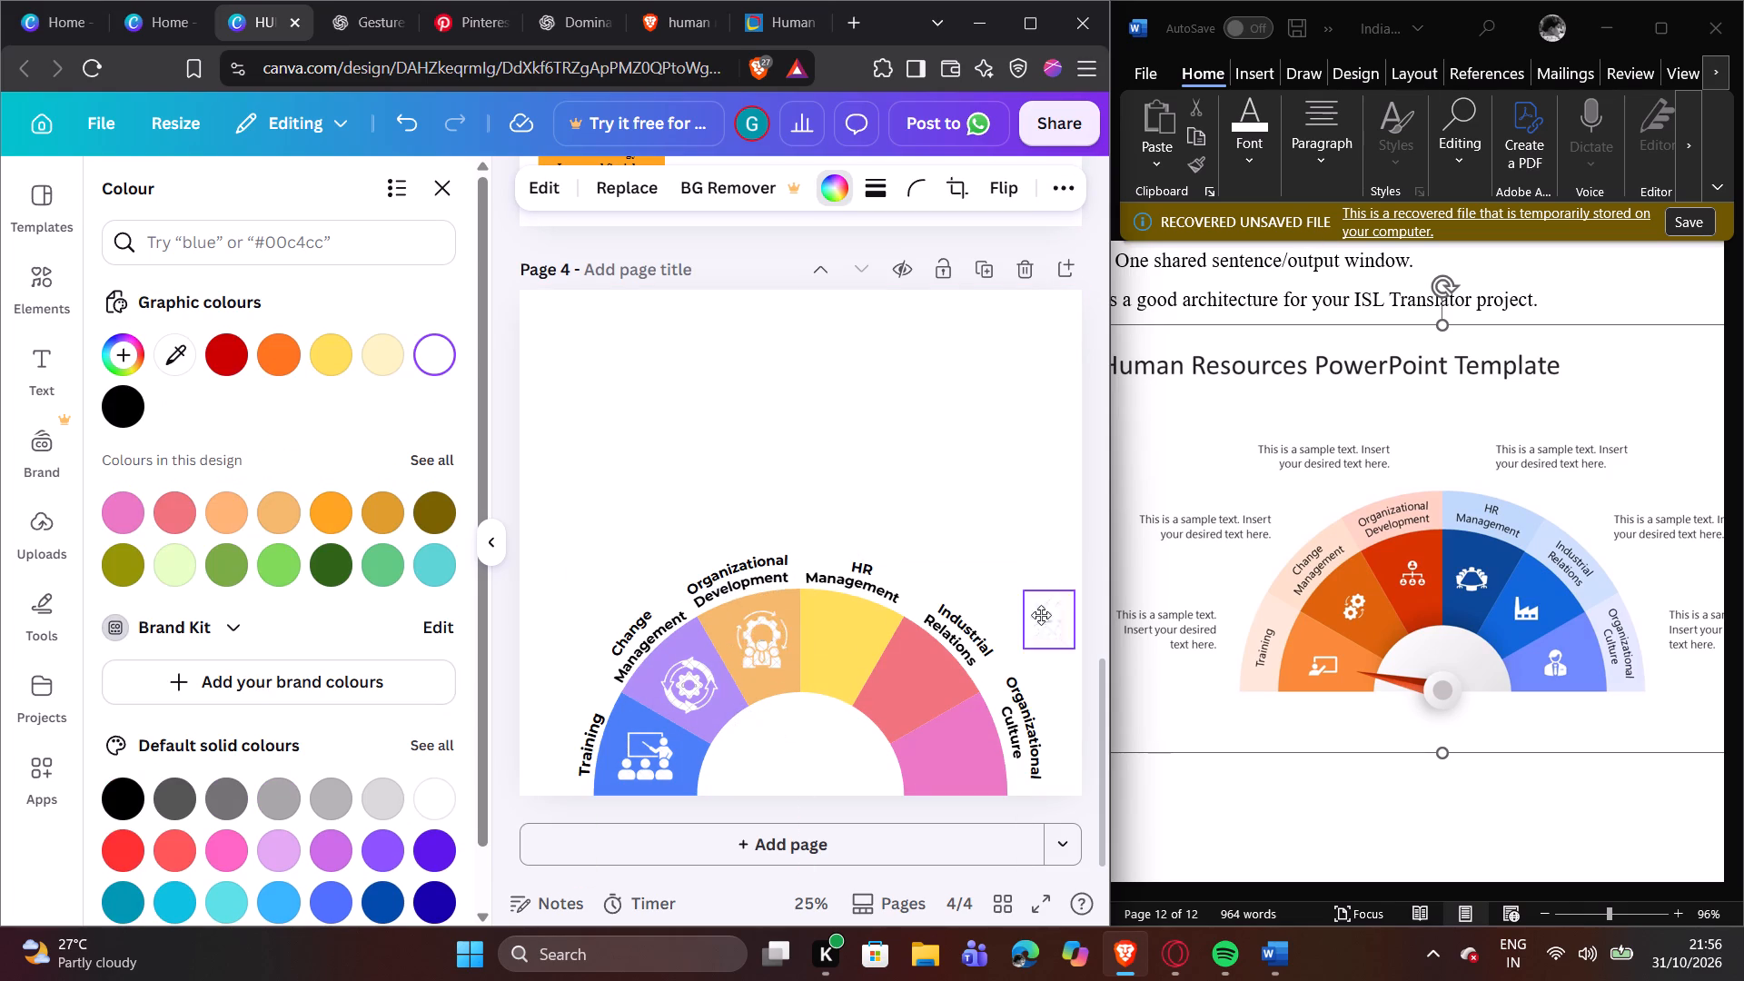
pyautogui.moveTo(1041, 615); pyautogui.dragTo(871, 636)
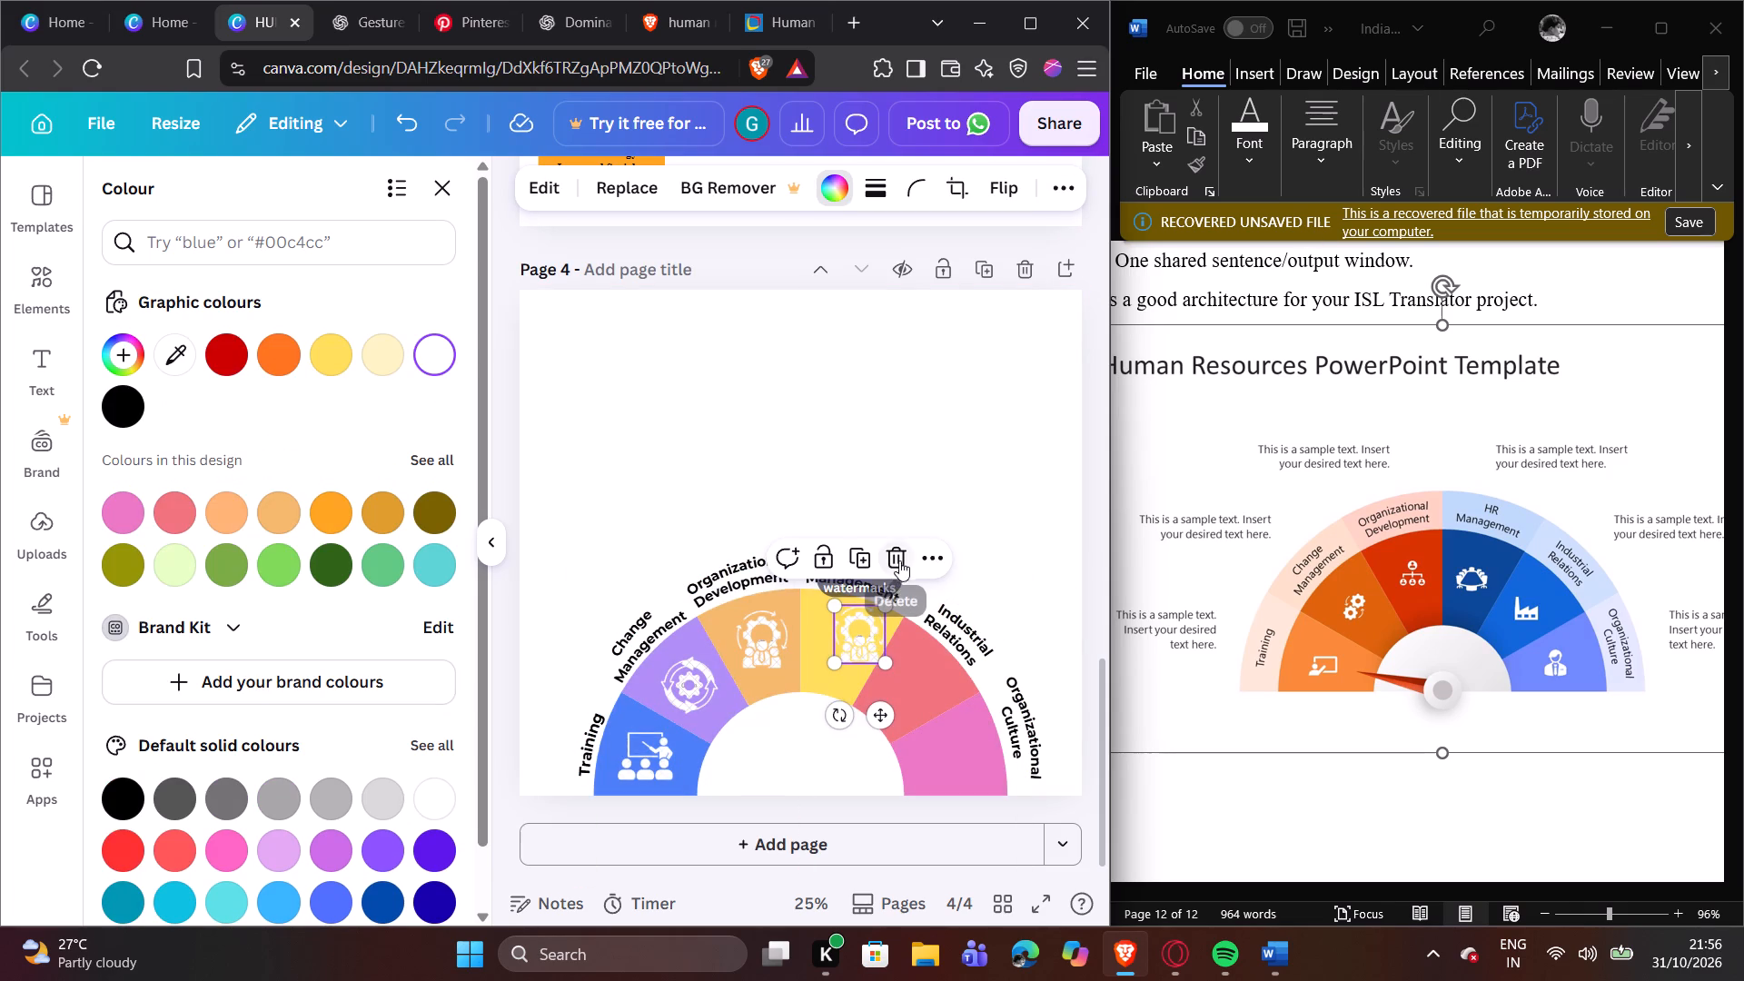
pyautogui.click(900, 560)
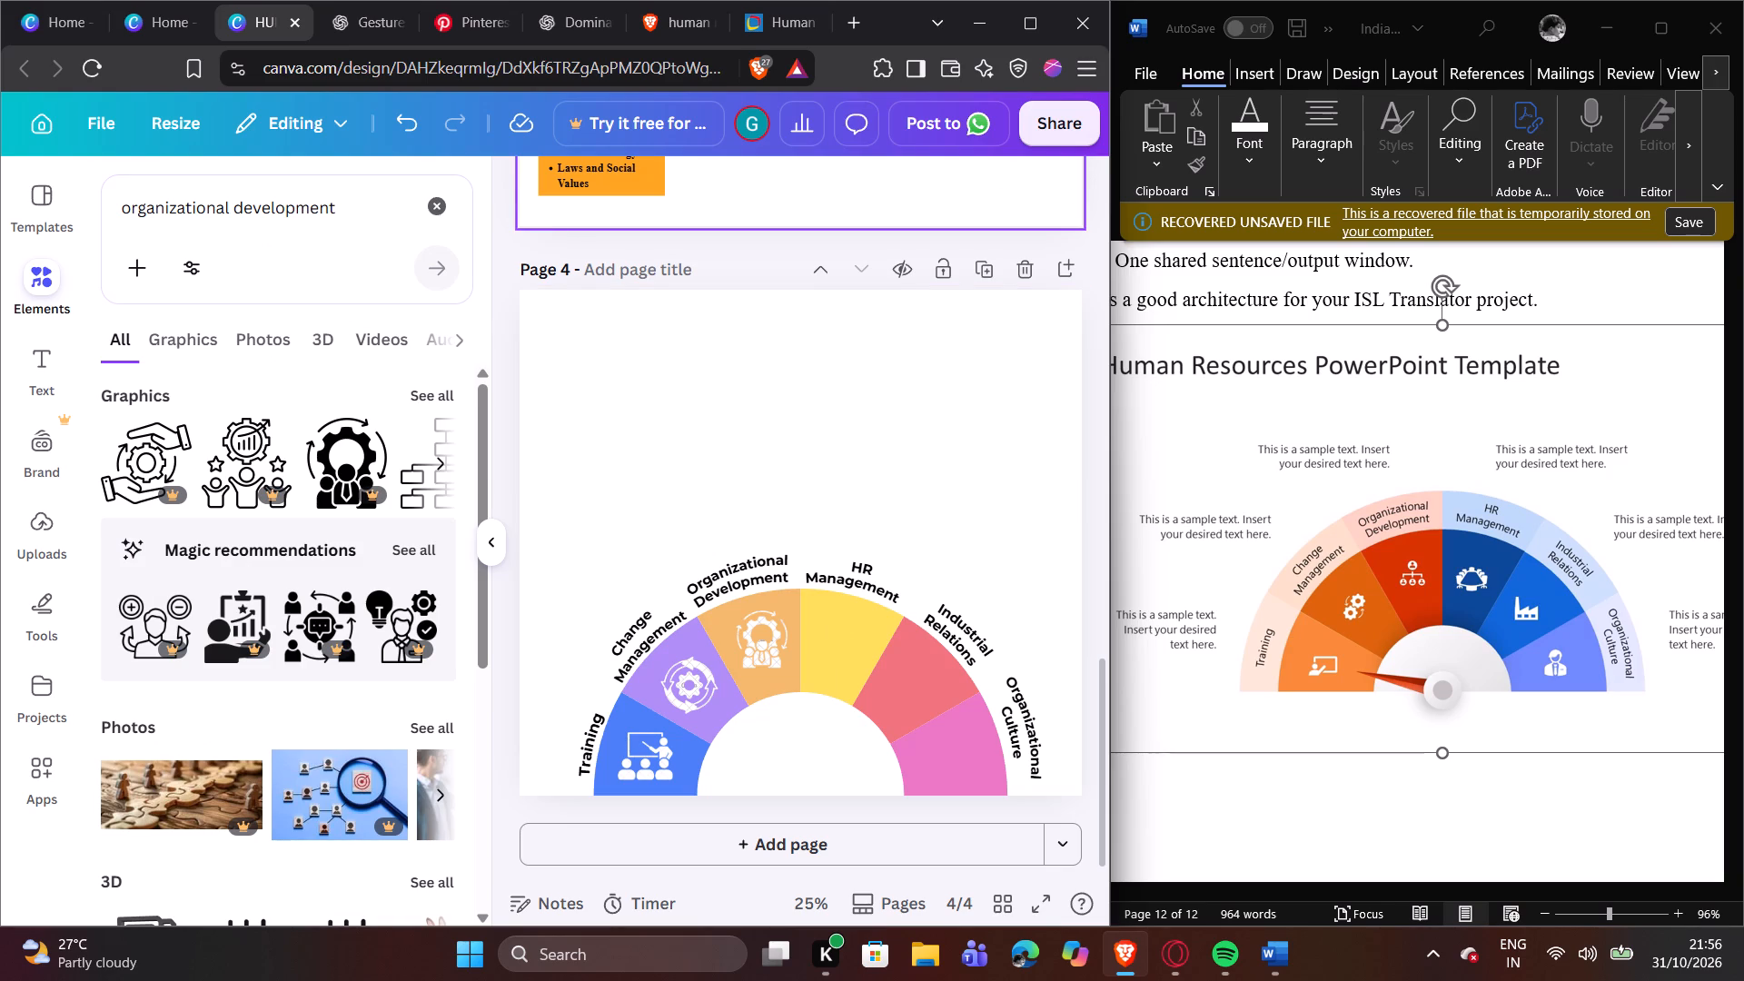
# Search the elements library for "HR management", limit results to graphics, and add the outline of a starred gear linked to three people.
pyautogui.click(443, 206)
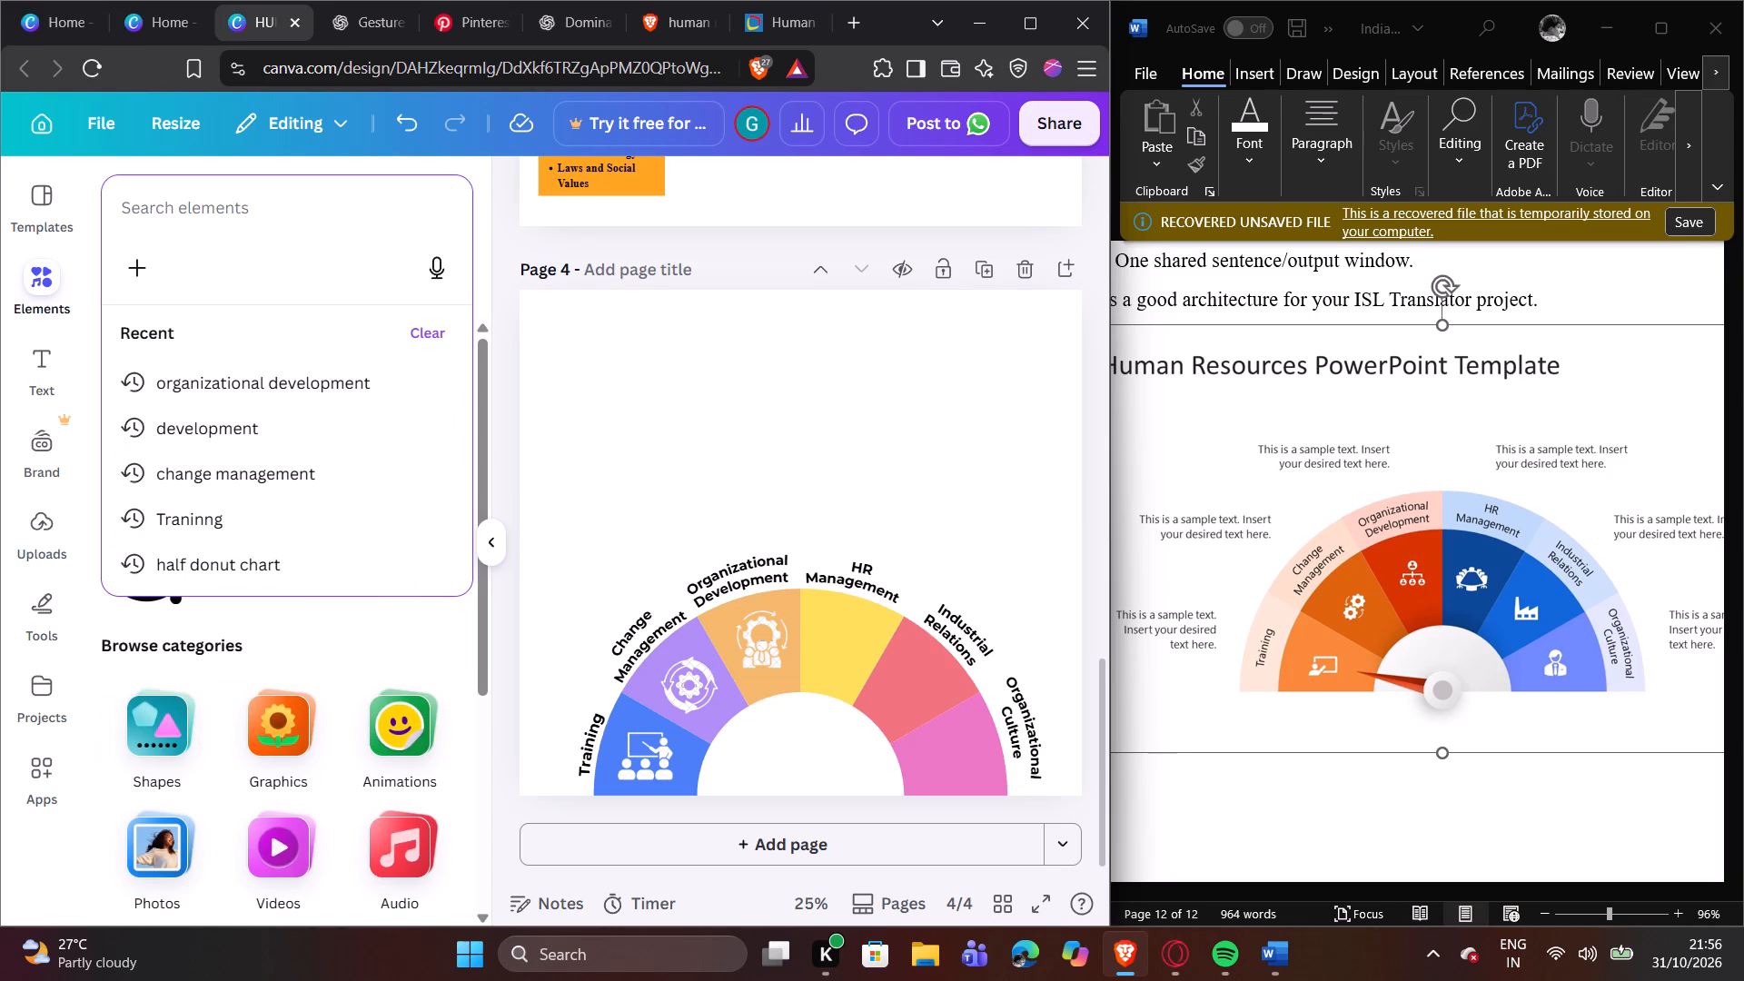
pyautogui.hotkey('shift', 'h')
pyautogui.write('R')
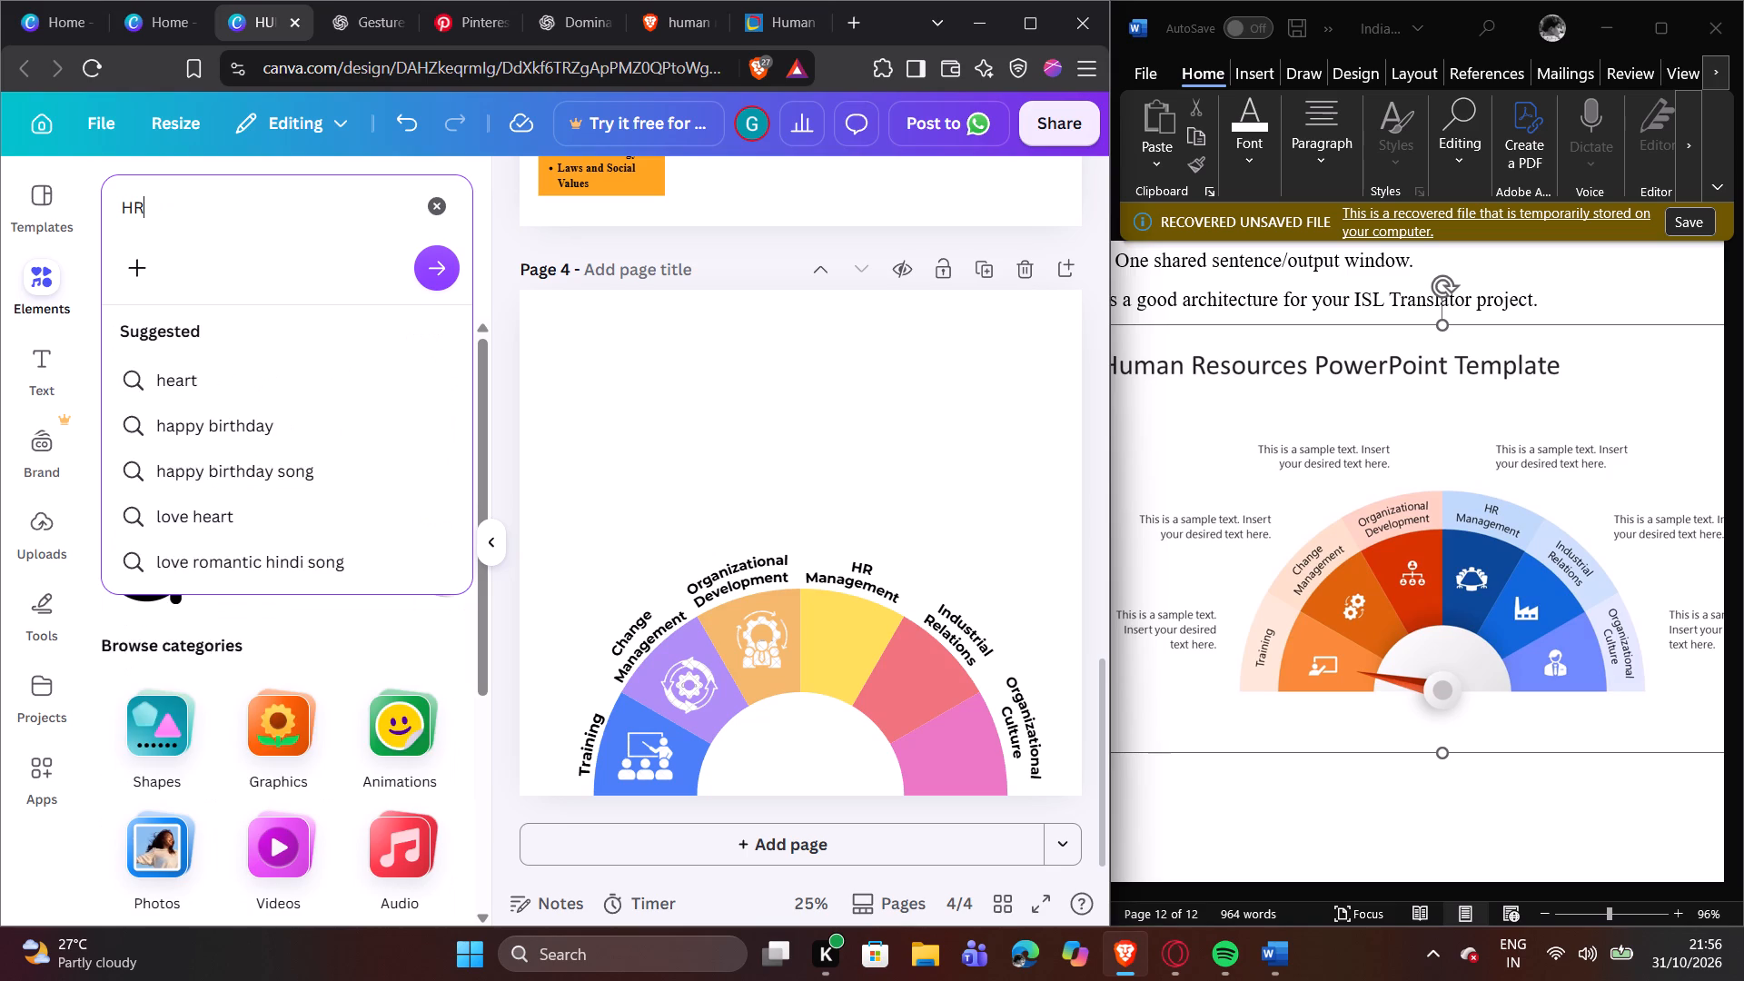
pyautogui.press('space')
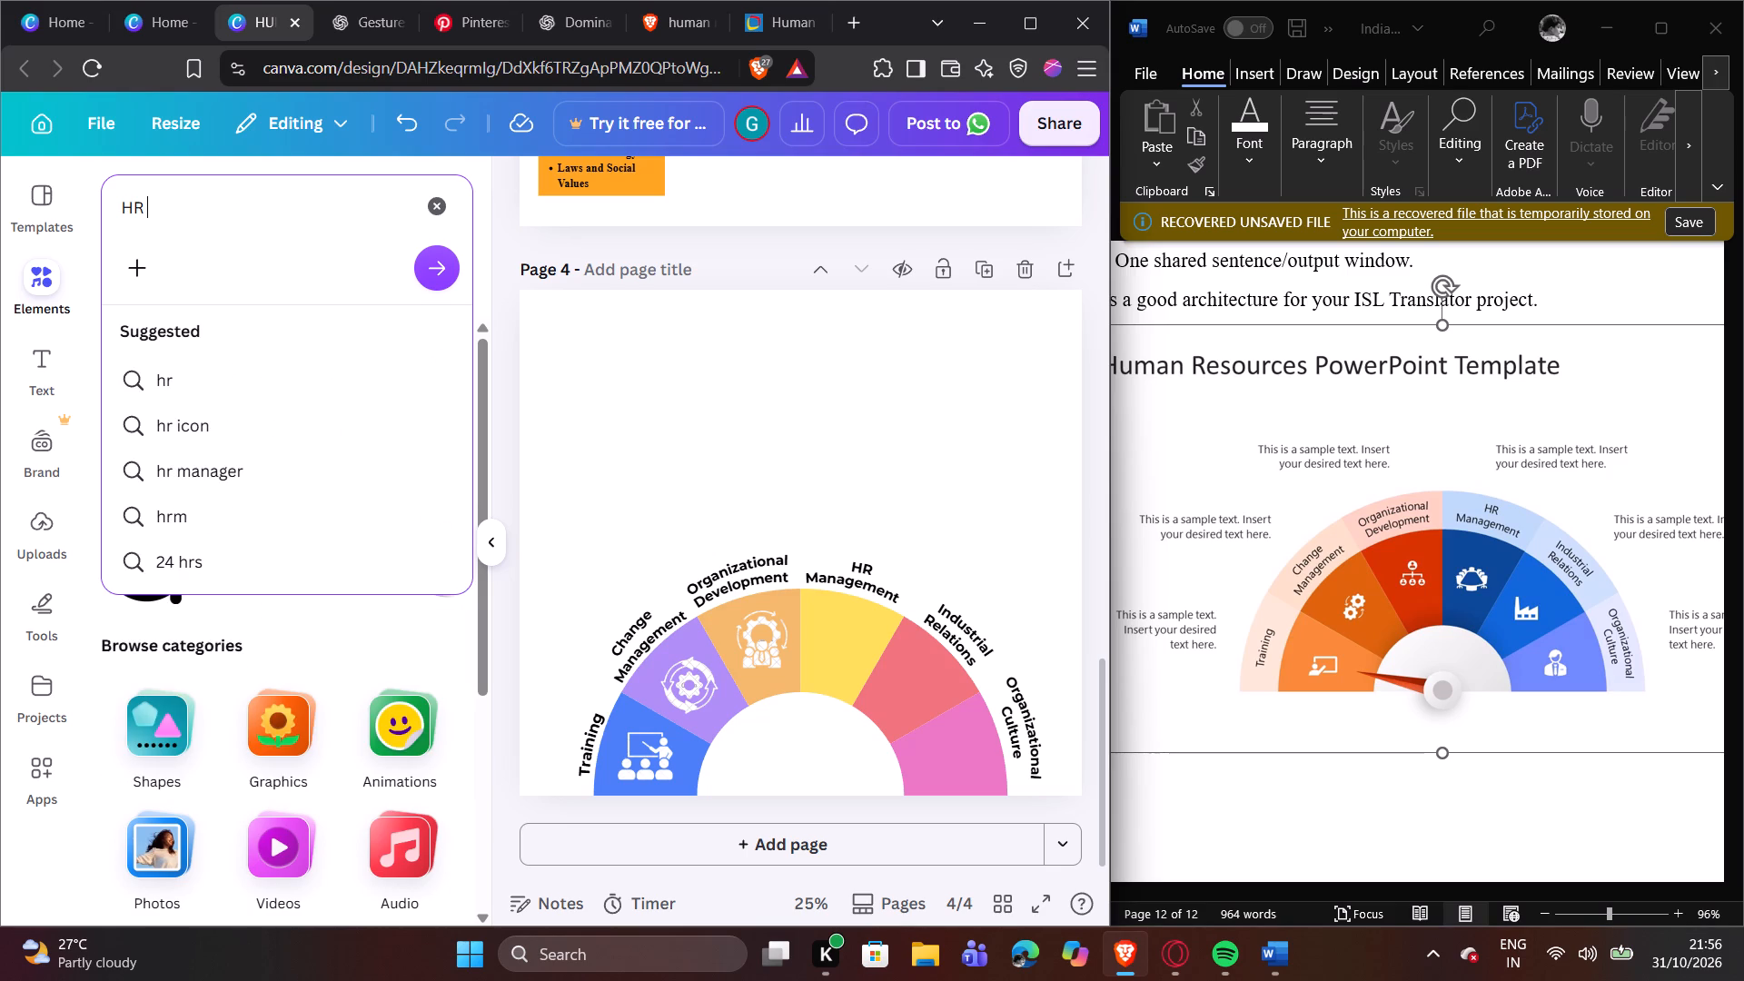
pyautogui.write('management')
pyautogui.press('Return')
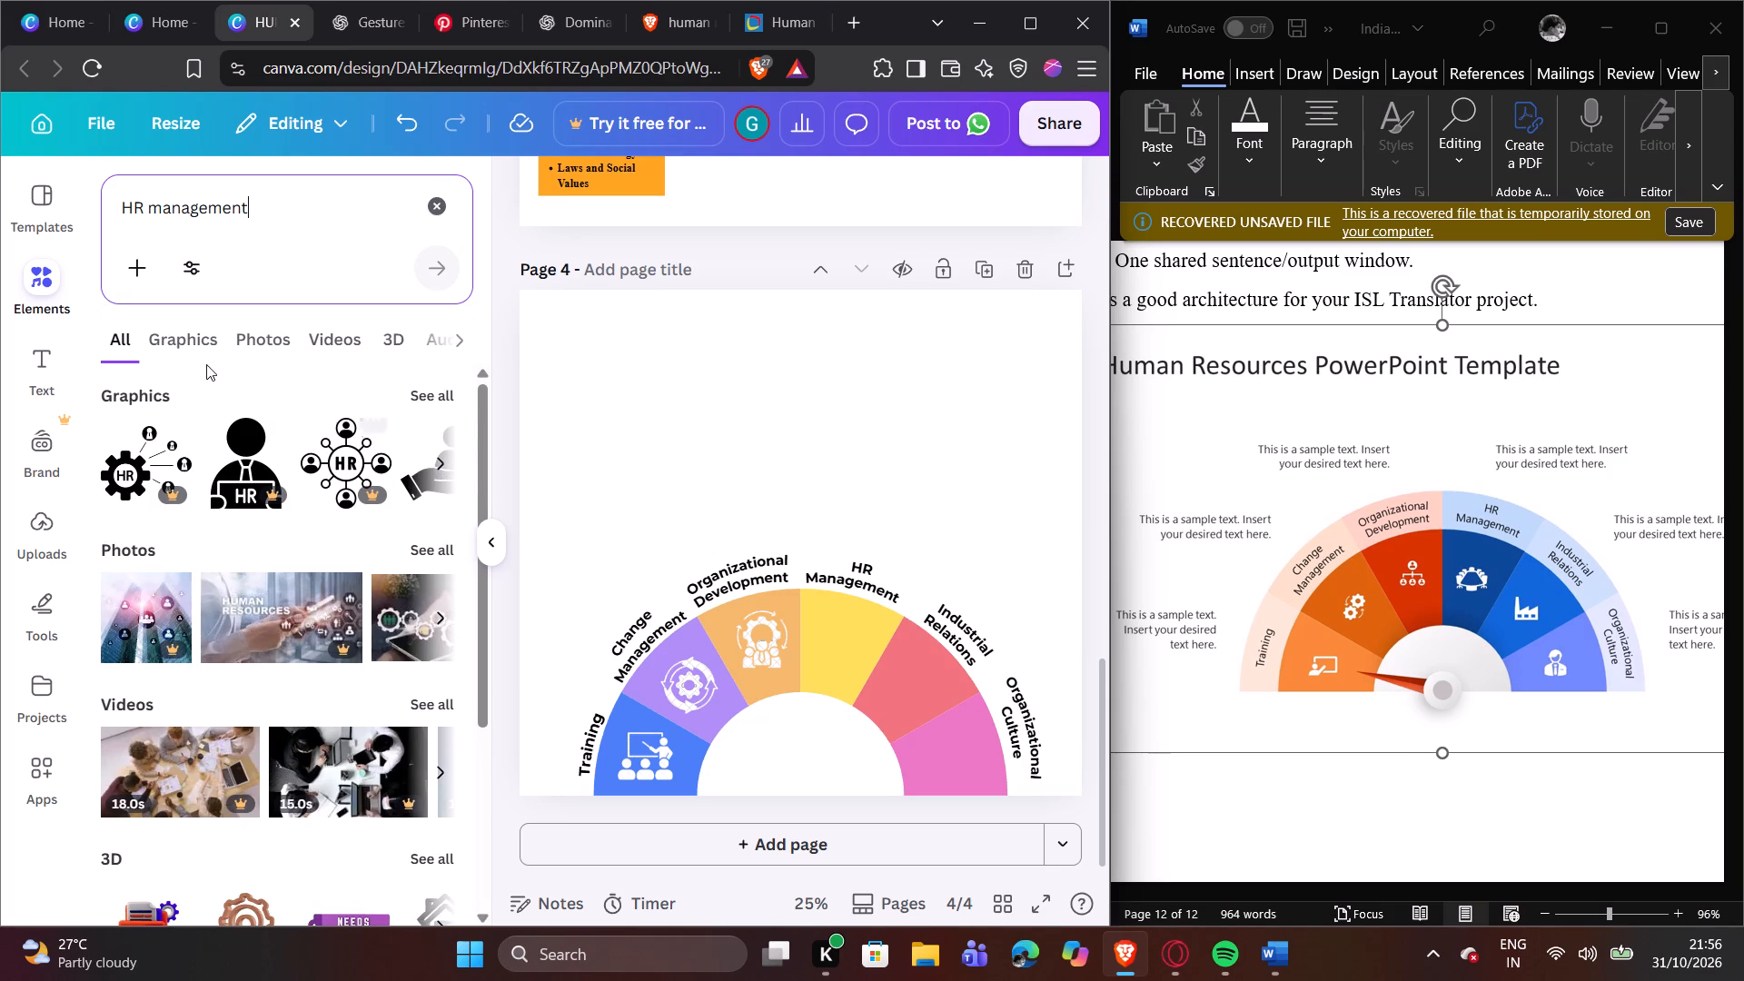
pyautogui.click(165, 320)
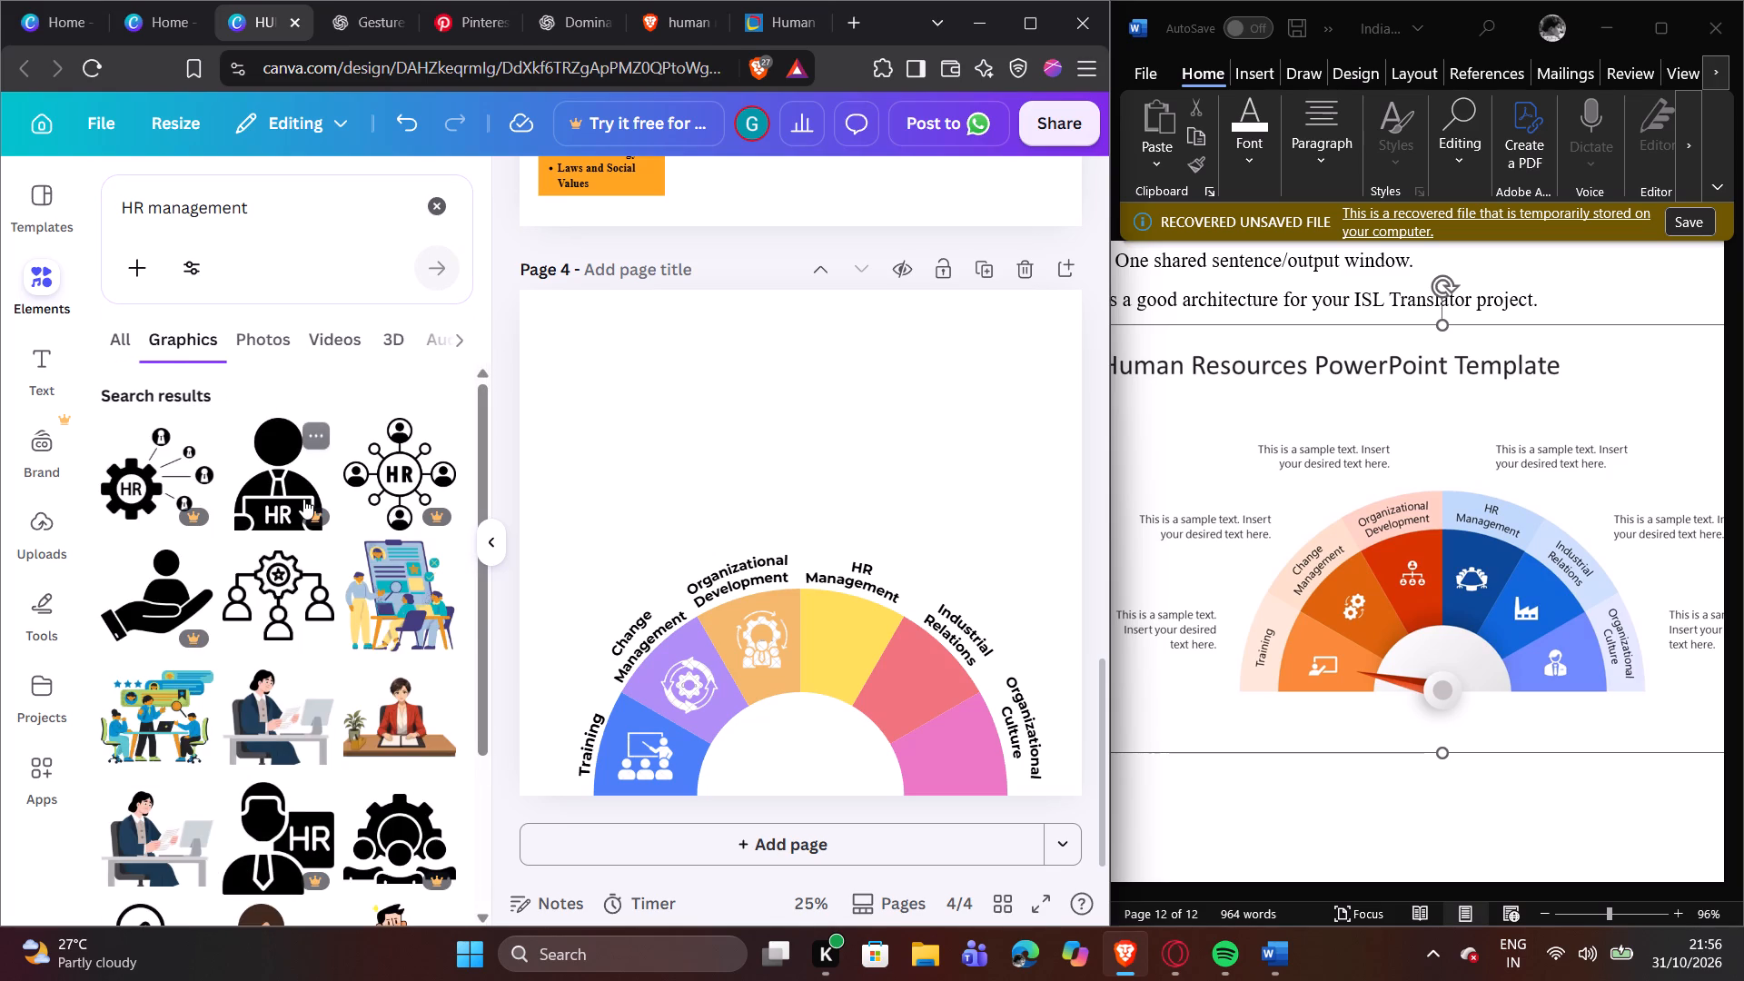
pyautogui.click(294, 586)
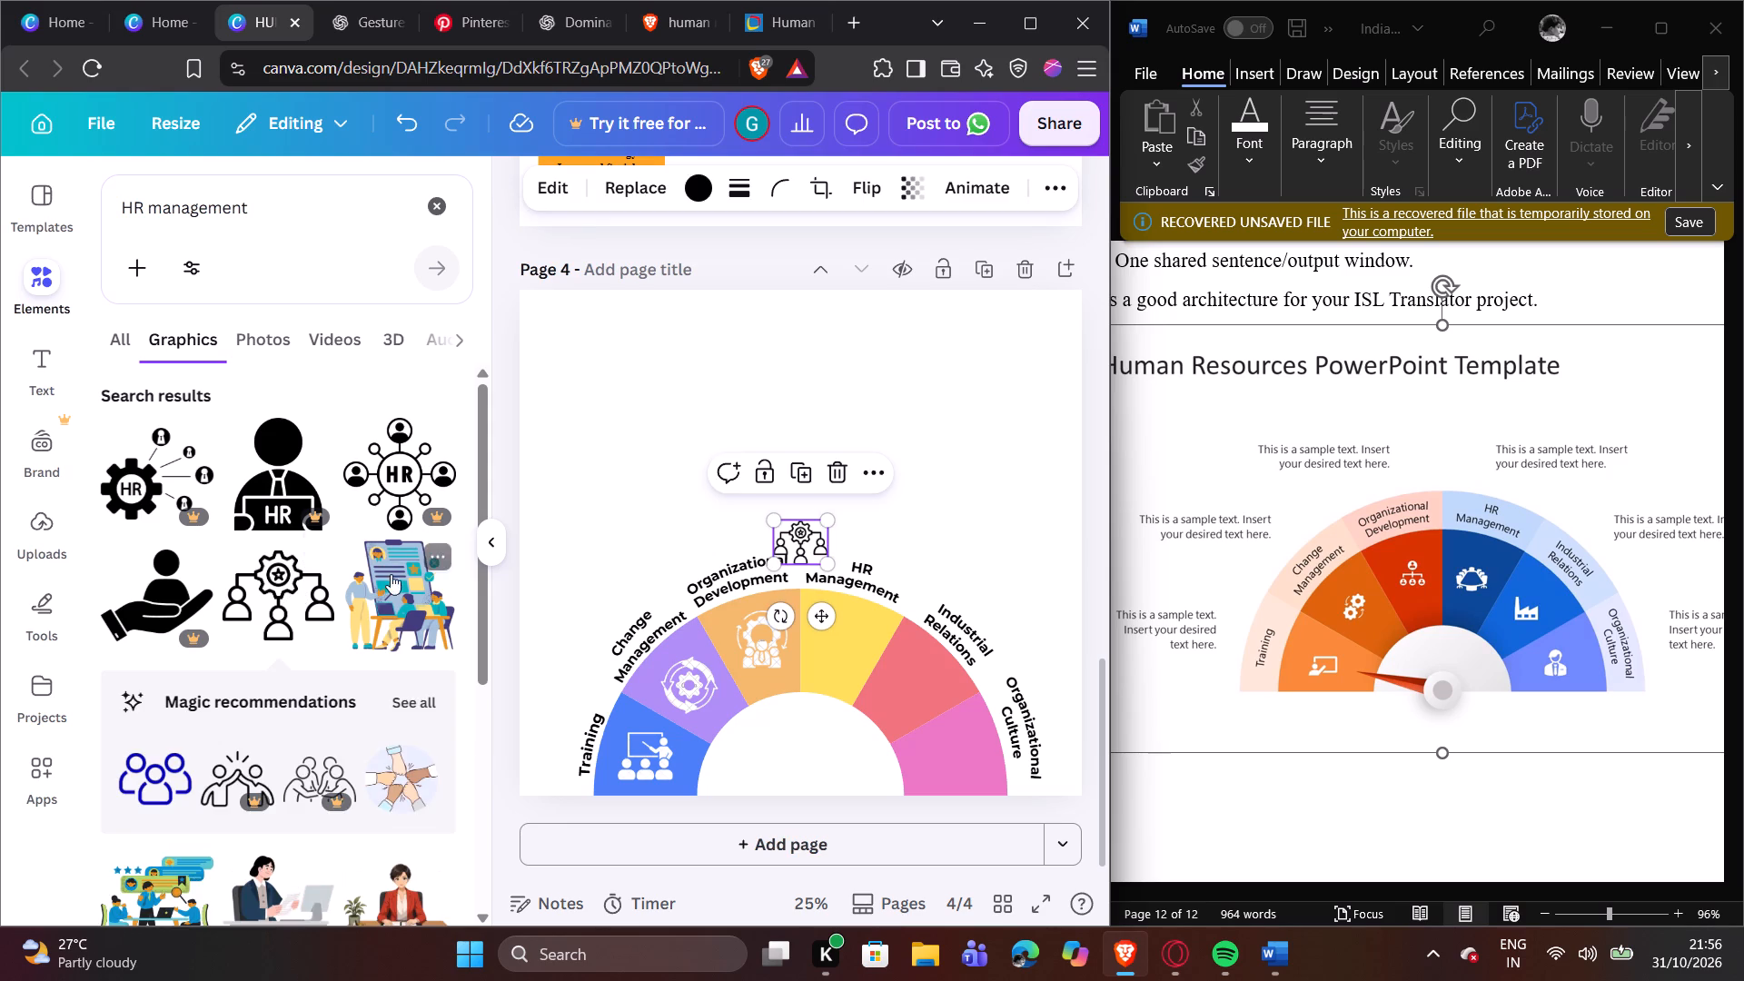
# Move the starred-gear people graphic into the yellow segment beneath "HR Management", centre it and enlarge it slightly.
pyautogui.click(500, 536)
pyautogui.moveTo(593, 540); pyautogui.dragTo(630, 653)
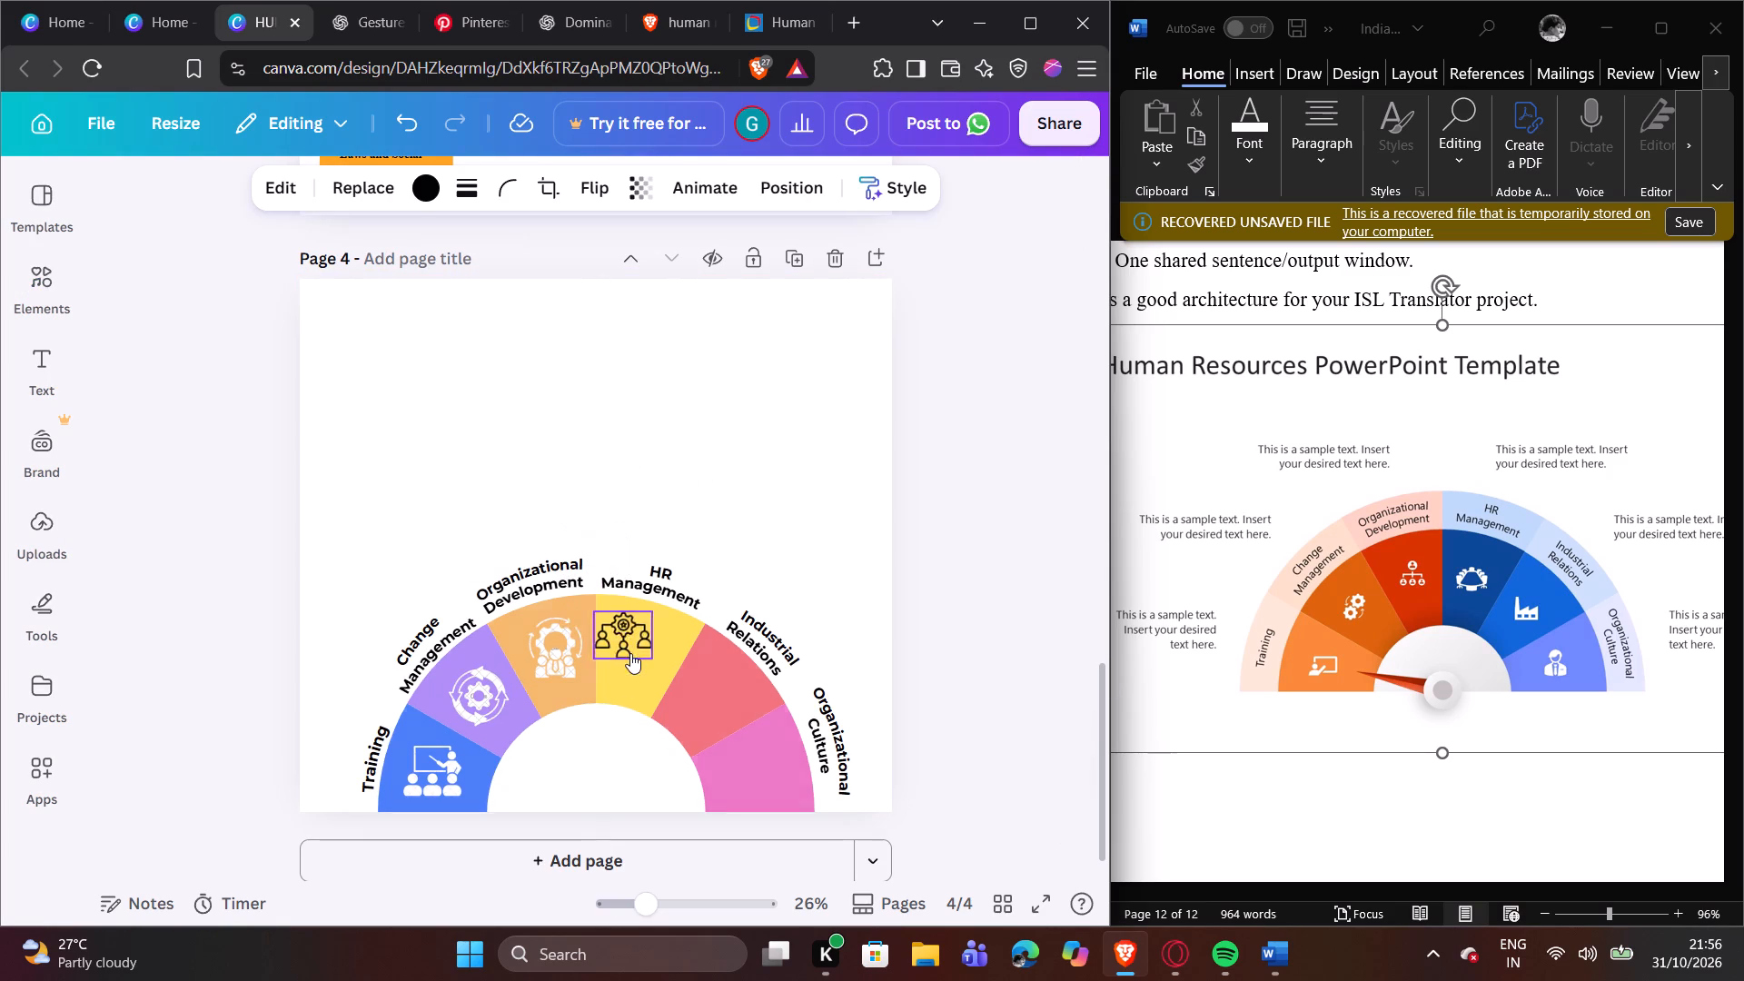
pyautogui.moveTo(630, 653); pyautogui.dragTo(629, 646)
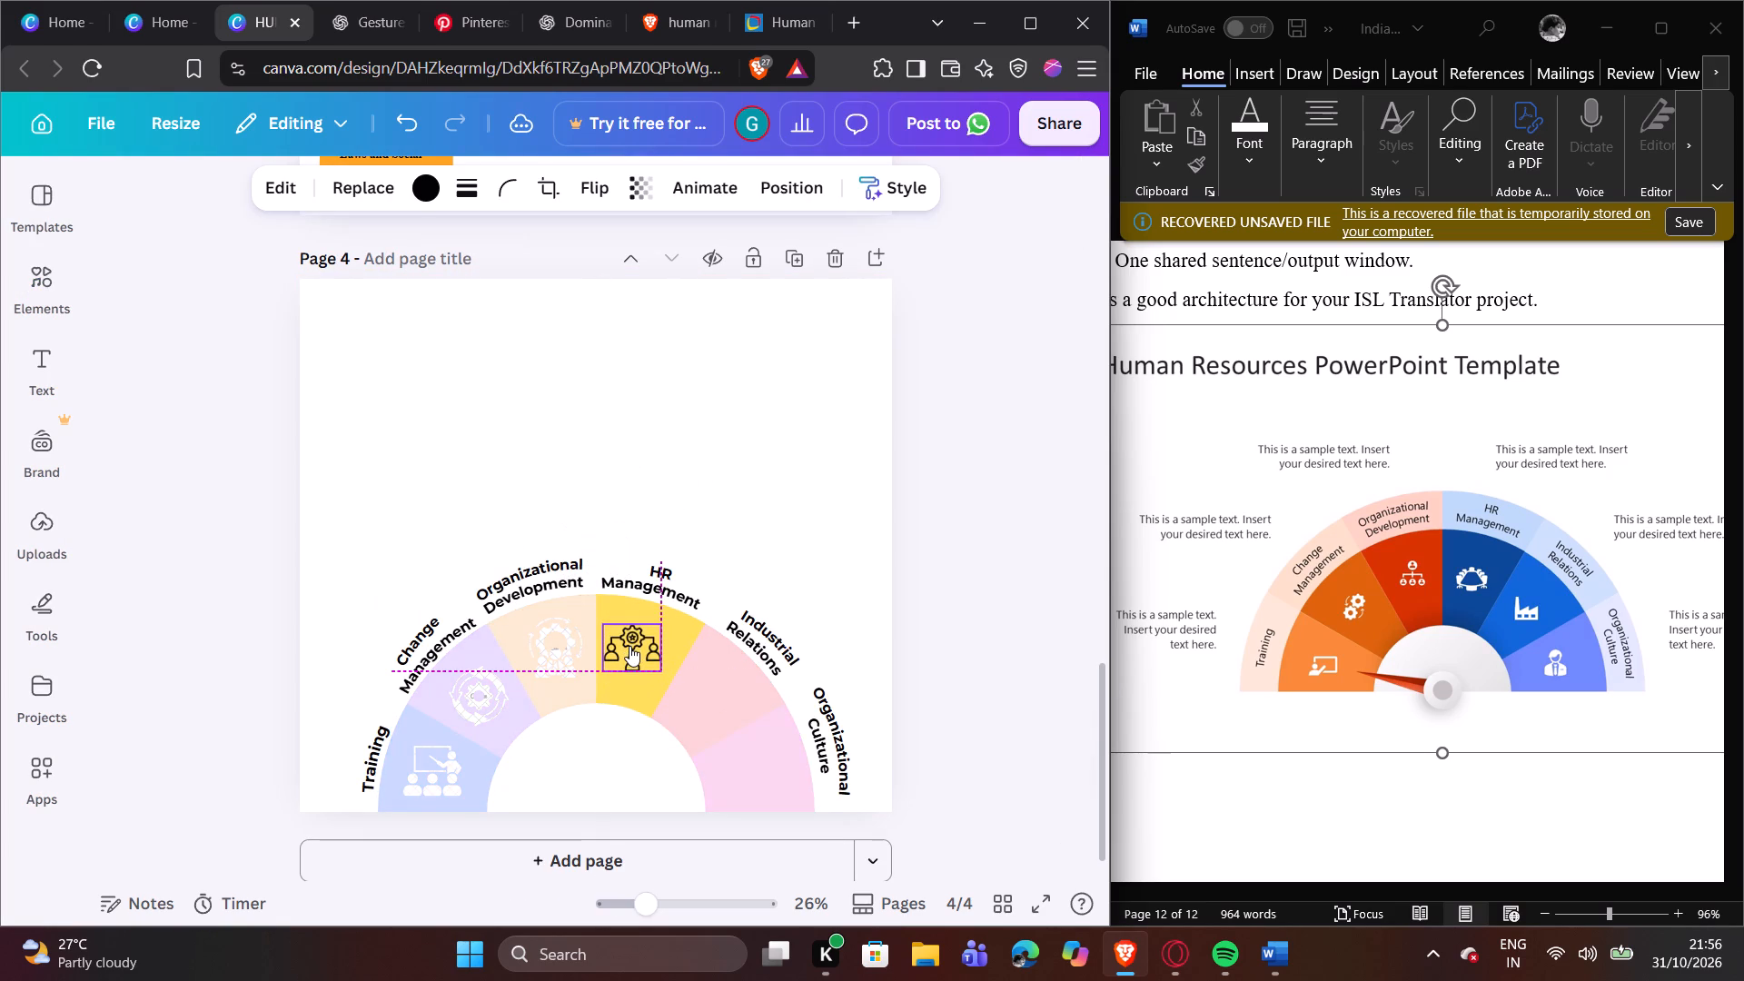
pyautogui.moveTo(629, 646); pyautogui.dragTo(632, 640)
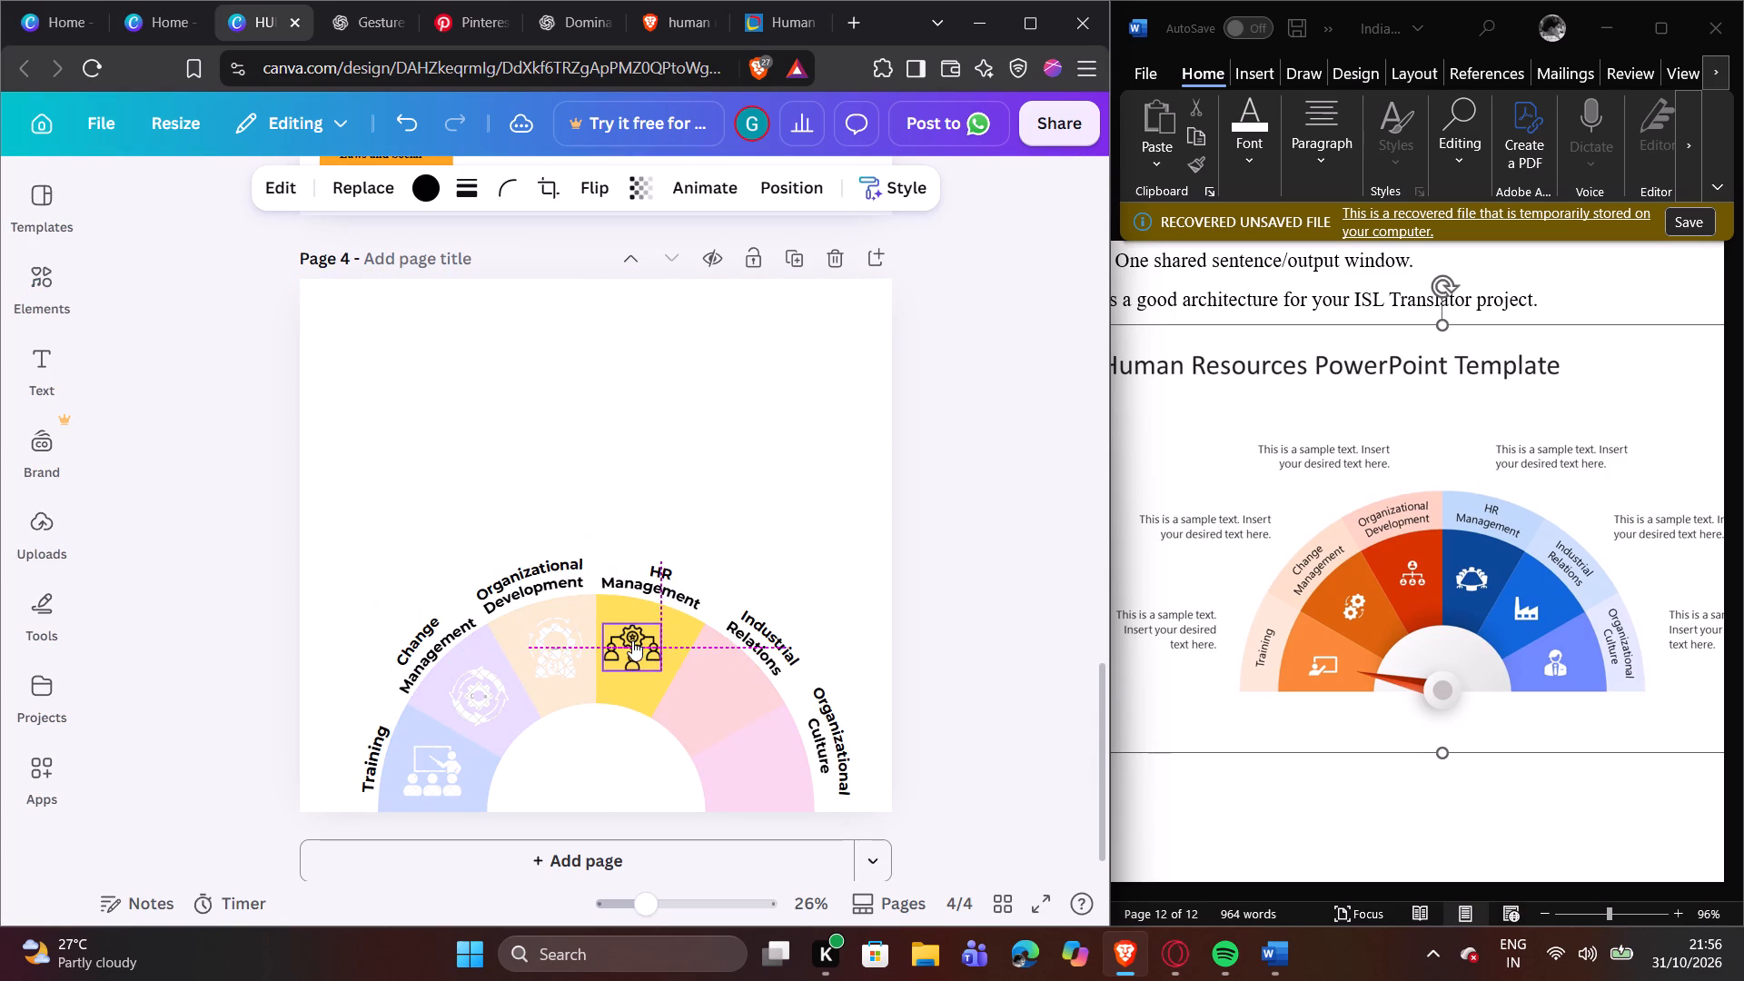
pyautogui.moveTo(632, 640); pyautogui.dragTo(632, 639)
pyautogui.moveTo(632, 639); pyautogui.dragTo(636, 639)
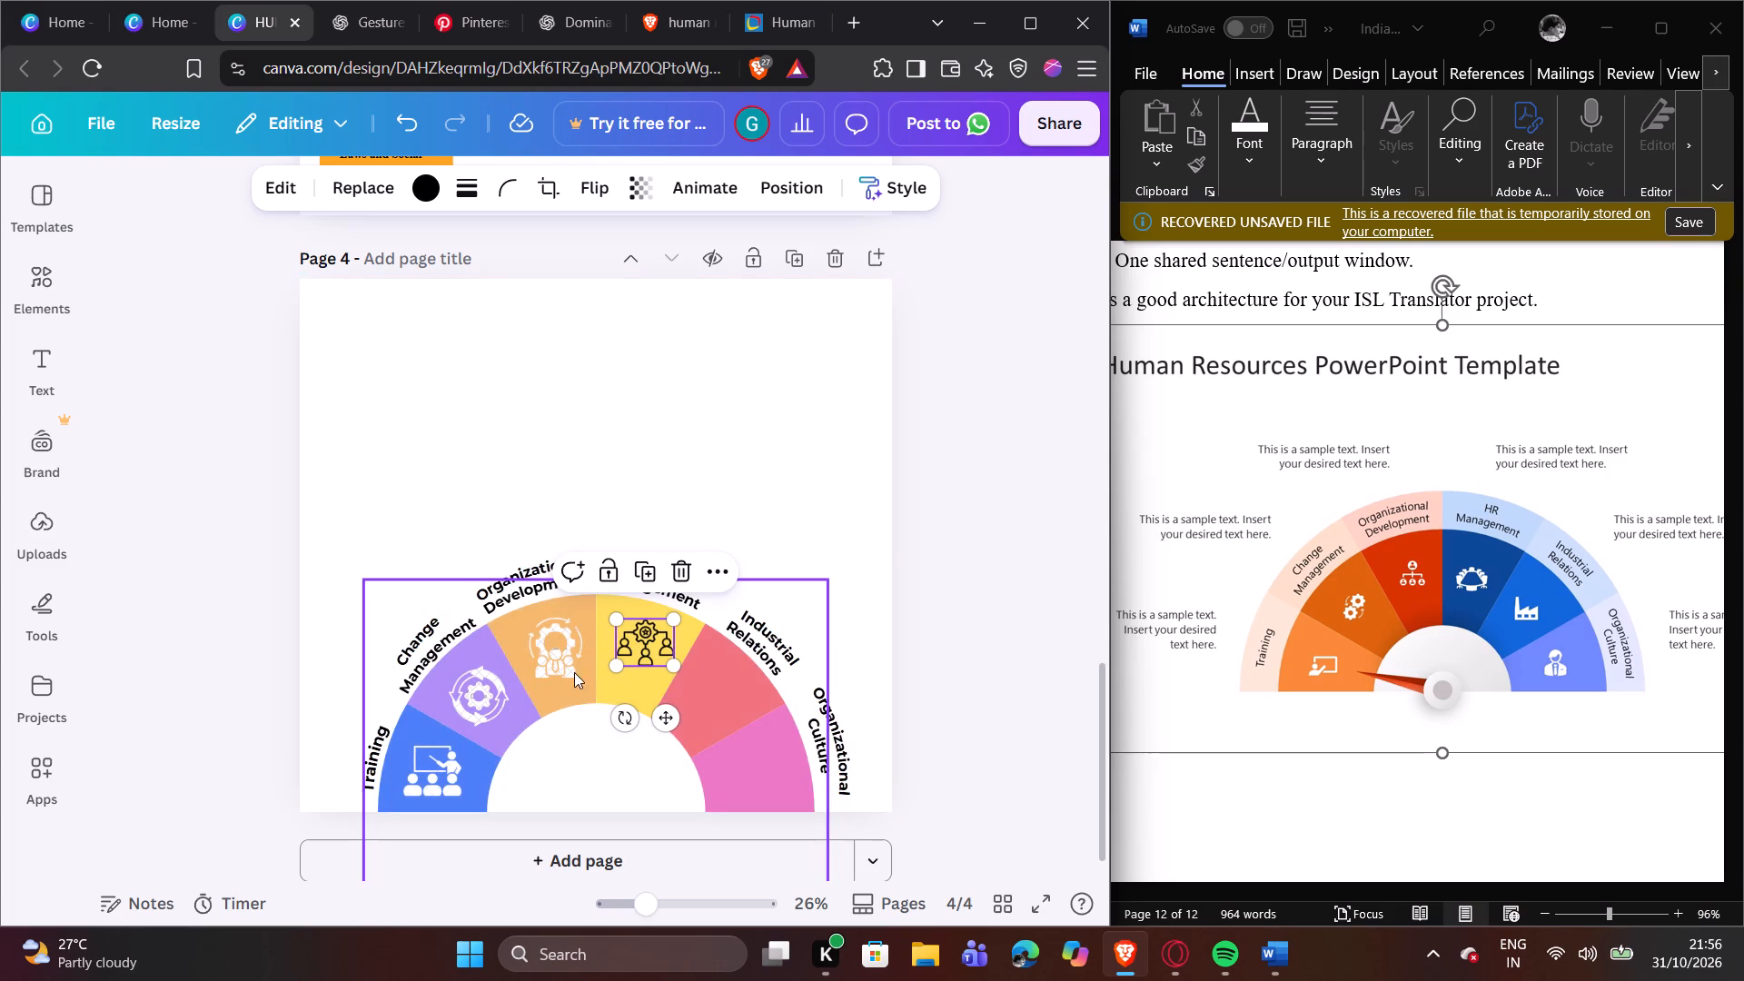
pyautogui.click(611, 661)
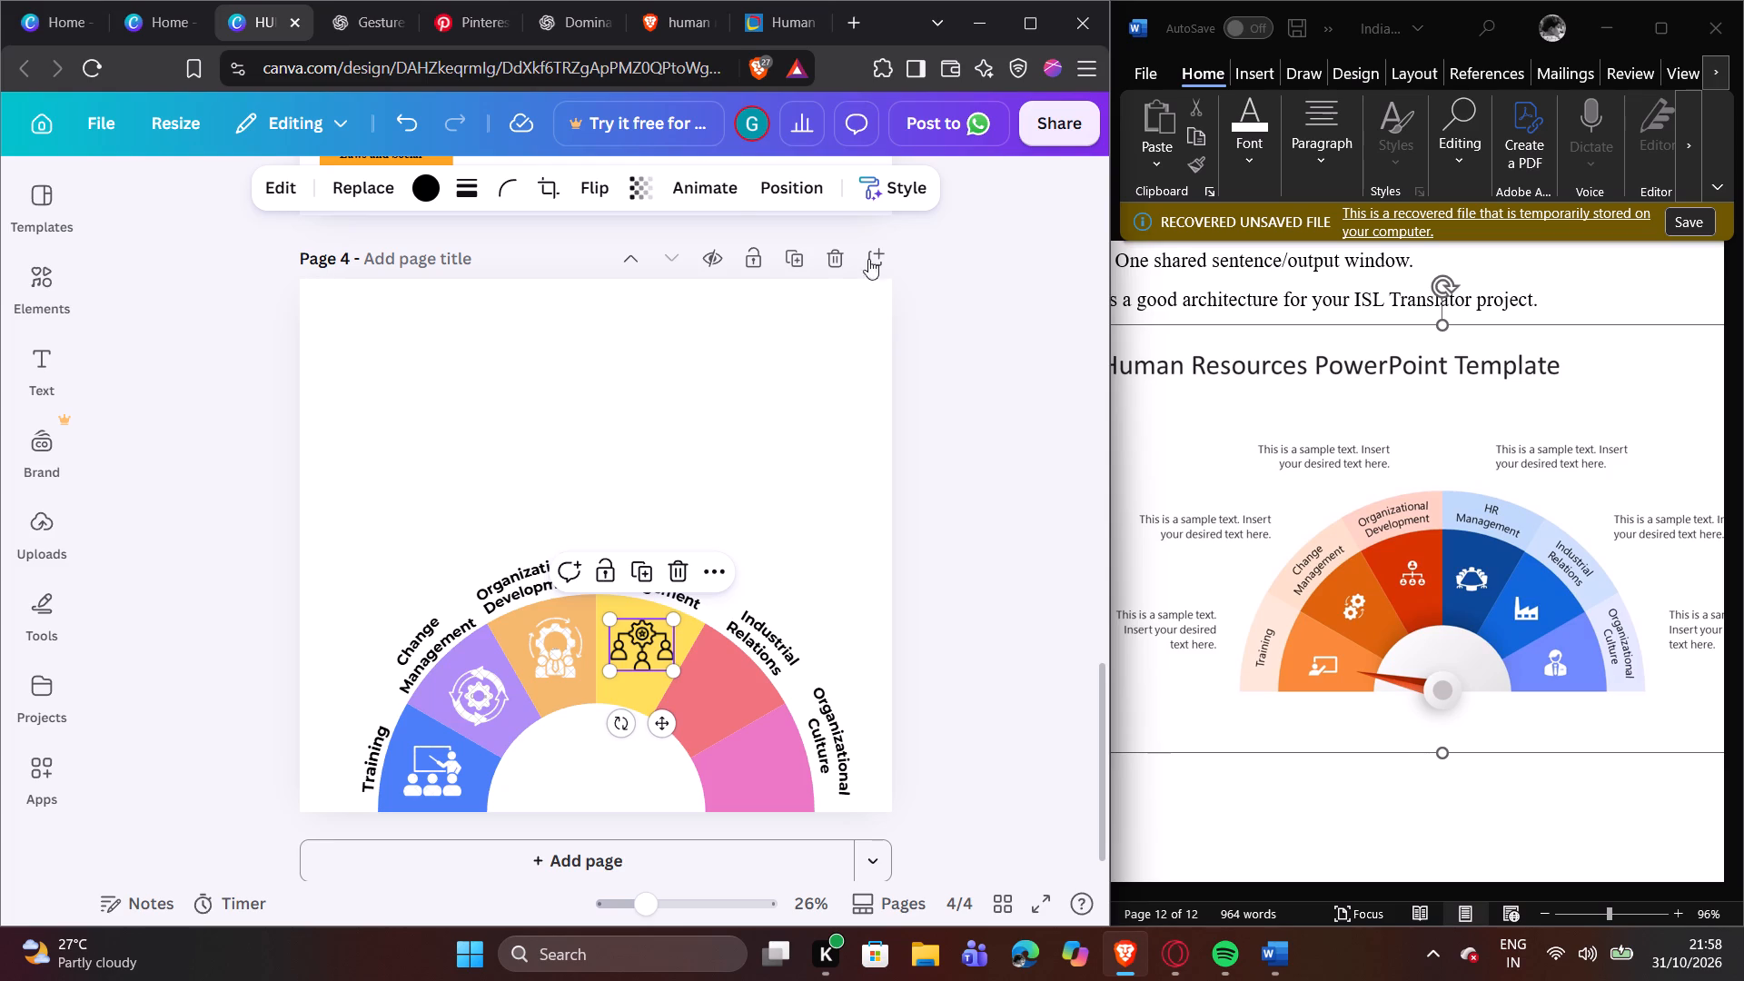
# Recolour the starred-gear people icon in the yellow segment from black to white.
pyautogui.click(429, 183)
pyautogui.click(422, 416)
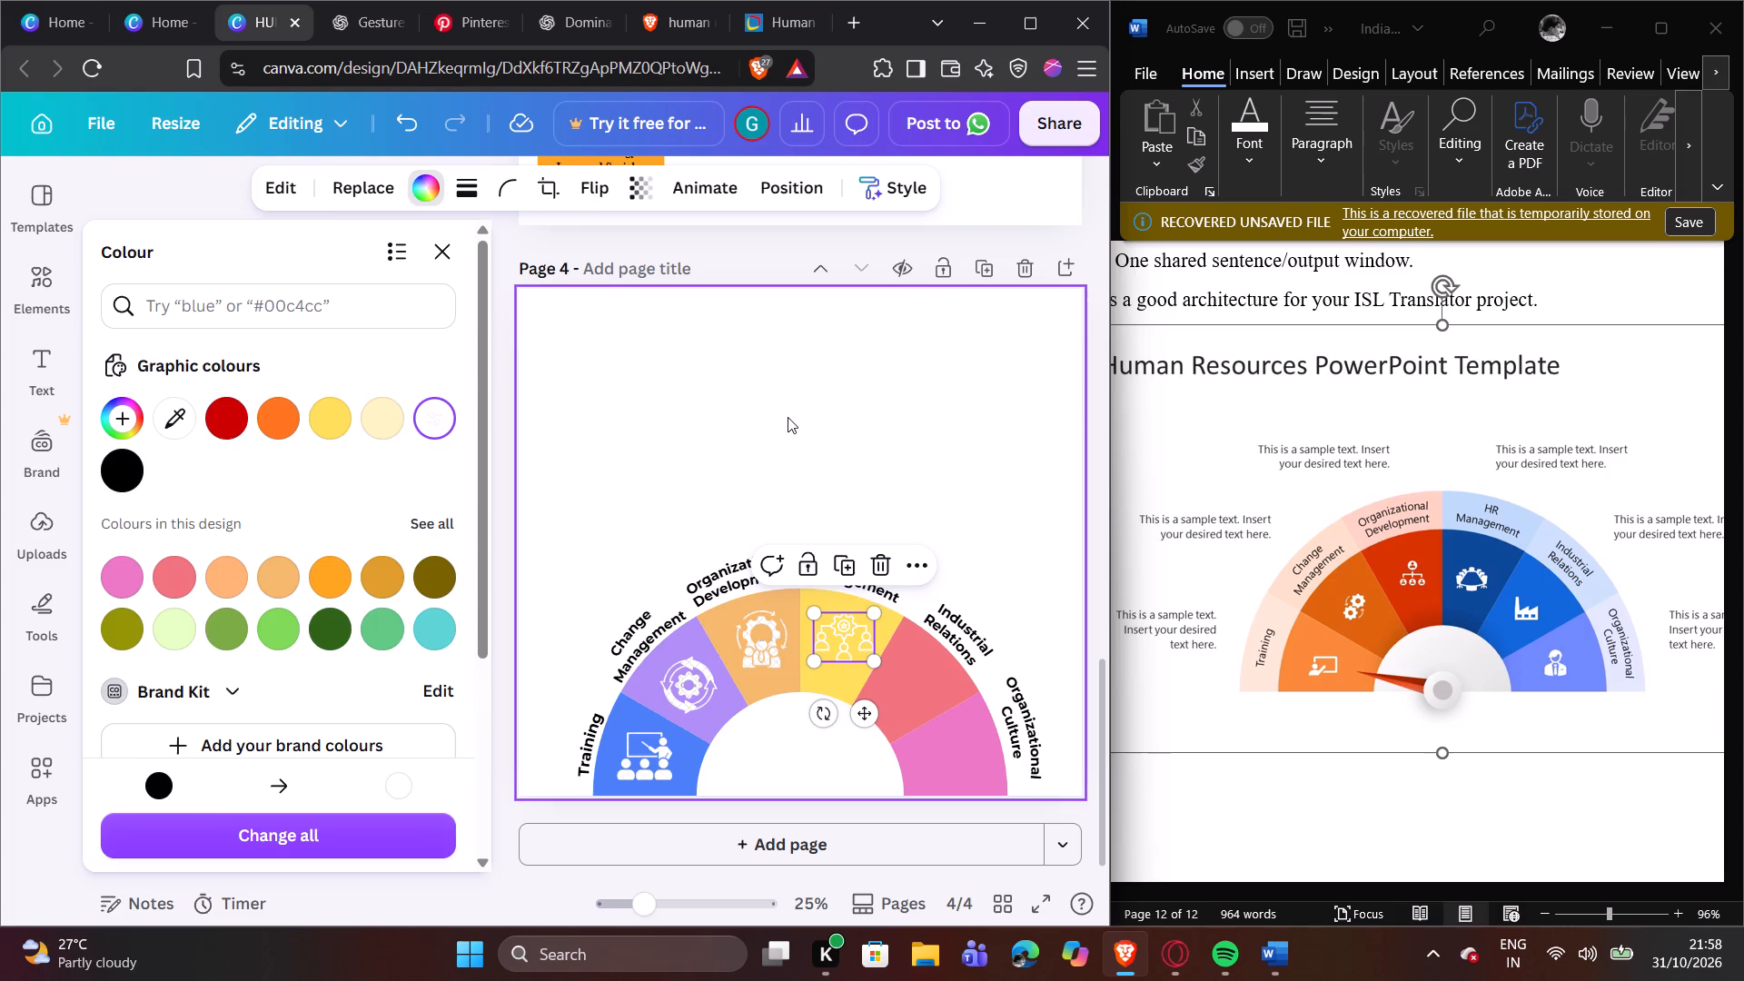
pyautogui.click(788, 417)
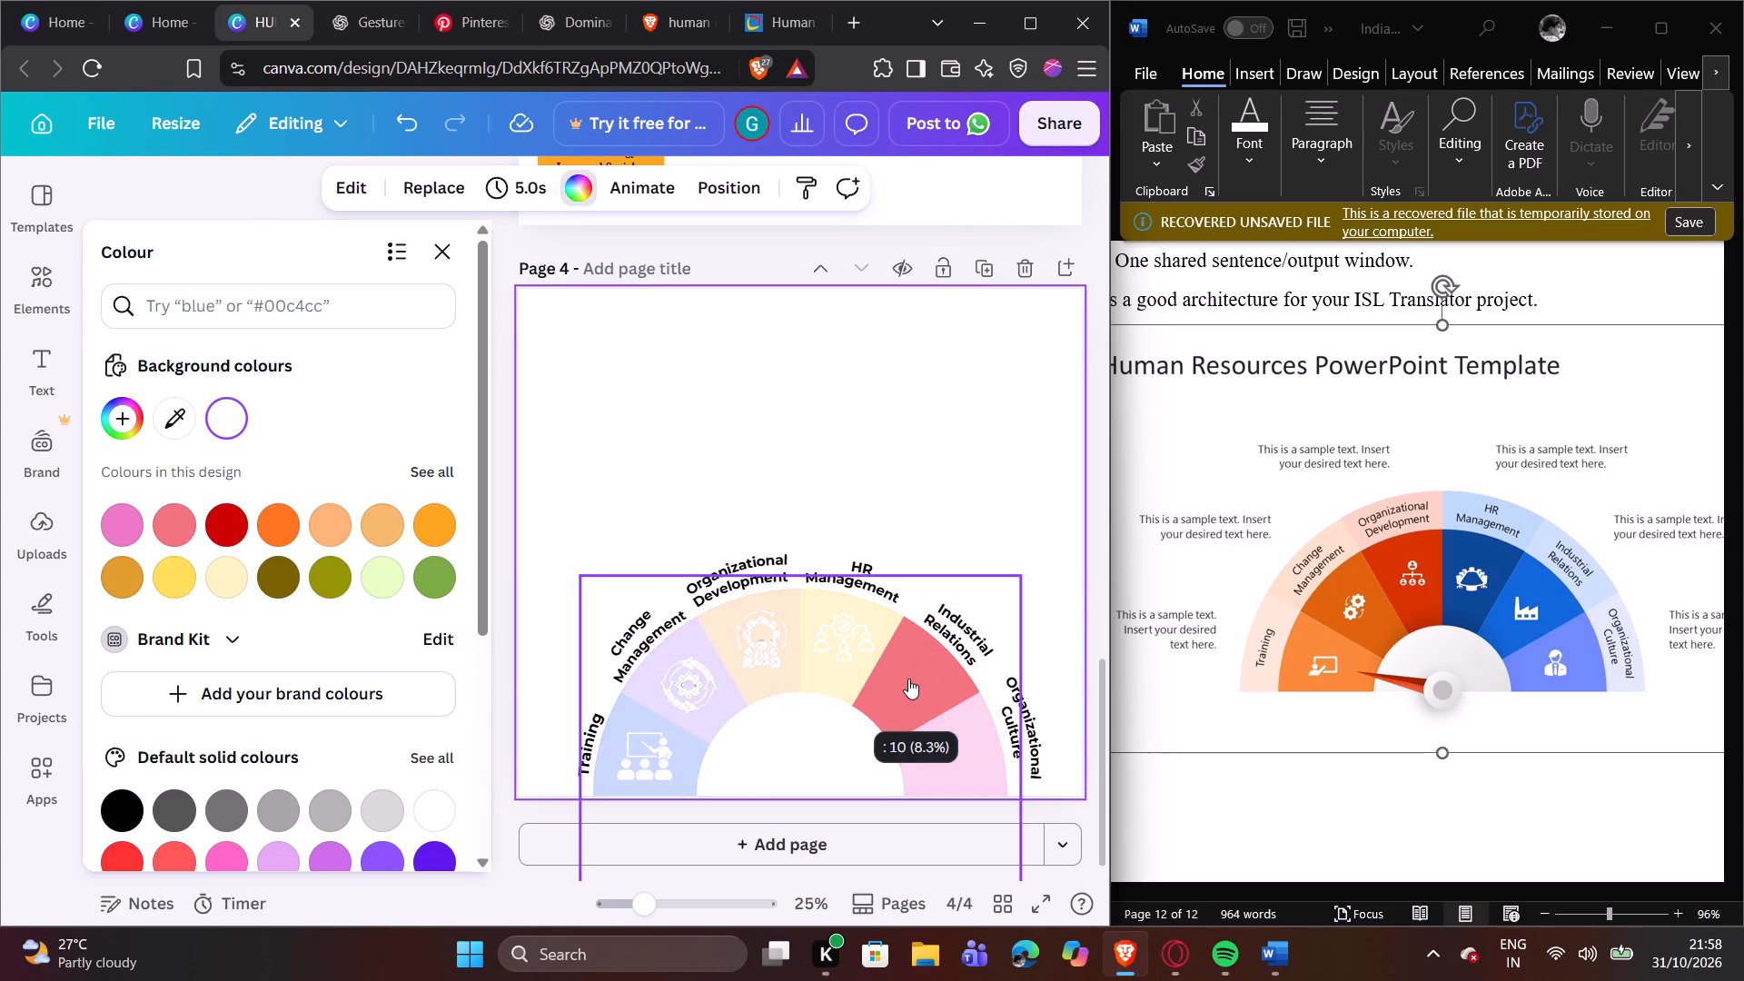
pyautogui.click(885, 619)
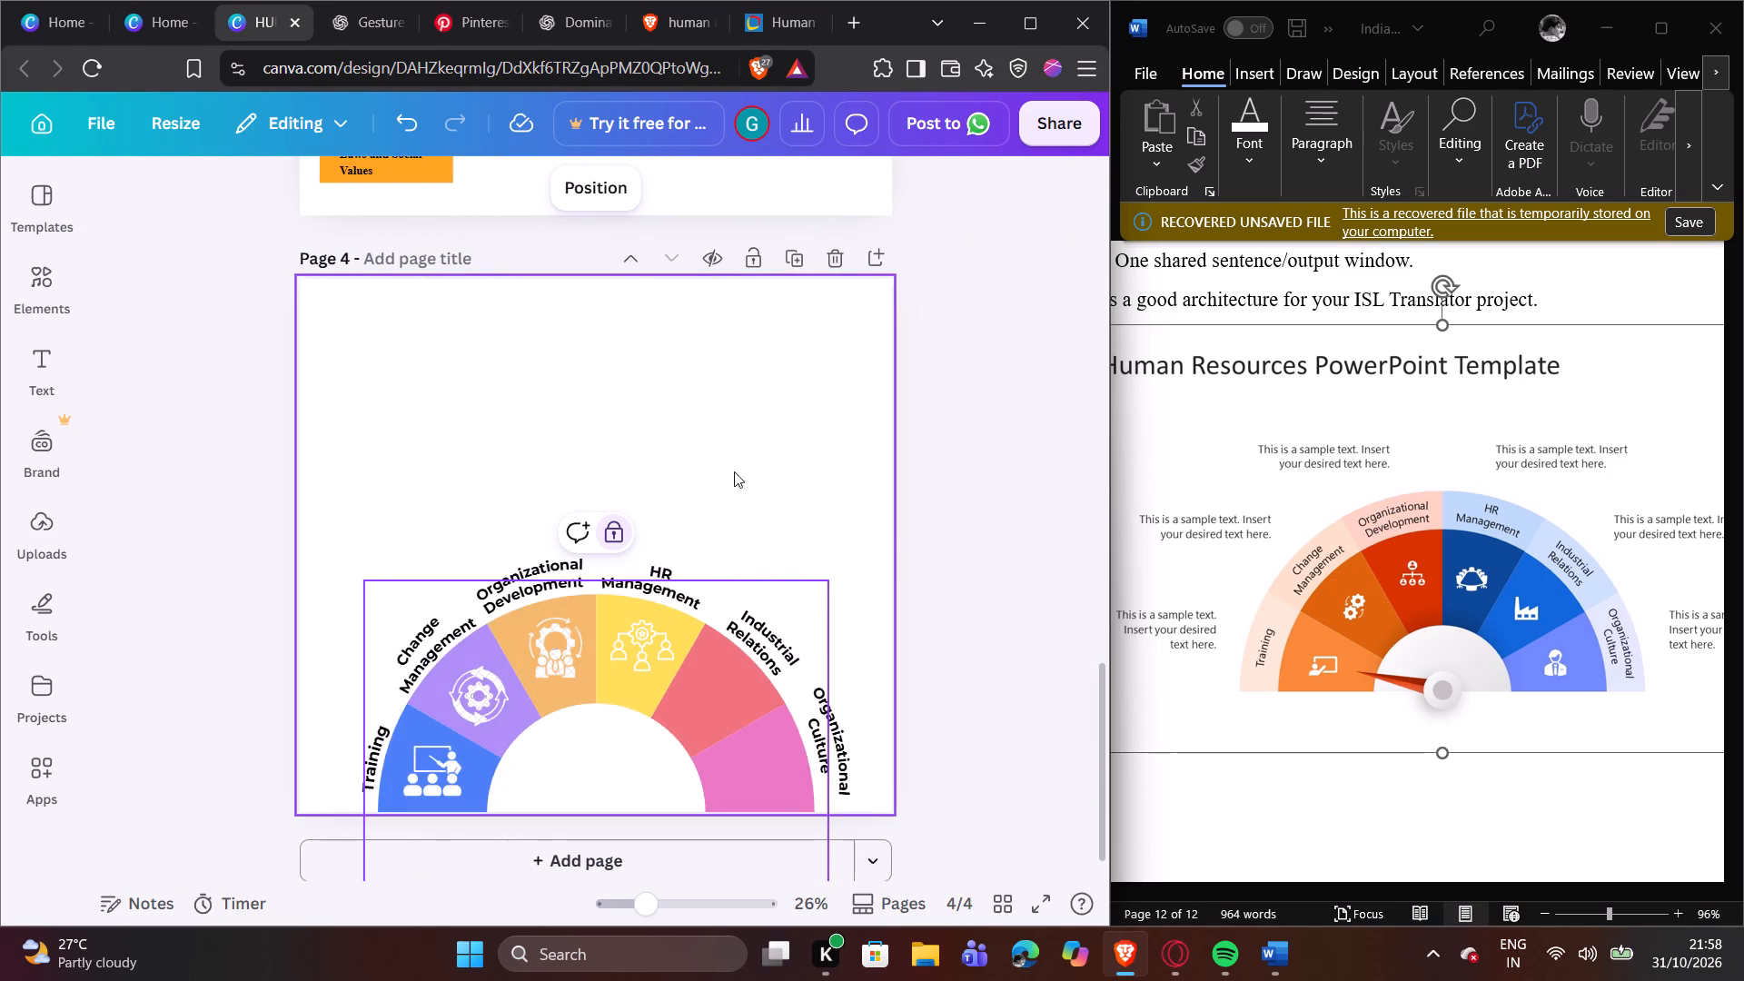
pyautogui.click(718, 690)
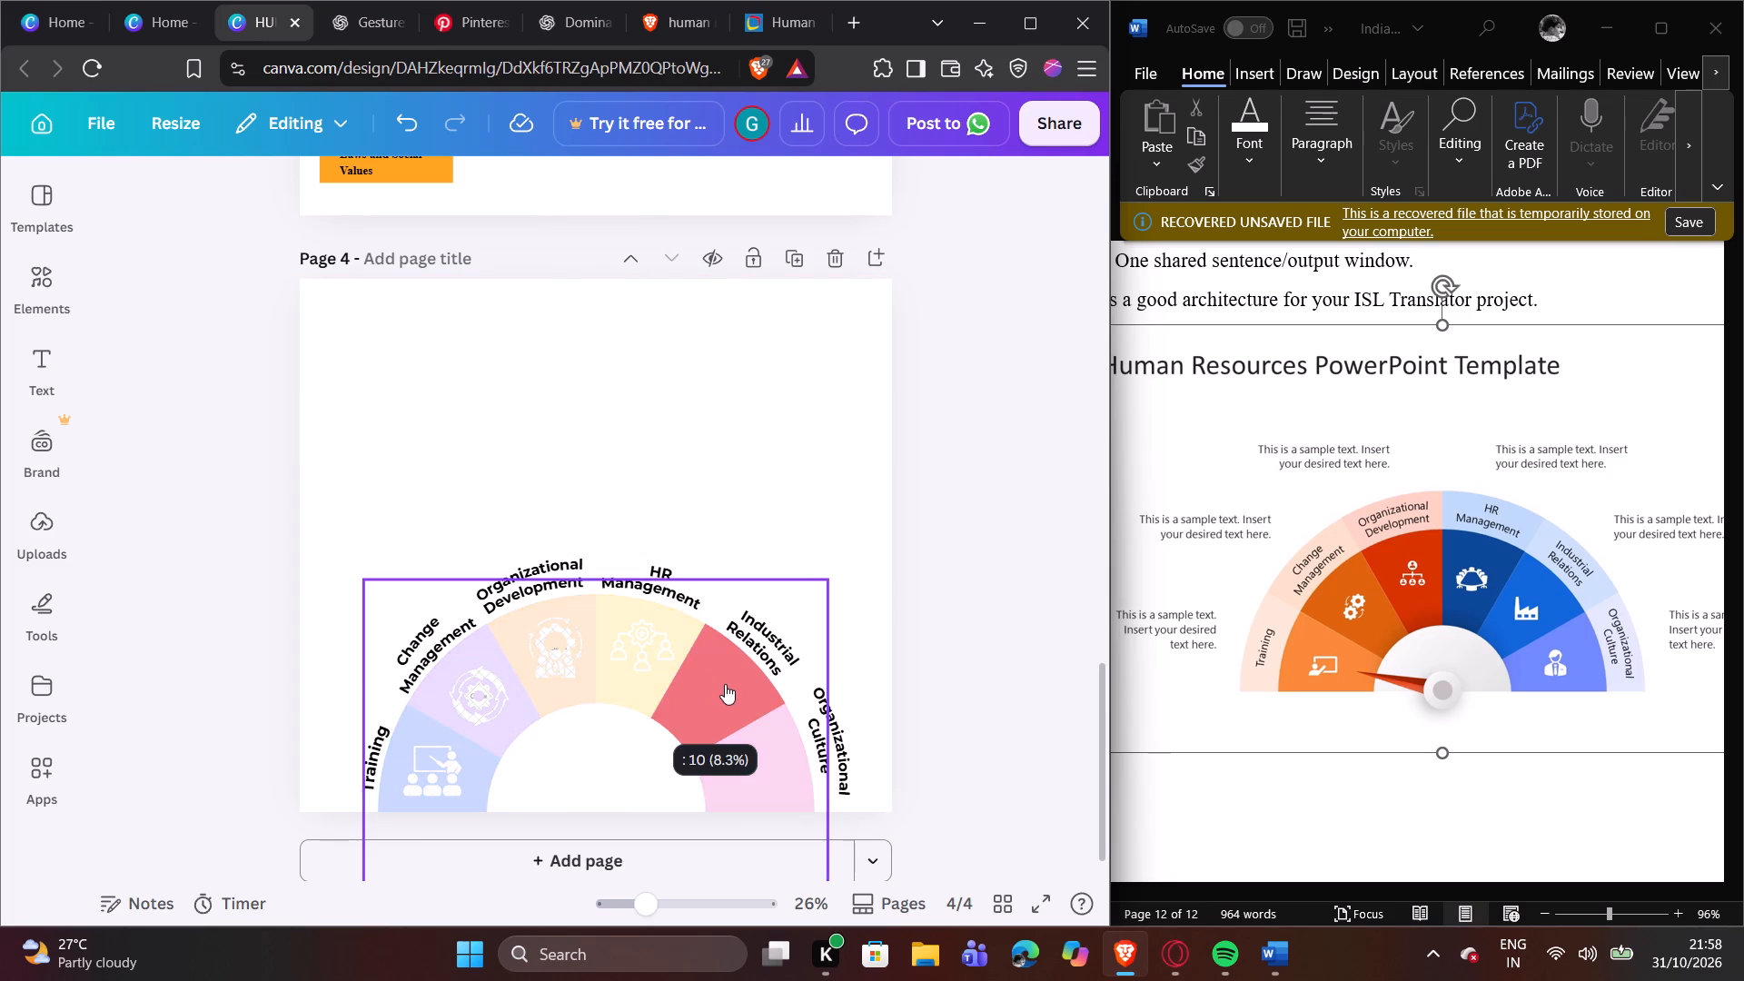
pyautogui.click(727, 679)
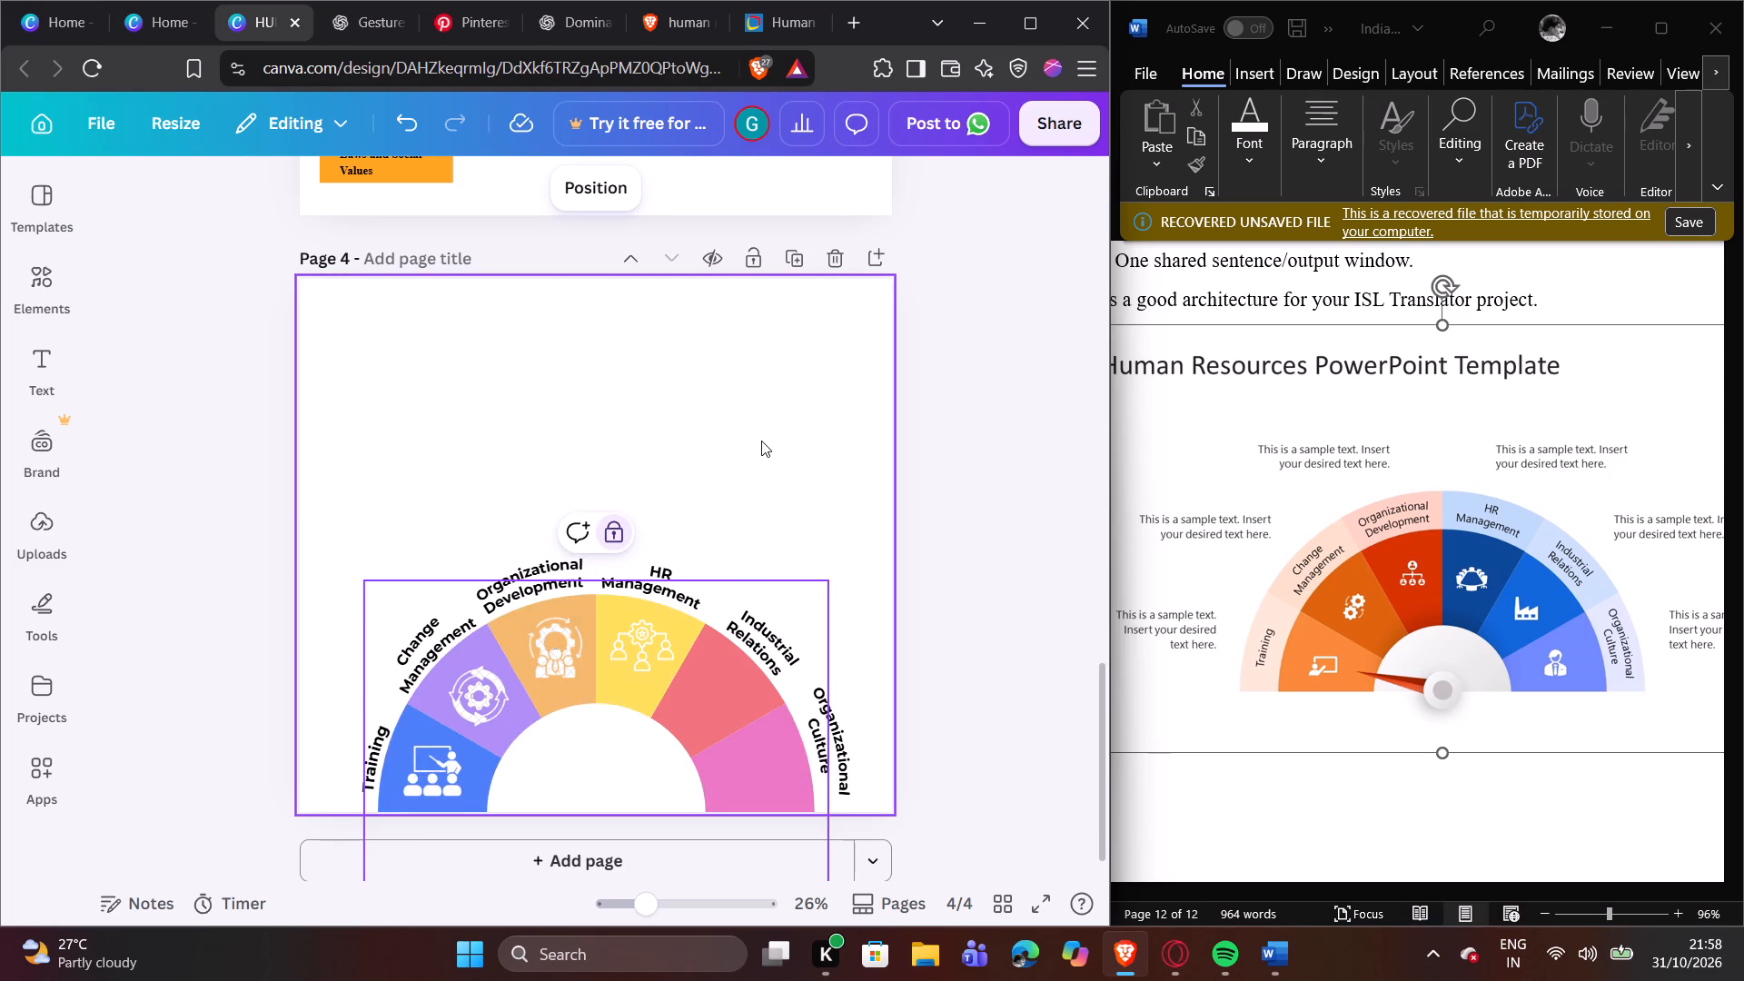
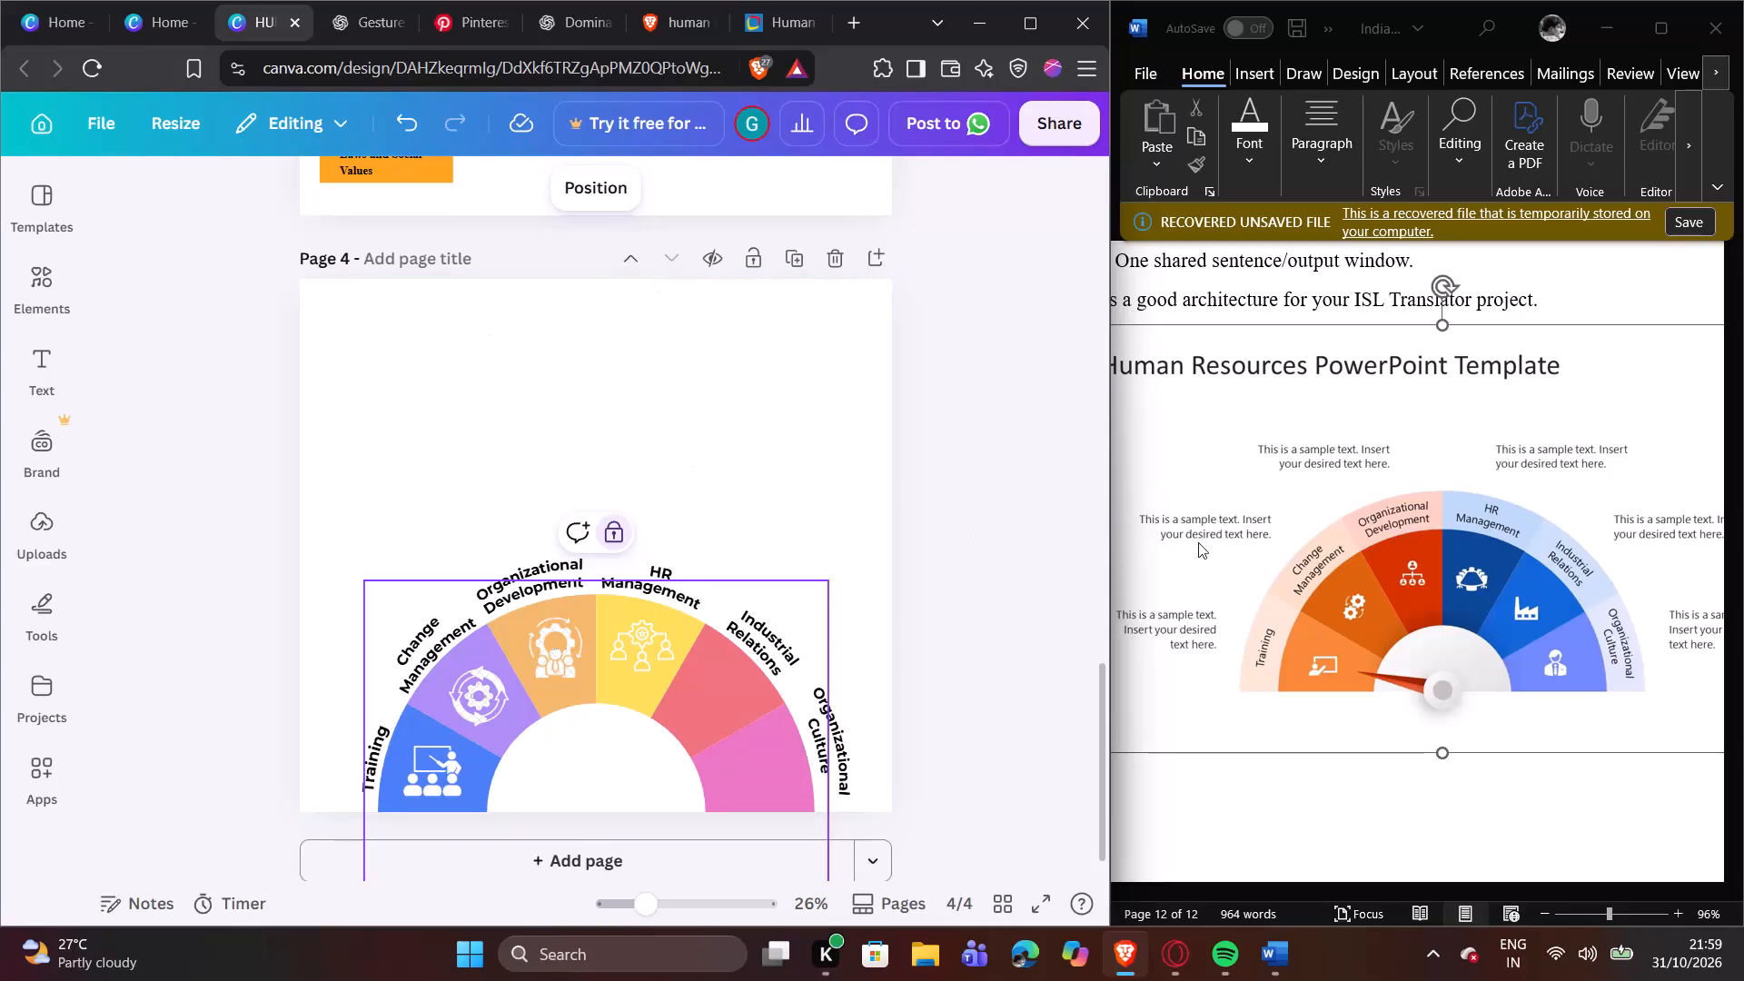
# Search the elements library for "industrial relations" and add the black factory silhouette with a tall chimney to page 4.
pyautogui.click(1024, 507)
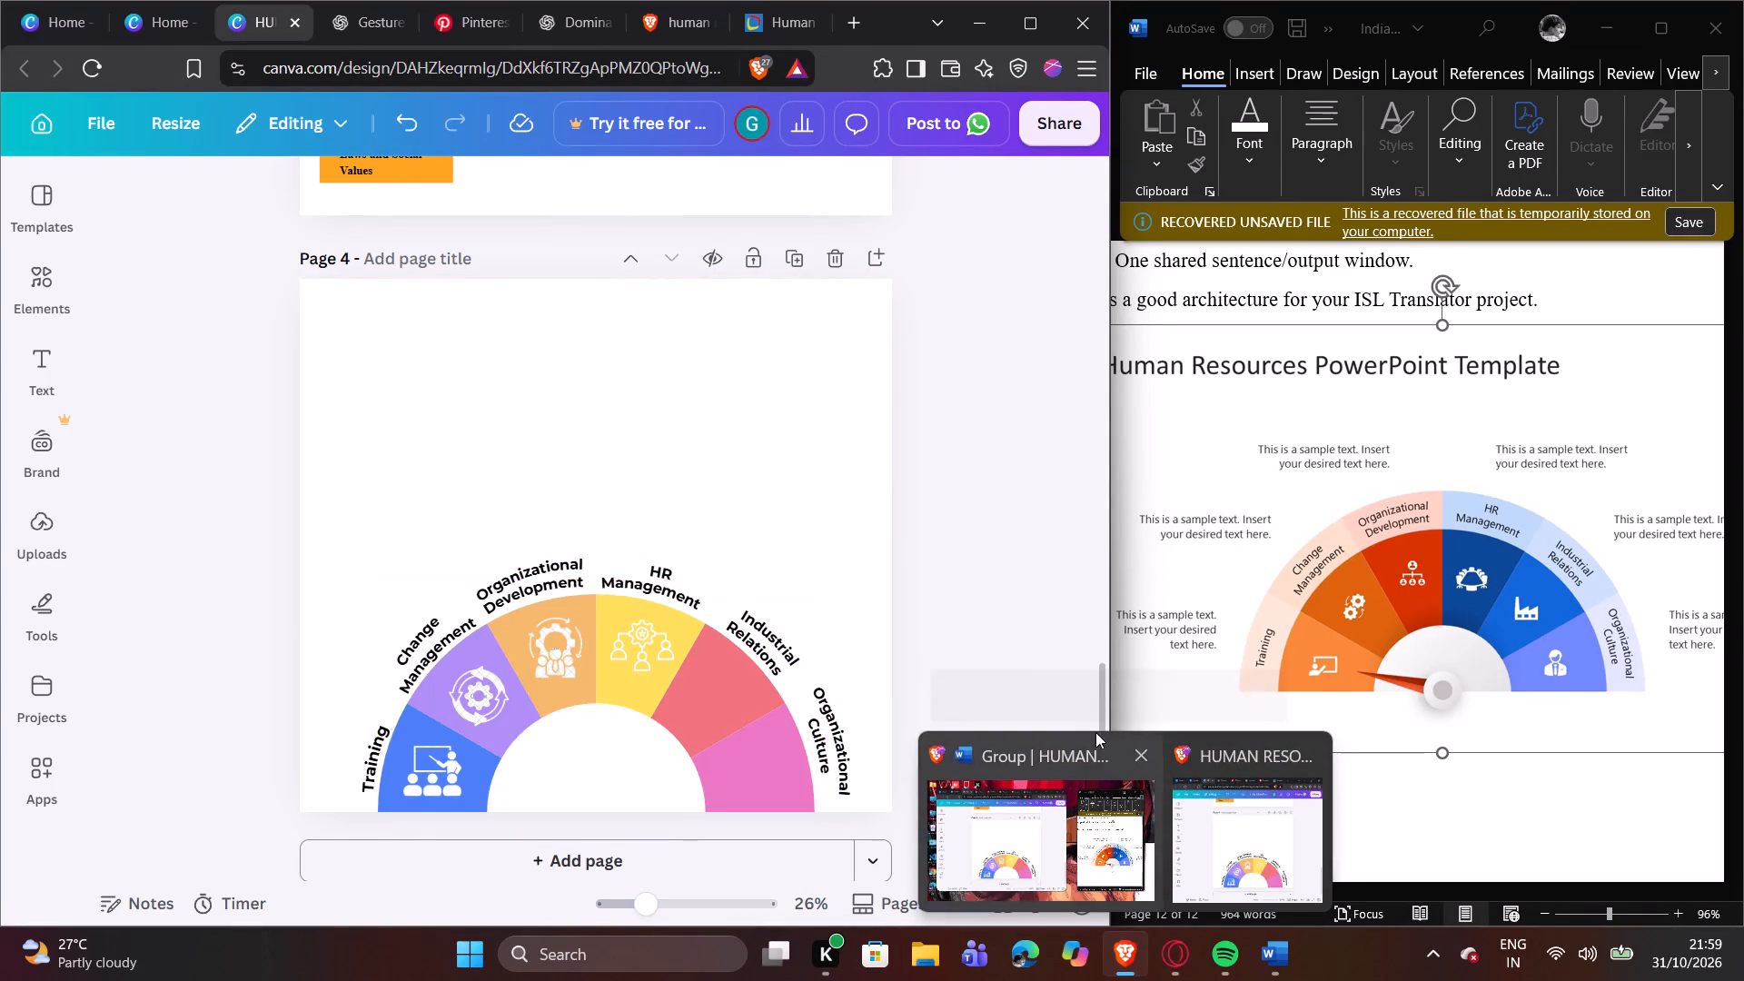
pyautogui.click(29, 312)
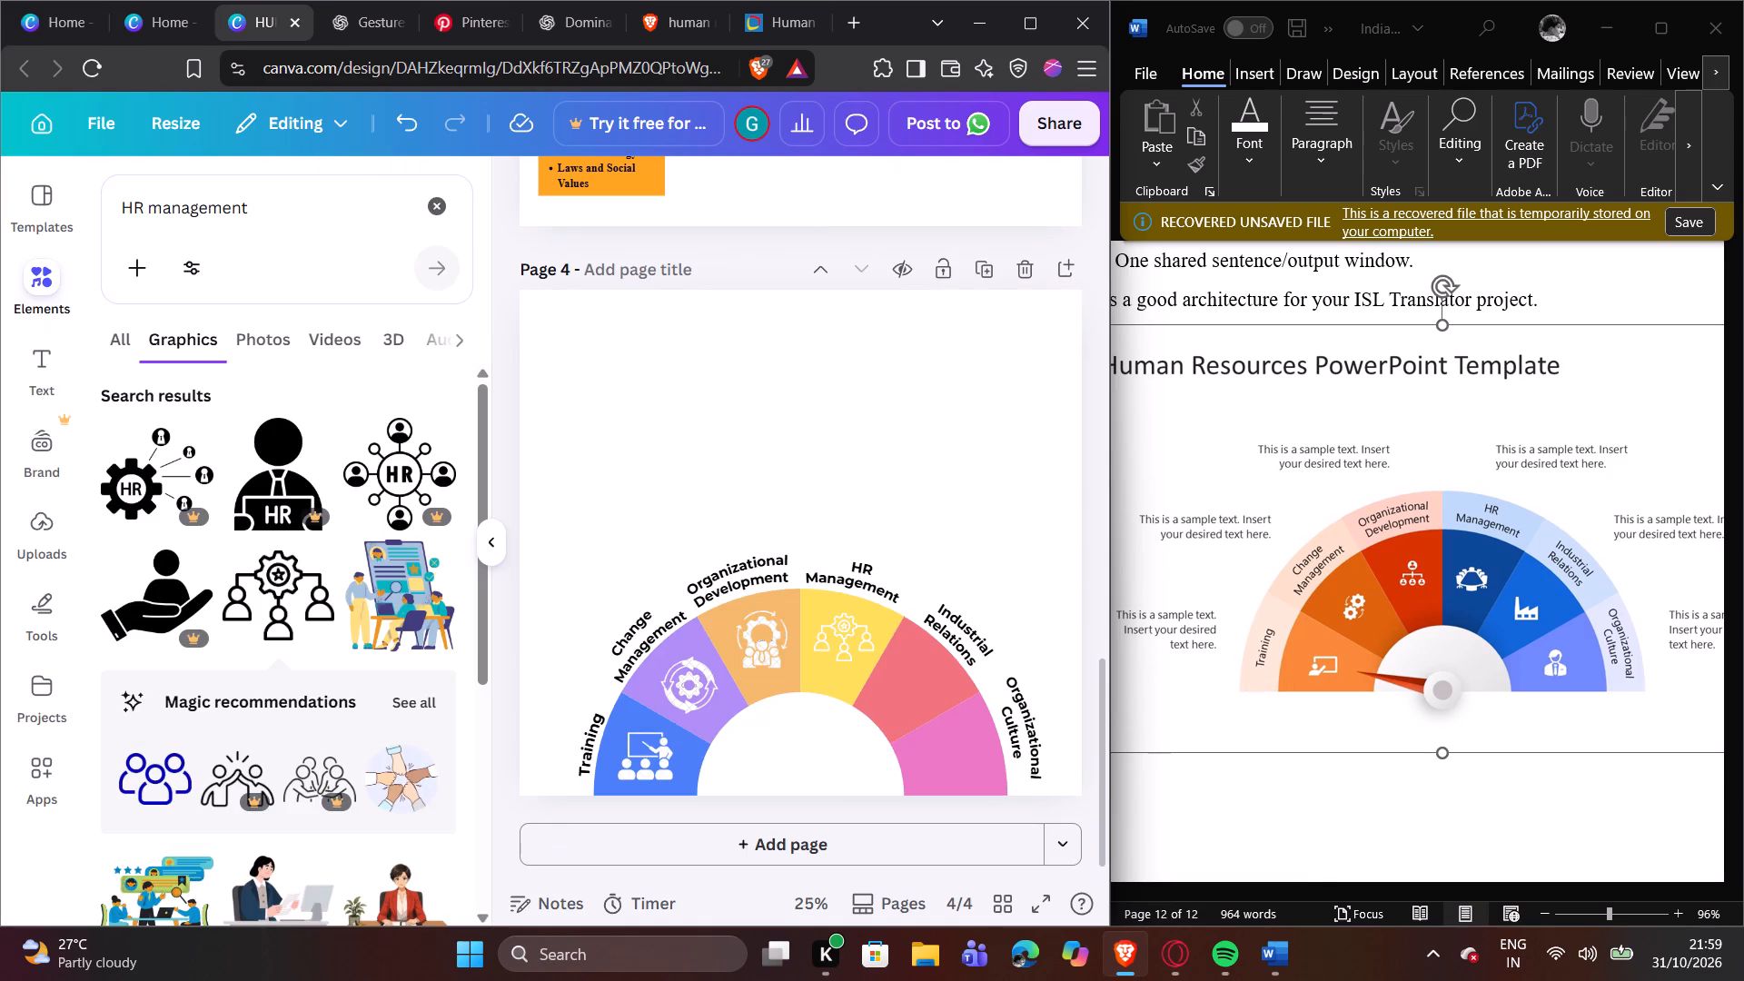
pyautogui.click(440, 195)
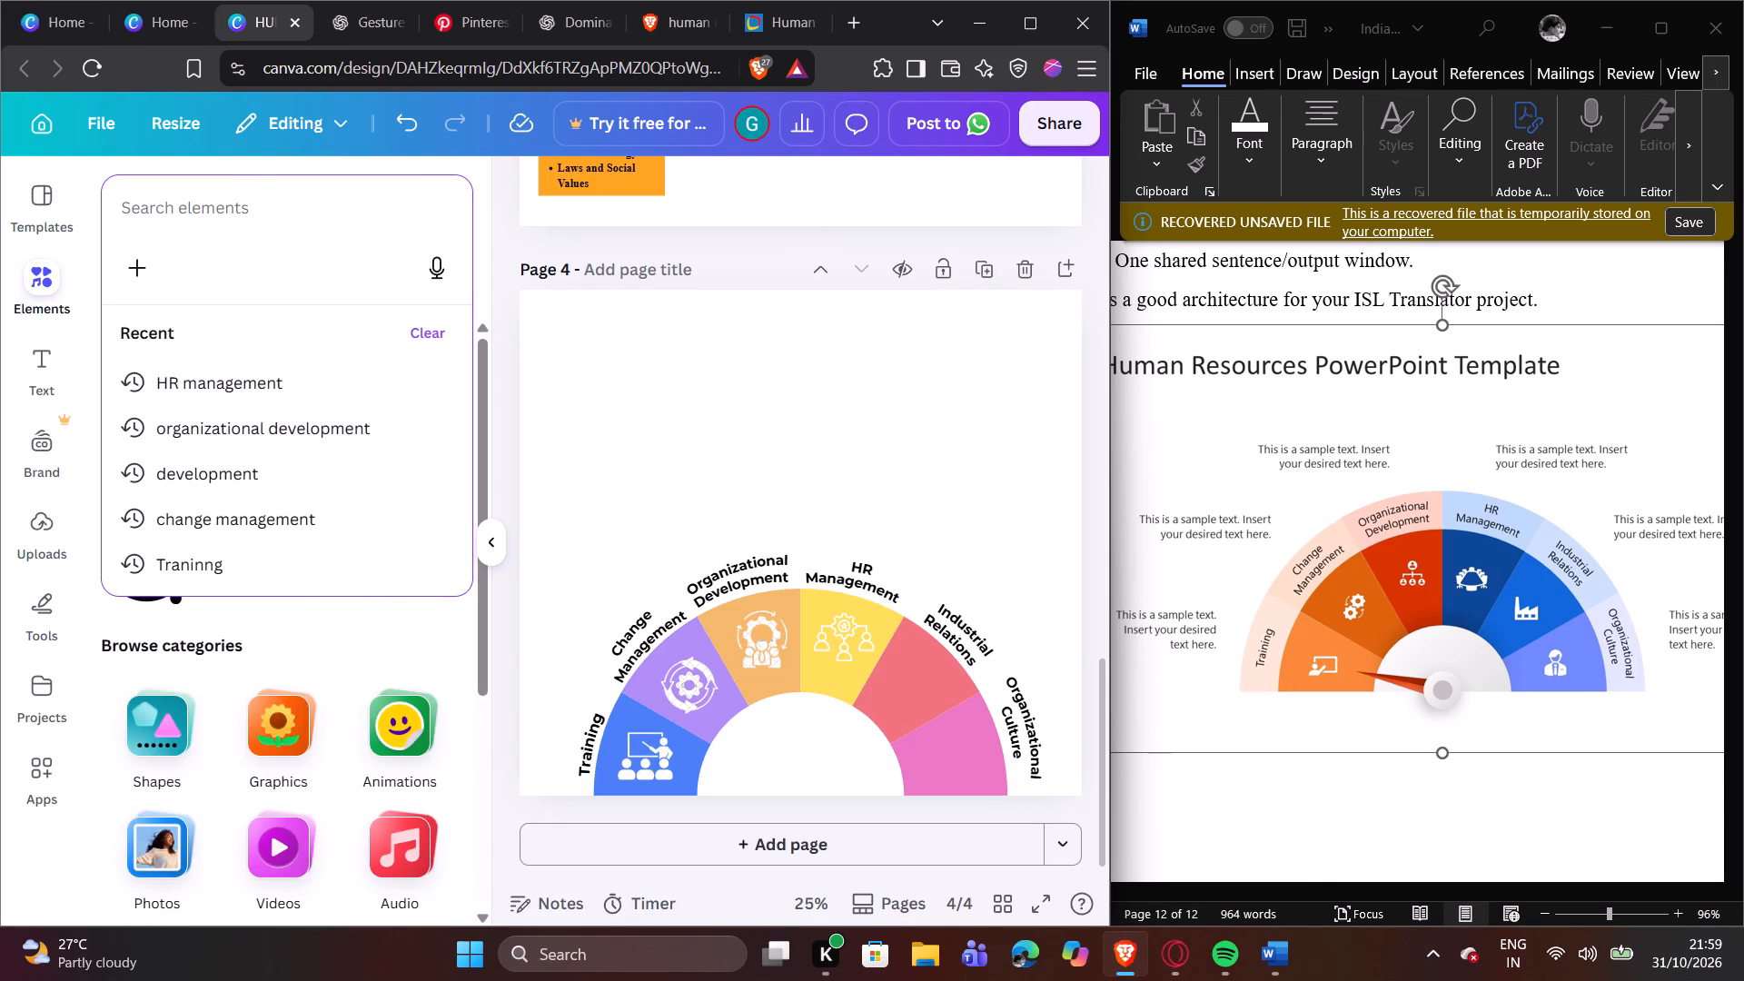
pyautogui.press('i')
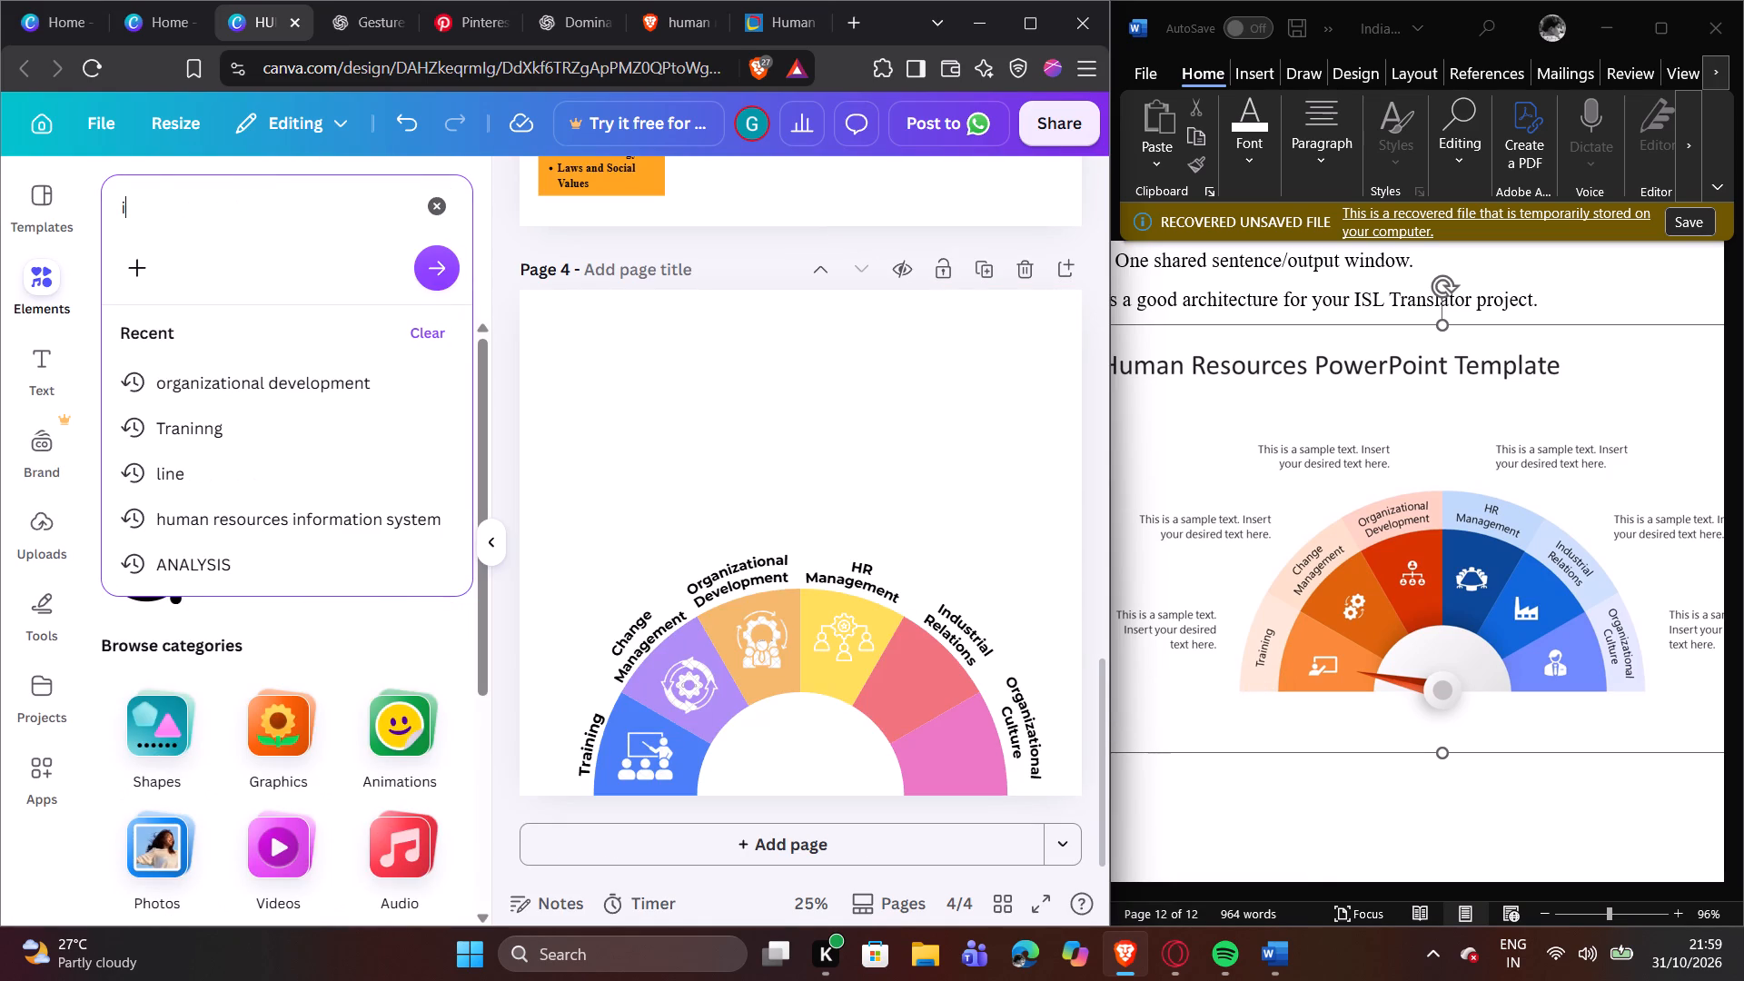
pyautogui.write('ndu')
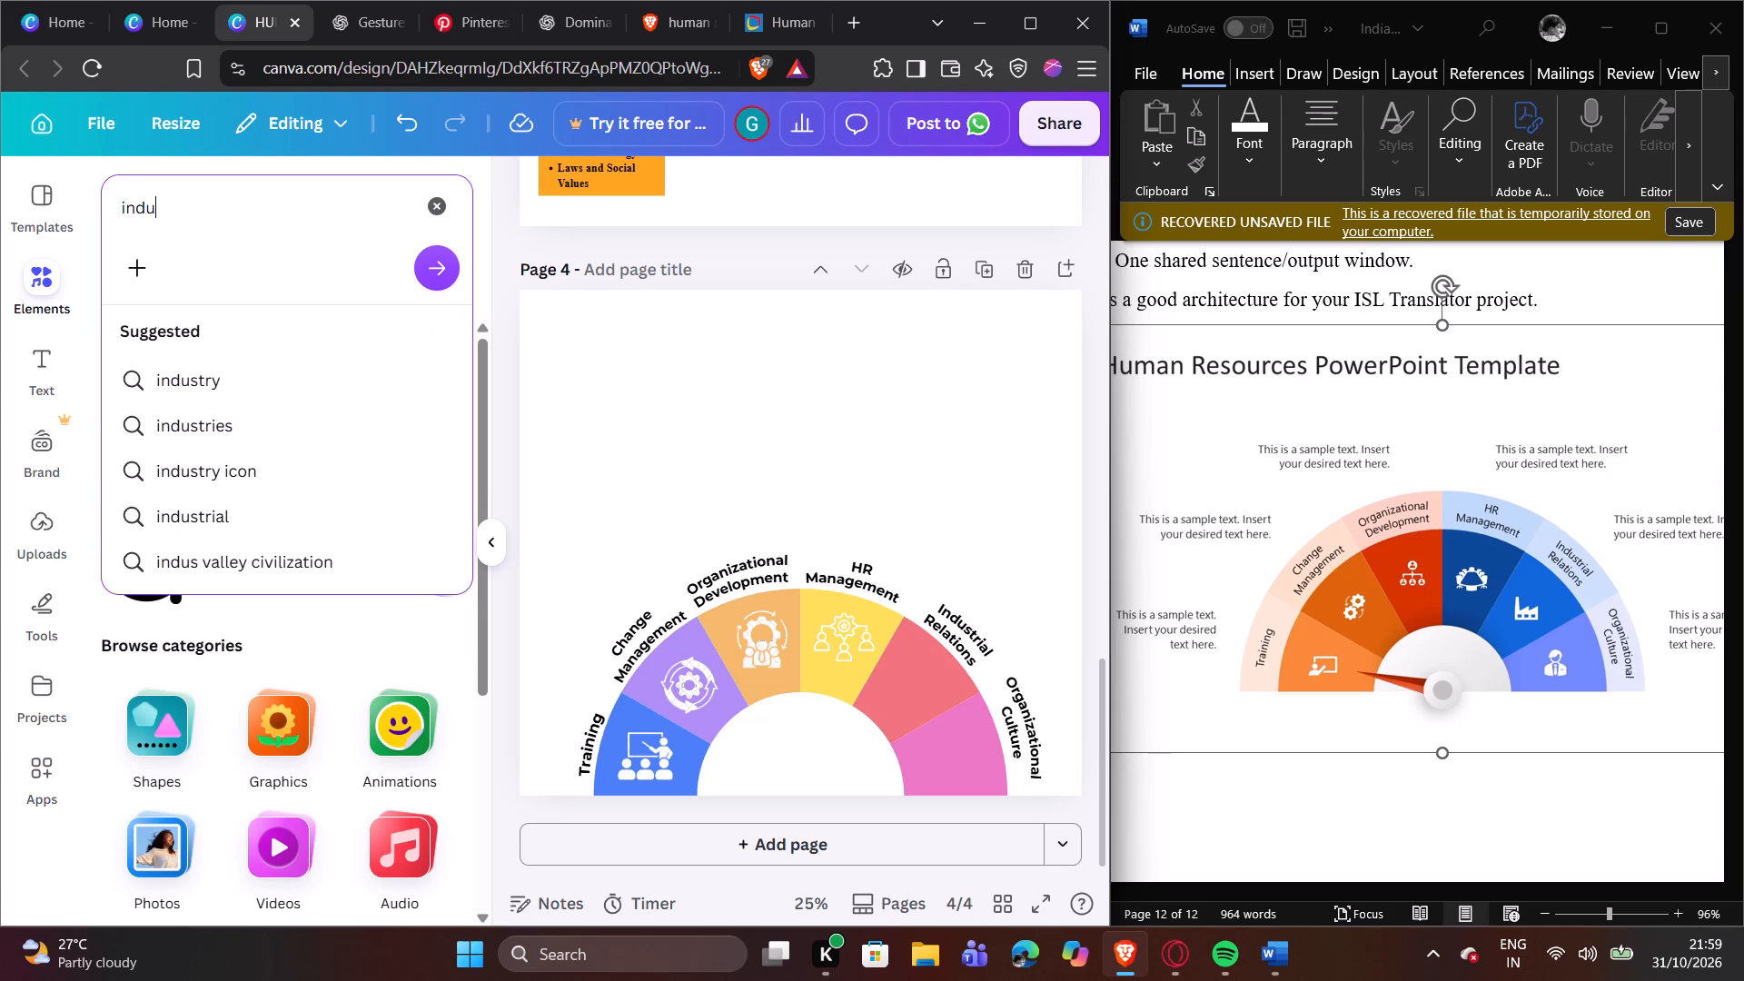
pyautogui.press('s')
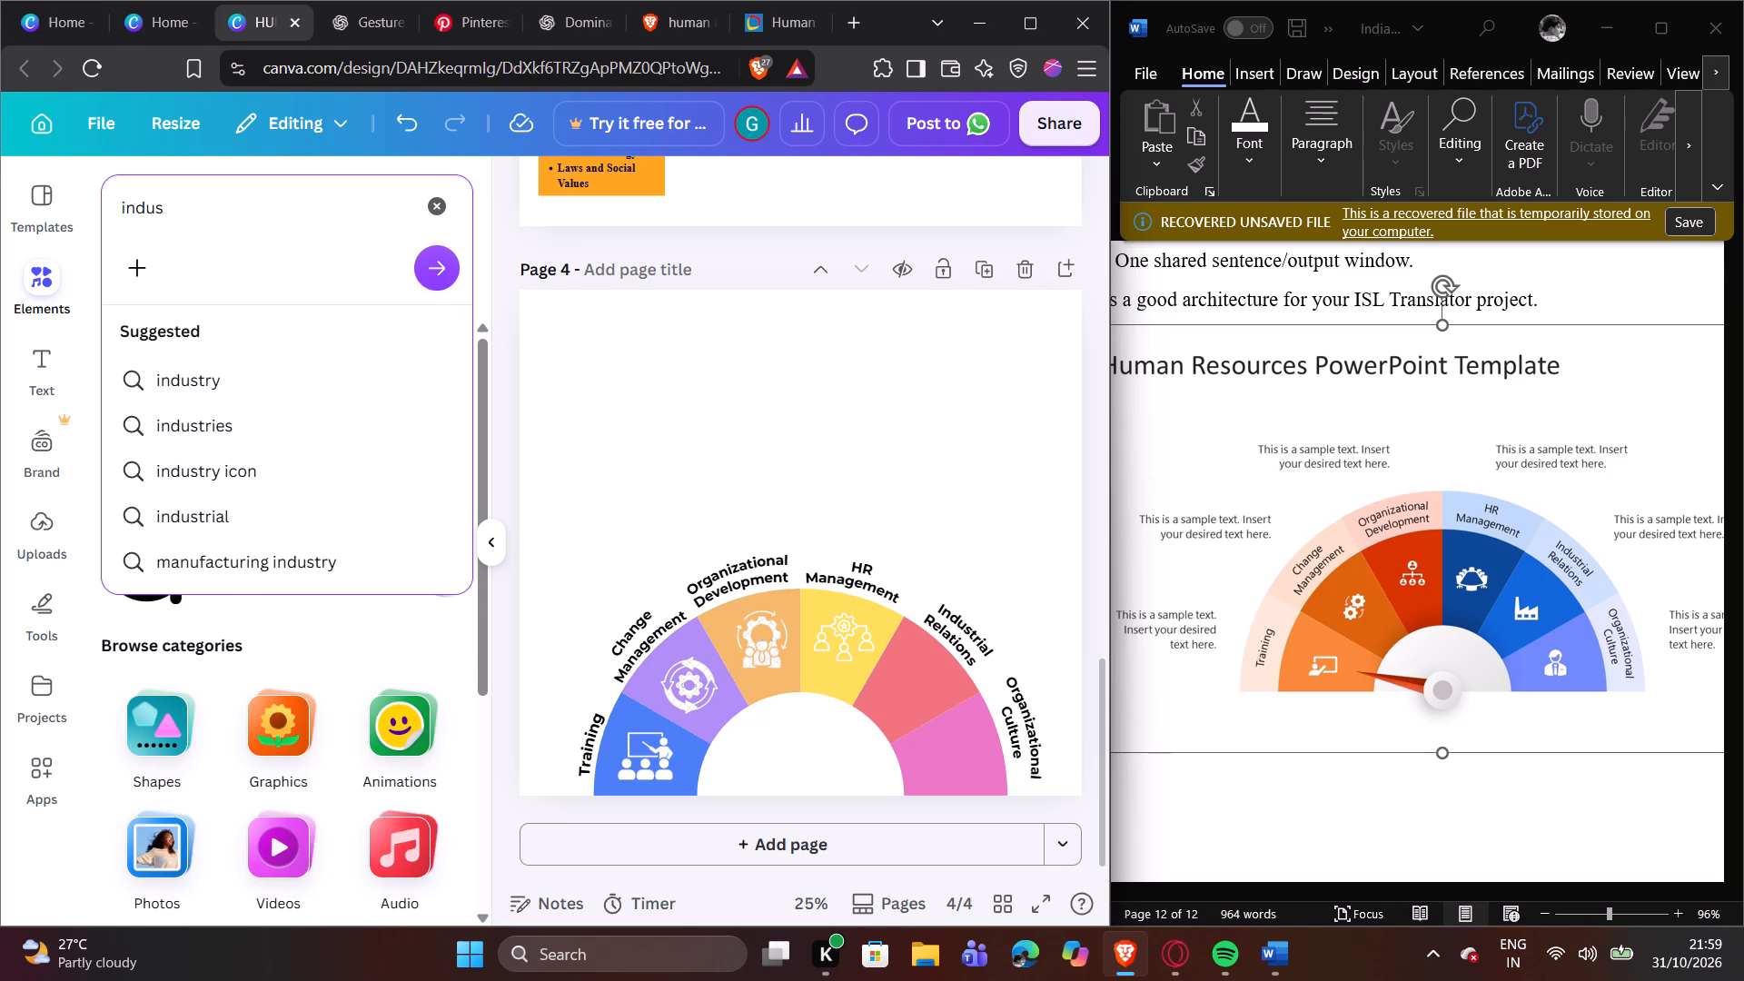
pyautogui.press('t')
pyautogui.write('ri')
pyautogui.write('al')
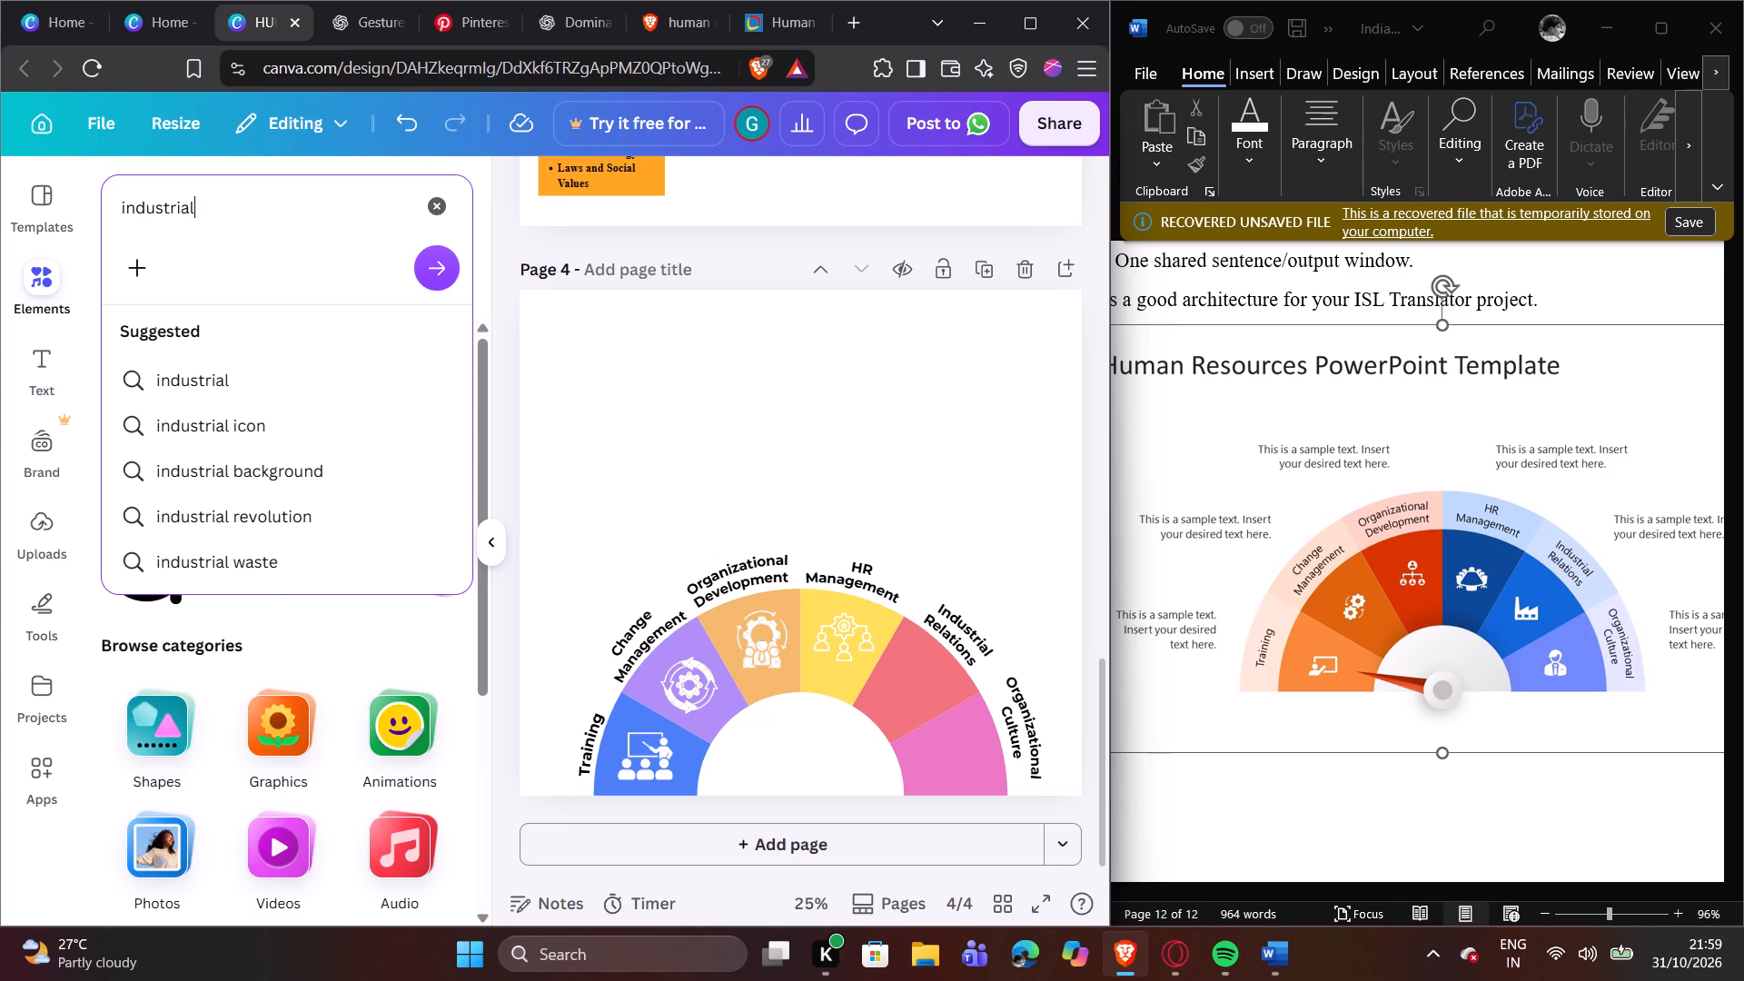
pyautogui.press('space')
pyautogui.write('re')
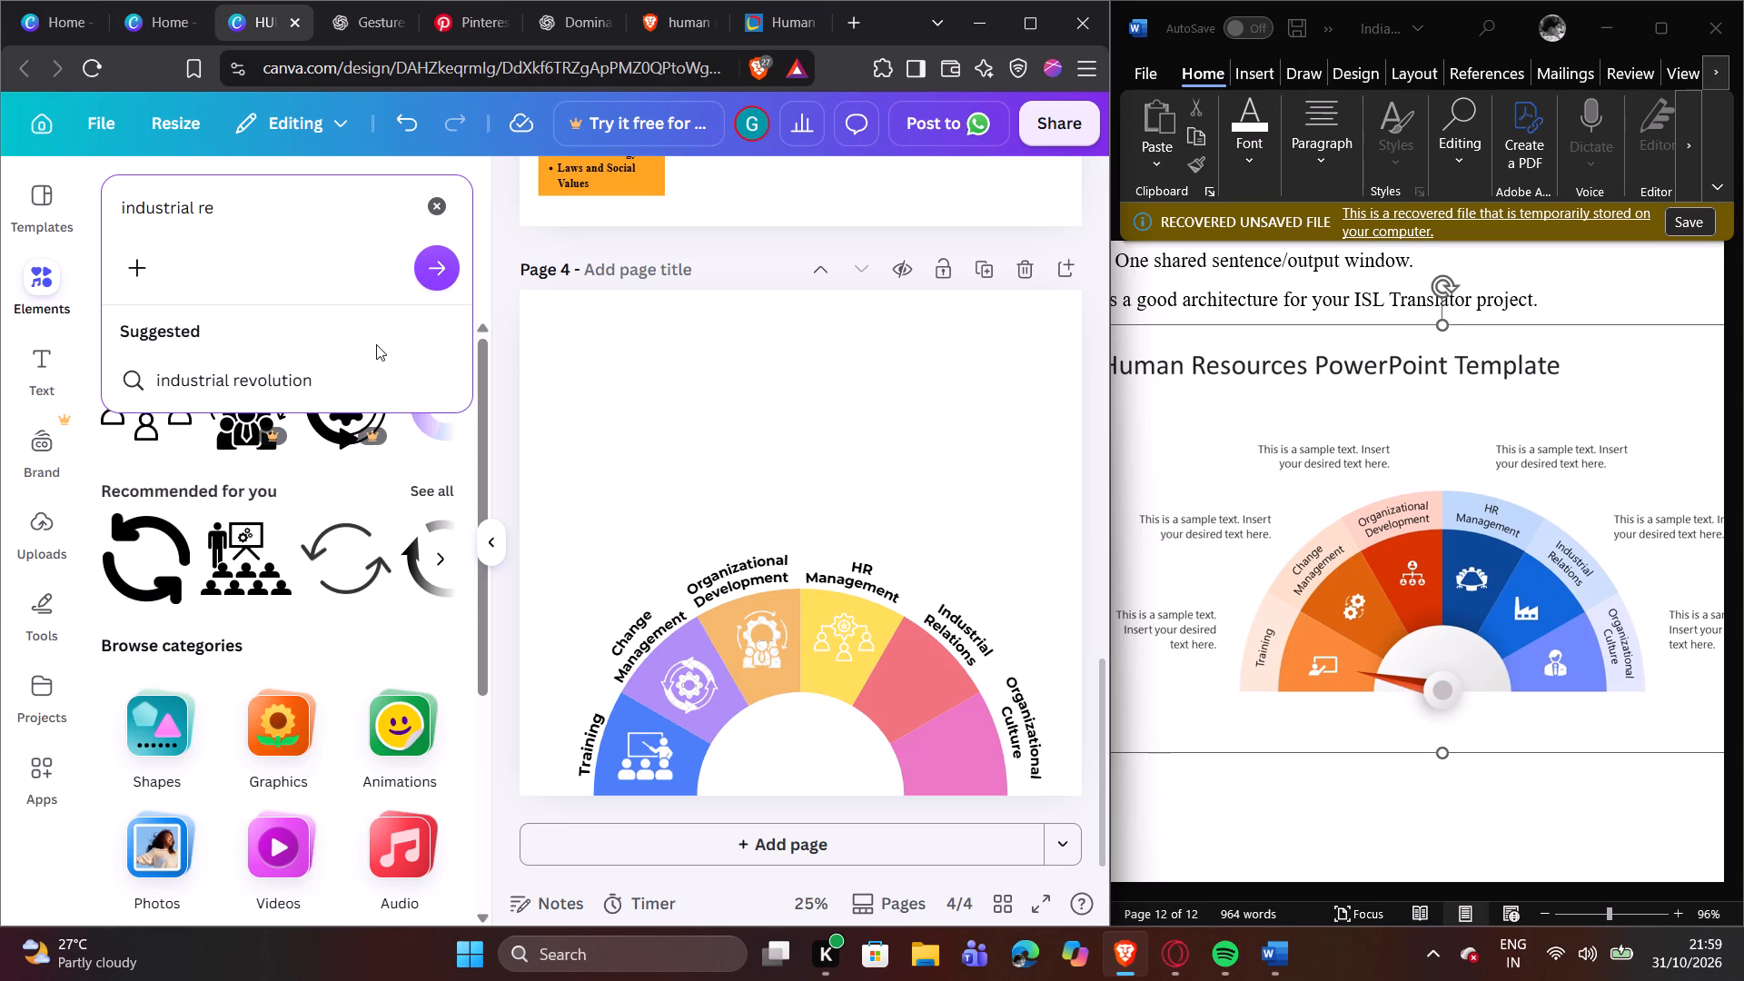
pyautogui.press('k')
pyautogui.press('a')
pyautogui.press('t')
pyautogui.press('i')
pyautogui.press('o')
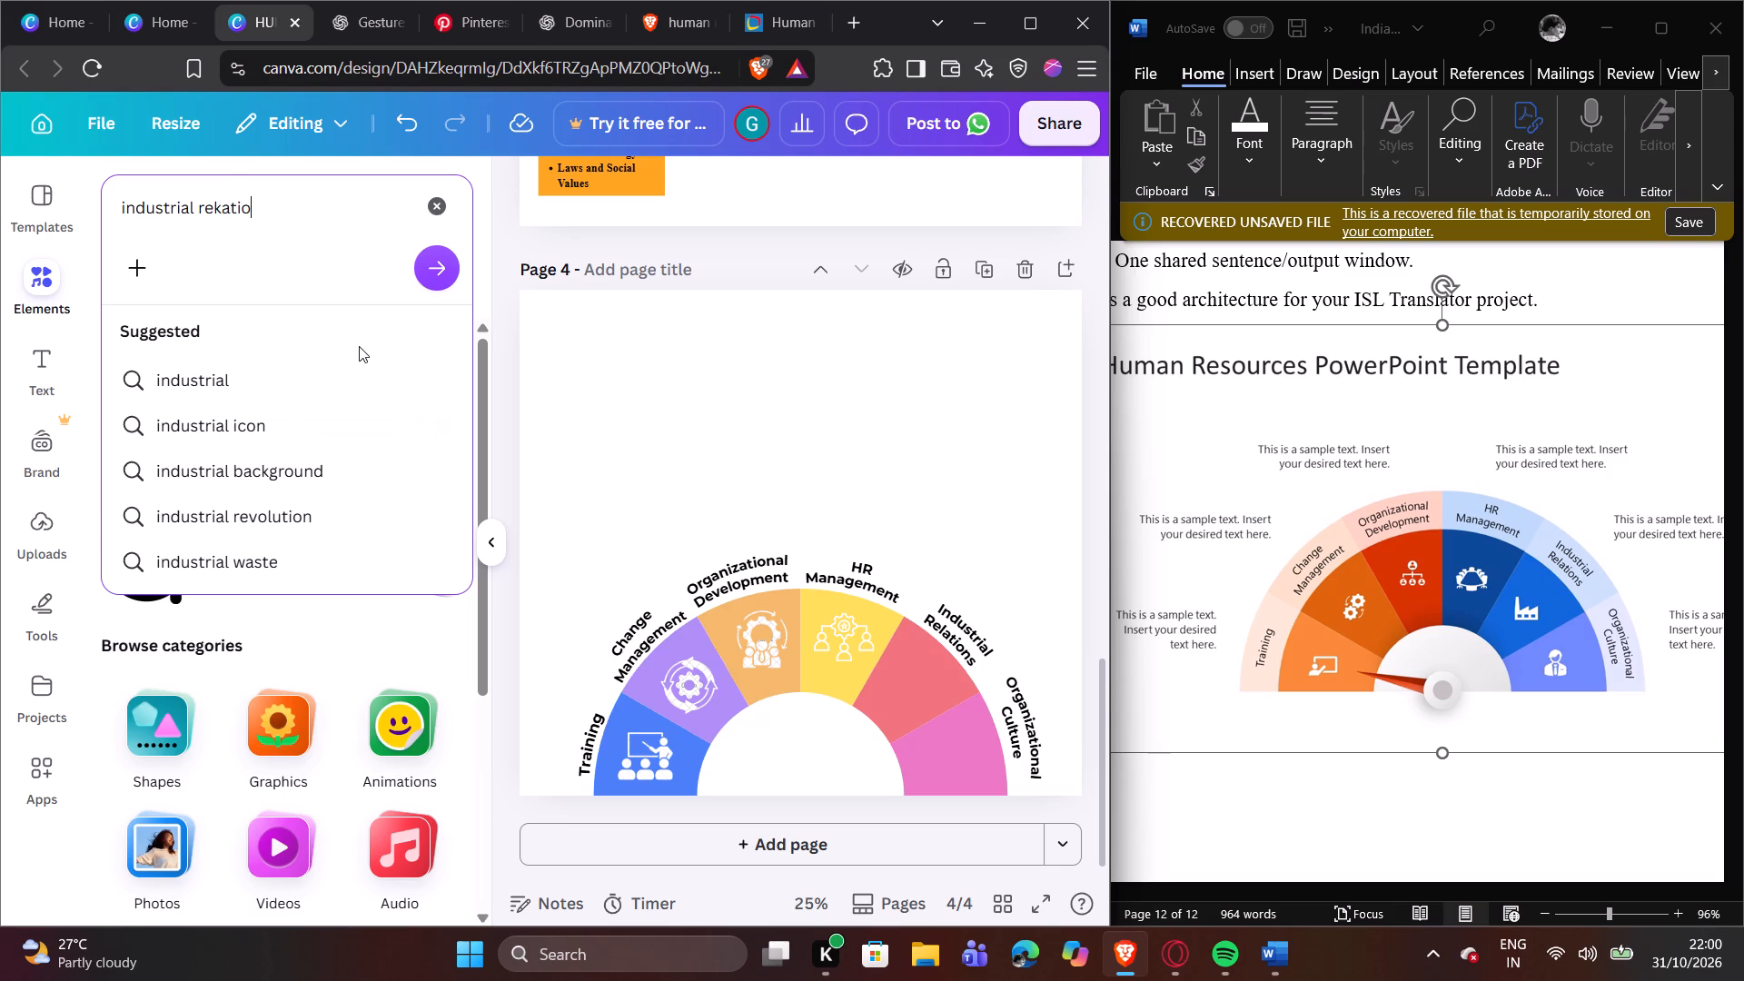
pyautogui.press('n')
pyautogui.press('BackSpace')
pyautogui.press('BackSpace')
pyautogui.press('BackSpace')
pyautogui.press('BackSpace')
pyautogui.press('BackSpace')
pyautogui.press('BackSpace')
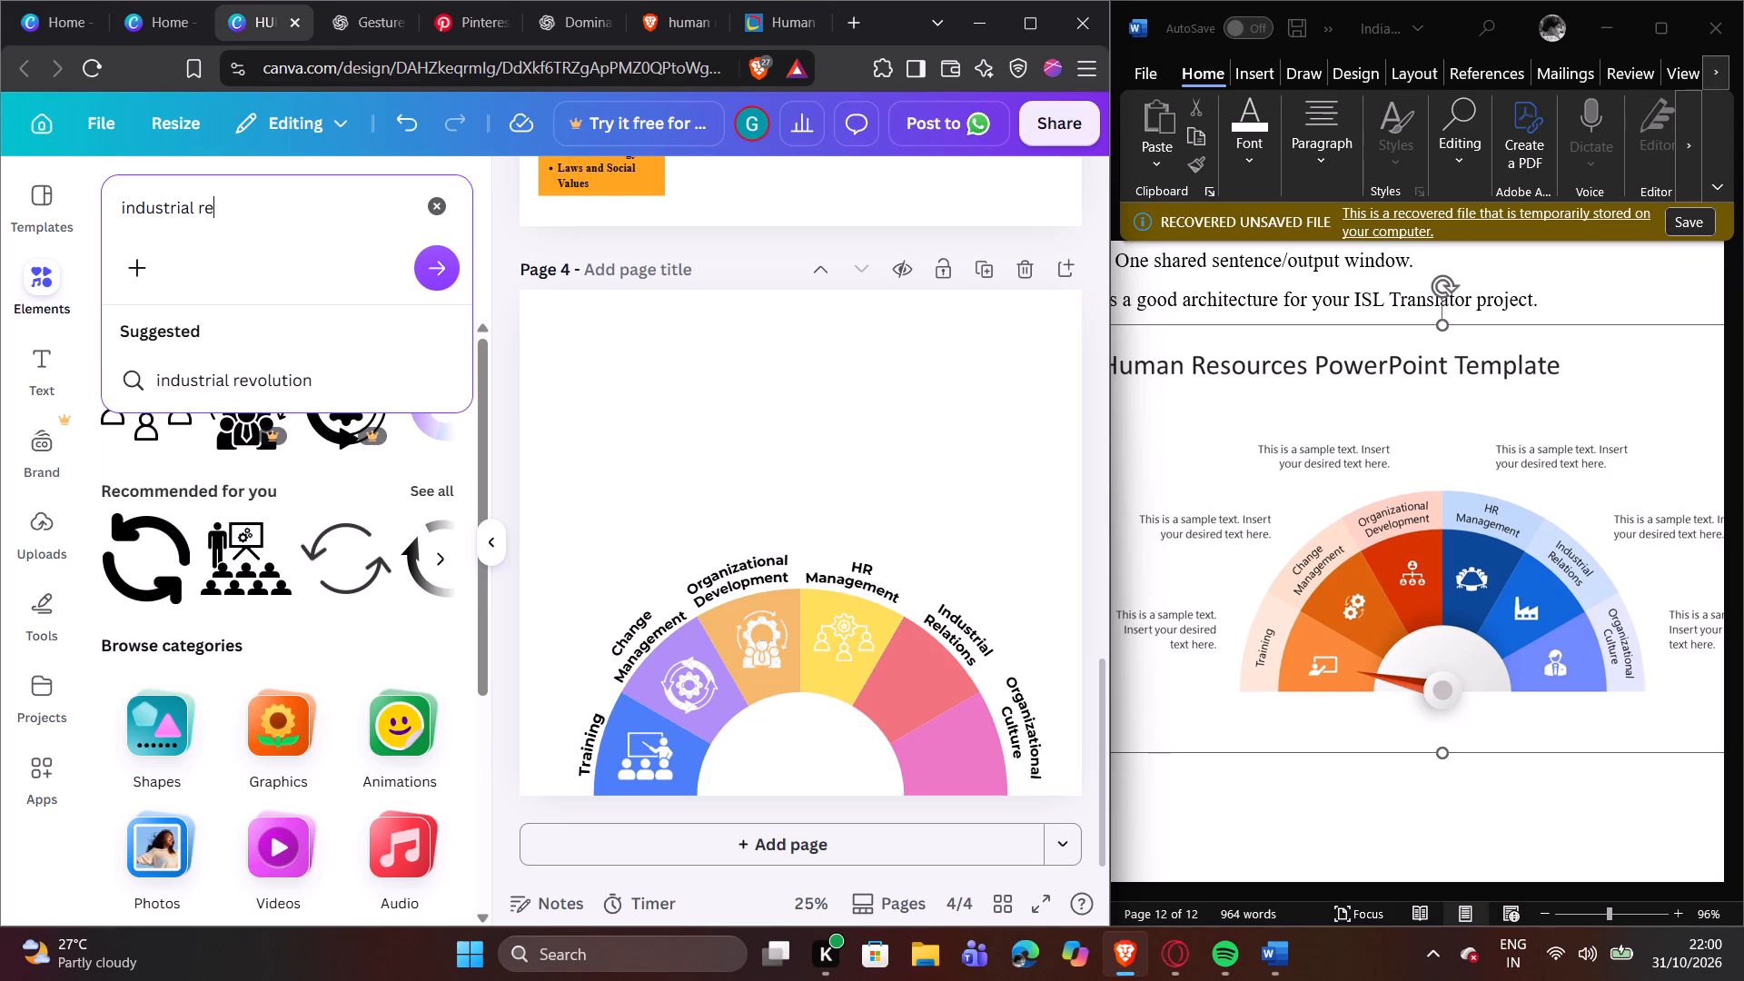
pyautogui.click(320, 222)
pyautogui.press('l')
pyautogui.press('a')
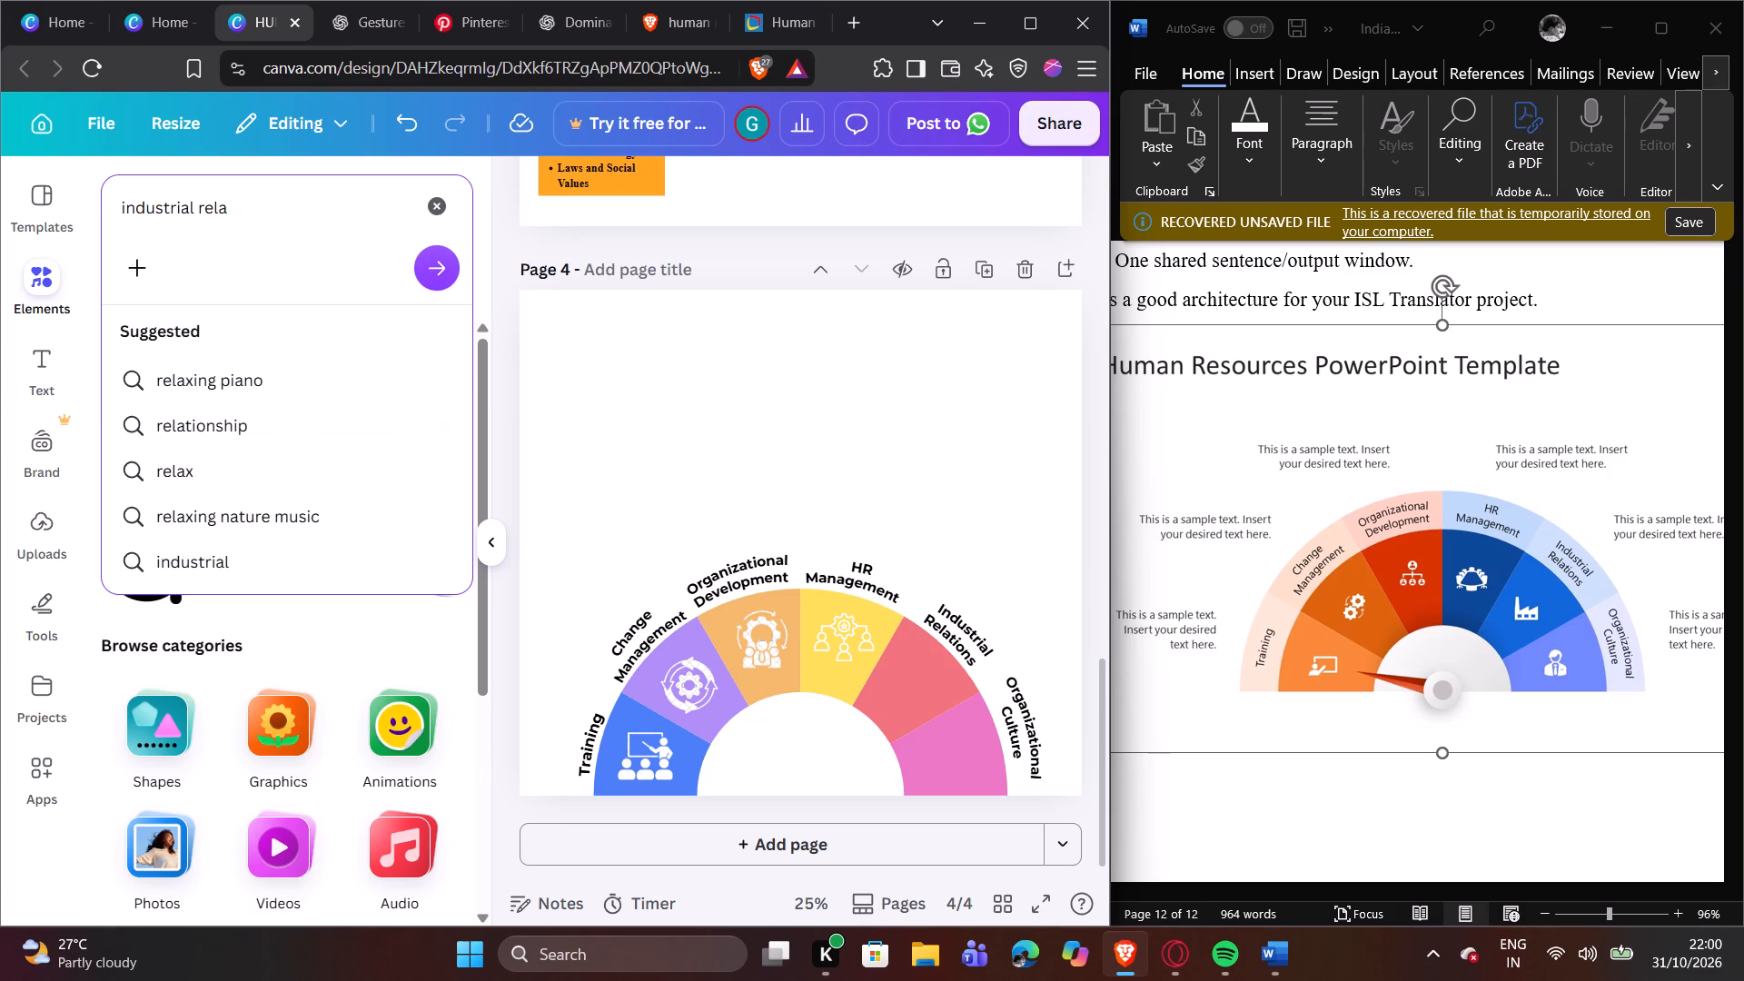
pyautogui.write('ti')
pyautogui.write('ons')
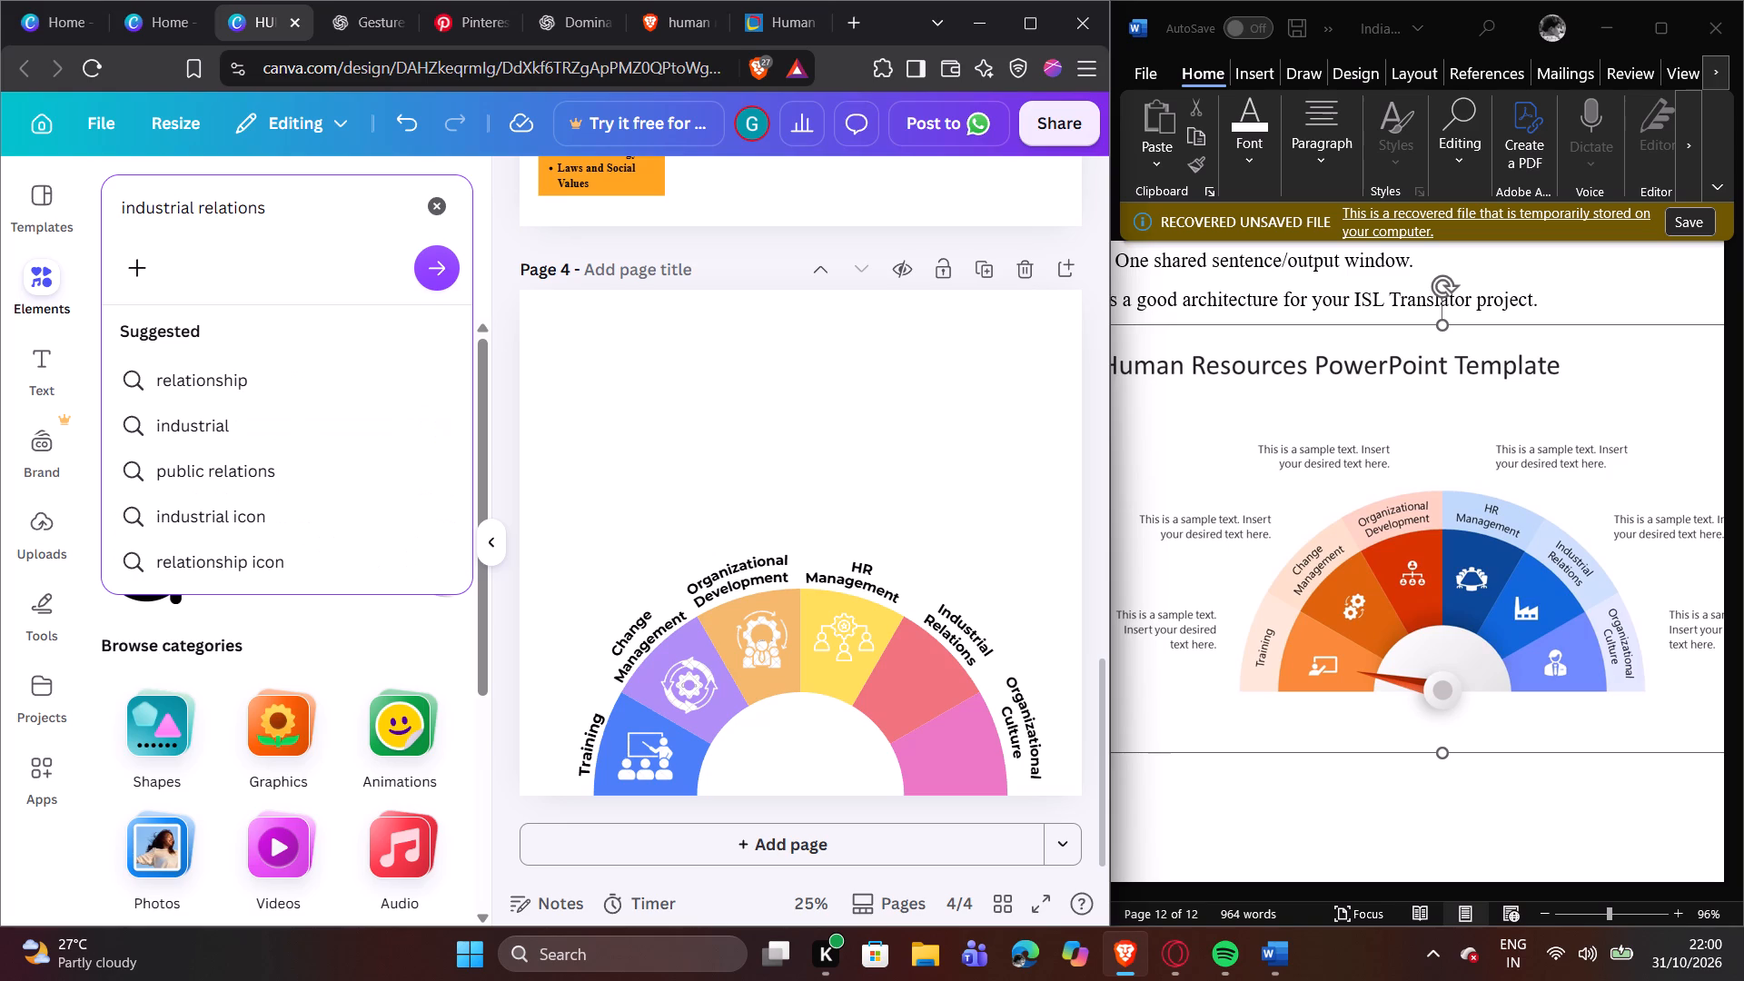
pyautogui.press('Return')
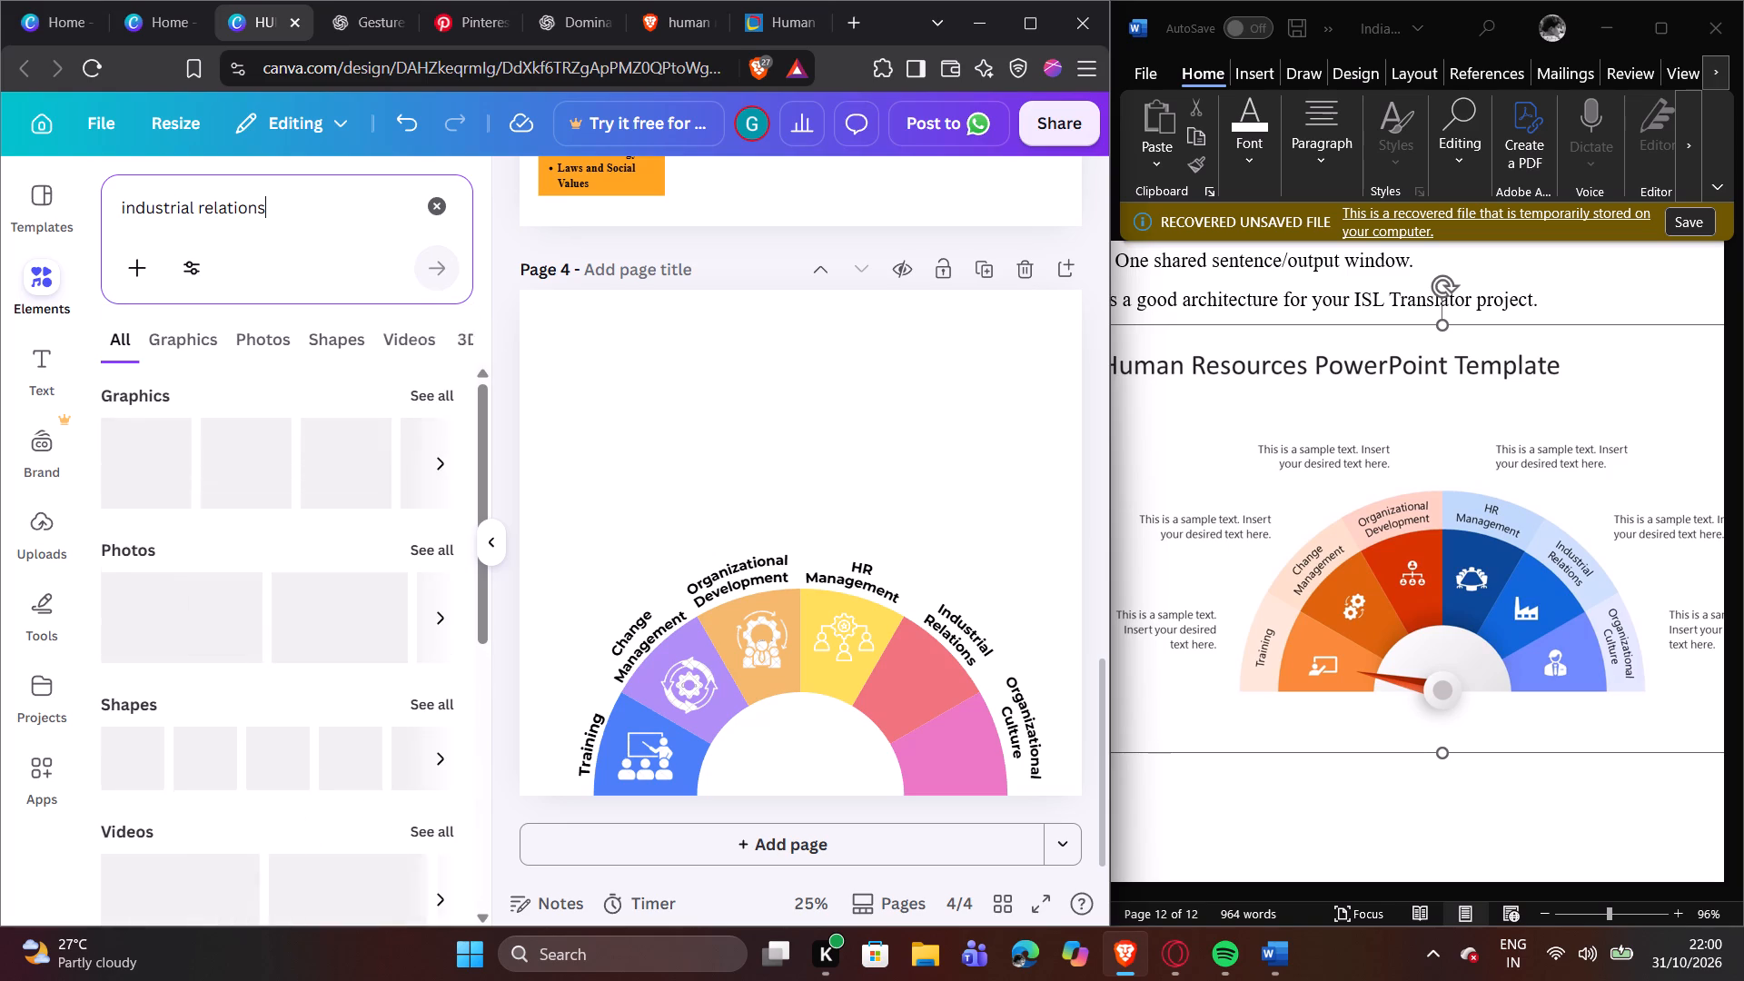
pyautogui.click(439, 467)
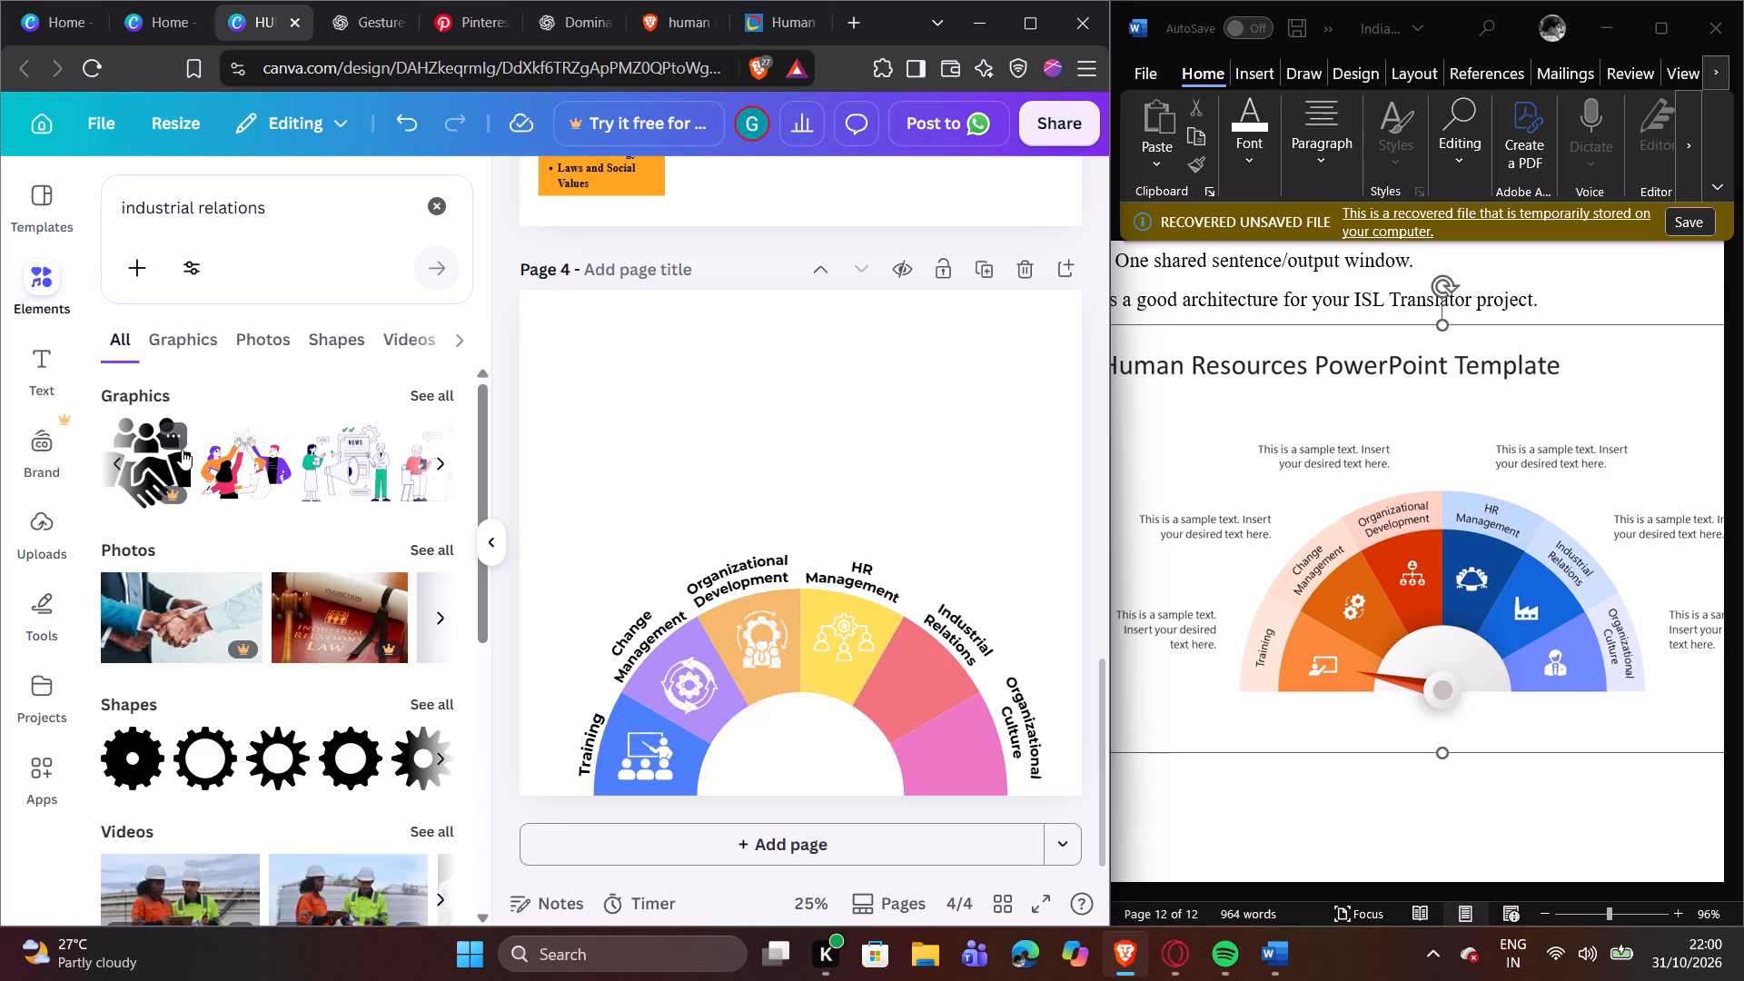
pyautogui.click(440, 456)
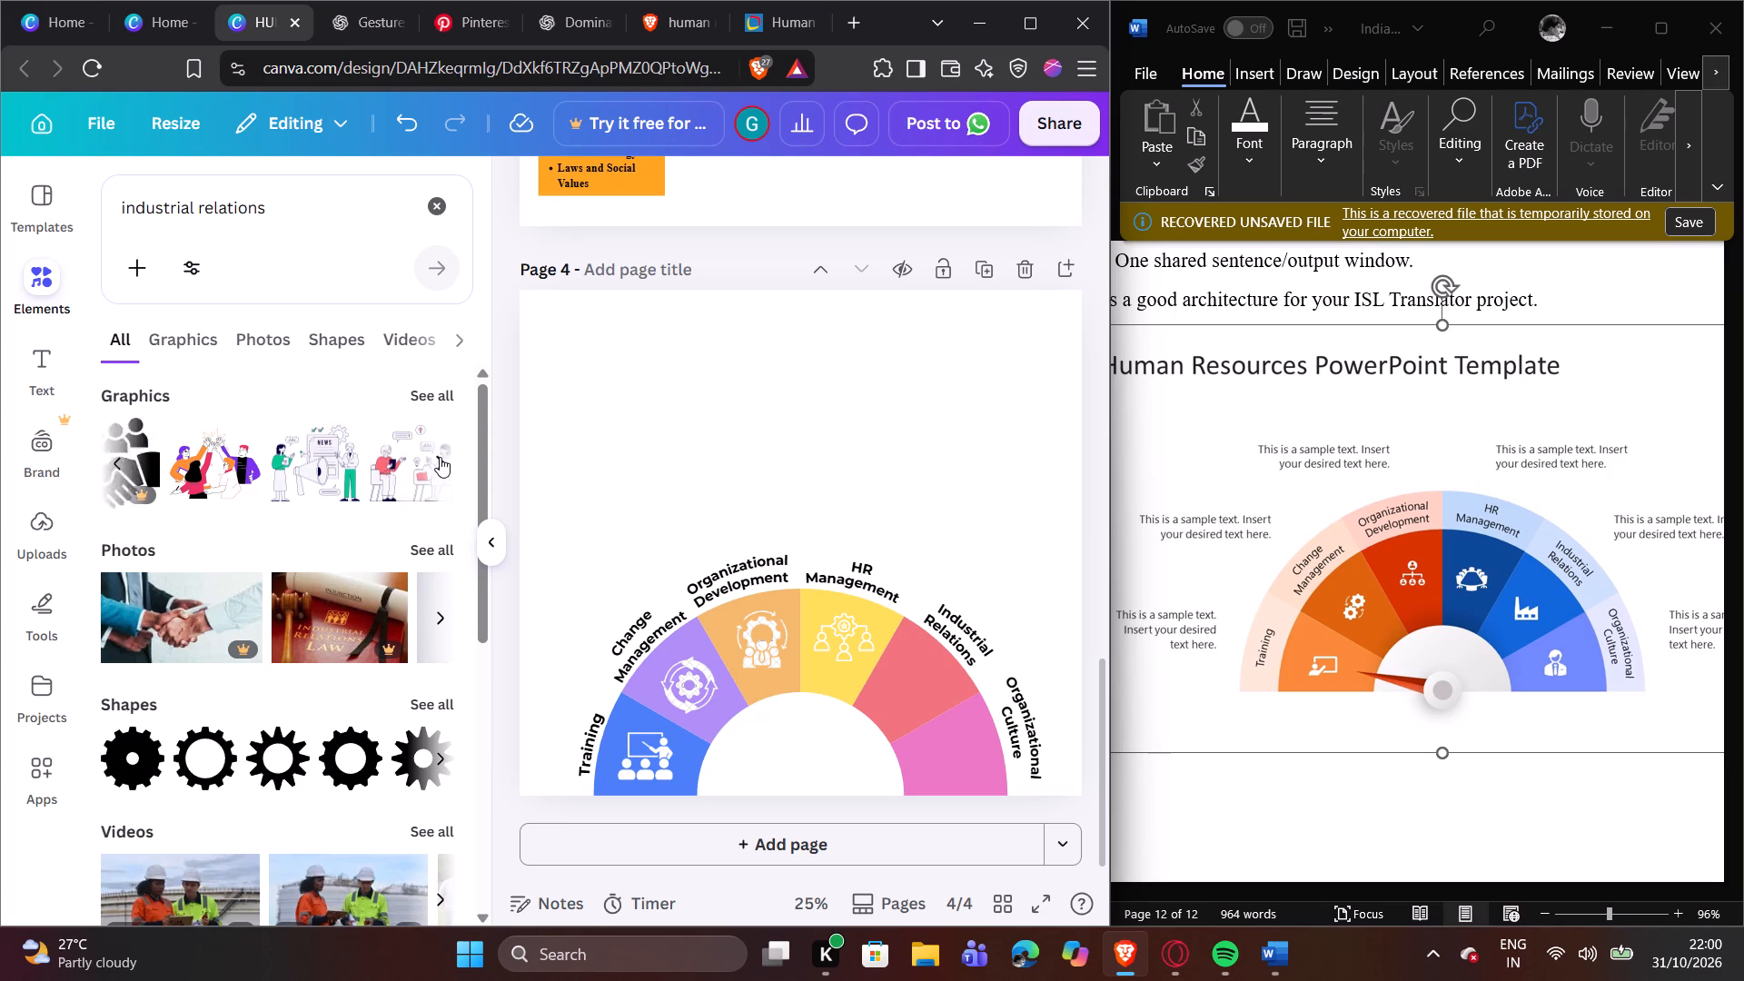
pyautogui.click(443, 458)
pyautogui.moveTo(441, 450); pyautogui.dragTo(450, 433)
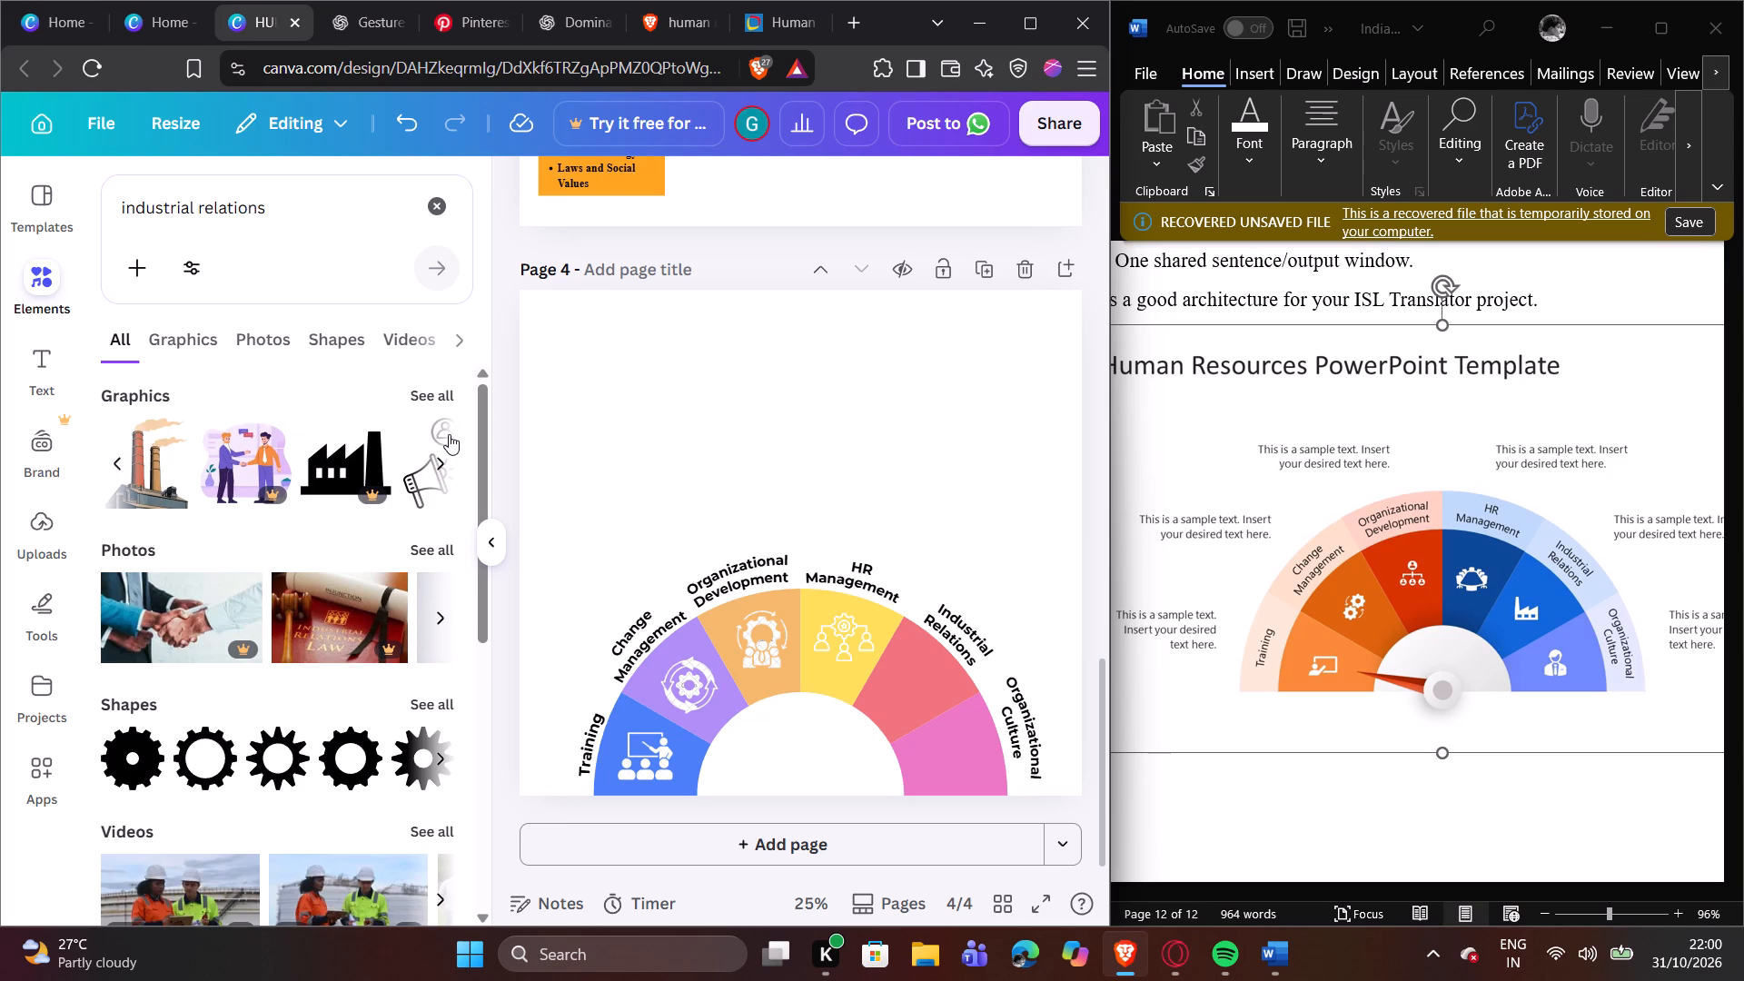
pyautogui.click(351, 443)
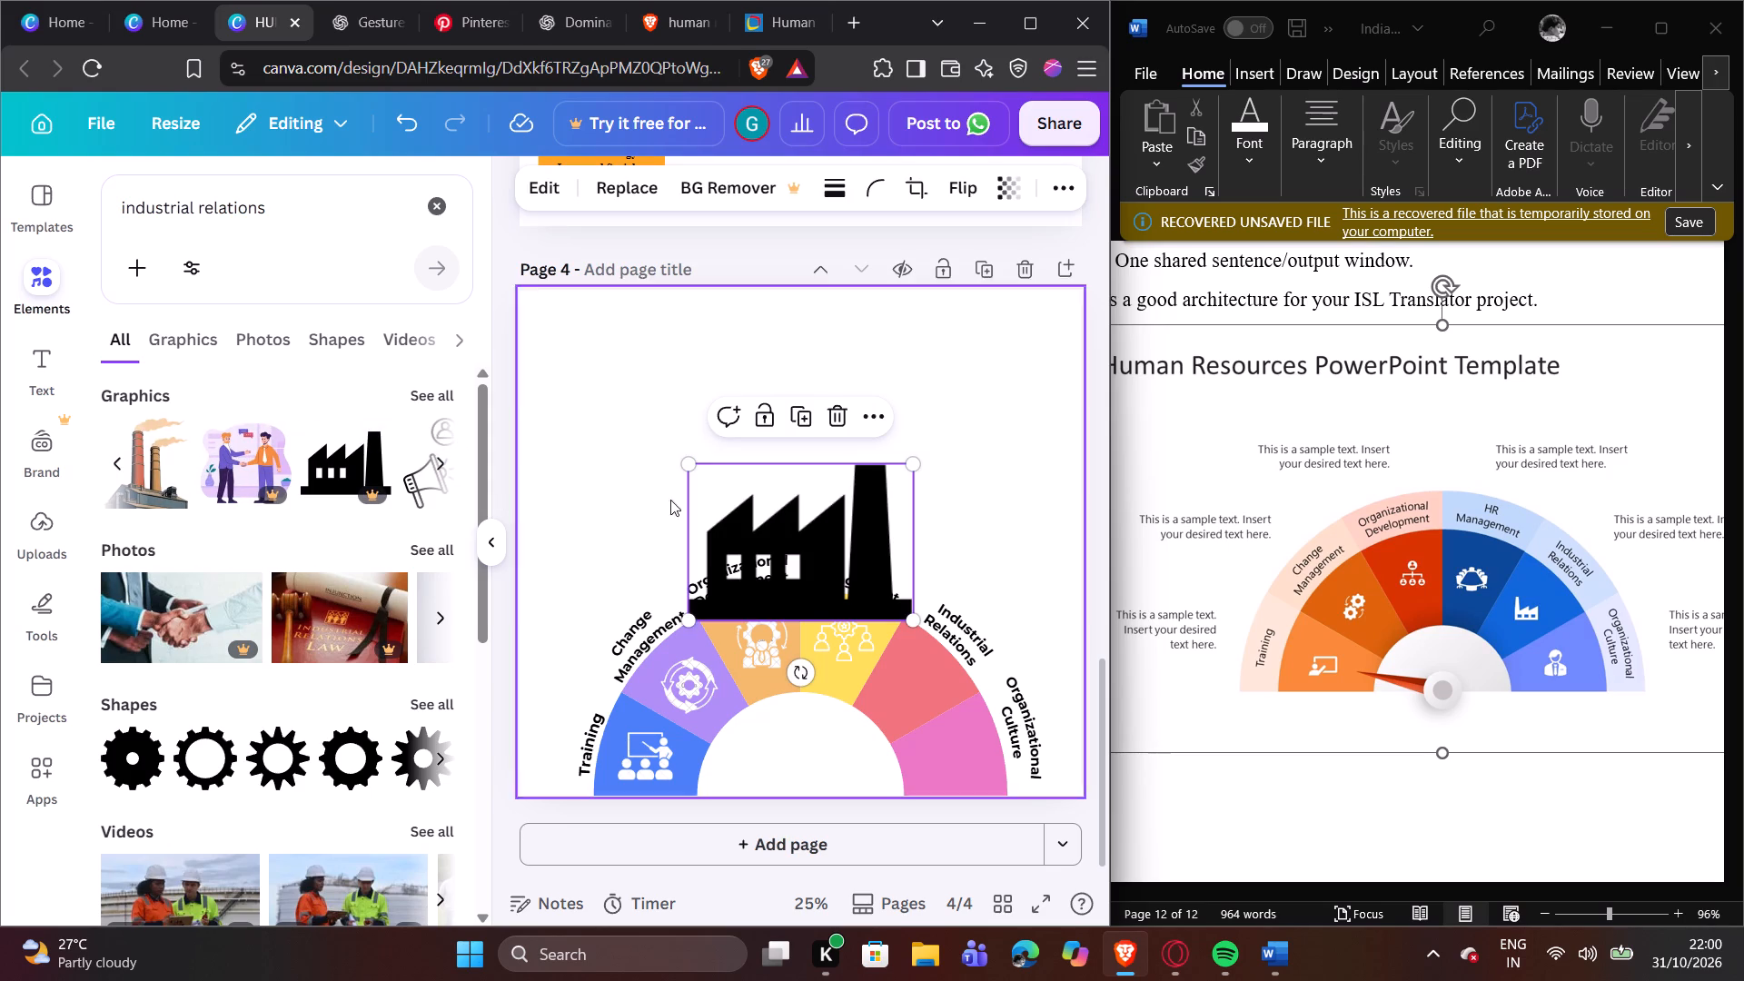
# Shrink the factory silhouette to icon size and move it into the coral segment beneath "Industrial Relations".
pyautogui.moveTo(913, 461); pyautogui.dragTo(733, 550)
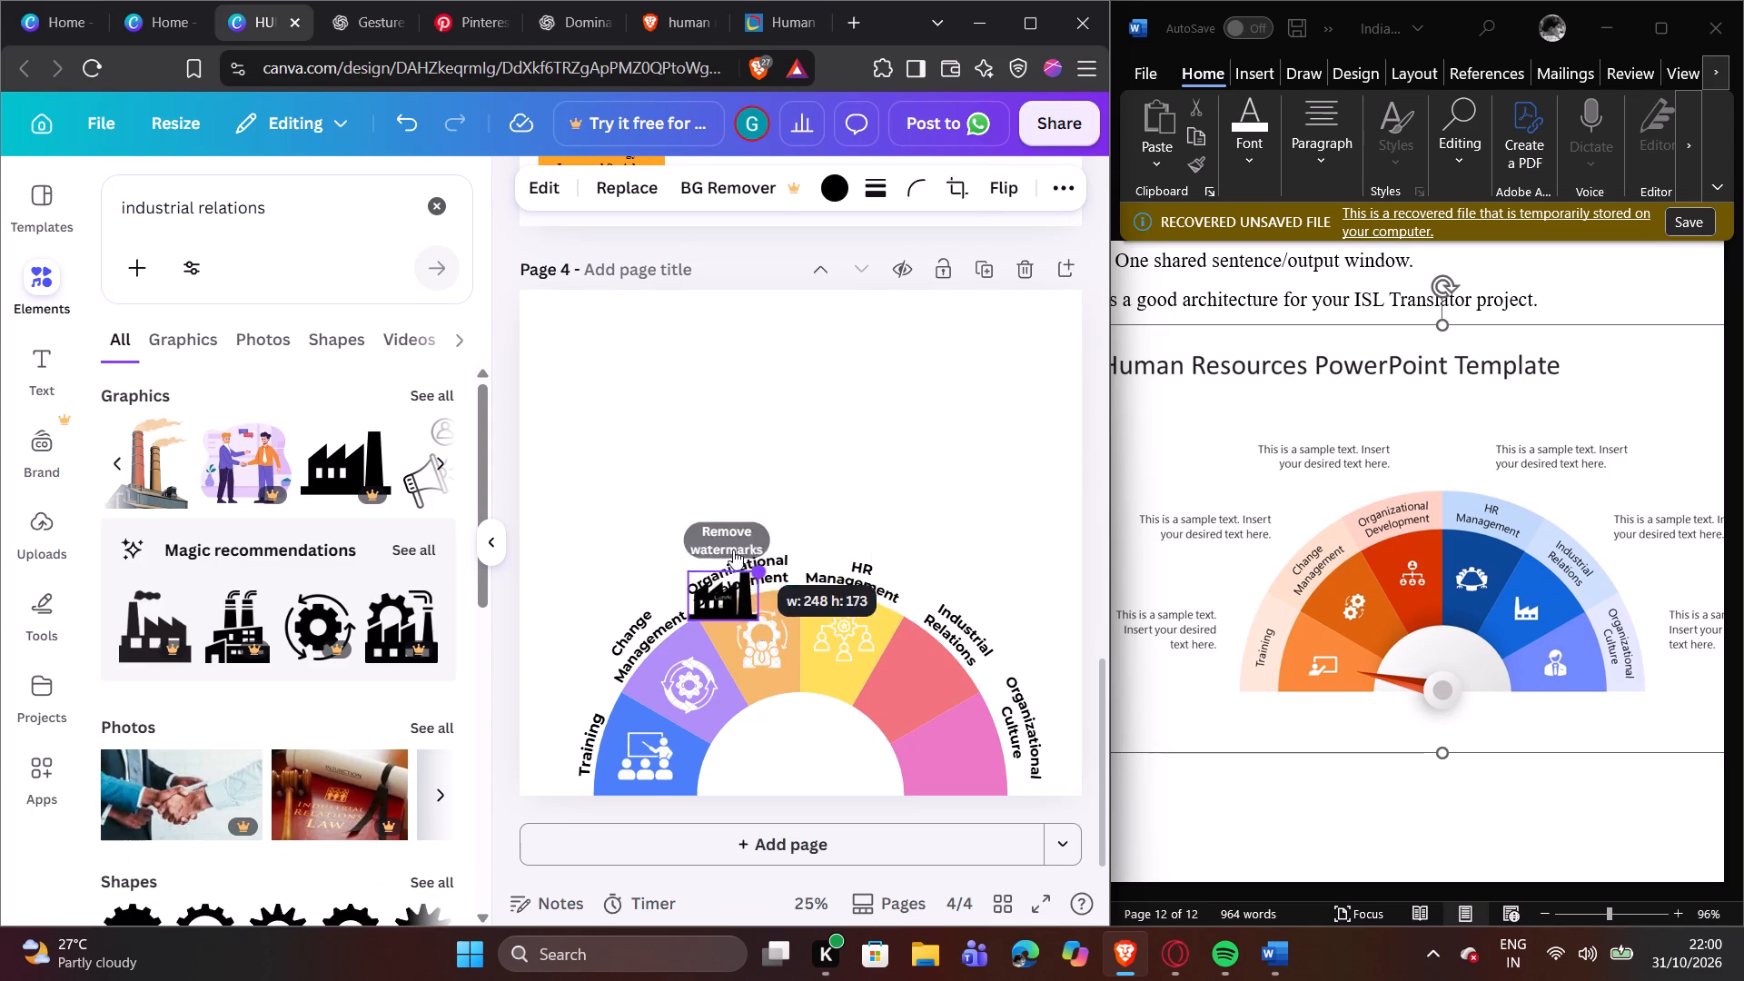
pyautogui.moveTo(733, 550); pyautogui.dragTo(739, 566)
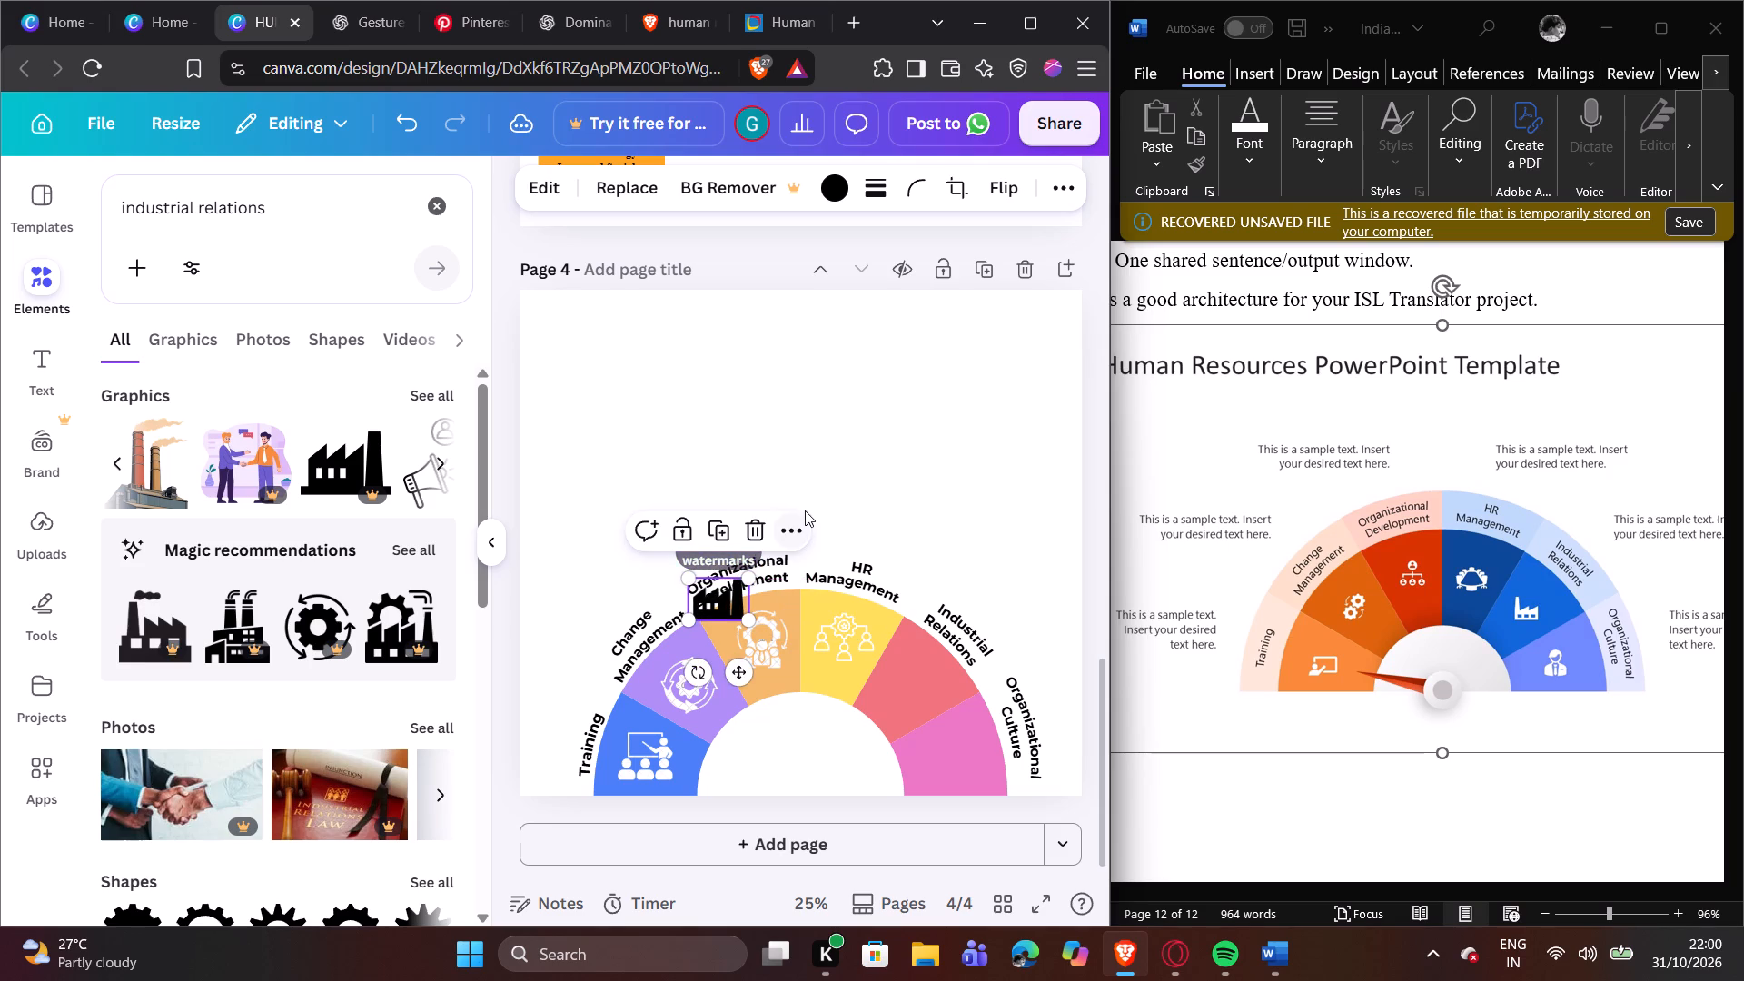
pyautogui.click(805, 510)
pyautogui.click(715, 603)
pyautogui.click(844, 484)
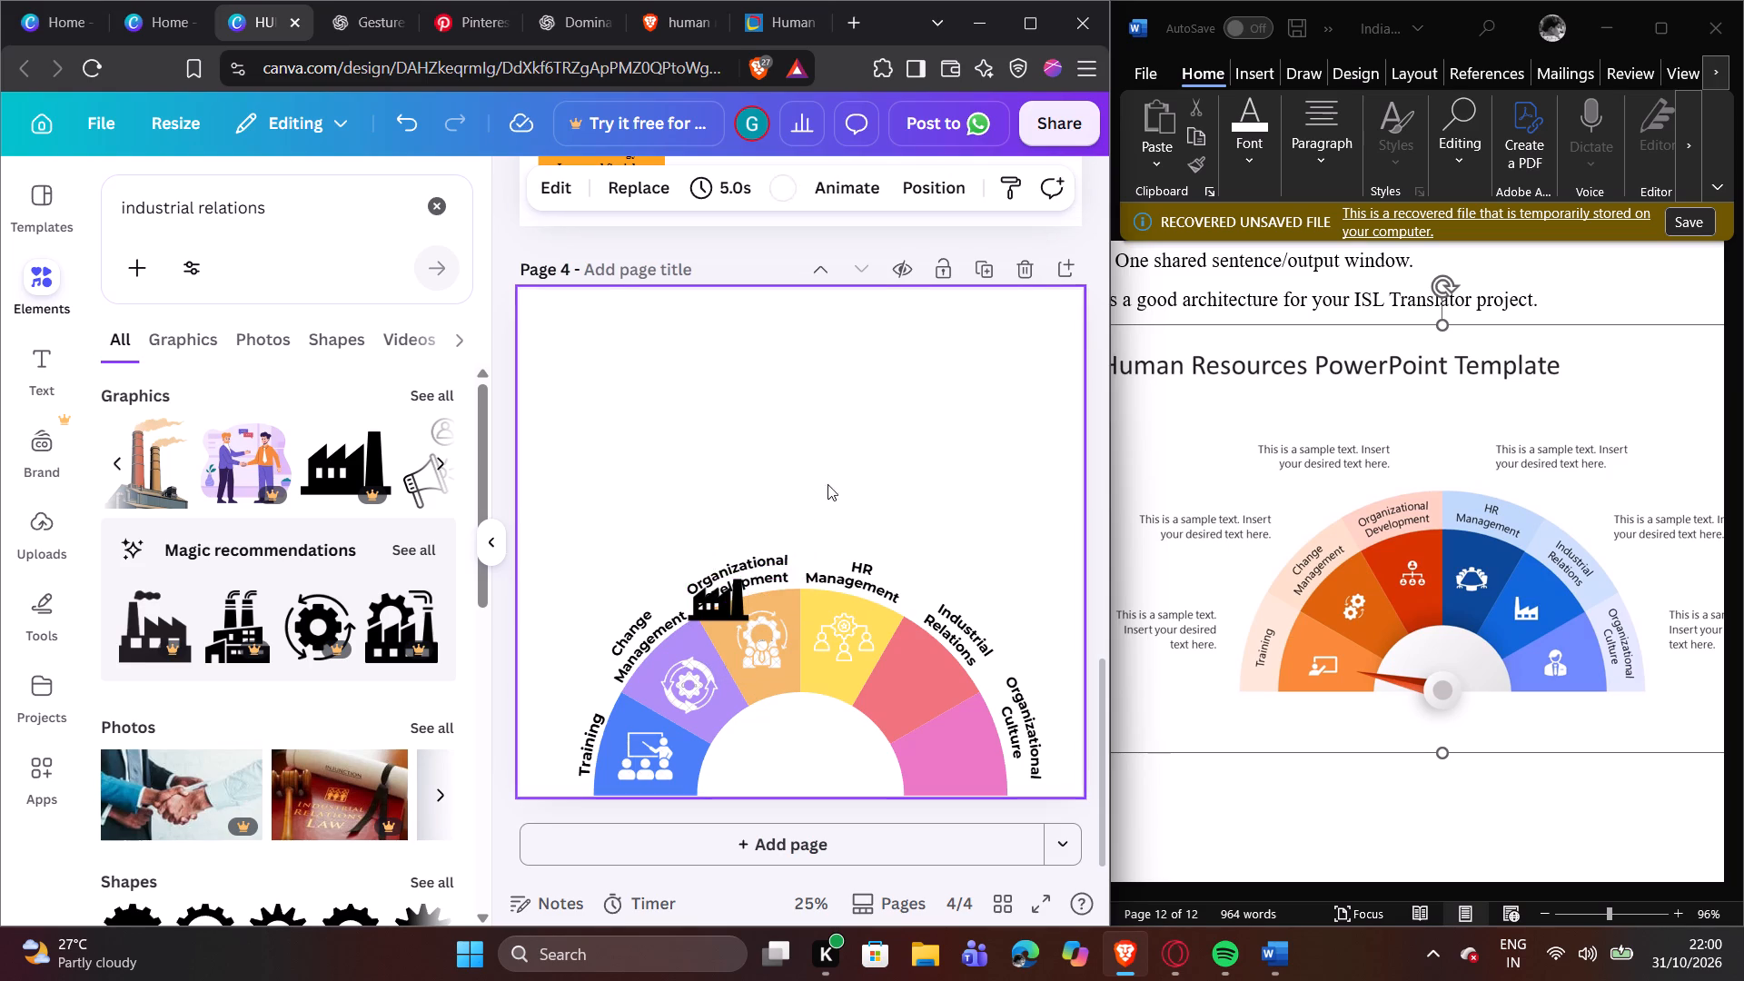
pyautogui.click(719, 617)
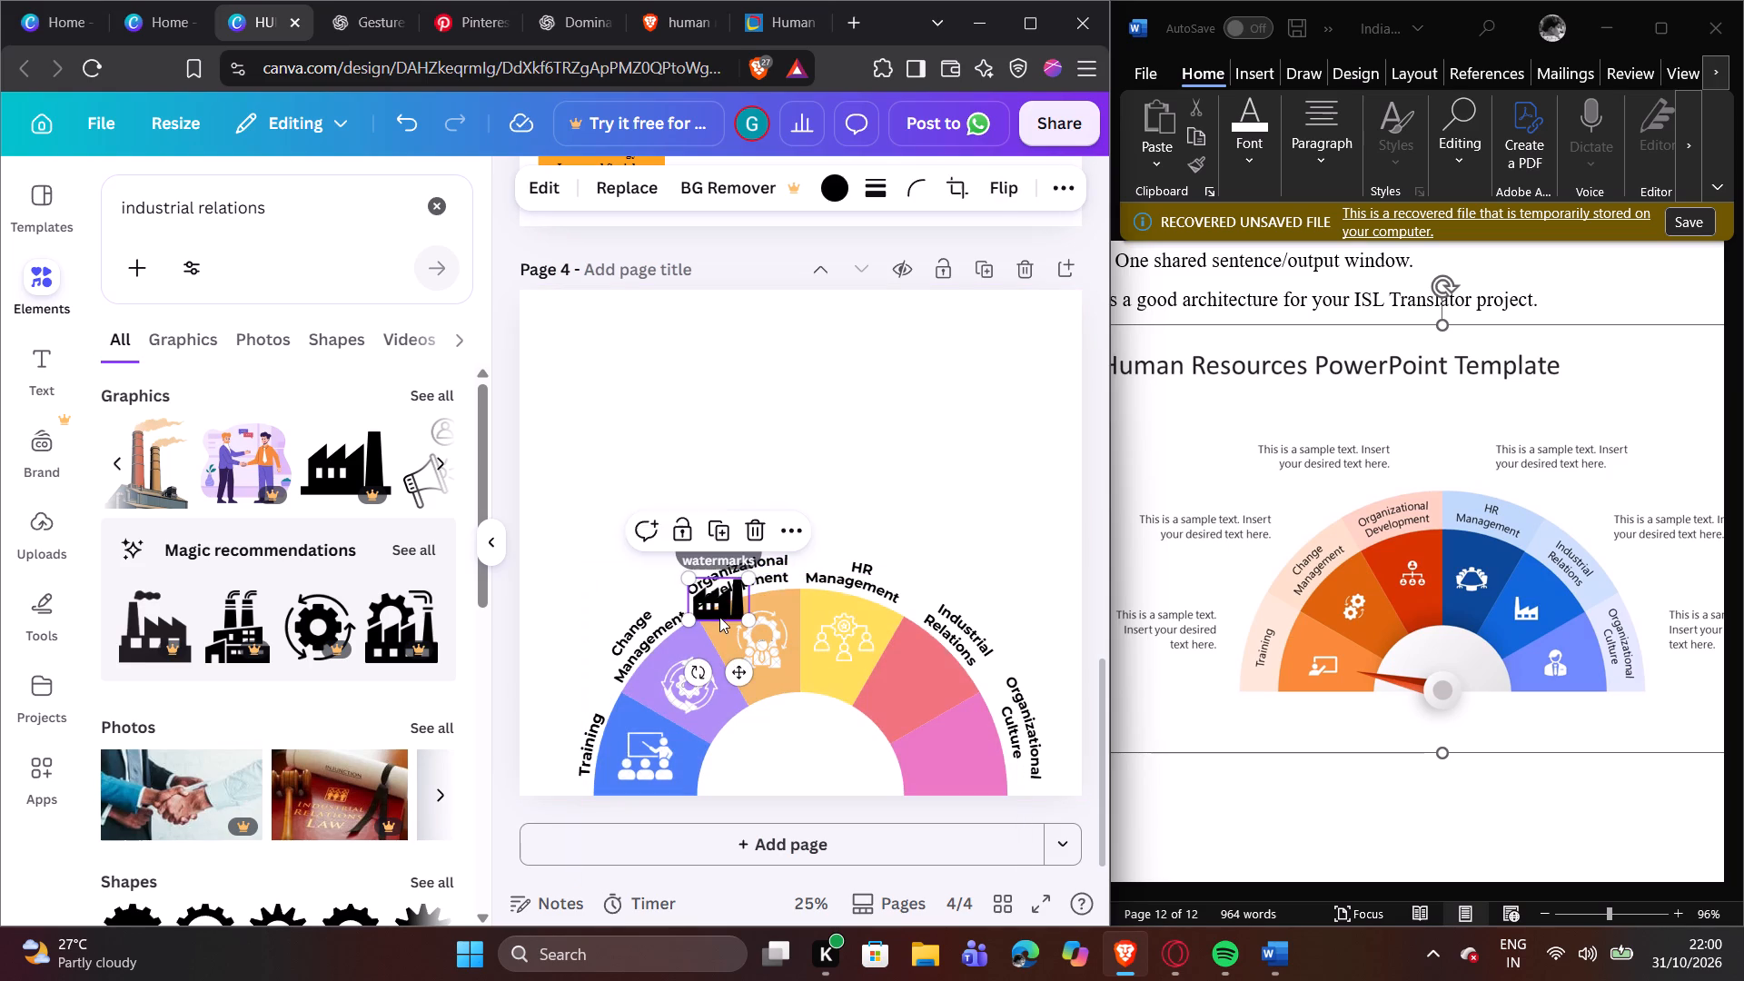
pyautogui.moveTo(722, 609); pyautogui.dragTo(917, 694)
pyautogui.click(881, 666)
pyautogui.click(1032, 550)
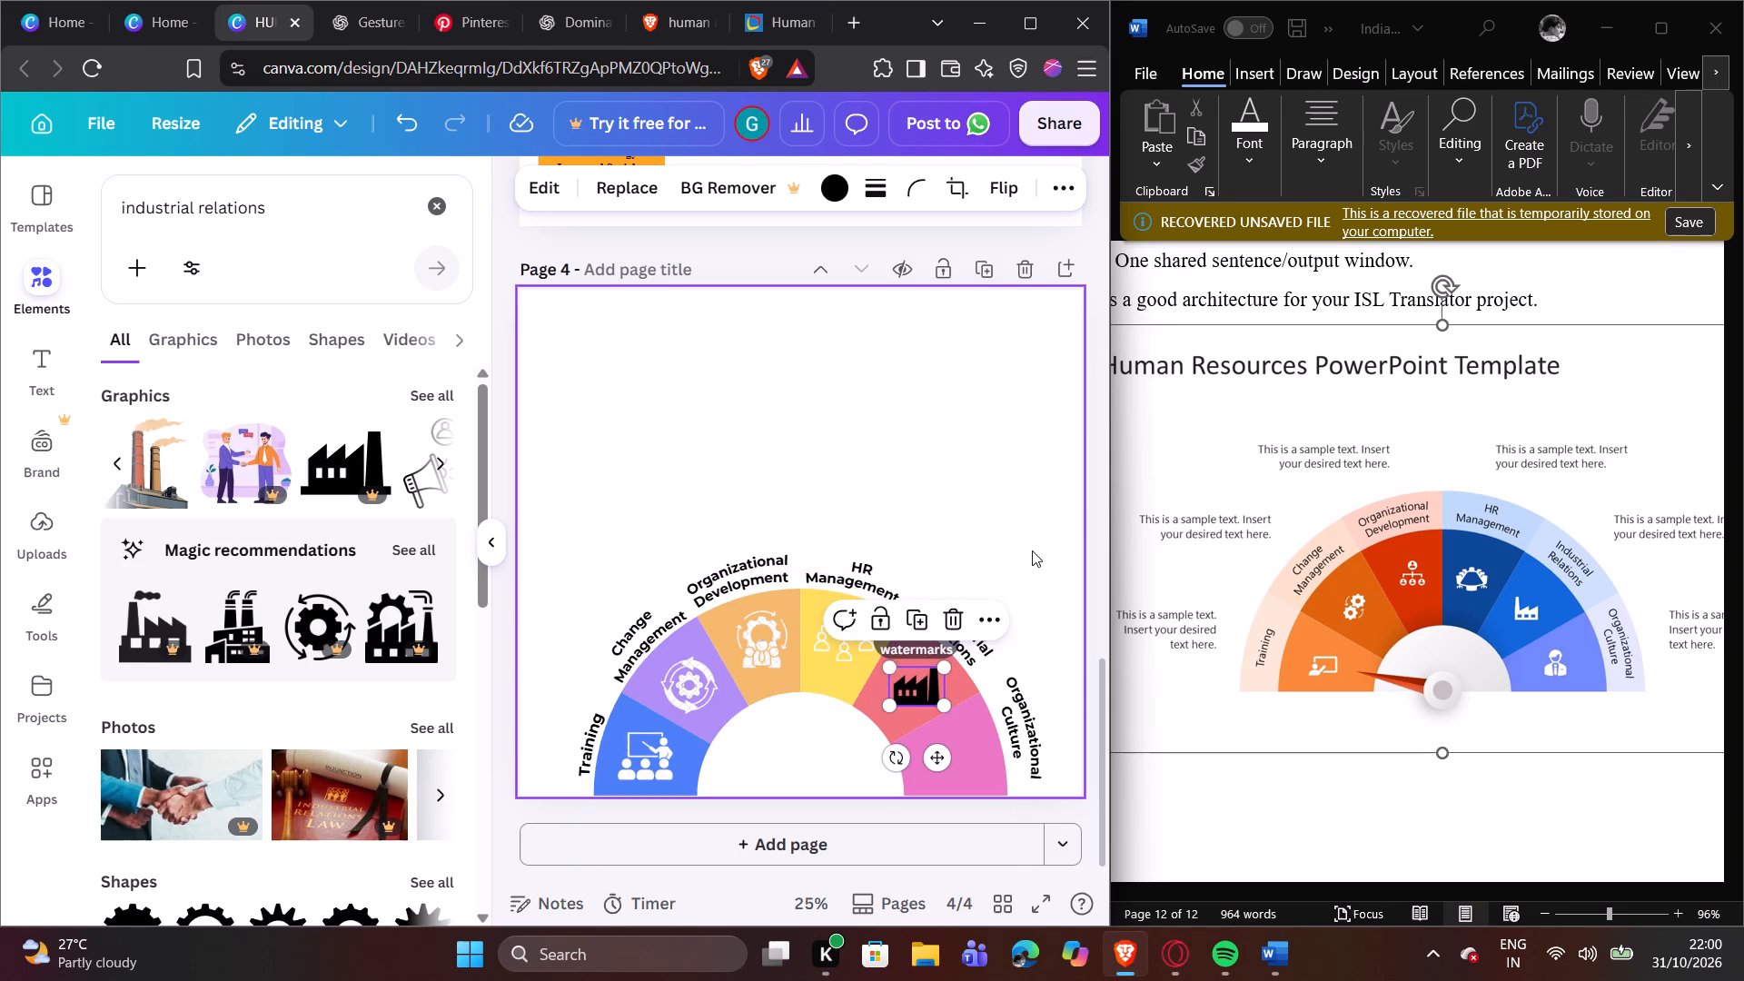
pyautogui.click(930, 677)
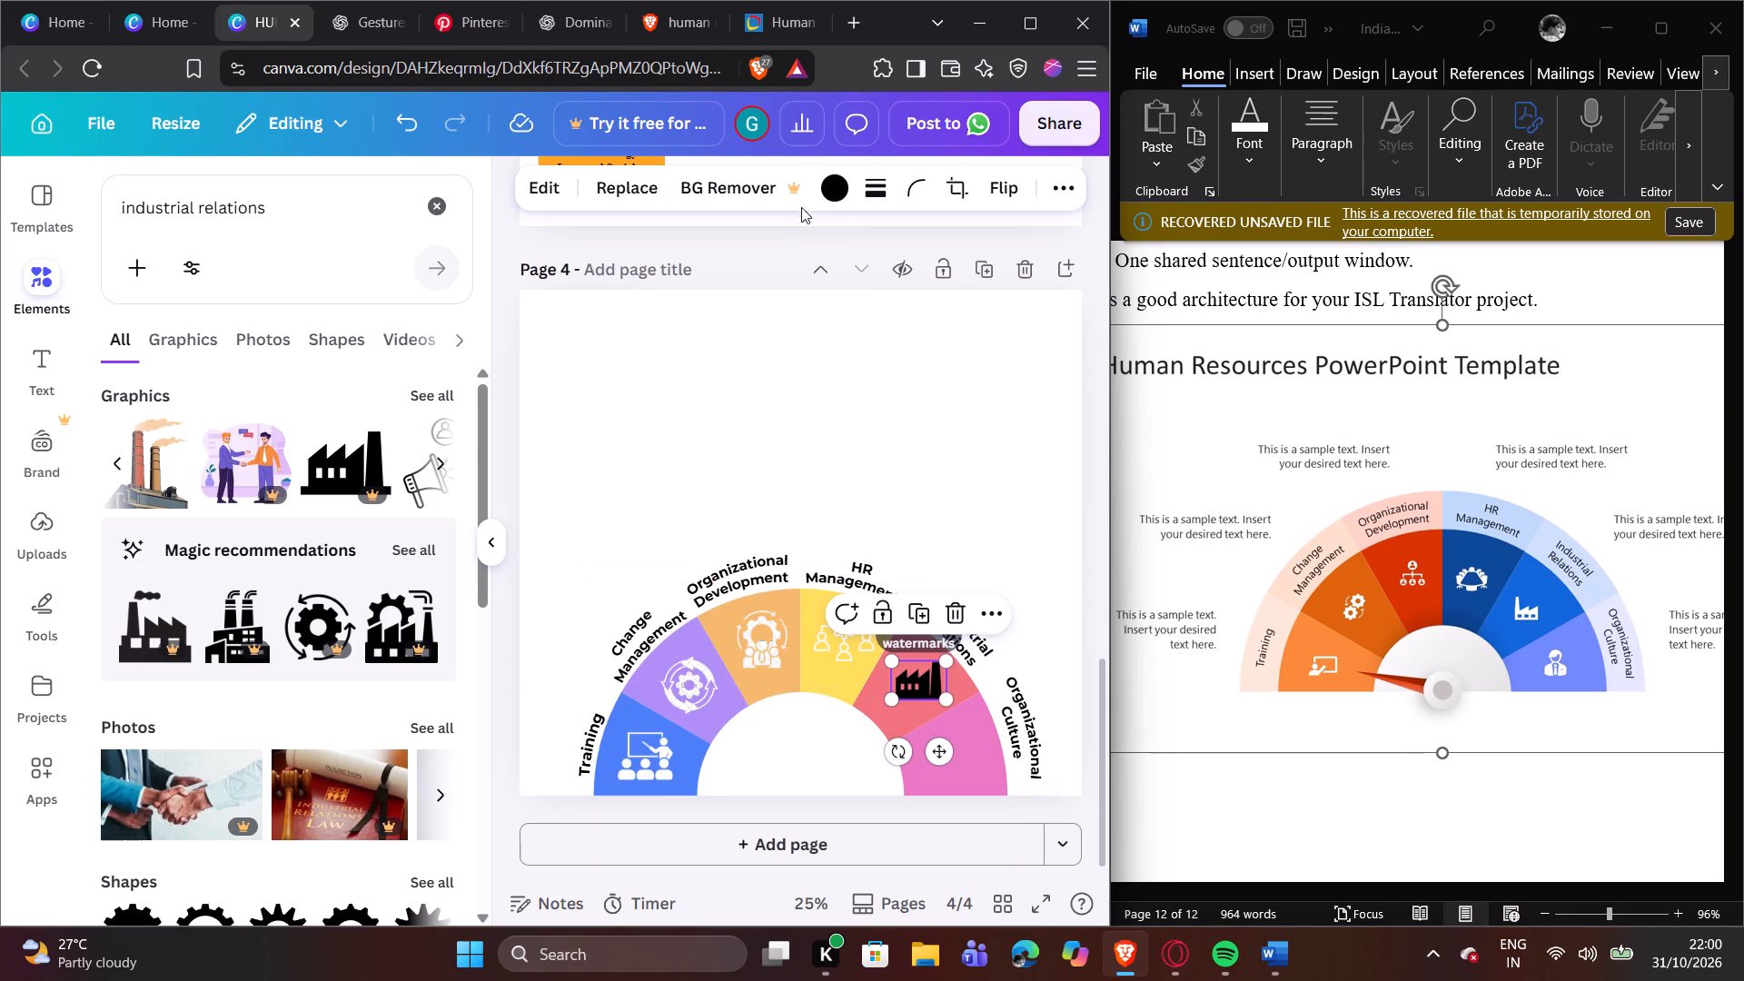
# Recolour the factory silhouette in the coral "Industrial Relations" segment from black to white.
pyautogui.click(833, 194)
pyautogui.click(440, 360)
pyautogui.click(738, 383)
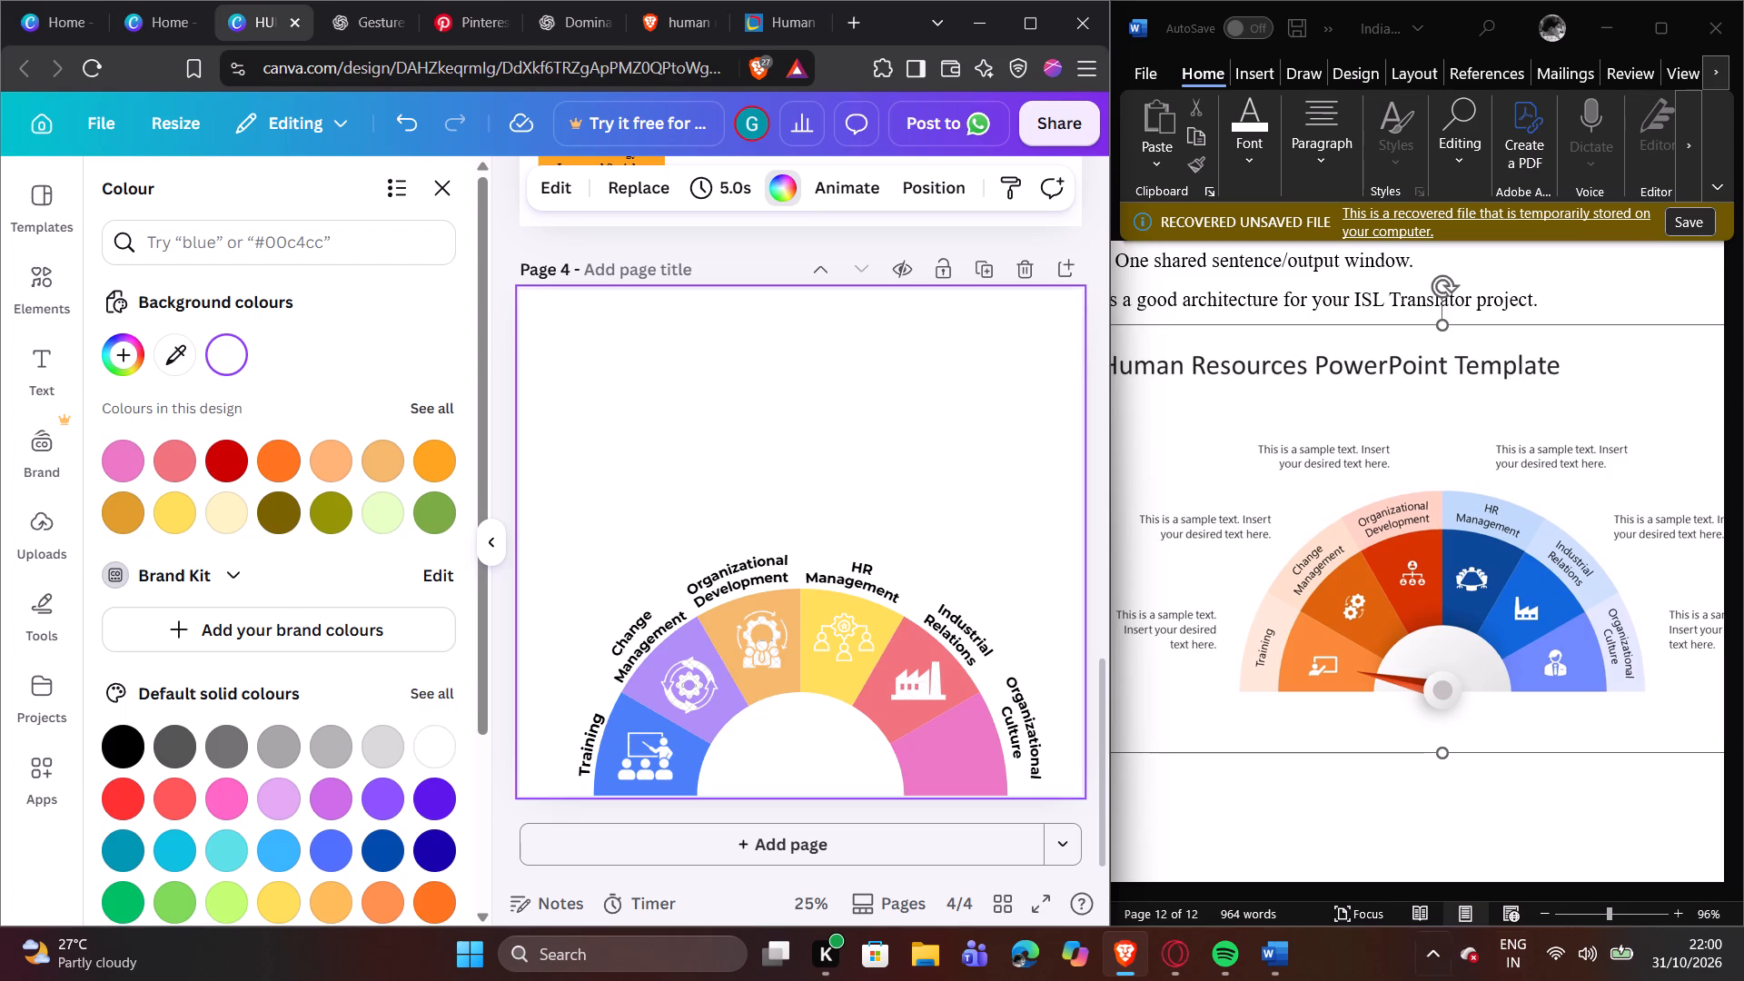
# Lower the computer's screen brightness in the Windows quick settings, and return to the infographic.
pyautogui.click(1587, 953)
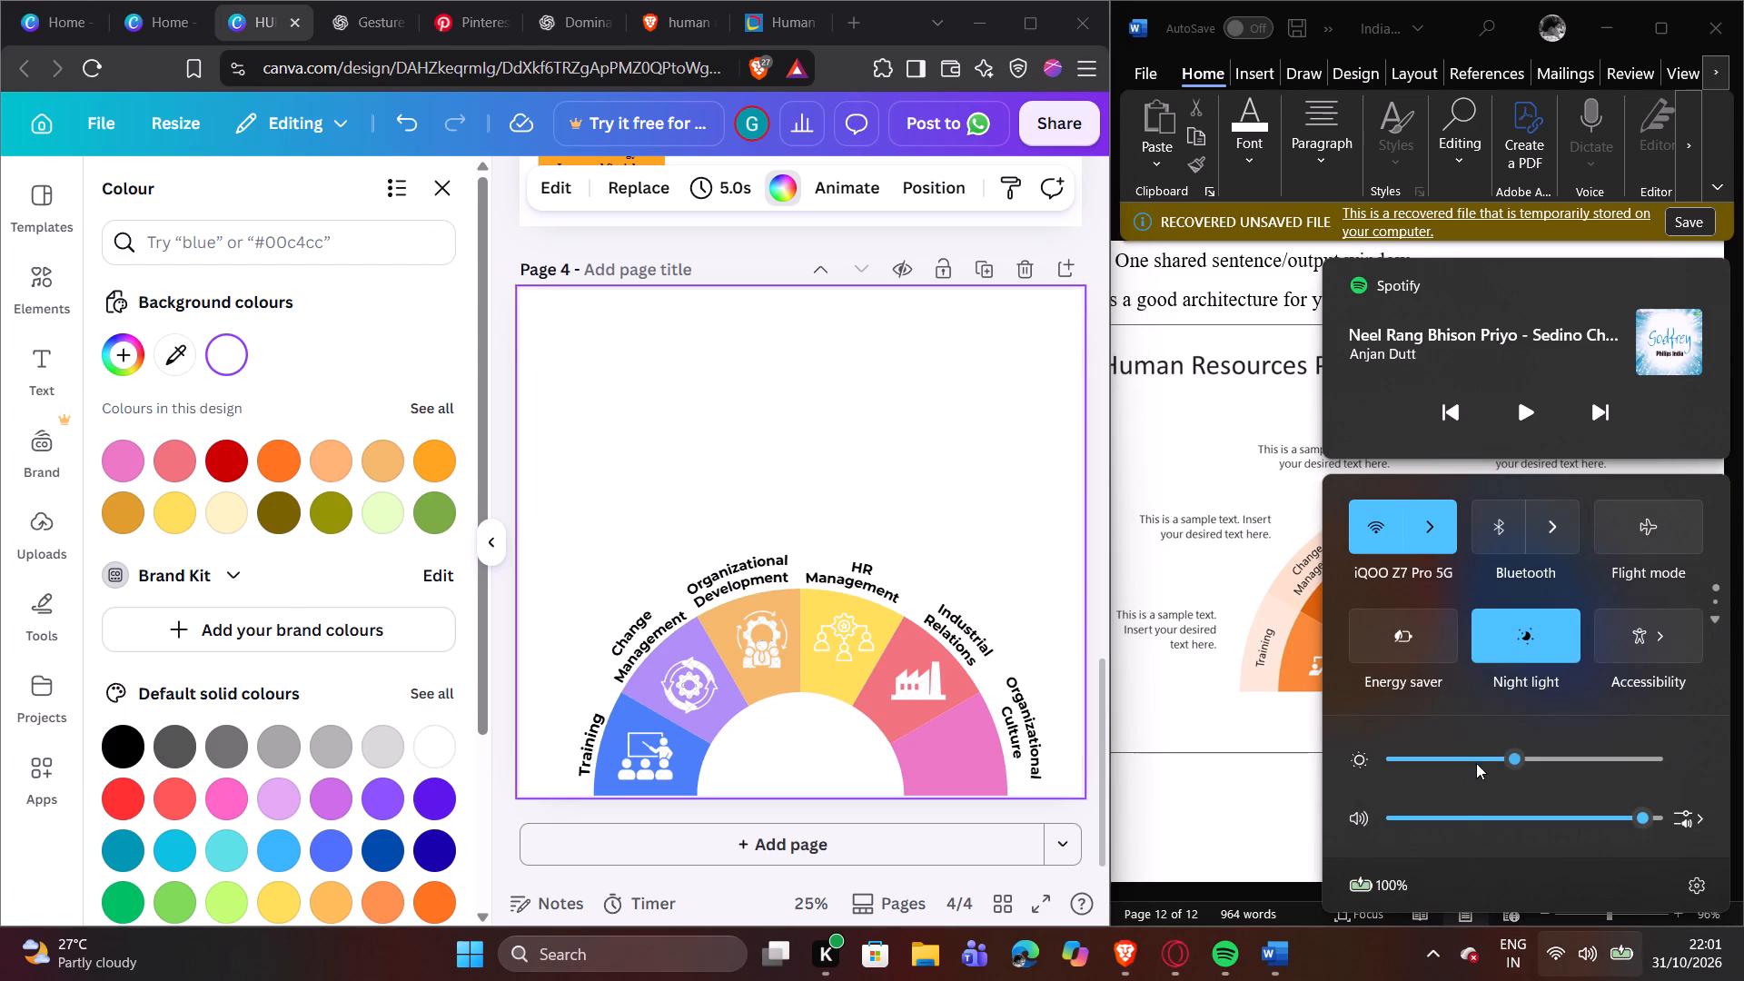
pyautogui.click(1478, 759)
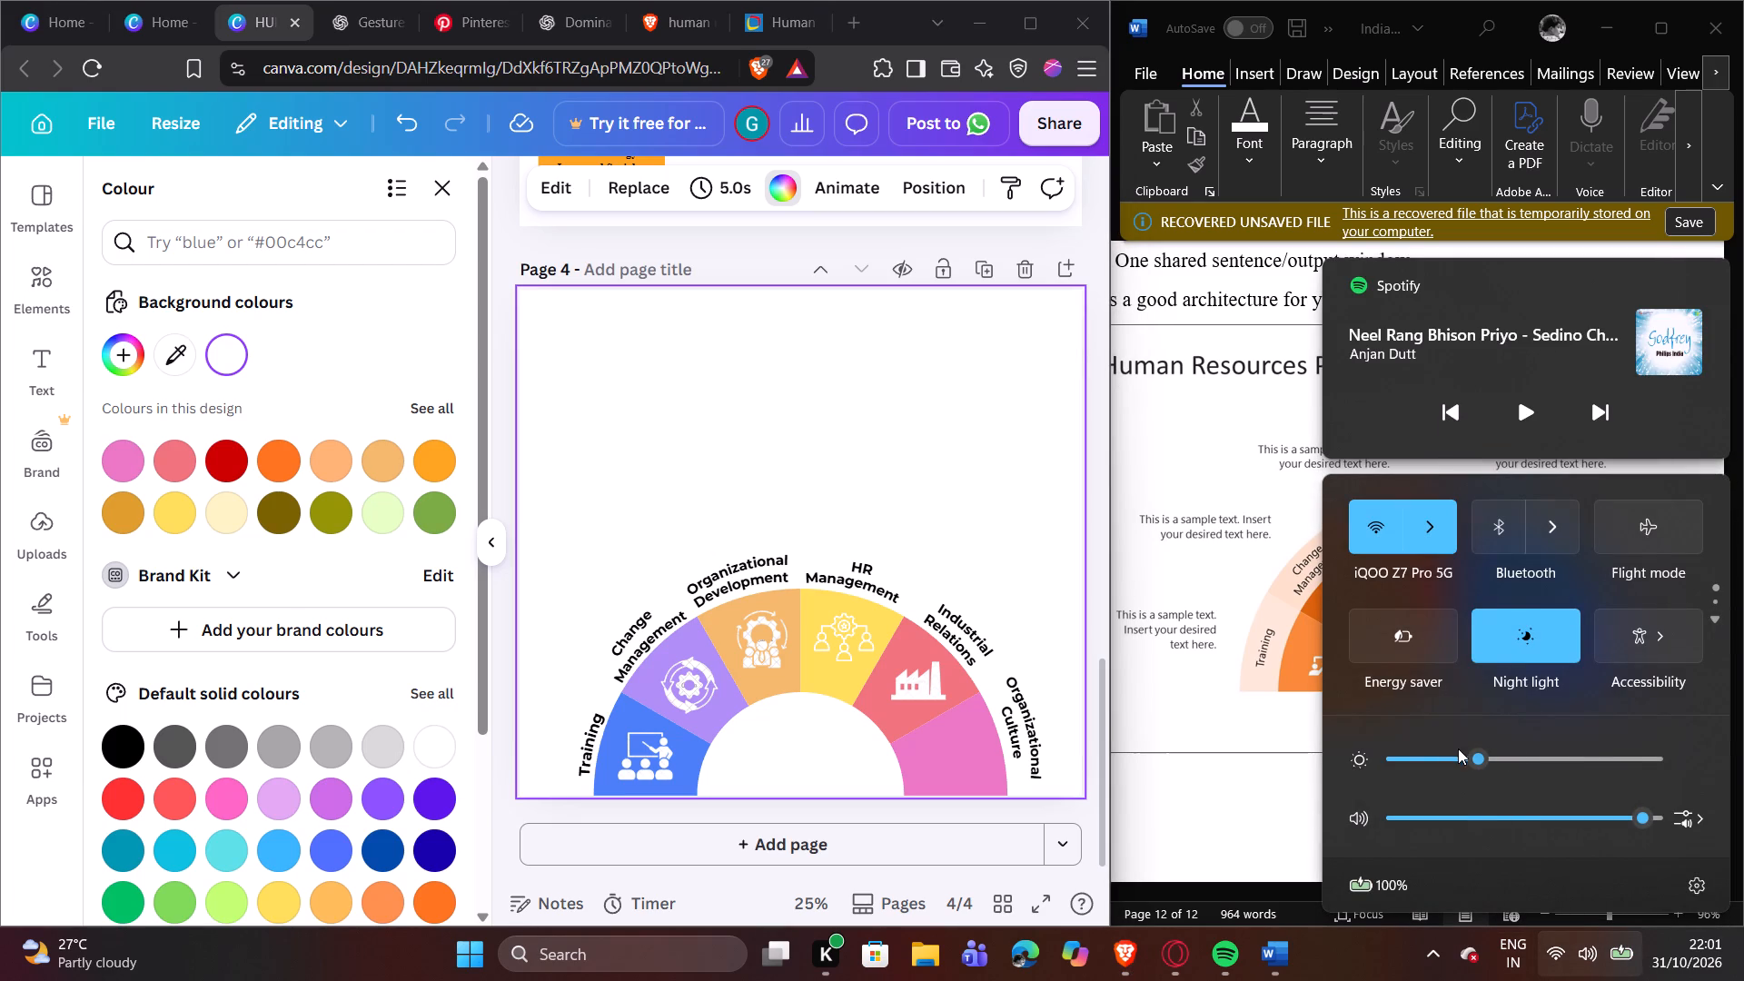
pyautogui.click(1458, 748)
pyautogui.click(1582, 933)
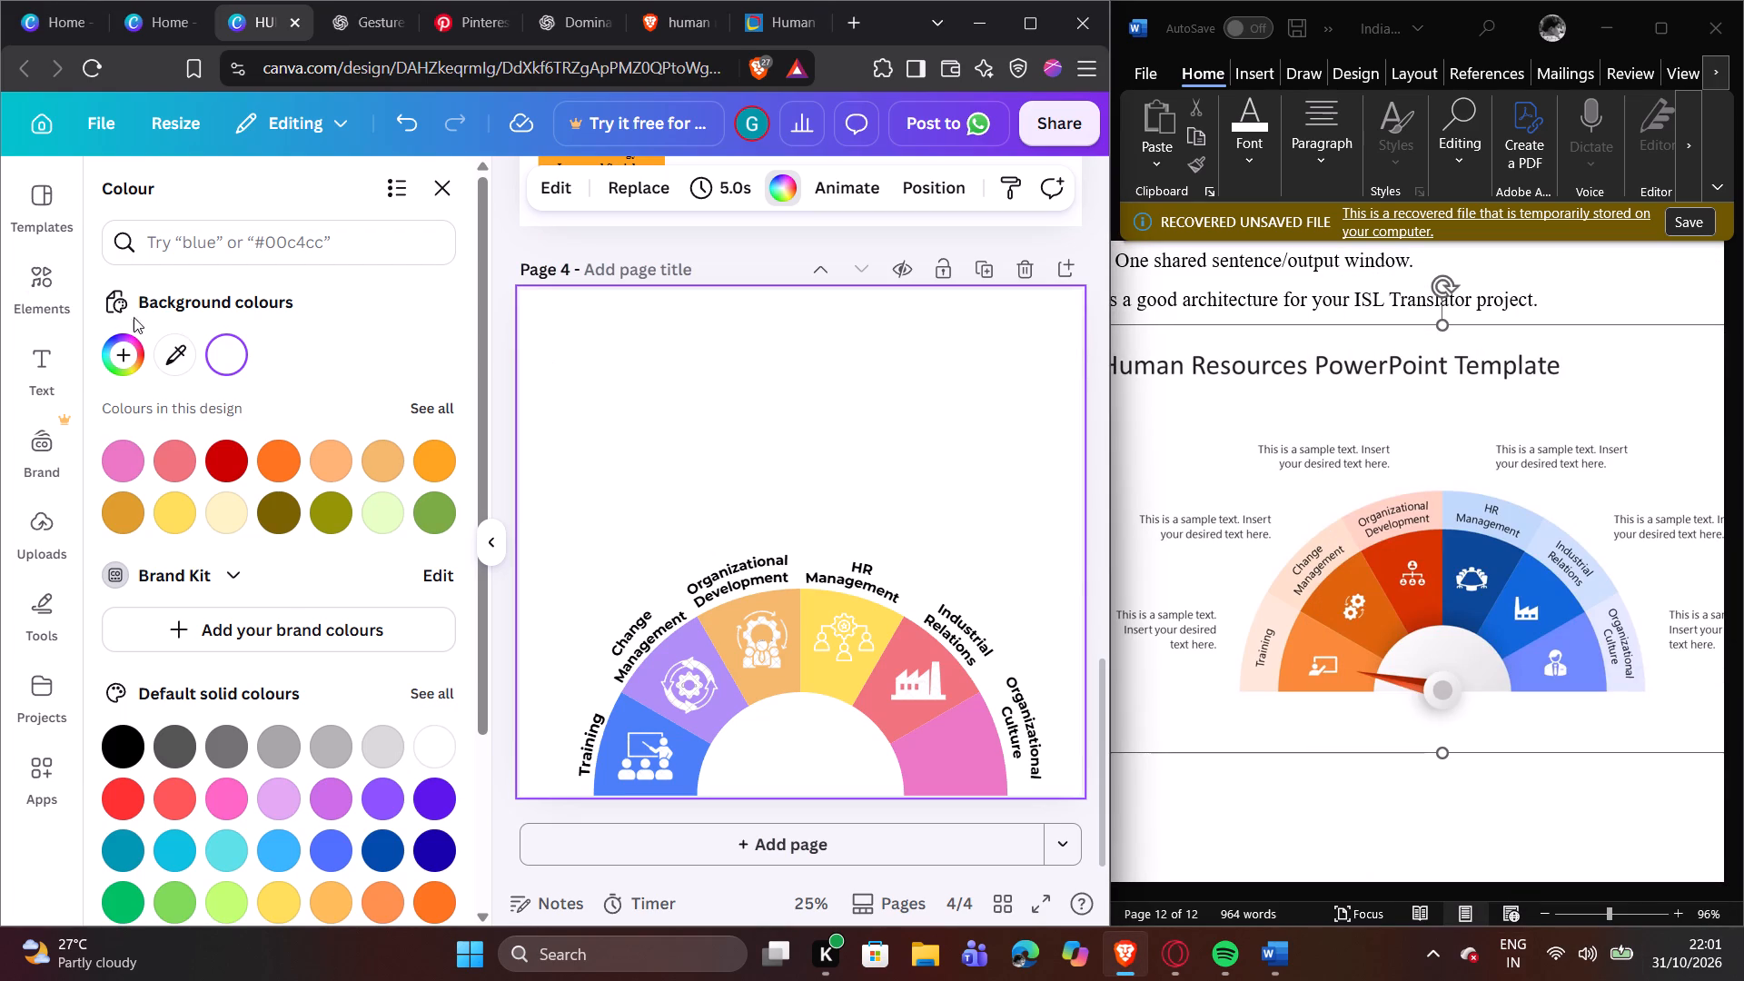
# Replace the "industrial relations" query in the elements library with a search beginning "organizati" for the pink "Organizational Culture" segment's icon.
pyautogui.click(35, 266)
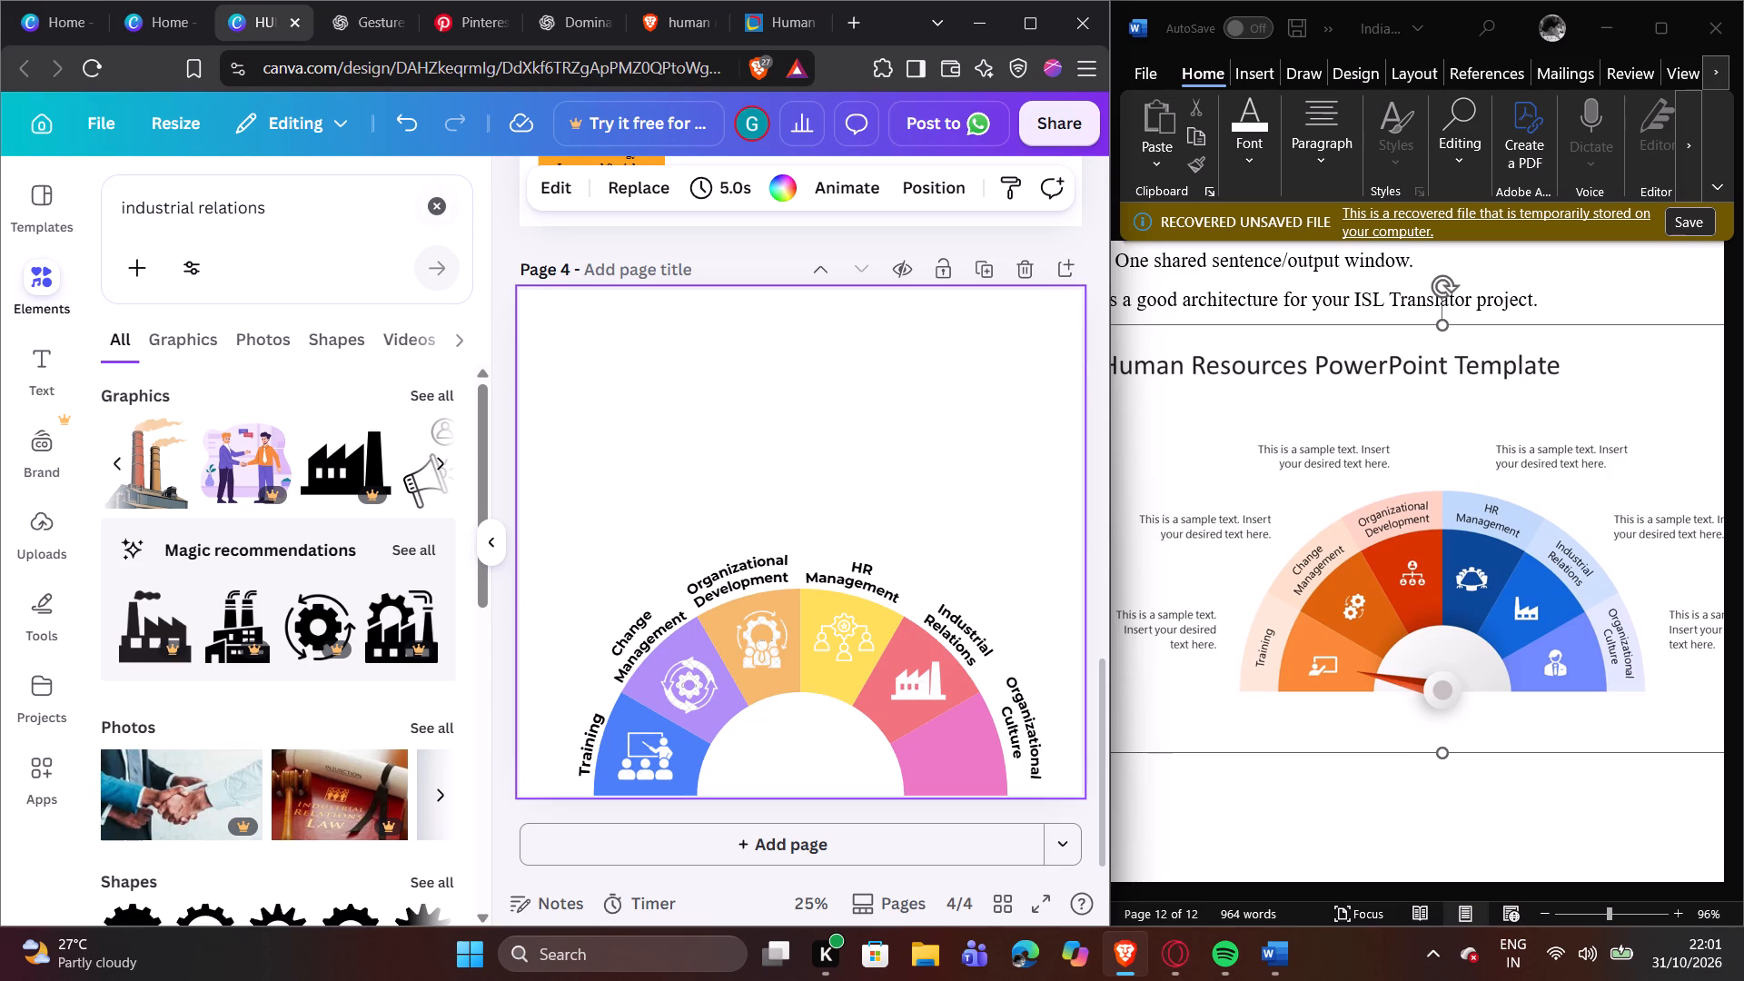
pyautogui.click(444, 209)
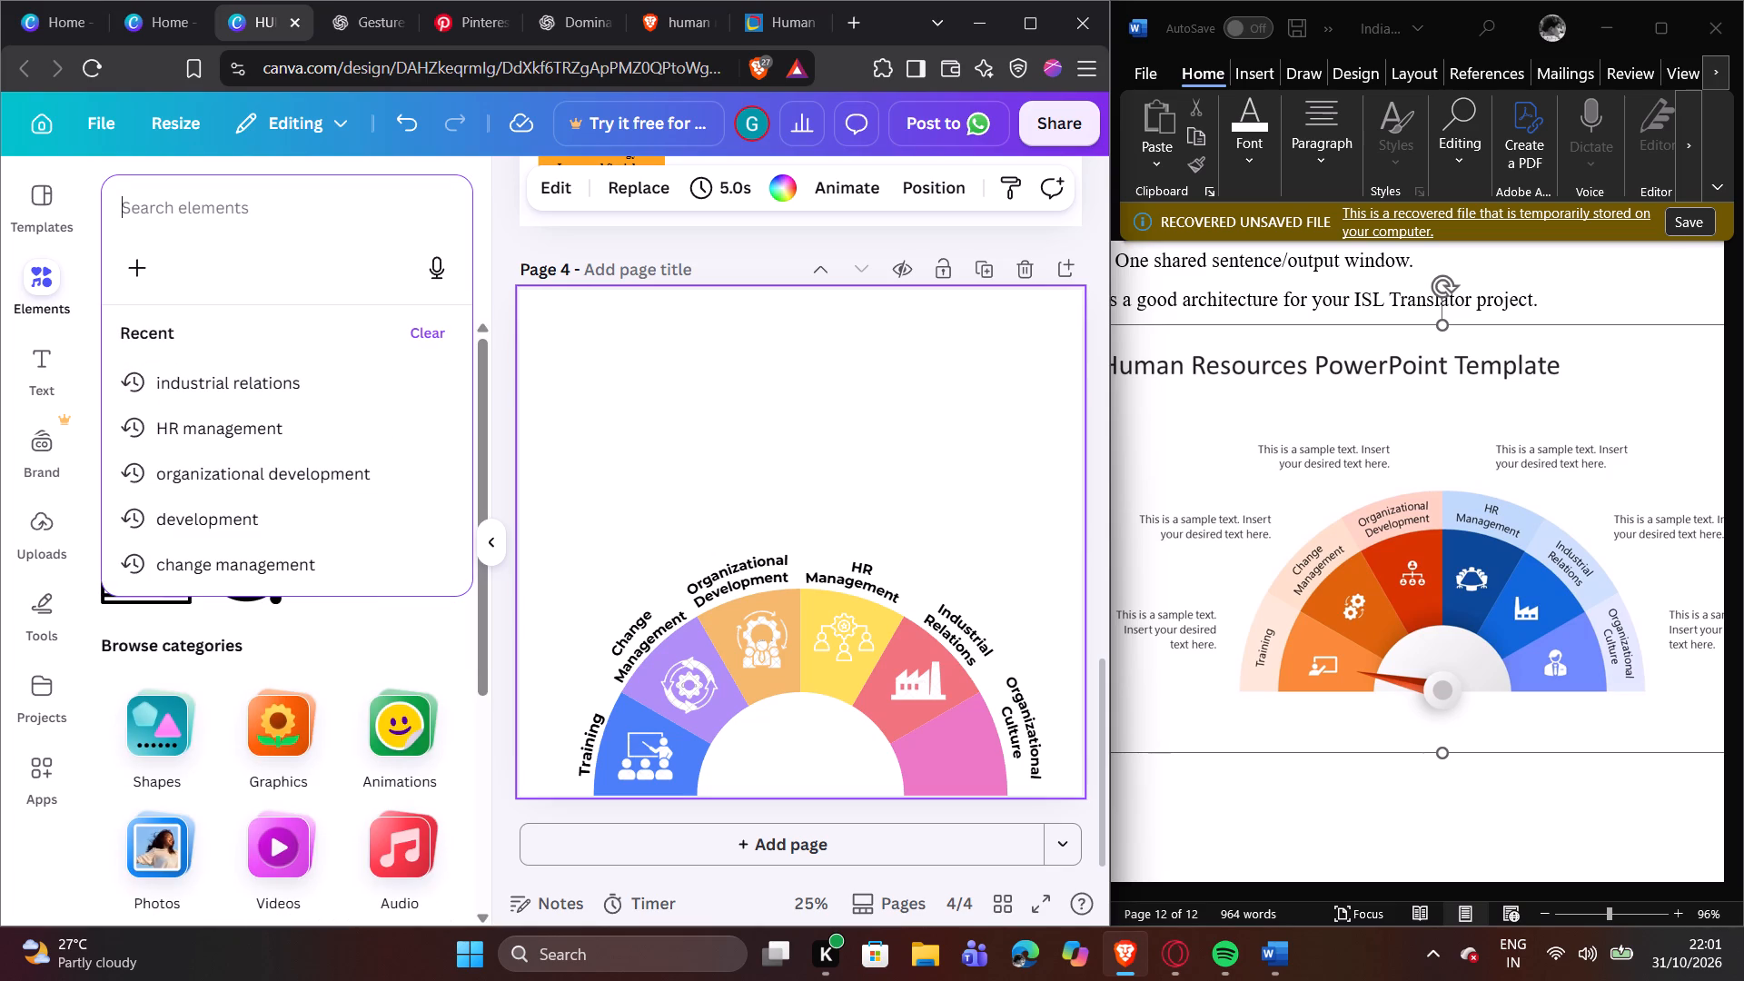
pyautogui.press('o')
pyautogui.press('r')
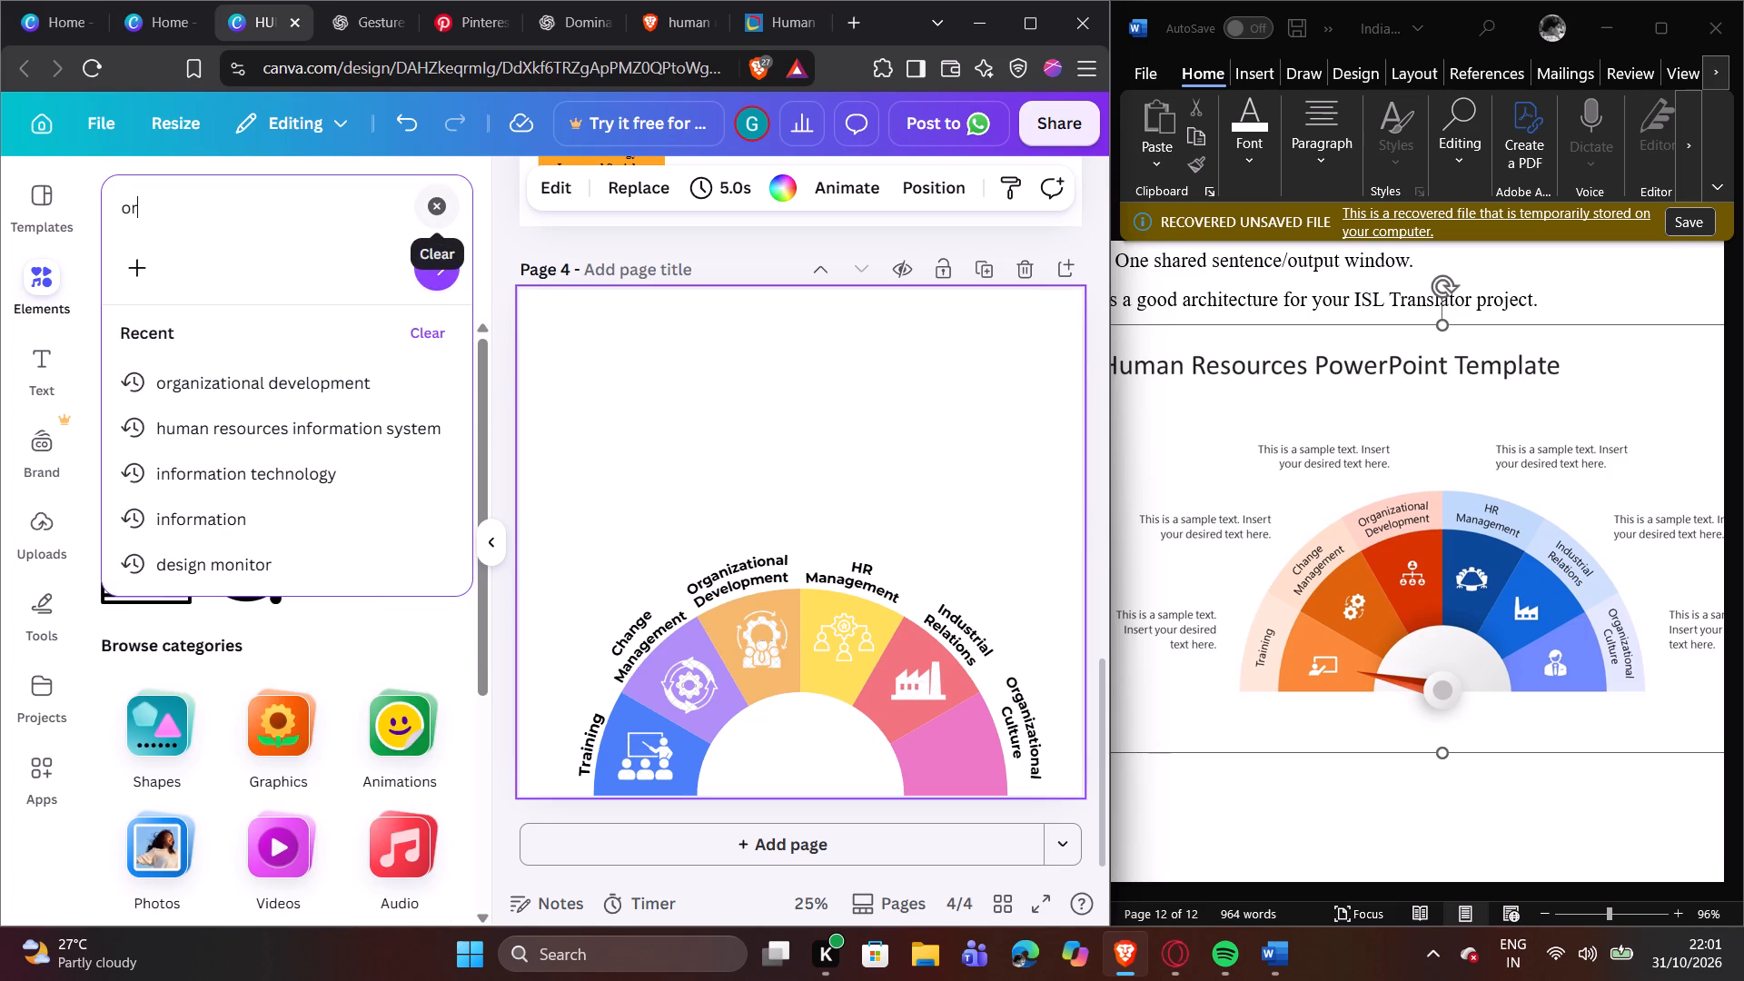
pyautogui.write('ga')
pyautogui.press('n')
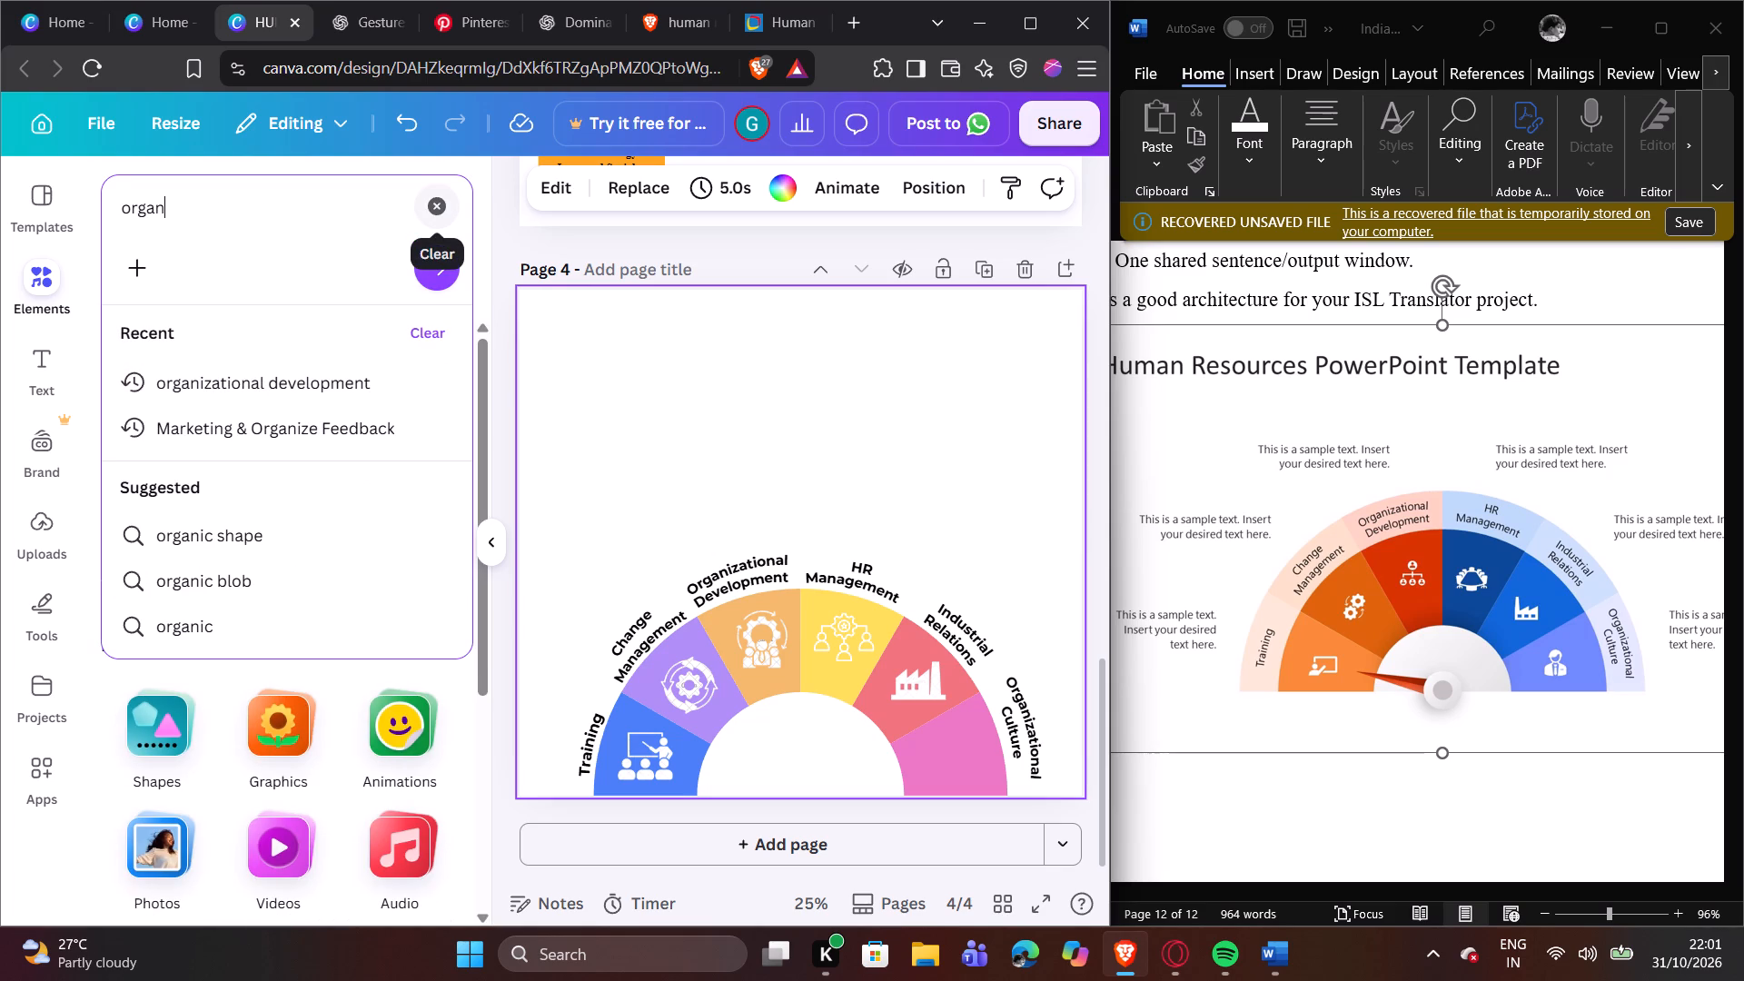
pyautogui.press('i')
# Search the elements library graphics for "organizational culture" and add the three black businessmen linked by a dotted circle to page 4.
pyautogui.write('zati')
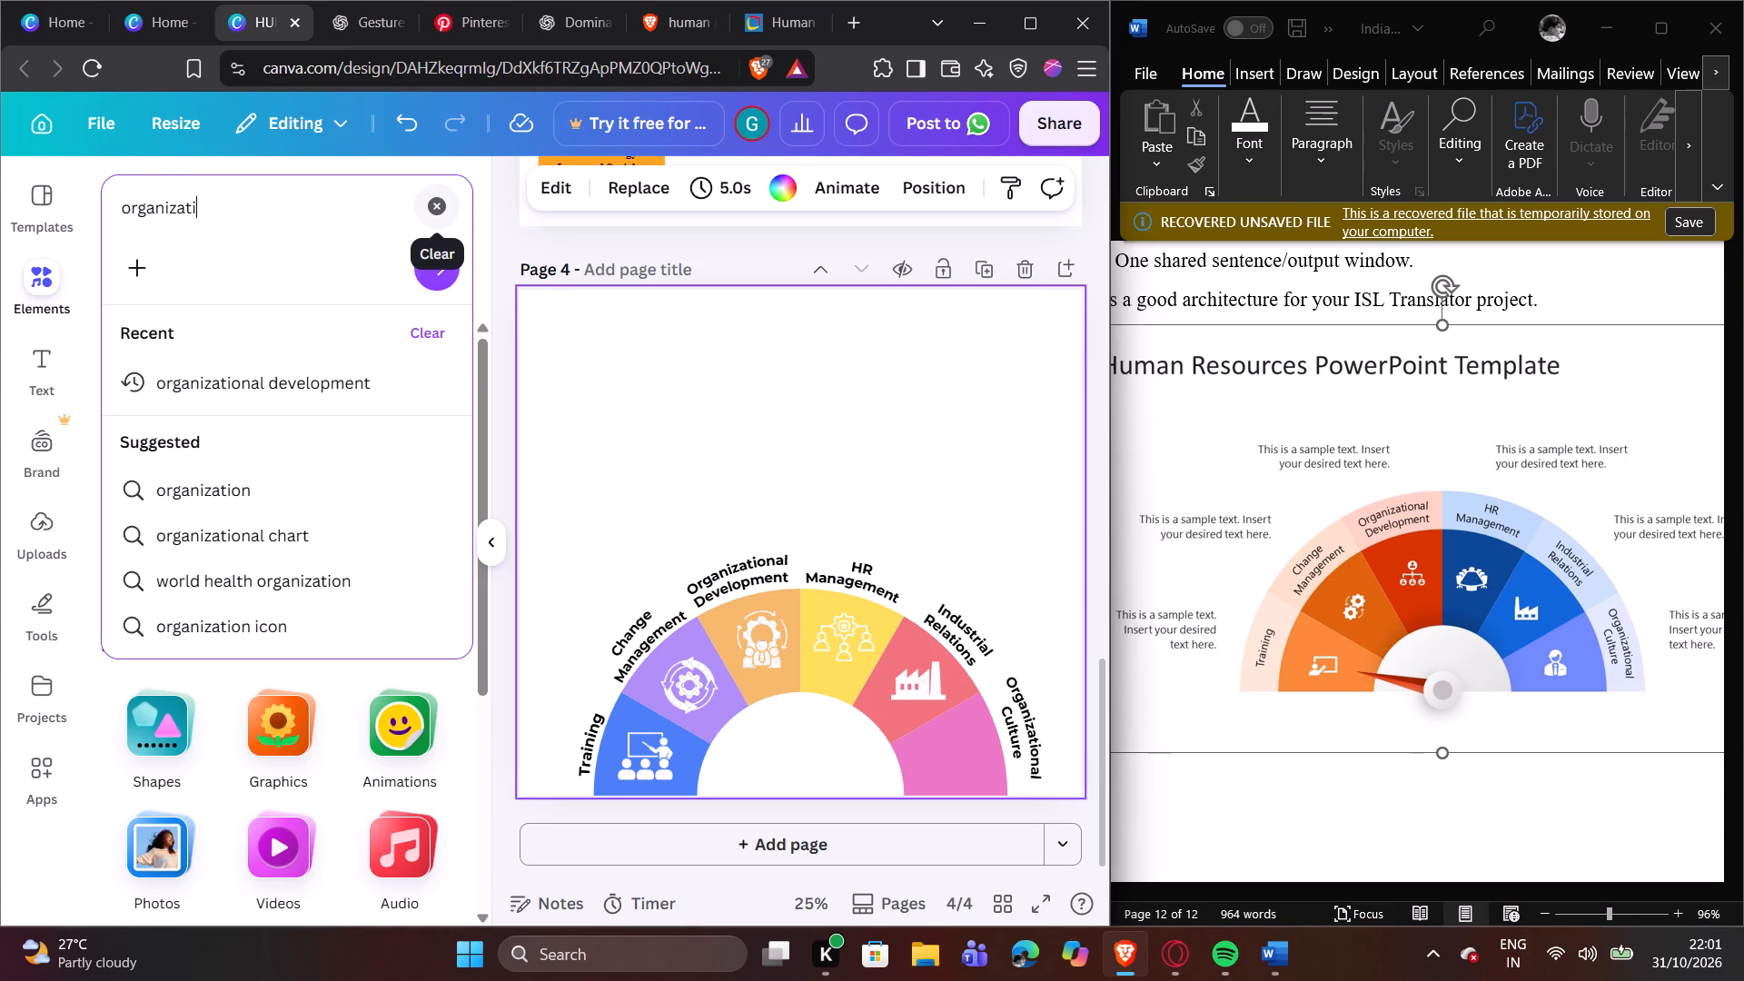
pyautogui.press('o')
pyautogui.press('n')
pyautogui.write('al')
pyautogui.press('space')
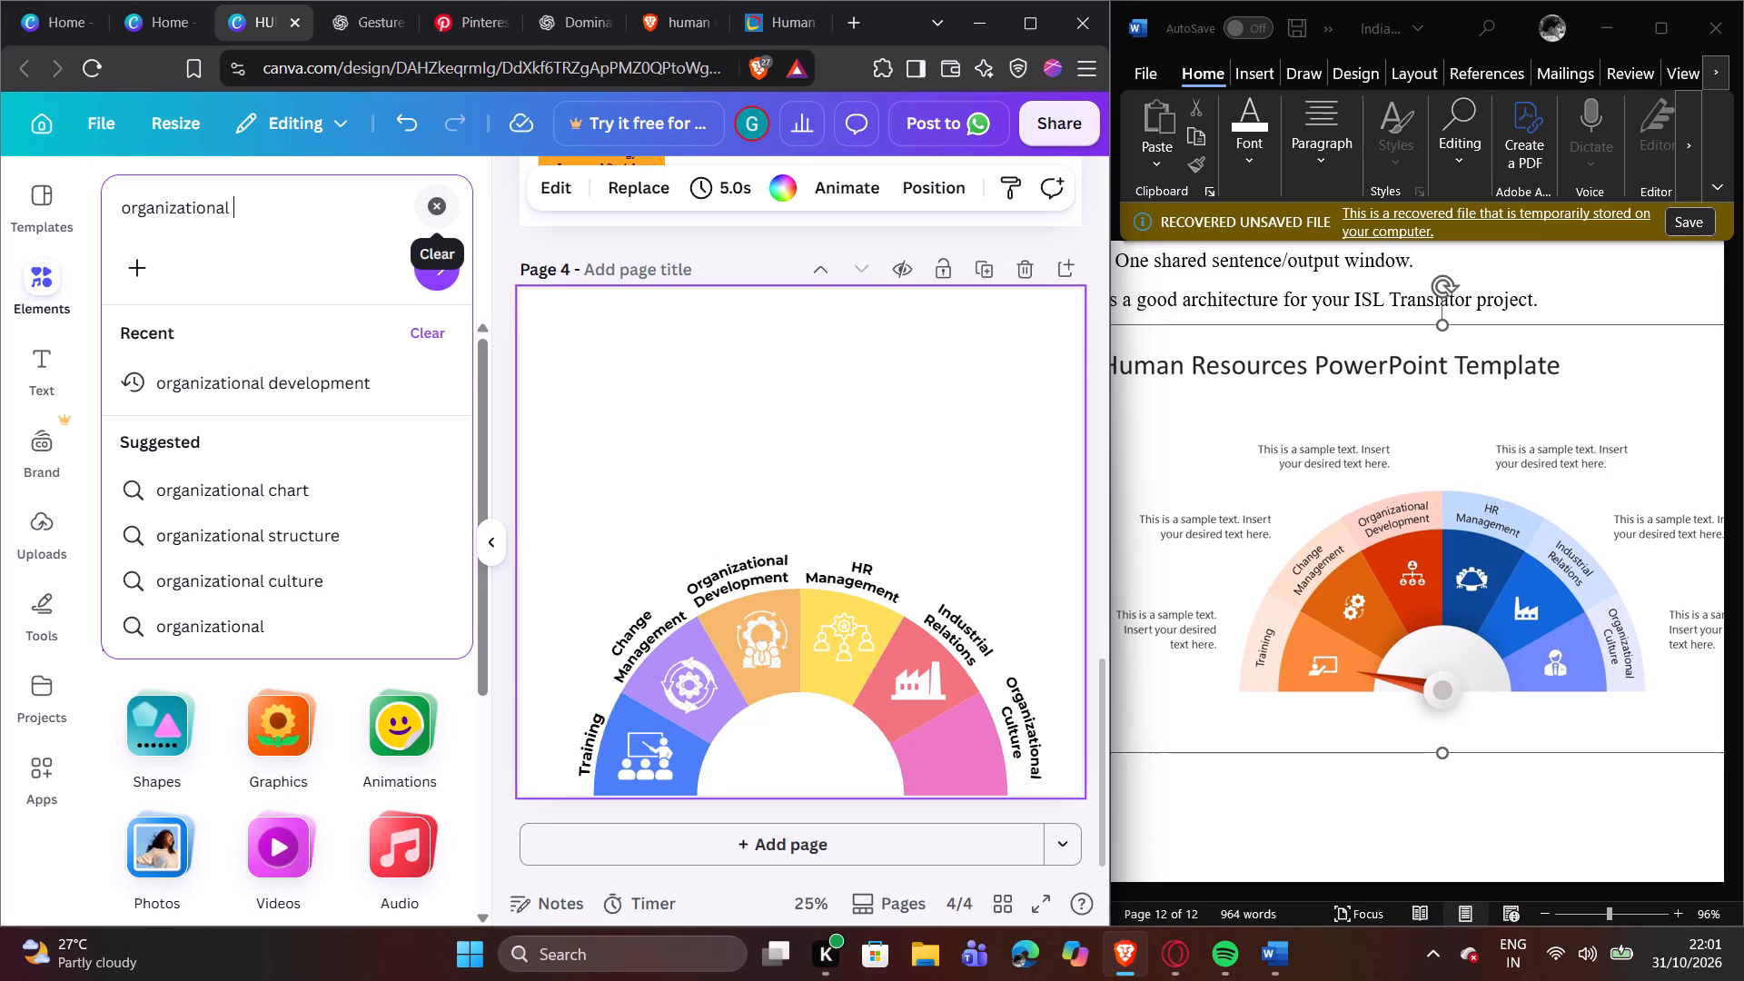
pyautogui.click(351, 563)
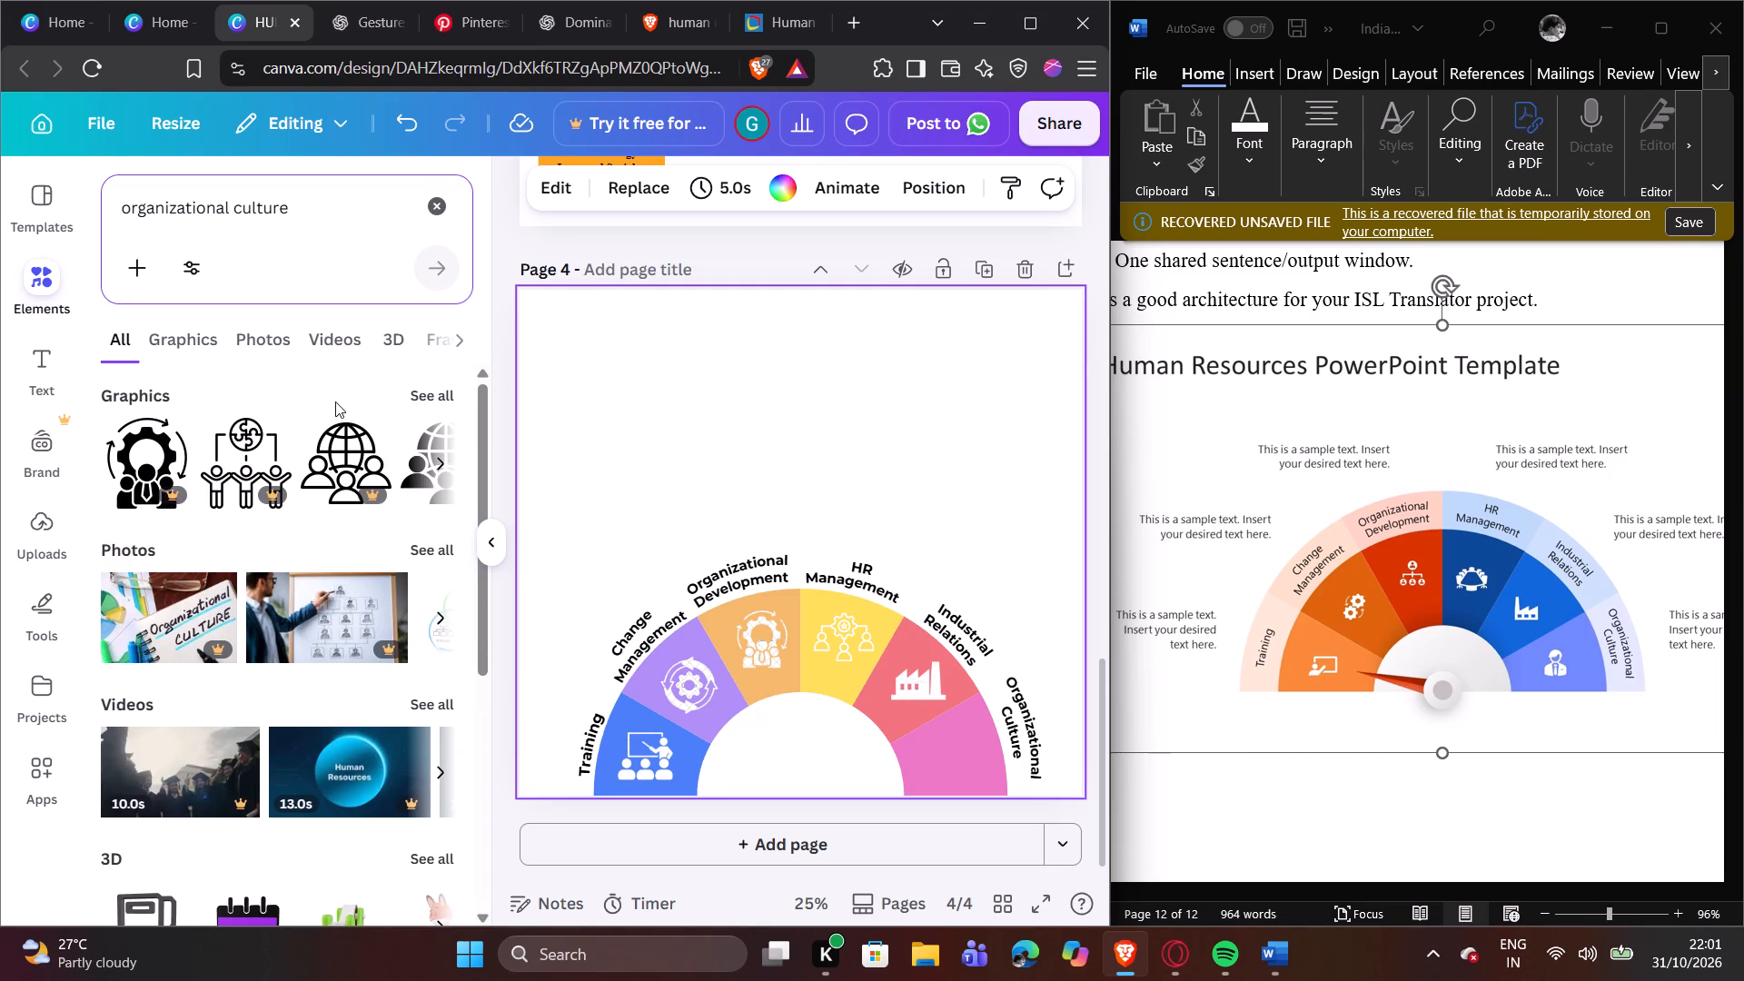
pyautogui.click(431, 459)
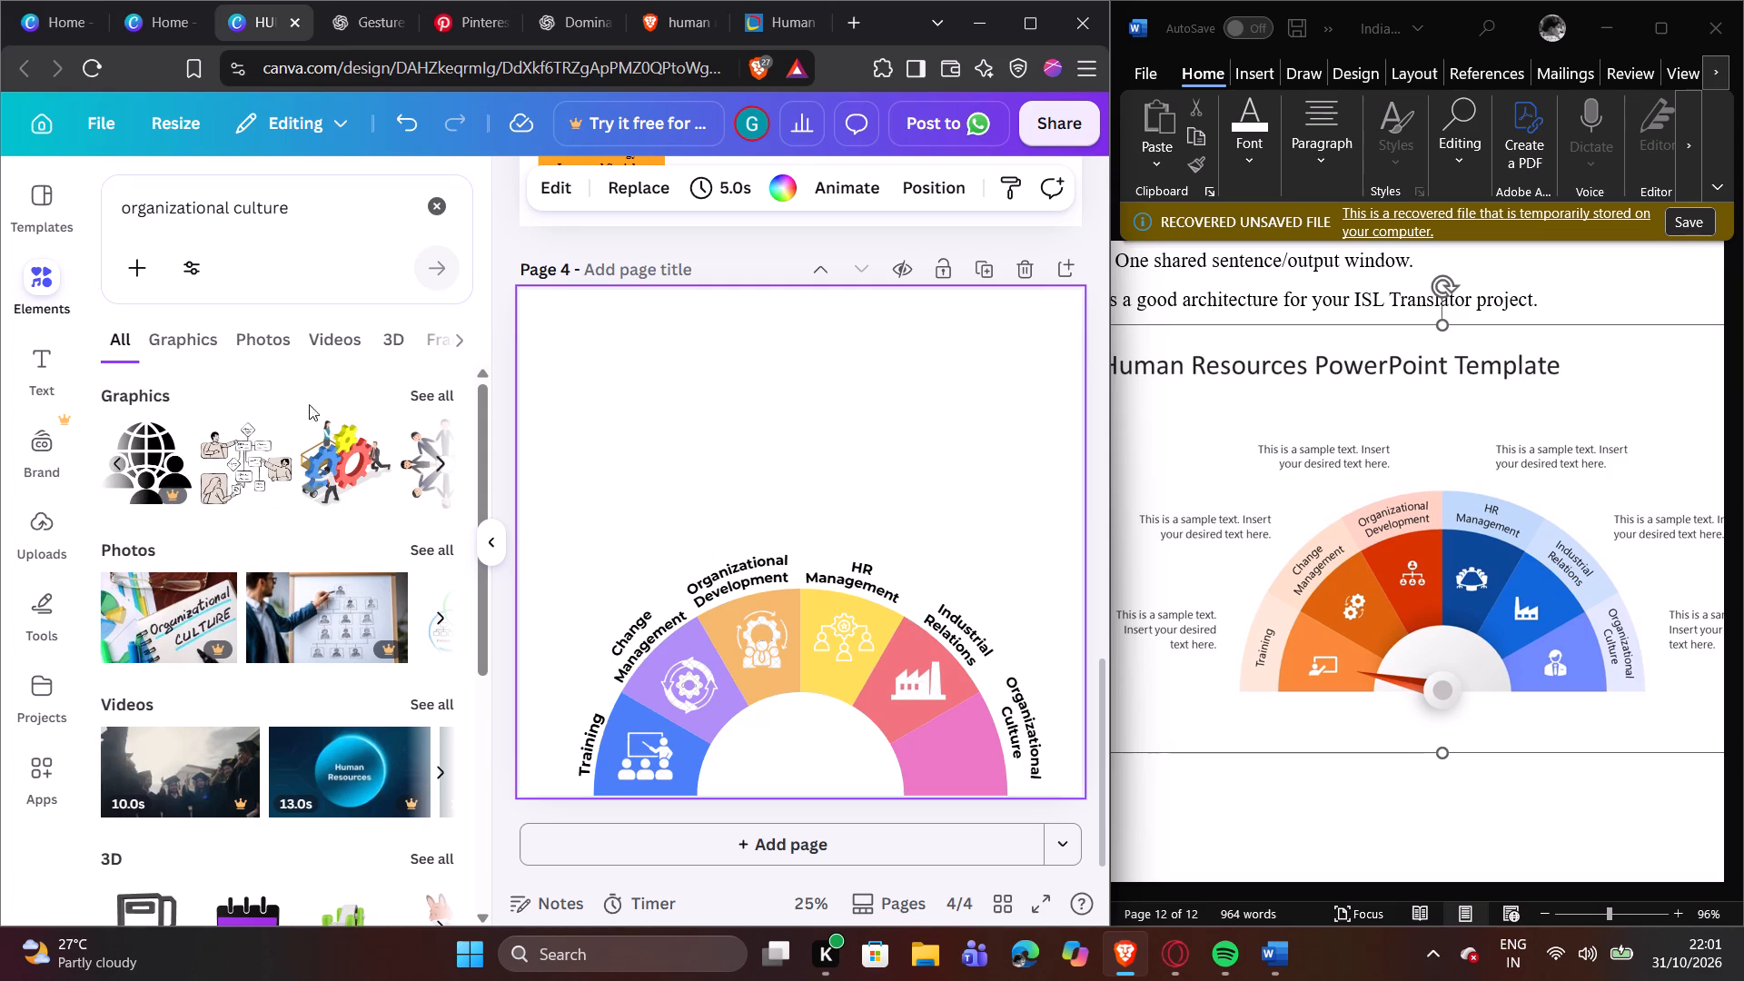
pyautogui.click(185, 337)
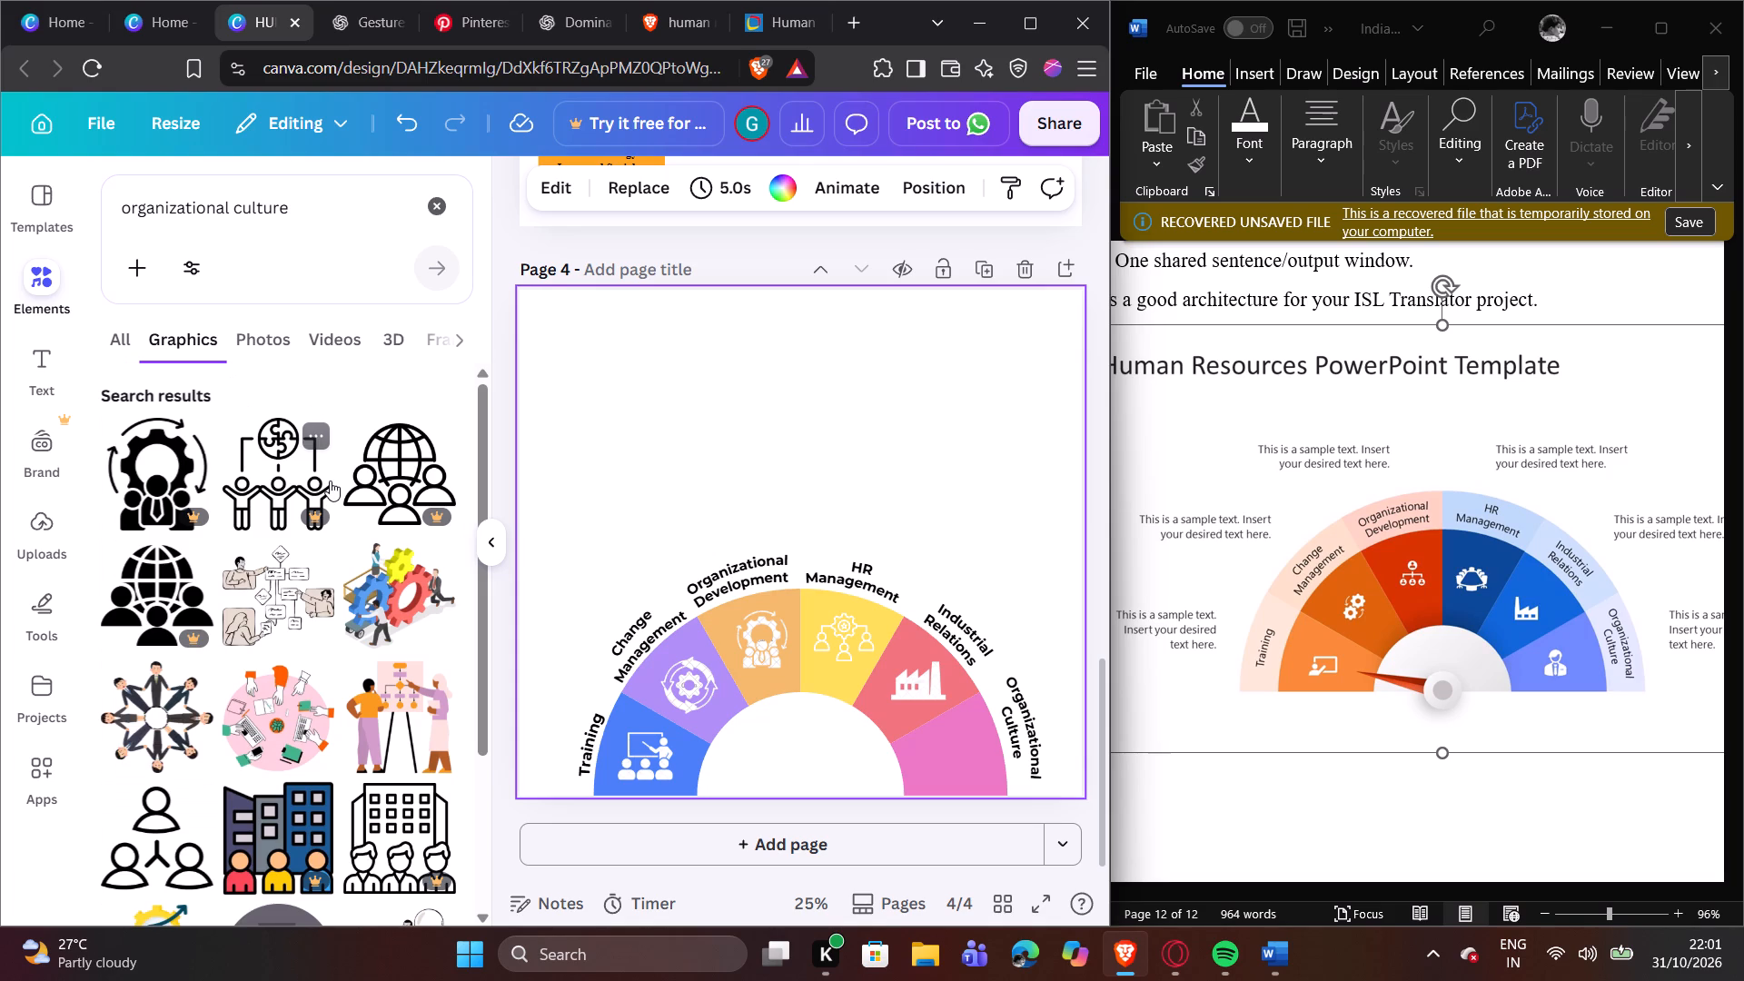
pyautogui.scroll(-4, 330, 480)
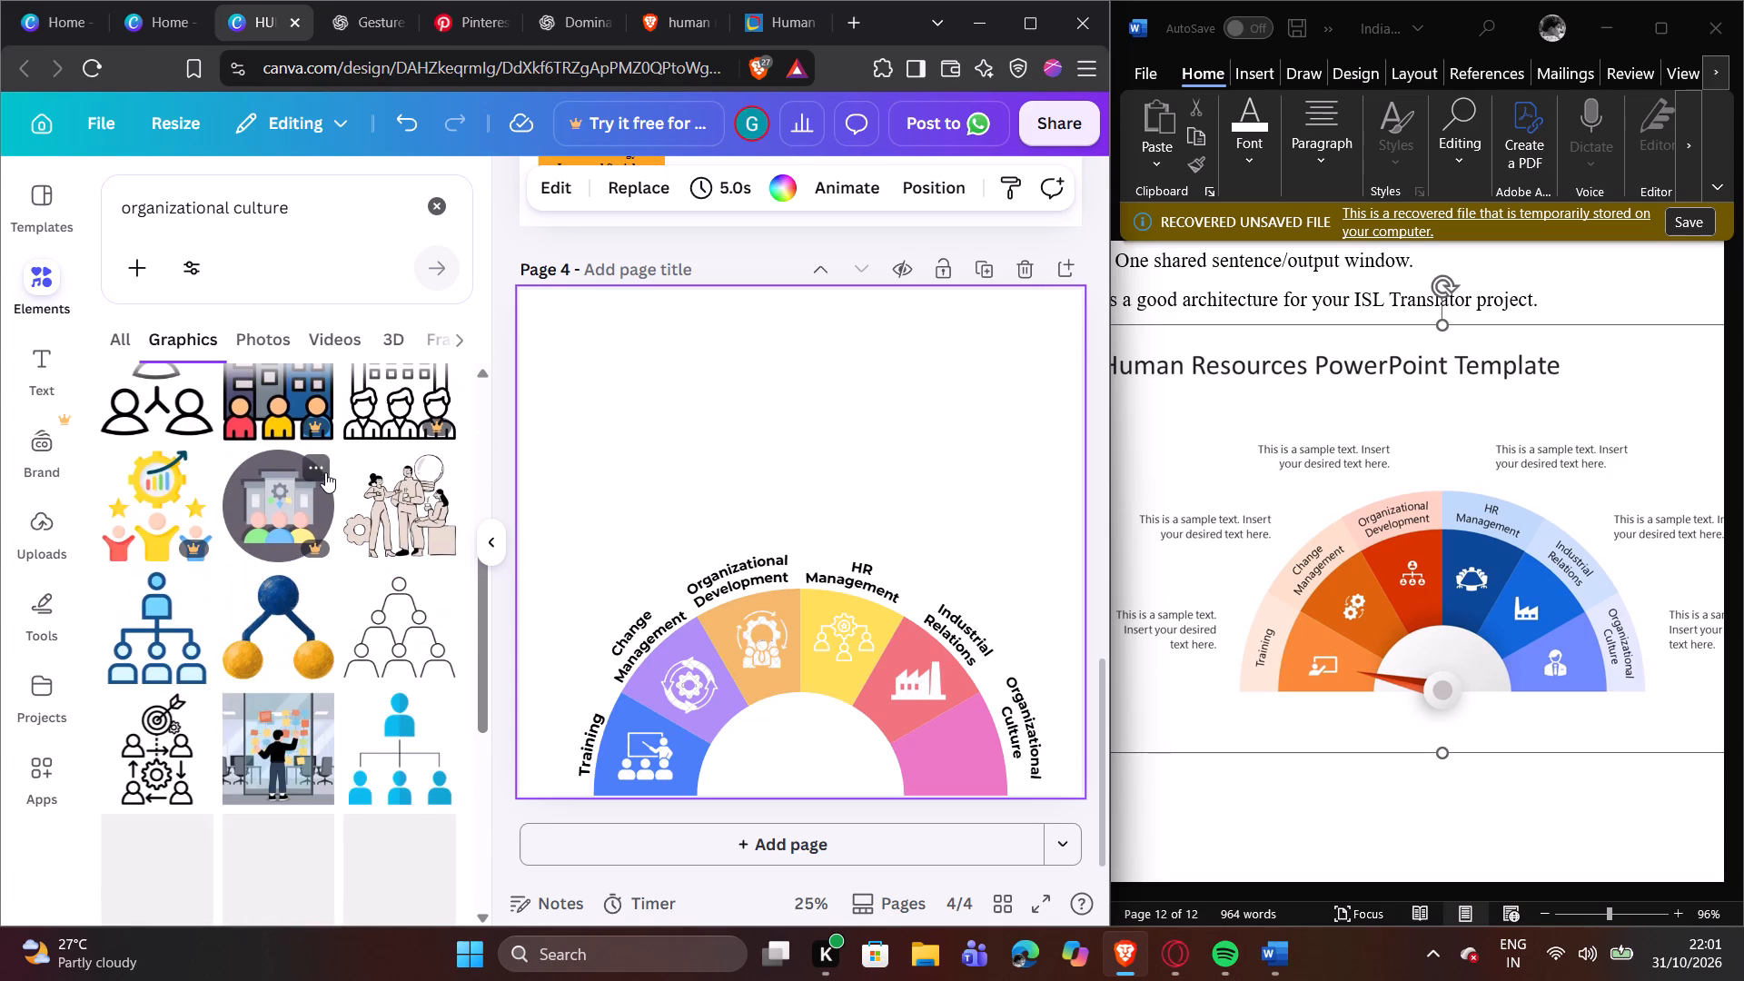
pyautogui.scroll(-3, 324, 472)
pyautogui.scroll(2, 322, 472)
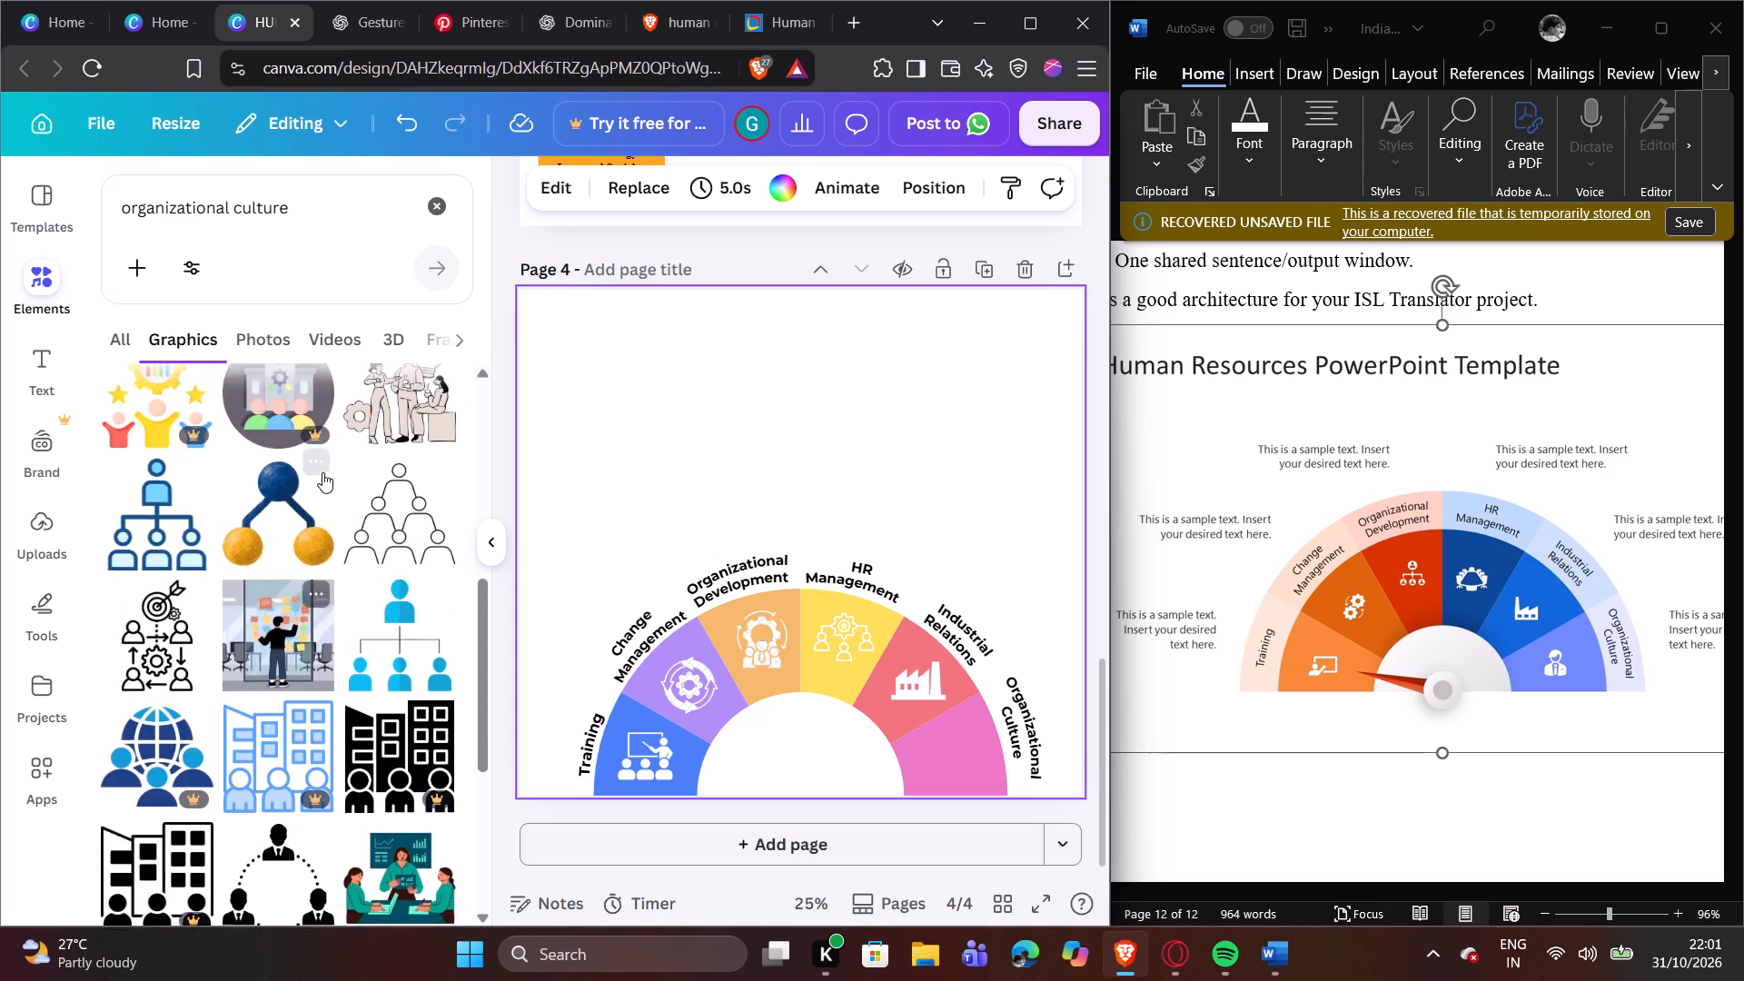
pyautogui.scroll(-4, 322, 472)
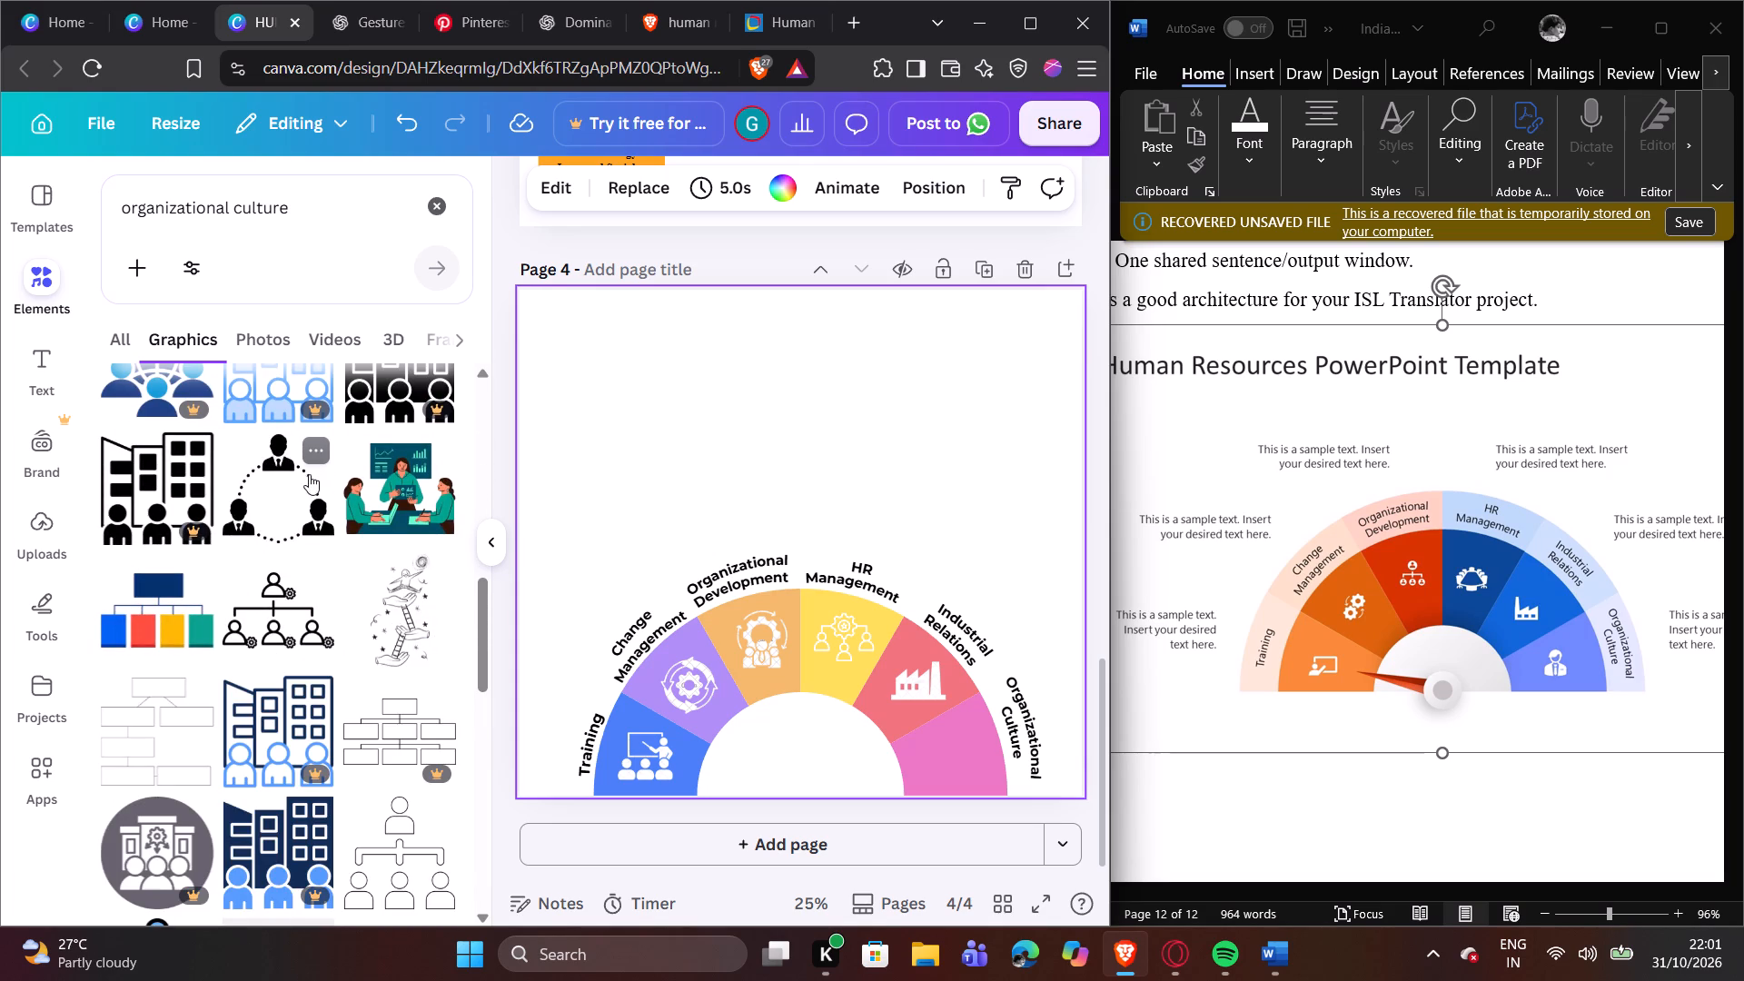
pyautogui.click(295, 481)
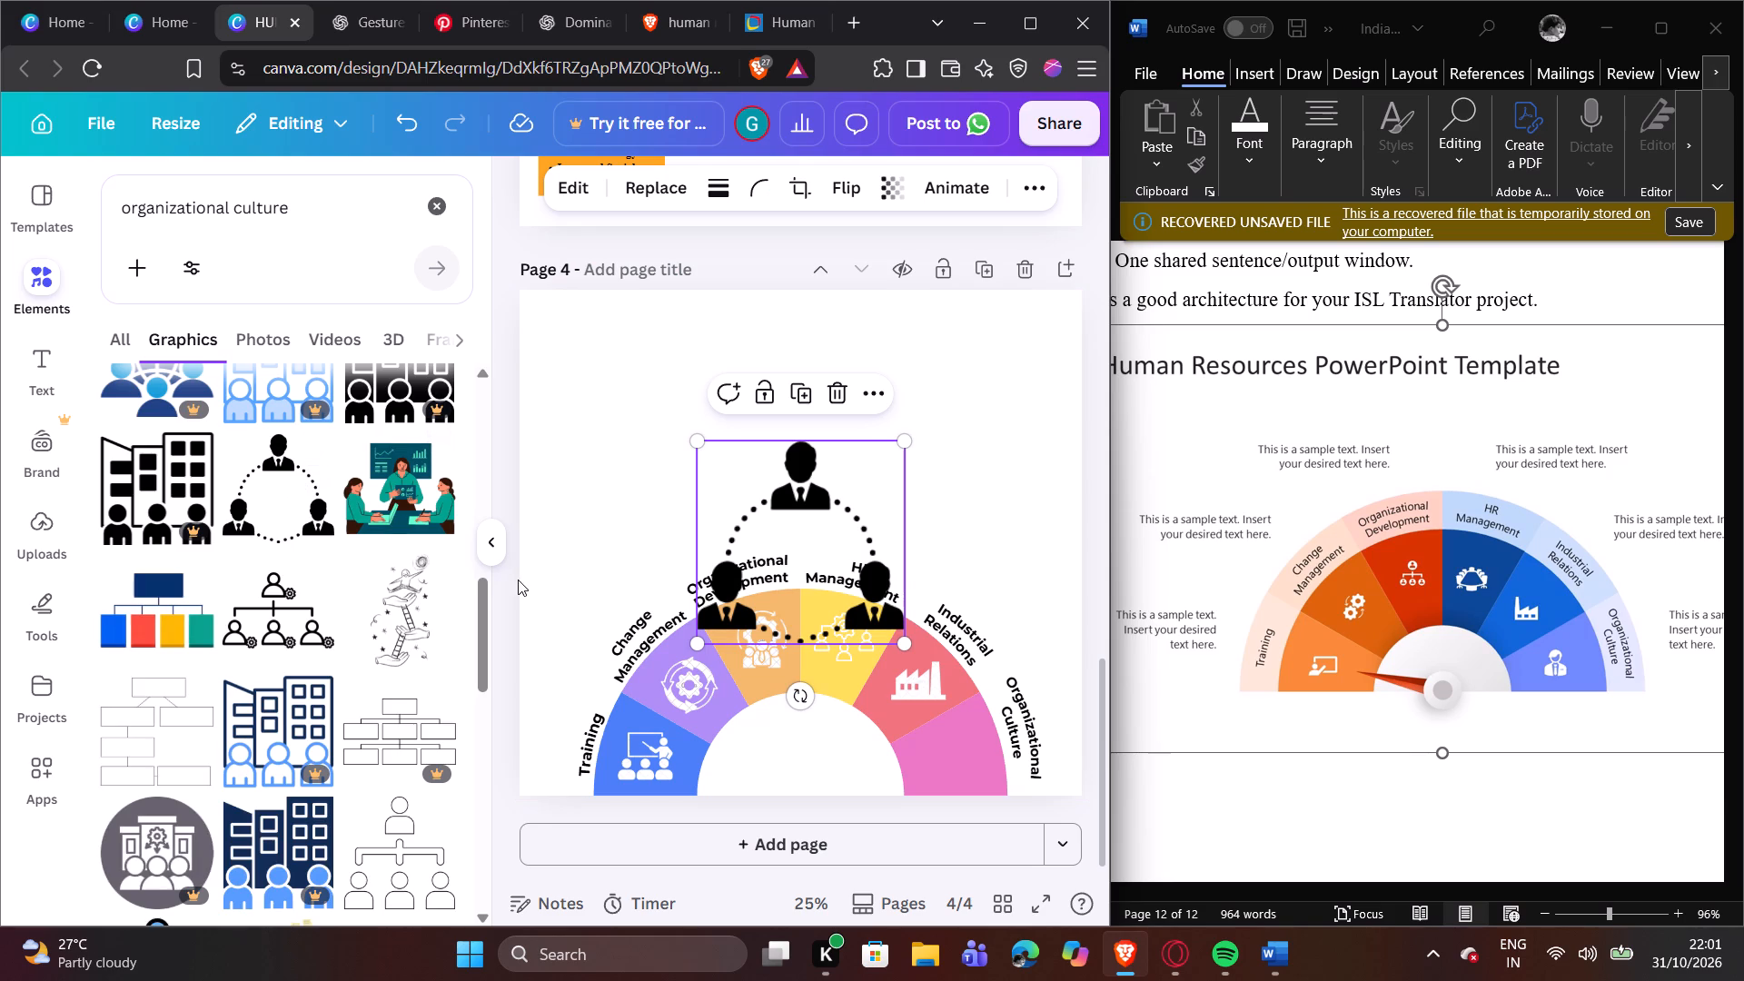
# Shrink the three-businessmen graphic to icon size and move it into the pink segment beside "Organizational Culture".
pyautogui.click(491, 540)
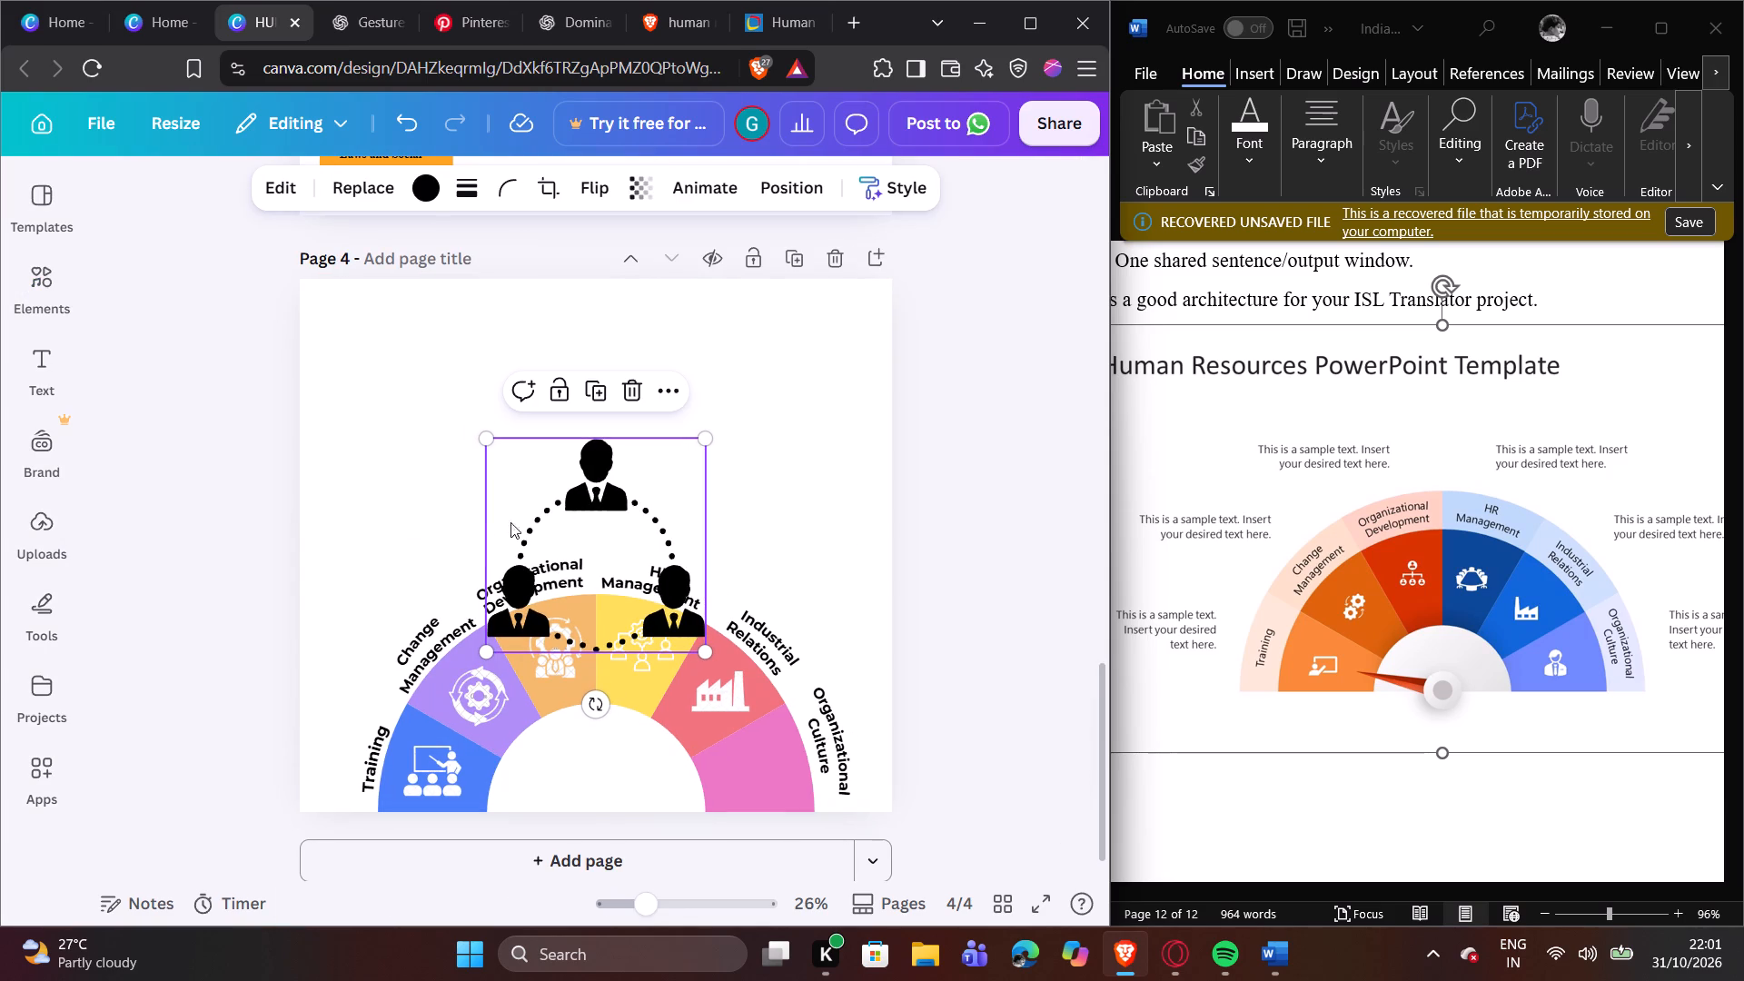
pyautogui.moveTo(879, 724); pyautogui.dragTo(857, 696)
pyautogui.click(656, 539)
pyautogui.moveTo(479, 438); pyautogui.dragTo(481, 438)
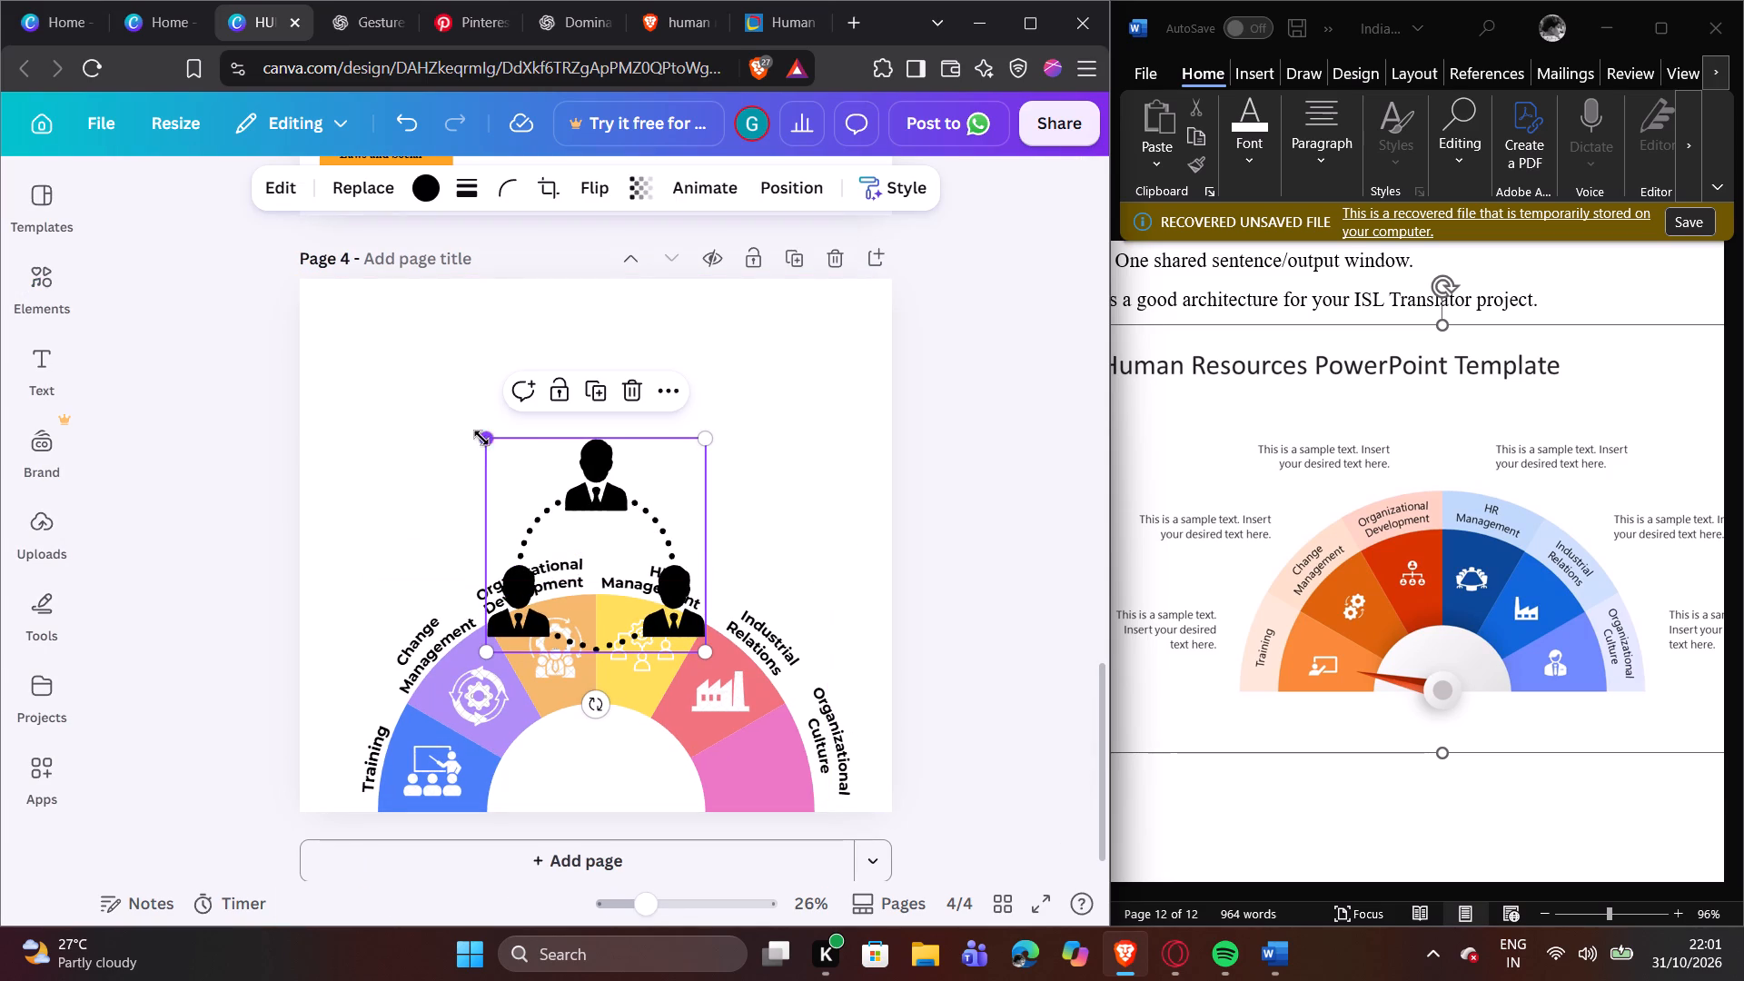
pyautogui.moveTo(481, 438); pyautogui.dragTo(623, 589)
pyautogui.click(762, 459)
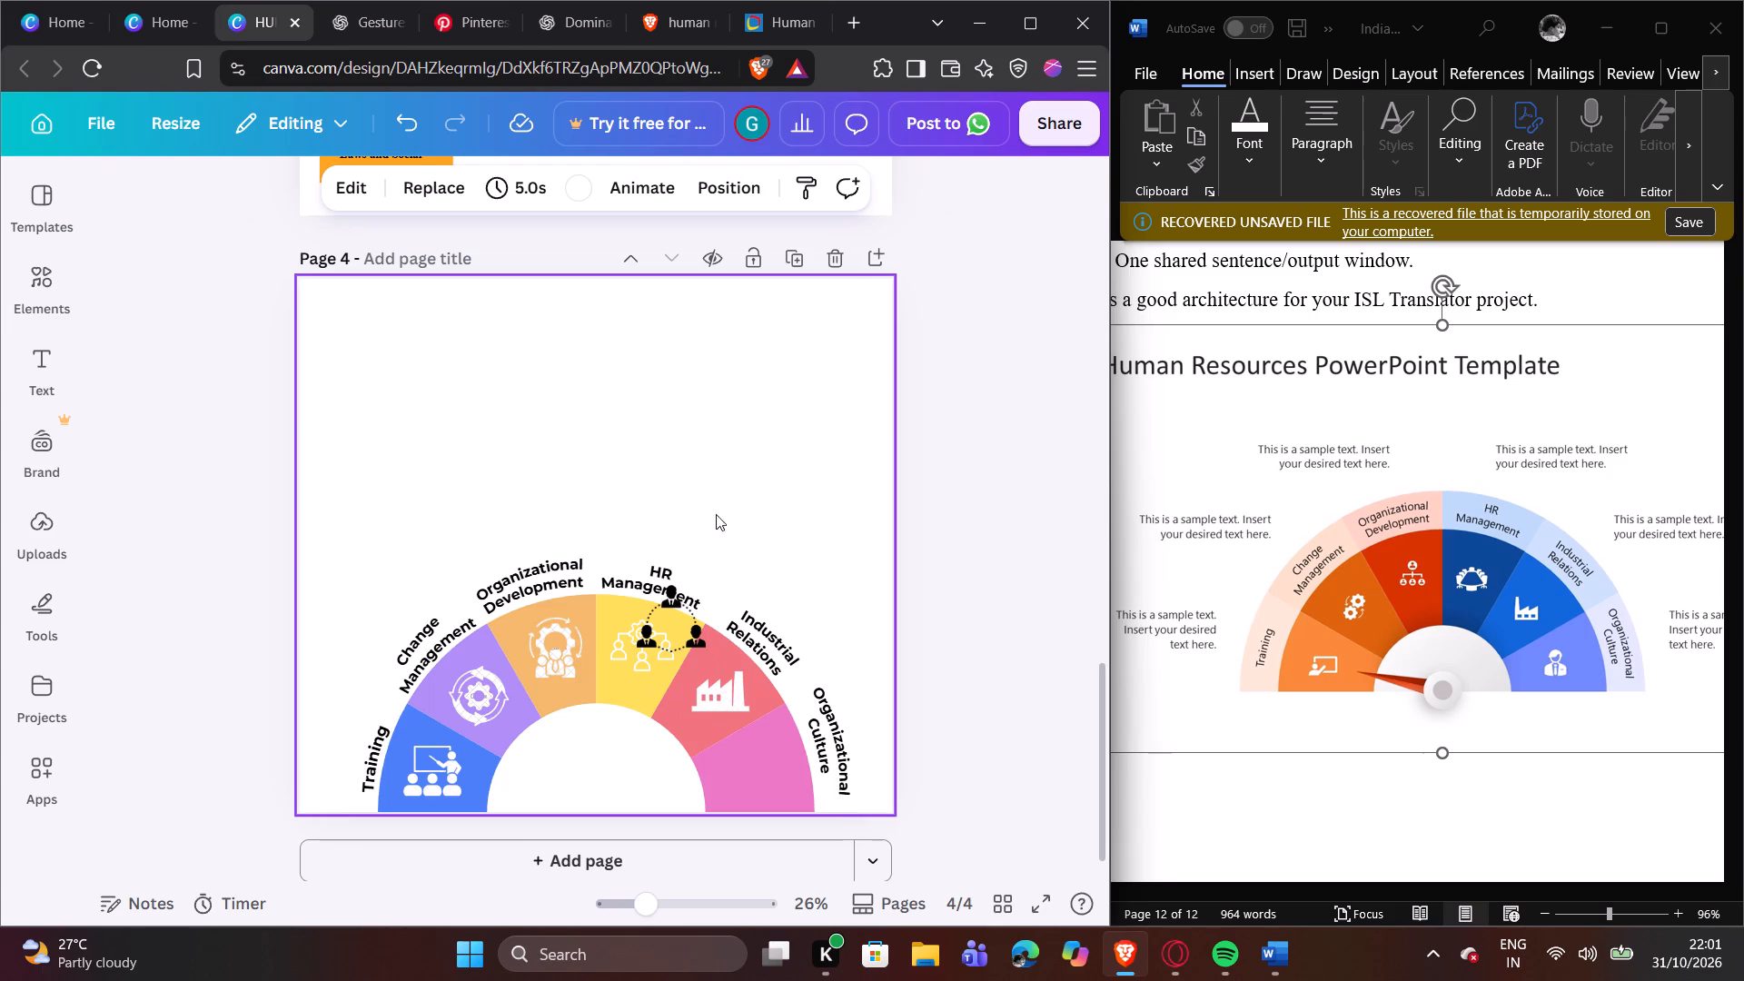
pyautogui.moveTo(675, 629); pyautogui.dragTo(769, 790)
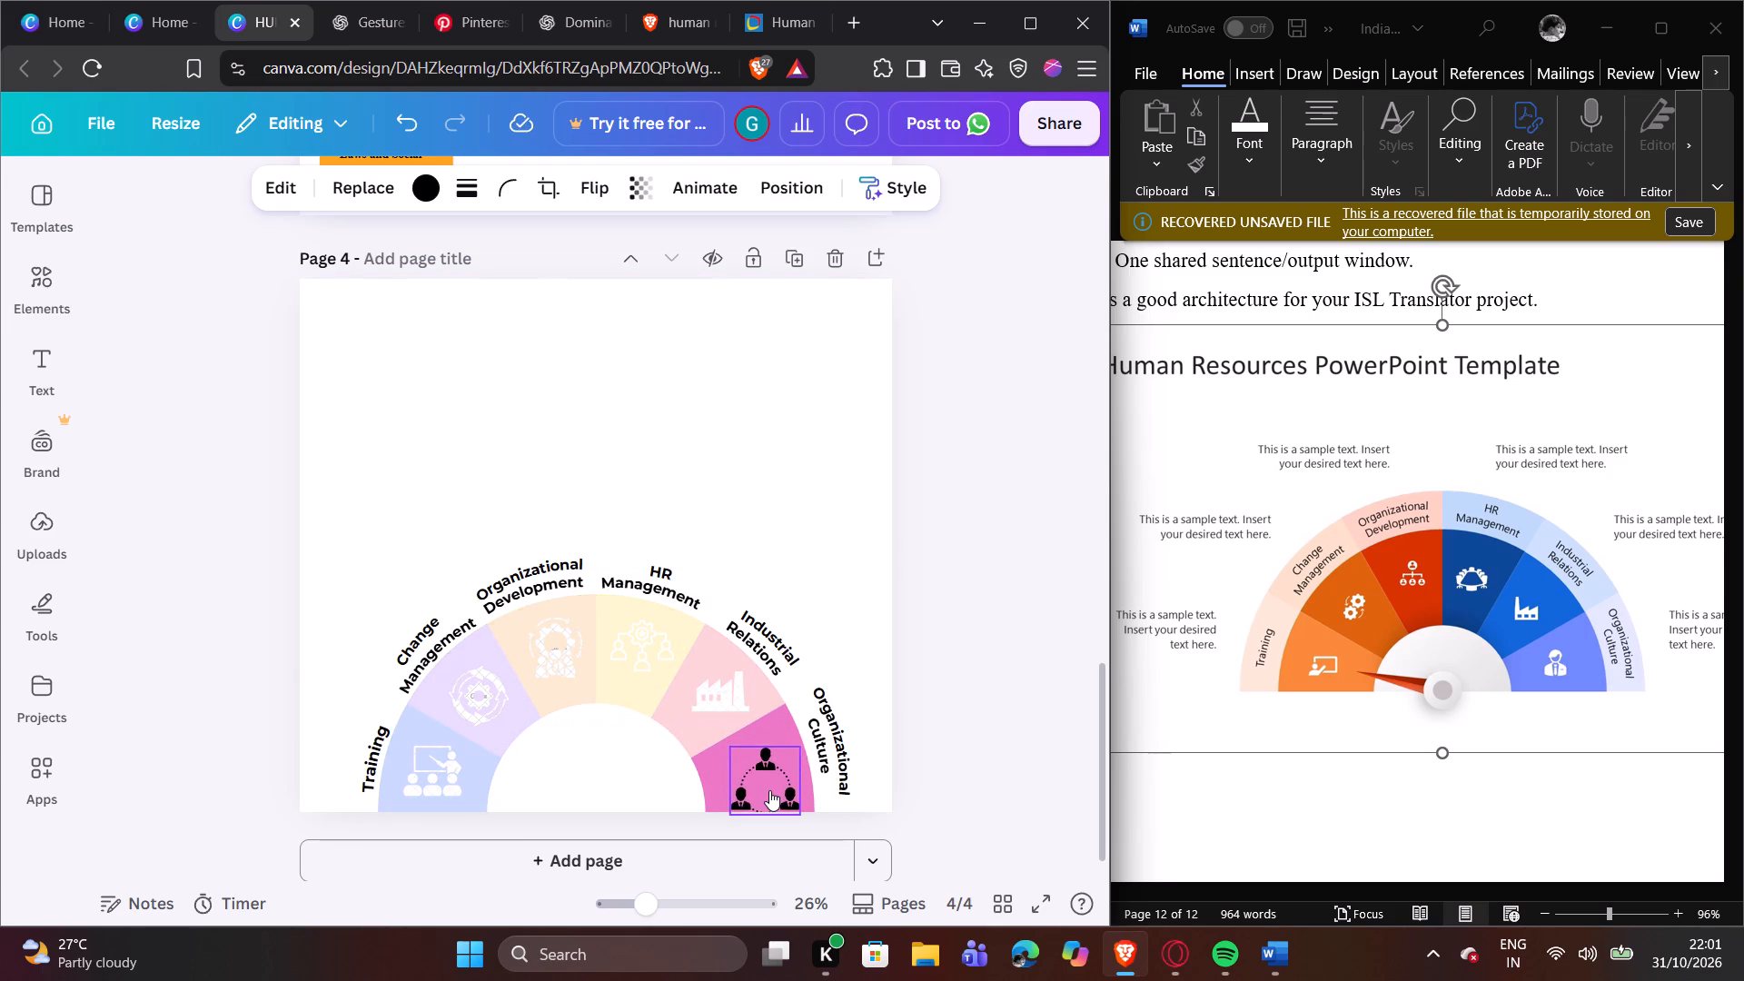
pyautogui.moveTo(769, 790); pyautogui.dragTo(765, 788)
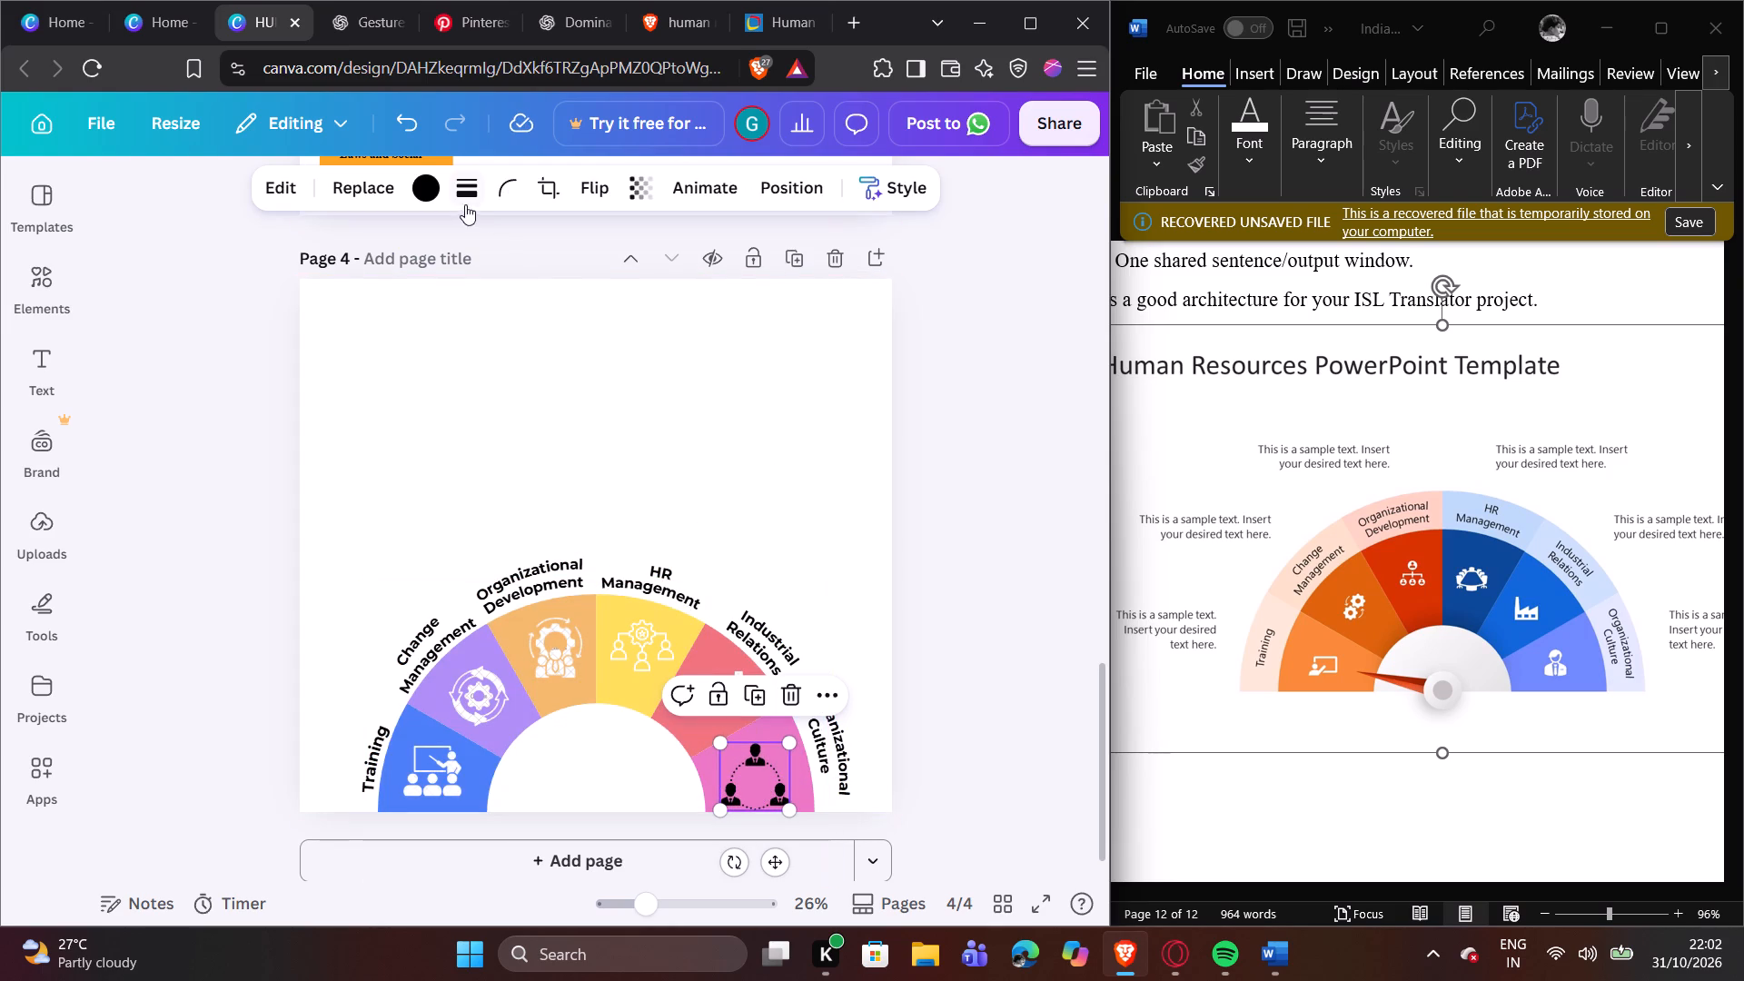
# Recolour the three-businessmen icon in the pink segment from black to white.
pyautogui.click(434, 195)
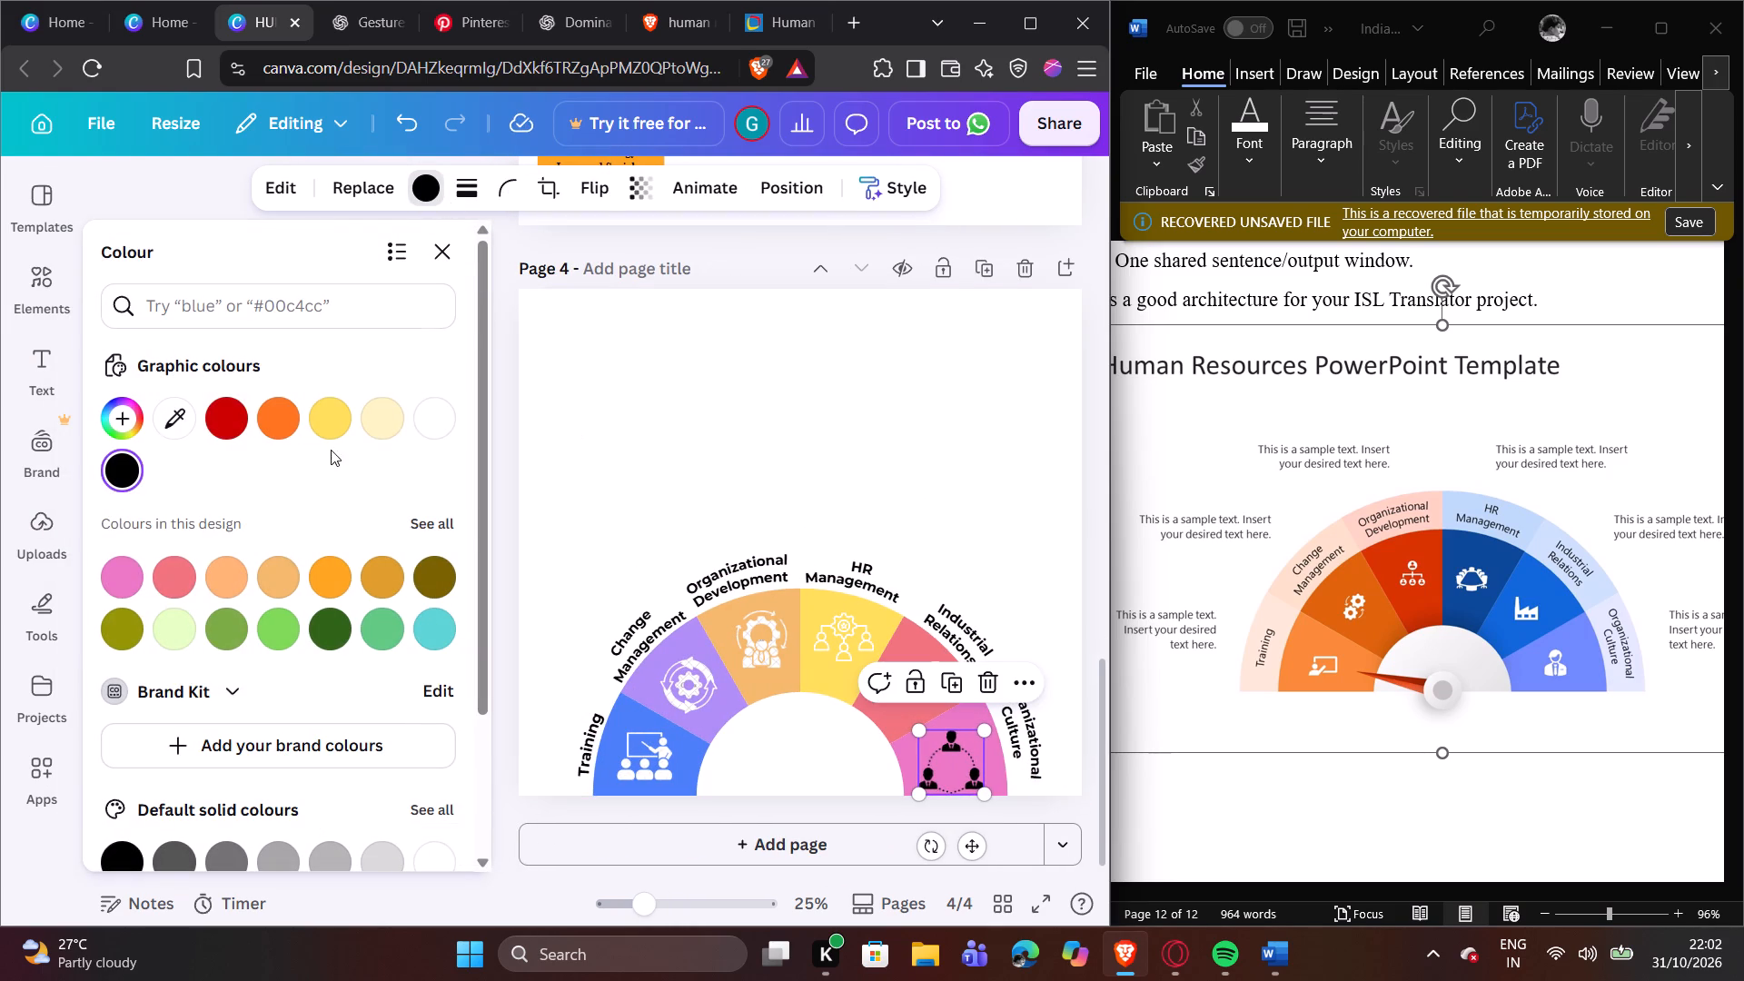
pyautogui.click(424, 421)
pyautogui.click(499, 464)
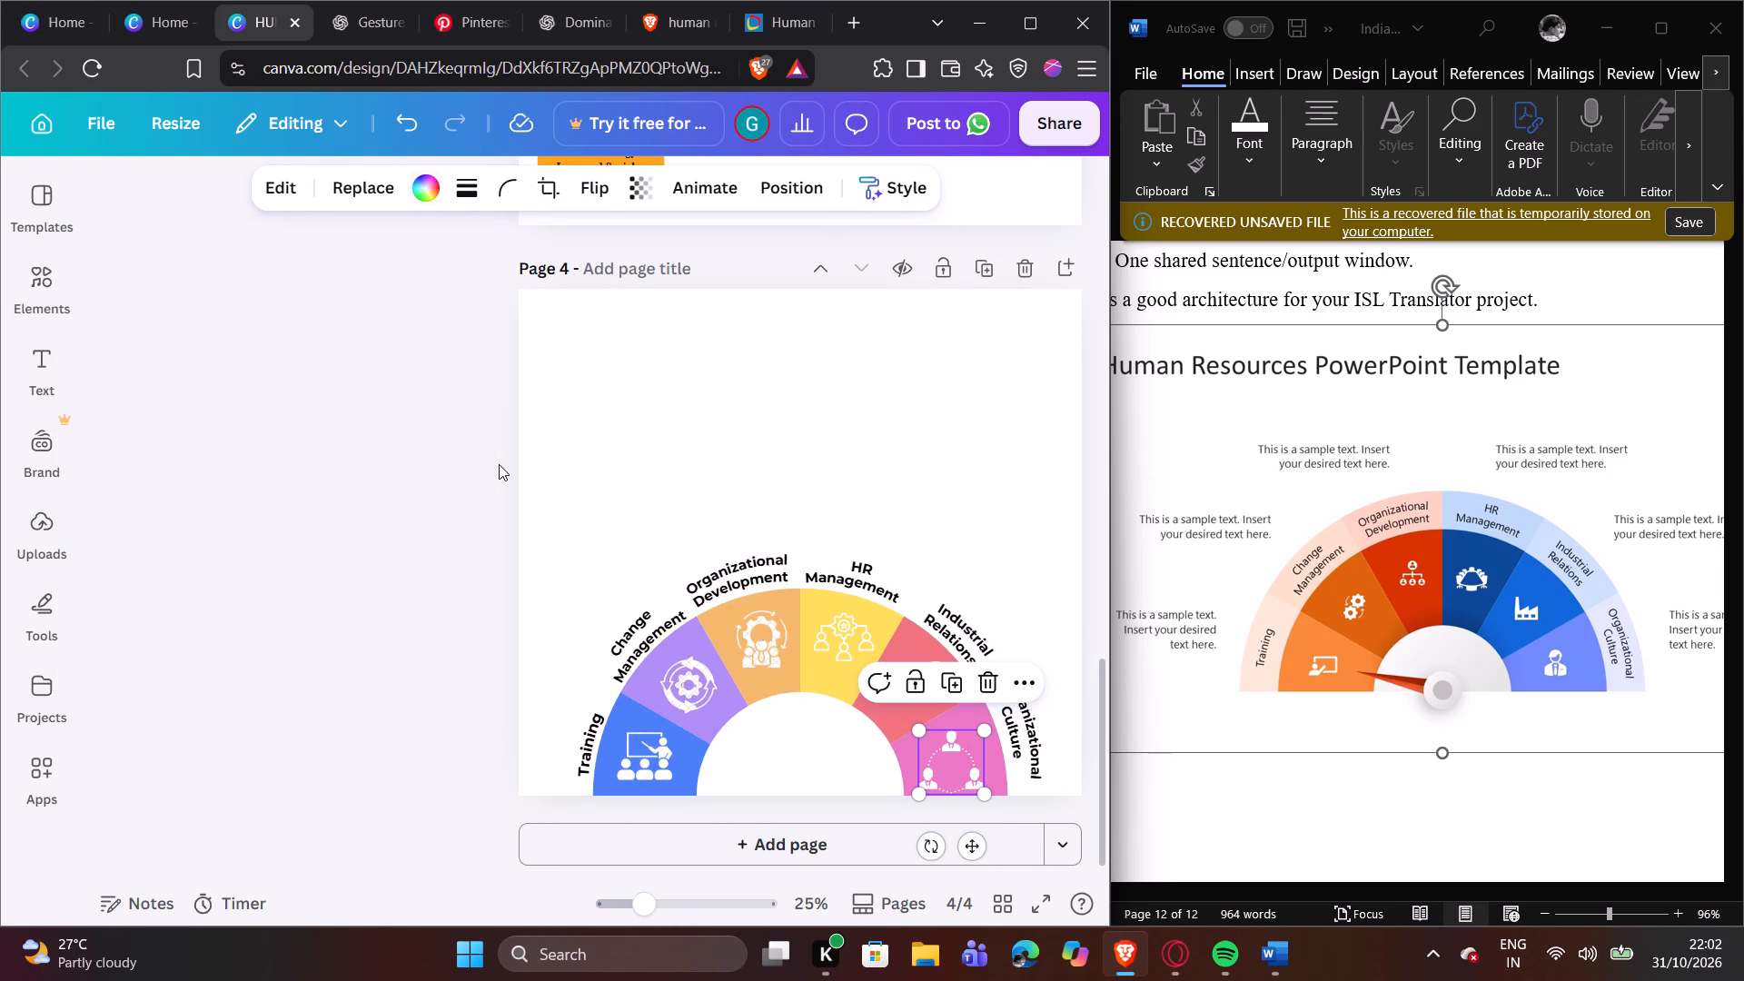
# Nudge the white three-businessmen icon slightly upward within the pink segment and deselect it.
pyautogui.moveTo(754, 765); pyautogui.dragTo(753, 752)
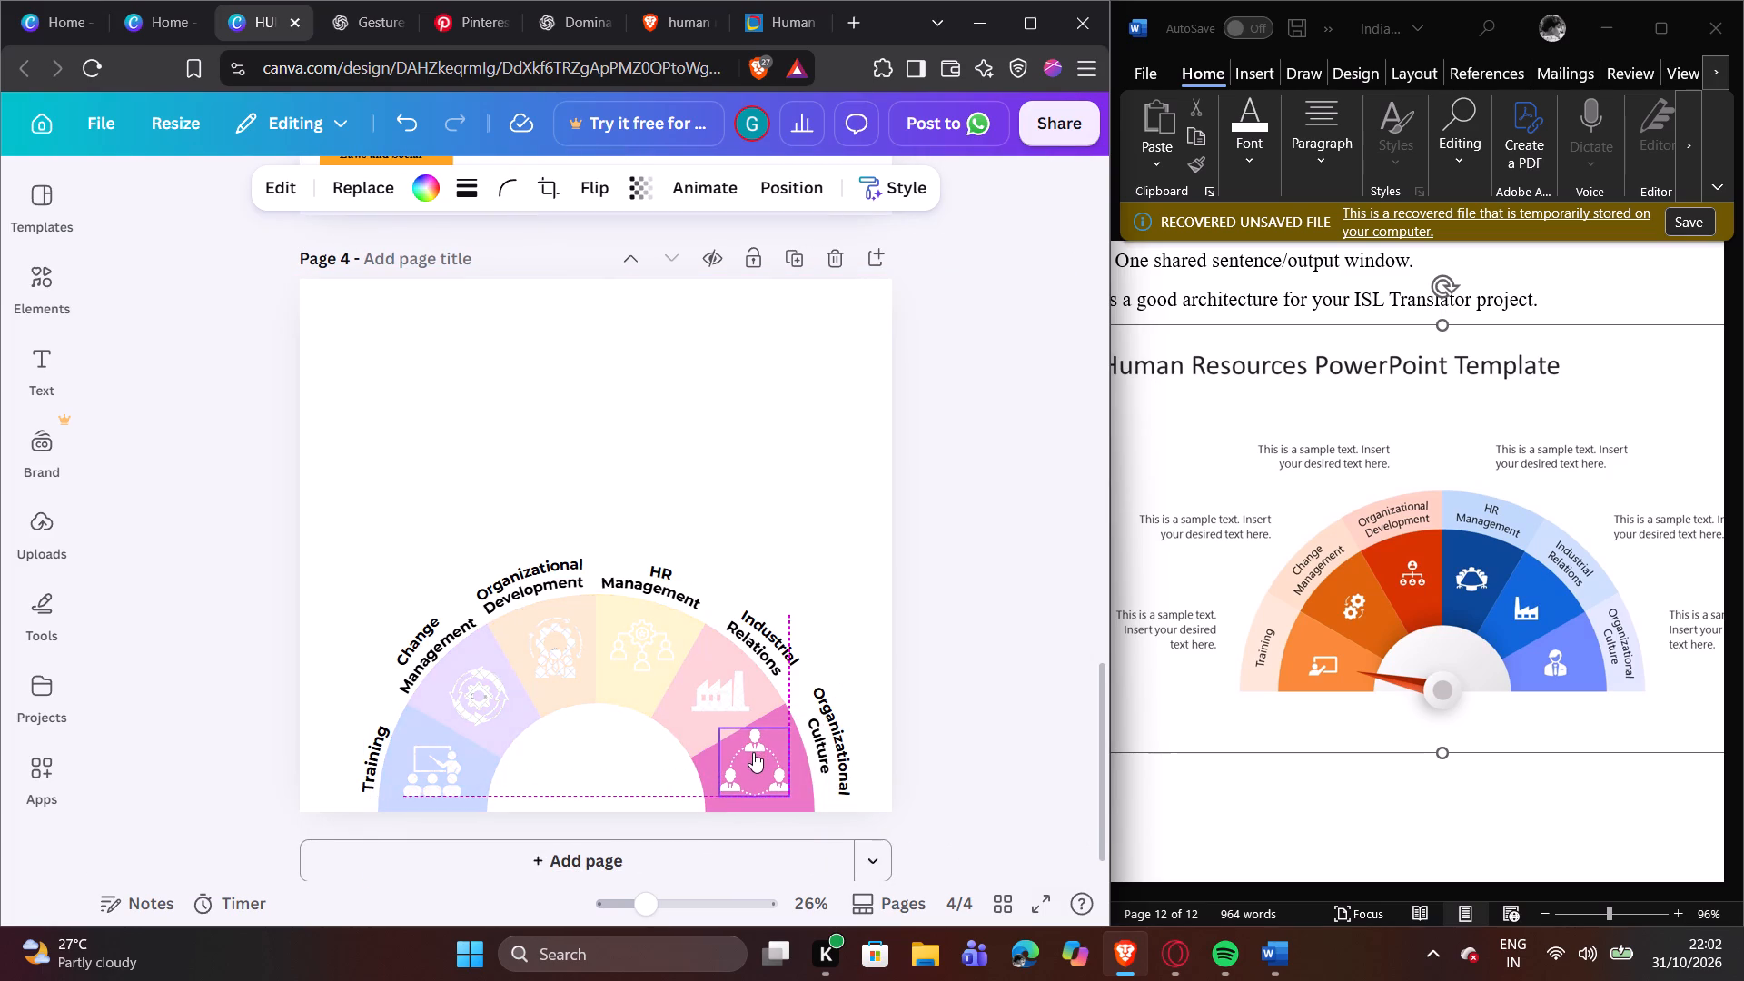
pyautogui.moveTo(753, 752); pyautogui.dragTo(753, 753)
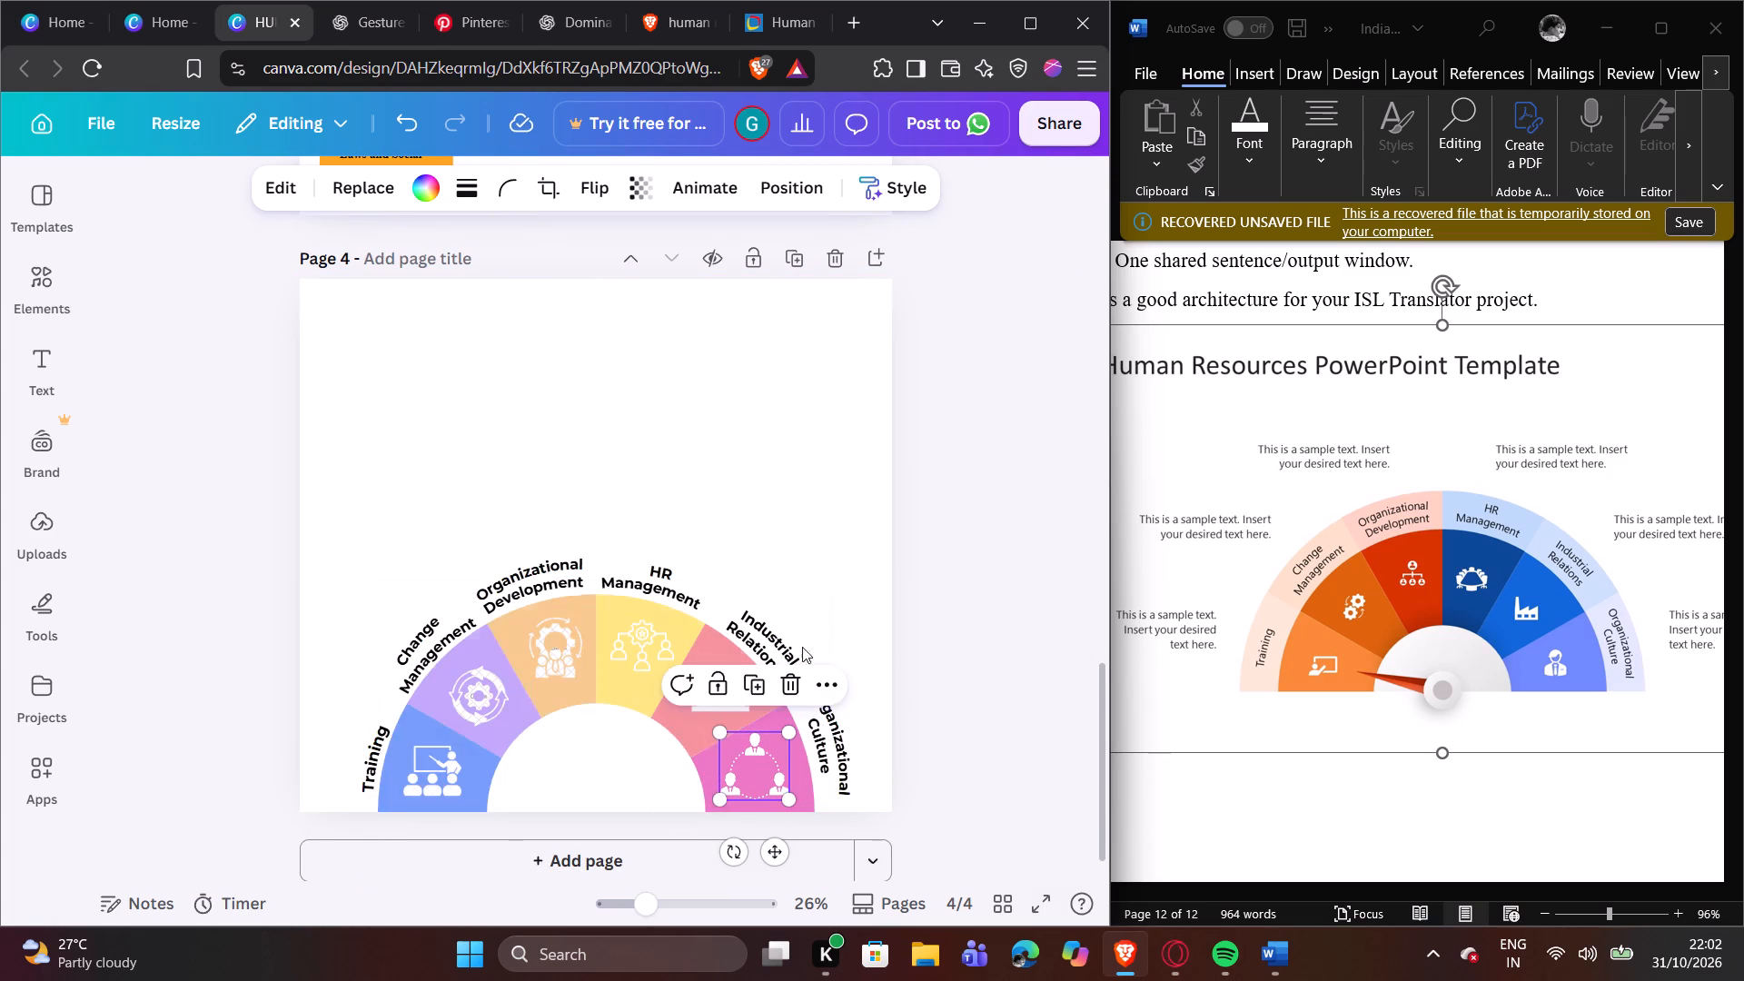
pyautogui.click(979, 525)
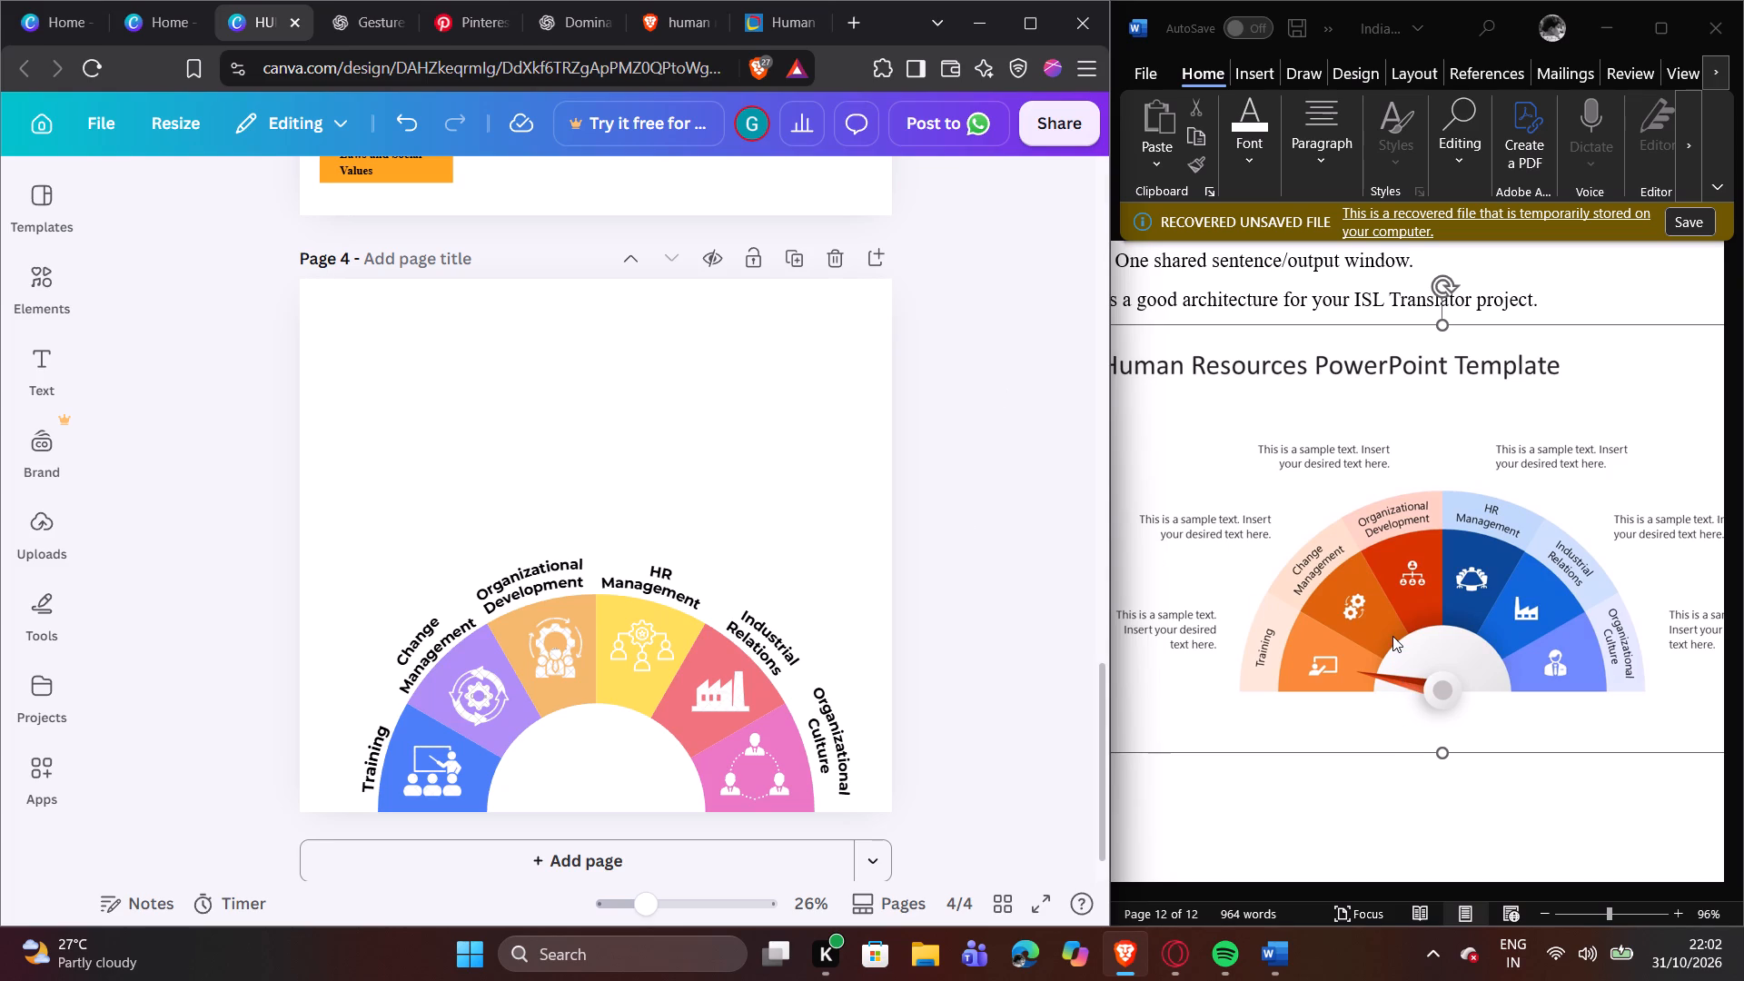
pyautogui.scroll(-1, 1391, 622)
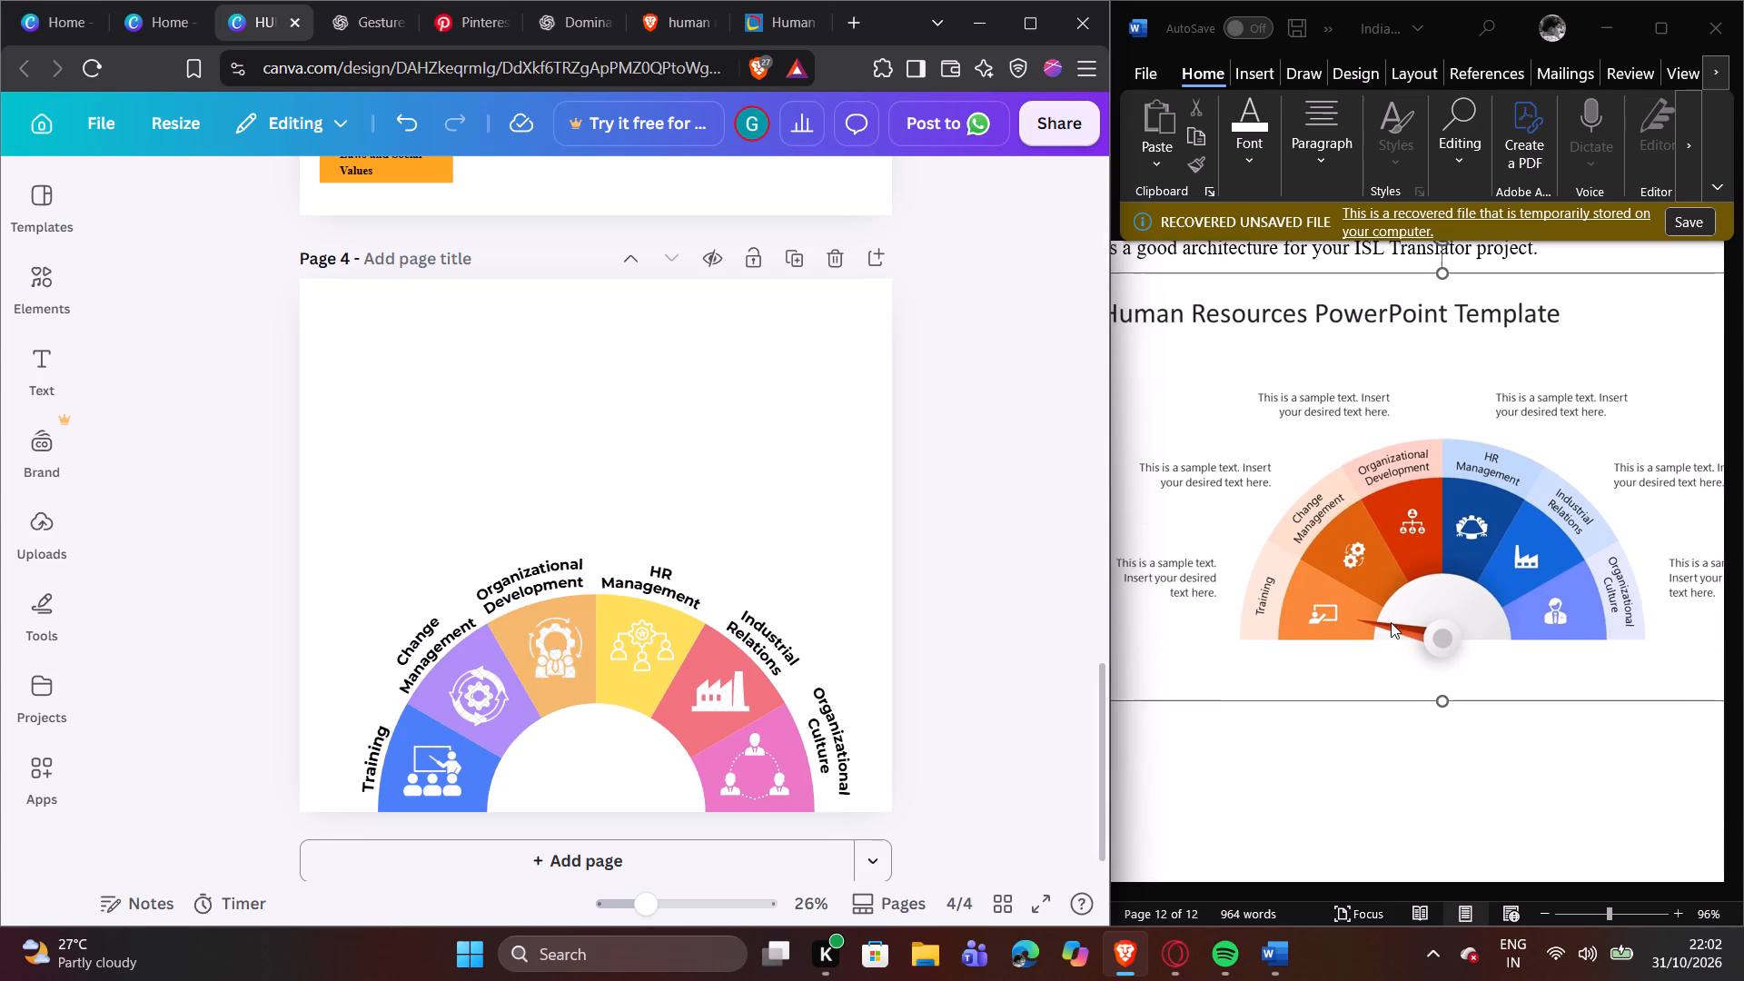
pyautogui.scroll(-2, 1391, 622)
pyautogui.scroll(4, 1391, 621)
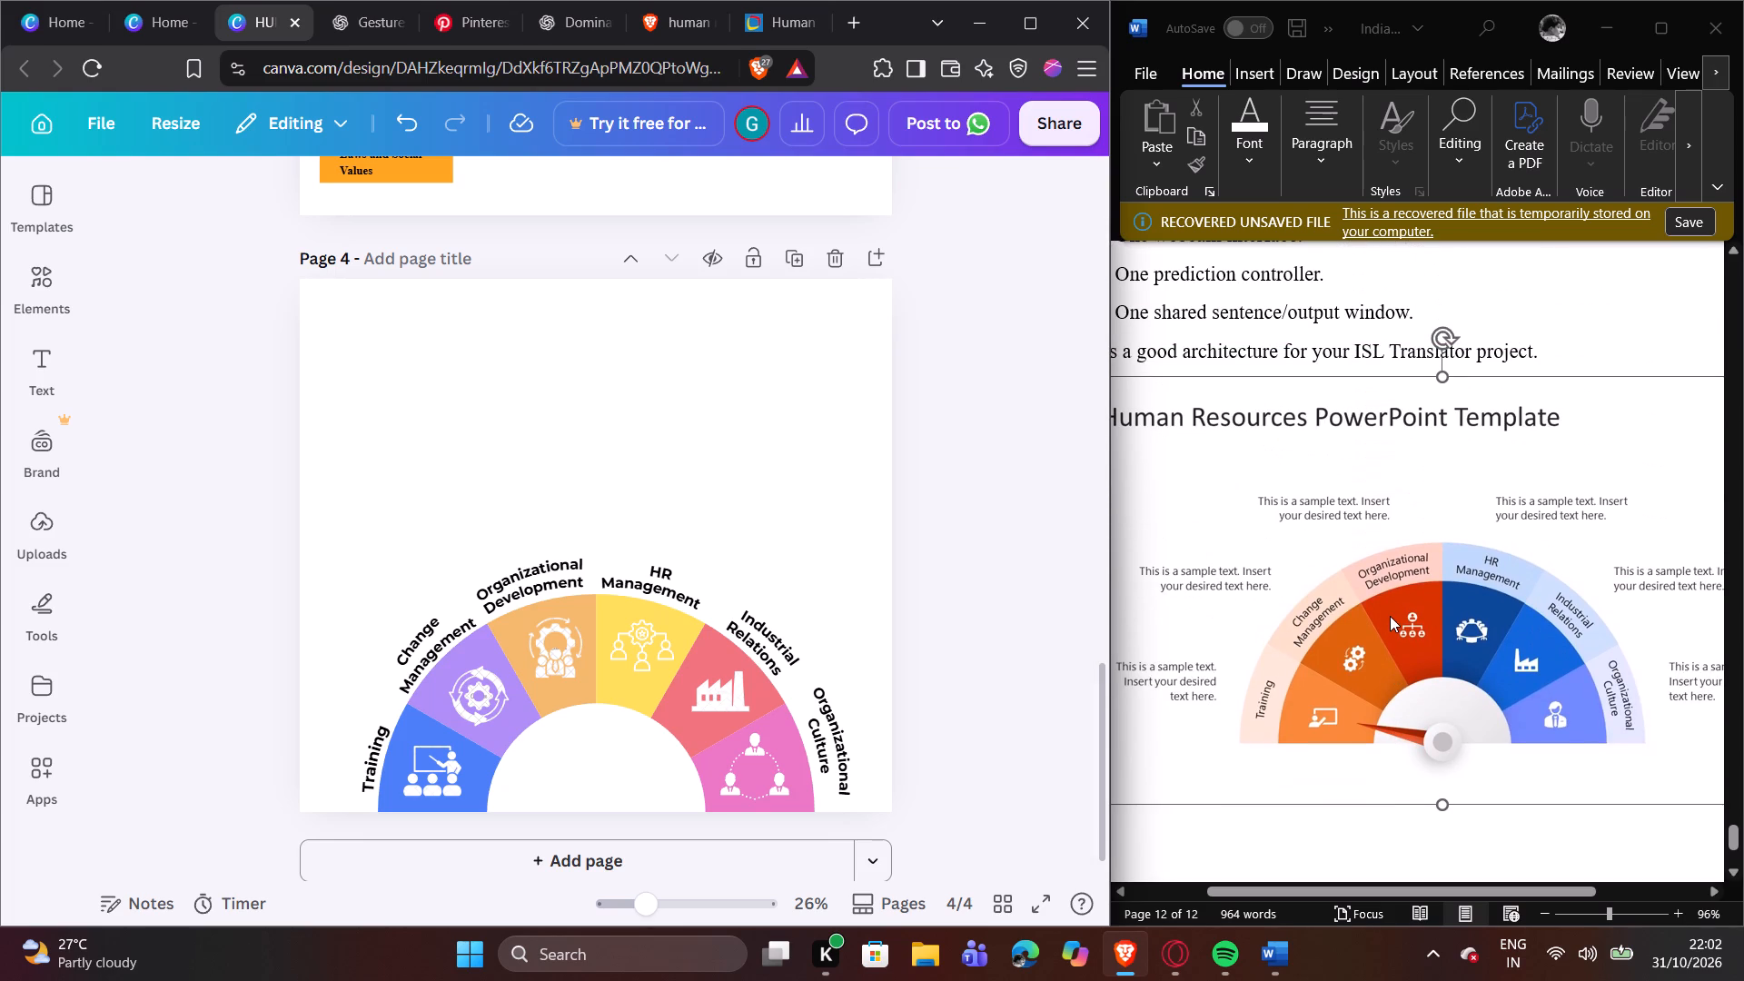
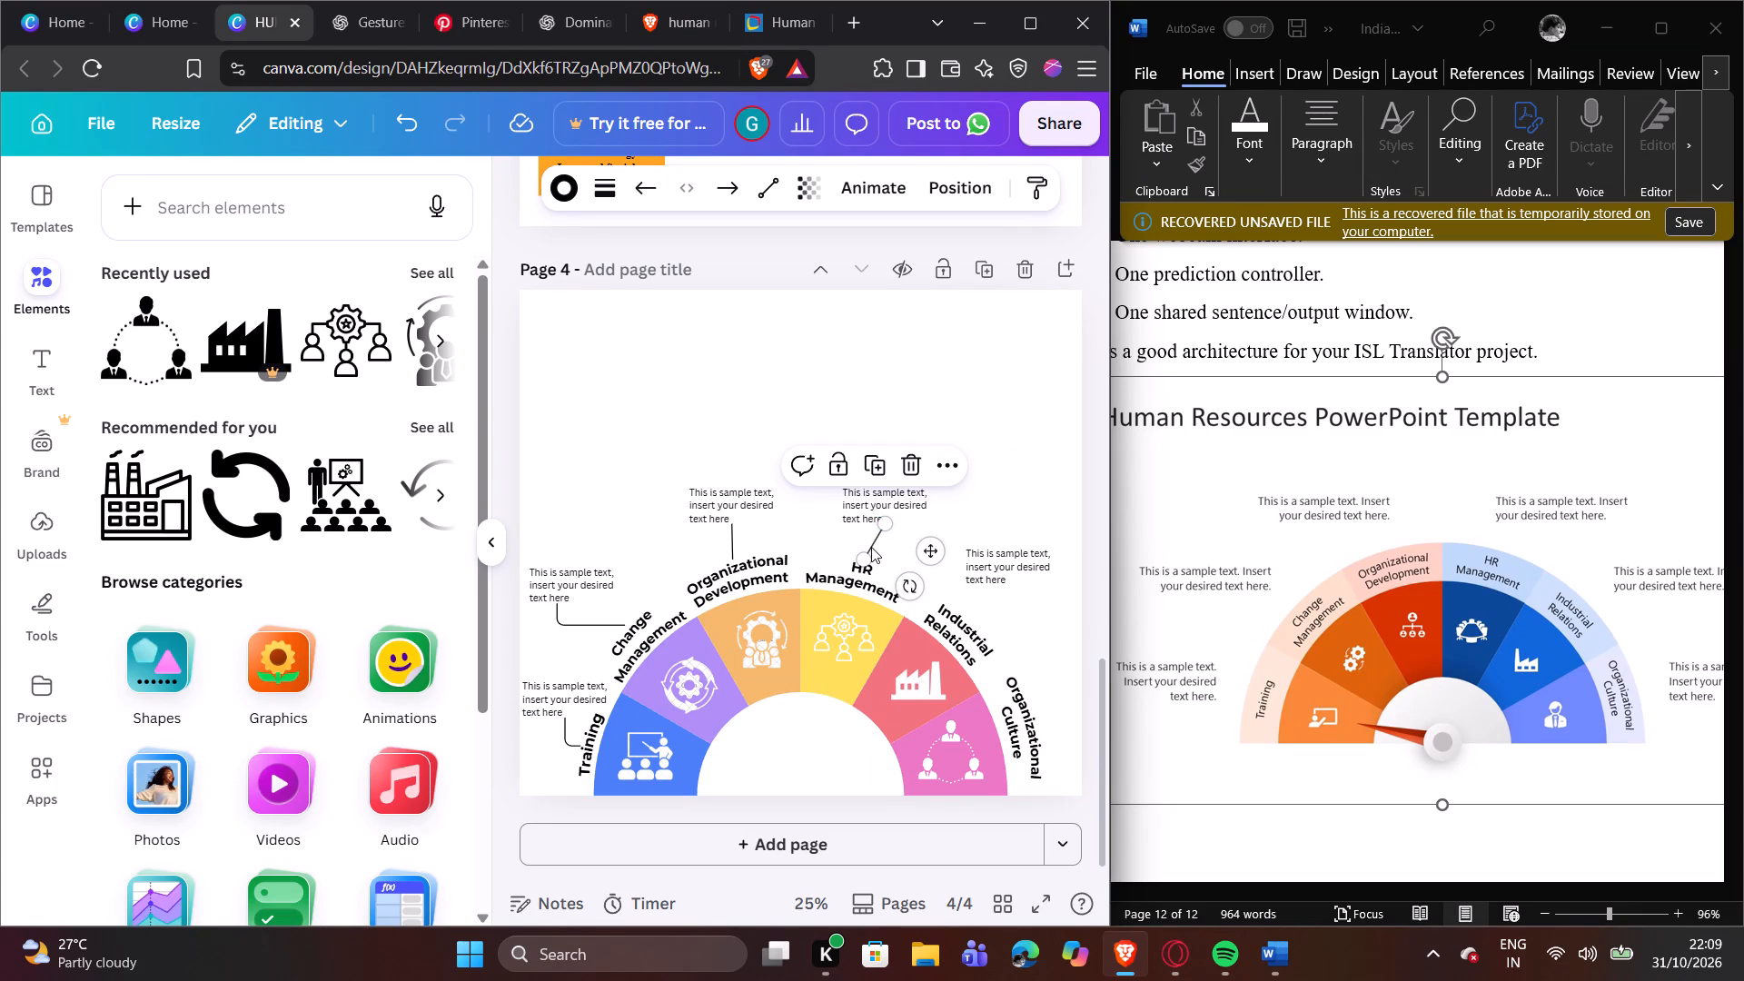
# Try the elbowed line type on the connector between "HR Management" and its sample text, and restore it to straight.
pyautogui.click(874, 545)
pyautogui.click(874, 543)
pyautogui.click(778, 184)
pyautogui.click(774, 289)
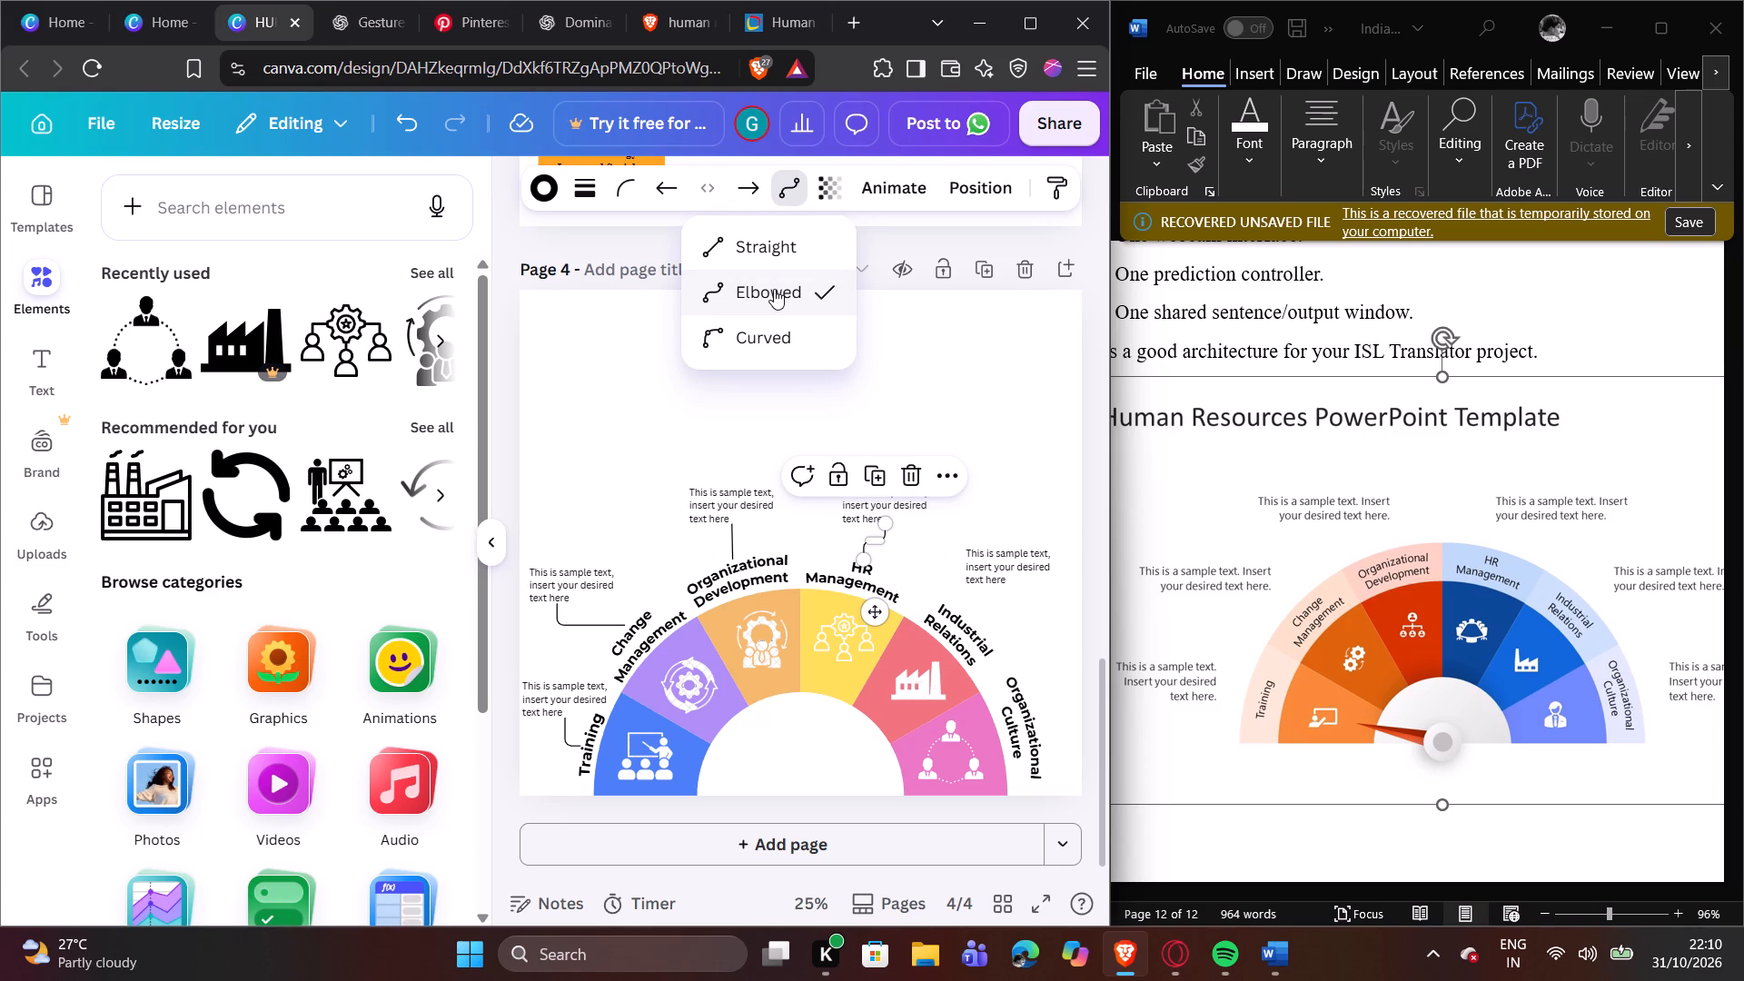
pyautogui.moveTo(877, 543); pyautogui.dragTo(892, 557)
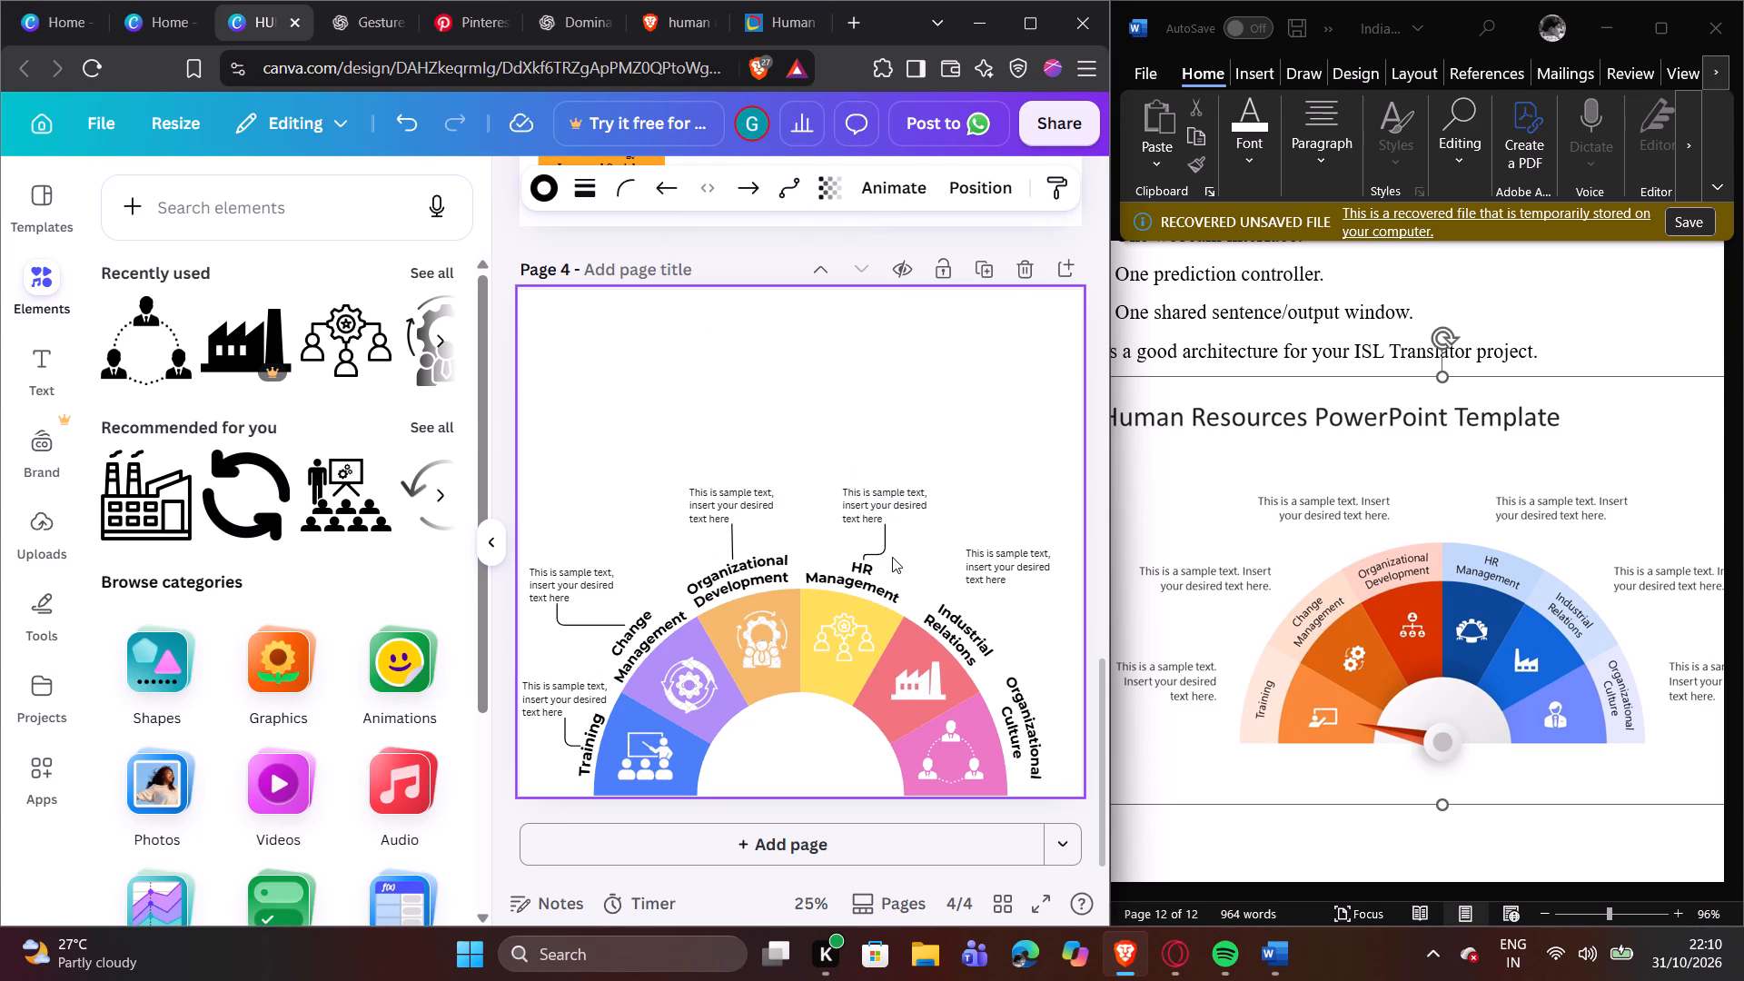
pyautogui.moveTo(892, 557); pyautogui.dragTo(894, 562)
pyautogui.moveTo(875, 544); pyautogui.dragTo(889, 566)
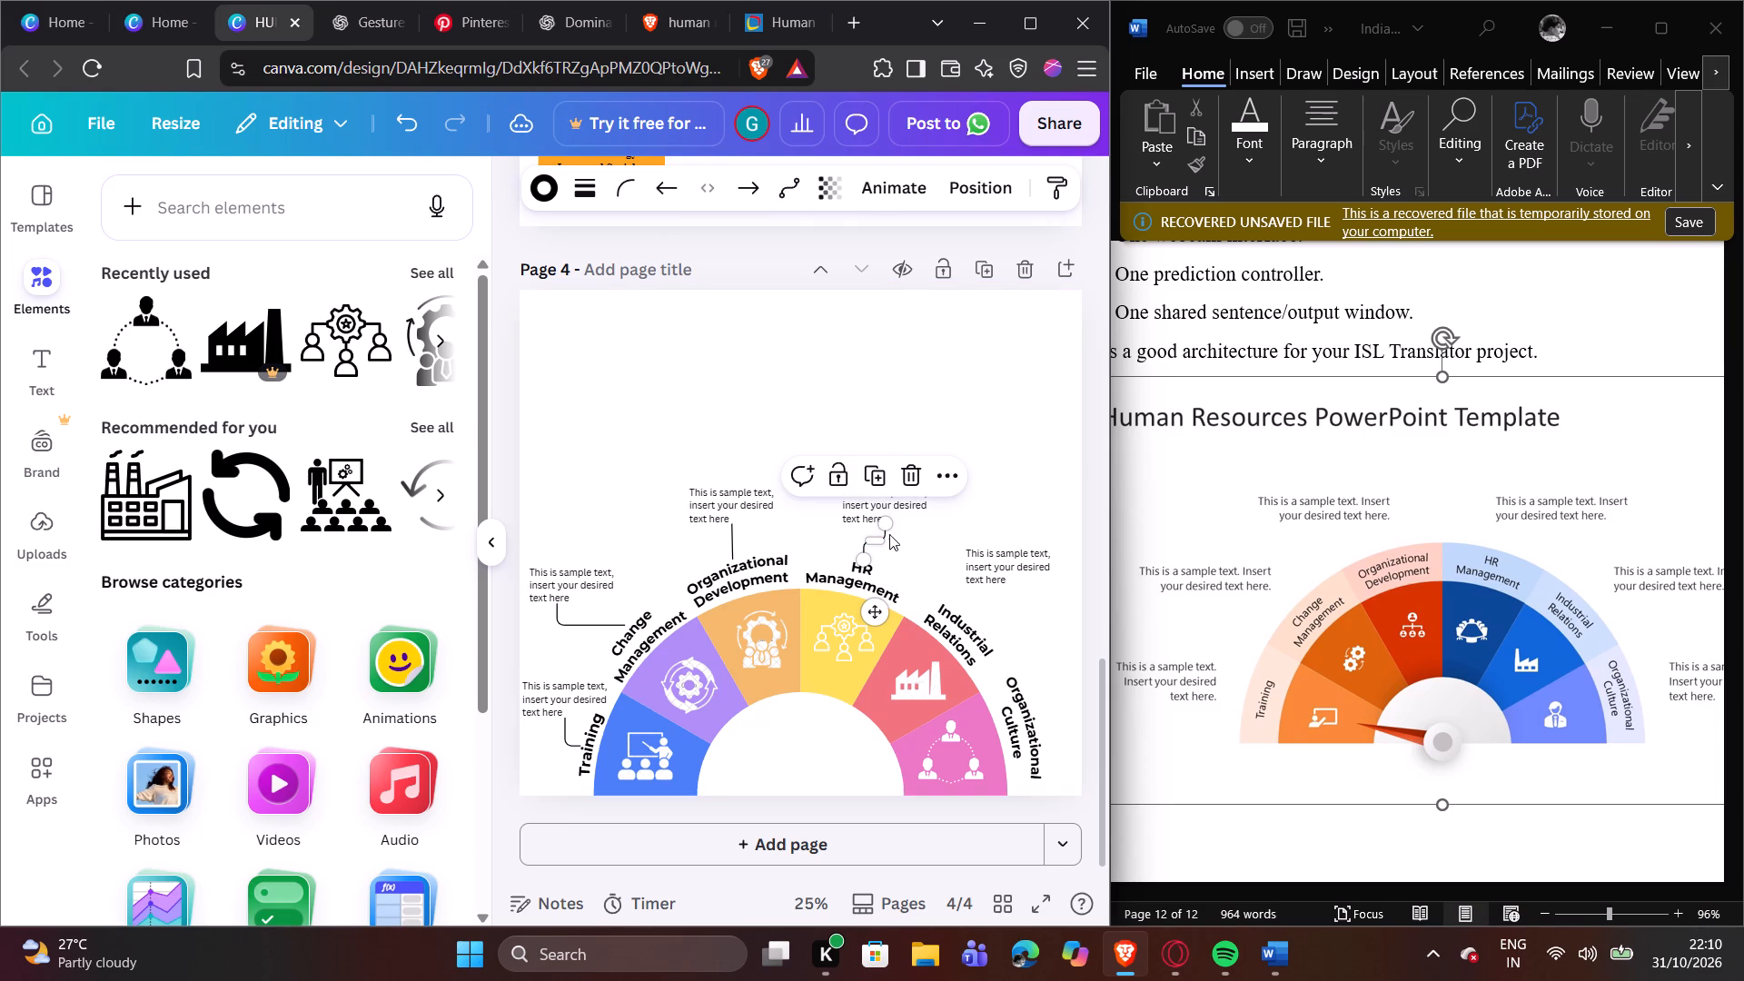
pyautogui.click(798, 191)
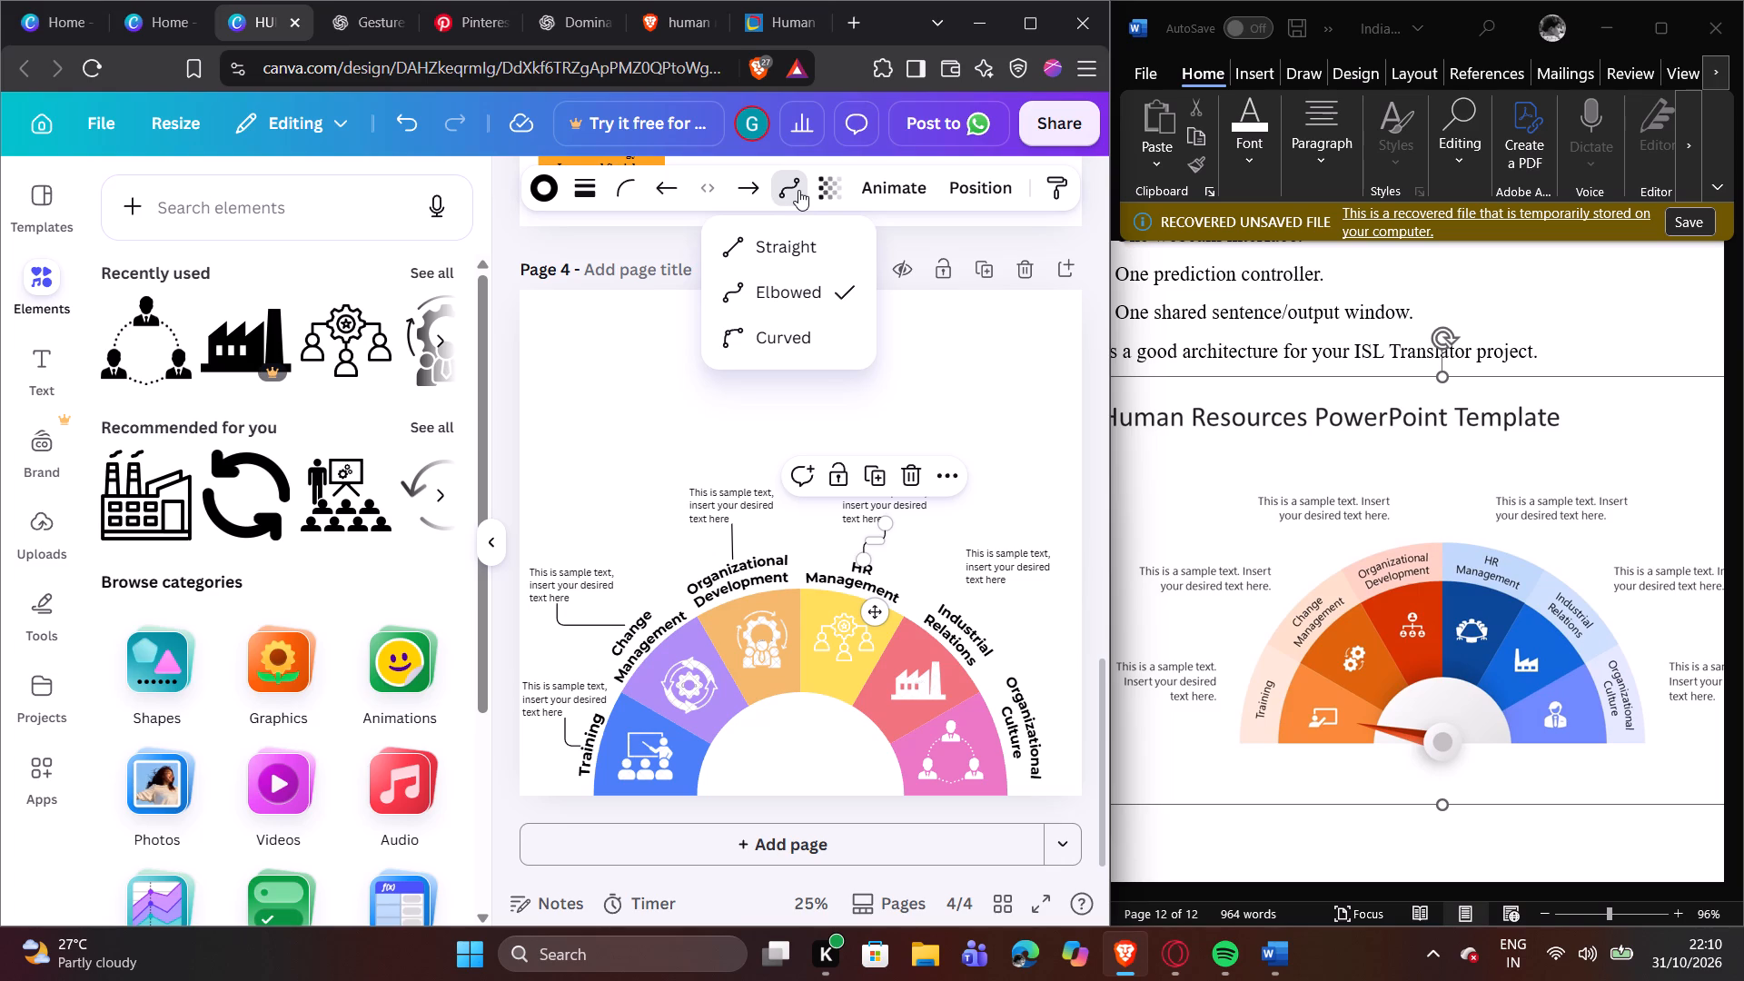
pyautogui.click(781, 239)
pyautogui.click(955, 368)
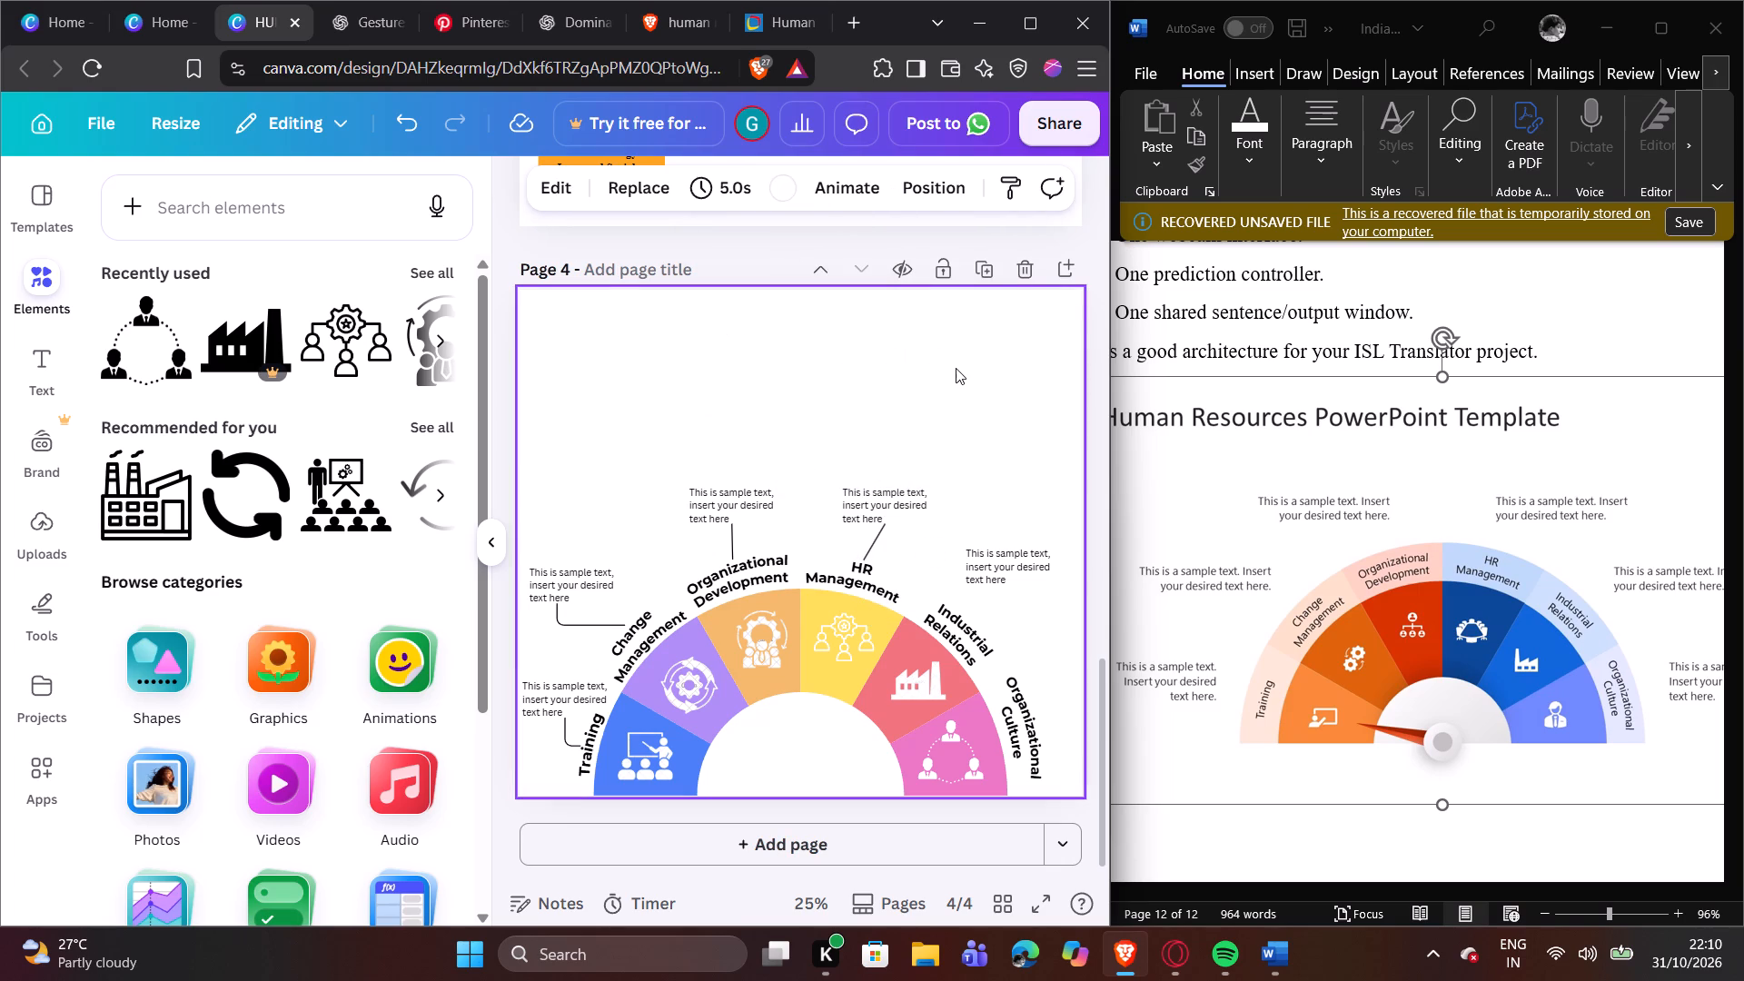
# Duplicate the straight HR Management connector and fit the copy between the "Industrial Relations" label and its sample text.
pyautogui.click(868, 539)
pyautogui.click(883, 469)
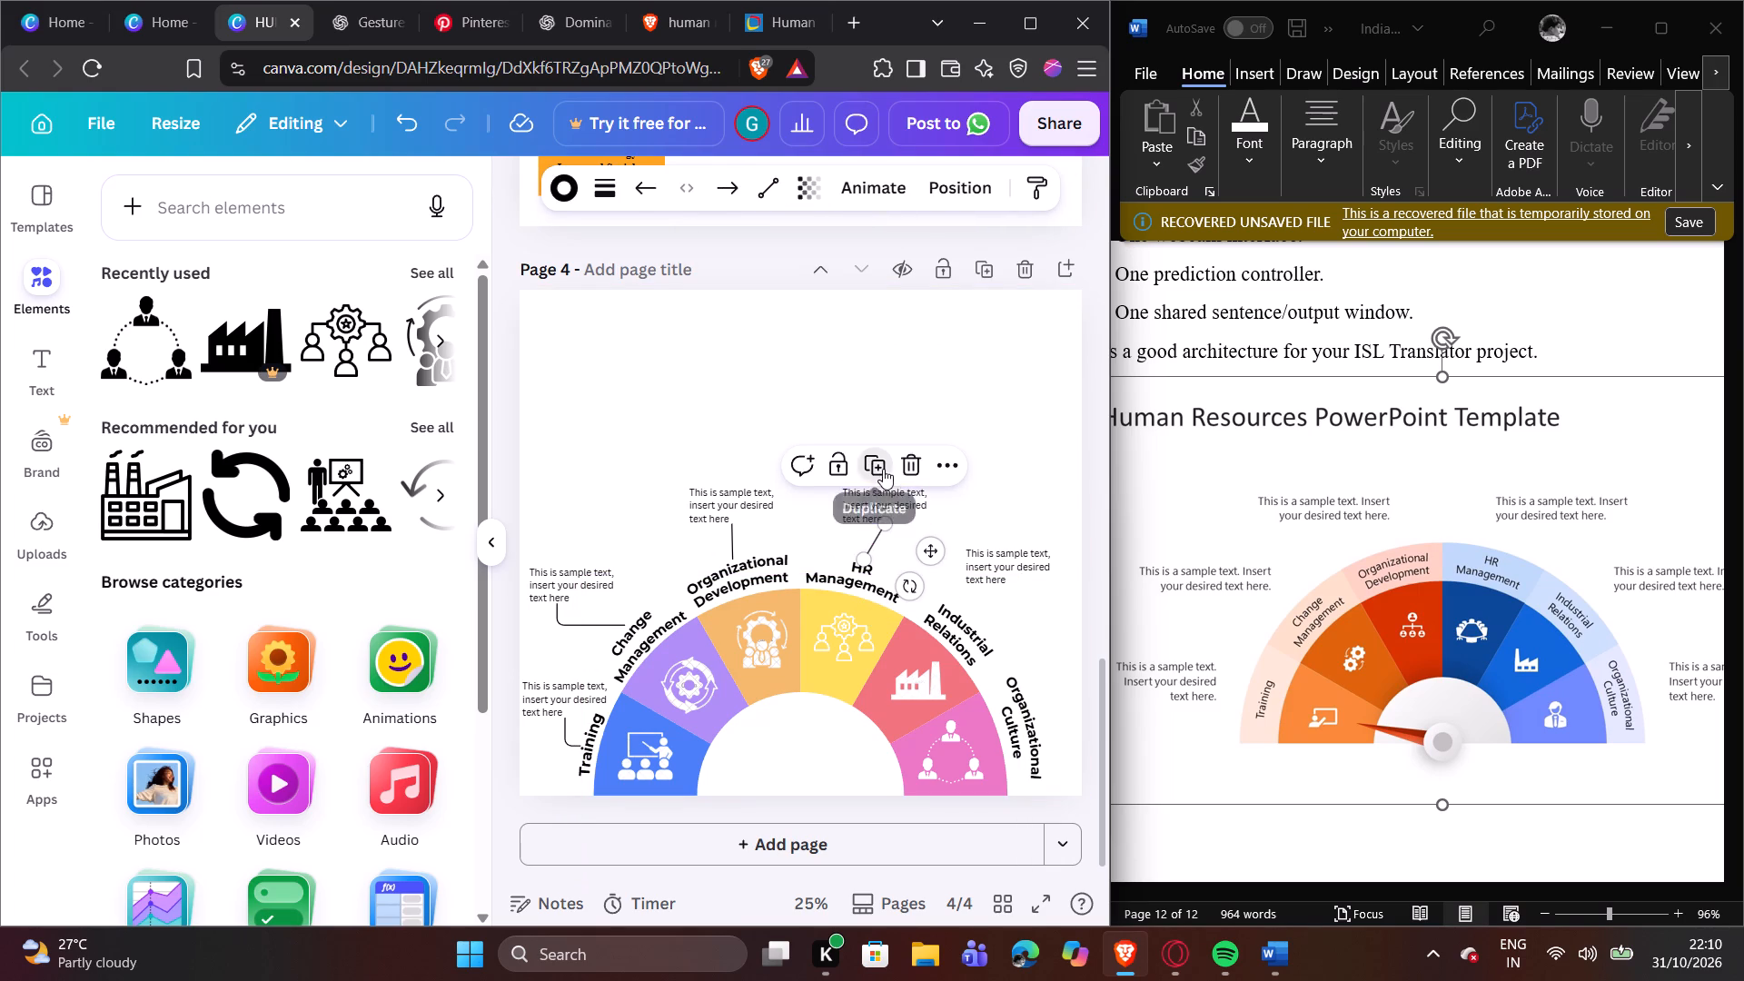
pyautogui.moveTo(870, 560); pyautogui.dragTo(966, 611)
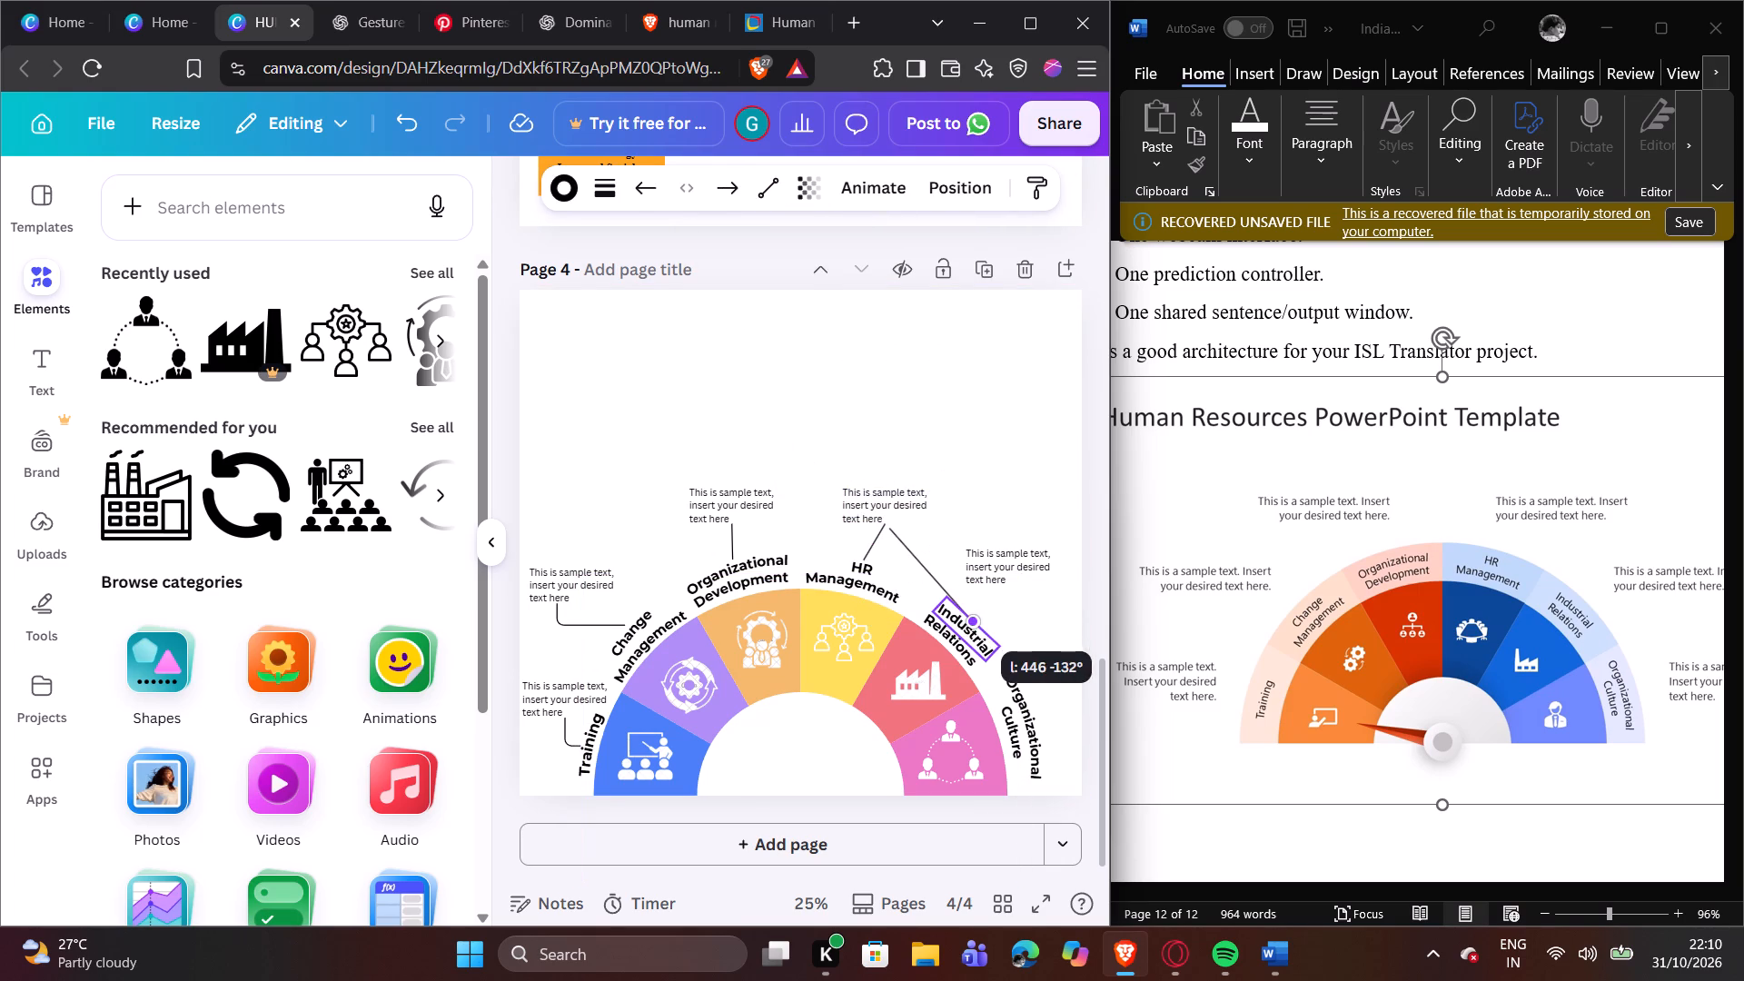
pyautogui.moveTo(966, 611); pyautogui.dragTo(970, 613)
pyautogui.moveTo(886, 526); pyautogui.dragTo(994, 599)
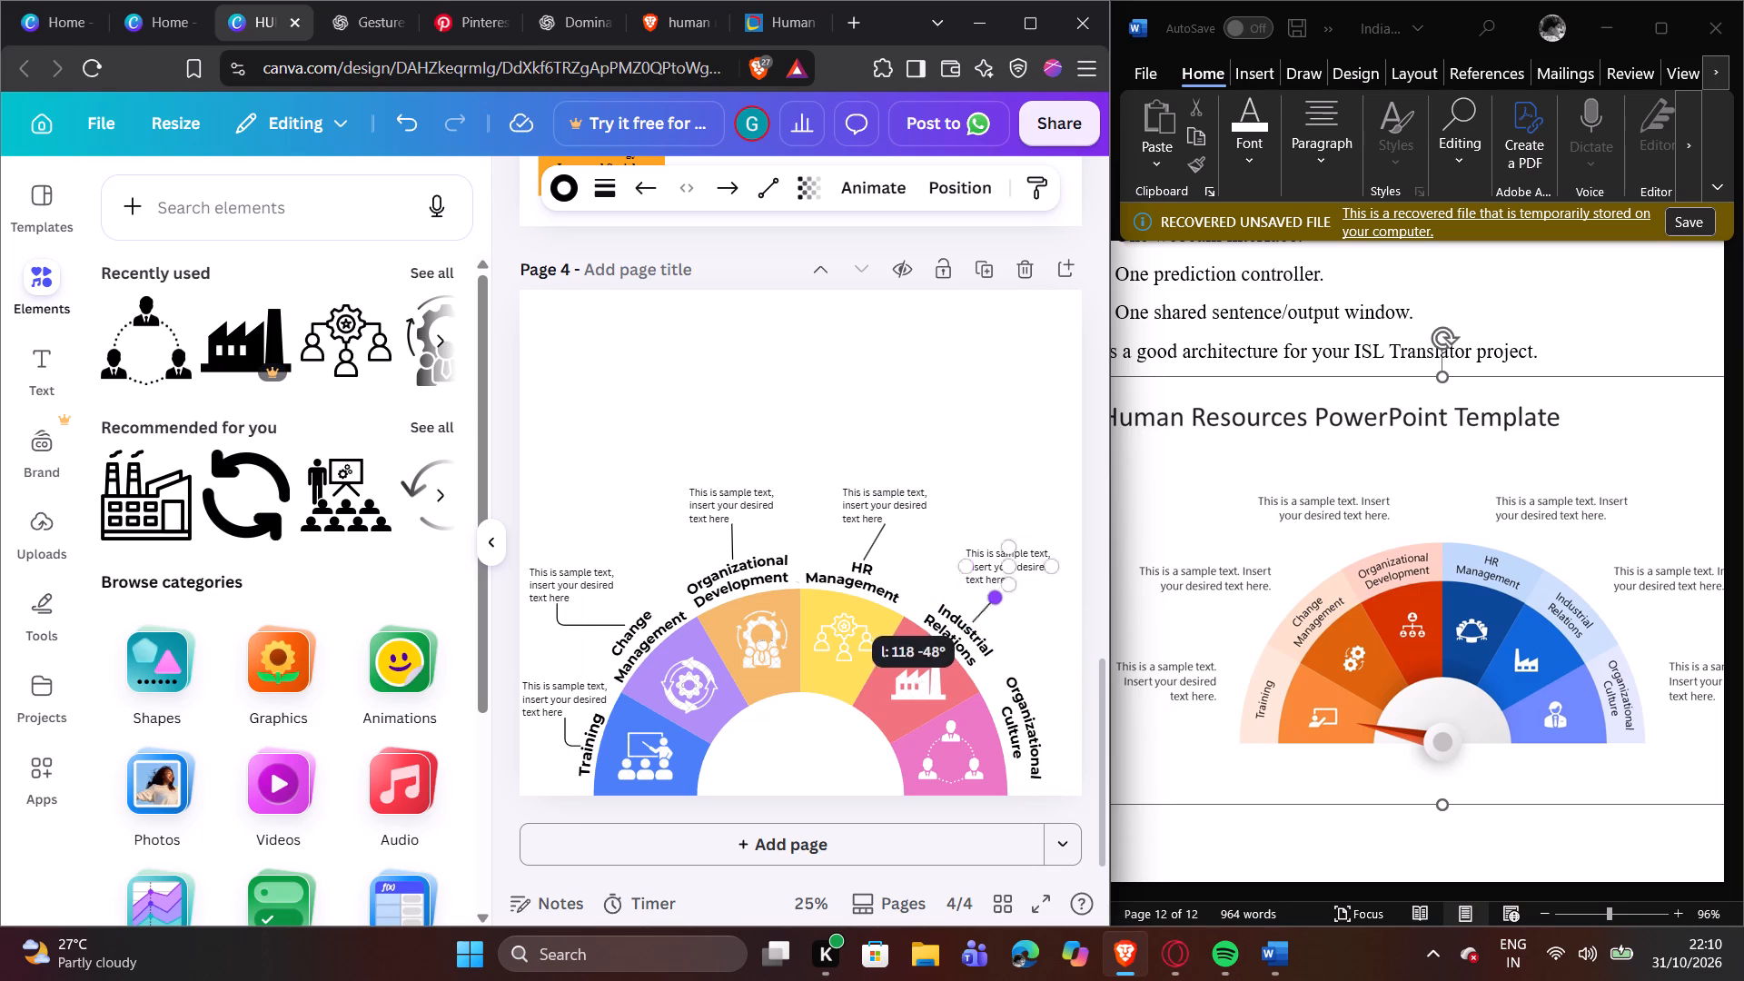
pyautogui.moveTo(994, 599); pyautogui.dragTo(996, 590)
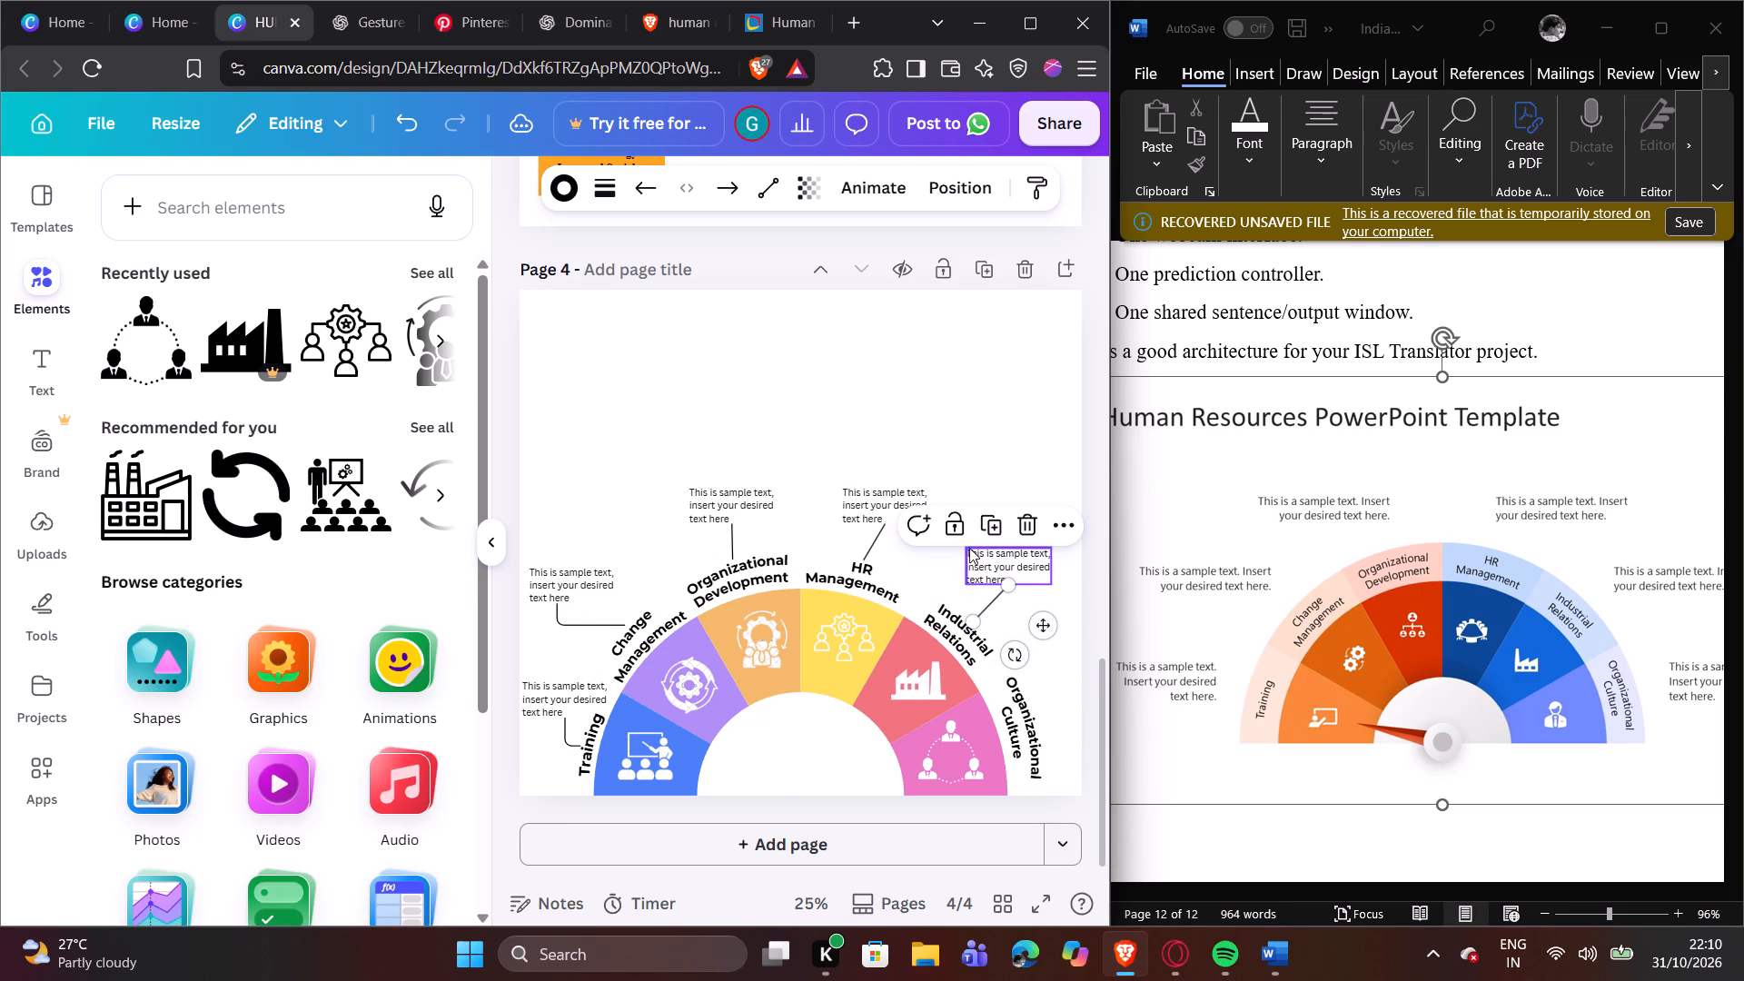
# Change the Industrial Relations connector to the elbowed line type and deselect it.
pyautogui.click(768, 192)
pyautogui.click(750, 288)
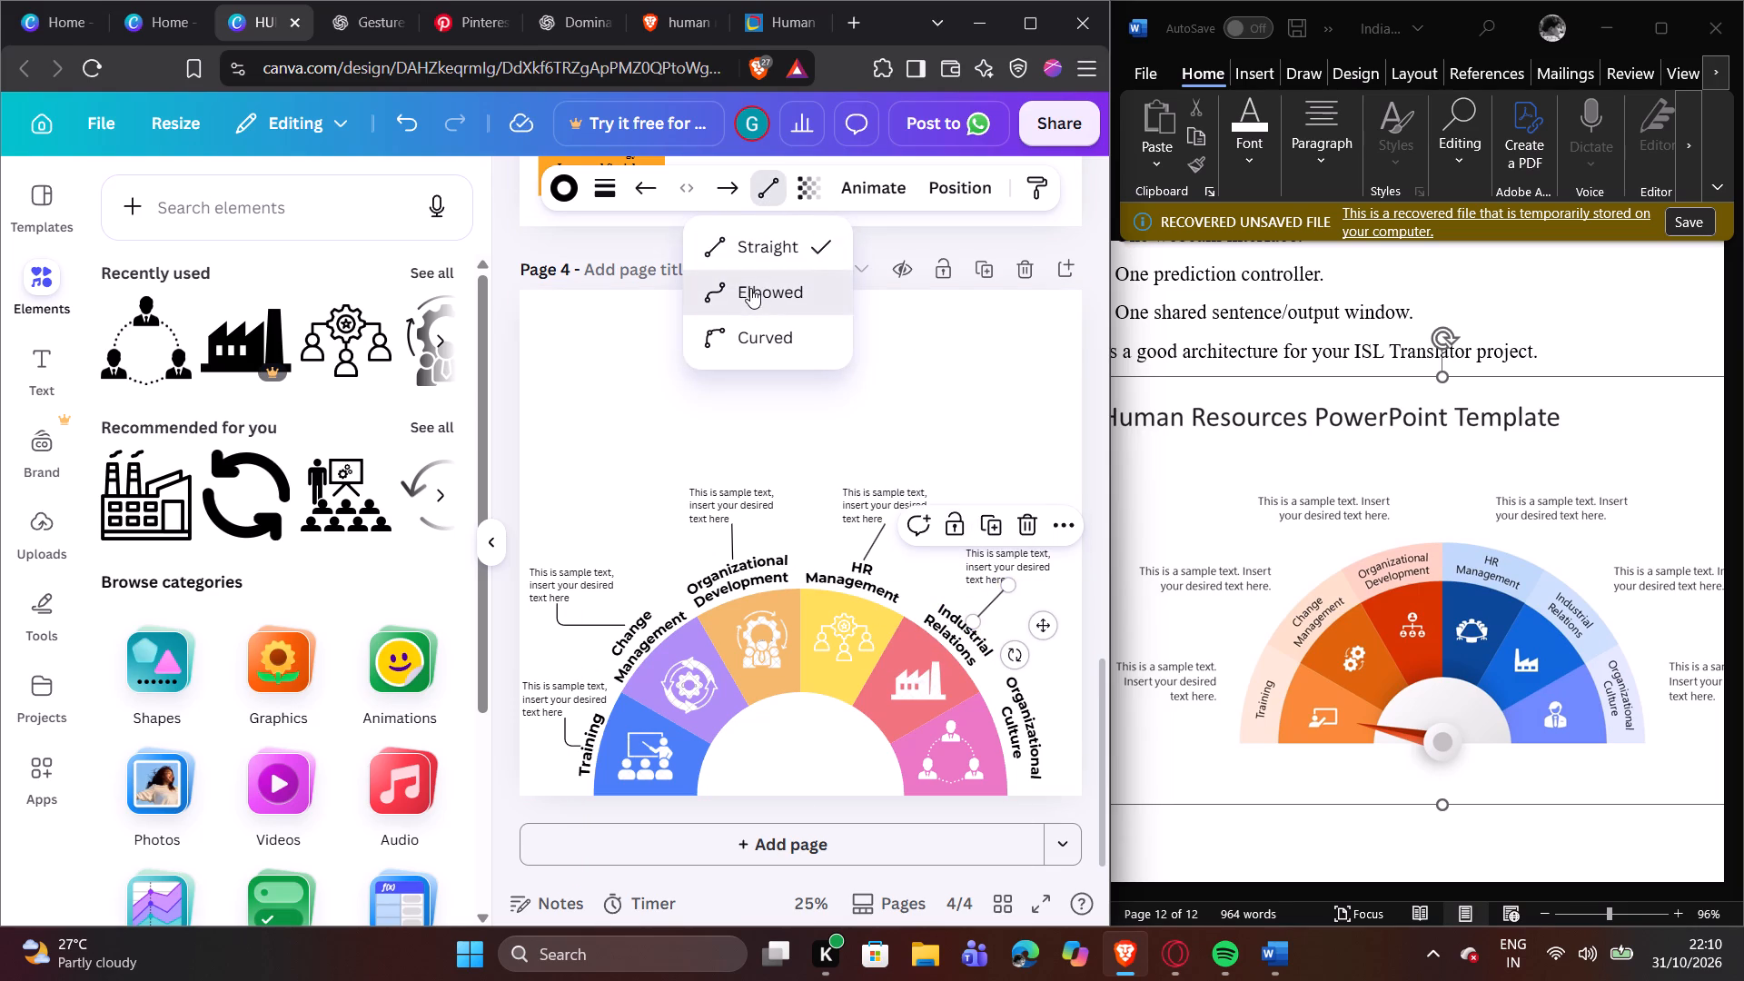
pyautogui.click(918, 467)
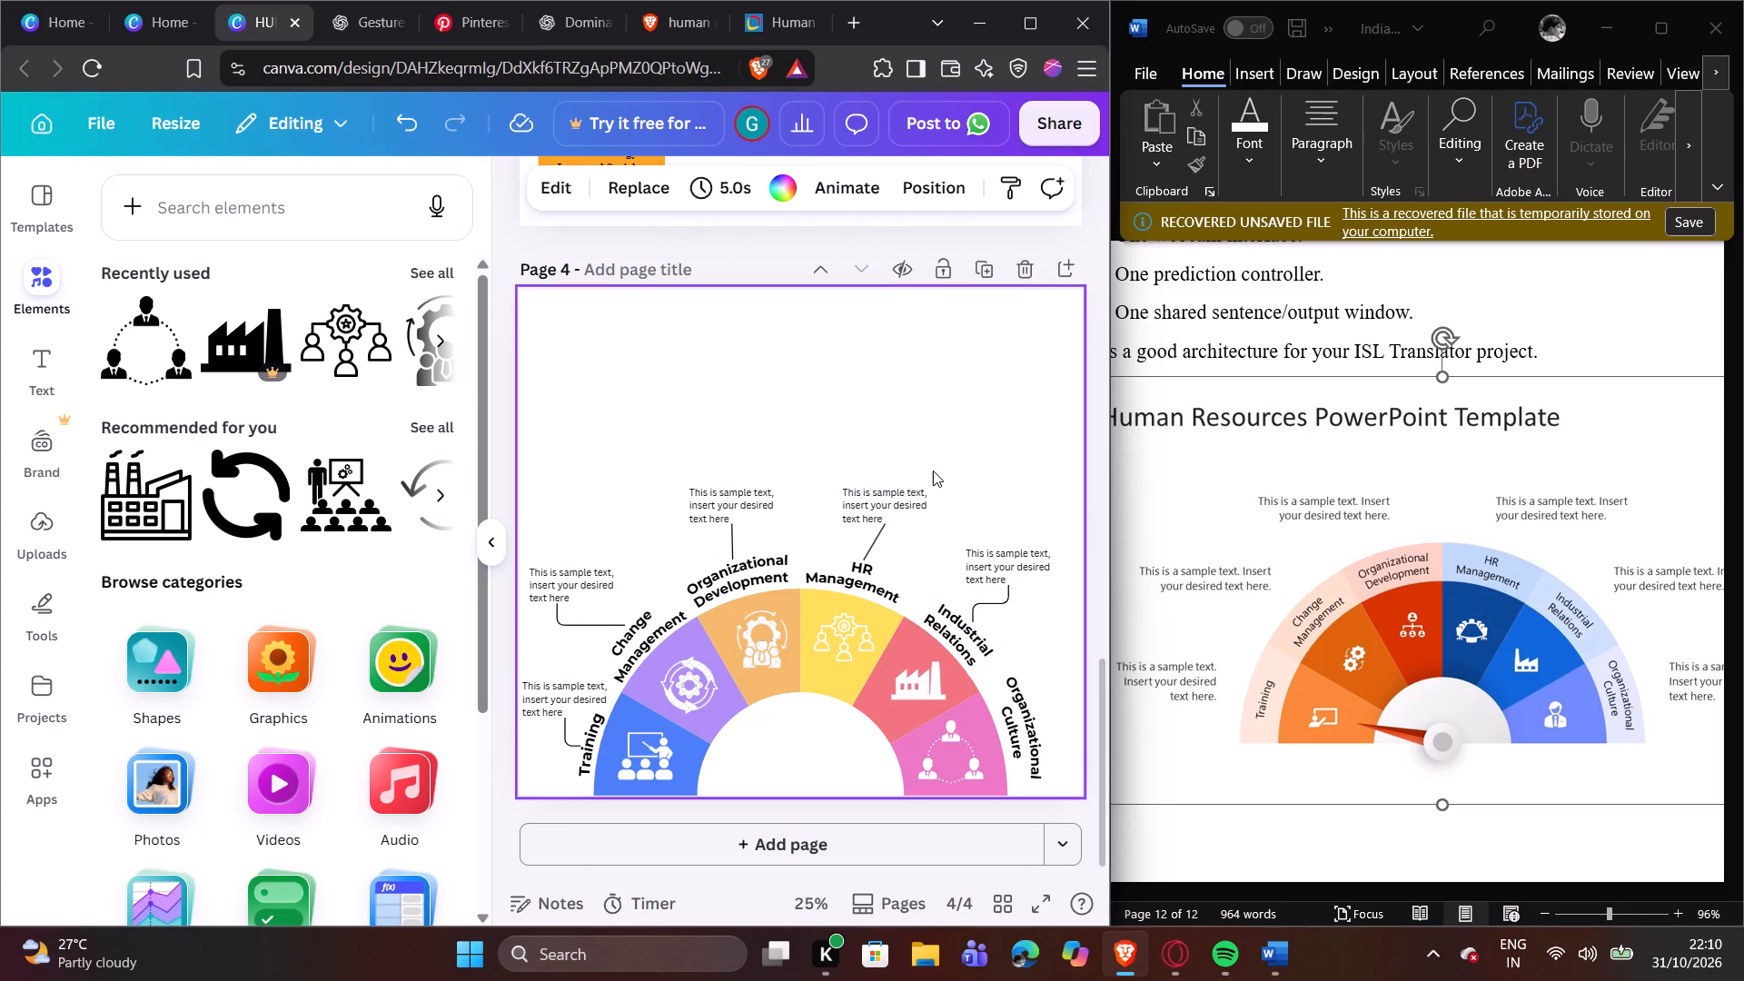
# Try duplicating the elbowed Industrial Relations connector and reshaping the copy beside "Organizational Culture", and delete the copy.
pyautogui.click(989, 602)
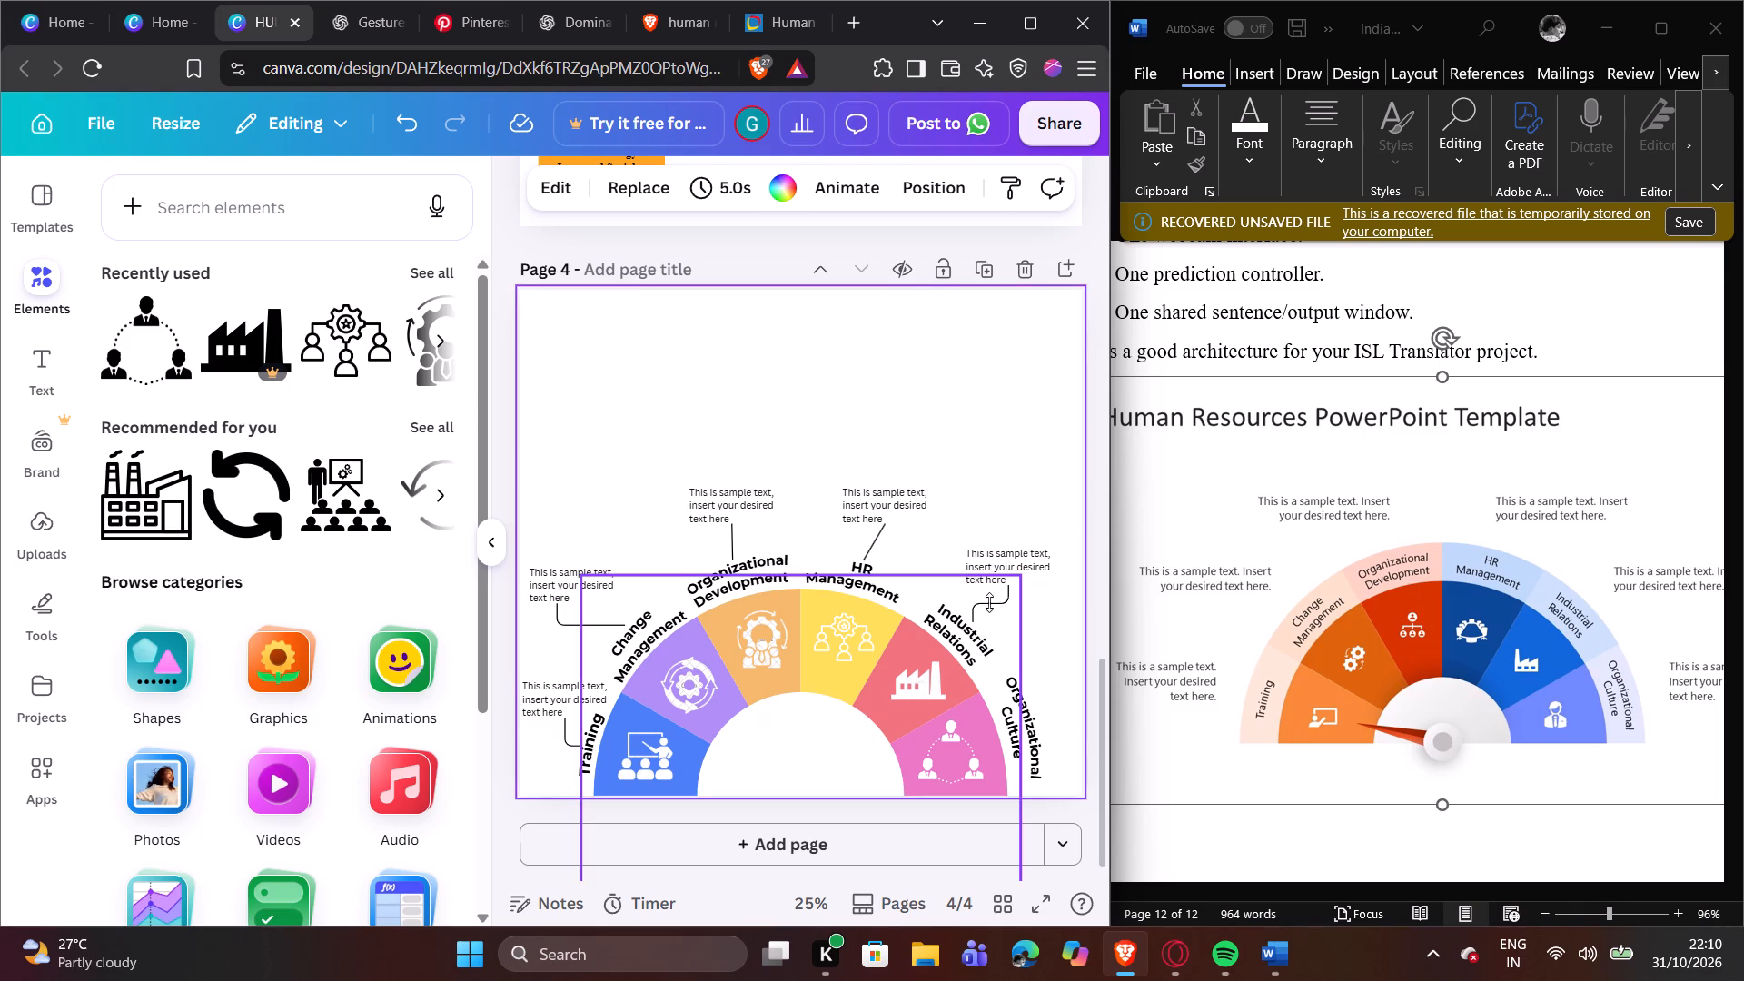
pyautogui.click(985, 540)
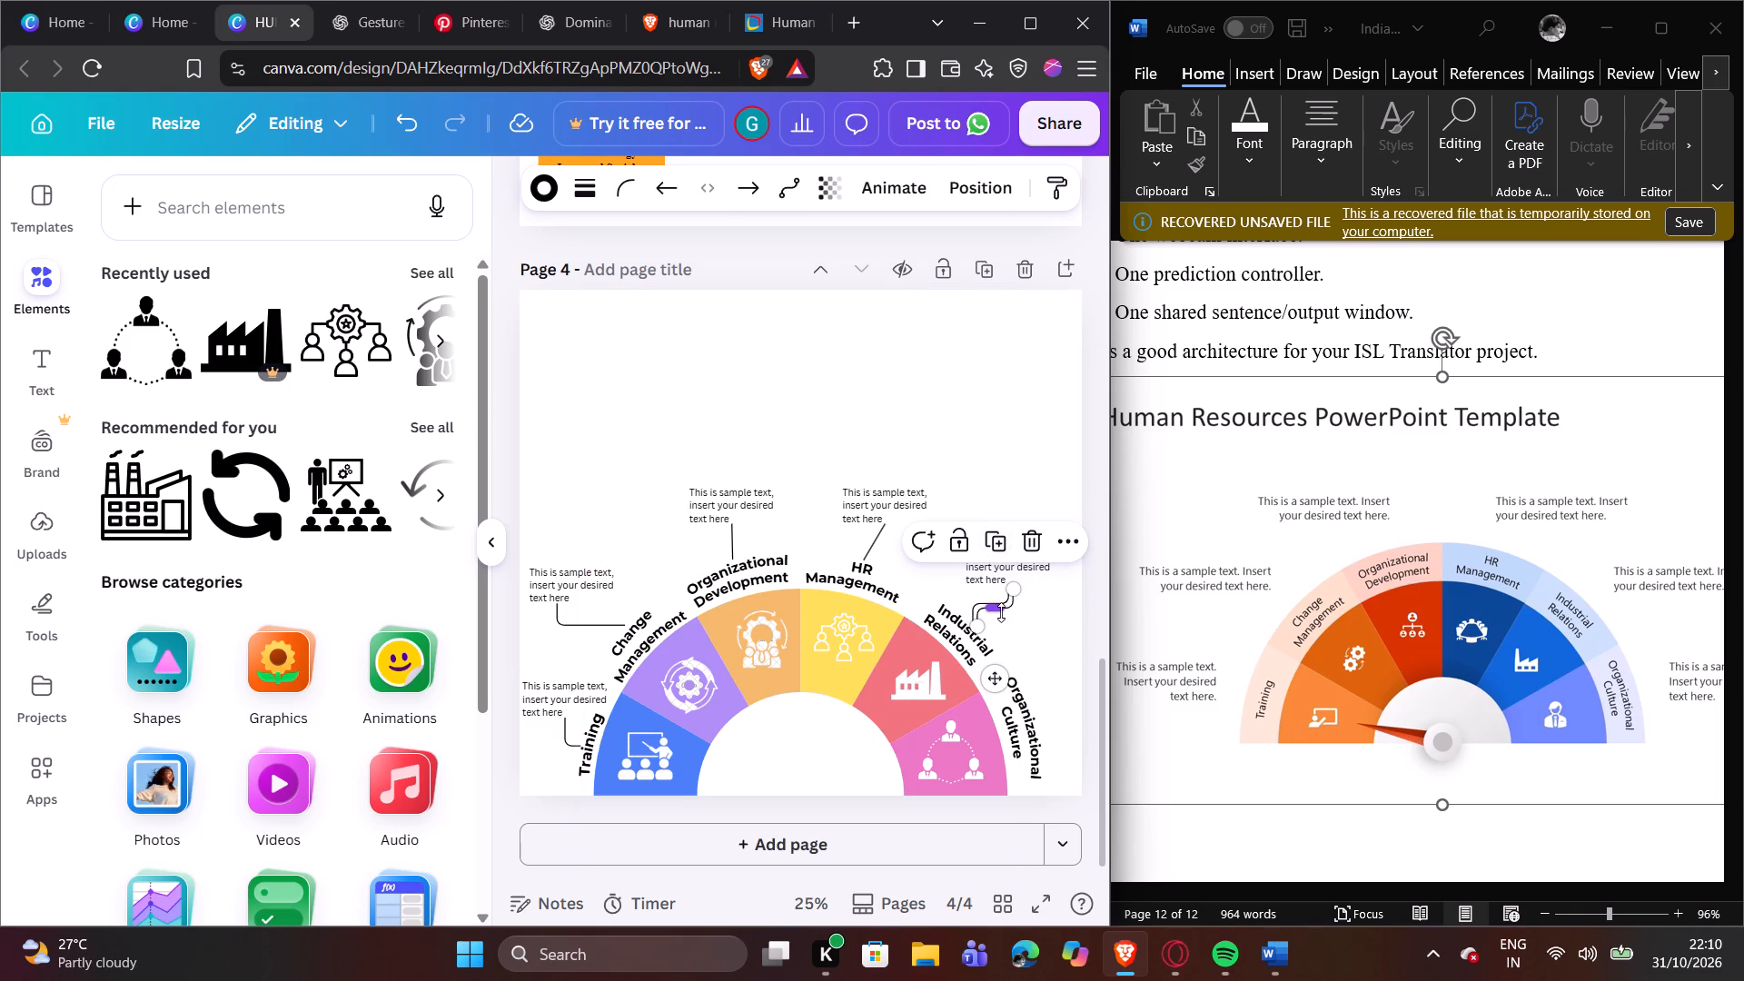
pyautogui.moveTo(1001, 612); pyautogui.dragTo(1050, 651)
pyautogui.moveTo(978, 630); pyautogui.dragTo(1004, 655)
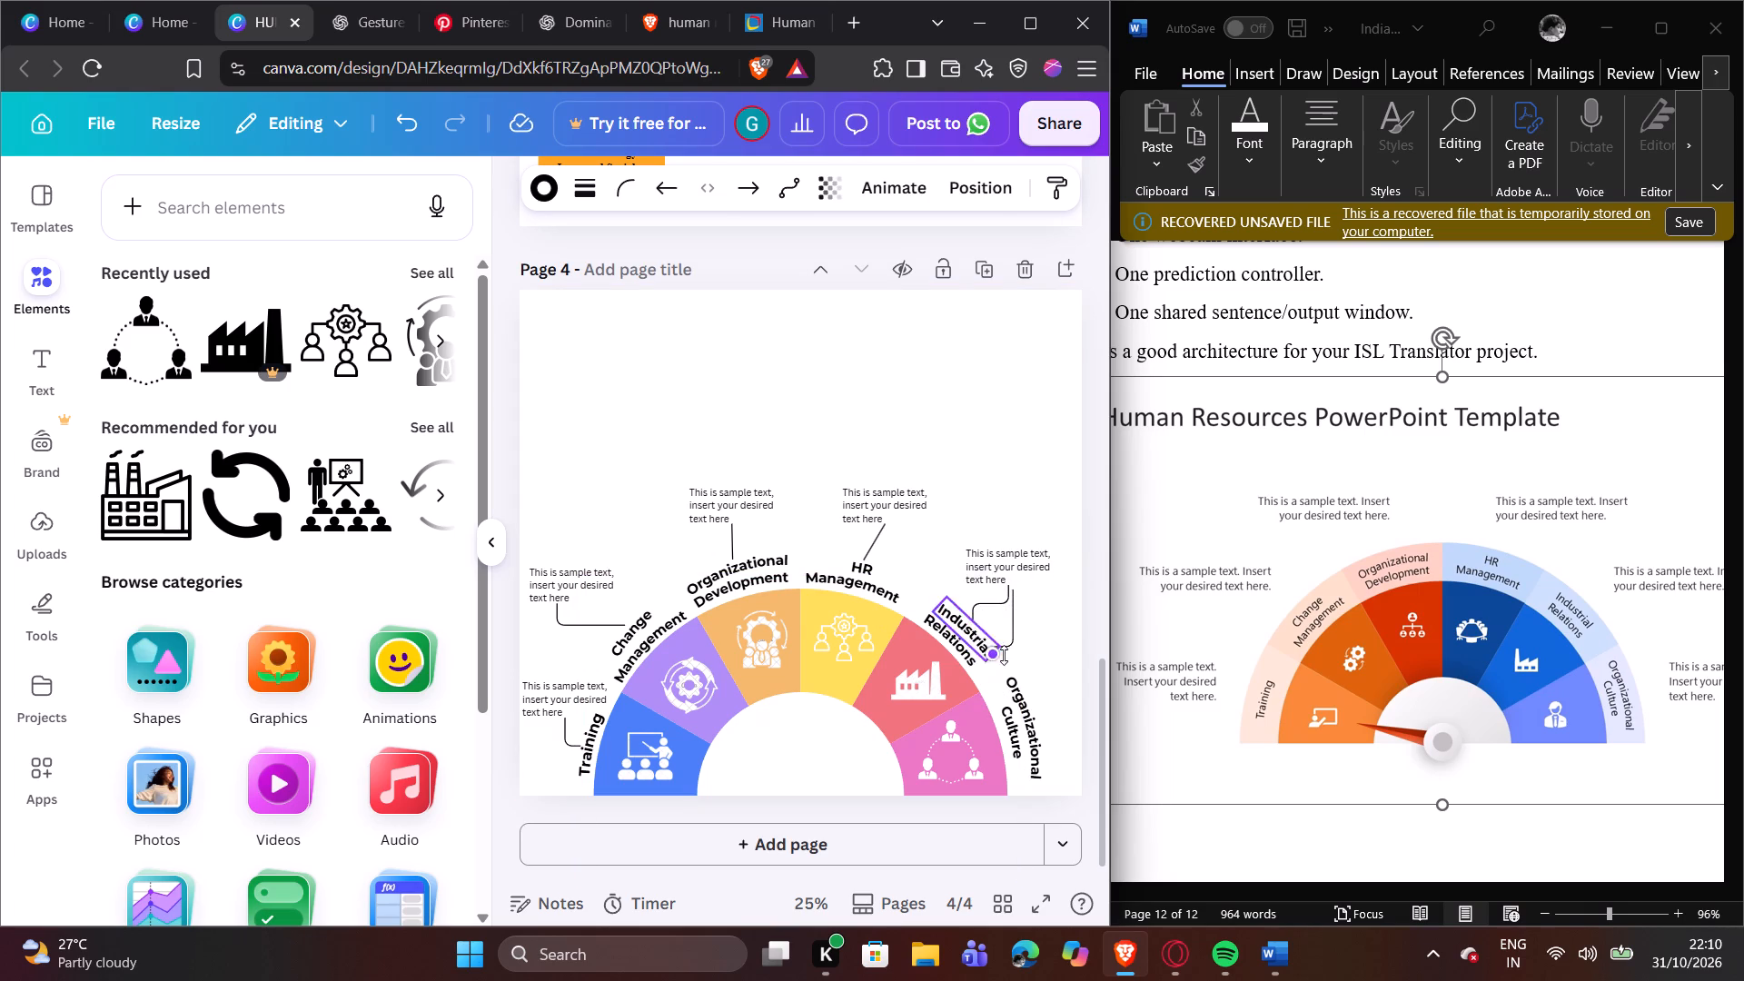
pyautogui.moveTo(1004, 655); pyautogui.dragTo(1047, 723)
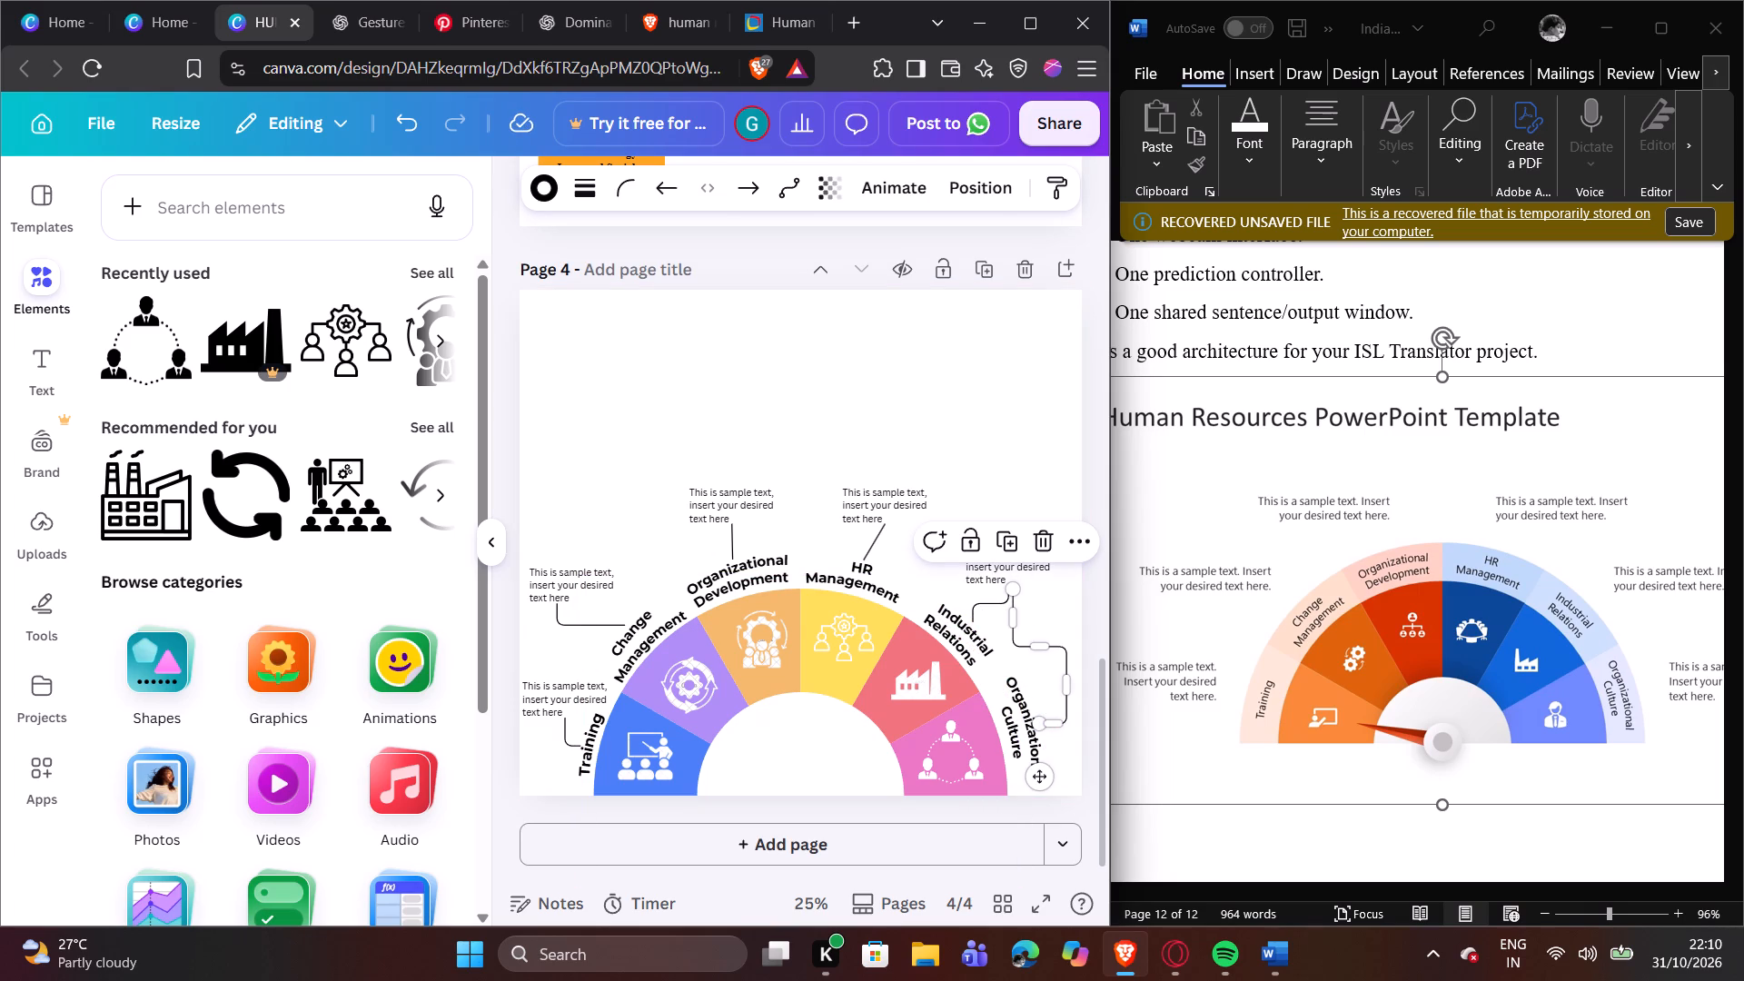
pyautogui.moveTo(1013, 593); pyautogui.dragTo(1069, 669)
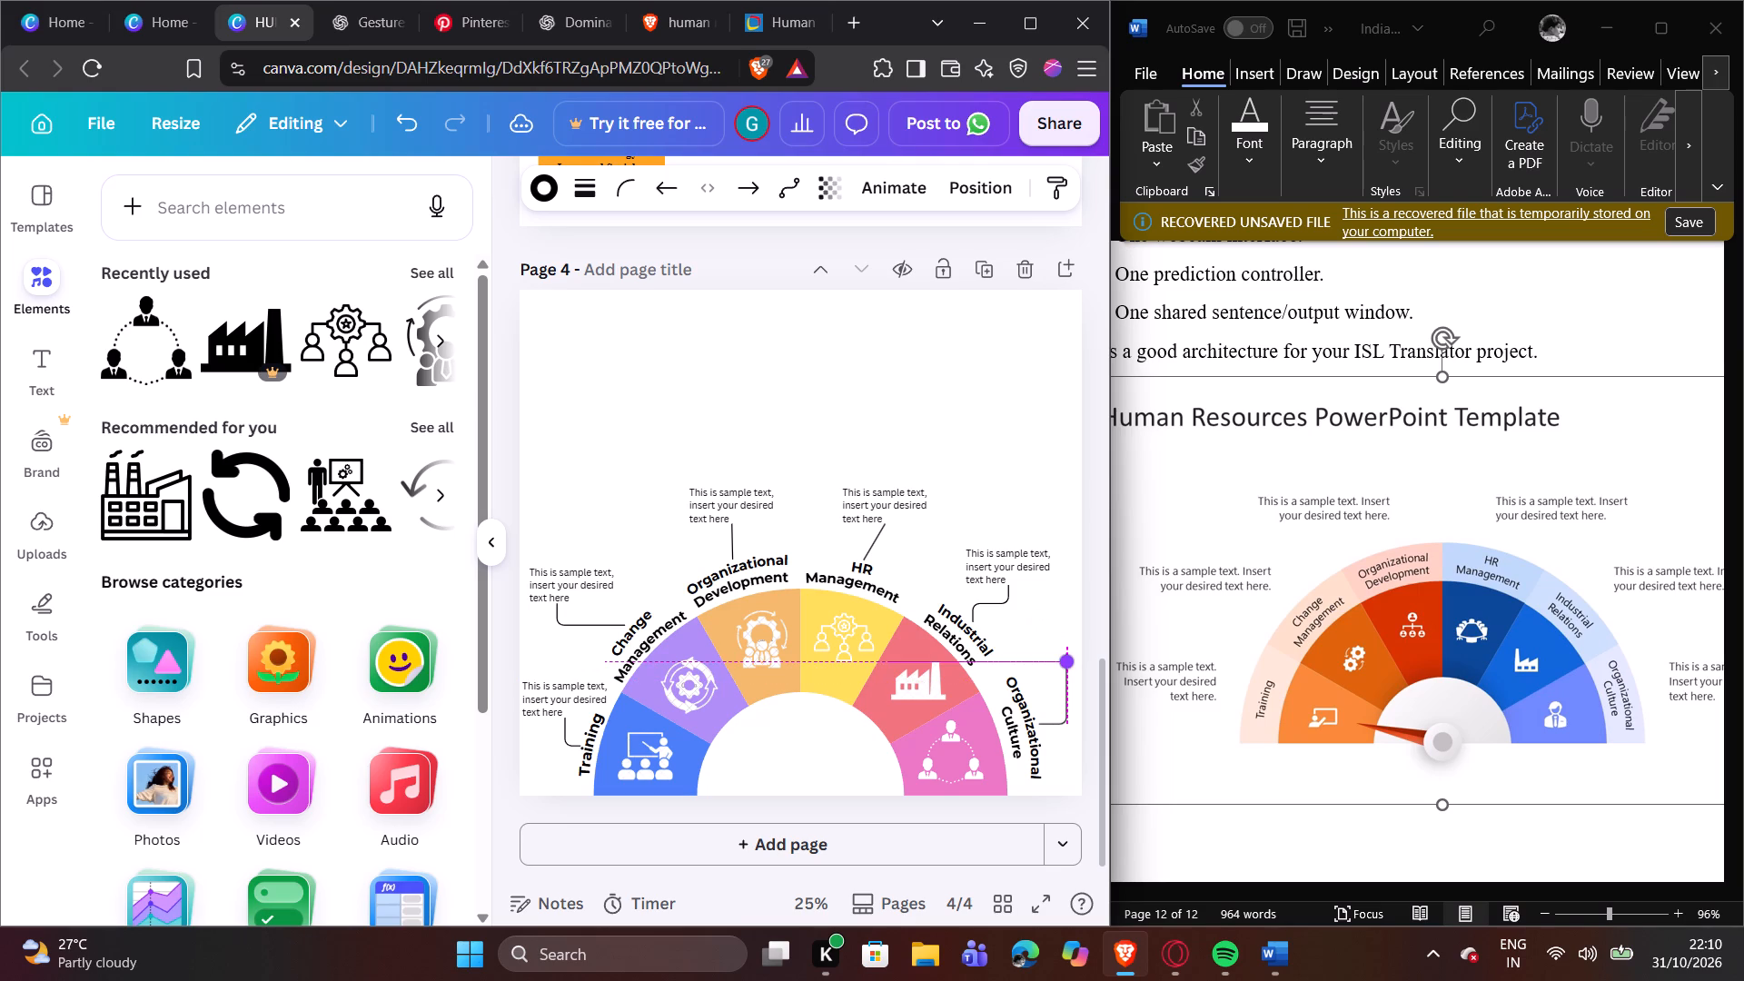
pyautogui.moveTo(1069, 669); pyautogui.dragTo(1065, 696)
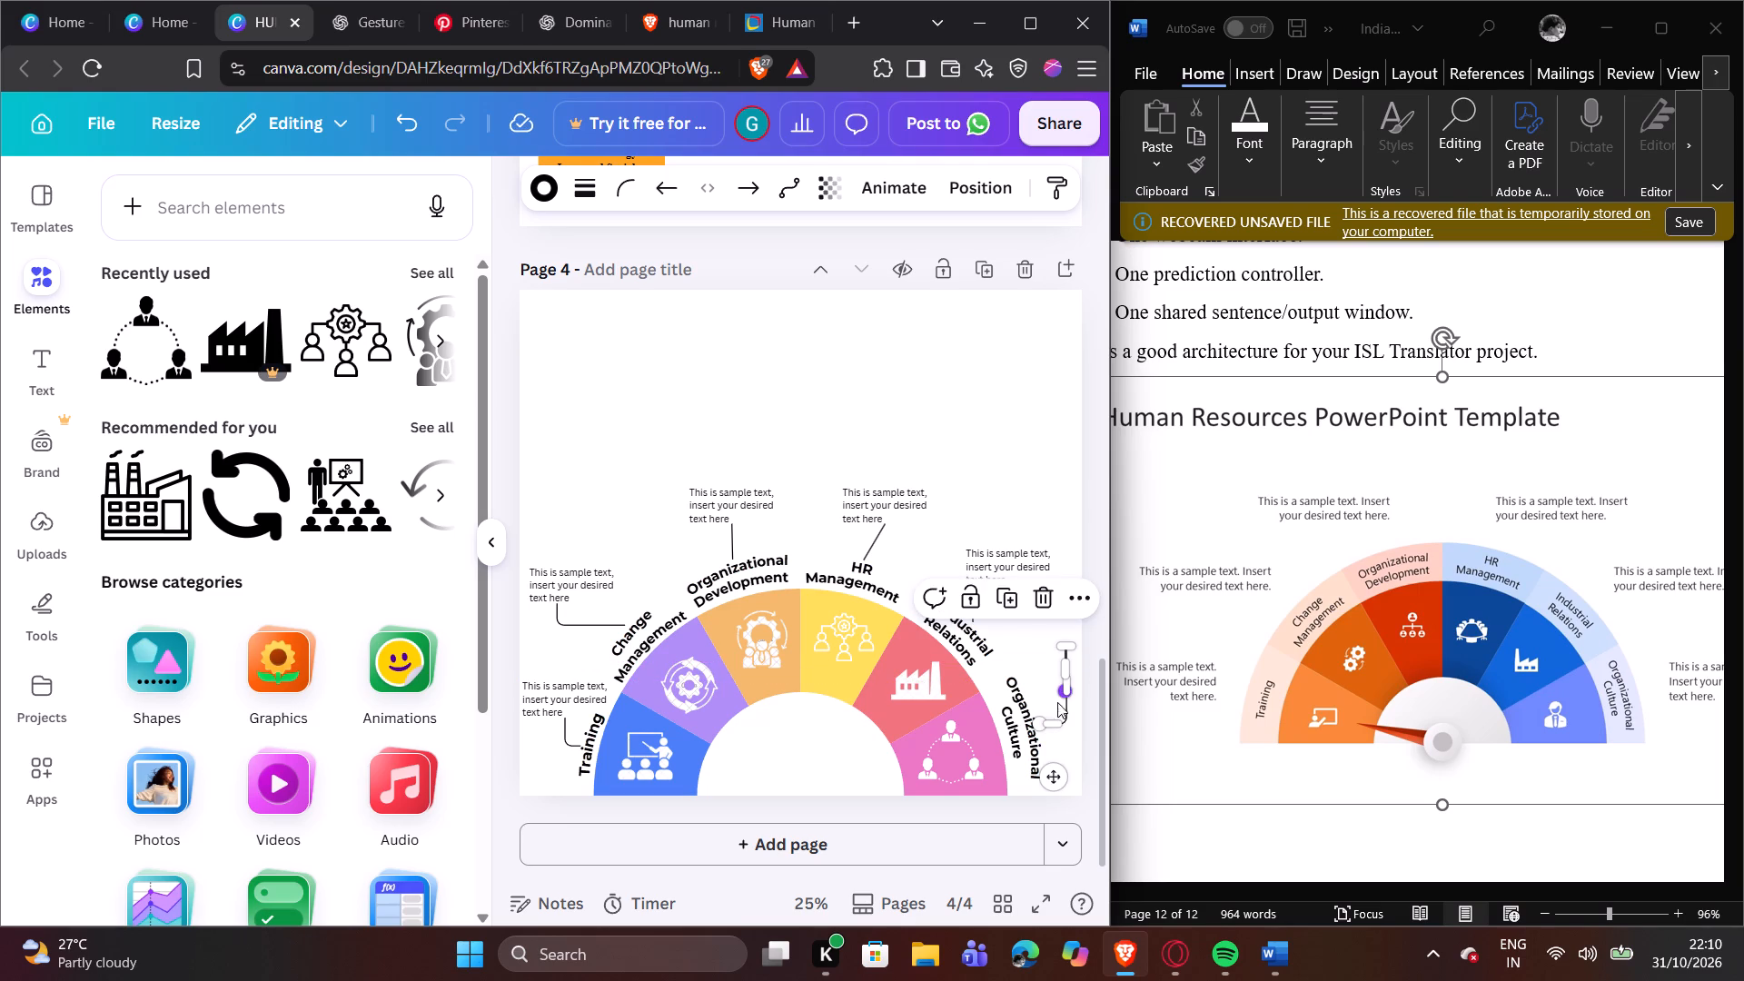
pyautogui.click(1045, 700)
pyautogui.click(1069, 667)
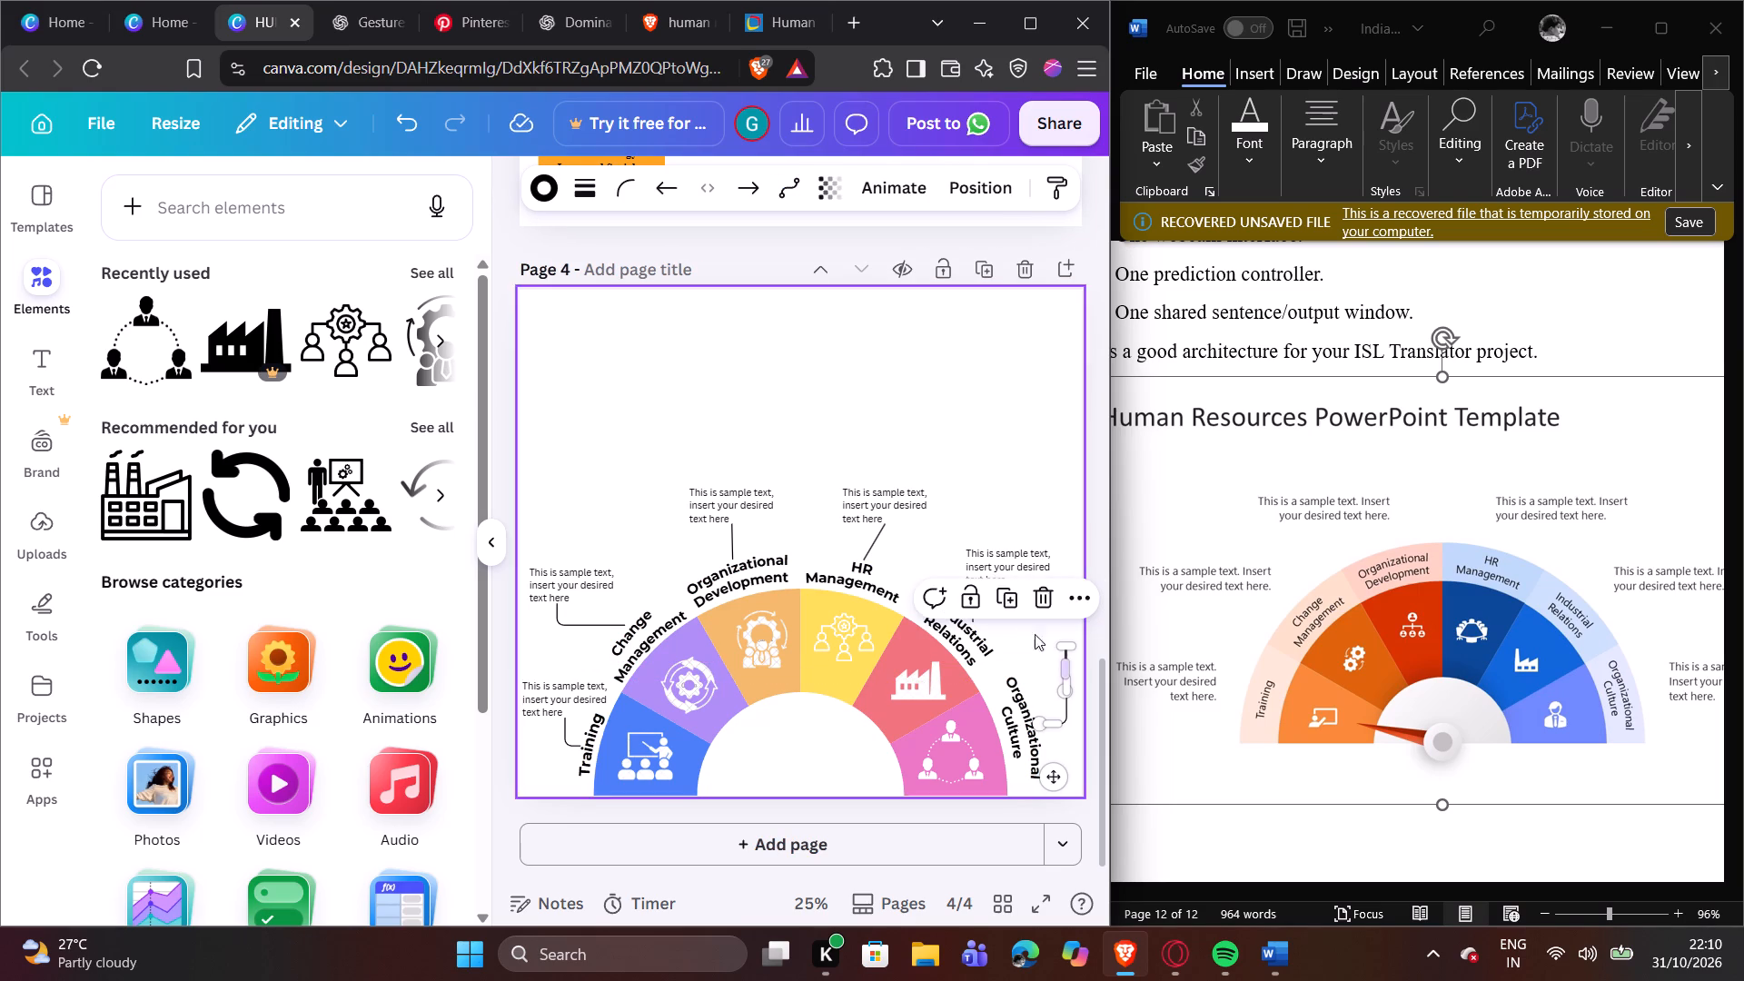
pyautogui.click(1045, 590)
# Duplicate the straight connector between the "HR Management" label and its sample text.
pyautogui.click(875, 530)
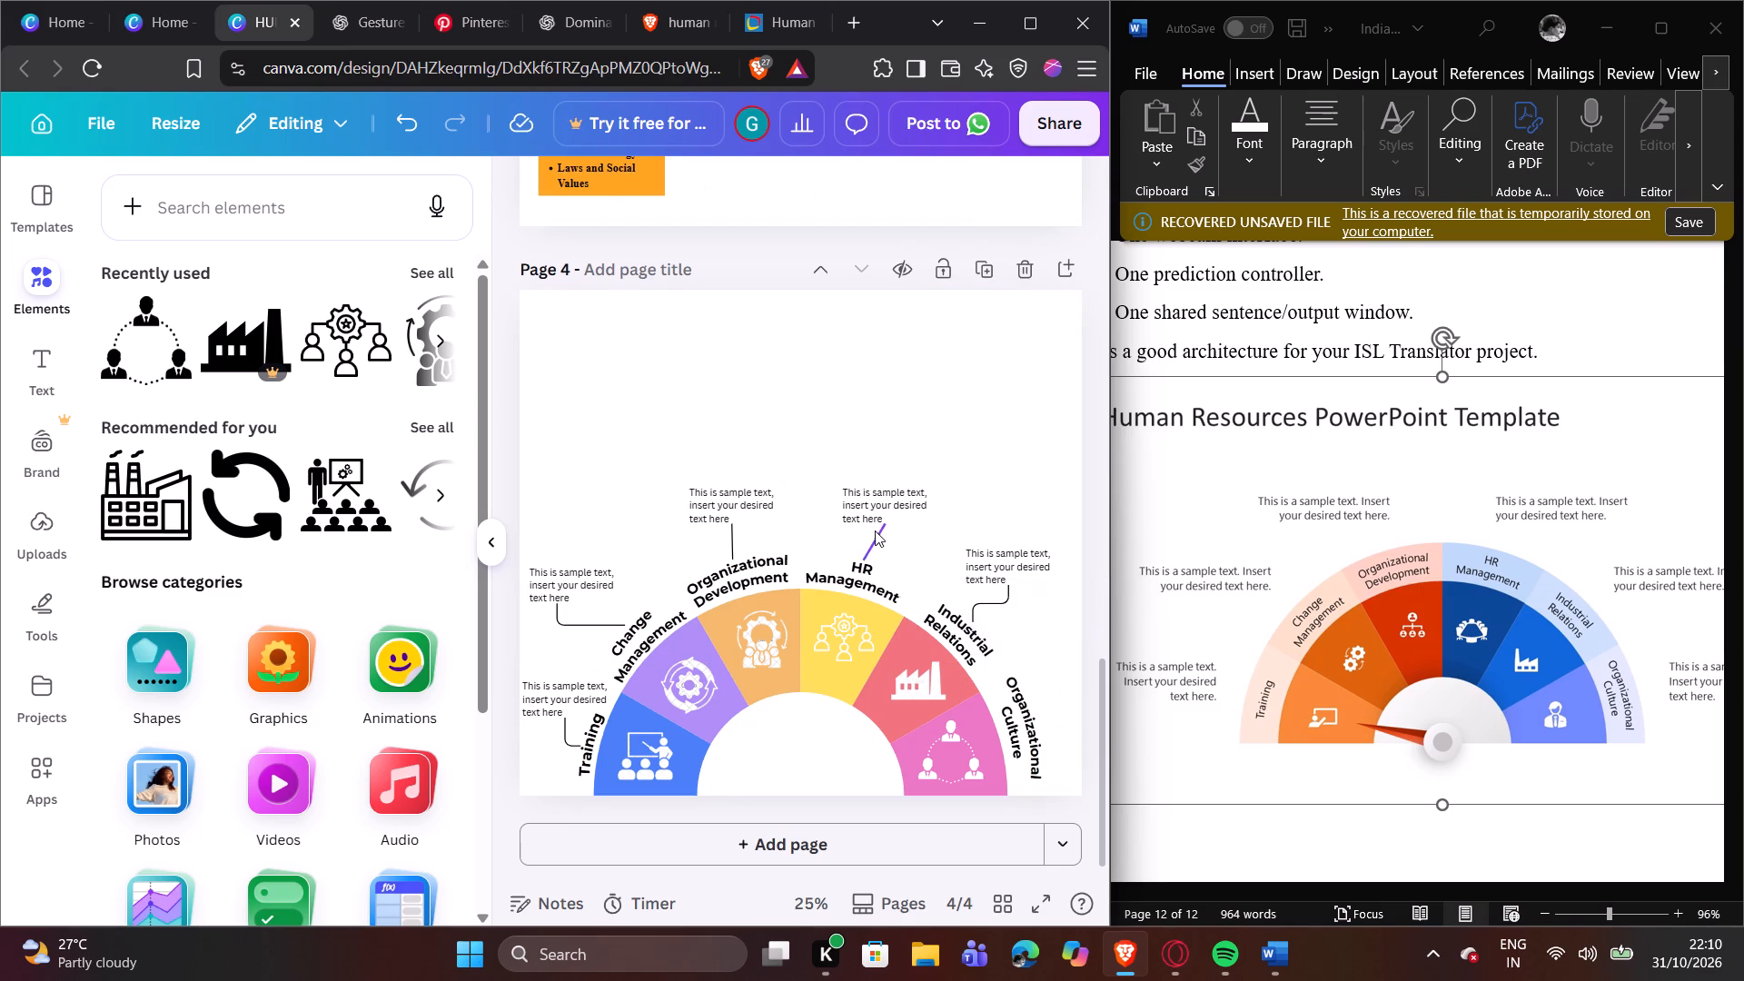
pyautogui.click(882, 462)
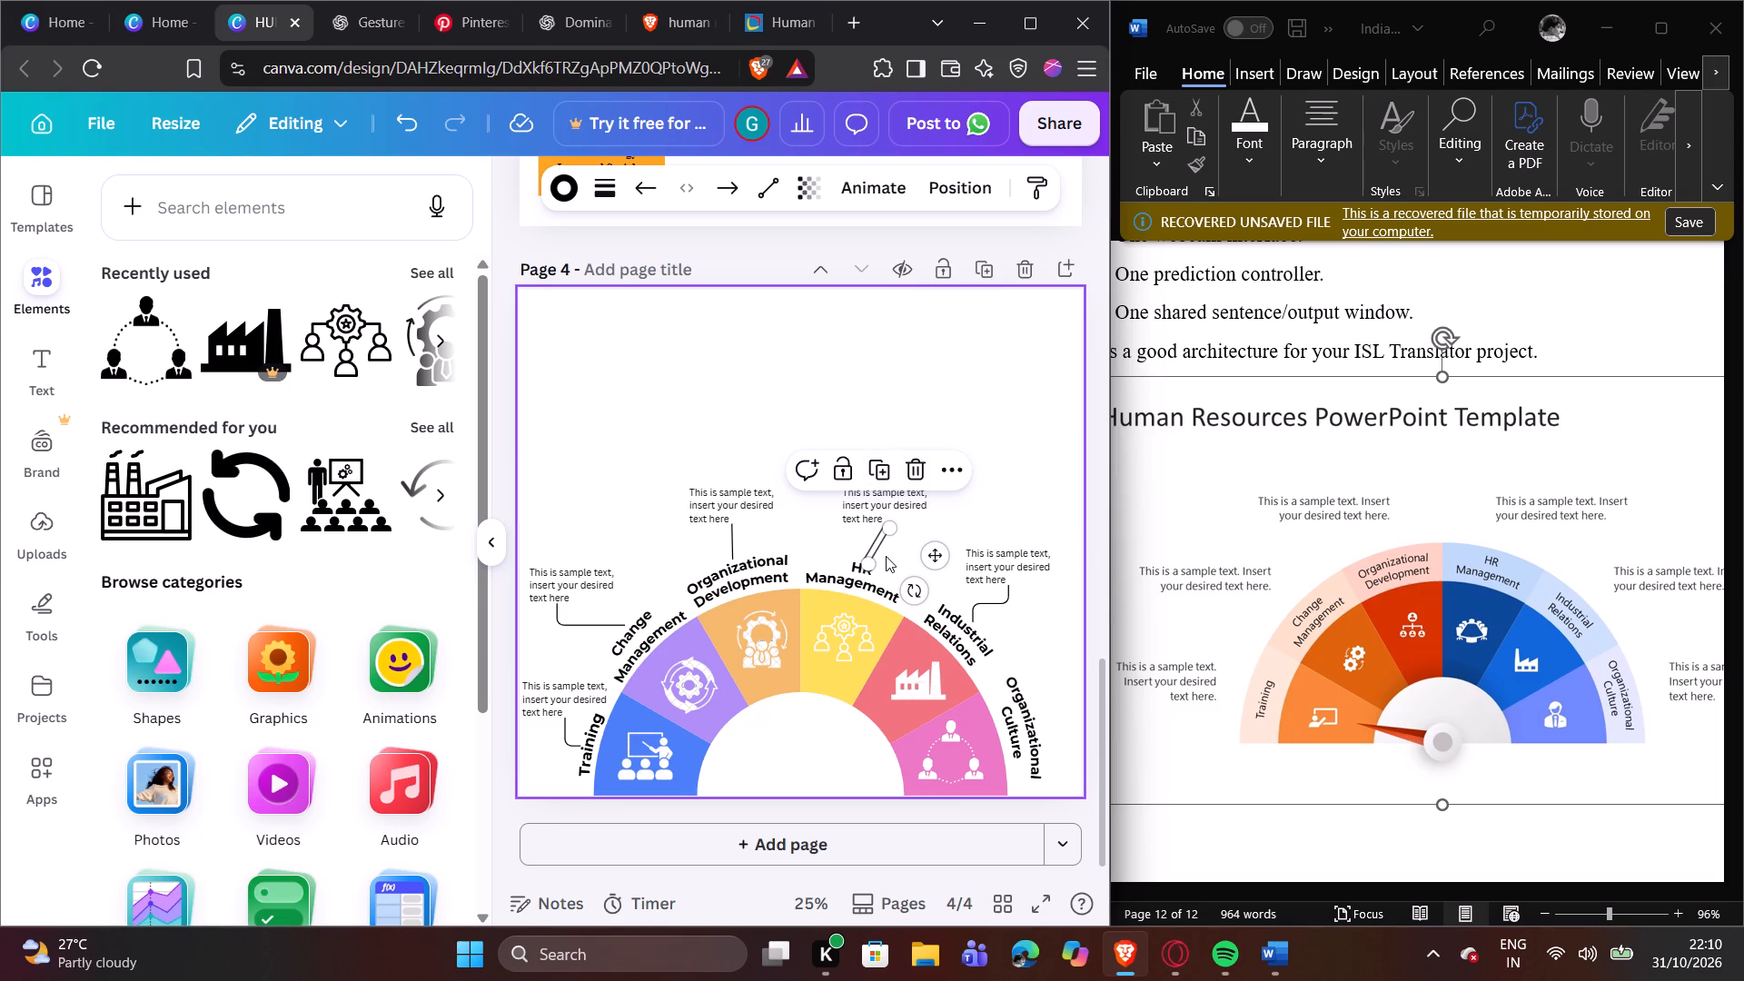
# Duplicate the Industrial Relations sample text, shrink the copy to font size 20.4 and place it above the "Organizational Culture" label.
pyautogui.click(989, 581)
pyautogui.click(1006, 494)
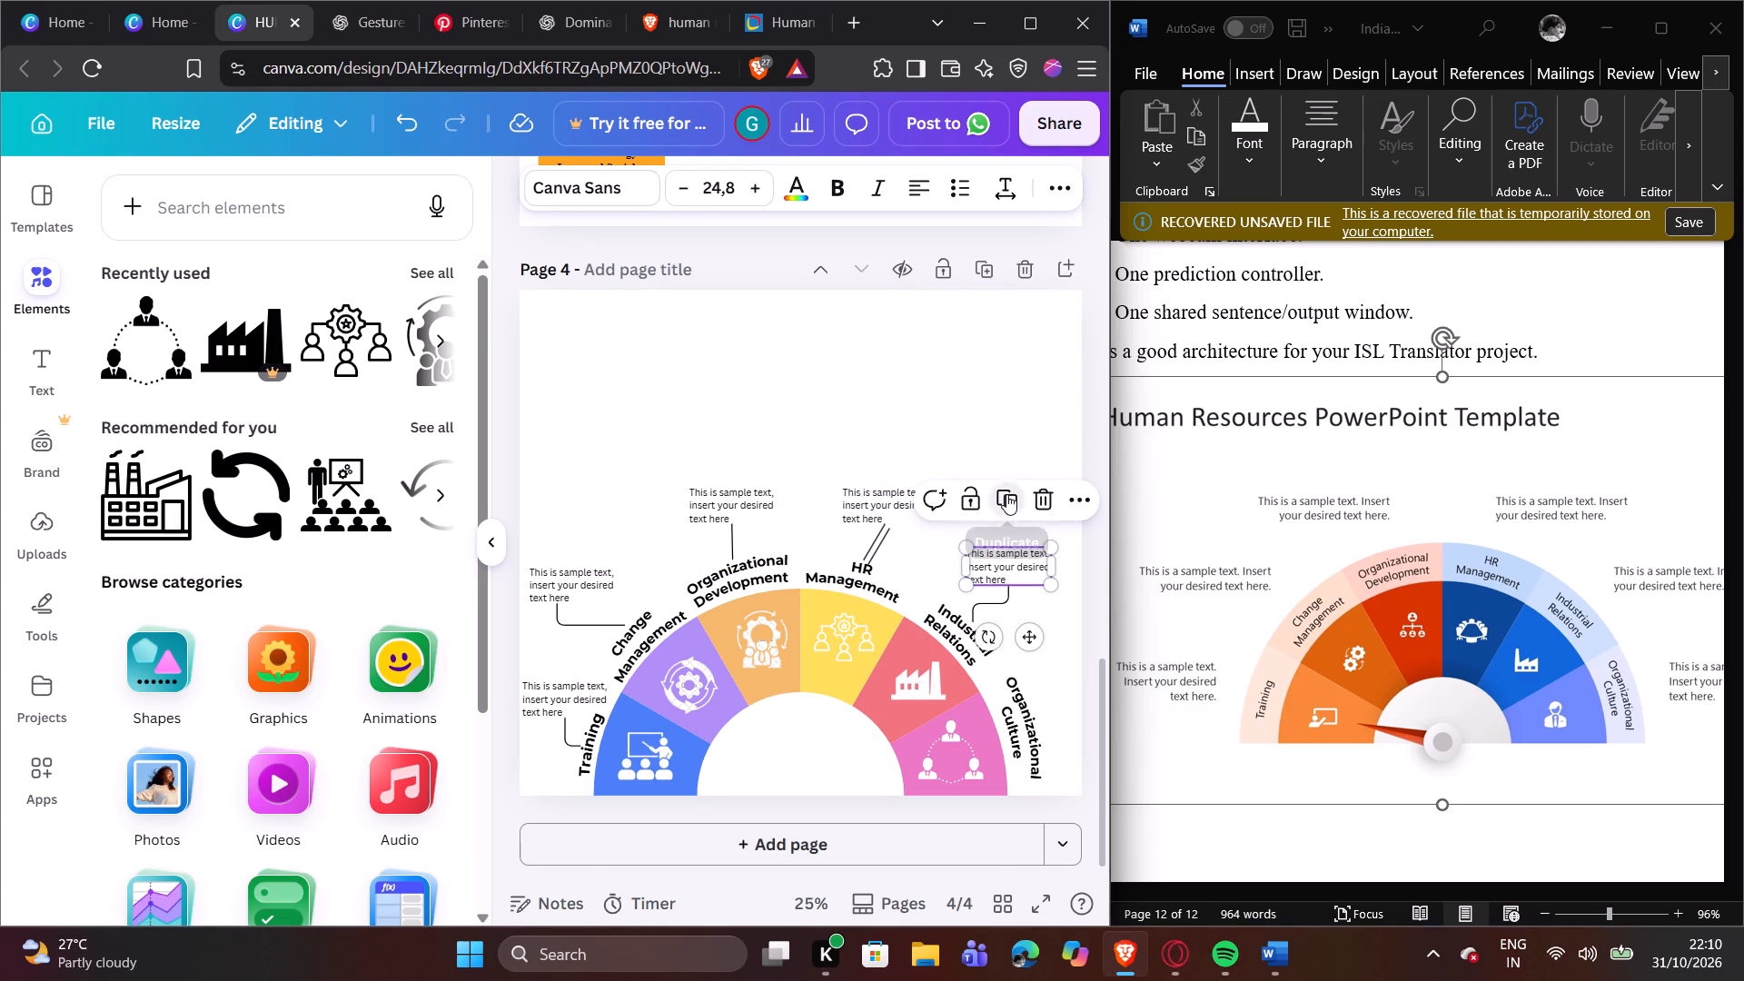
pyautogui.moveTo(1021, 570); pyautogui.dragTo(1055, 654)
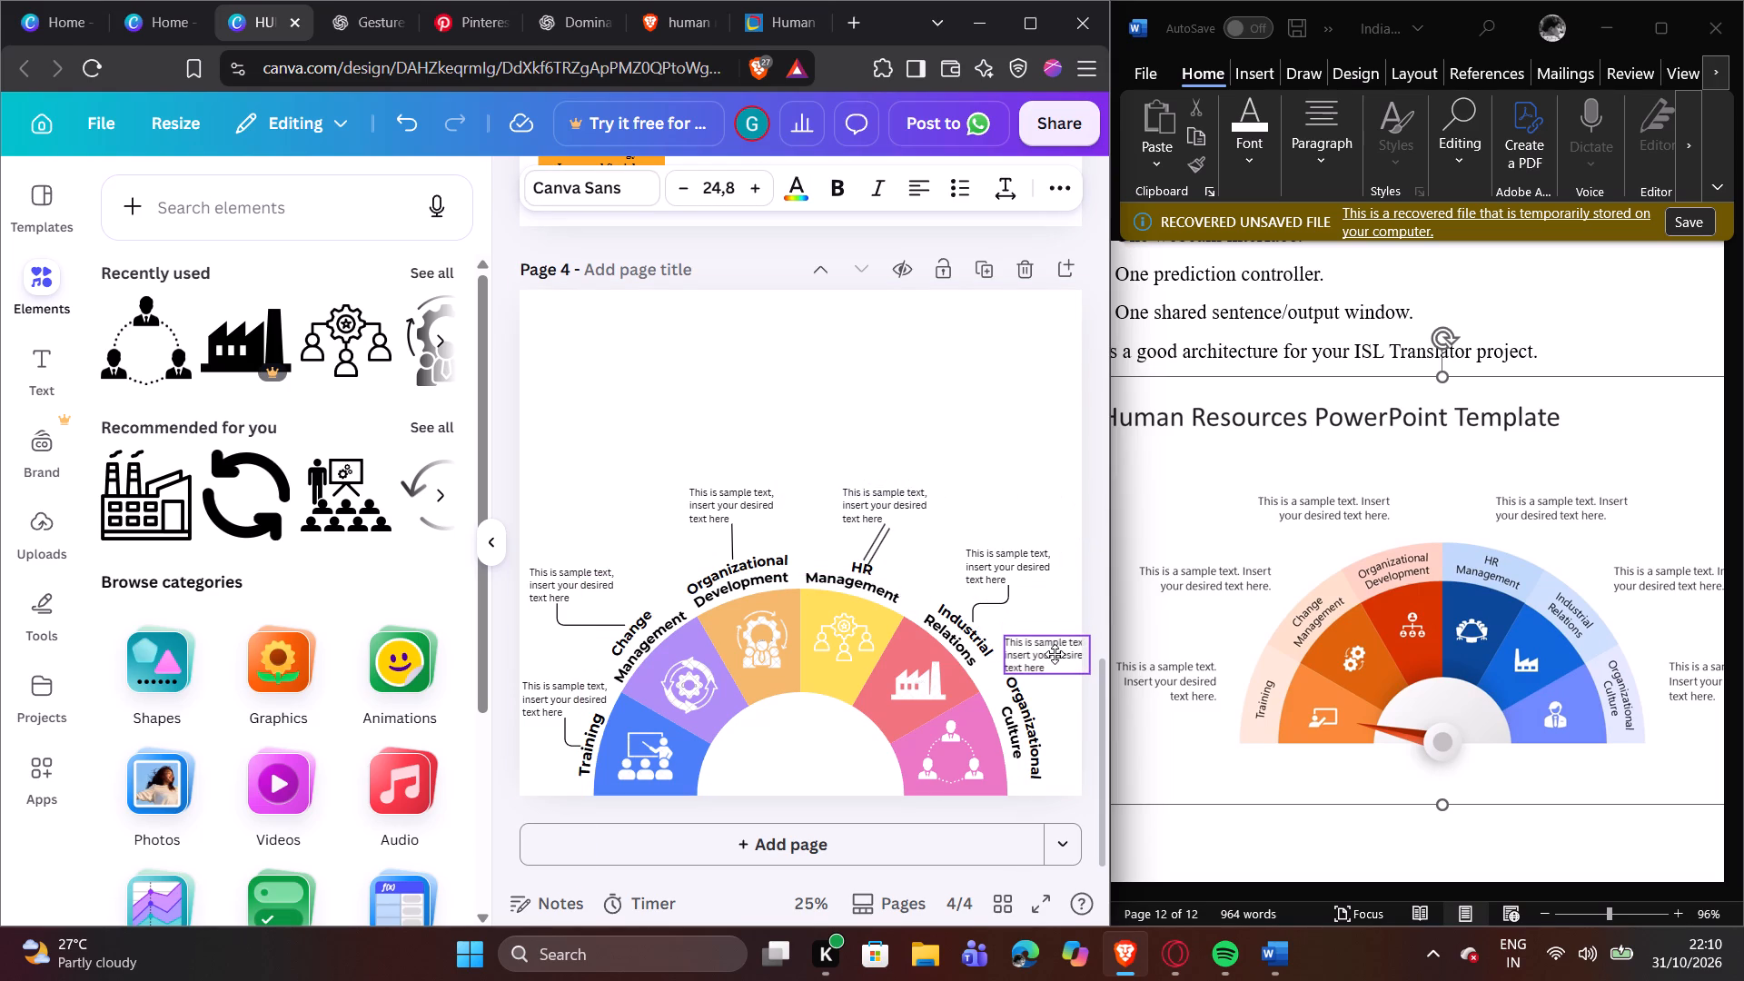
pyautogui.moveTo(1055, 654); pyautogui.dragTo(1043, 650)
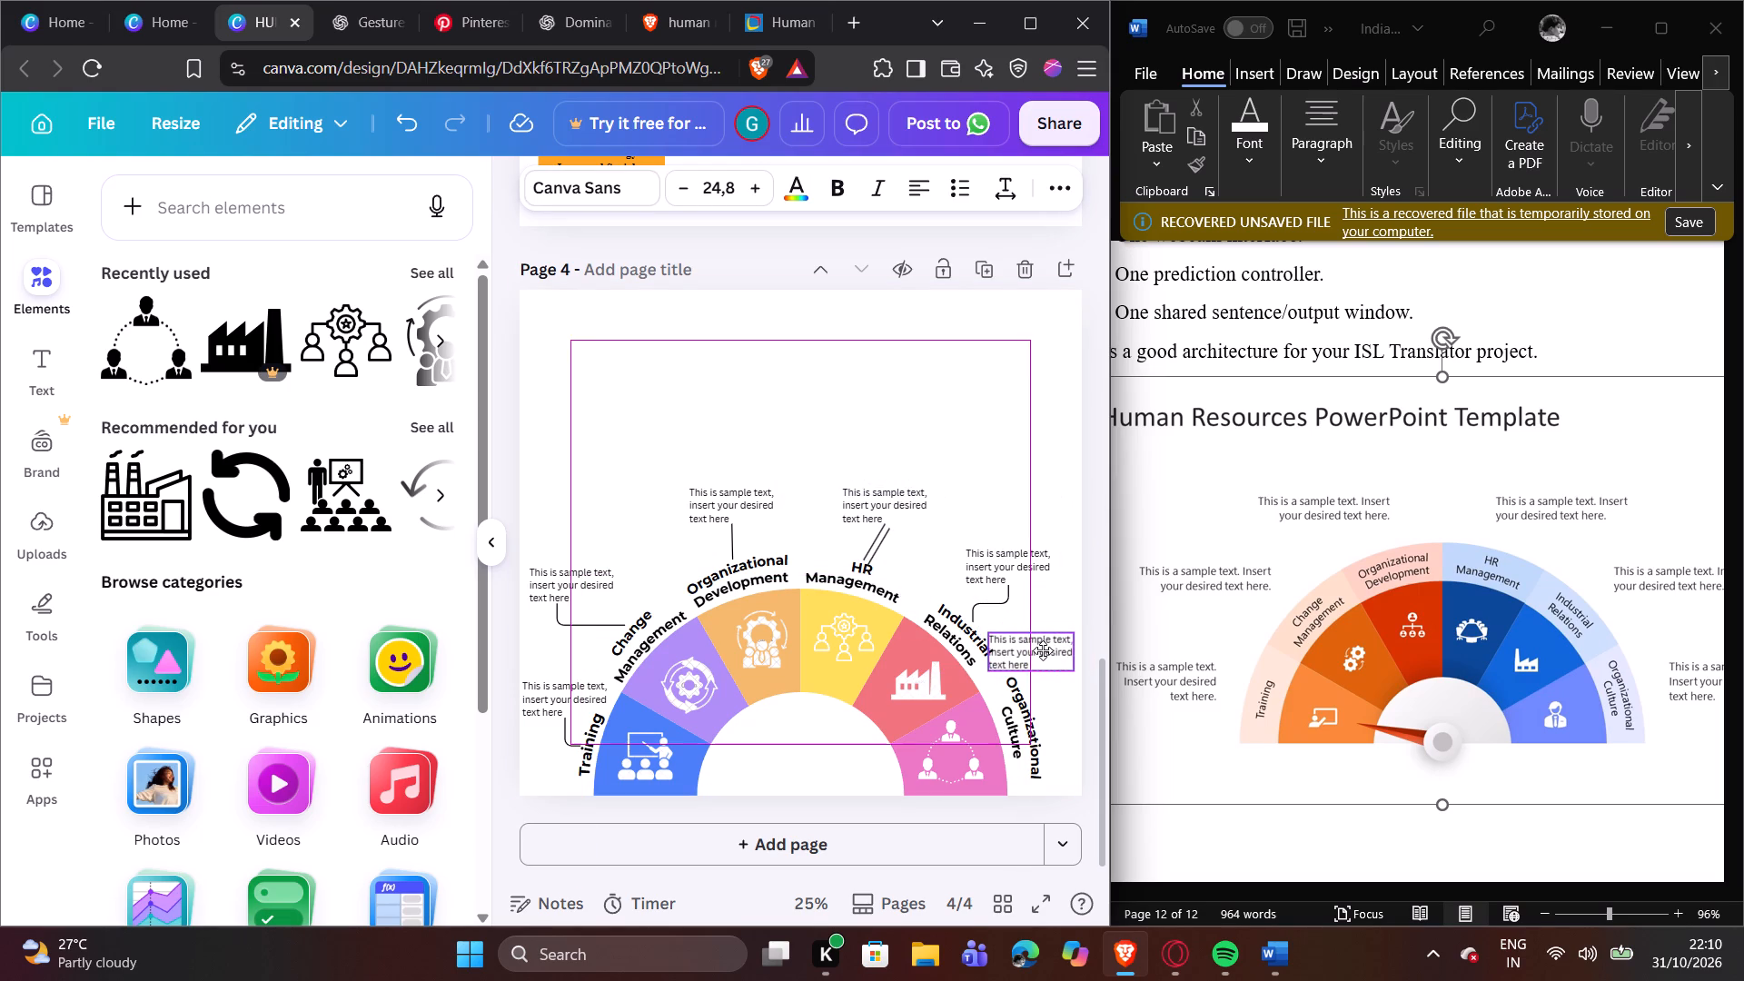
pyautogui.moveTo(1043, 650); pyautogui.dragTo(1045, 650)
pyautogui.moveTo(1000, 635); pyautogui.dragTo(1016, 642)
pyautogui.click(1033, 621)
pyautogui.click(1056, 647)
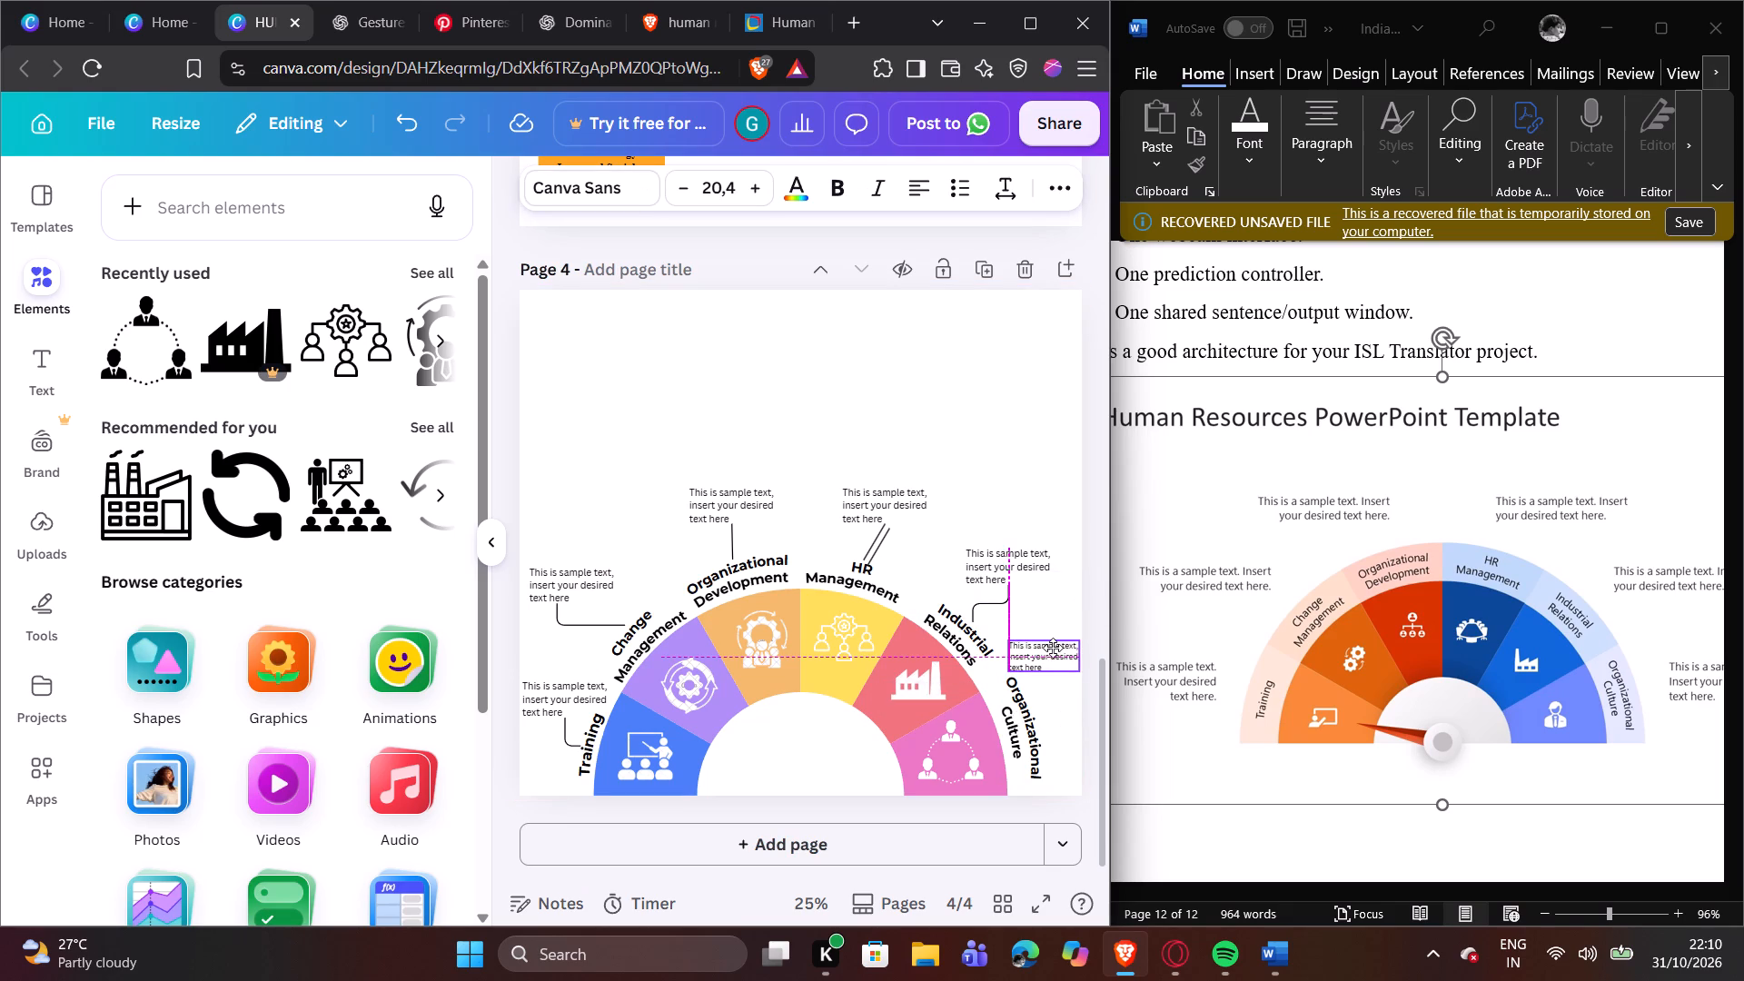
# Move the duplicated straight connector from HR Management to link the "Organizational Culture" label with its sample text.
pyautogui.click(884, 538)
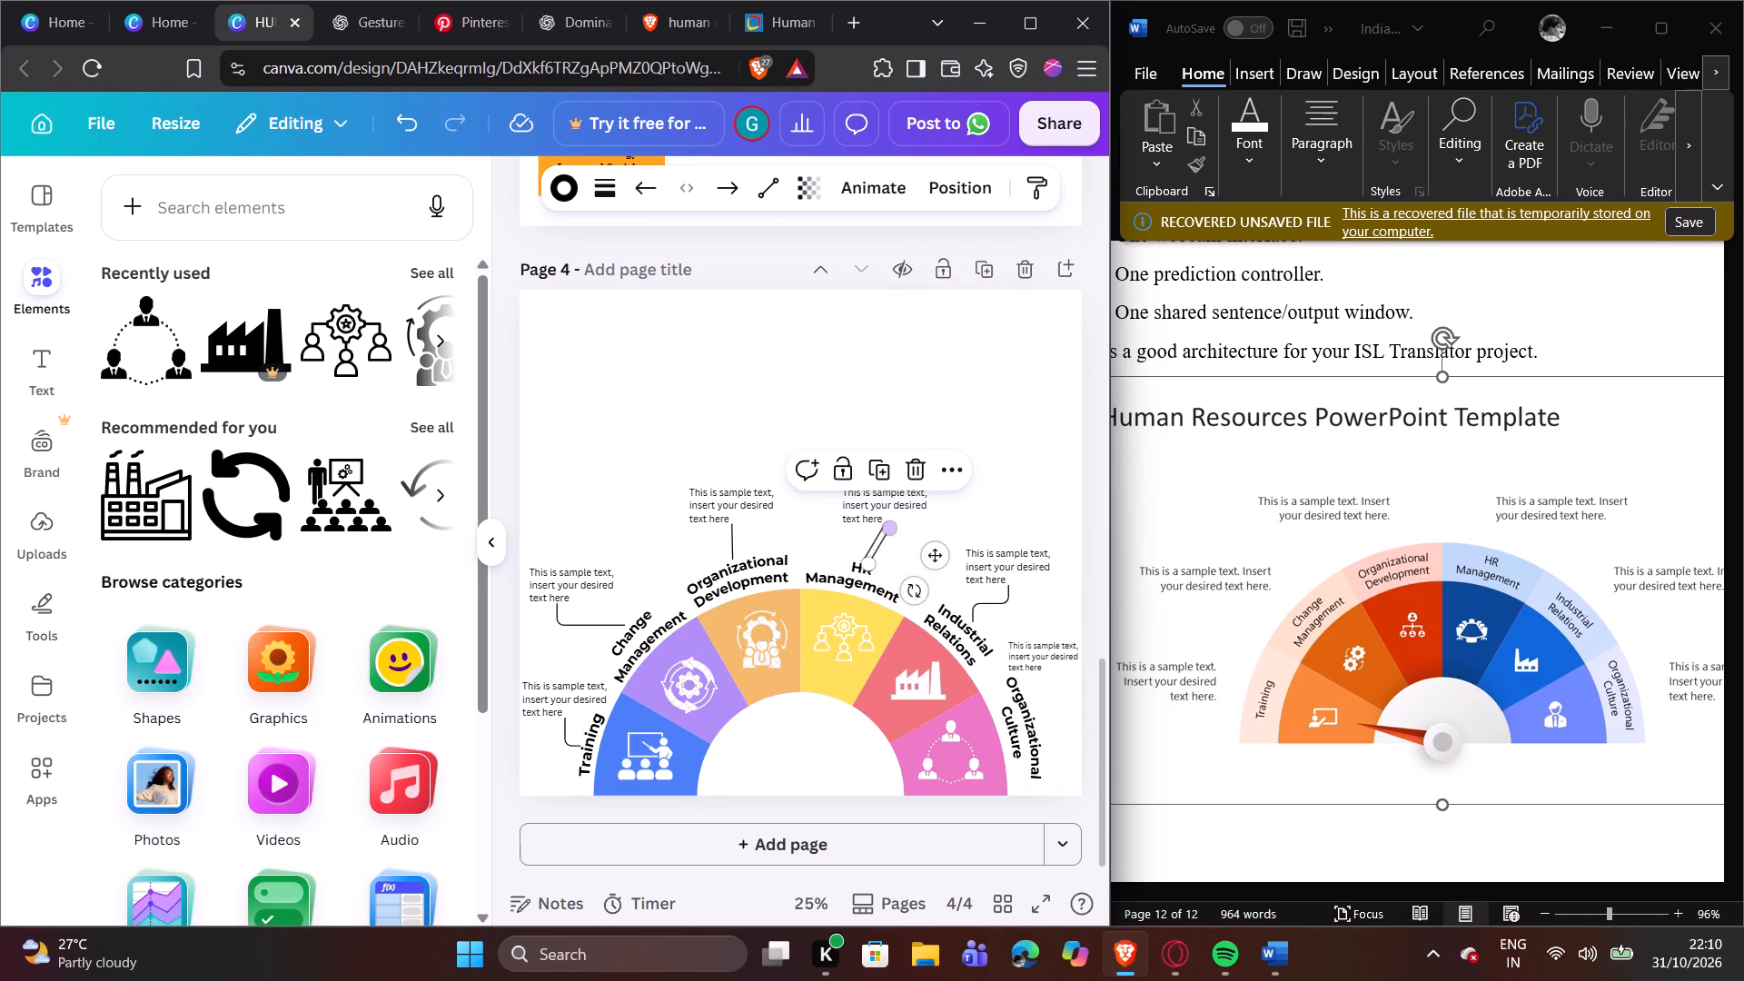
pyautogui.click(877, 467)
pyautogui.click(924, 469)
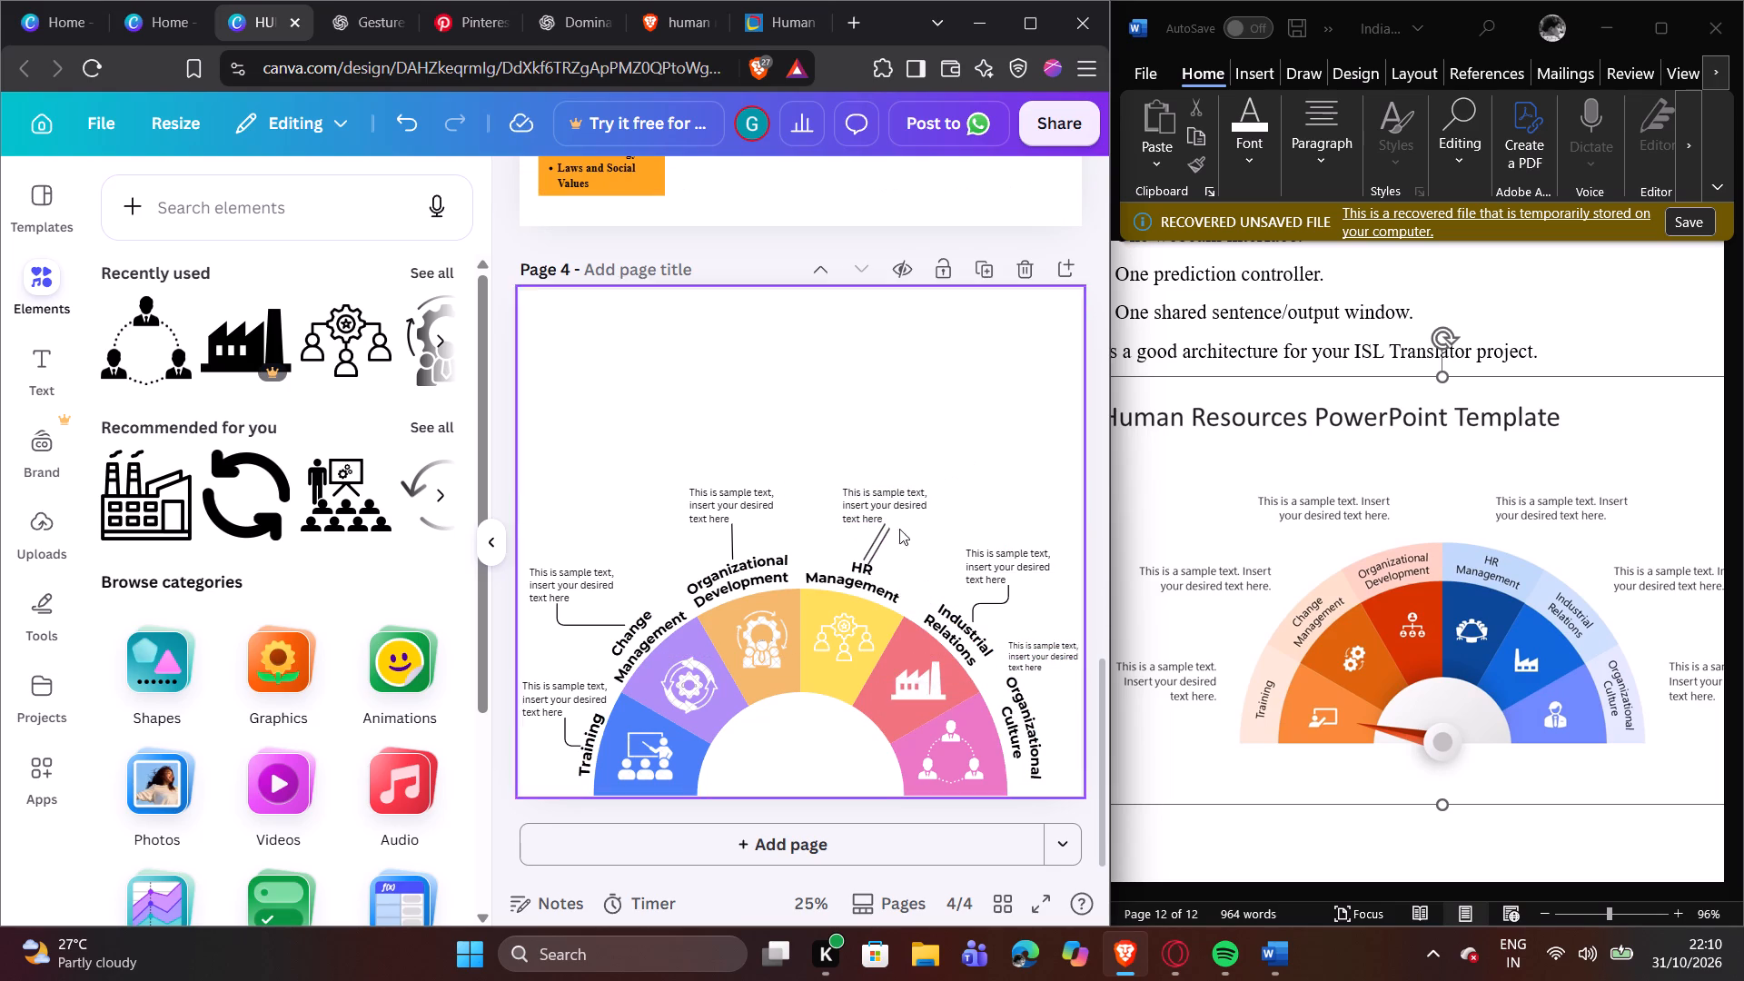
pyautogui.moveTo(877, 555); pyautogui.dragTo(1060, 689)
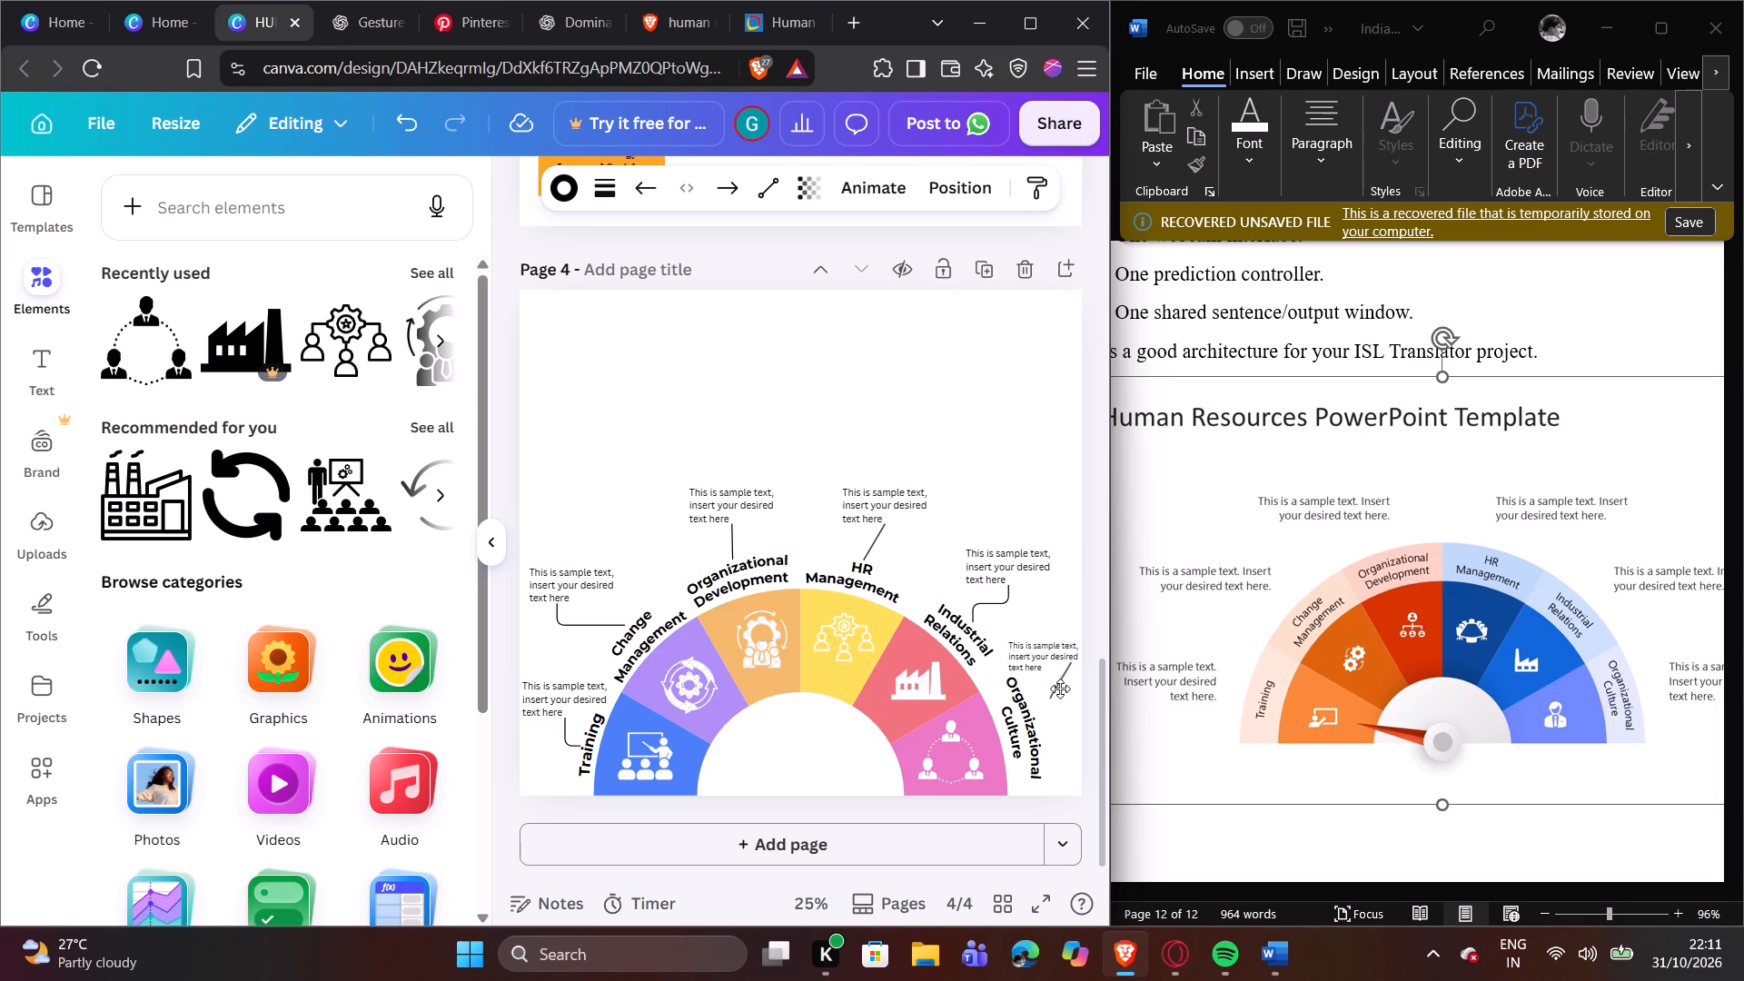
pyautogui.moveTo(1060, 689); pyautogui.dragTo(1051, 693)
pyautogui.moveTo(1042, 706); pyautogui.dragTo(1042, 721)
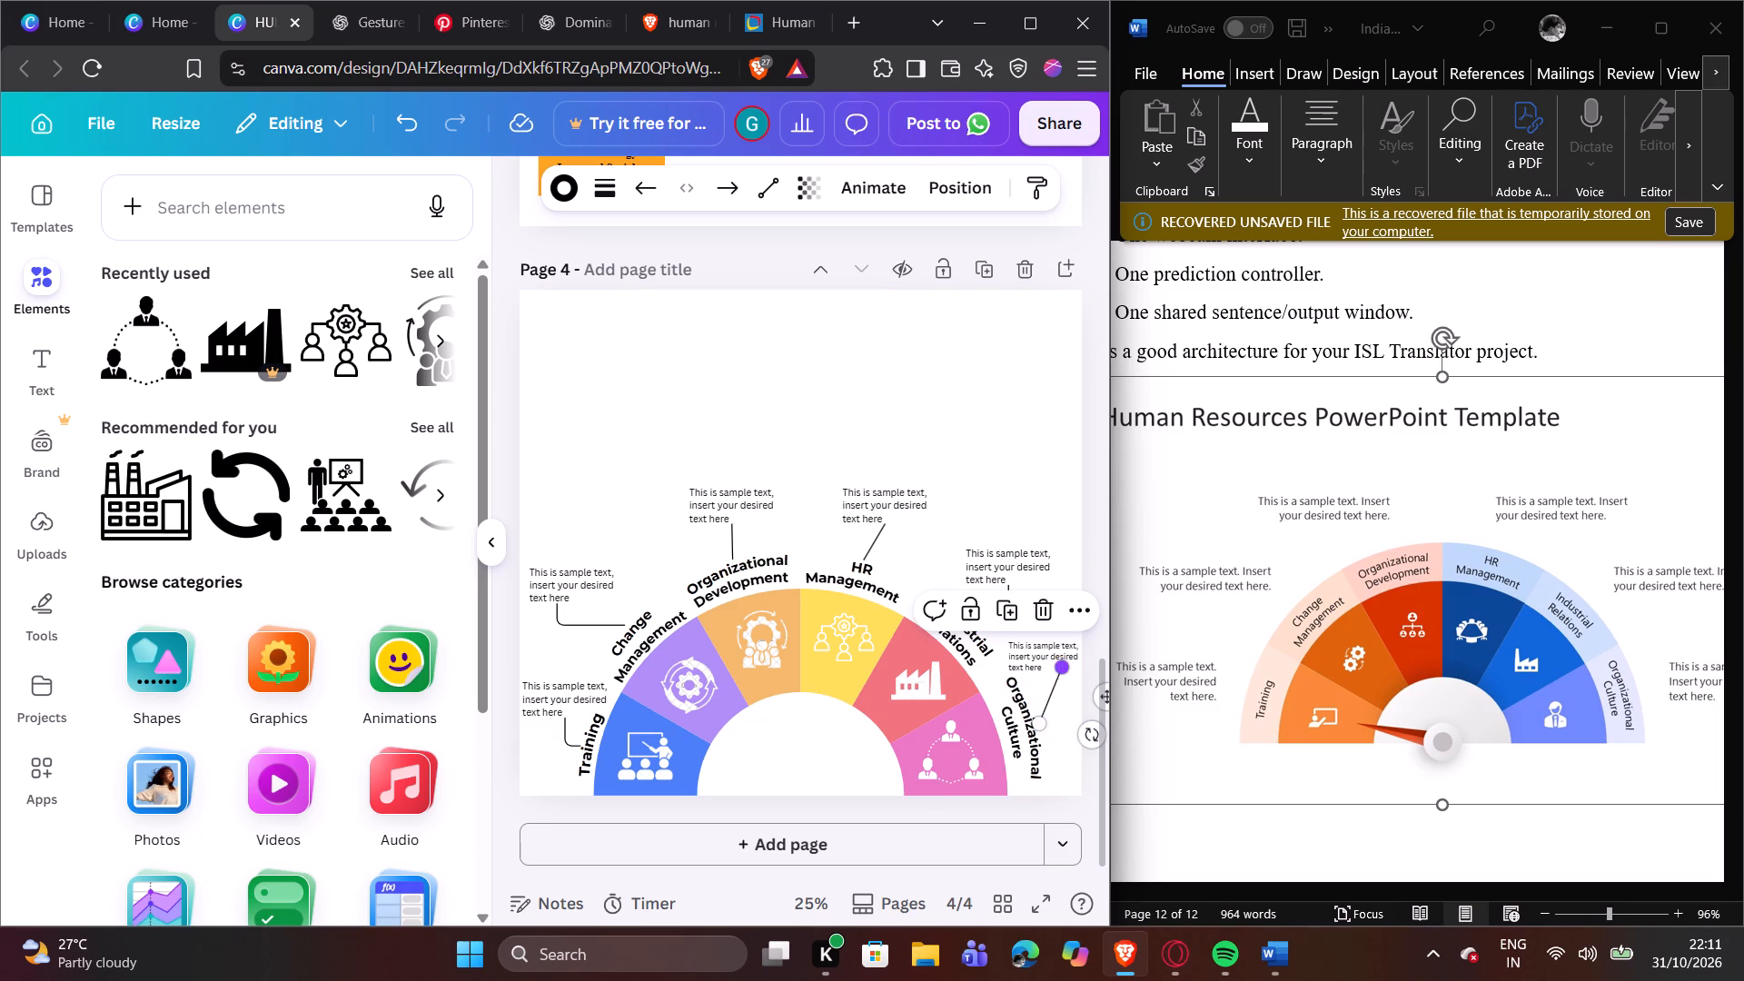
pyautogui.moveTo(1059, 666); pyautogui.dragTo(1049, 679)
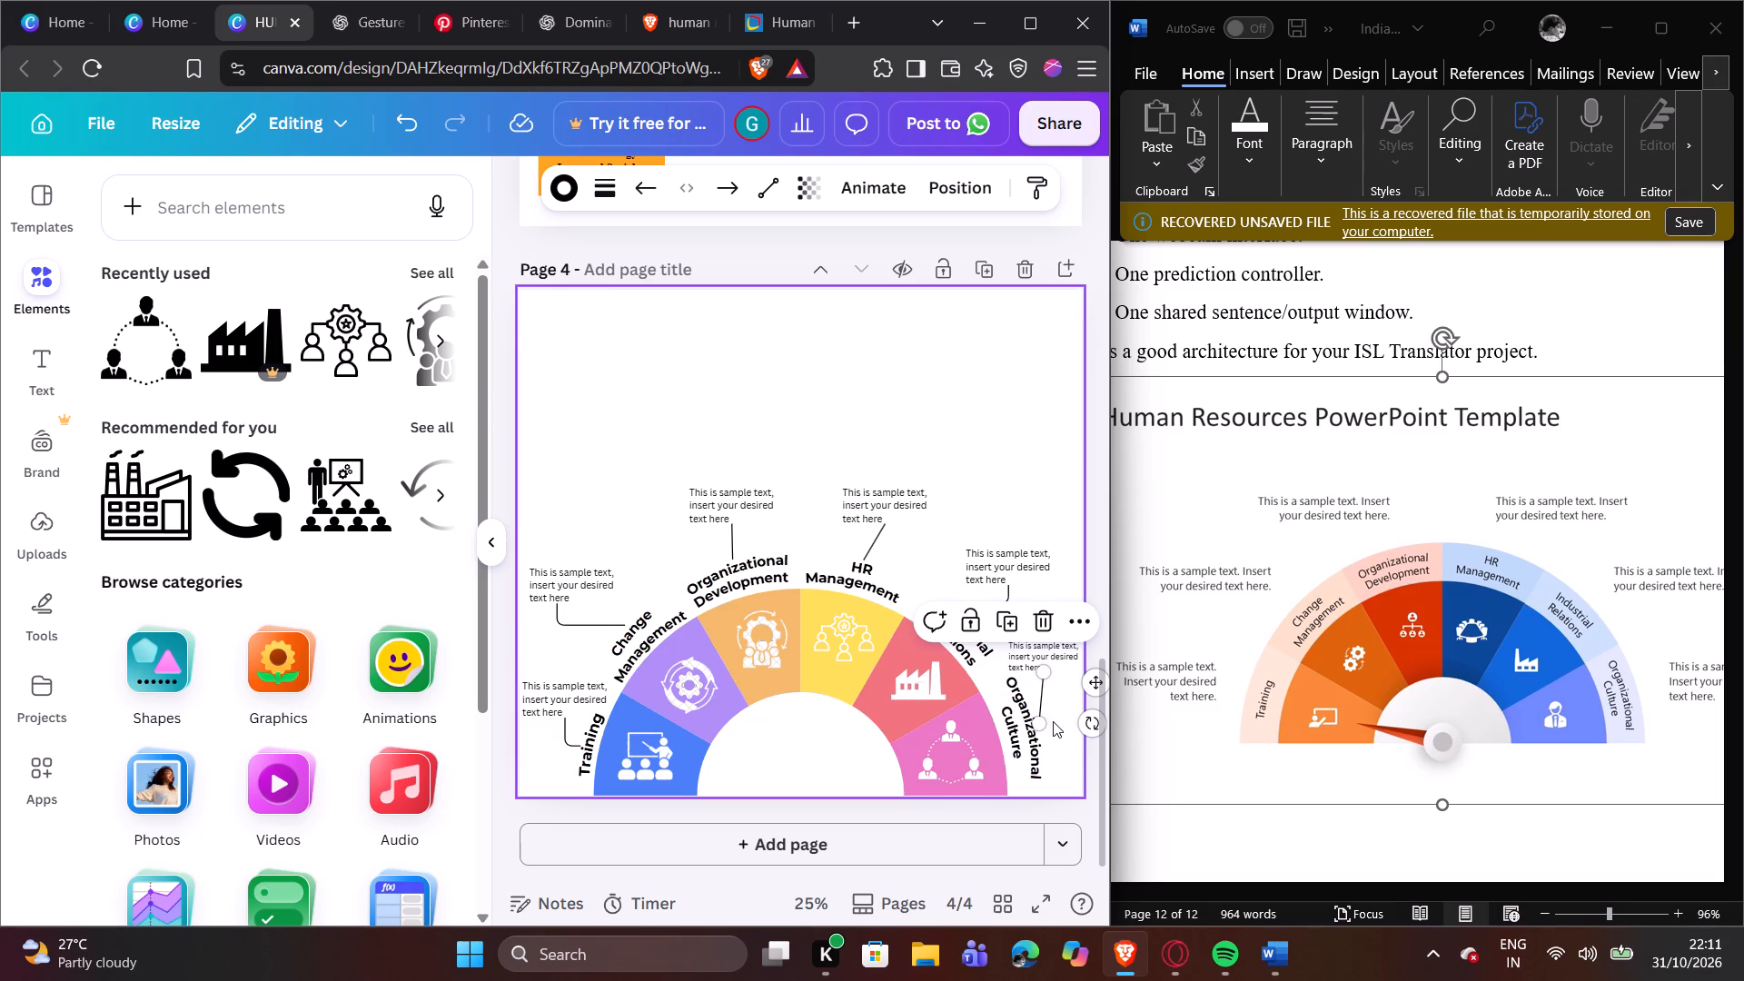
# Change the Organizational Culture connector to the elbowed line type and deselect it.
pyautogui.click(760, 171)
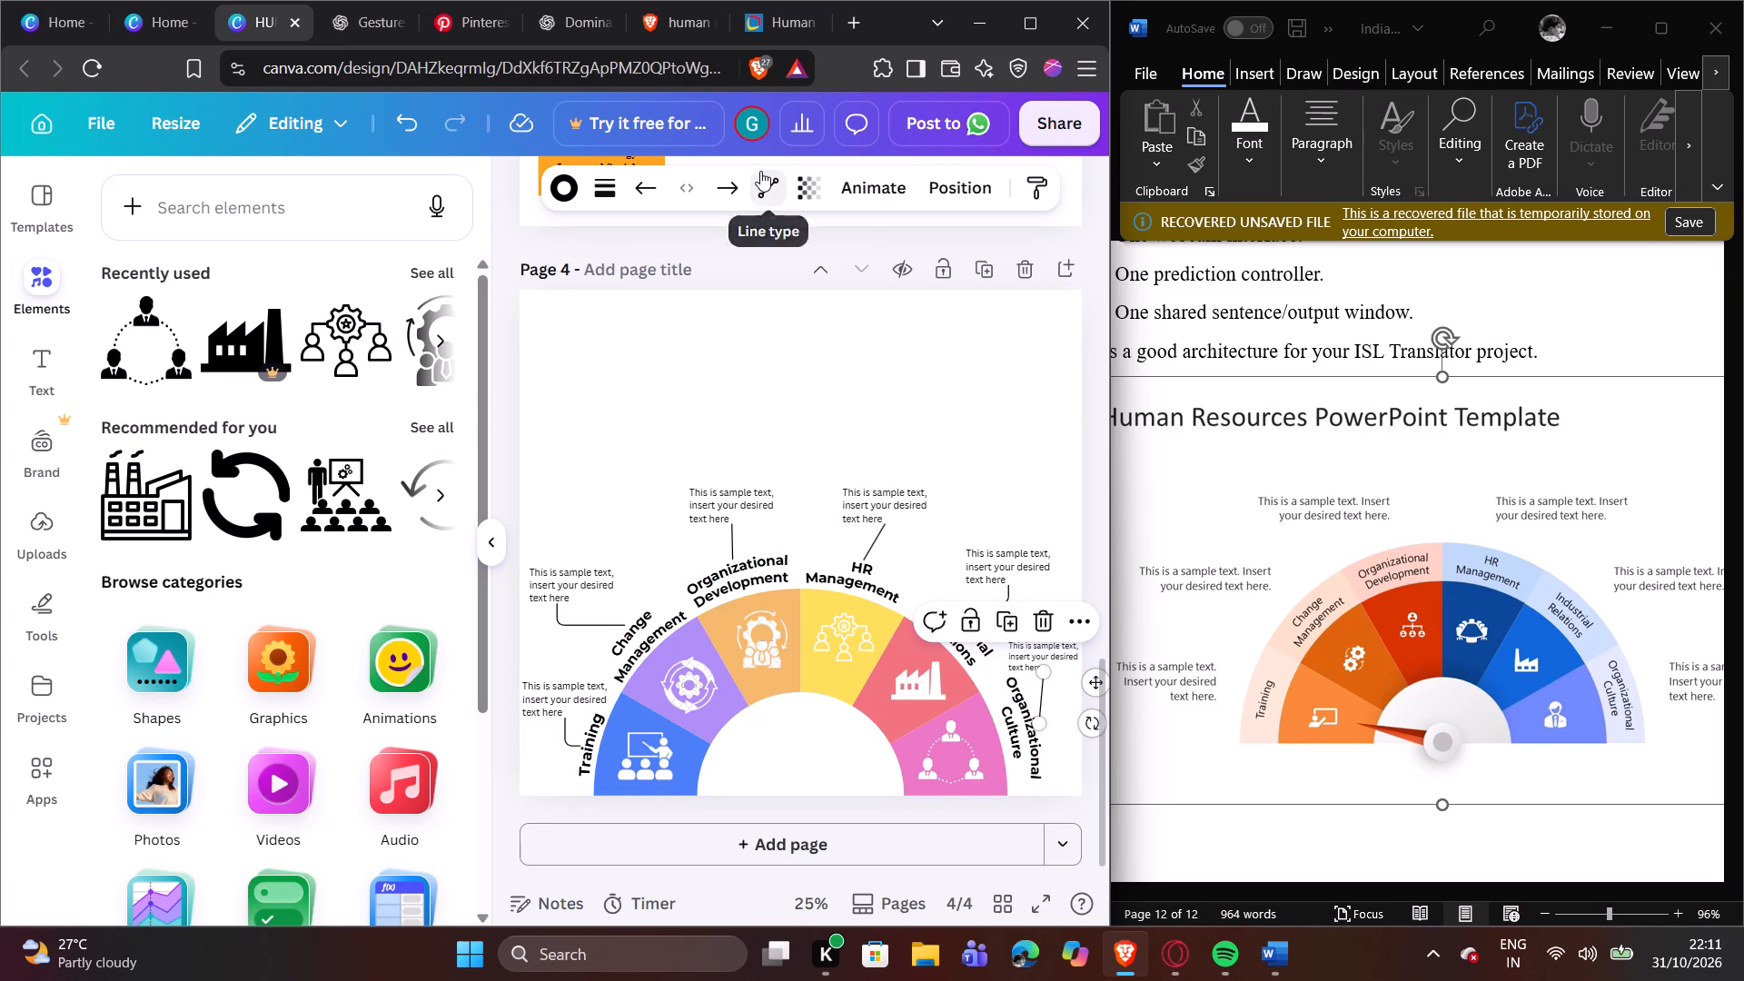
pyautogui.click(768, 282)
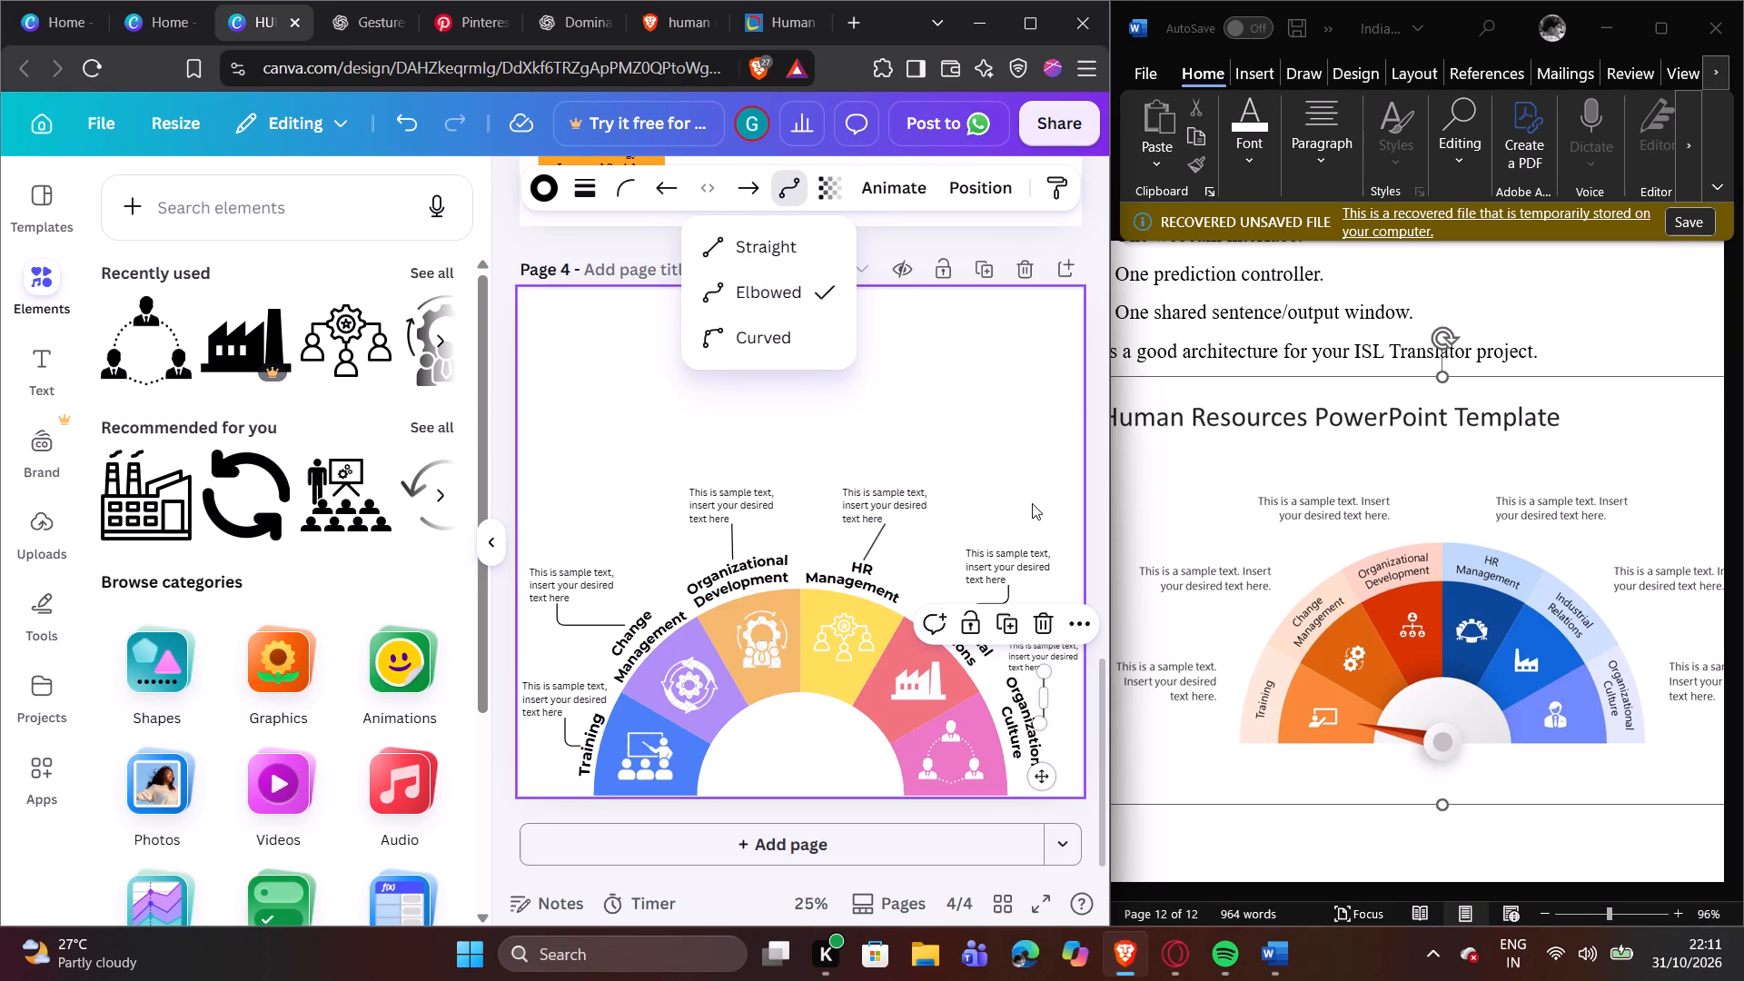
pyautogui.click(1032, 503)
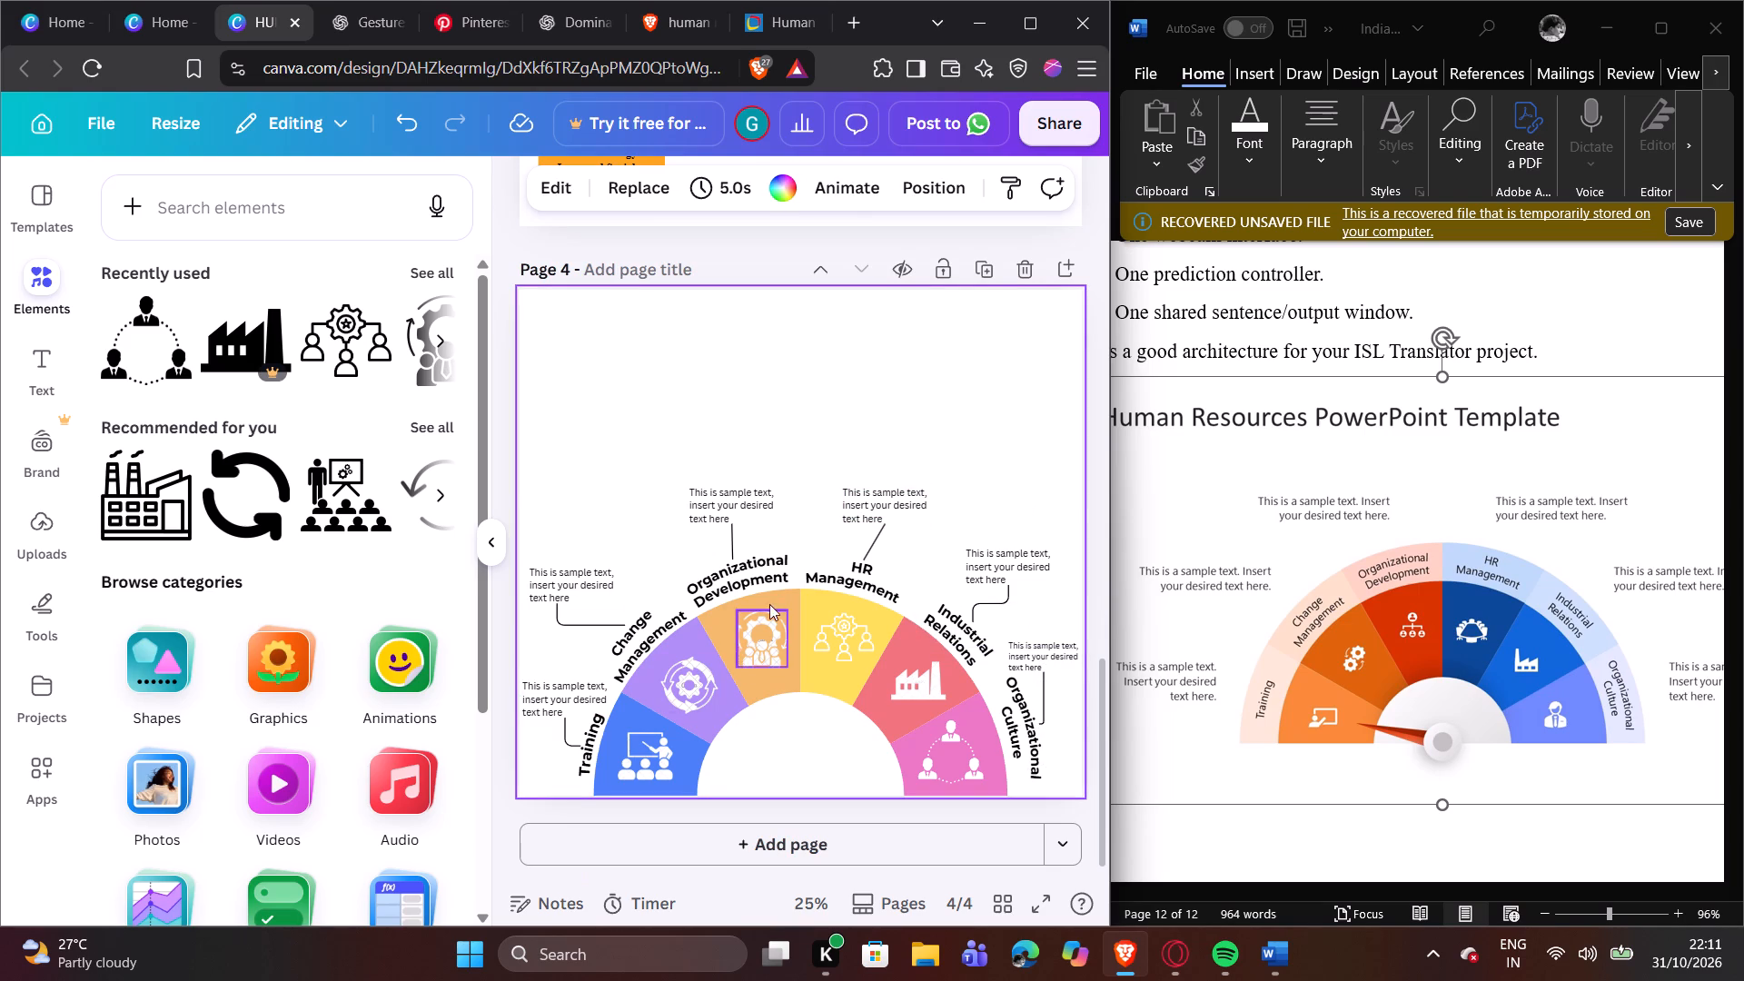
# Nudge the HR Management sample text slightly to the right and set its connector to the elbowed line type.
pyautogui.moveTo(887, 504); pyautogui.dragTo(897, 500)
pyautogui.click(867, 547)
pyautogui.click(758, 183)
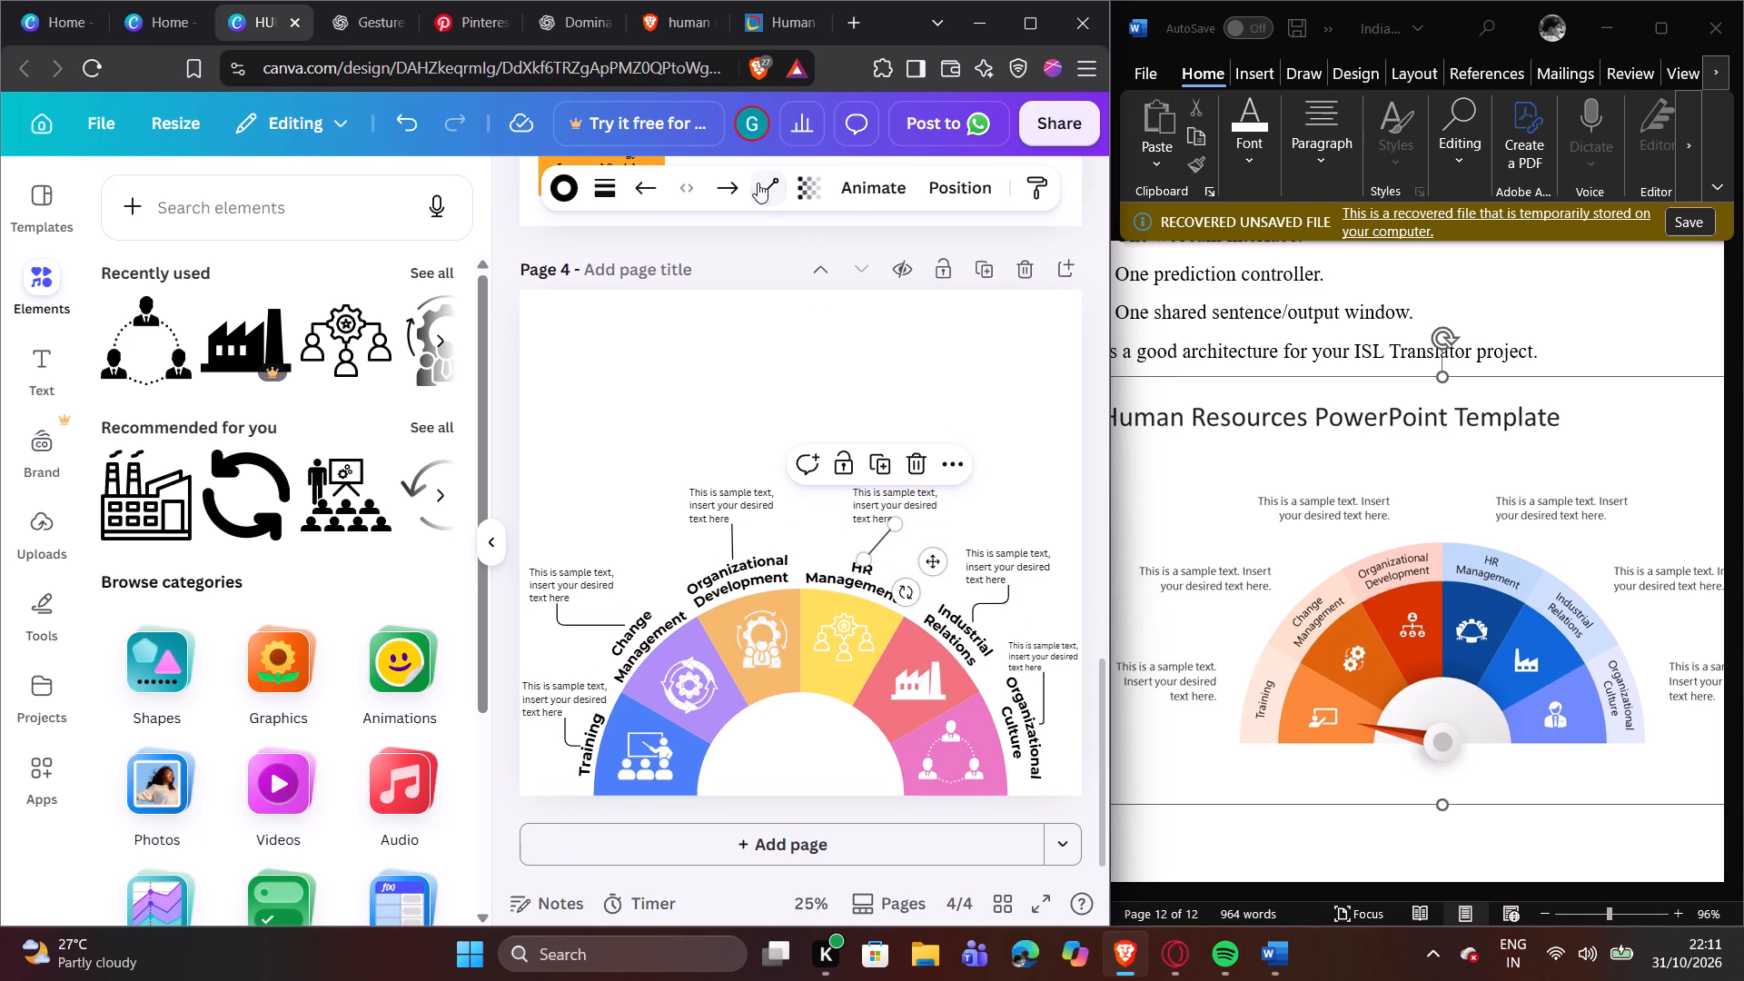
pyautogui.click(758, 279)
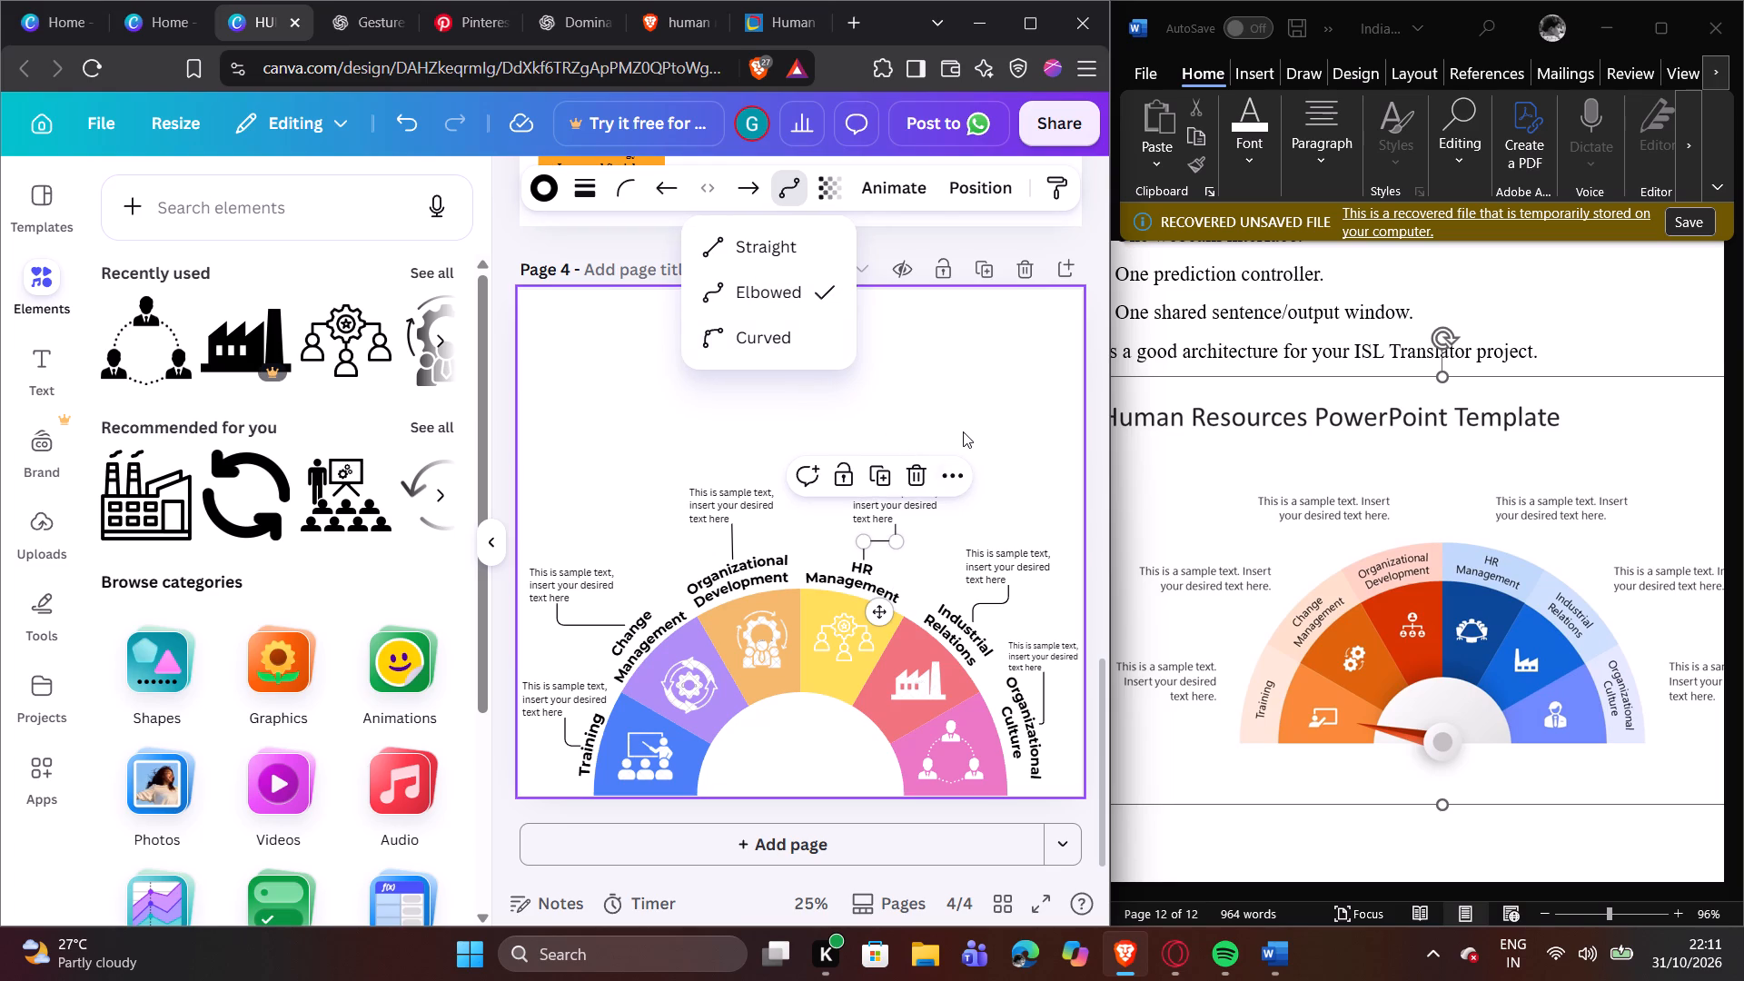
# Shift the HR Management sample text left so it sits directly above its connector, and deselect it.
pyautogui.click(965, 424)
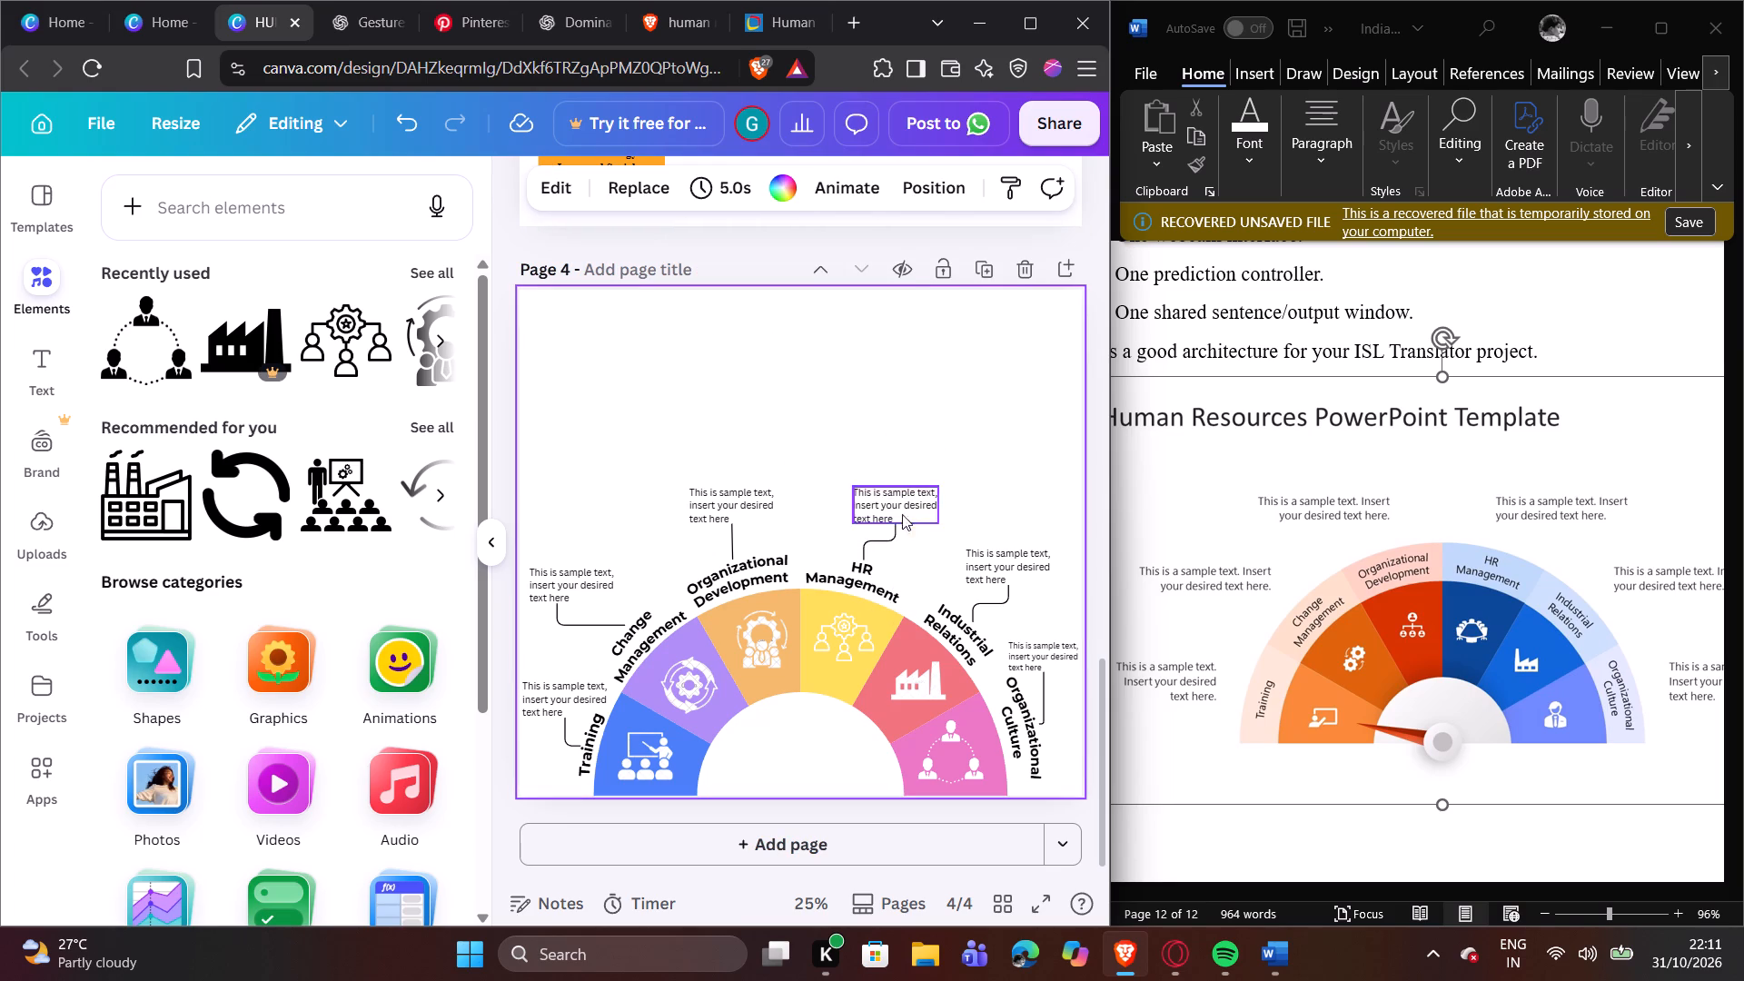
pyautogui.moveTo(901, 506); pyautogui.dragTo(881, 506)
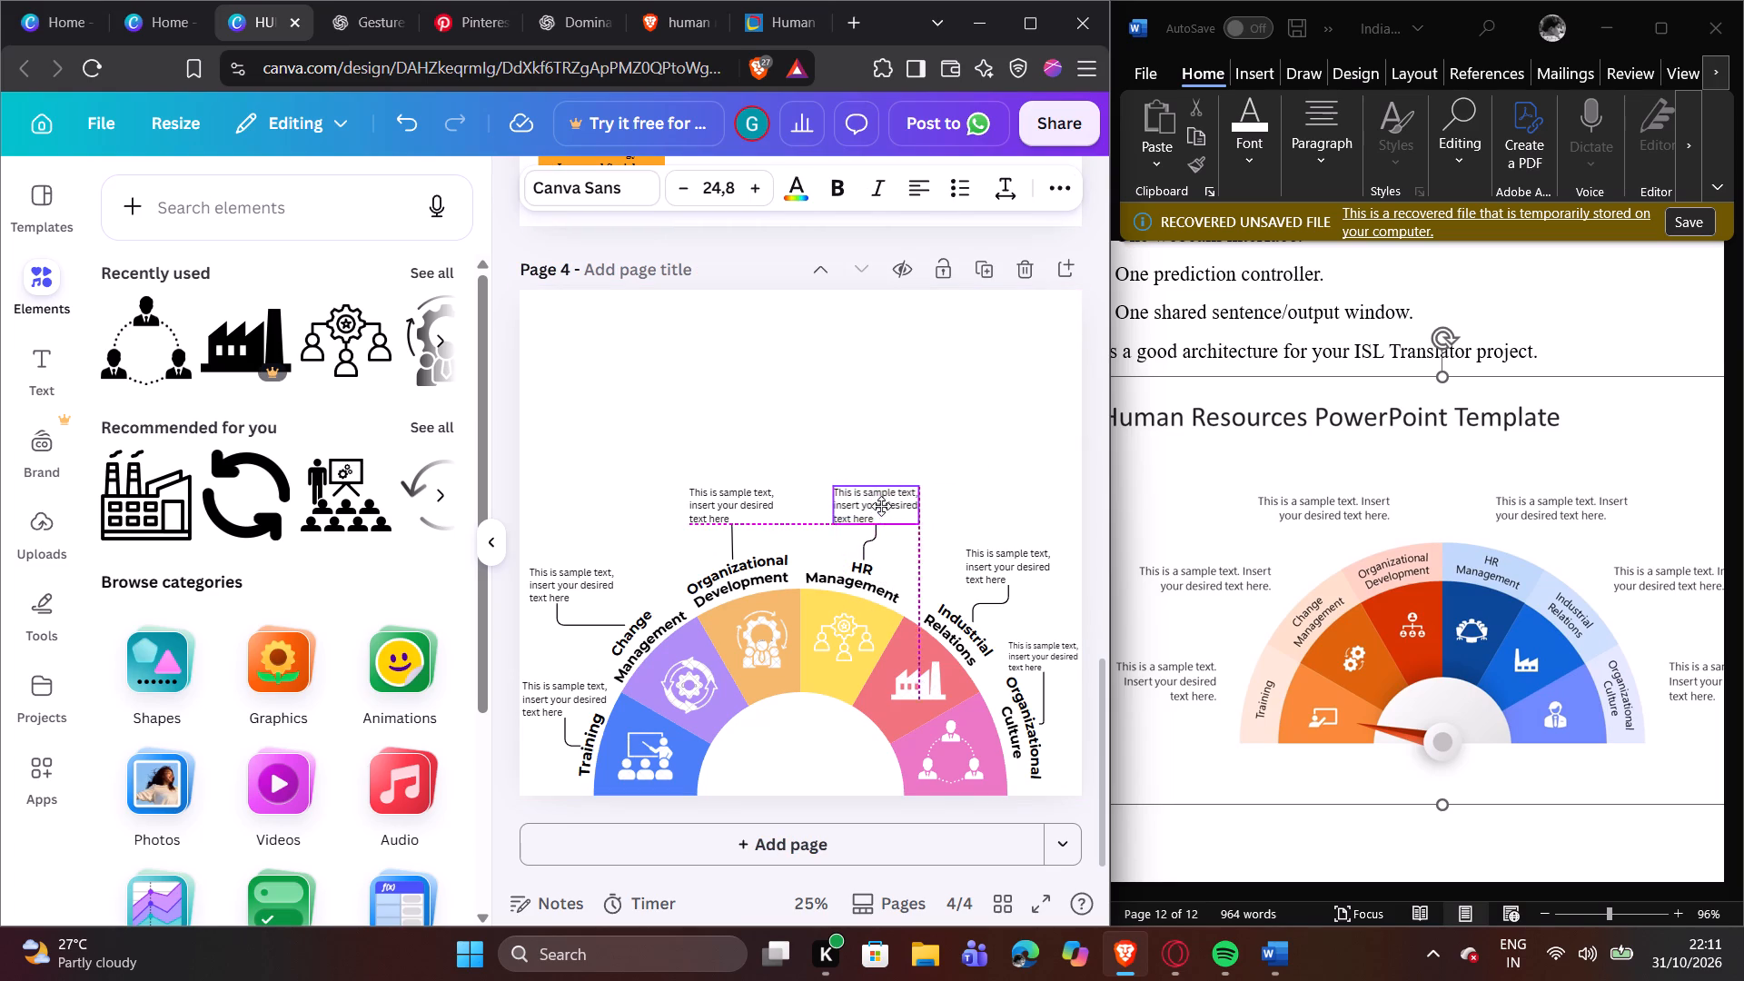
pyautogui.moveTo(881, 506); pyautogui.dragTo(871, 506)
pyautogui.click(951, 403)
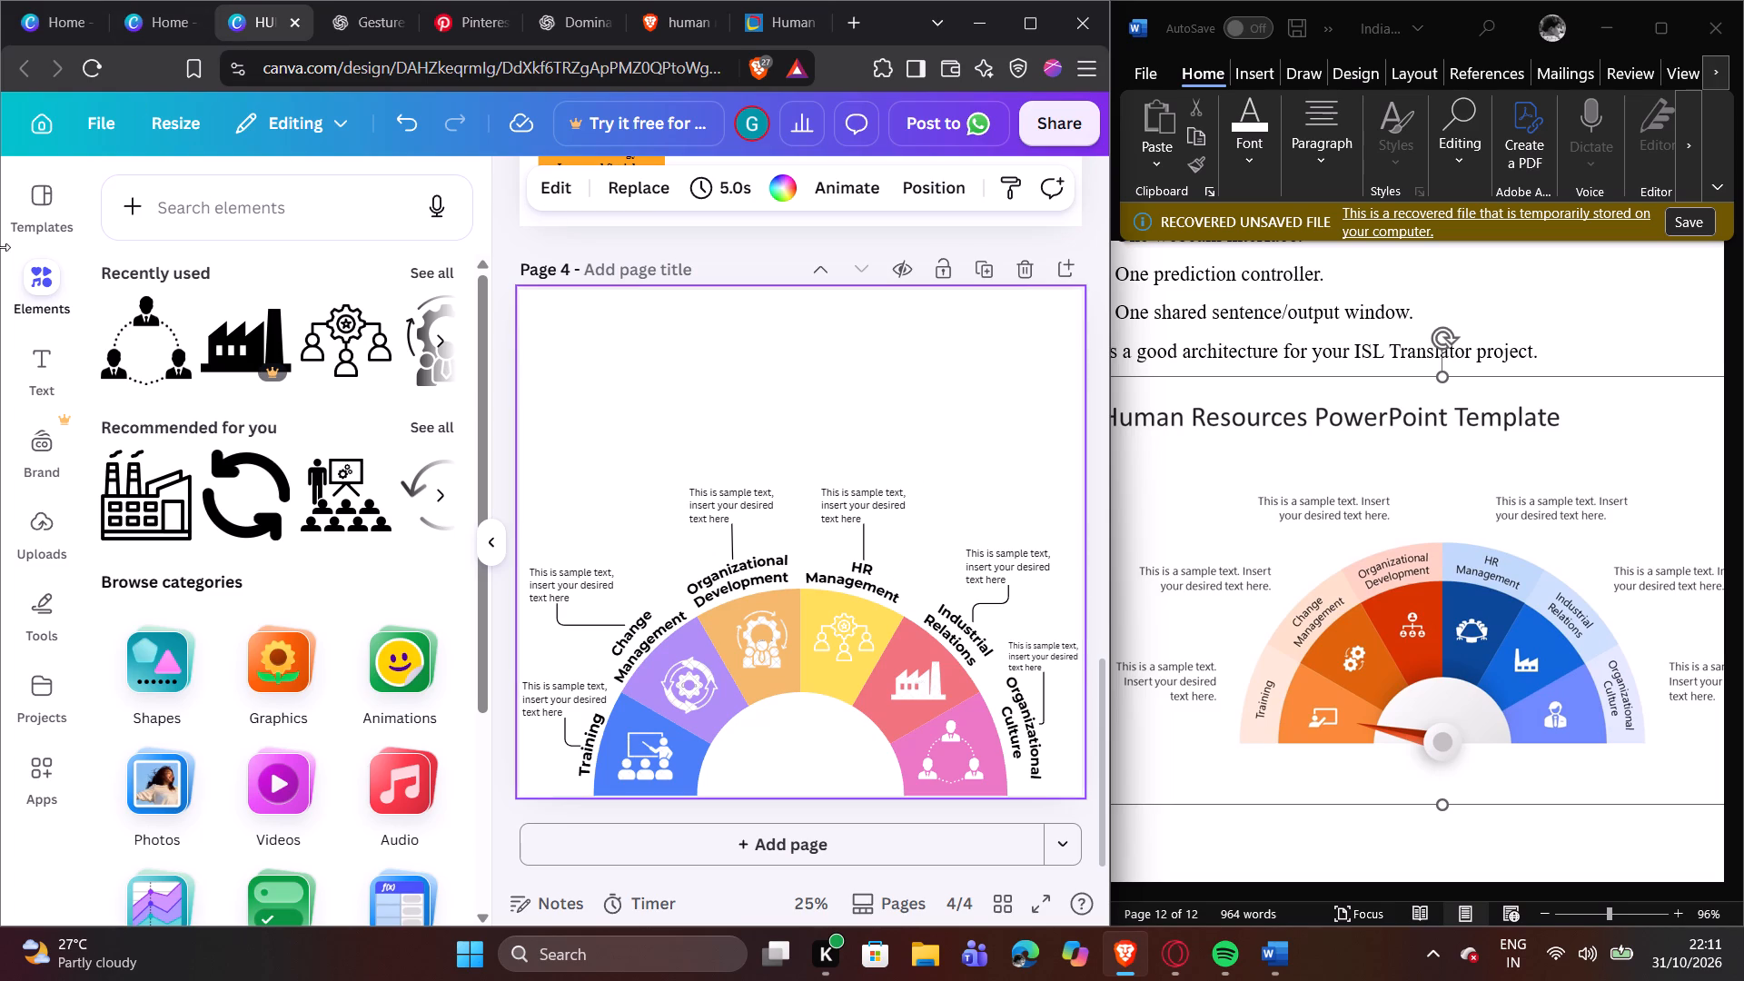
# Add a heading text box to page 4 and replace its placeholder with "Human Resources".
pyautogui.click(39, 337)
pyautogui.click(265, 580)
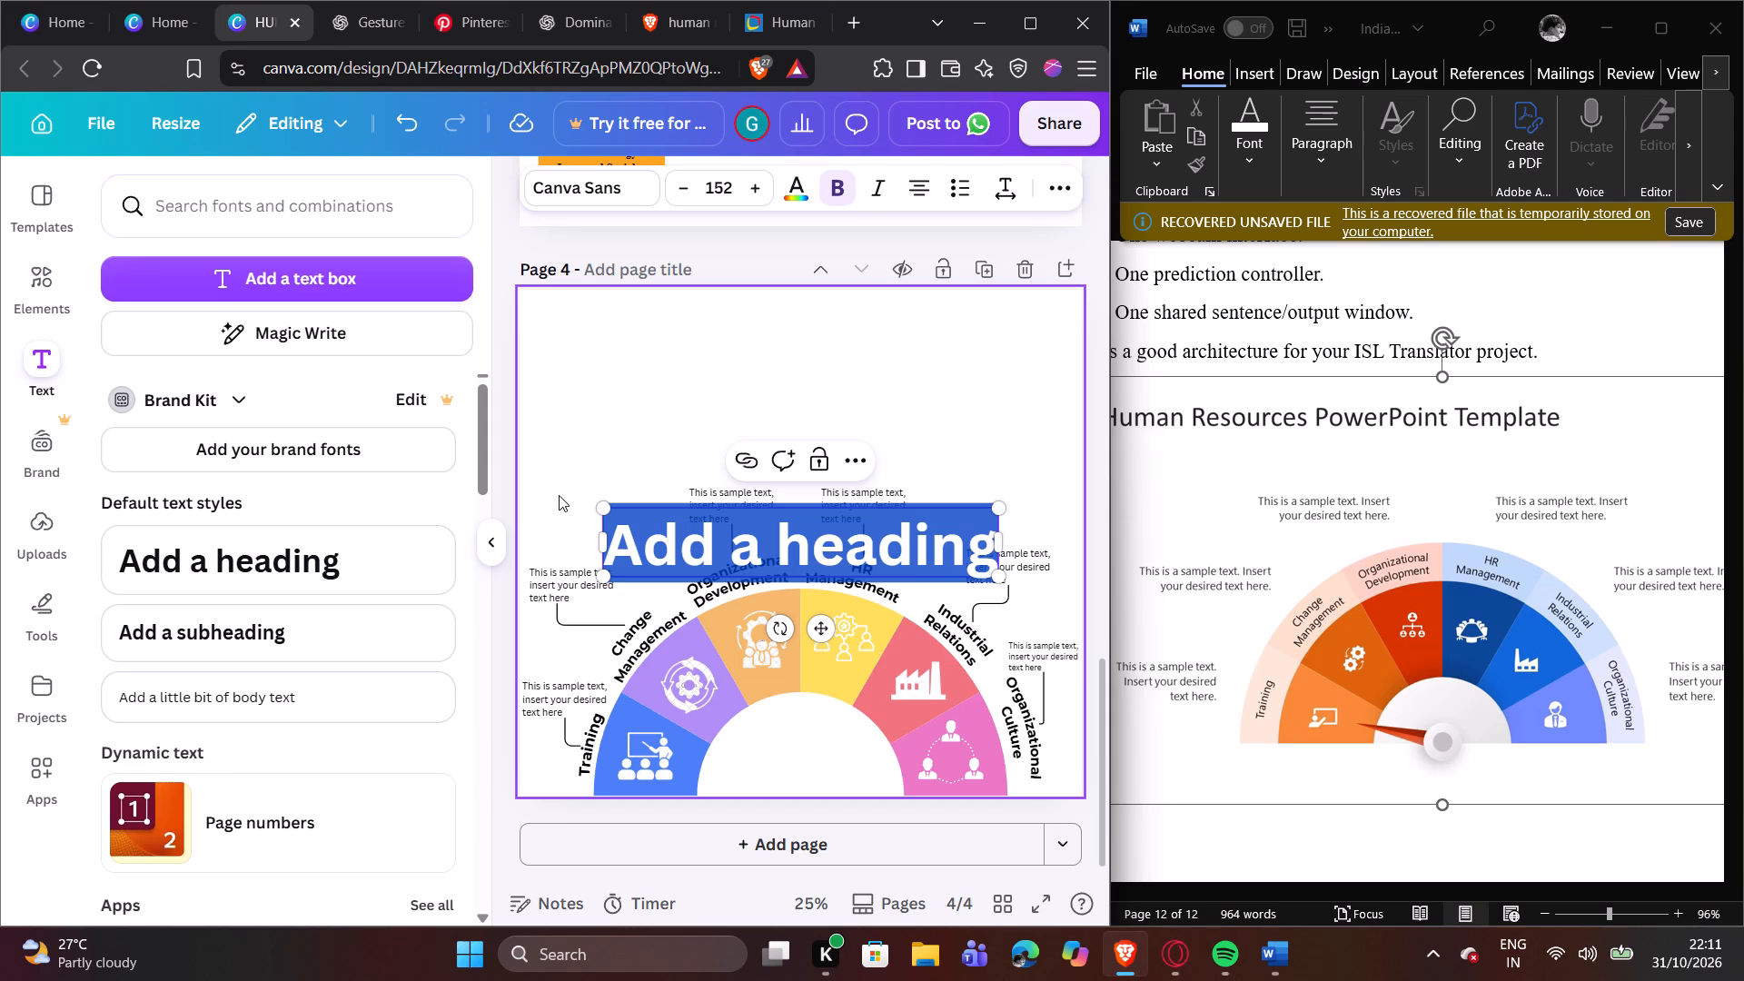
pyautogui.hotkey('shift', 'h')
pyautogui.write('uman')
pyautogui.press('space')
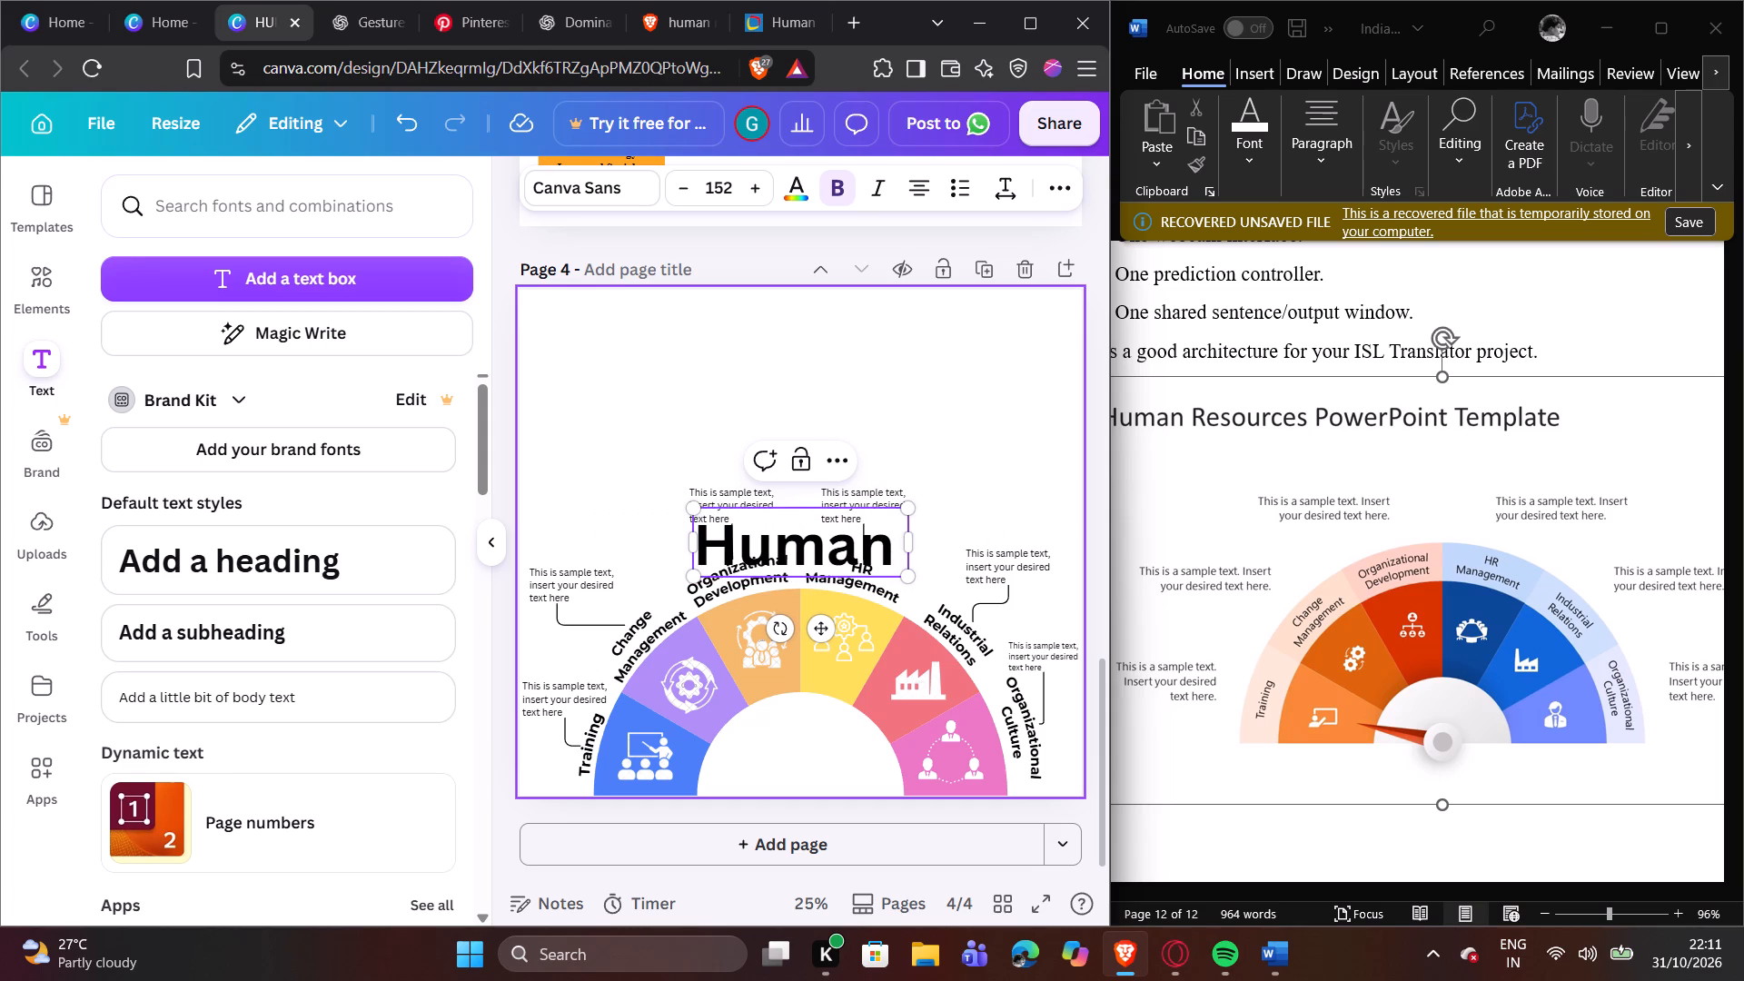
pyautogui.write('Re')
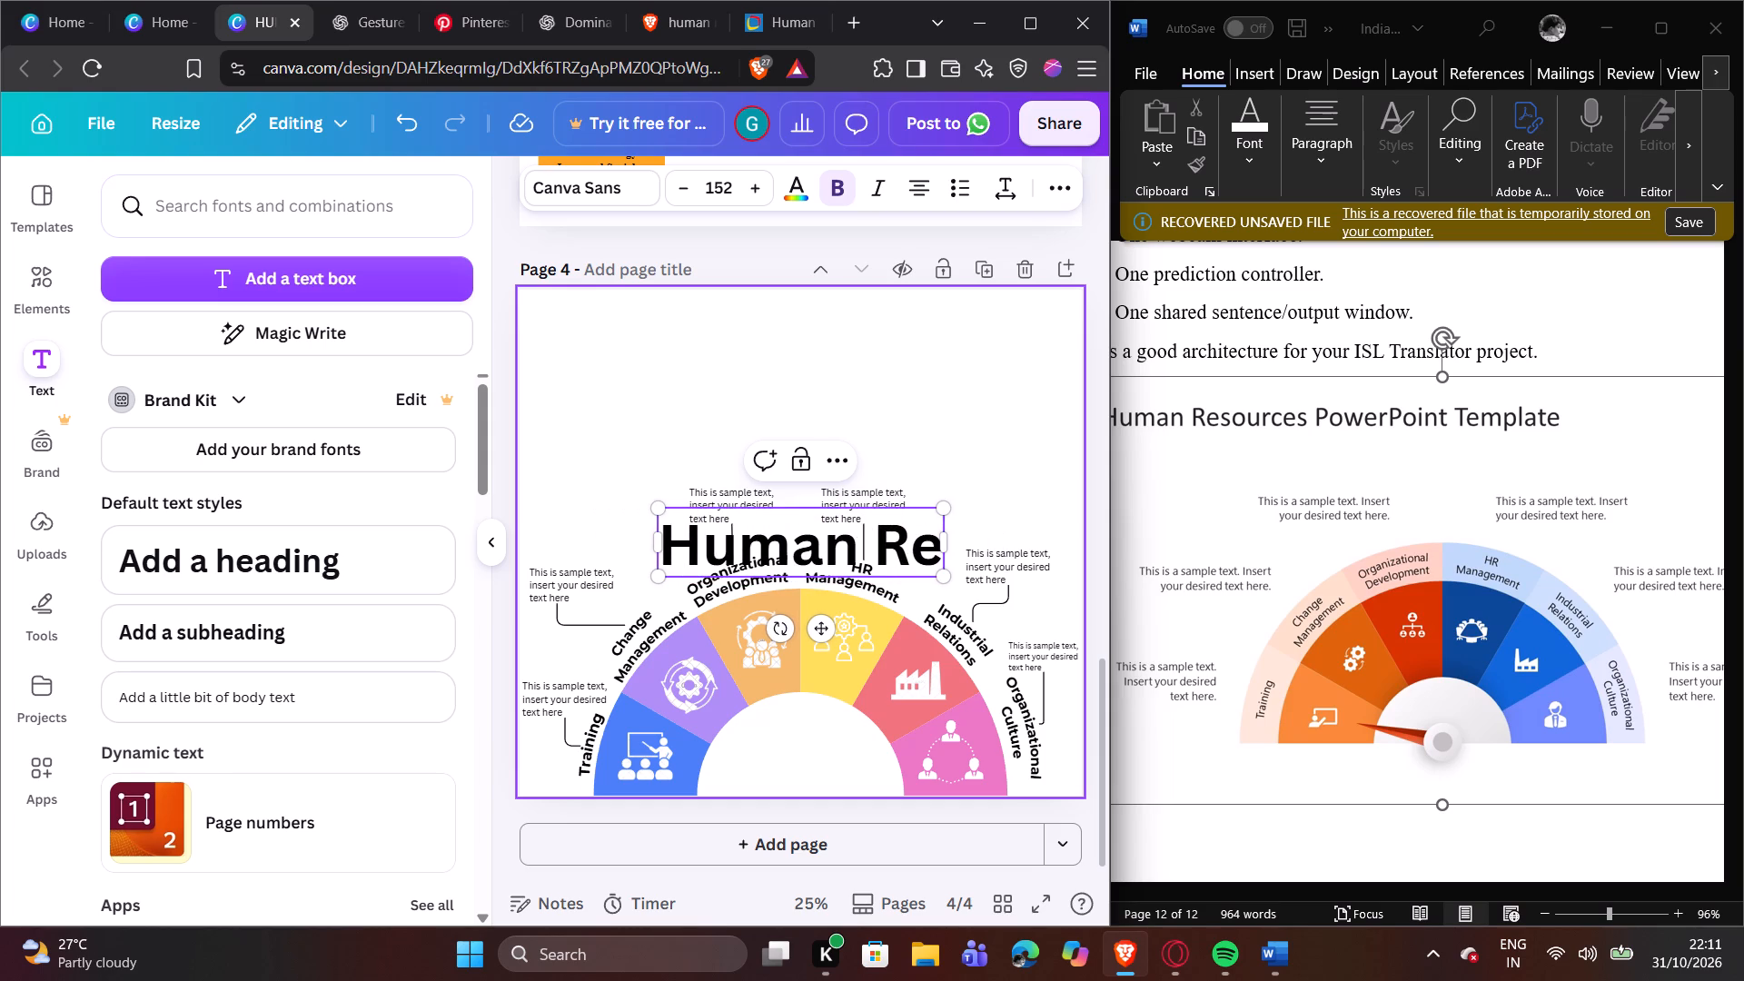
pyautogui.press('s')
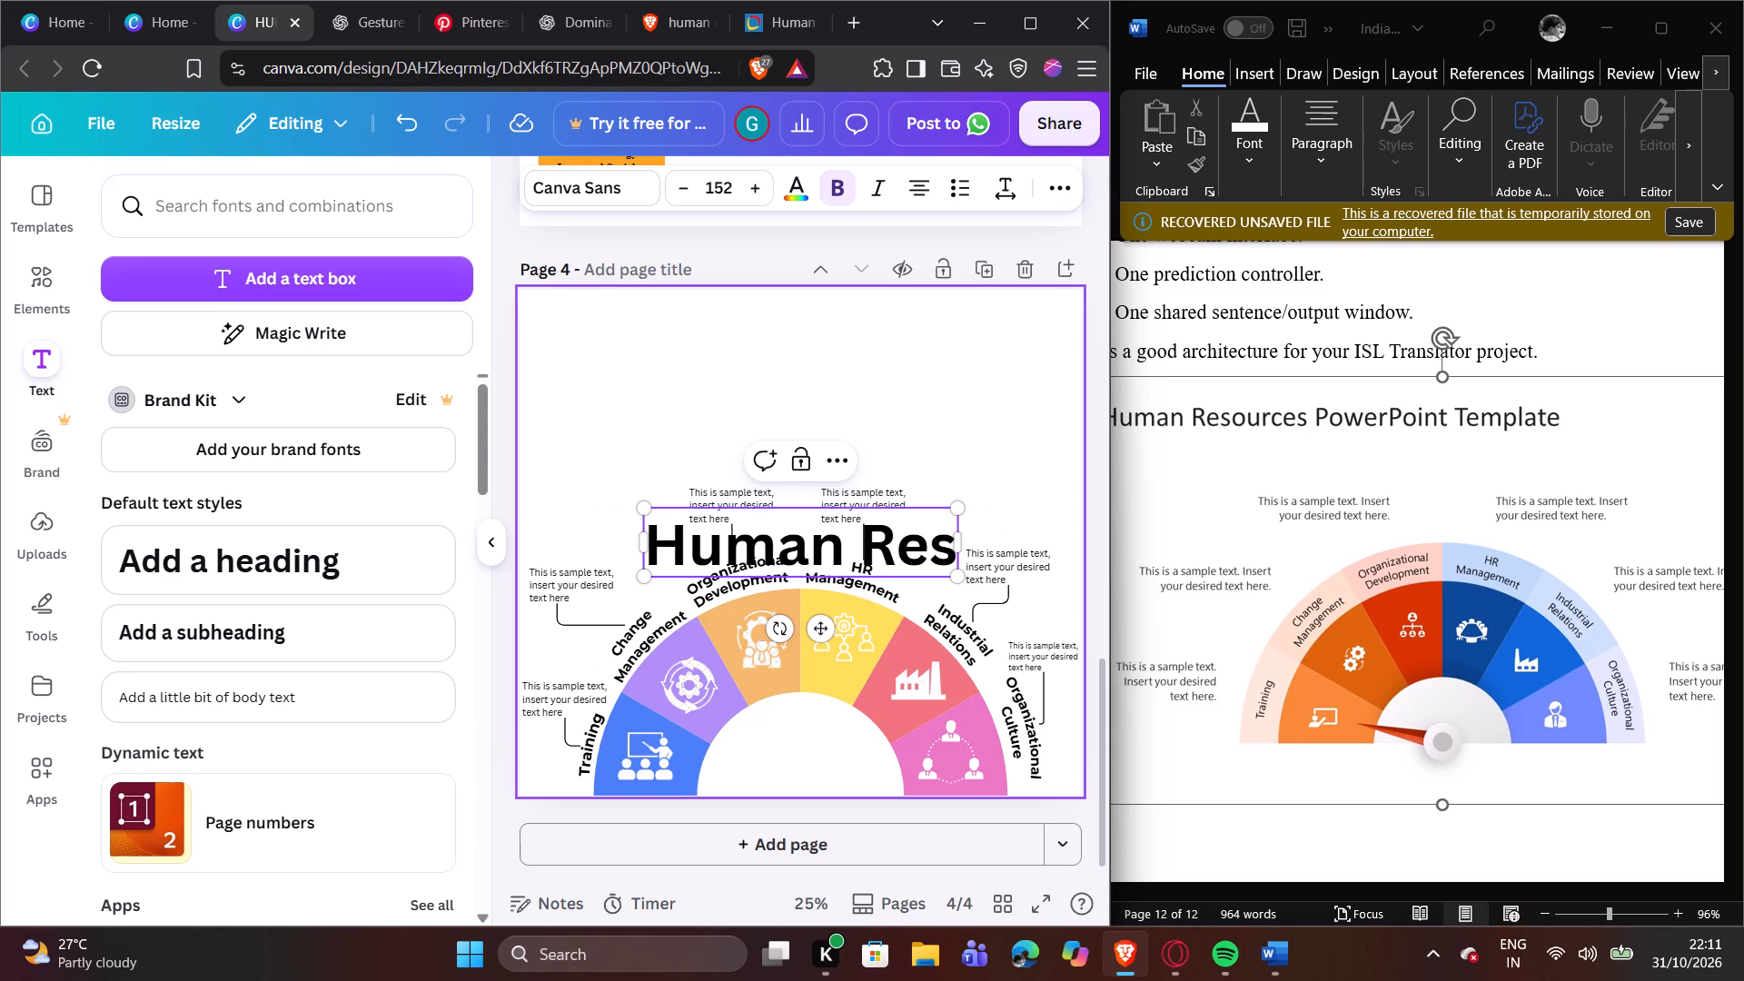
pyautogui.write('ou')
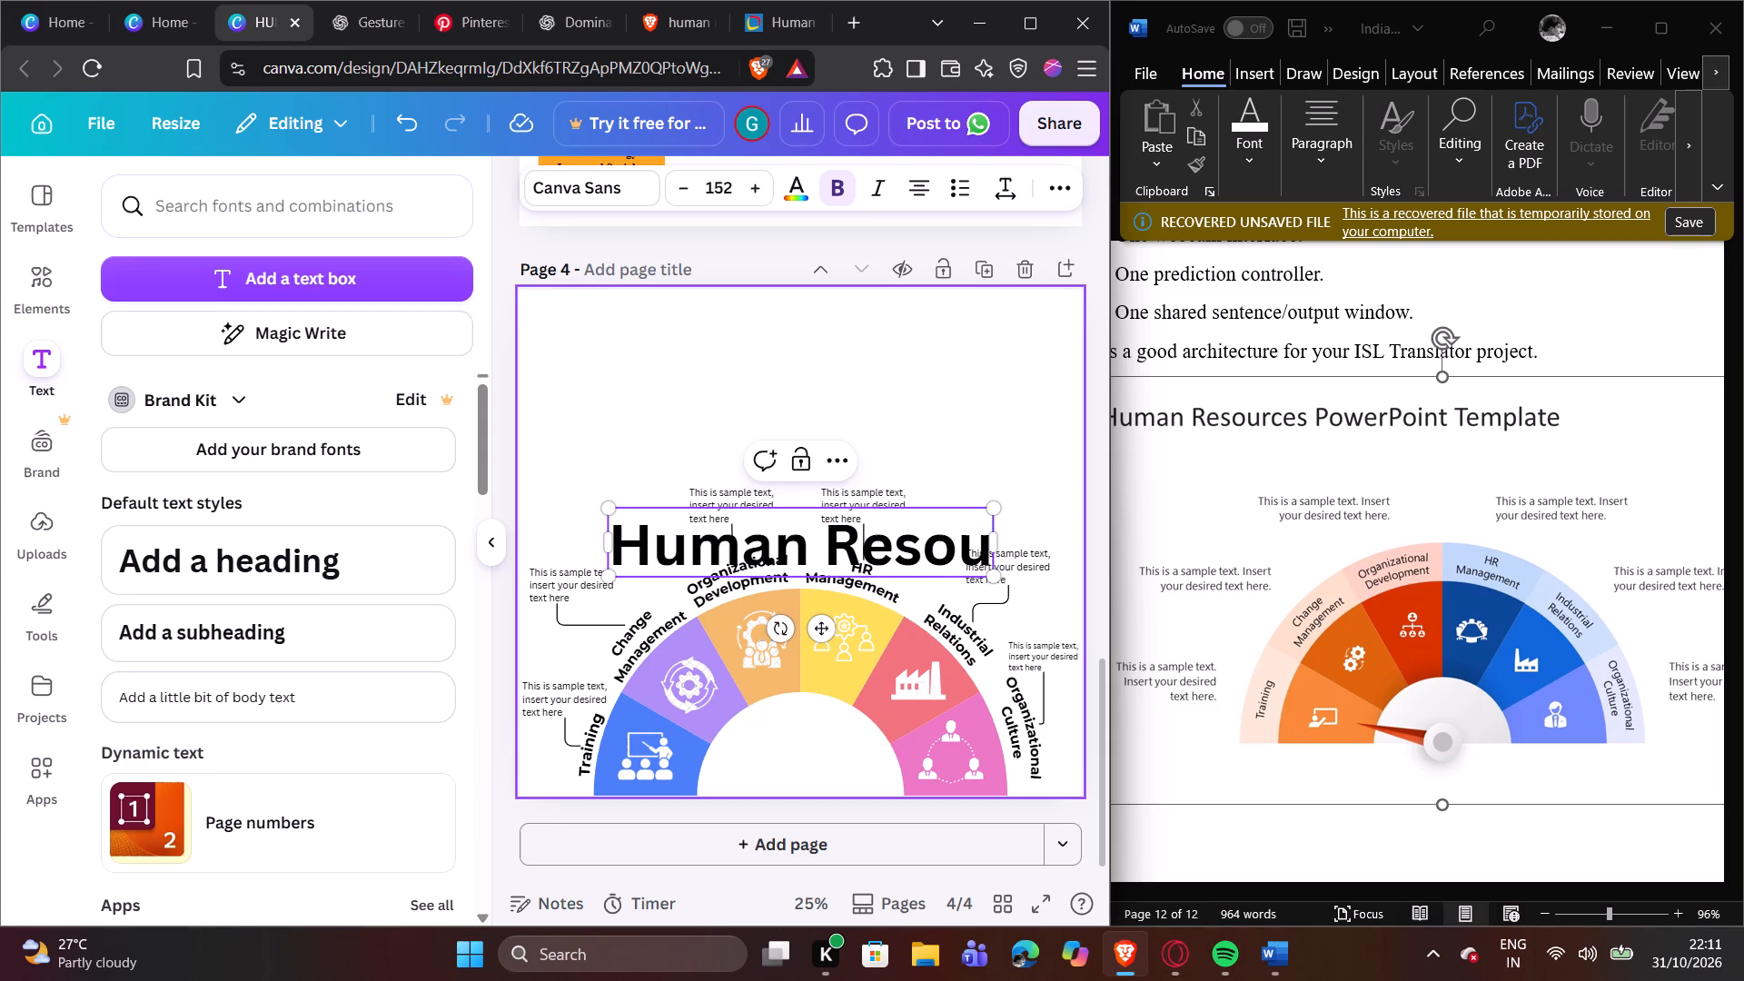
pyautogui.write('rc')
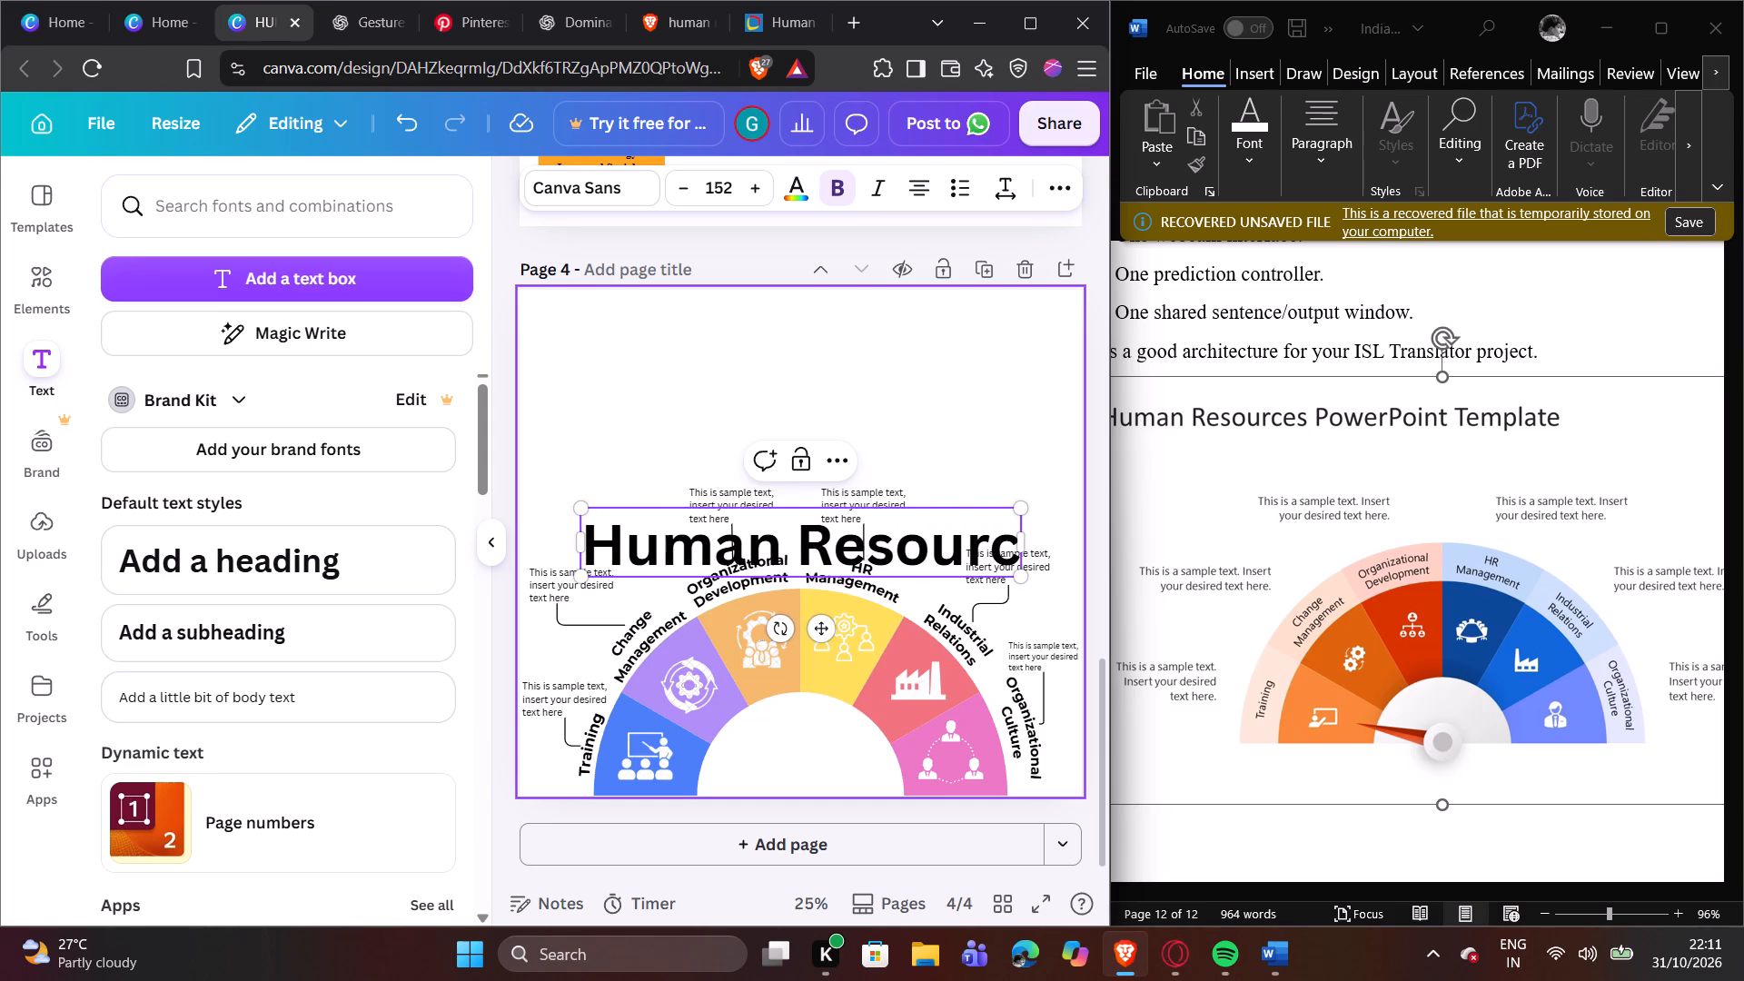
pyautogui.write('es')
pyautogui.press('space')
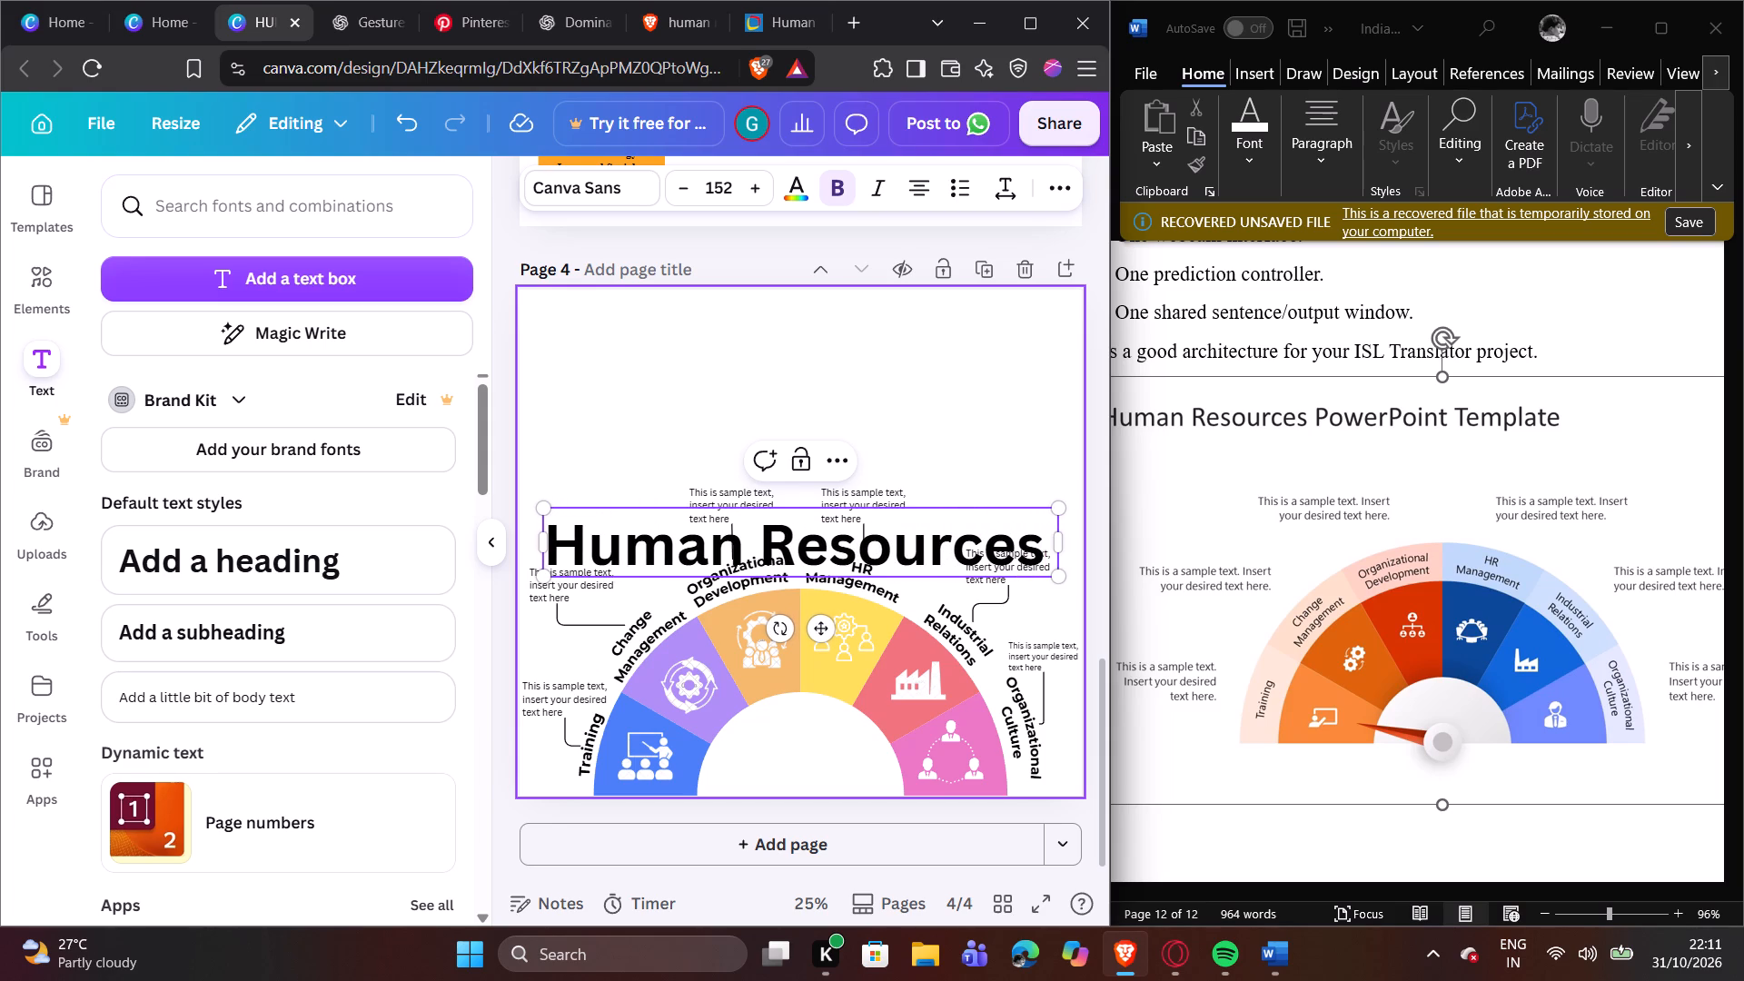
# Move the "Human Resources" heading to the top of the page, centred above the gauge graphic, and deselect it.
pyautogui.click(672, 364)
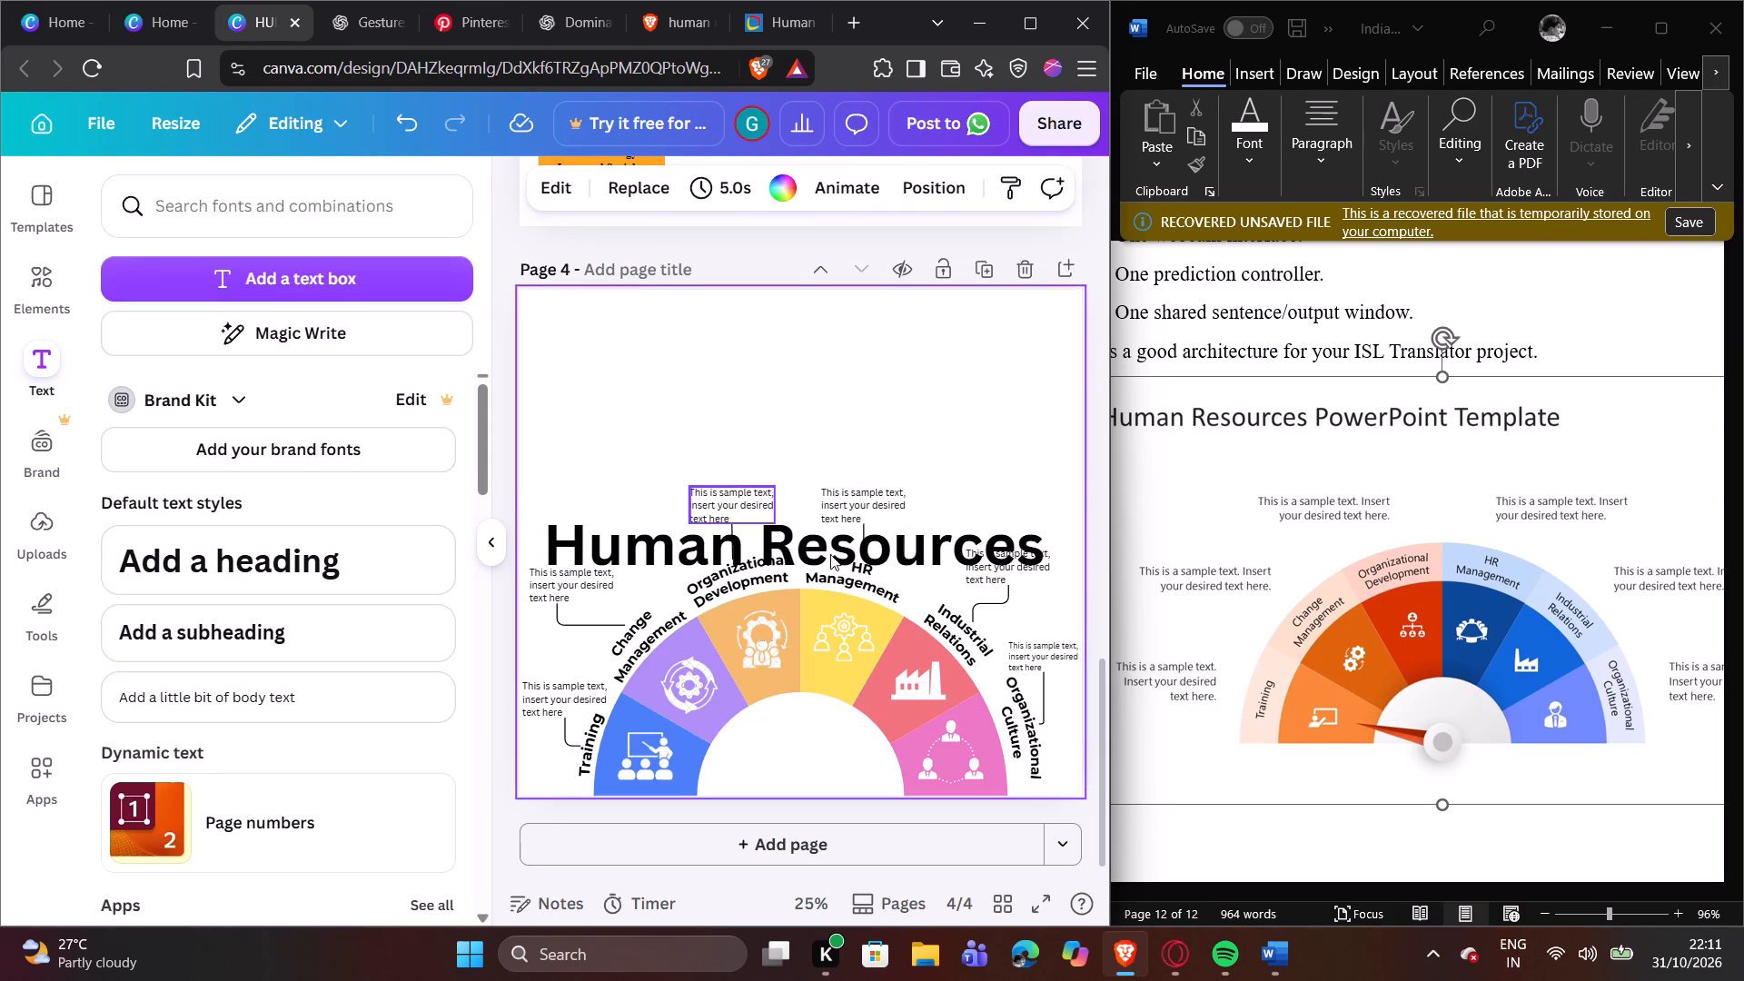
pyautogui.moveTo(825, 554); pyautogui.dragTo(829, 361)
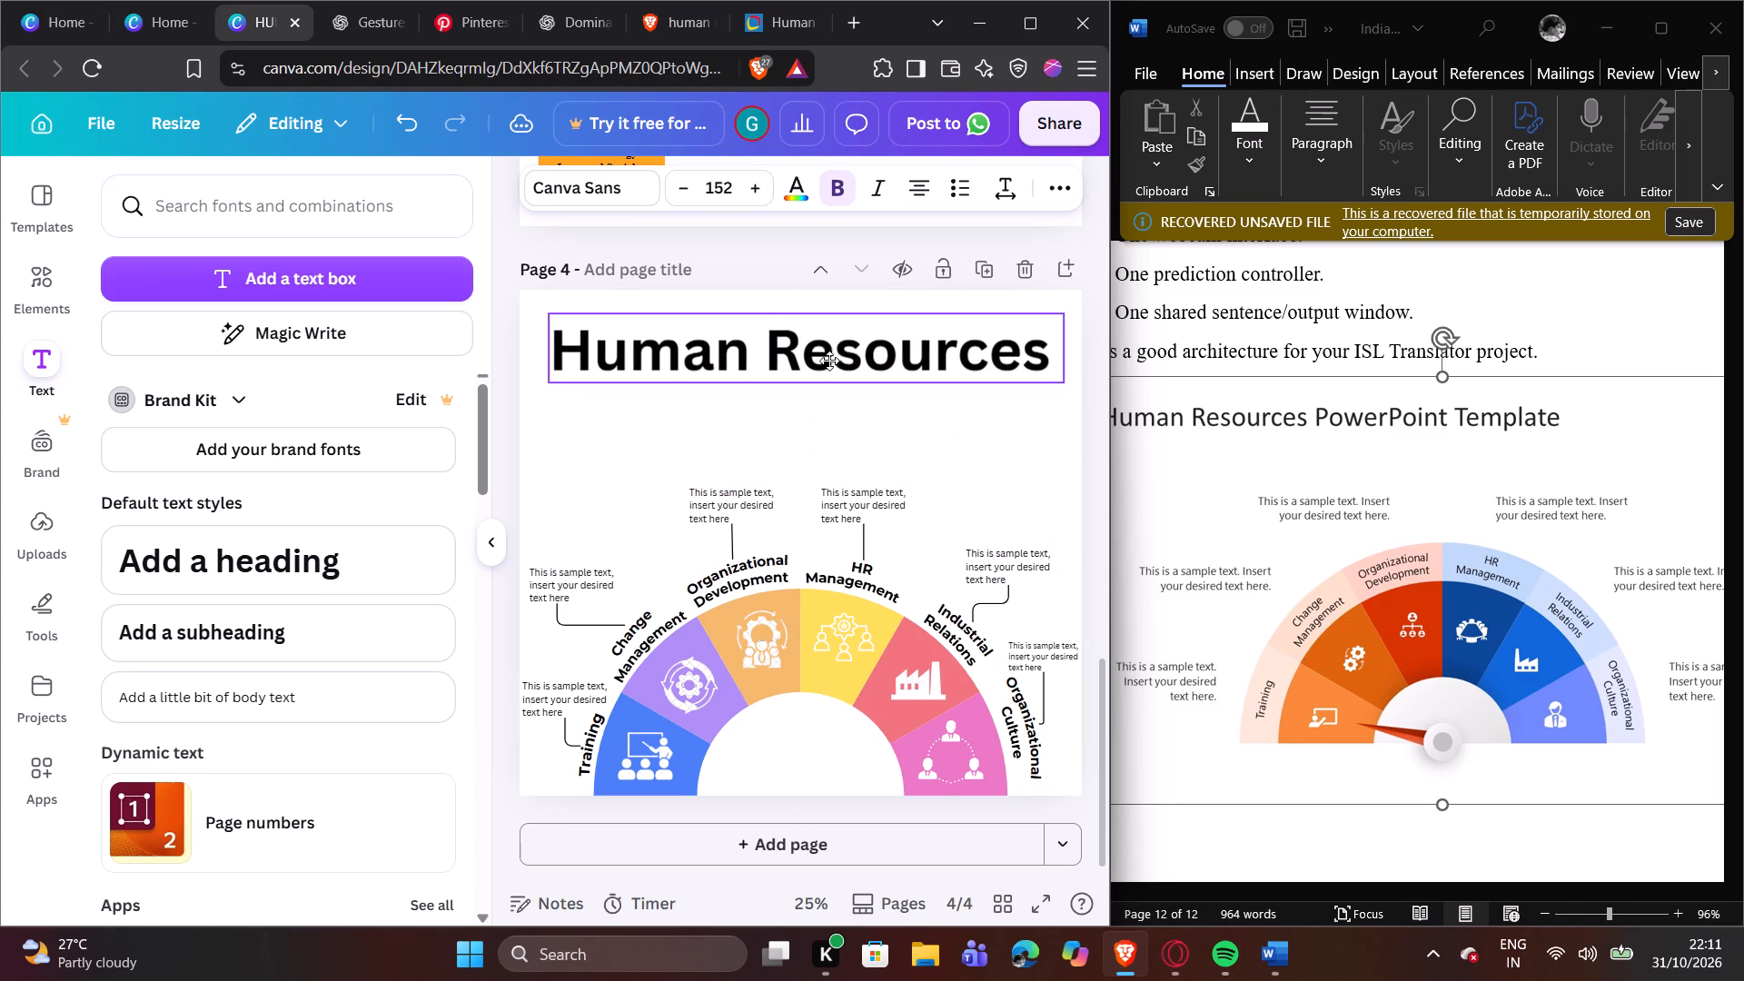
pyautogui.moveTo(829, 361); pyautogui.dragTo(824, 362)
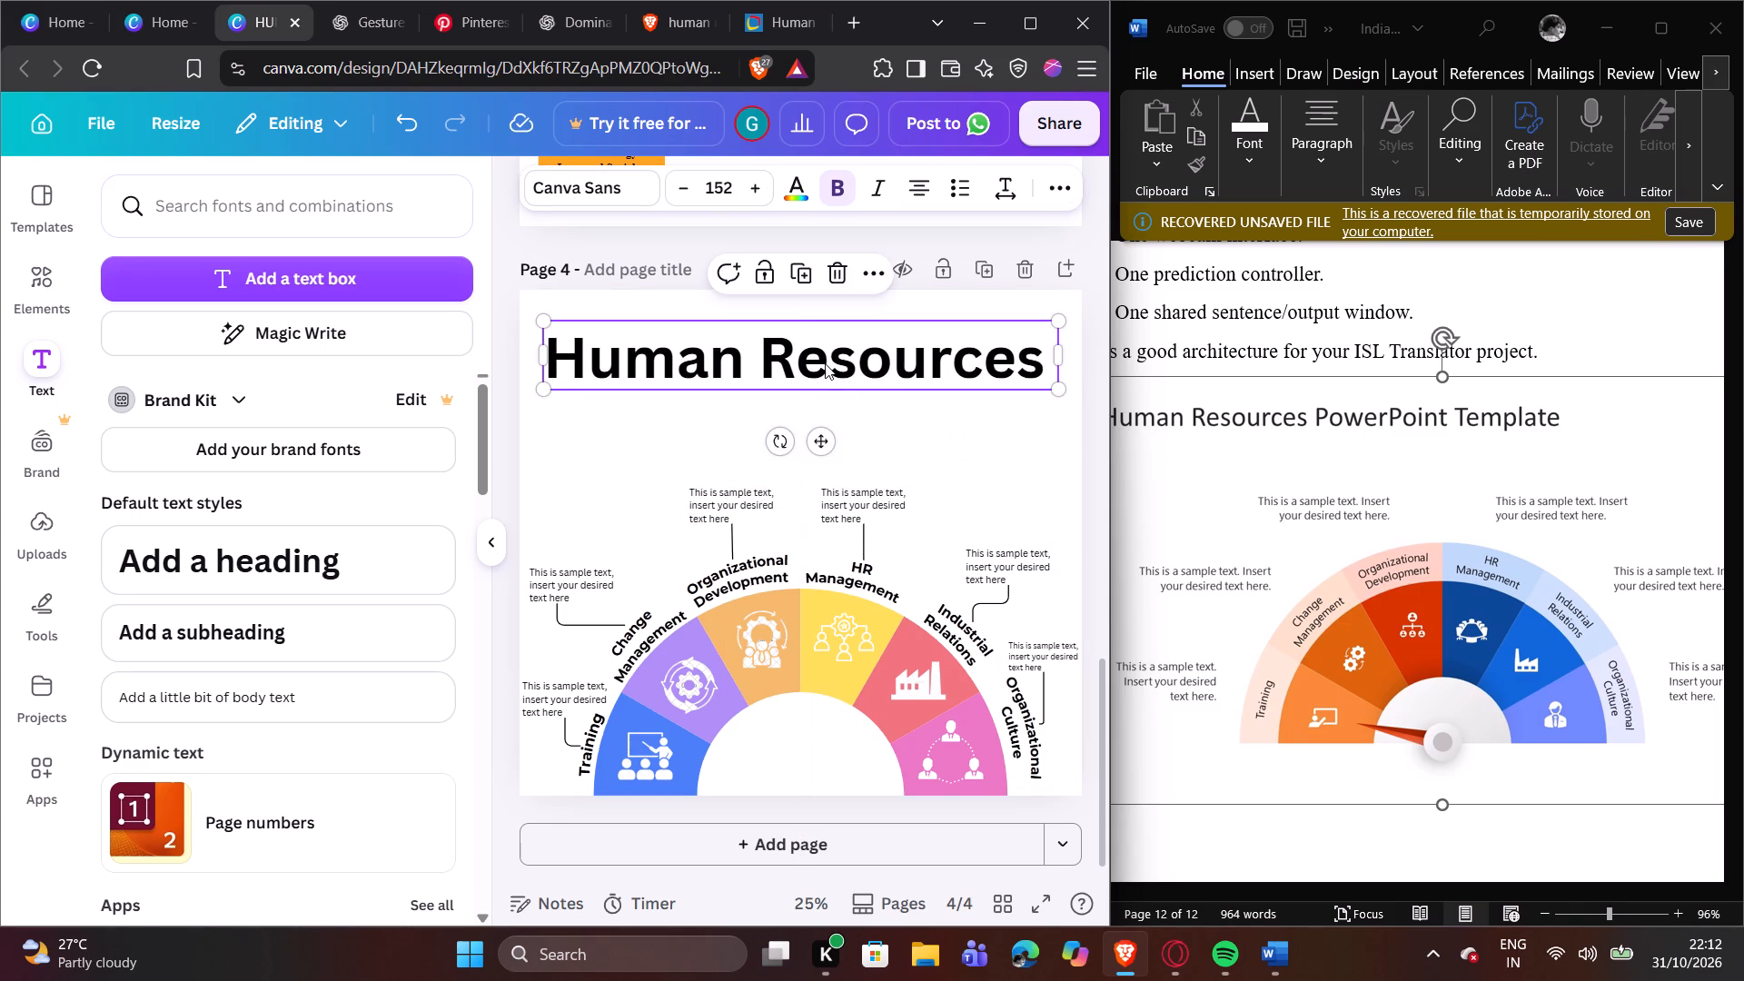
pyautogui.click(875, 431)
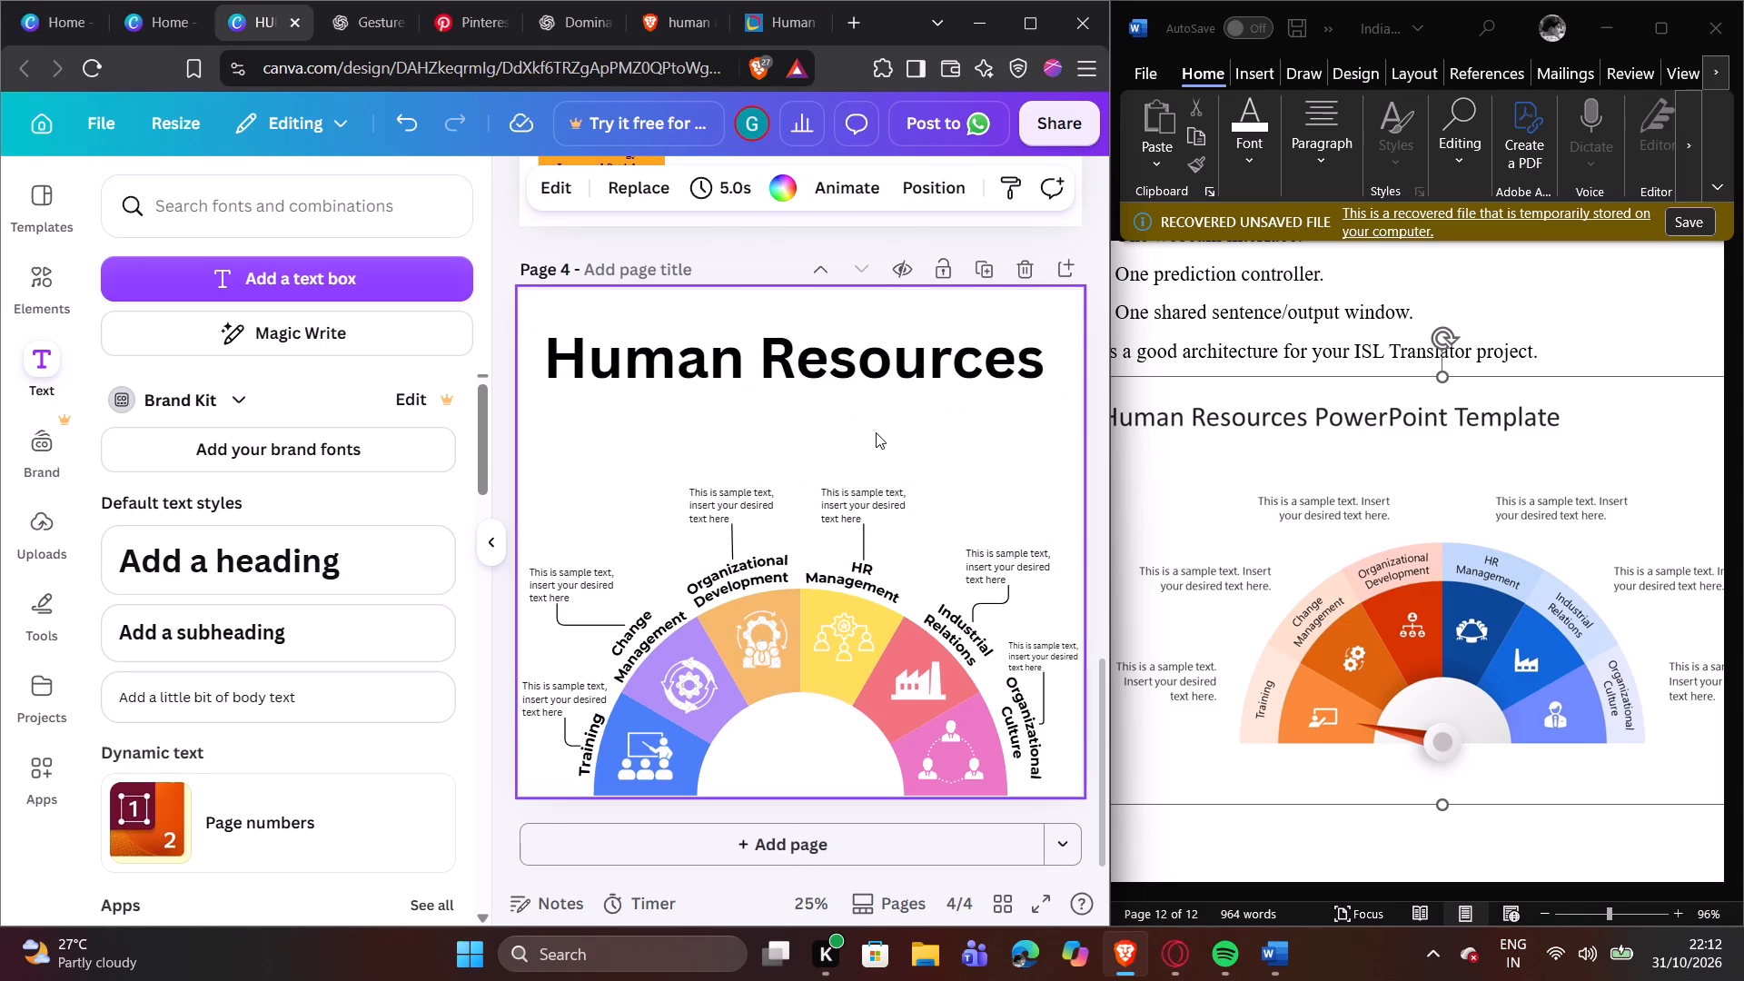